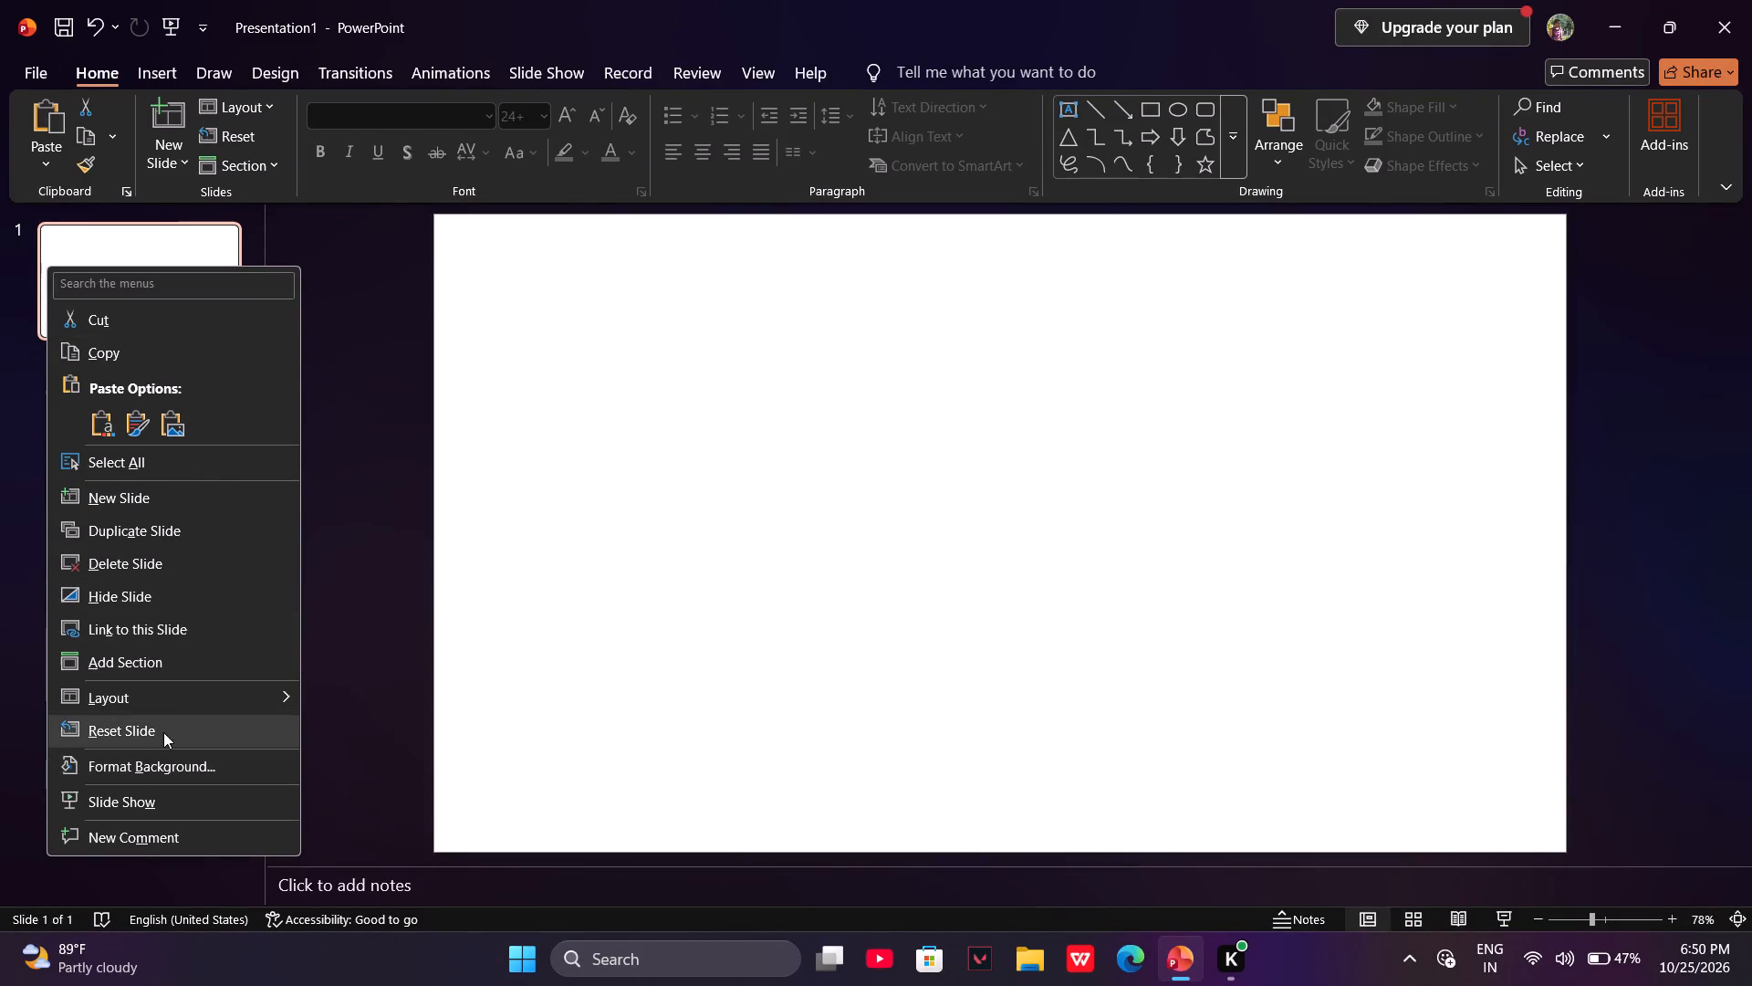
Try gradient and pattern fills for the blank slide's background and settle on the picture or texture fill.
{"action": "left_click", "coordinate": [371, 652]}
{"action": "right_click", "coordinate": [579, 350]}
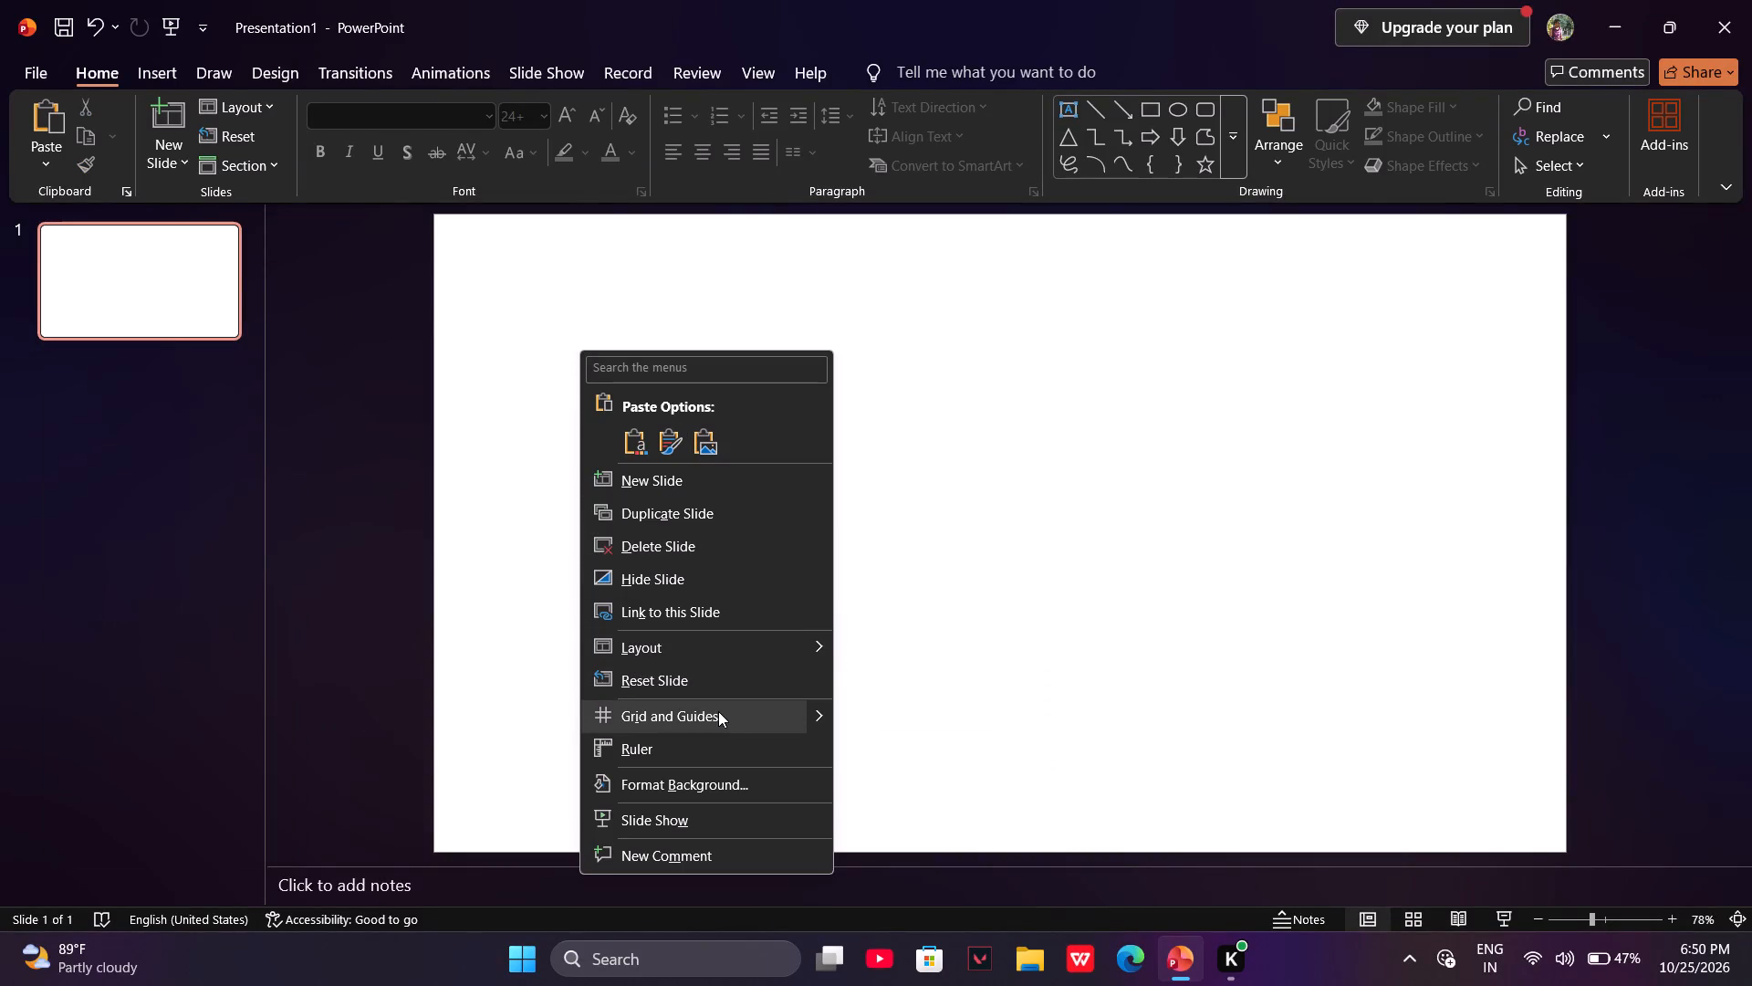
{"action": "left_click", "coordinate": [691, 783]}
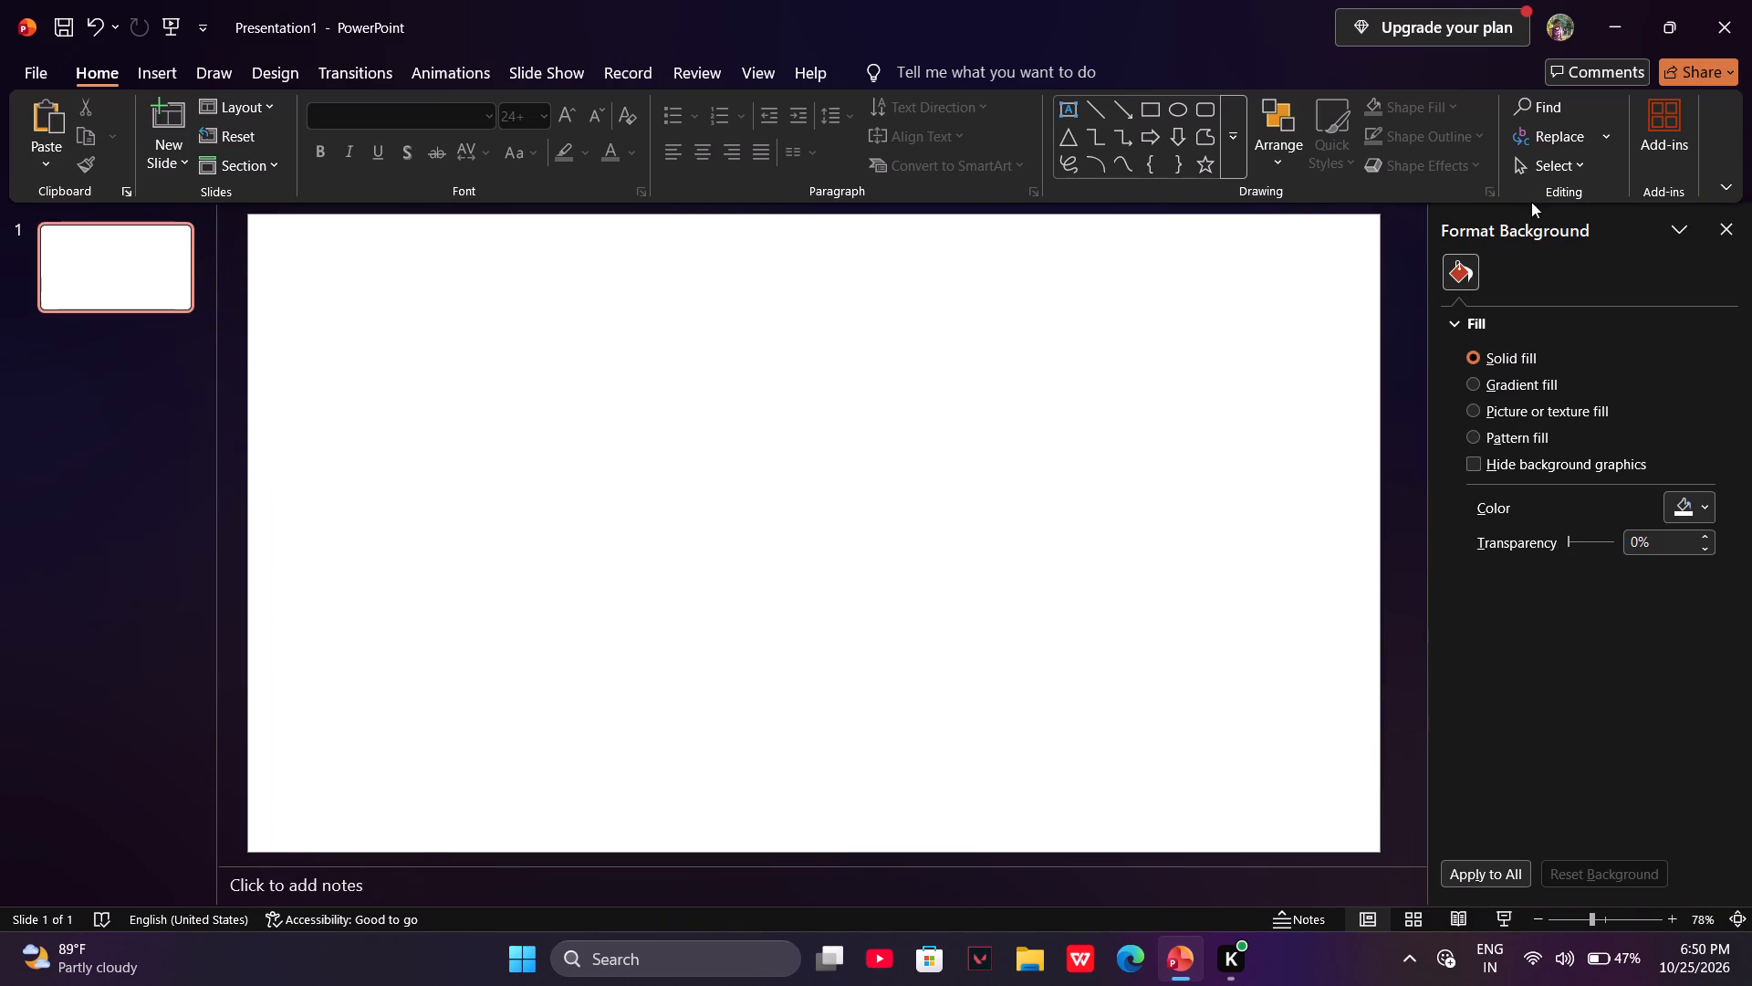
{"action": "left_click", "coordinate": [1466, 279]}
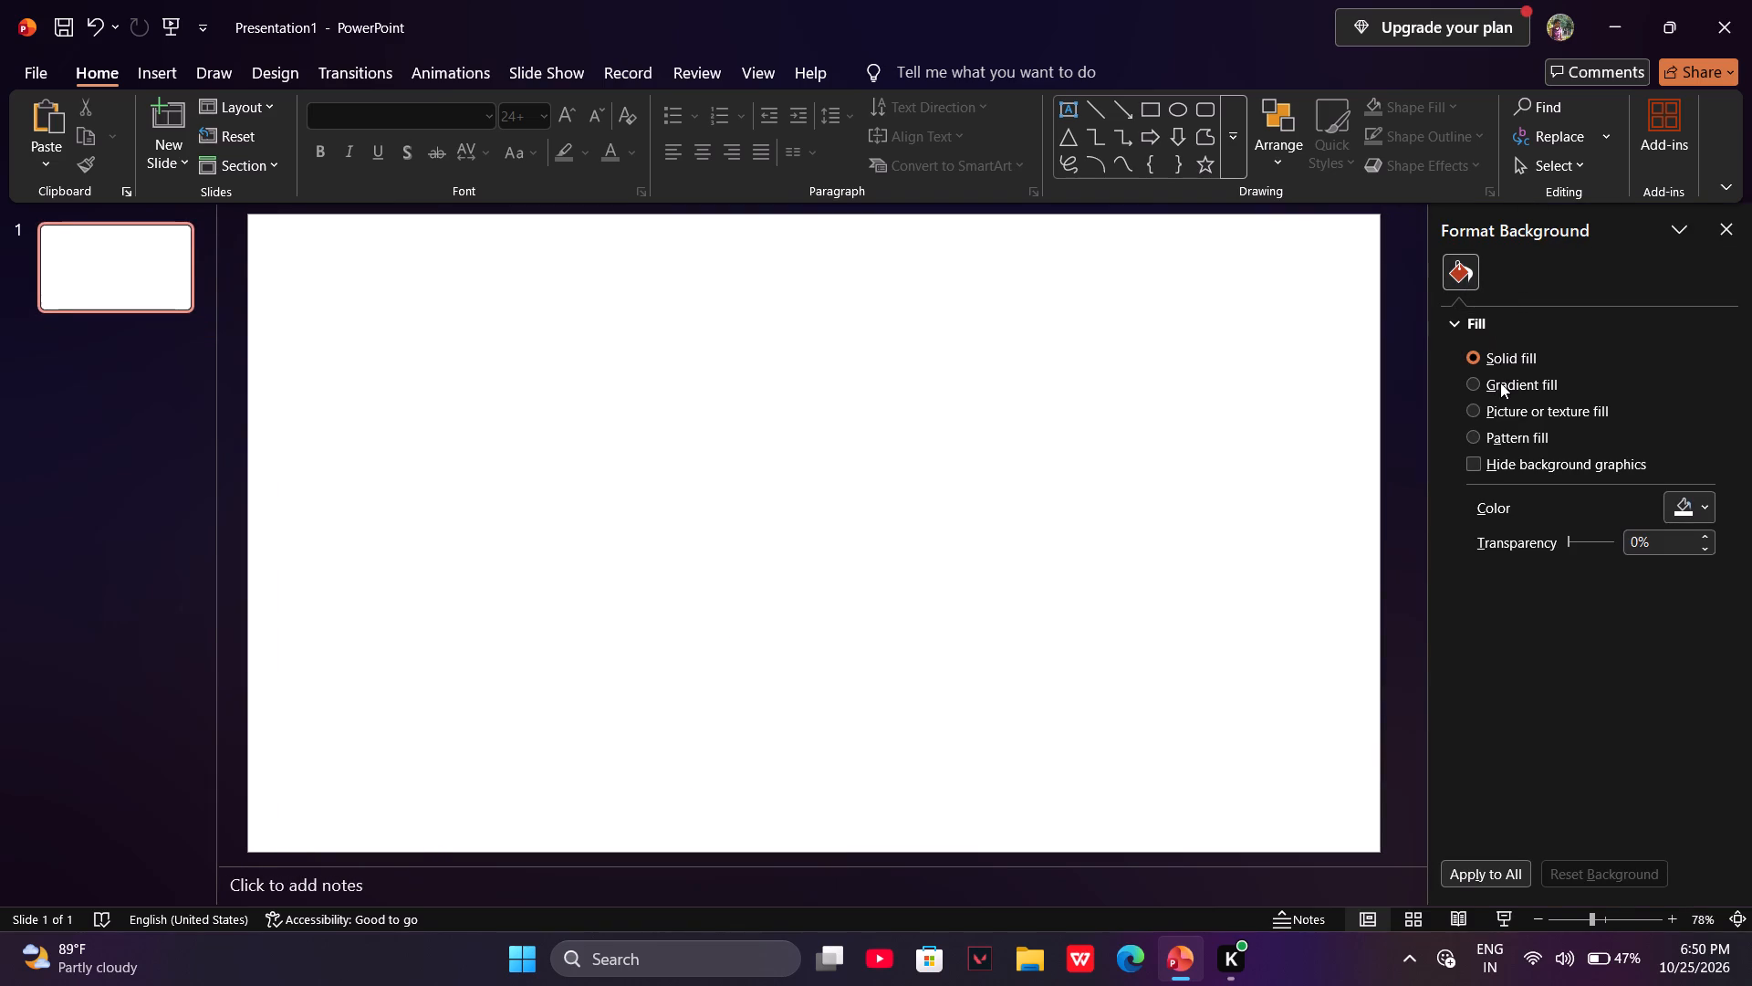
{"action": "left_click", "coordinate": [1507, 383]}
{"action": "left_click", "coordinate": [1514, 407]}
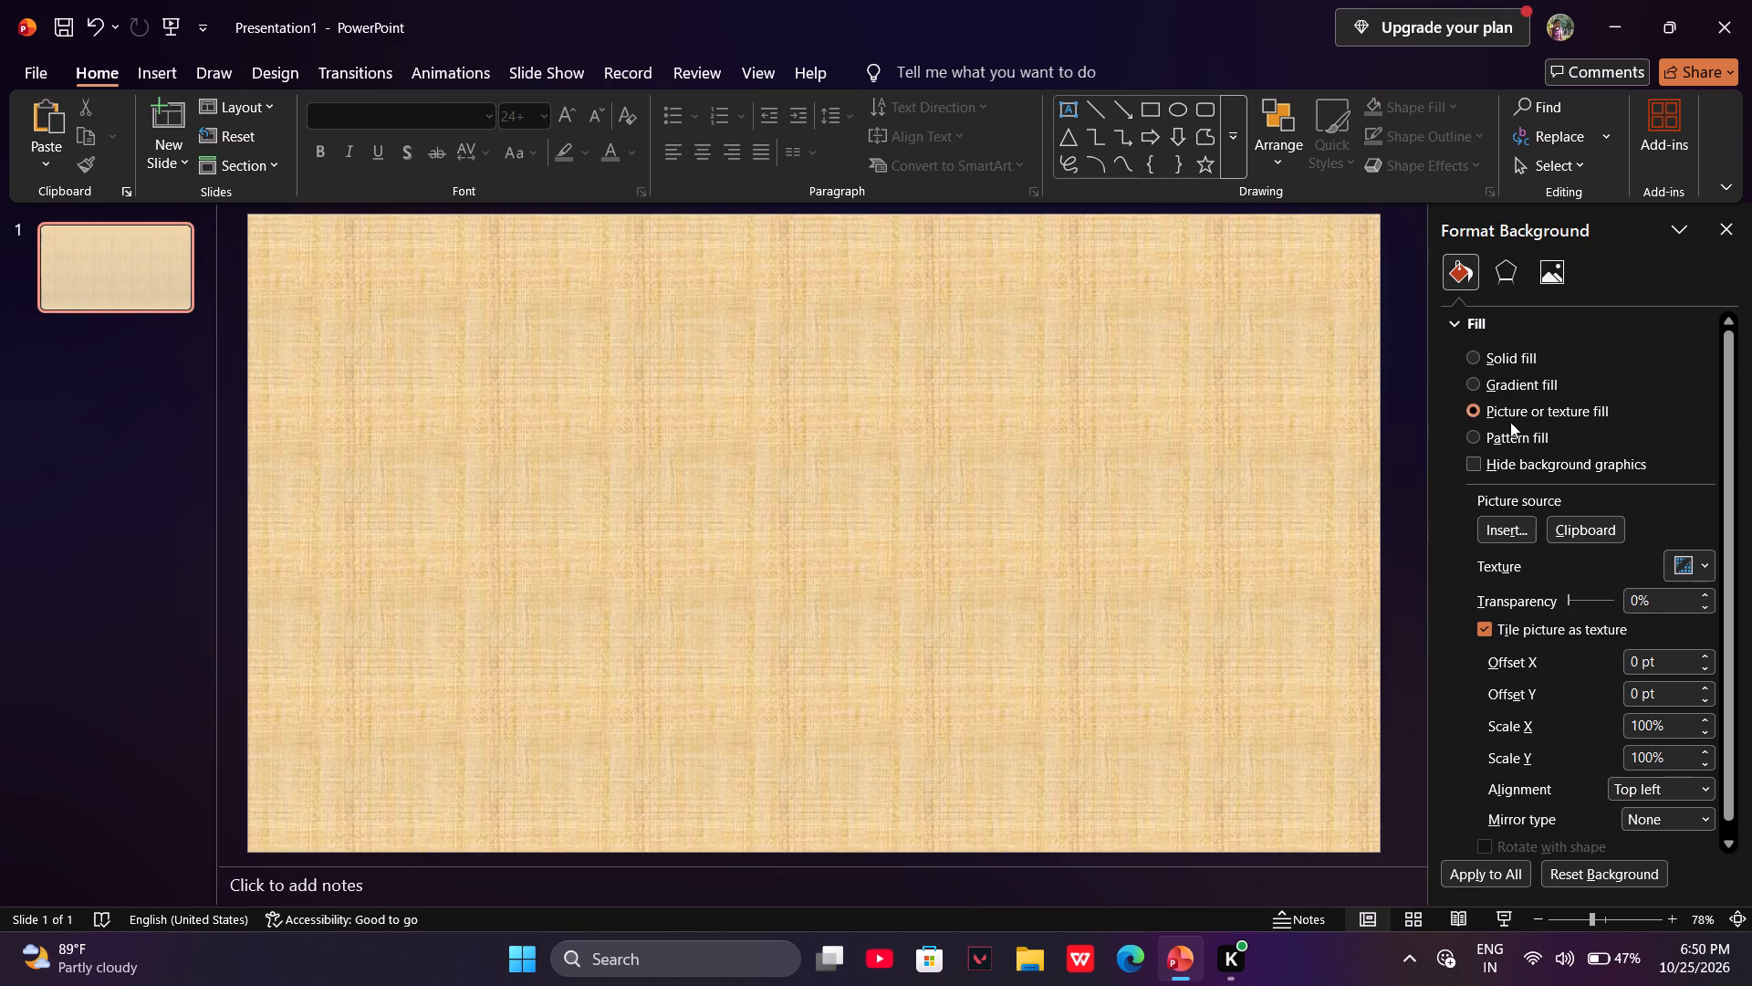
{"action": "left_click", "coordinate": [1507, 443]}
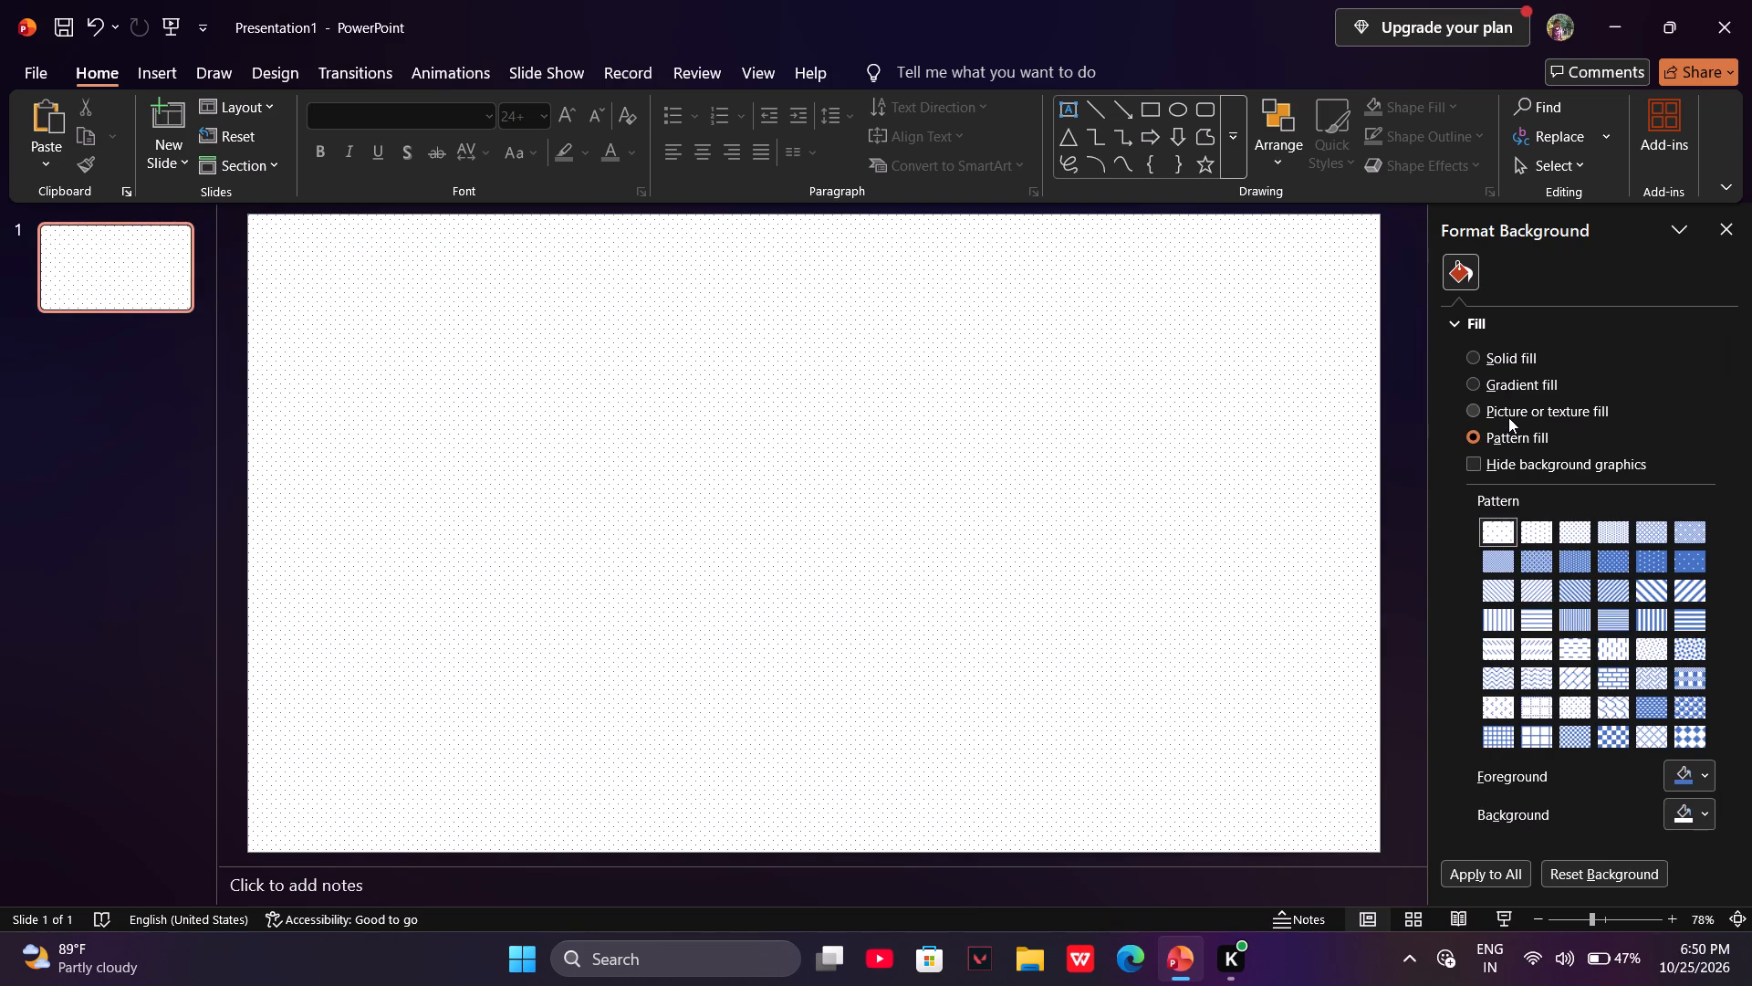
{"action": "left_click", "coordinate": [1508, 417]}
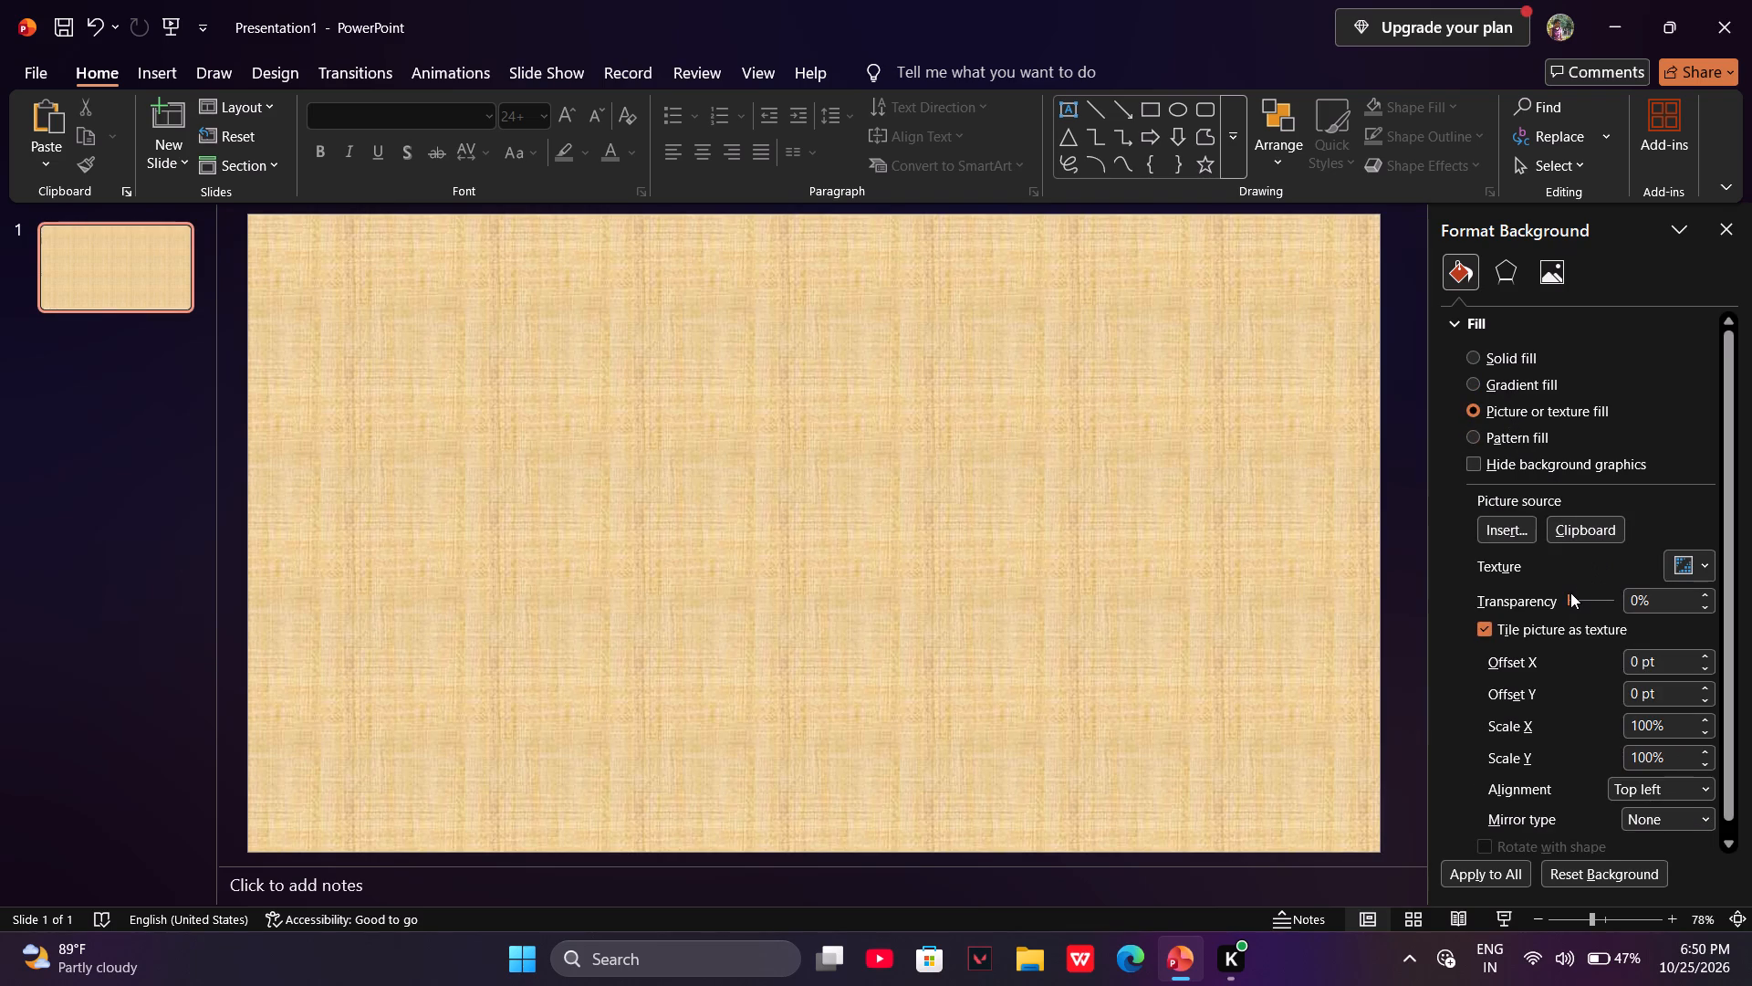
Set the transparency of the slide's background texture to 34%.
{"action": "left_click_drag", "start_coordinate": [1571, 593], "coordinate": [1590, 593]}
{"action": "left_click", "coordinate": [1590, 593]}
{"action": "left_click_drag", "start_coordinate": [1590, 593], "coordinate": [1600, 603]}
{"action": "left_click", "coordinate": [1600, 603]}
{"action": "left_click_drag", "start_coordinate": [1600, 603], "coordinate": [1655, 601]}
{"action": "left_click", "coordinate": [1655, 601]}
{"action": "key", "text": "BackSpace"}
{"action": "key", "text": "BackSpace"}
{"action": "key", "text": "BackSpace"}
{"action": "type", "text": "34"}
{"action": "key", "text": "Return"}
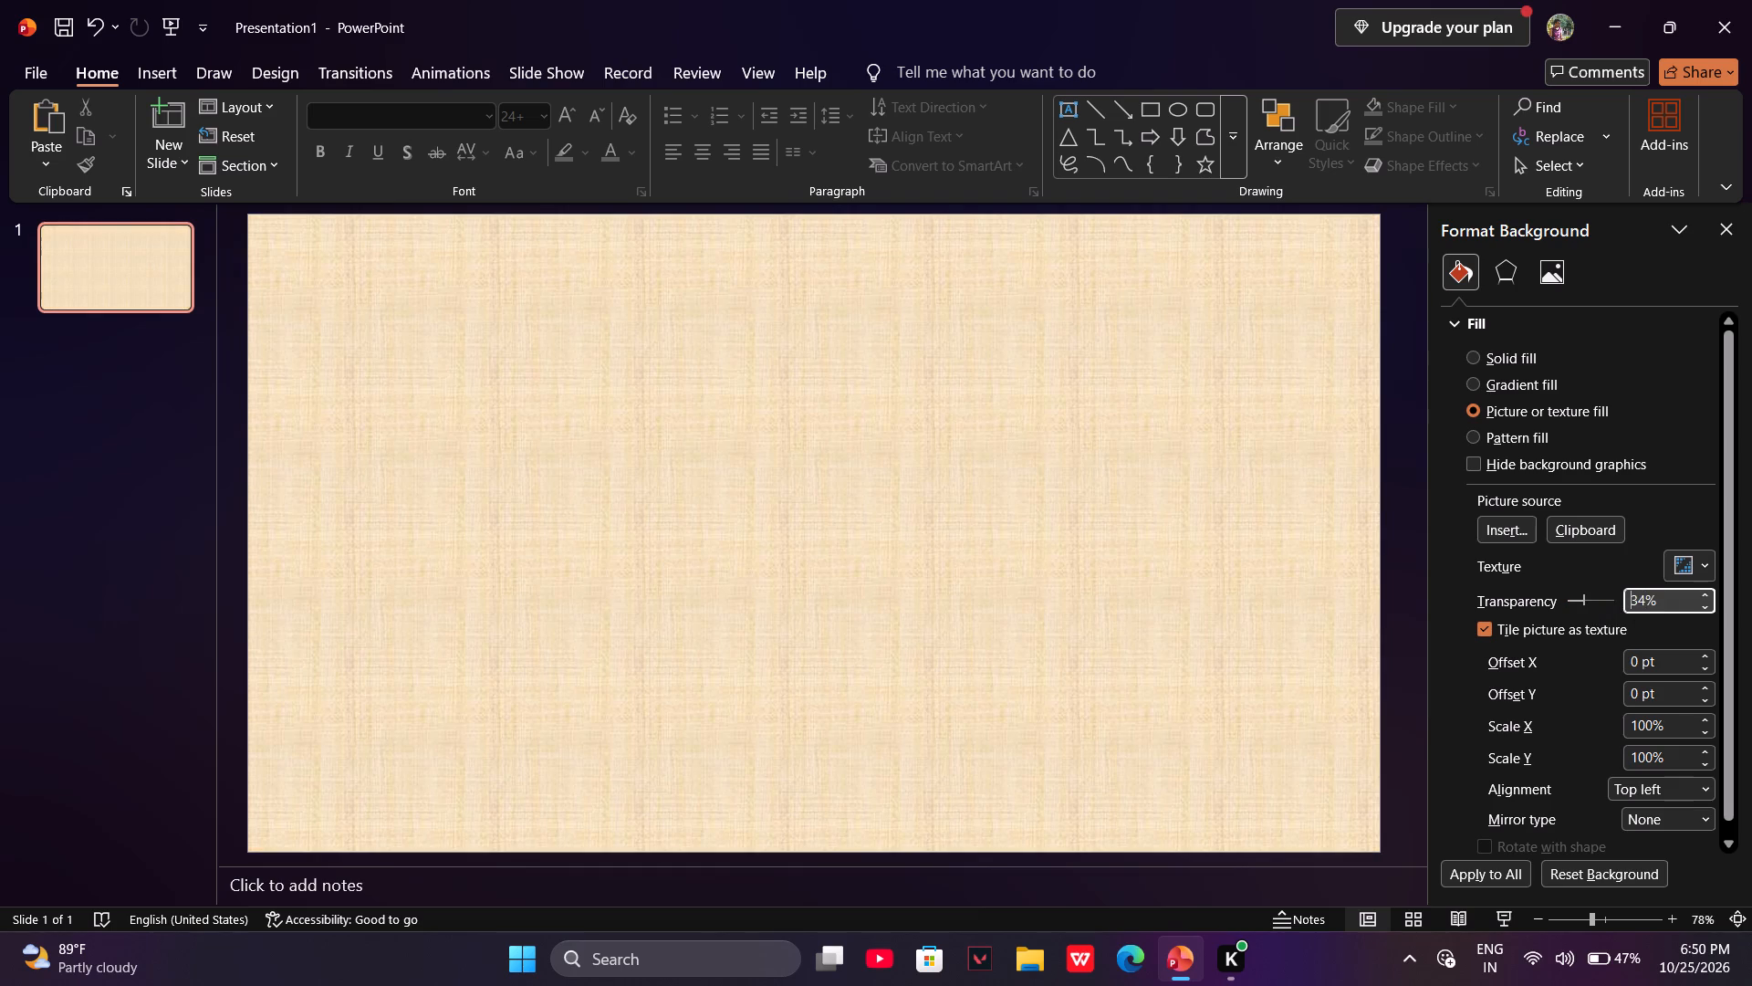
Set the background texture's transparency to 0% and close the background formatting options.
{"action": "left_click", "coordinate": [1642, 597]}
{"action": "key", "text": "Right"}
{"action": "key", "text": "Left"}
{"action": "key", "text": "BackSpace"}
{"action": "key", "text": "BackSpace"}
{"action": "key", "text": "0"}
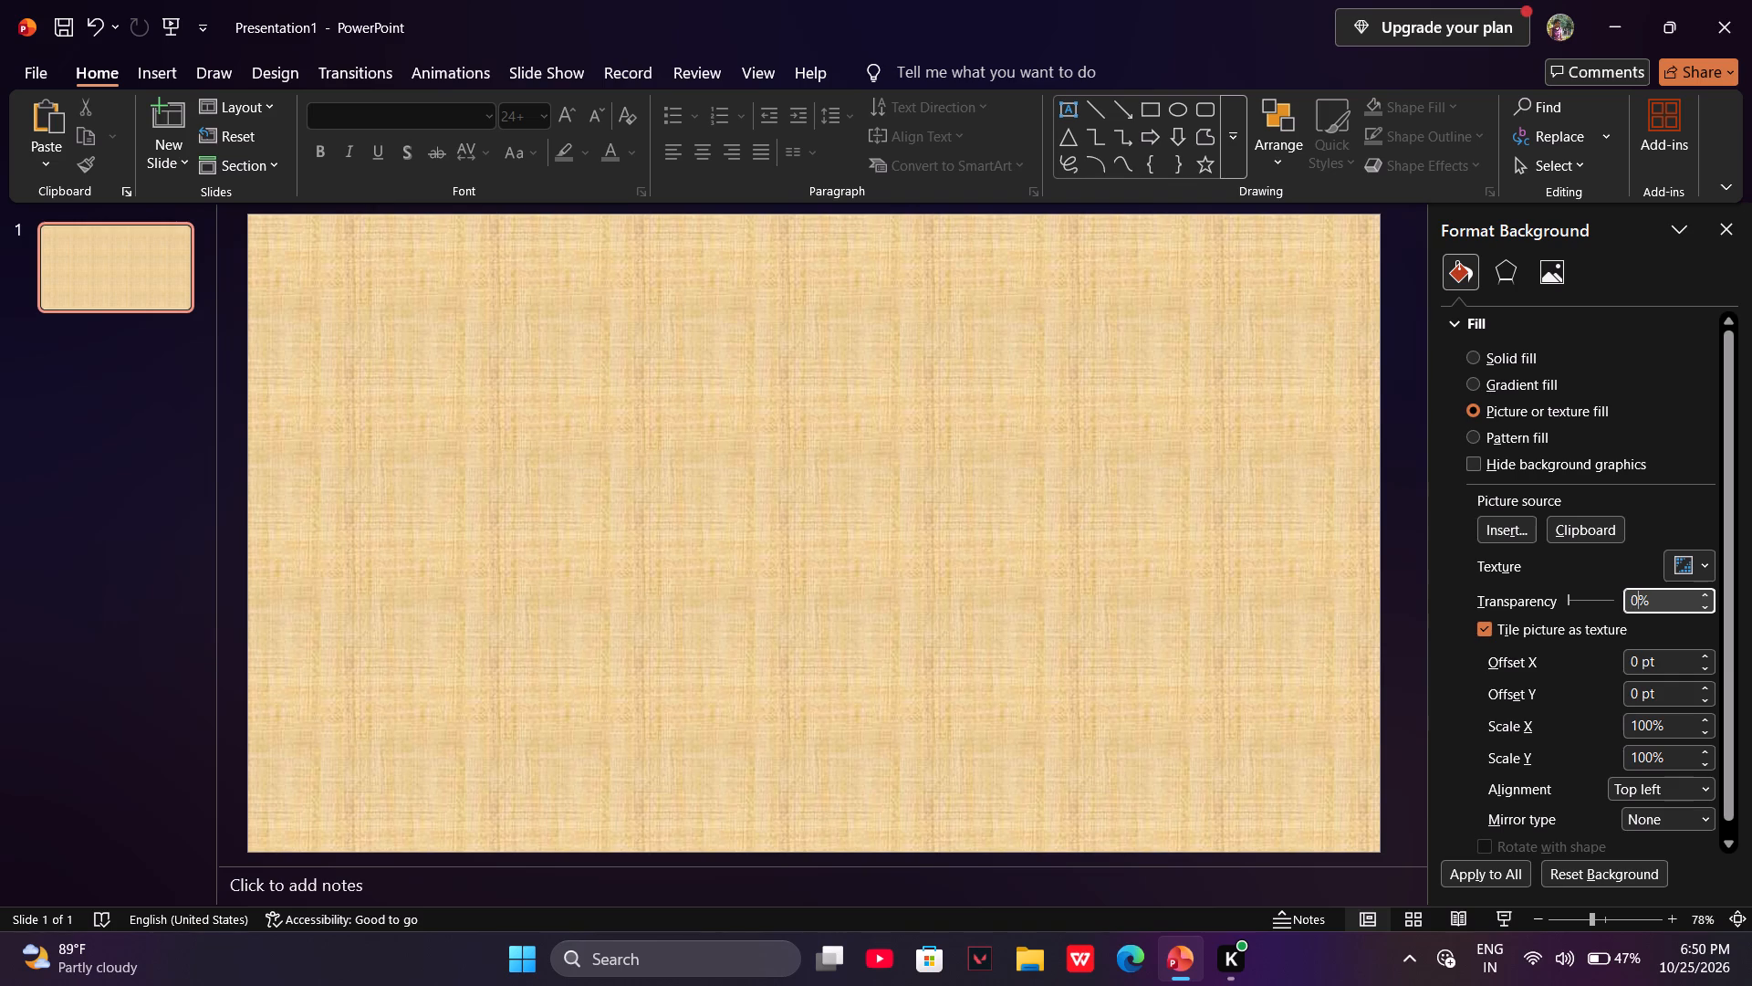
{"action": "key", "text": "Return"}
{"action": "left_click", "coordinate": [1723, 239]}
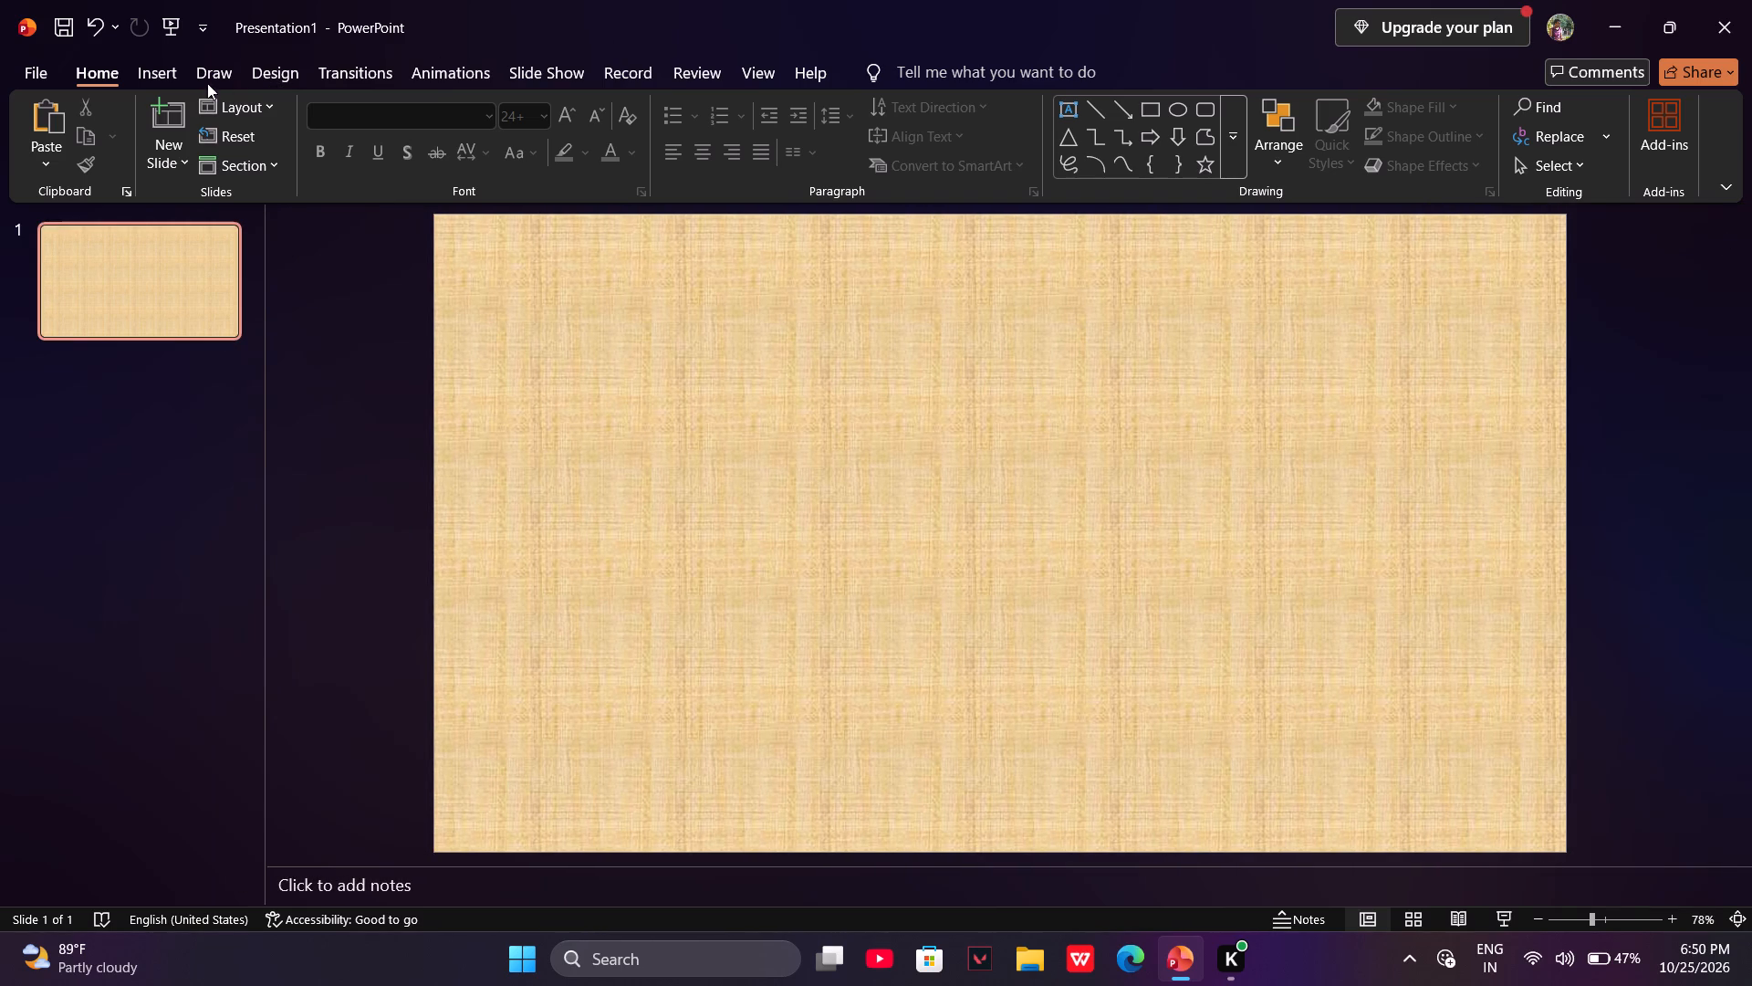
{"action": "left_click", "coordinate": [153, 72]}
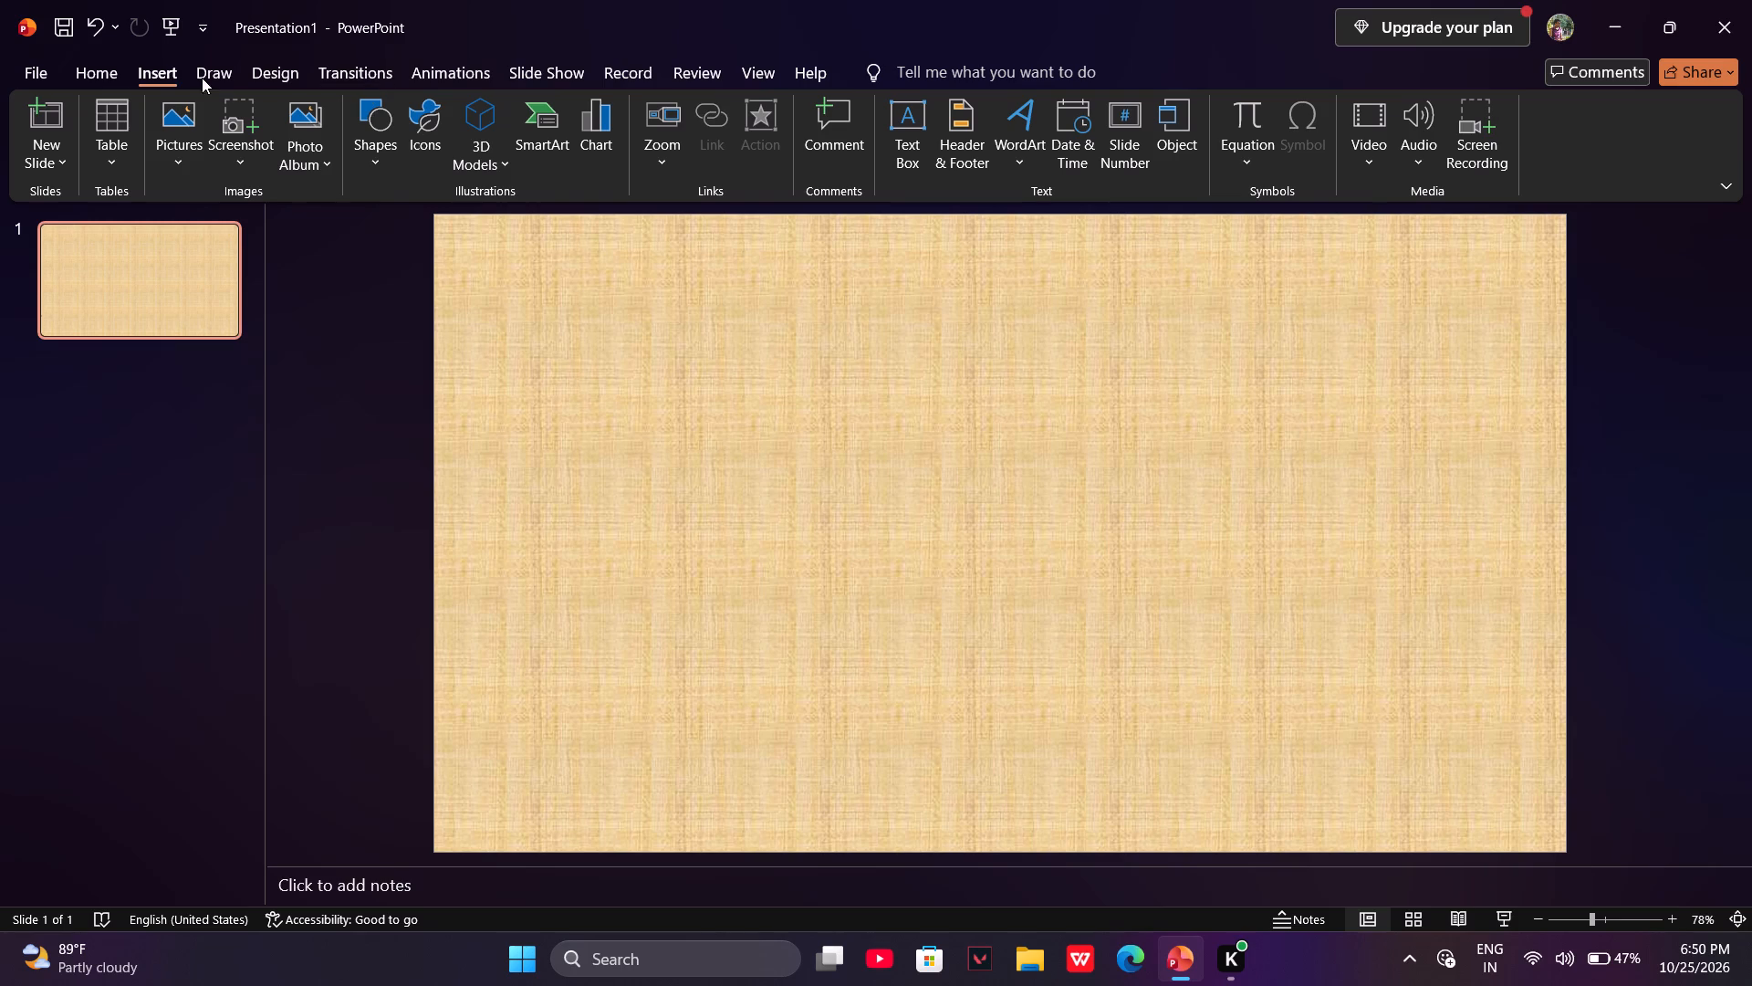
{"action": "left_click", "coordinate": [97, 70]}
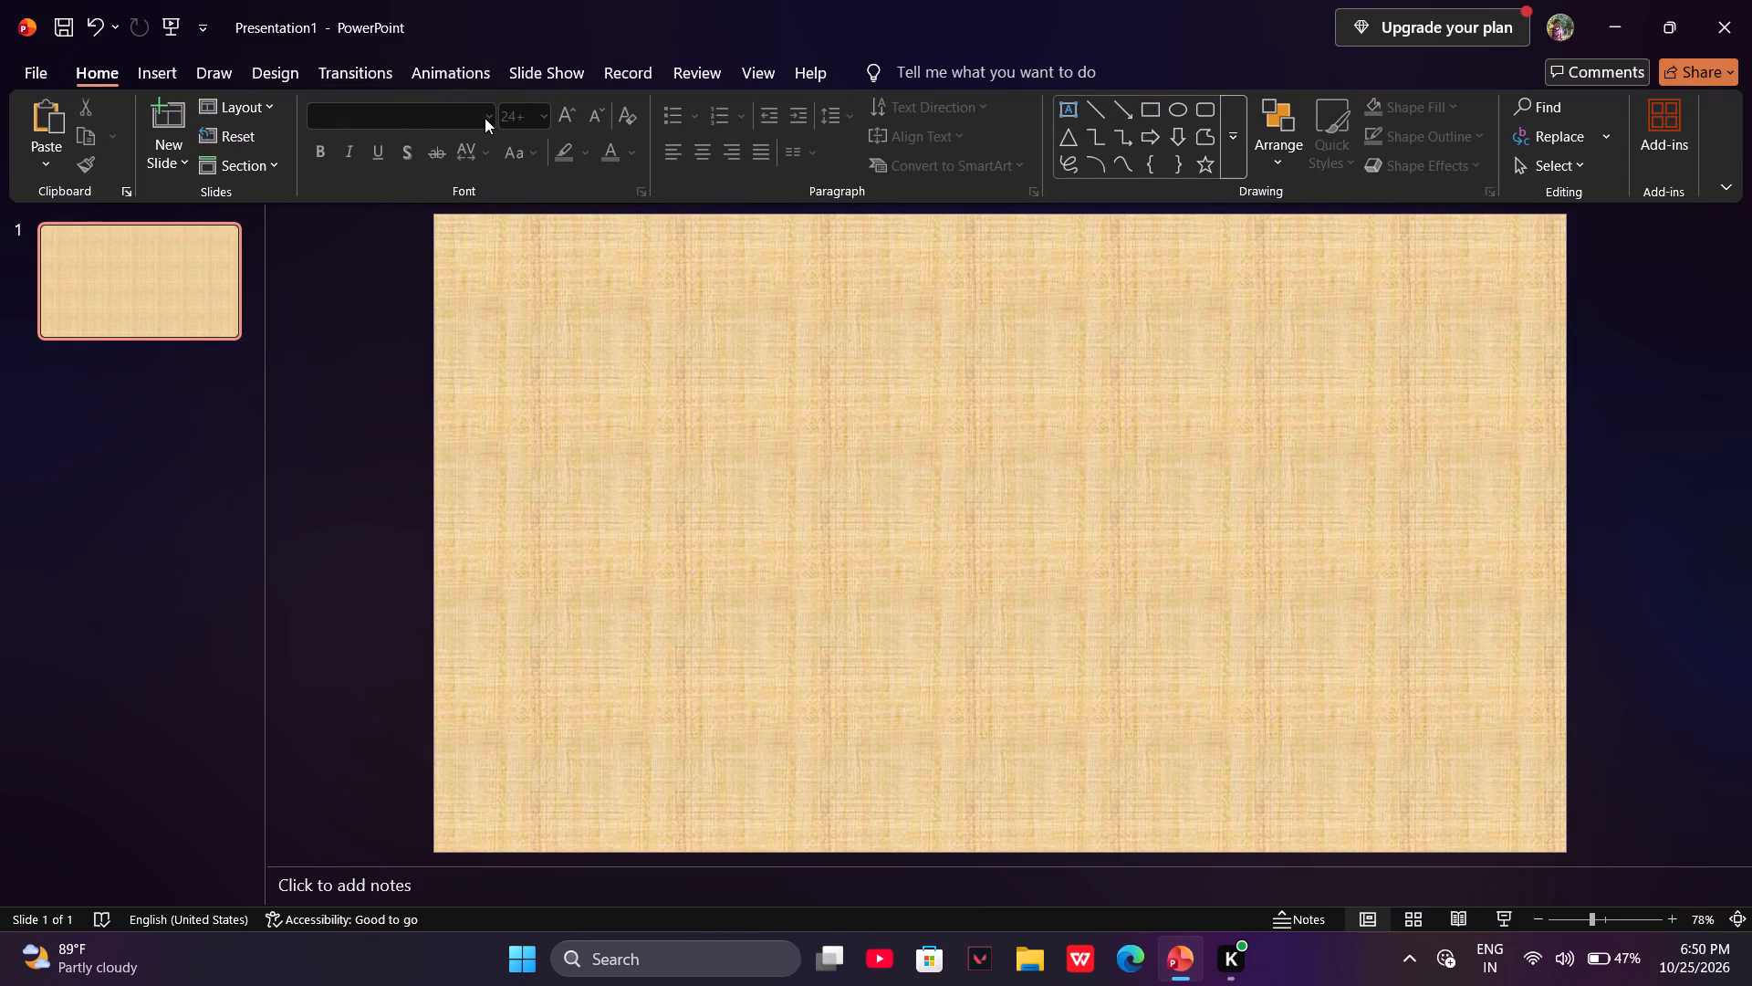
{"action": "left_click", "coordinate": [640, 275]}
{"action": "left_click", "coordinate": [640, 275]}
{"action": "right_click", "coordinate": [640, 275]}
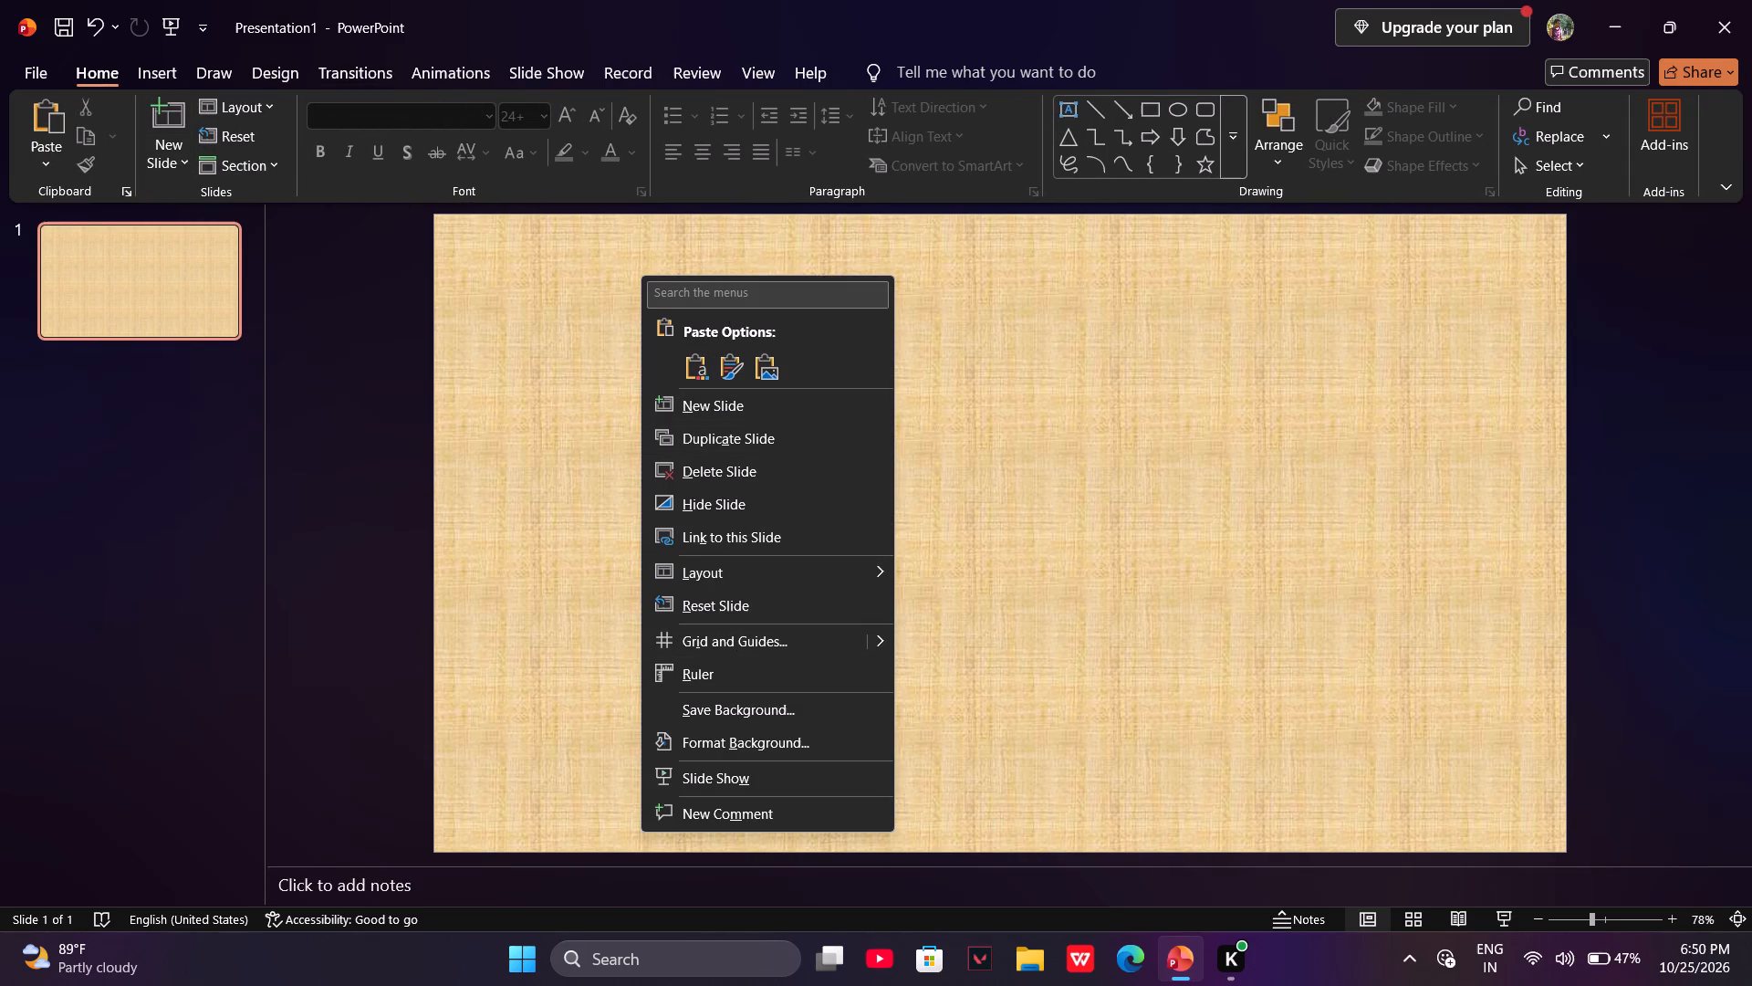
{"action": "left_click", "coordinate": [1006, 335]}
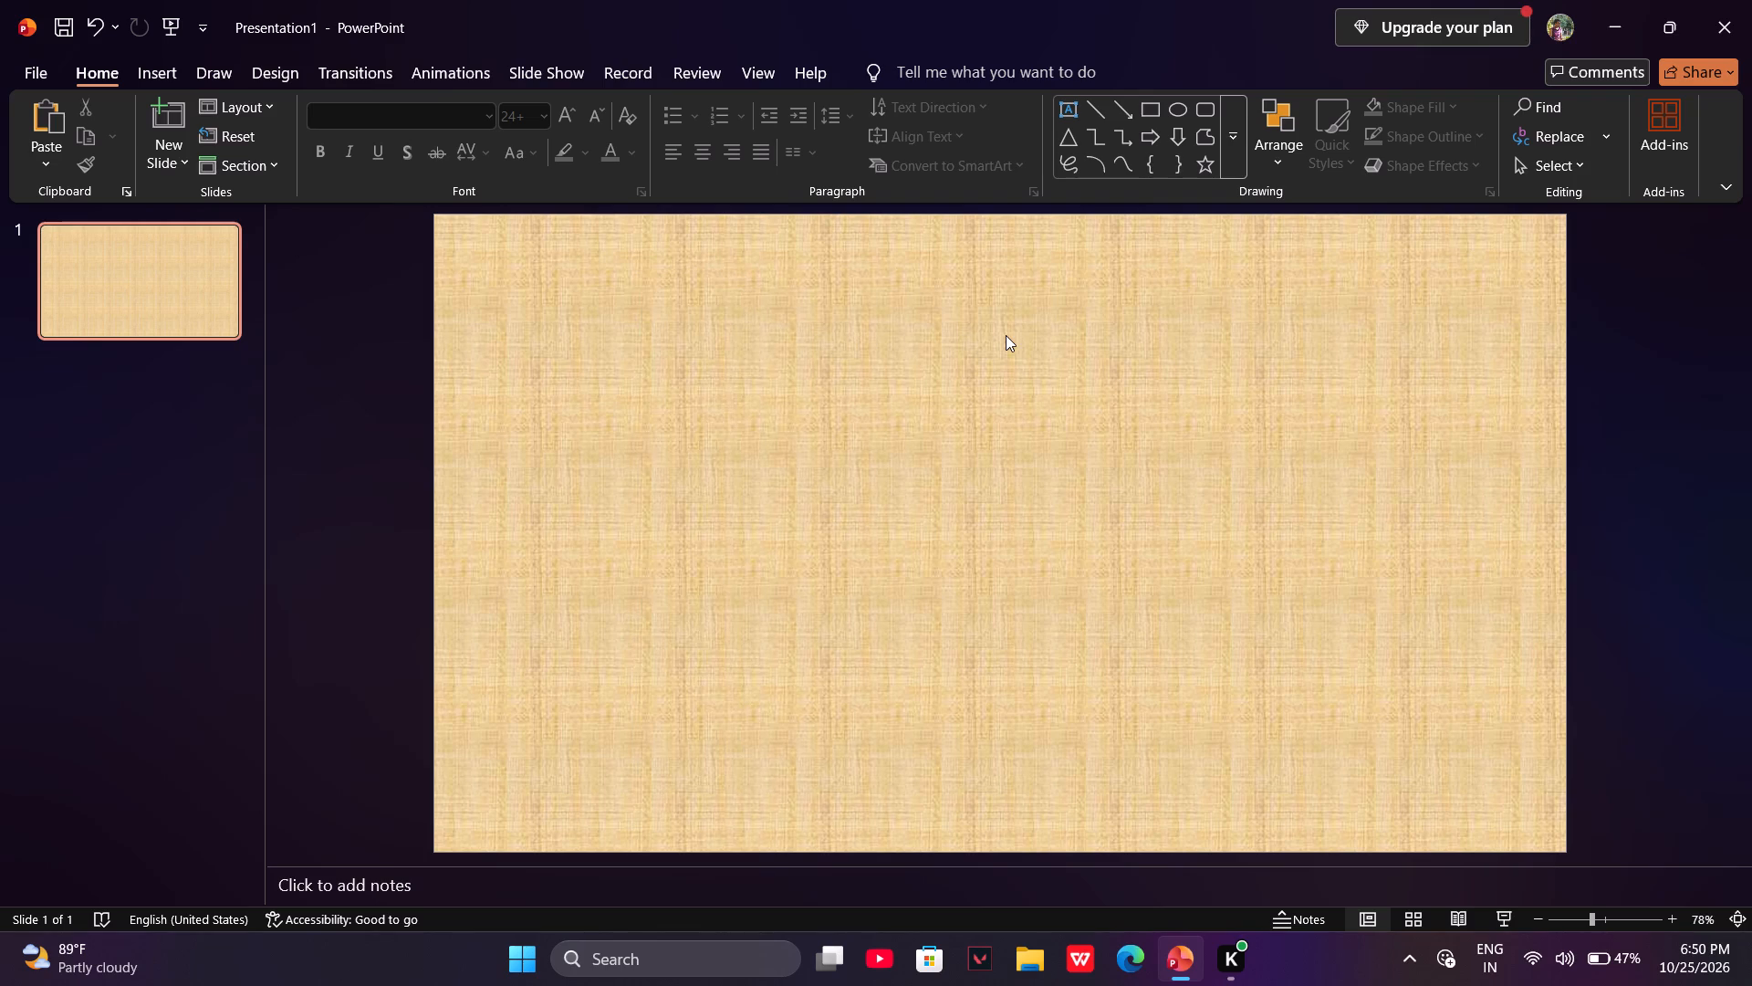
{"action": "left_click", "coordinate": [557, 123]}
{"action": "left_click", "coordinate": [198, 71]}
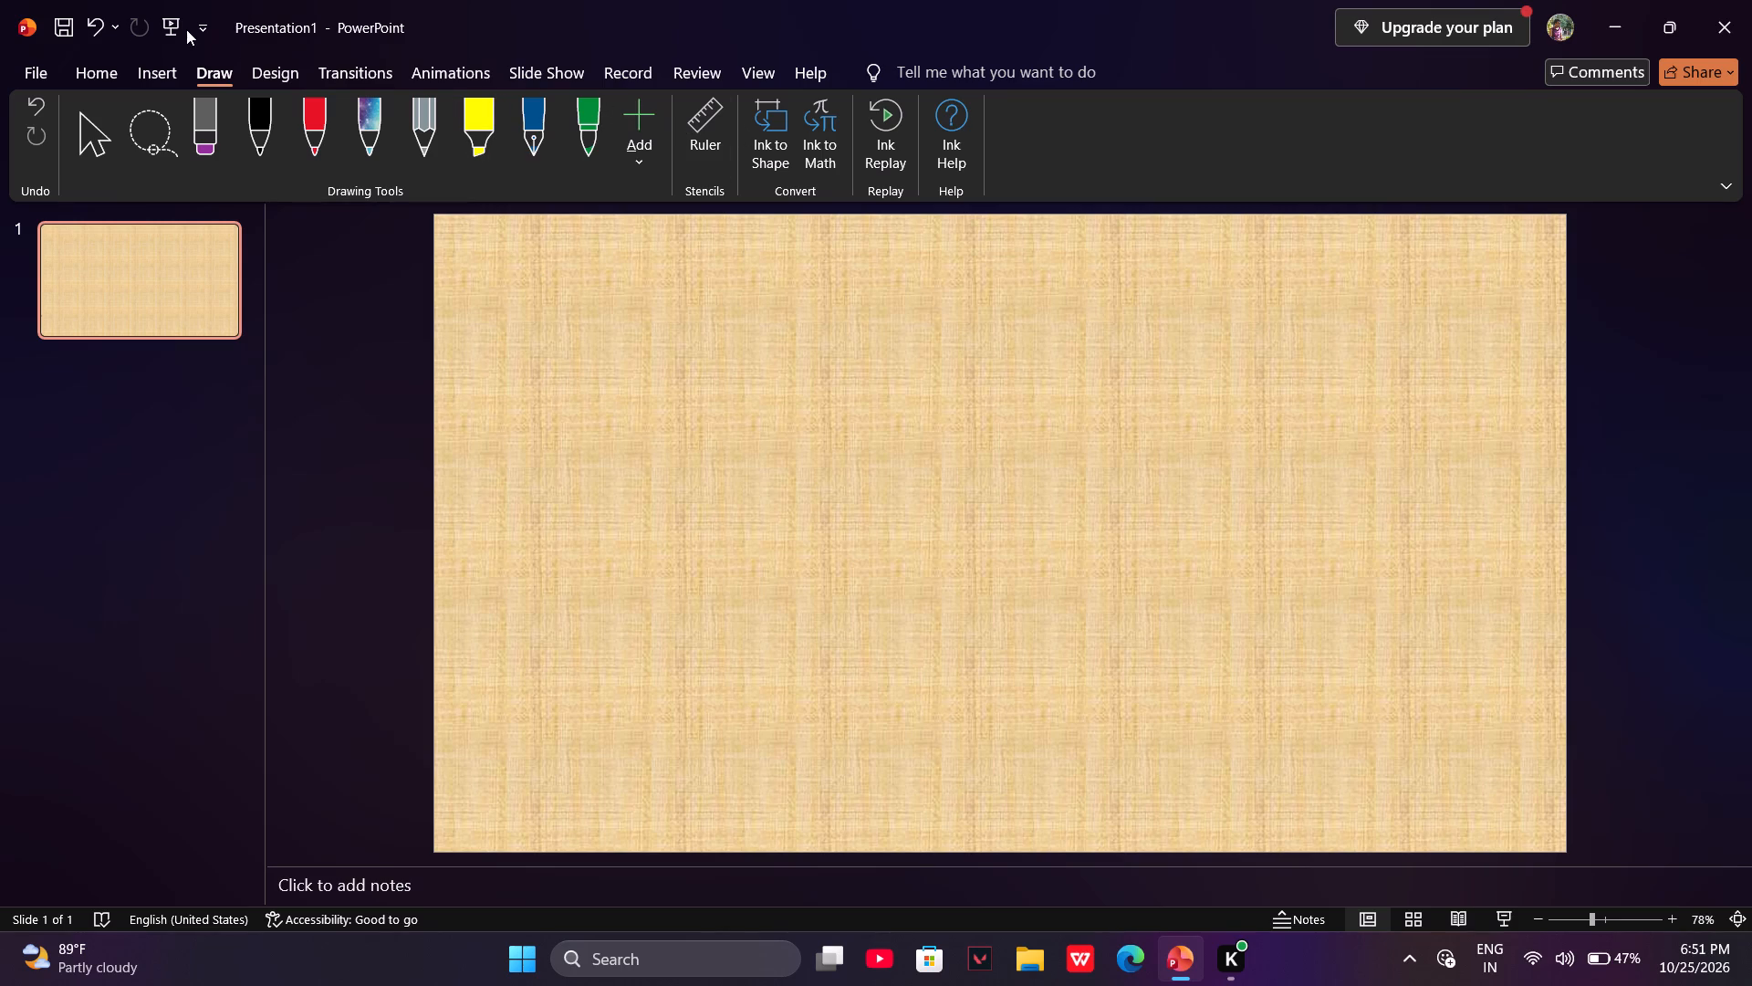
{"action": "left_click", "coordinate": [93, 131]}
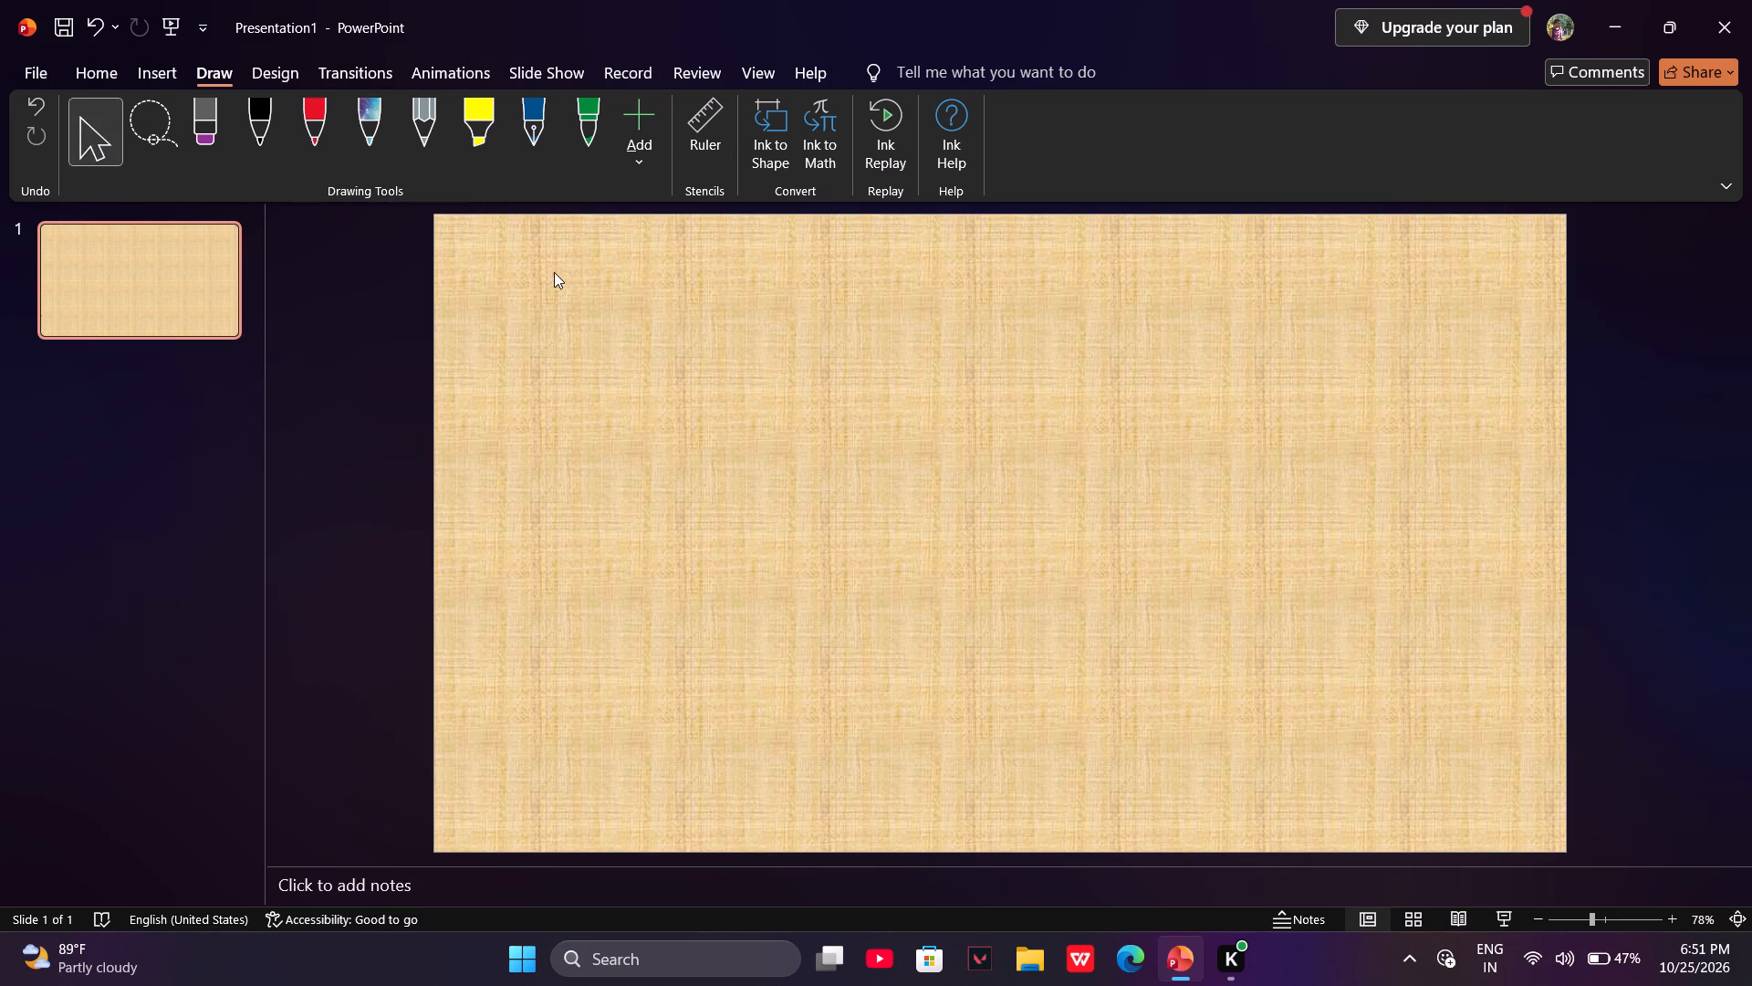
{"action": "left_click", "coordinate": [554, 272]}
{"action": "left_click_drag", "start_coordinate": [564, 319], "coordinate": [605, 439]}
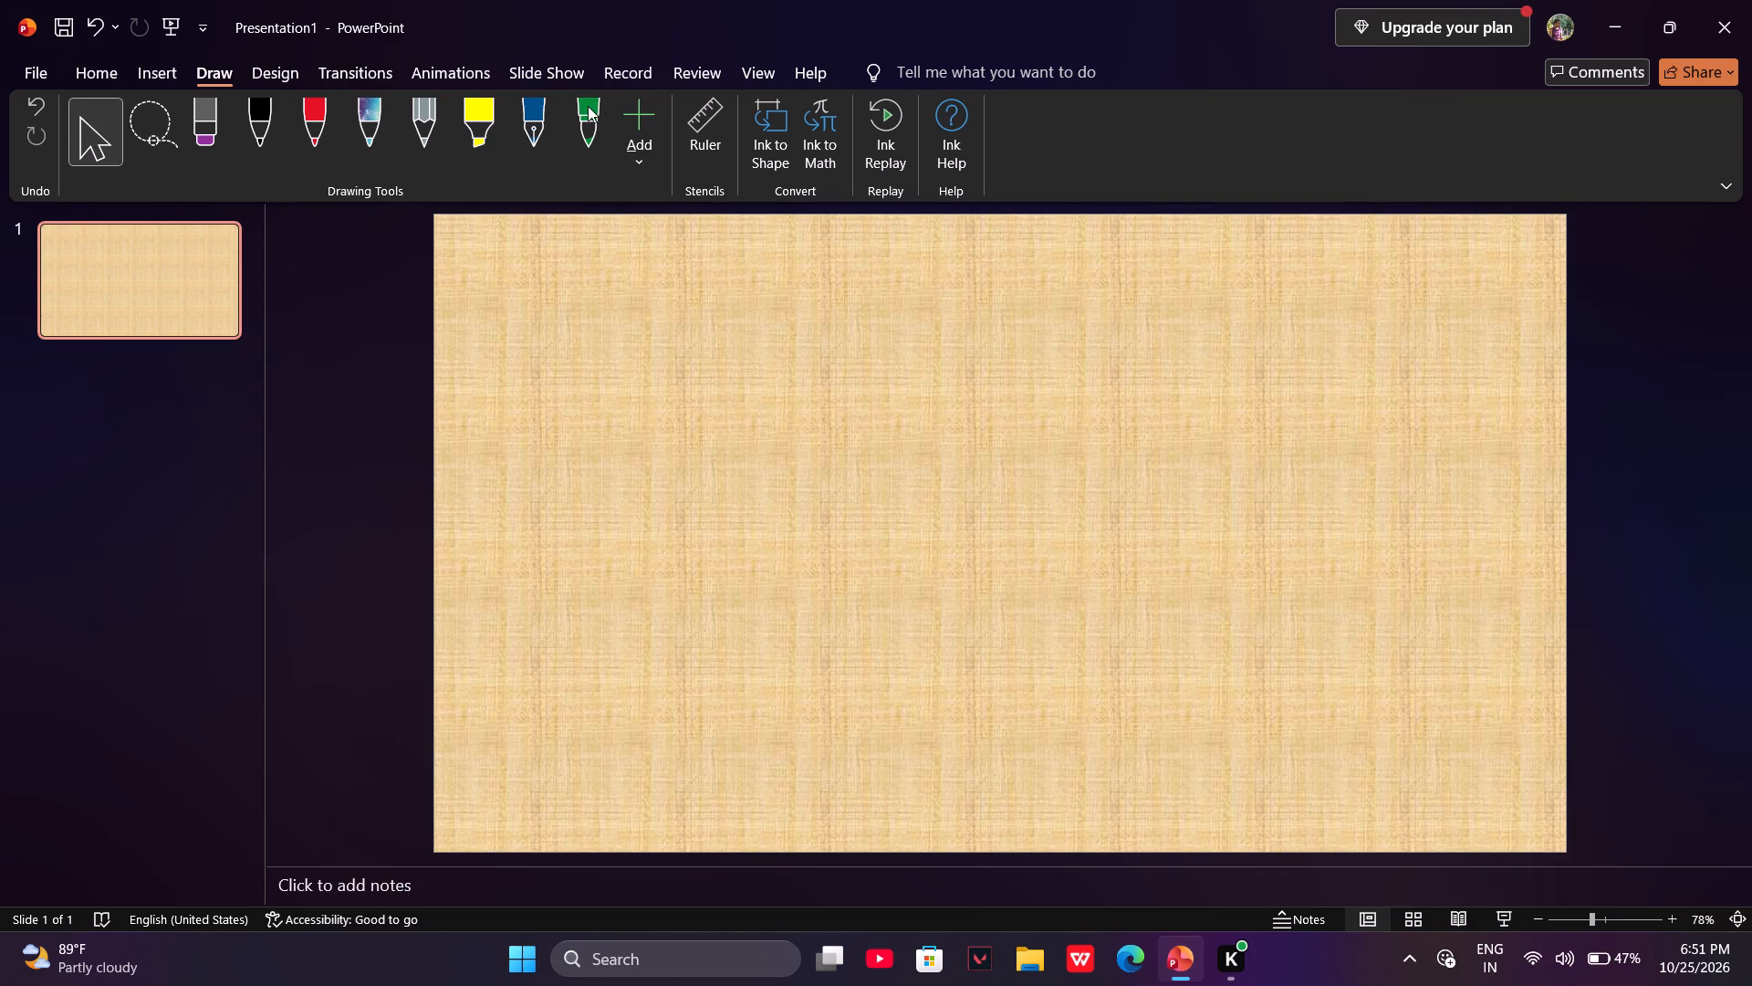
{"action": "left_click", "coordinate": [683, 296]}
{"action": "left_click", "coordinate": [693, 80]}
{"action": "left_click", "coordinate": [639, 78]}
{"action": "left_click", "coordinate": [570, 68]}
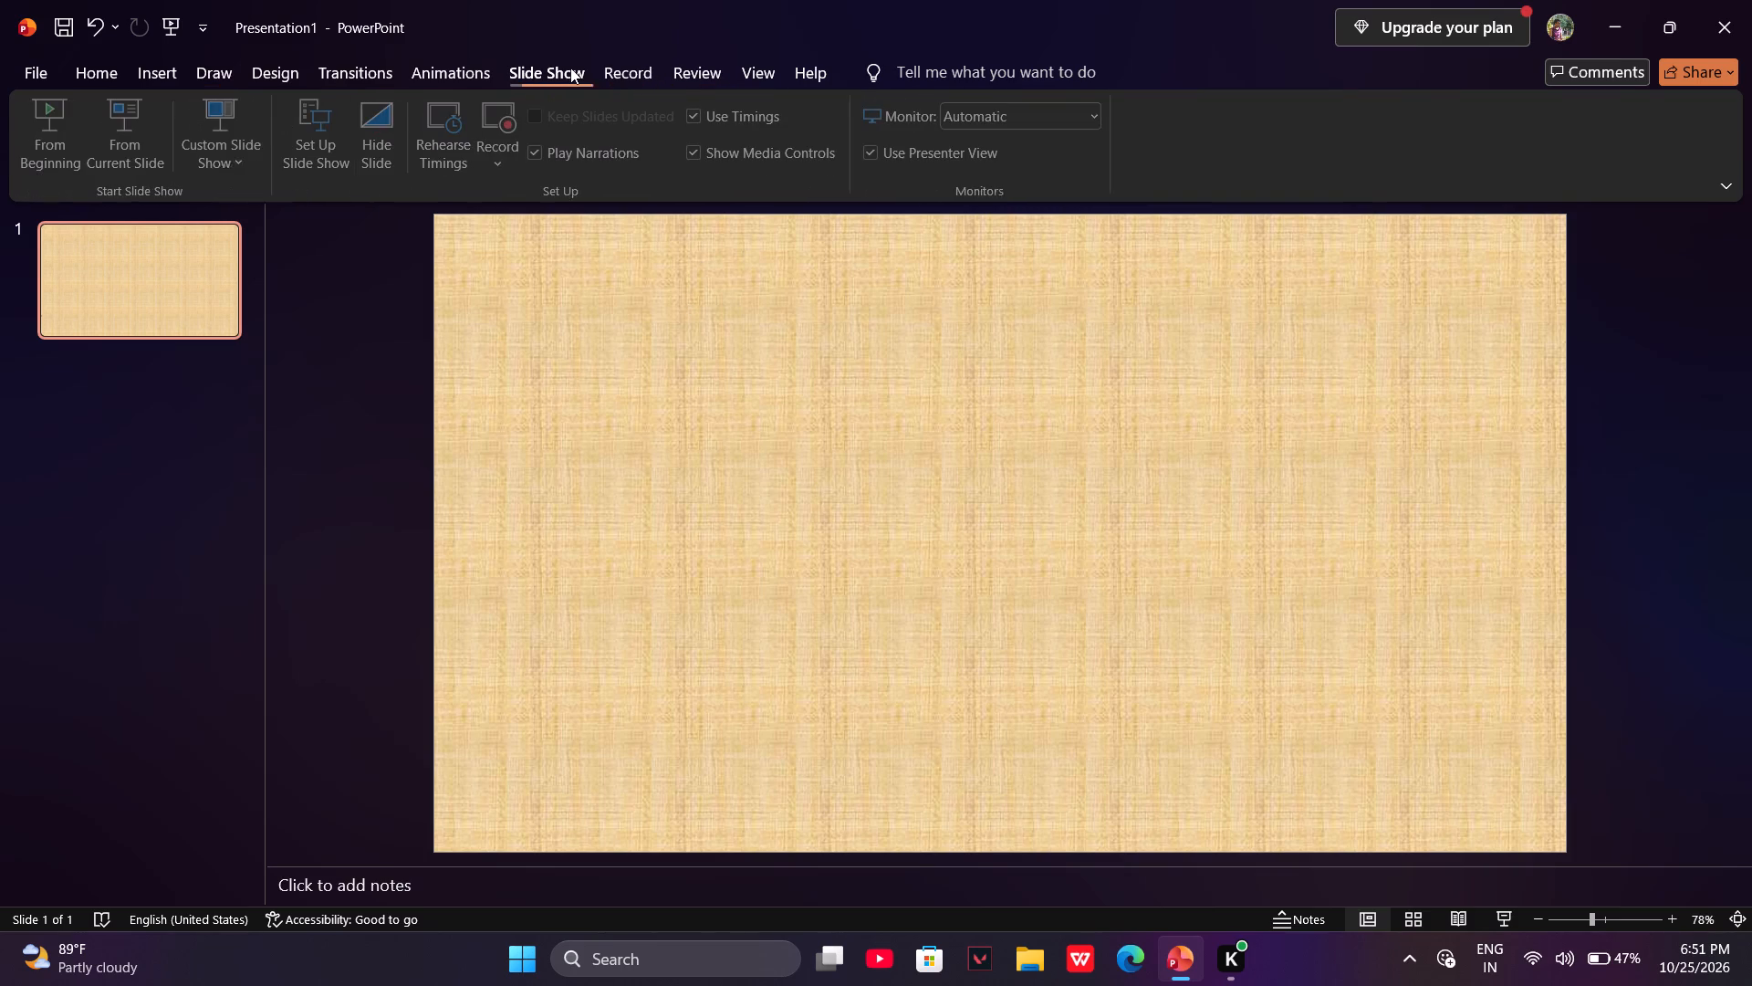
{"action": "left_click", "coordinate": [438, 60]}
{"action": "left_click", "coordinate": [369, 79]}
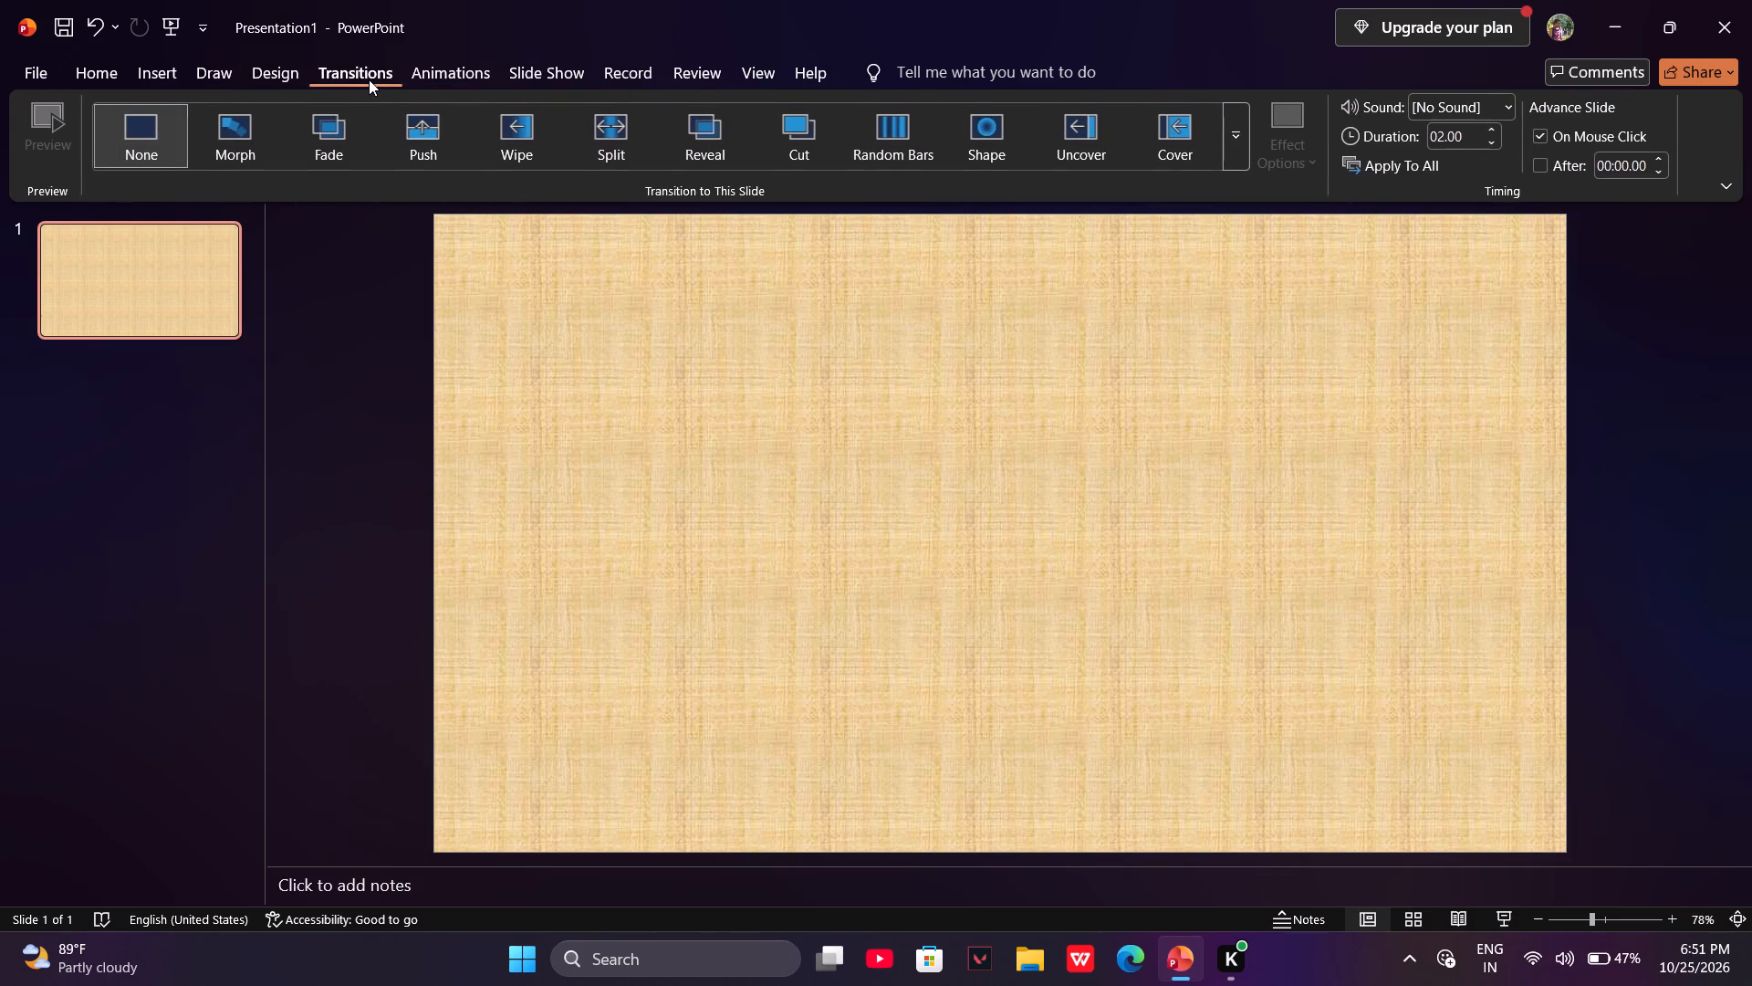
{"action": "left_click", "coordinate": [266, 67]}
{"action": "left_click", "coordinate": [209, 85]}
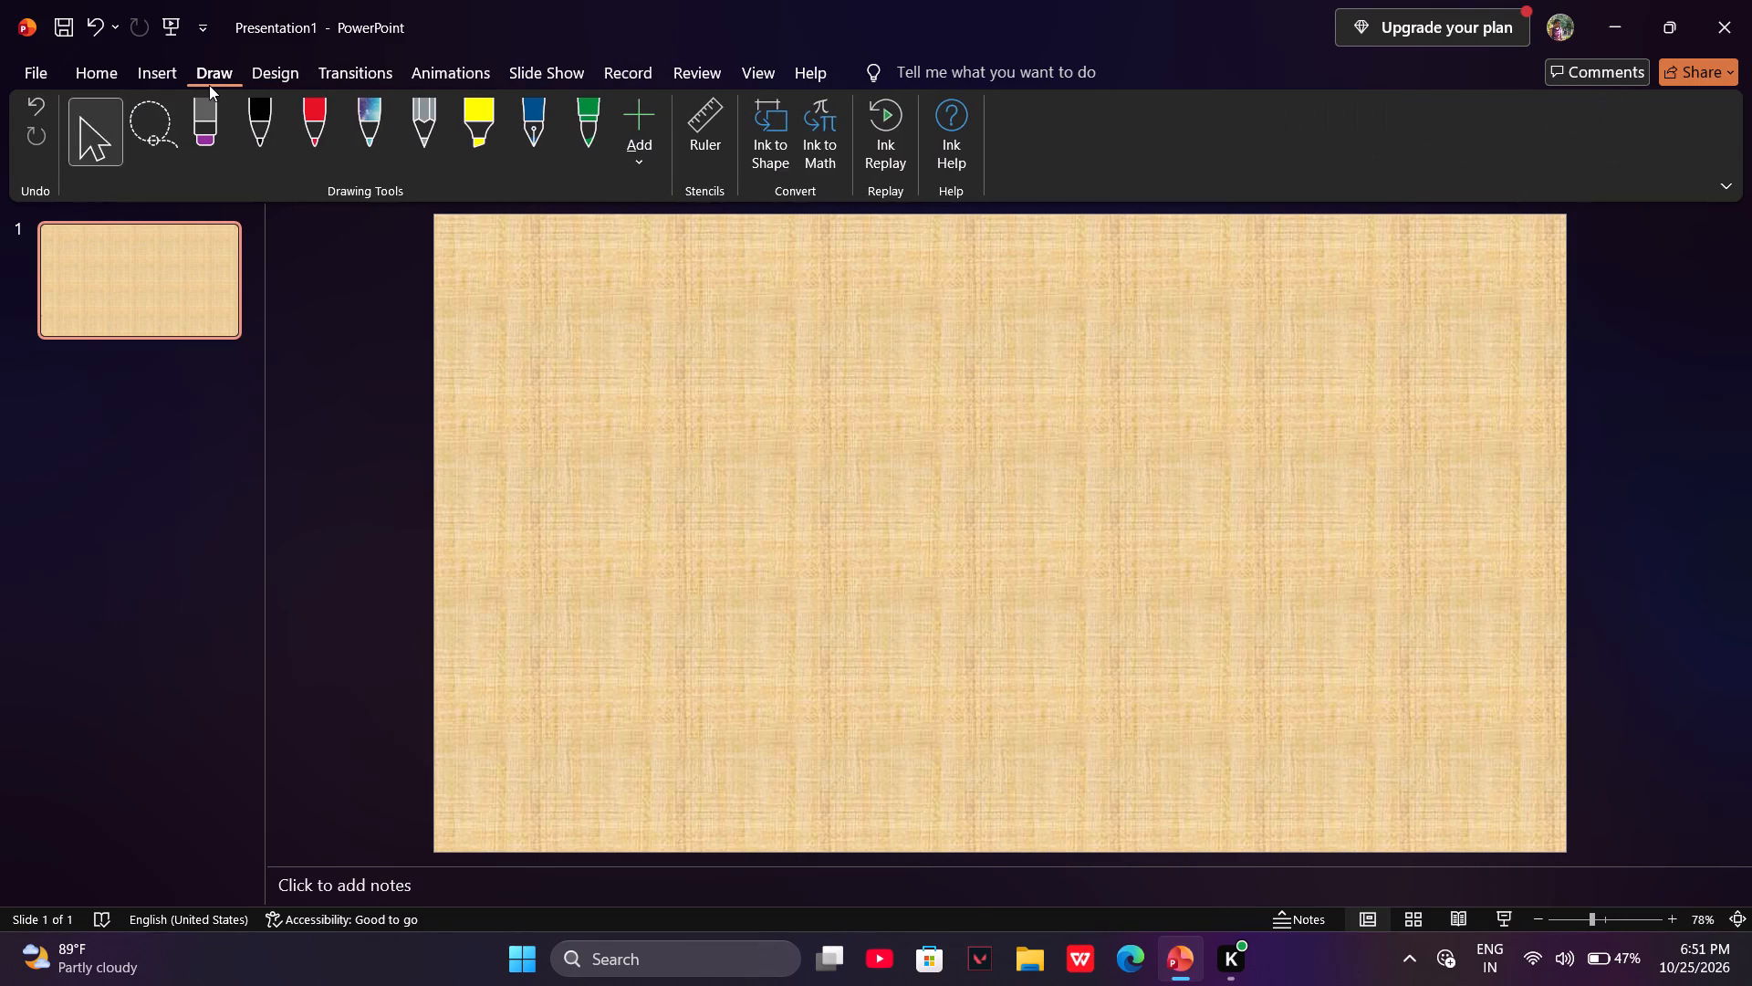
Insert a text box near the top centre of the slide and widen it on both sides into a heading-width box.
{"action": "left_click", "coordinate": [156, 76]}
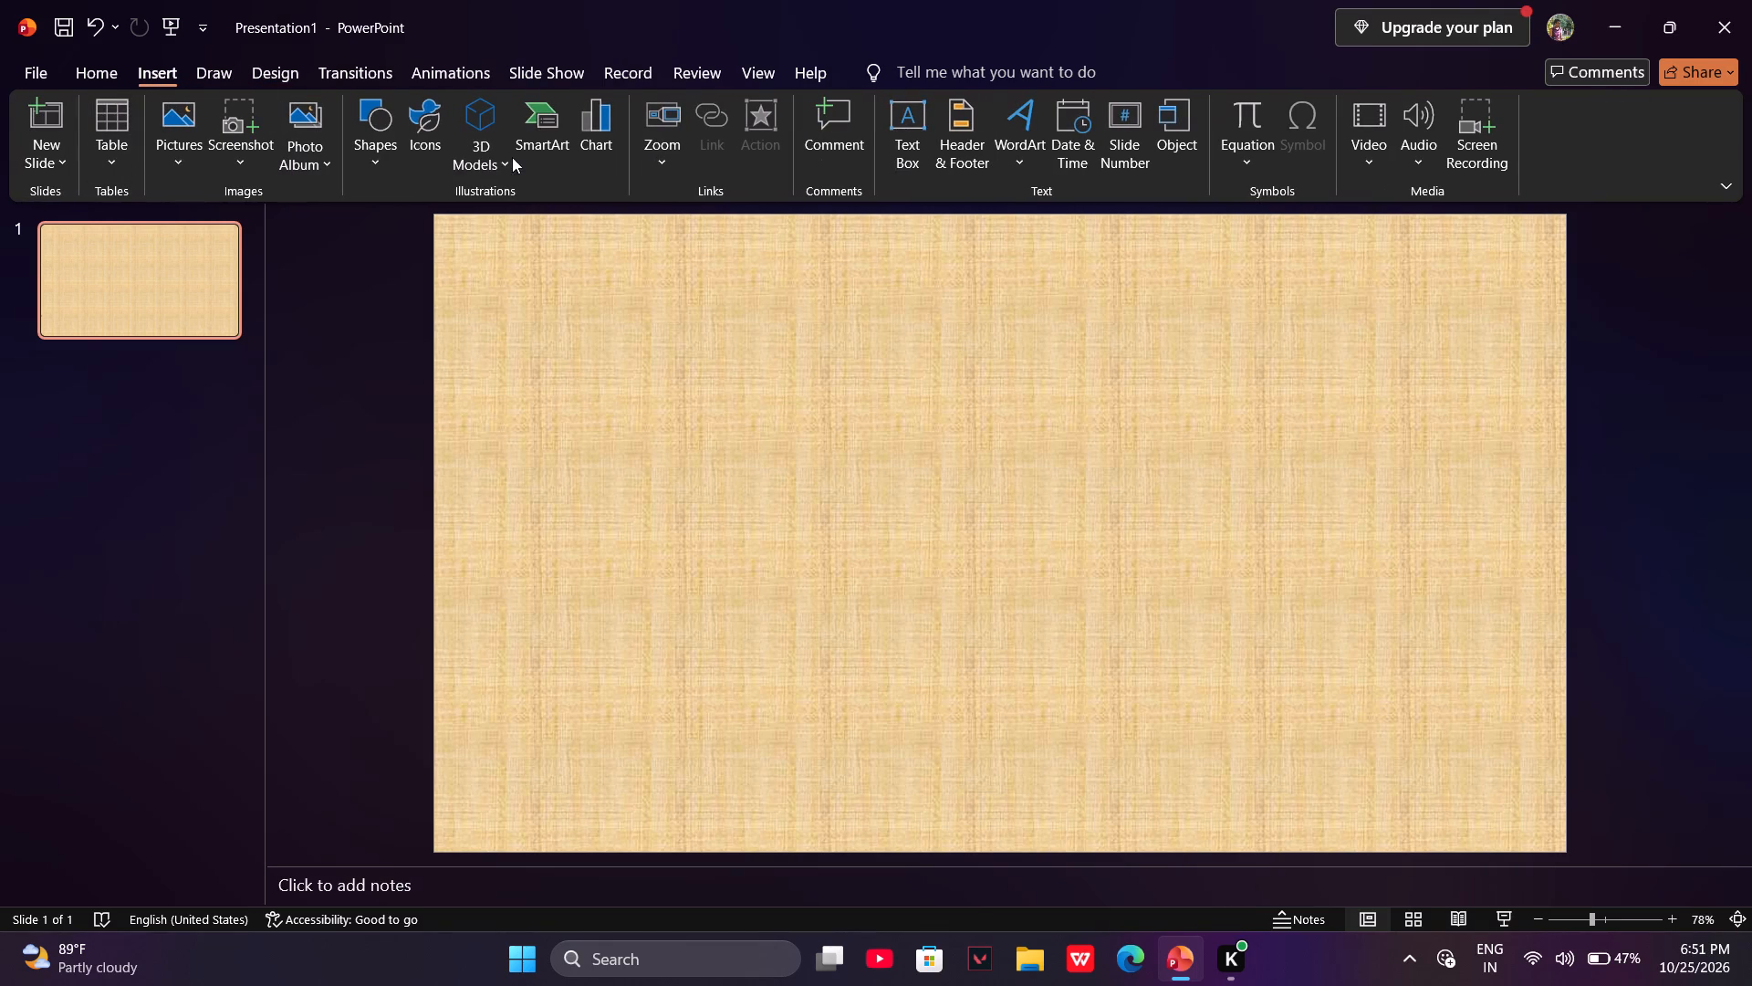
{"action": "left_click", "coordinate": [897, 130]}
{"action": "left_click", "coordinate": [873, 292]}
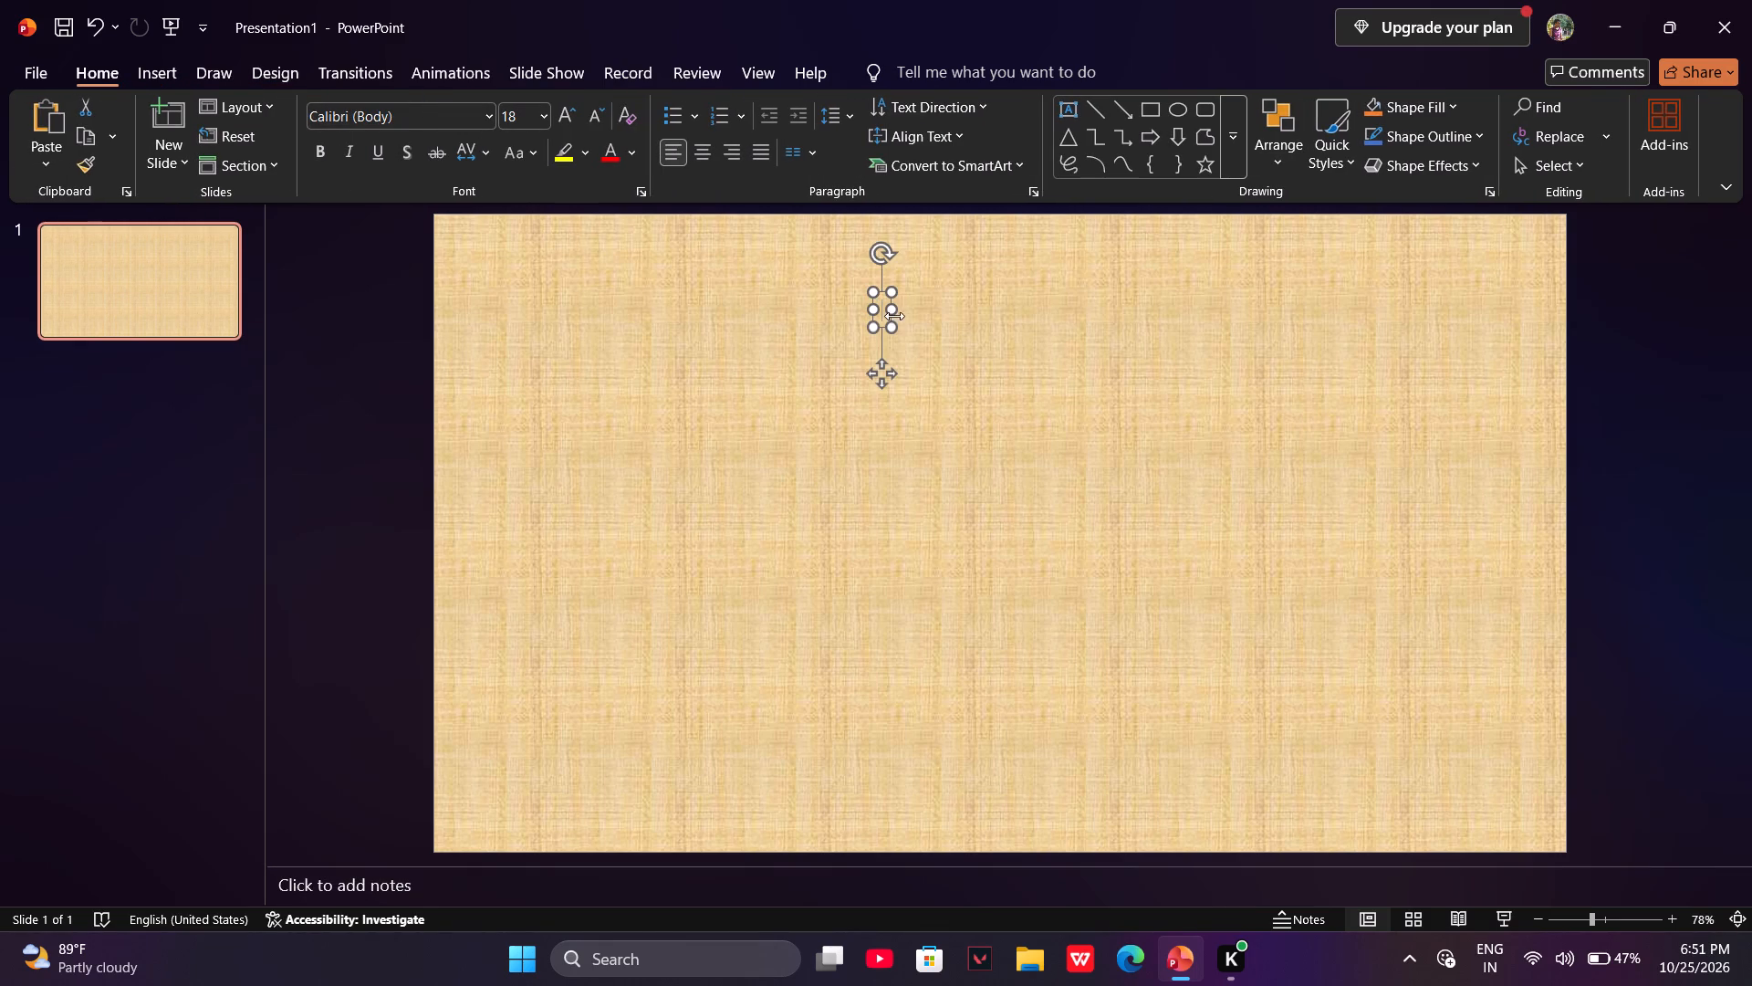
{"action": "left_click_drag", "start_coordinate": [895, 316], "coordinate": [1240, 320]}
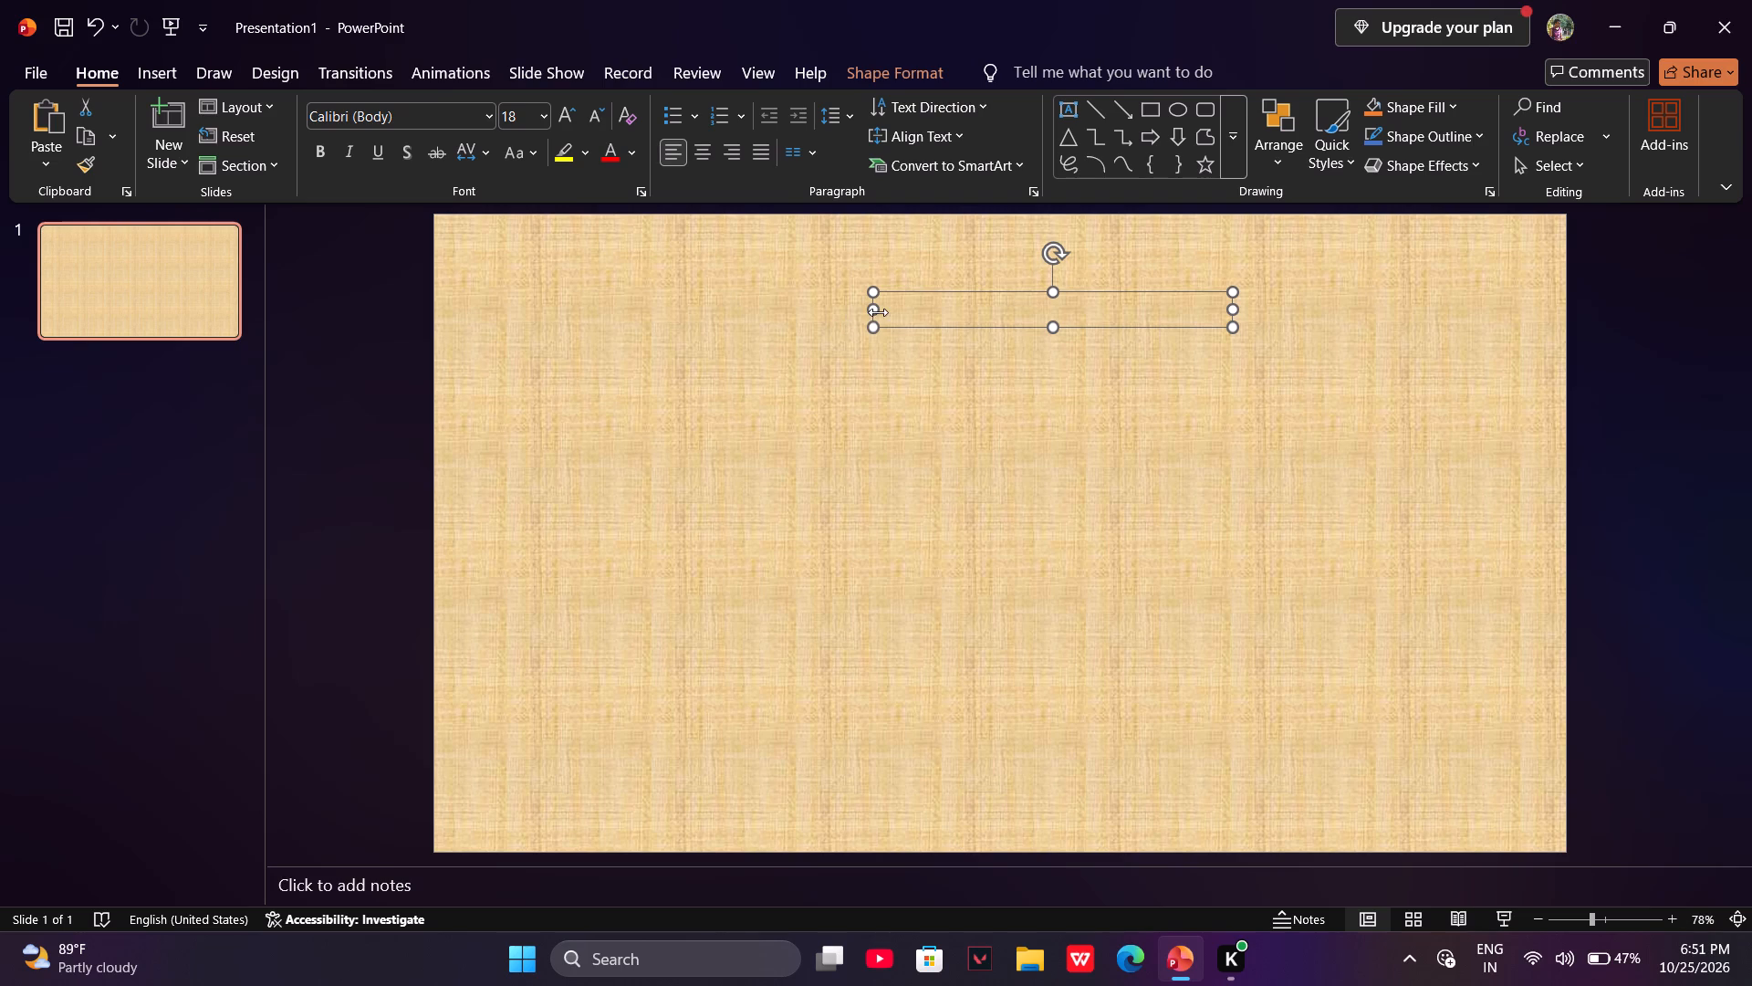
{"action": "left_click_drag", "start_coordinate": [878, 313], "coordinate": [815, 318]}
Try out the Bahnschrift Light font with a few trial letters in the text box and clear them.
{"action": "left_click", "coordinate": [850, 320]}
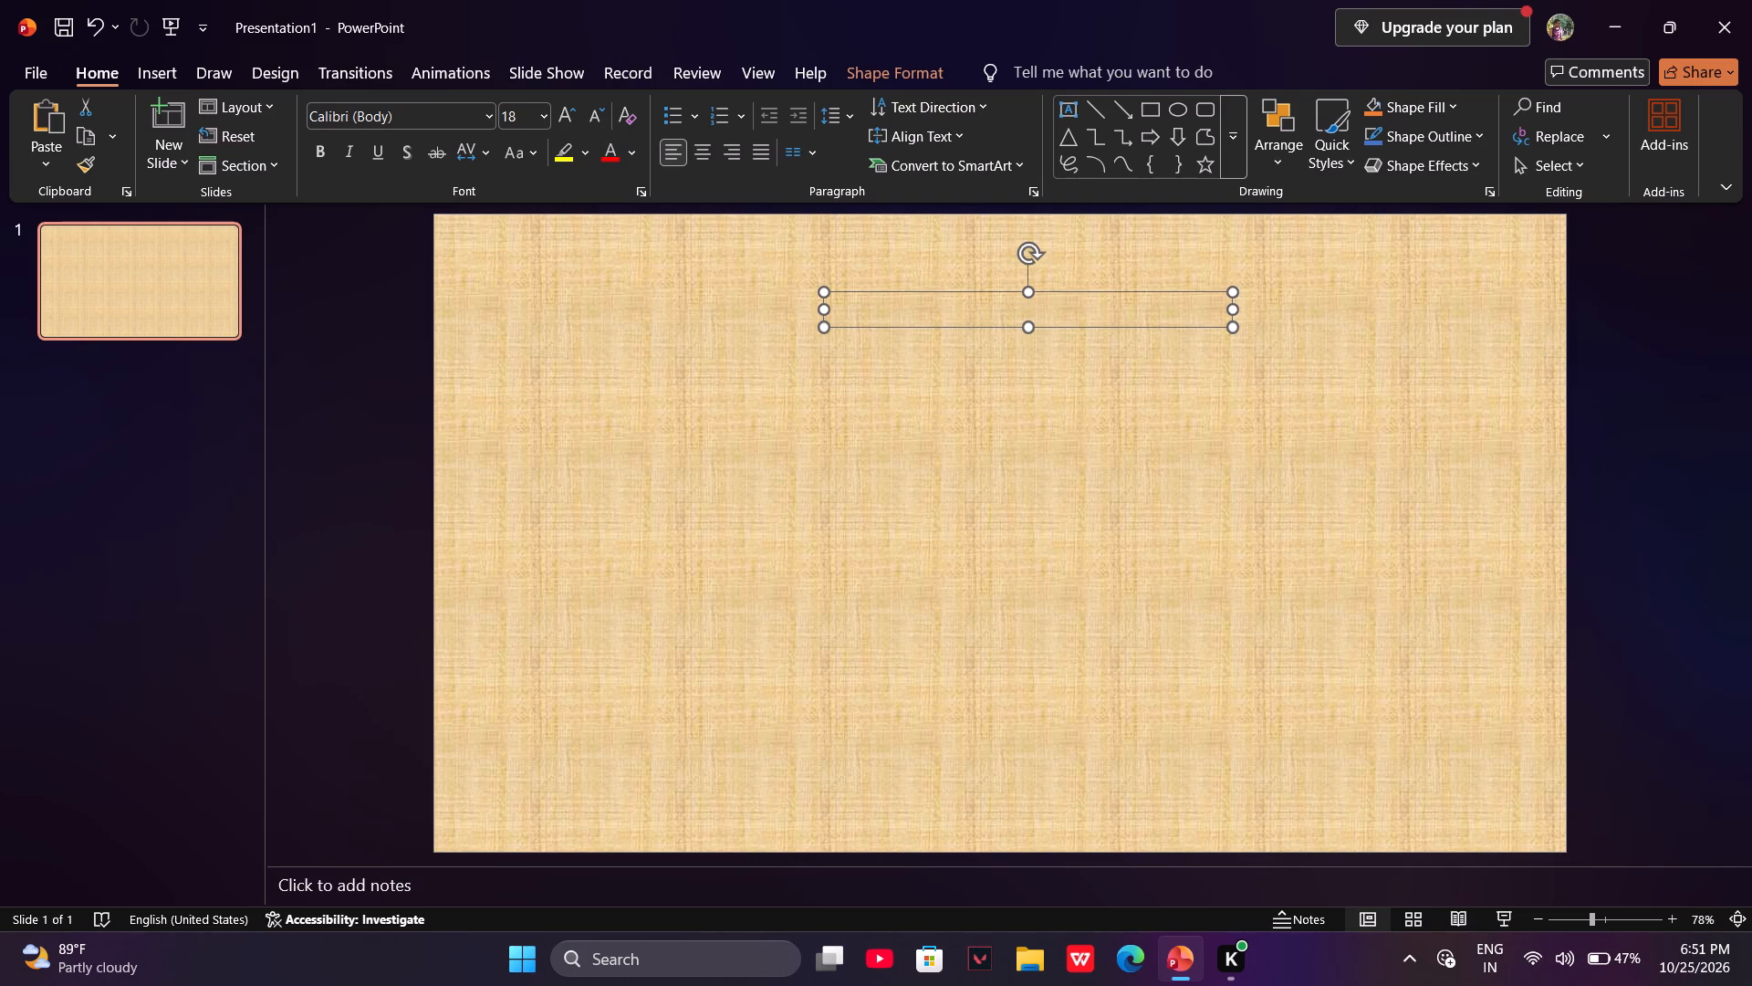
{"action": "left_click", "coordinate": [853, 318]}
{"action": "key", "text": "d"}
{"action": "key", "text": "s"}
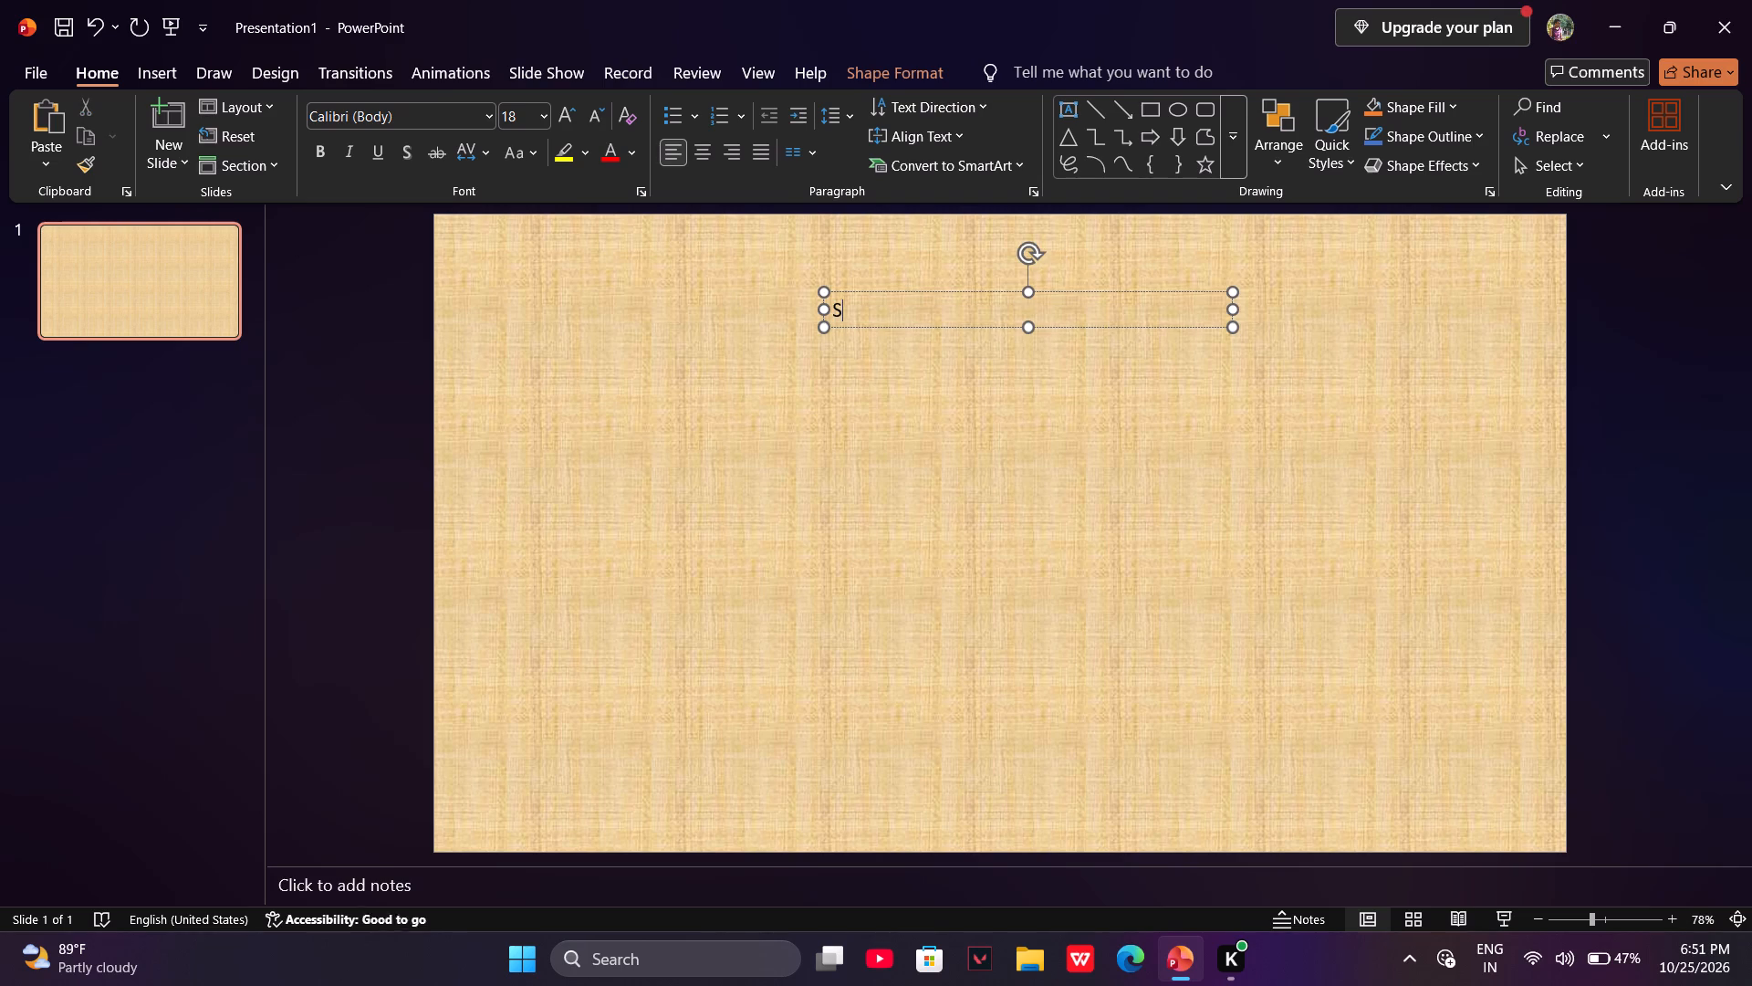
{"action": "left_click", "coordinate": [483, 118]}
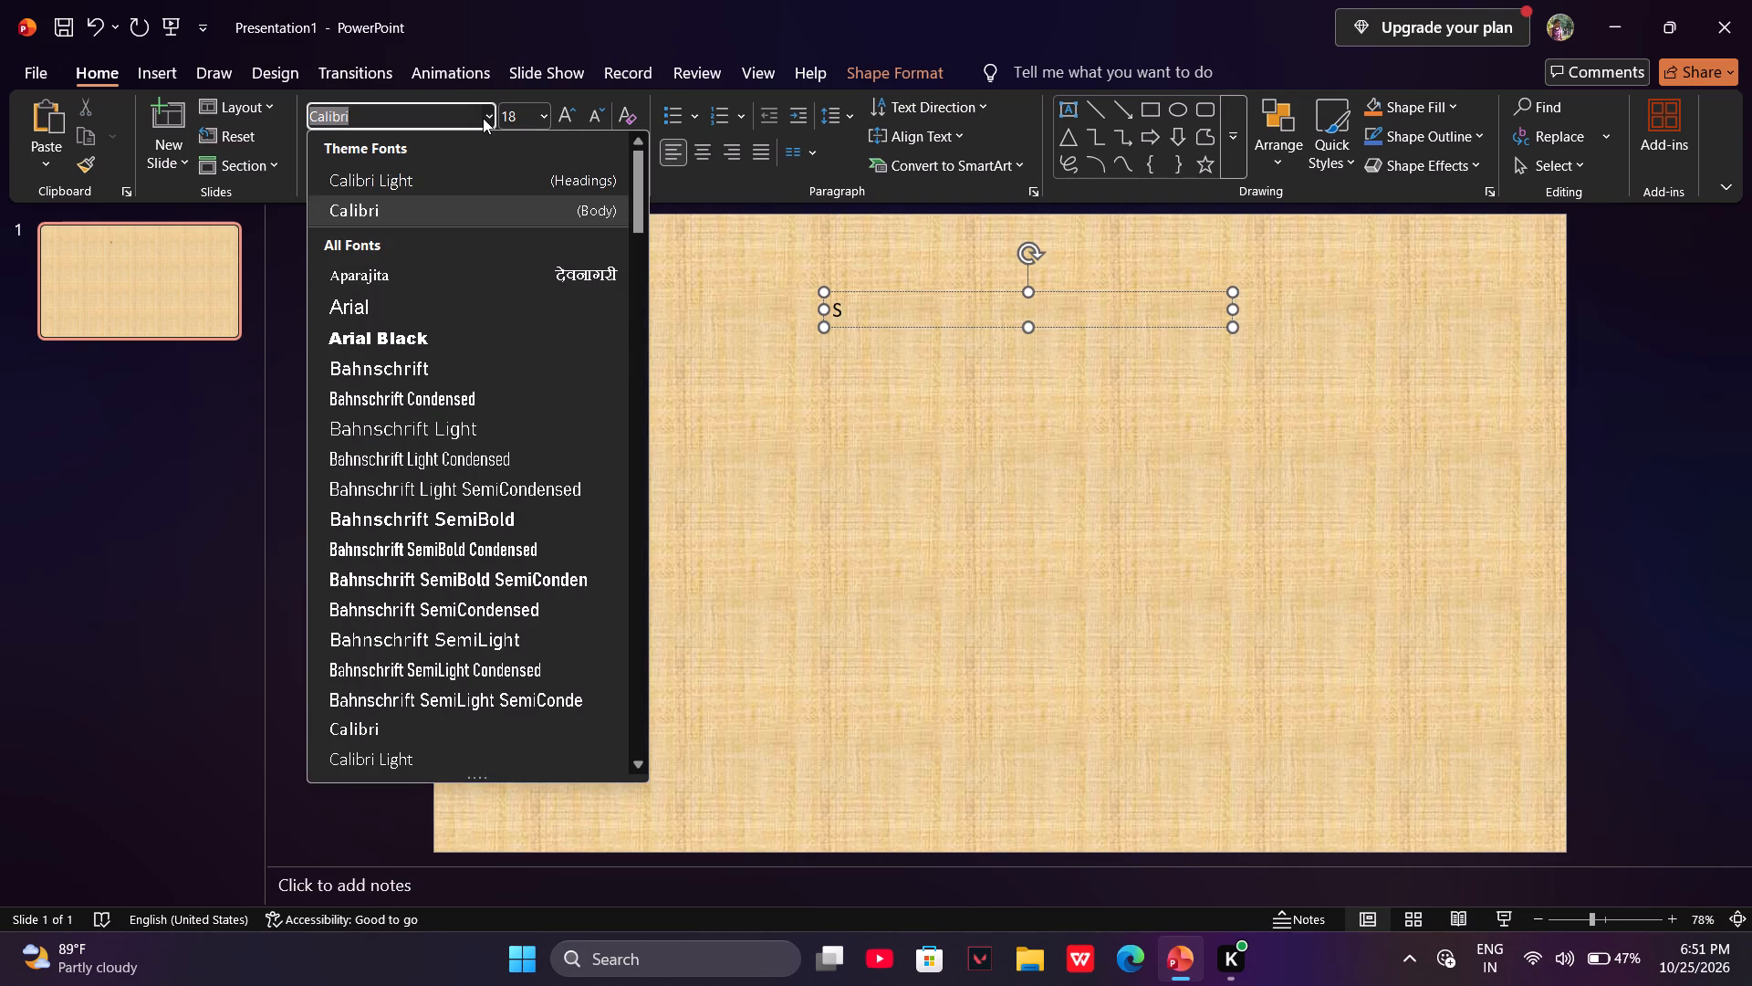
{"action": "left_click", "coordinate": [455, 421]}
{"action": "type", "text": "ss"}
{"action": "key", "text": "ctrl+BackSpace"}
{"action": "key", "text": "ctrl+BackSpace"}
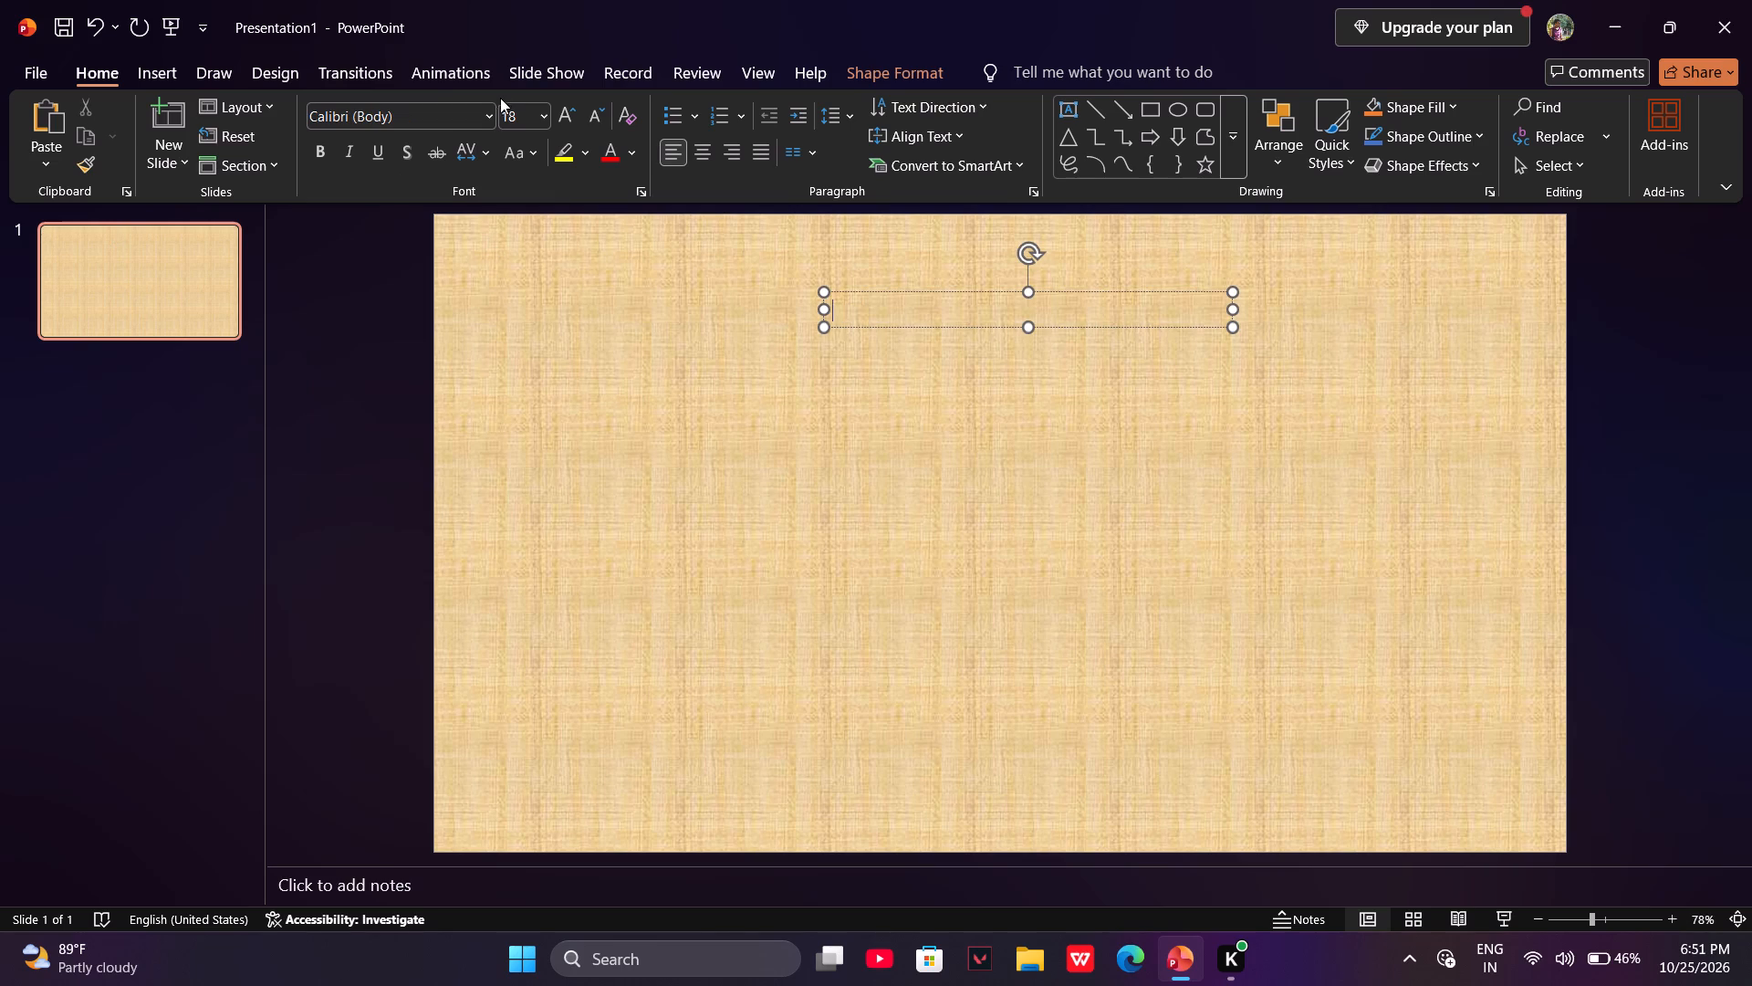
Set the font of the empty heading text box to Times New Roman.
{"action": "left_click", "coordinate": [495, 106]}
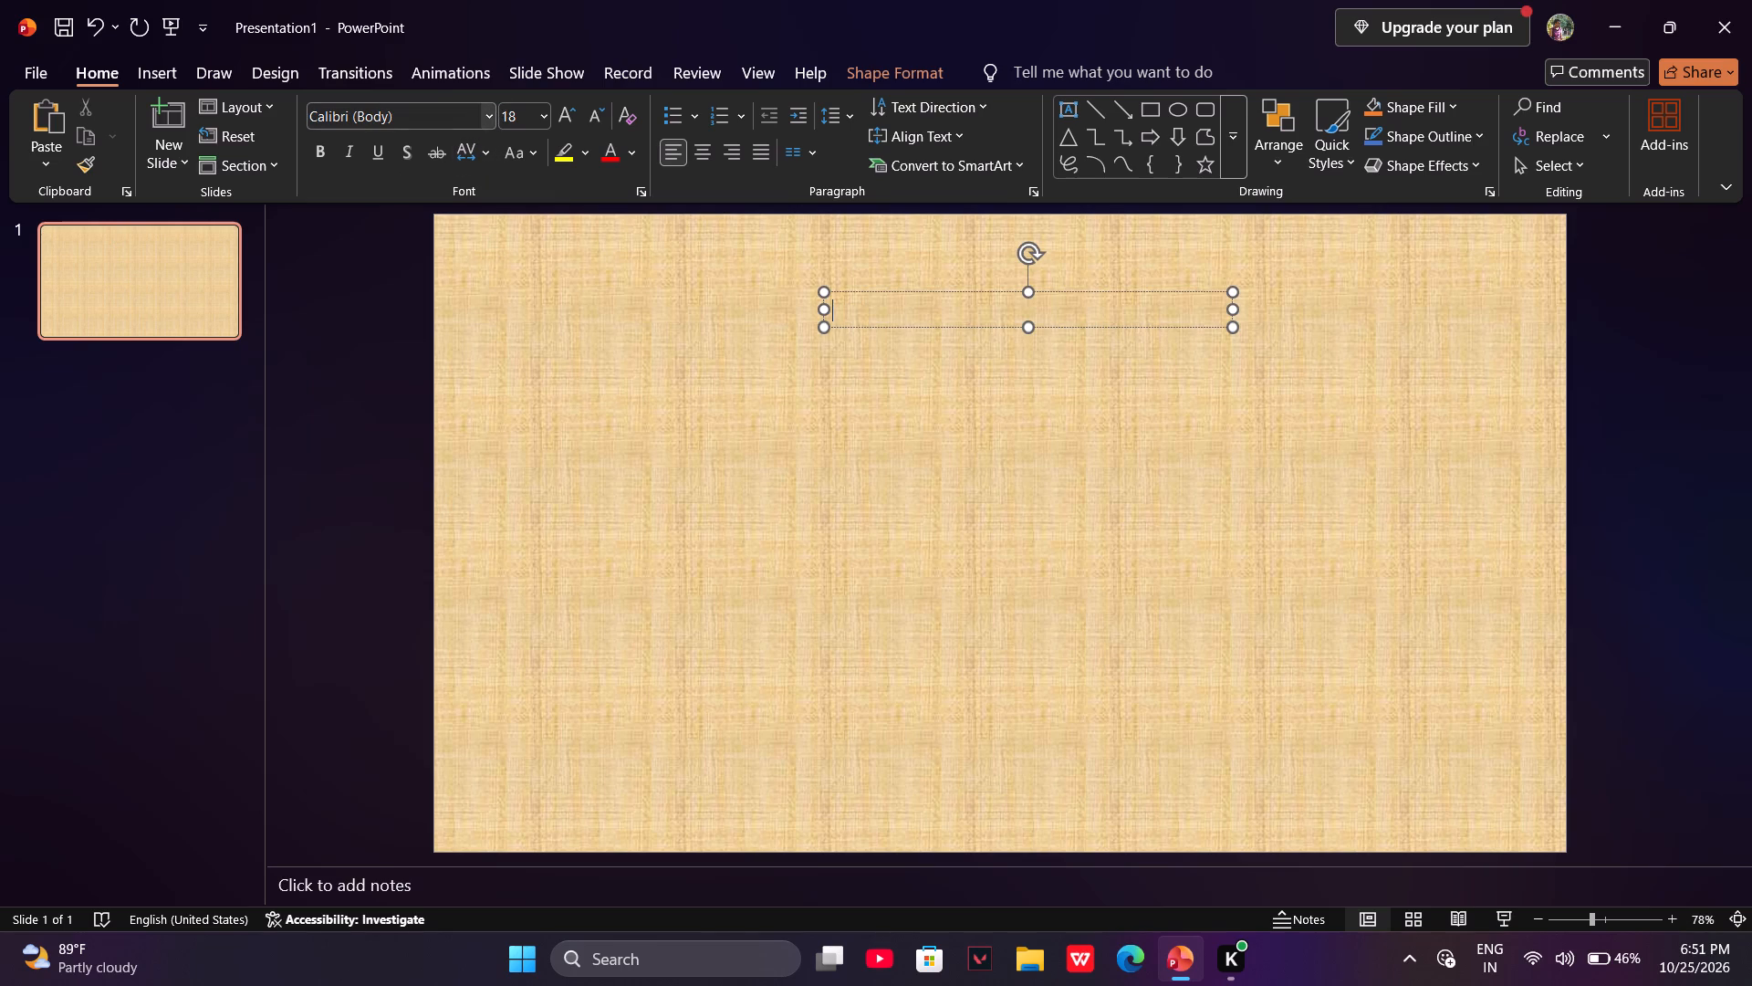
{"action": "left_click", "coordinate": [478, 119]}
{"action": "left_click", "coordinate": [488, 121]}
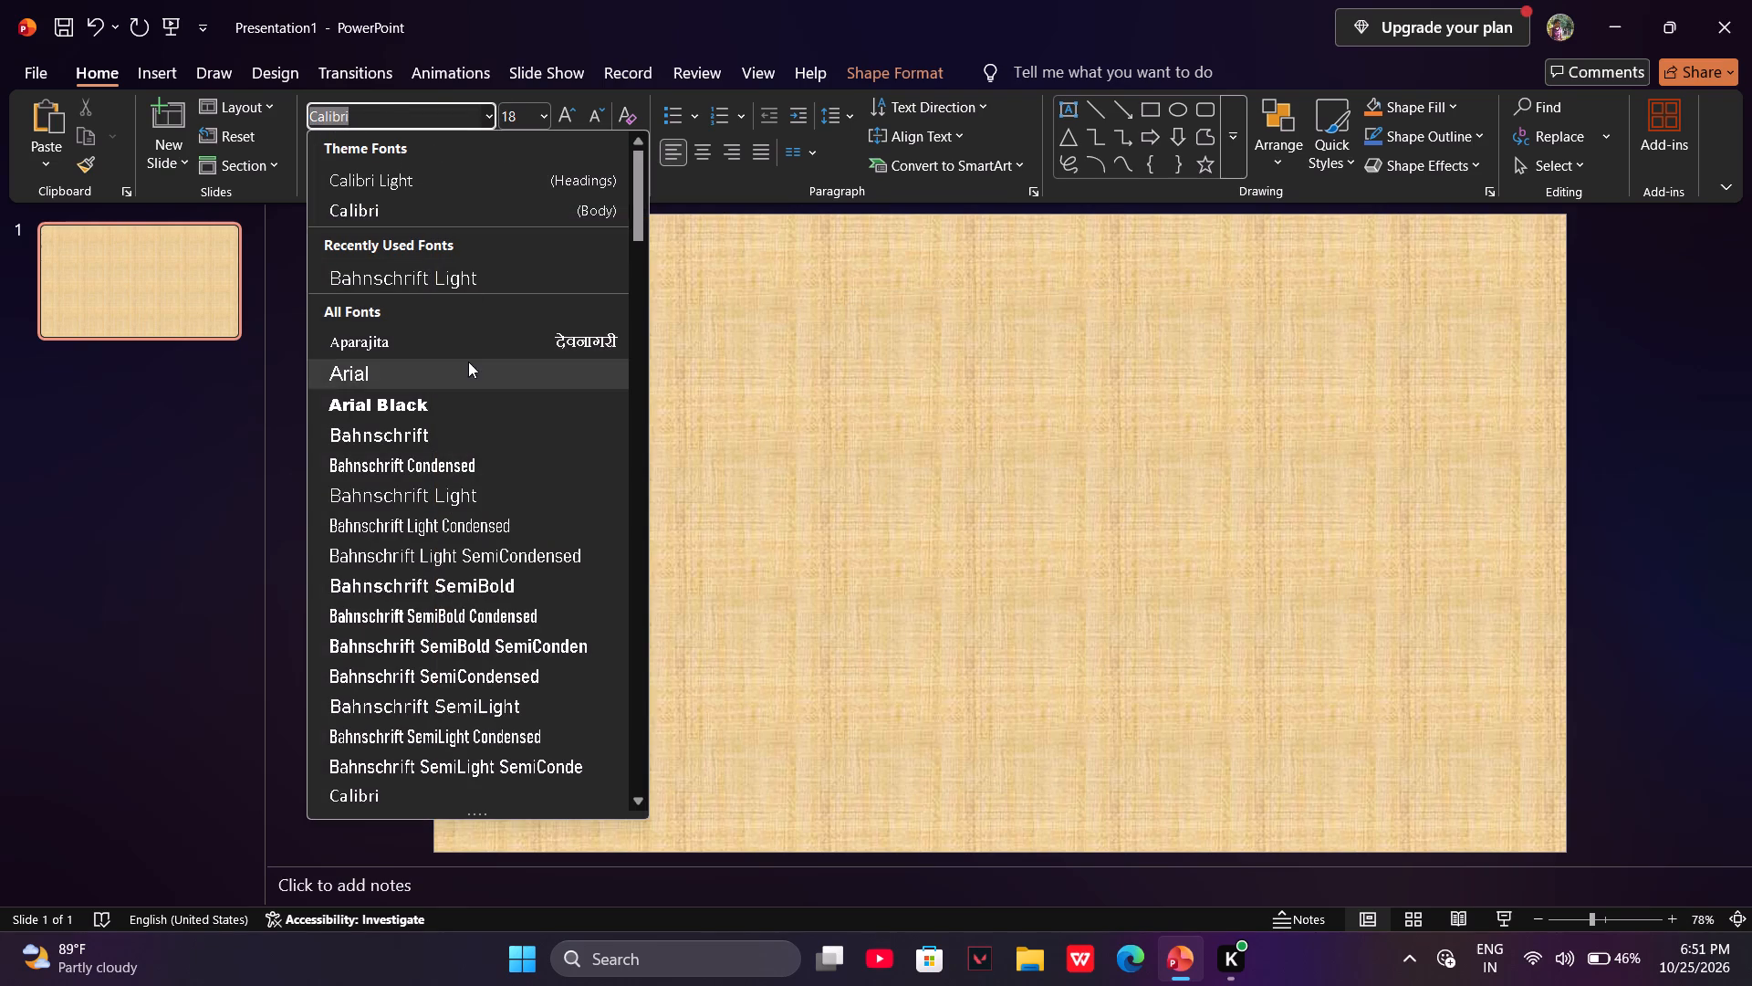
{"action": "scroll", "coordinate": [460, 456], "scroll_direction": "down", "scroll_amount": 2}
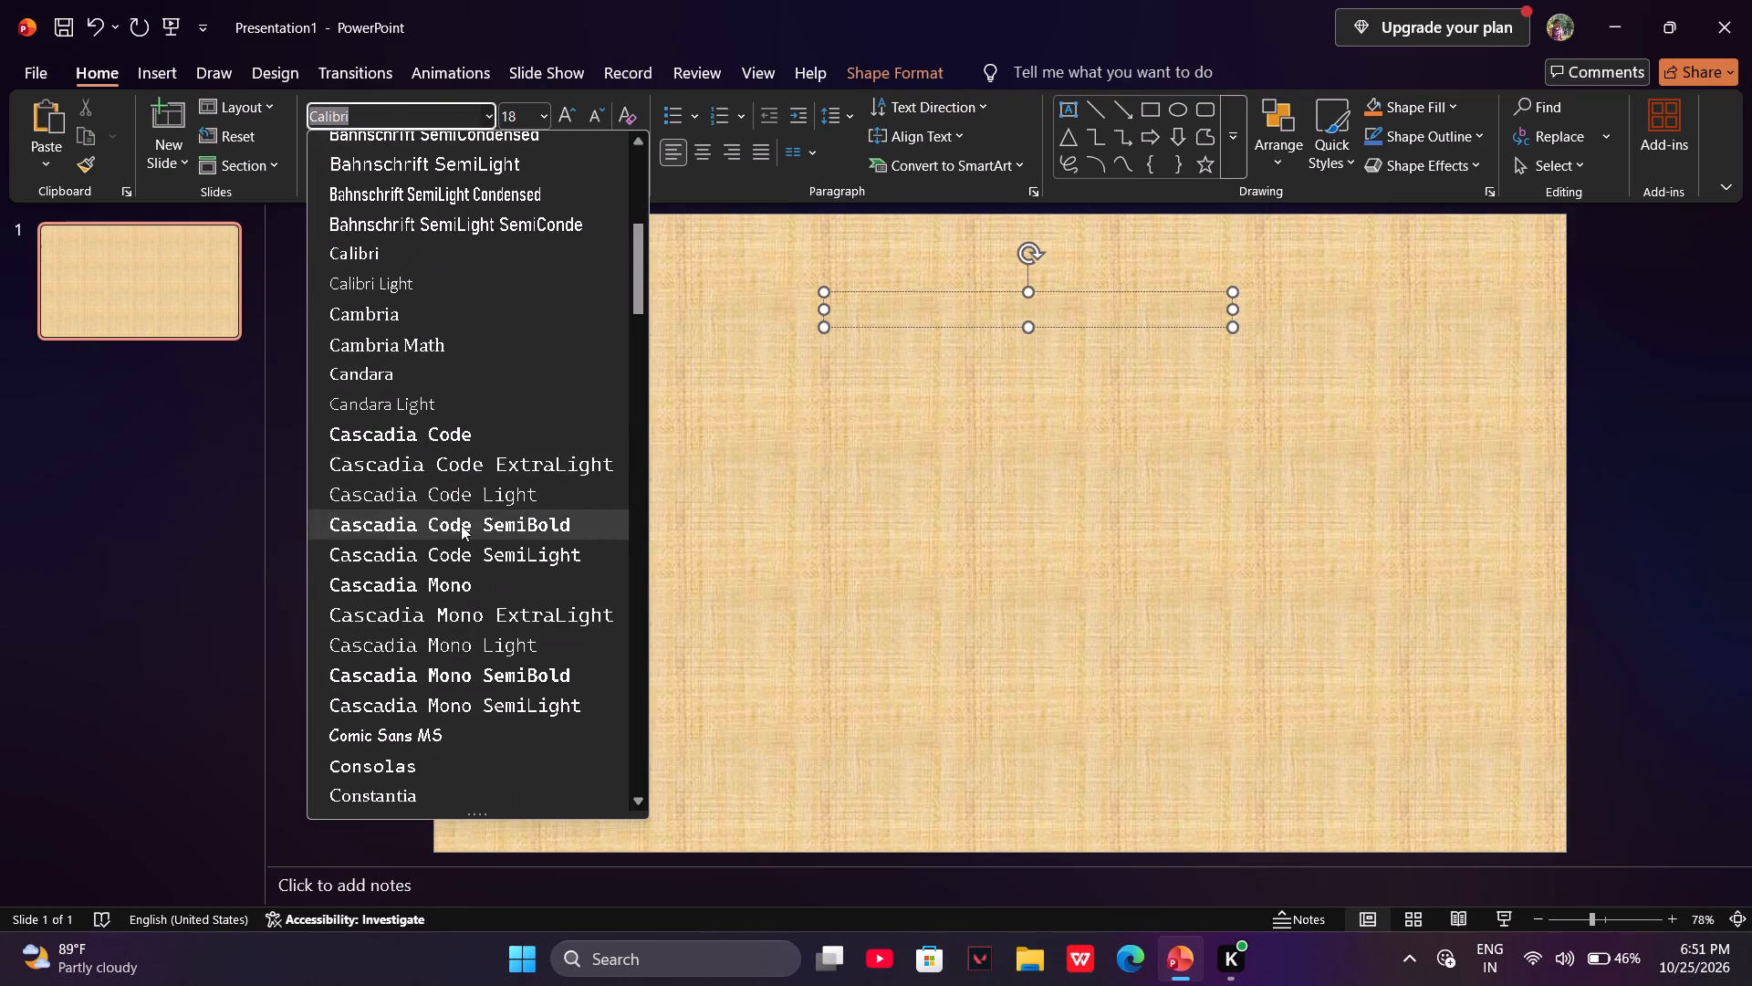
{"action": "scroll", "coordinate": [461, 525], "scroll_direction": "down", "scroll_amount": 4}
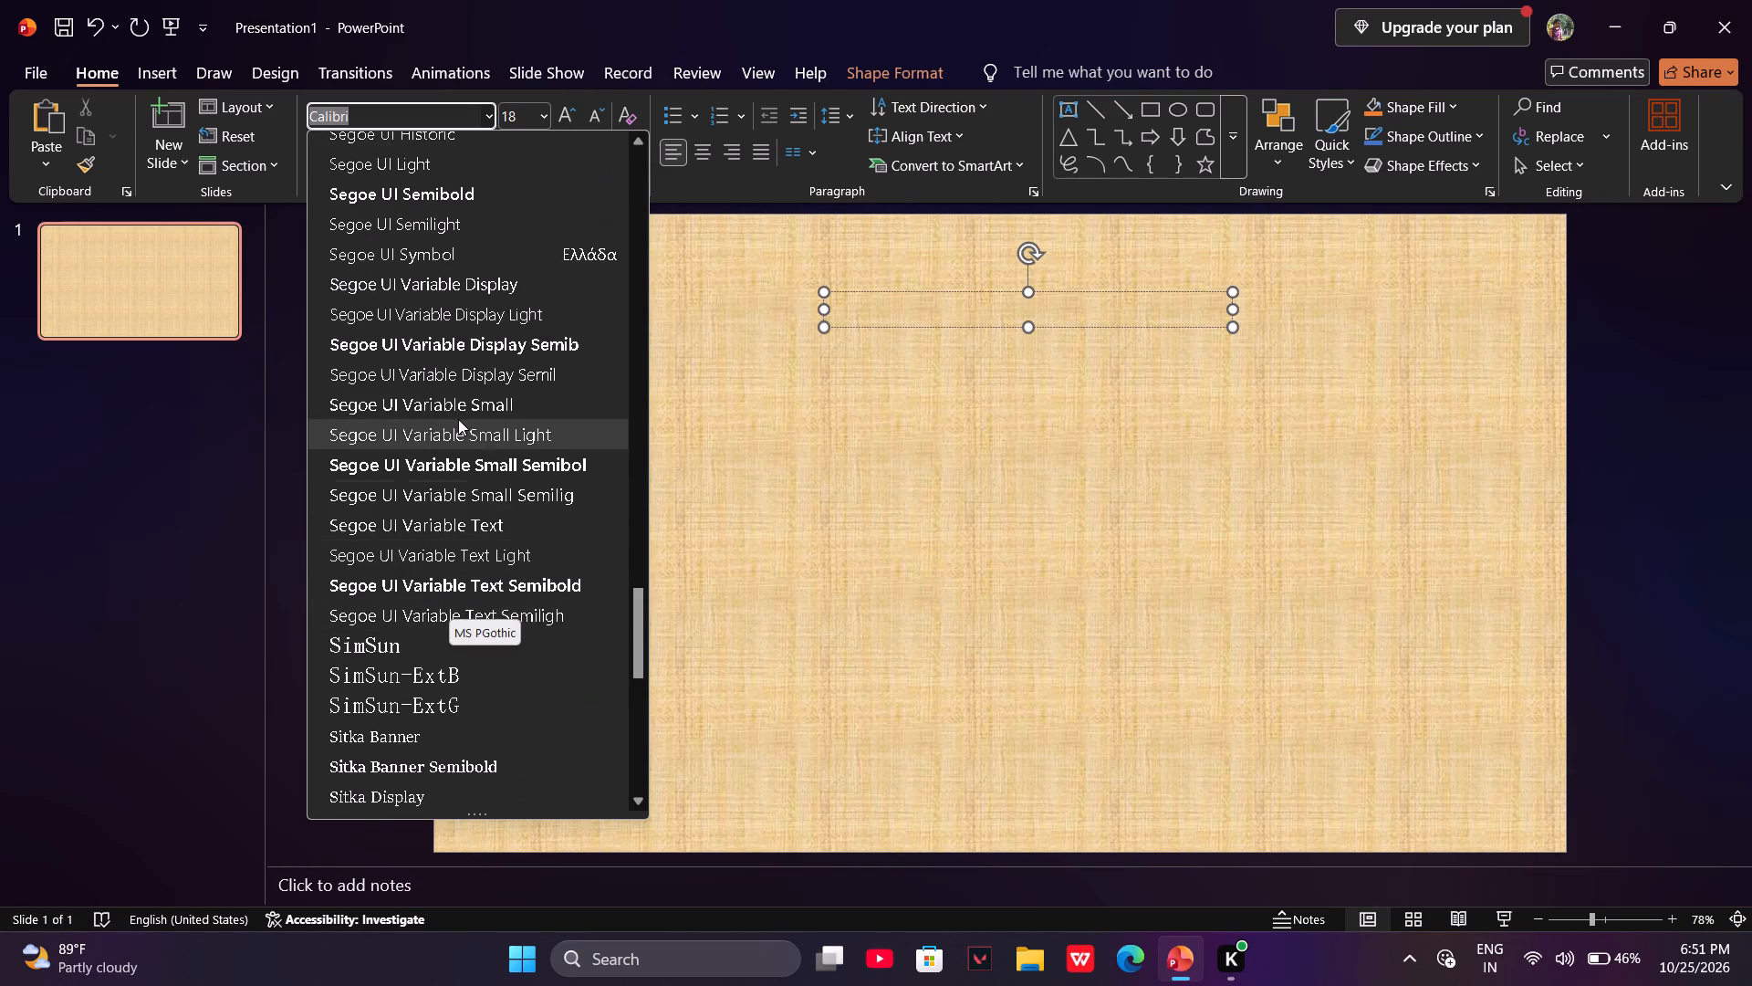
{"action": "scroll", "coordinate": [458, 419], "scroll_direction": "down", "scroll_amount": 2}
{"action": "scroll", "coordinate": [459, 582], "scroll_direction": "down", "scroll_amount": 2}
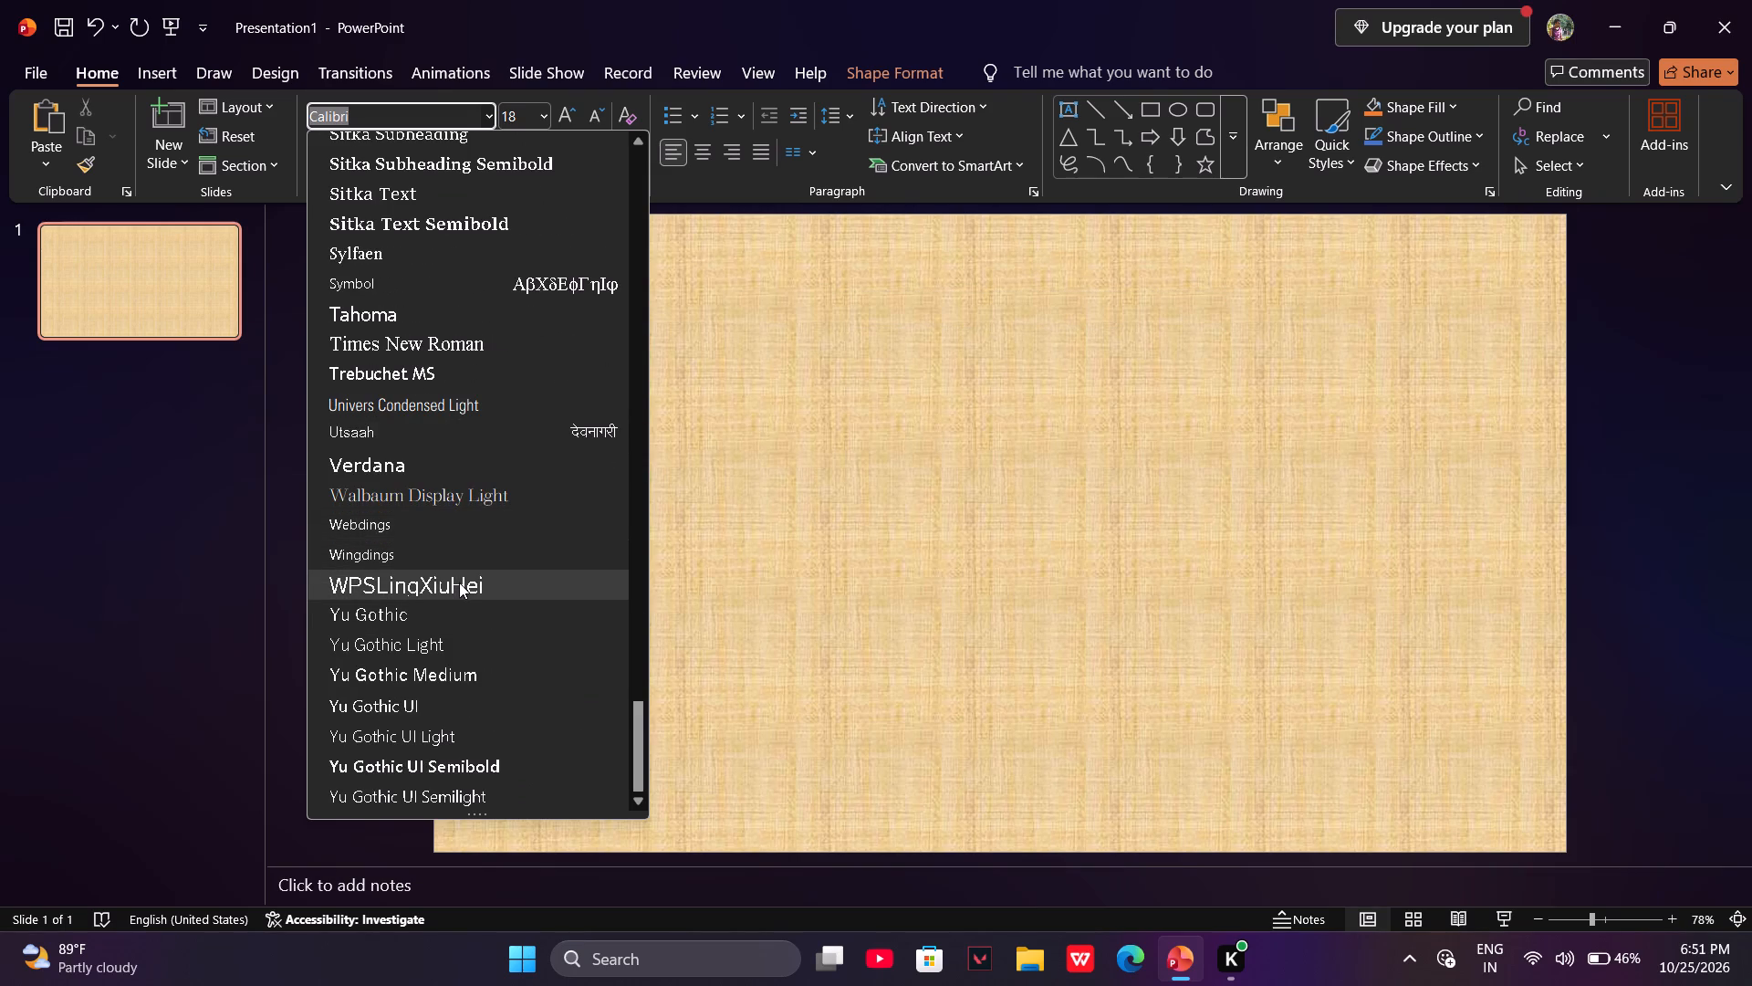
{"action": "scroll", "coordinate": [459, 582], "scroll_direction": "down", "scroll_amount": 1}
{"action": "scroll", "coordinate": [459, 582], "scroll_direction": "up", "scroll_amount": 1}
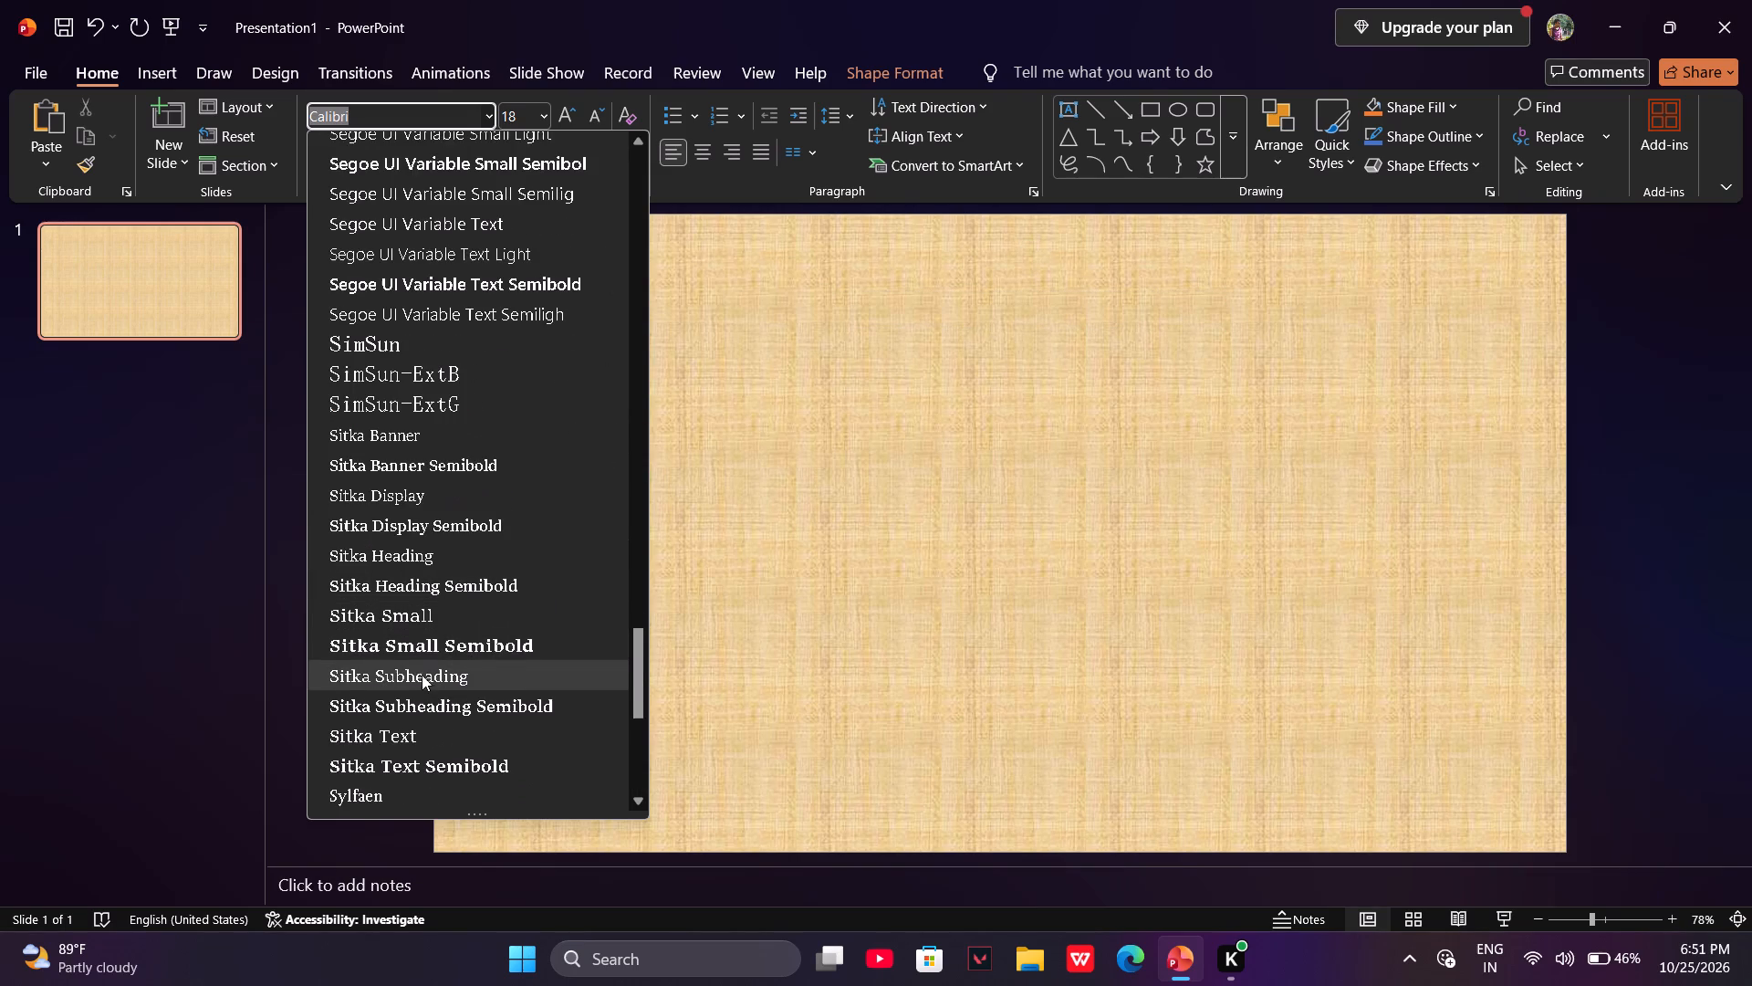
{"action": "scroll", "coordinate": [407, 672], "scroll_direction": "down", "scroll_amount": 1}
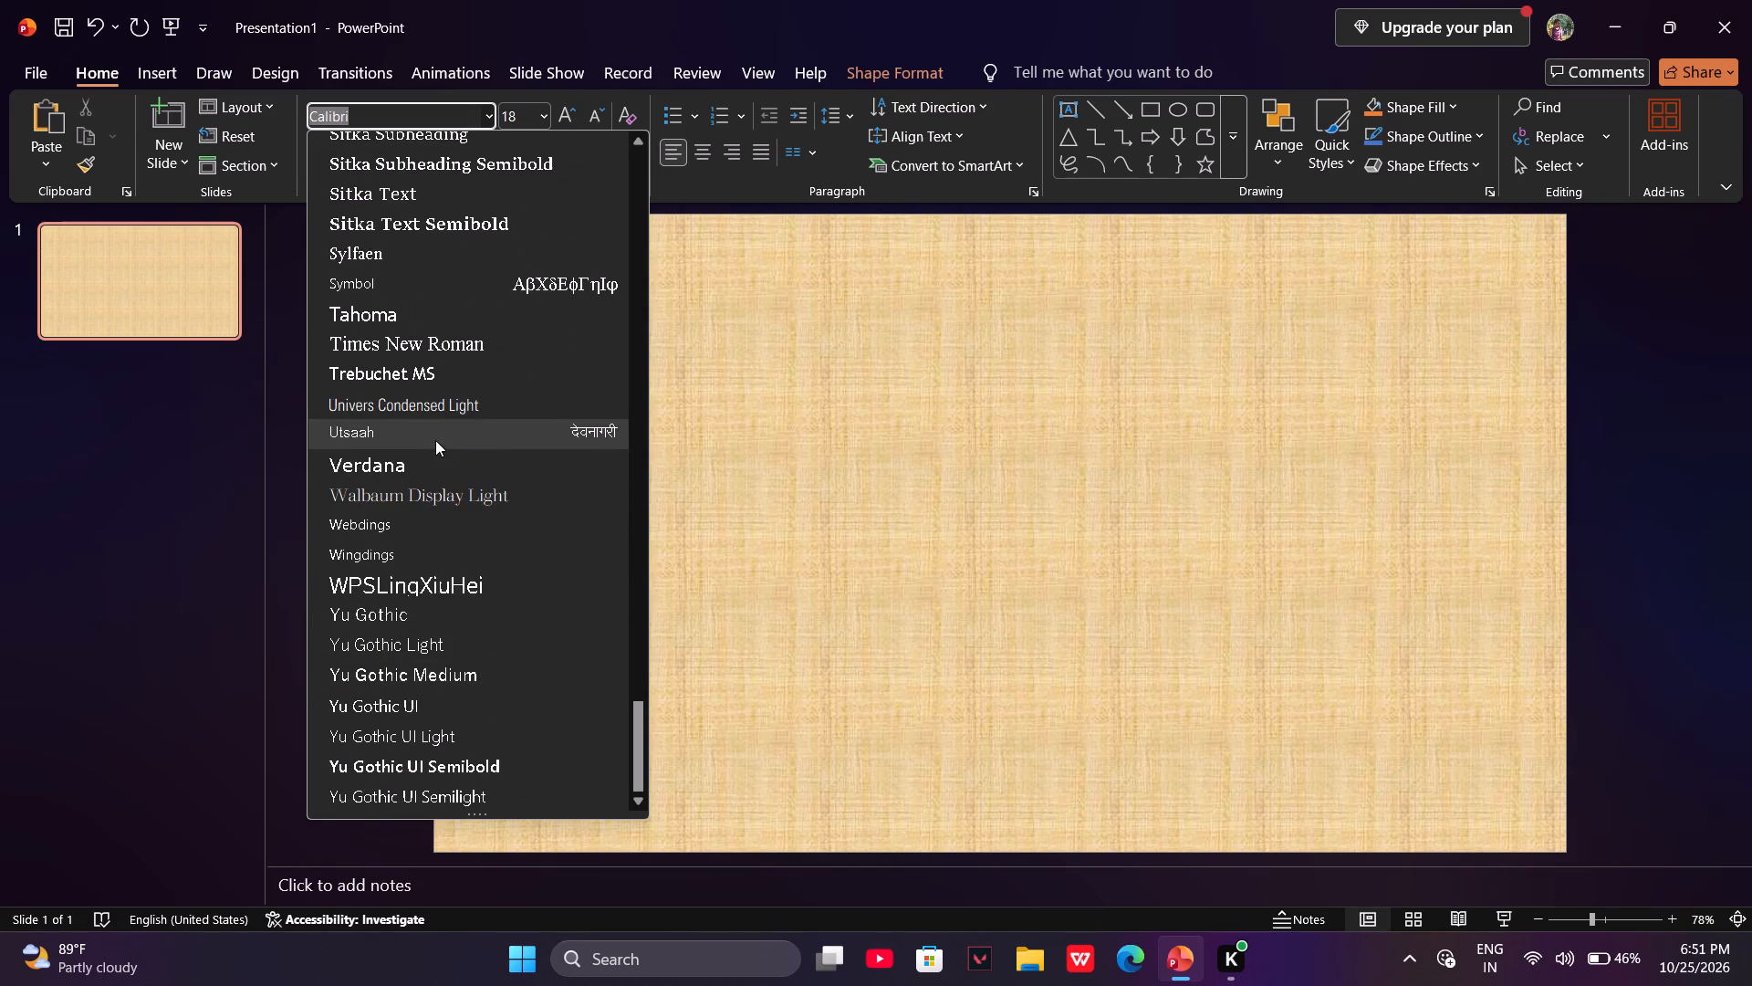
{"action": "left_click", "coordinate": [414, 341]}
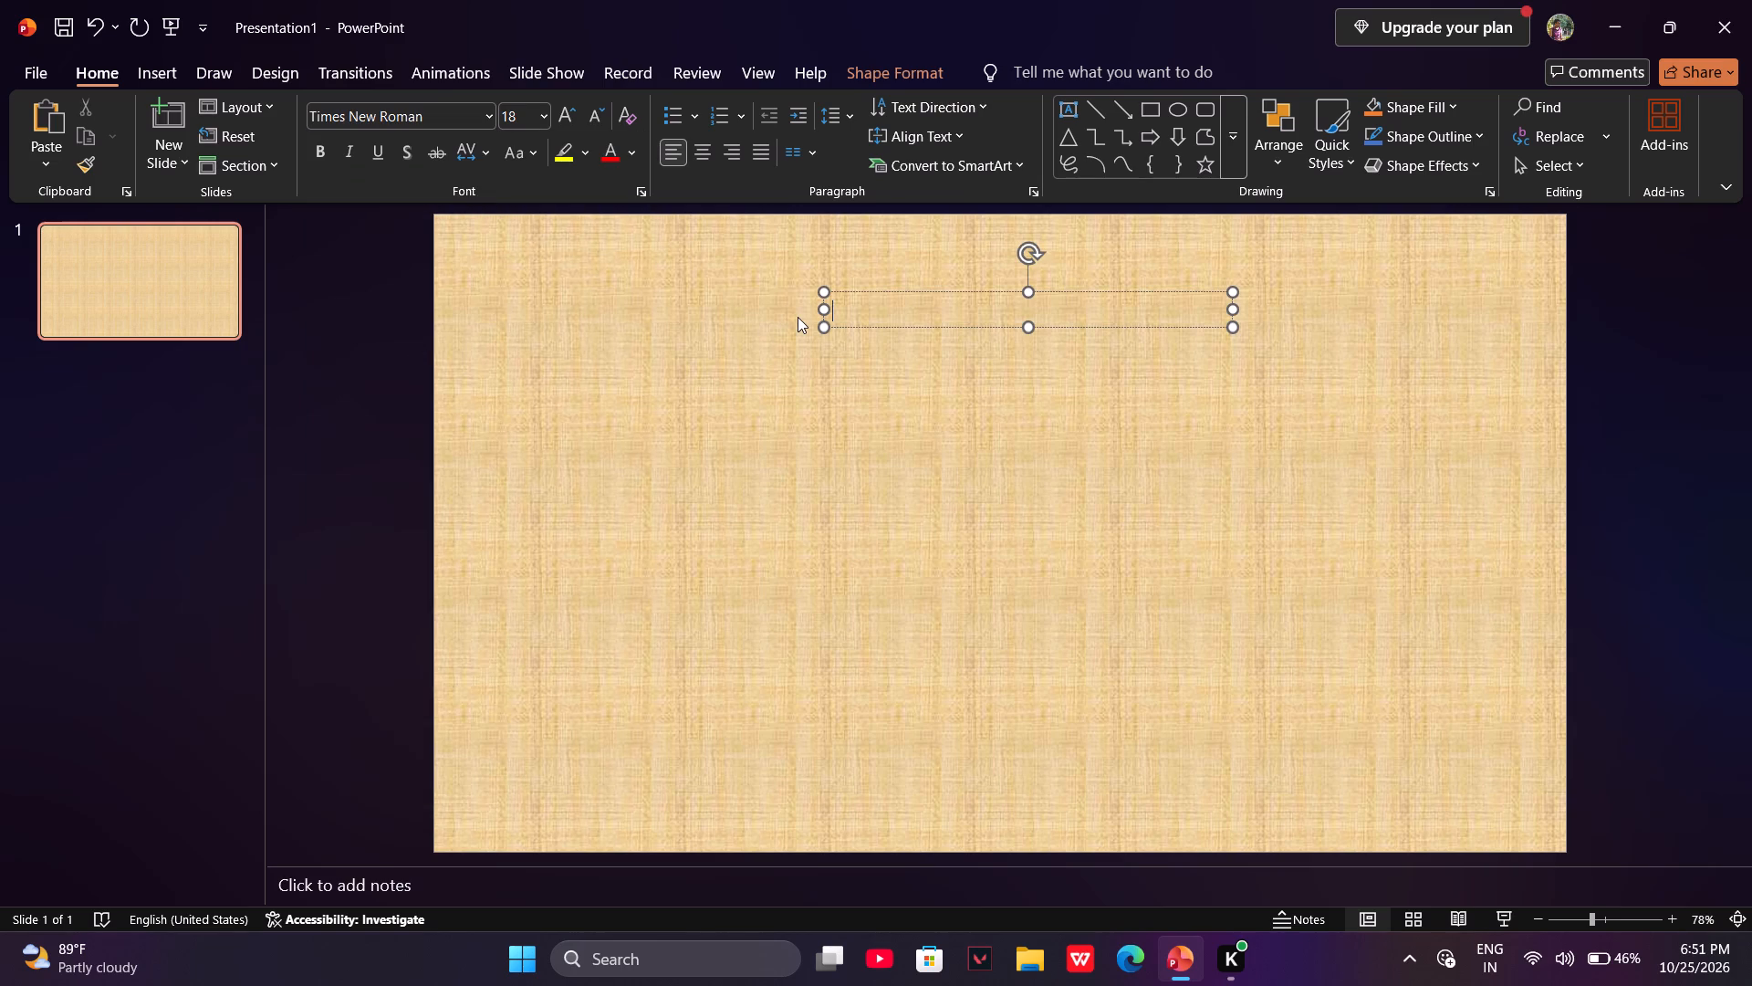
Enter the heading text "The Rise Of Dilkhush [Dk]" in the text box.
{"action": "key", "text": "ctrl+BackSpace"}
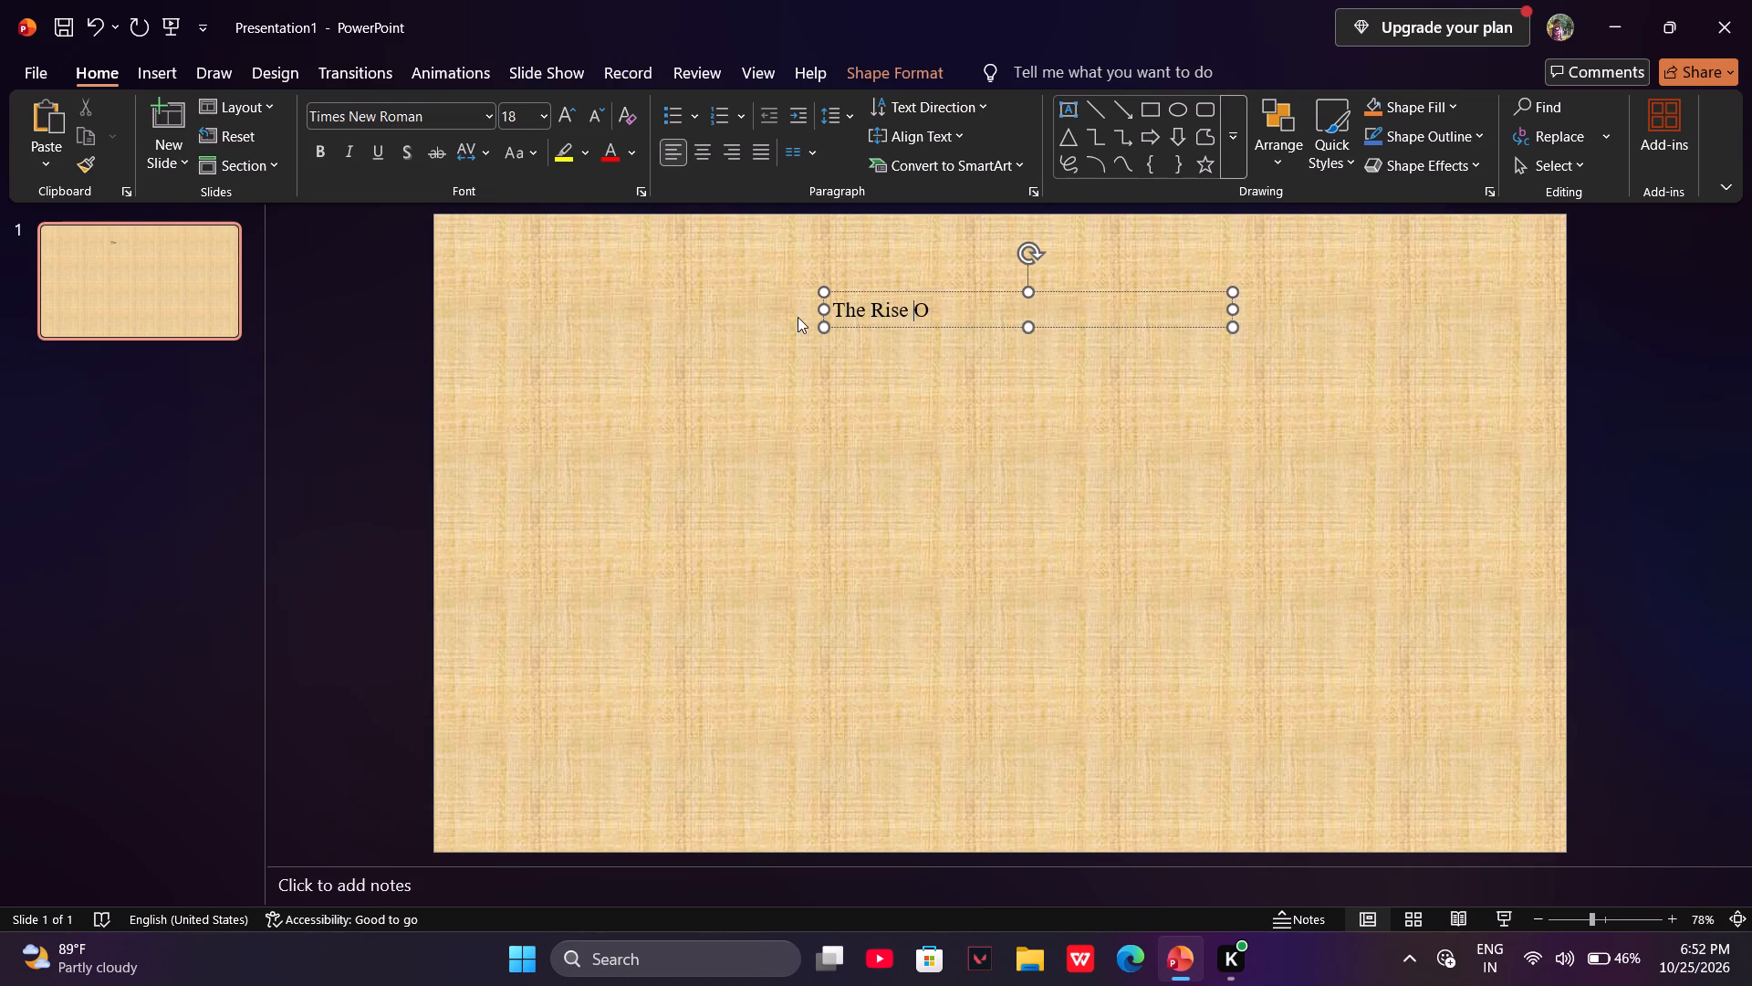
{"action": "key", "text": "BackSpace"}
{"action": "key", "text": "o"}
{"action": "key", "text": "BackSpace"}
{"action": "key", "text": "f"}
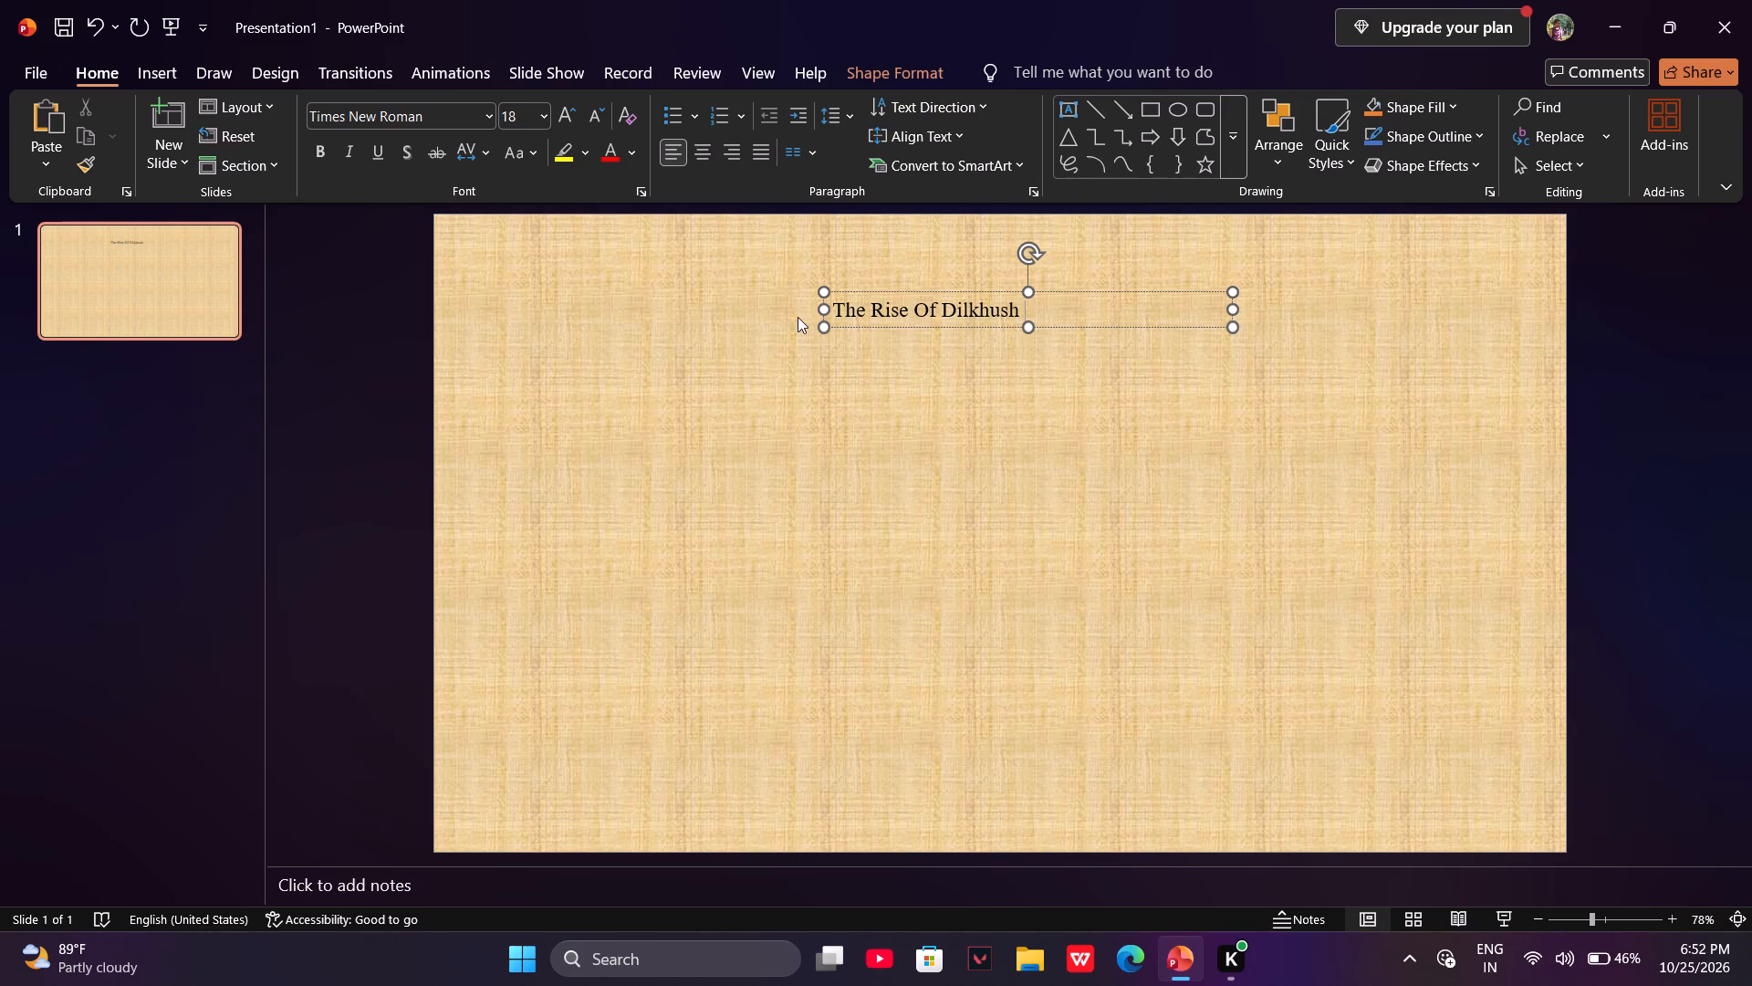
{"action": "key", "text": "k"}
{"action": "key", "text": "ctrl+BackSpace"}
{"action": "key", "text": "shift+braceleft"}
{"action": "key", "text": "BackSpace"}
{"action": "key", "text": "BackSpace"}
{"action": "key", "text": "BackSpace"}
{"action": "key", "text": "bracketleft"}
{"action": "key", "text": "k"}
{"action": "key", "text": "bracketright"}
Widen the heading text box by extending its lower-right corner towards the slide's right side.
{"action": "left_click_drag", "start_coordinate": [1235, 326], "coordinate": [1417, 368]}
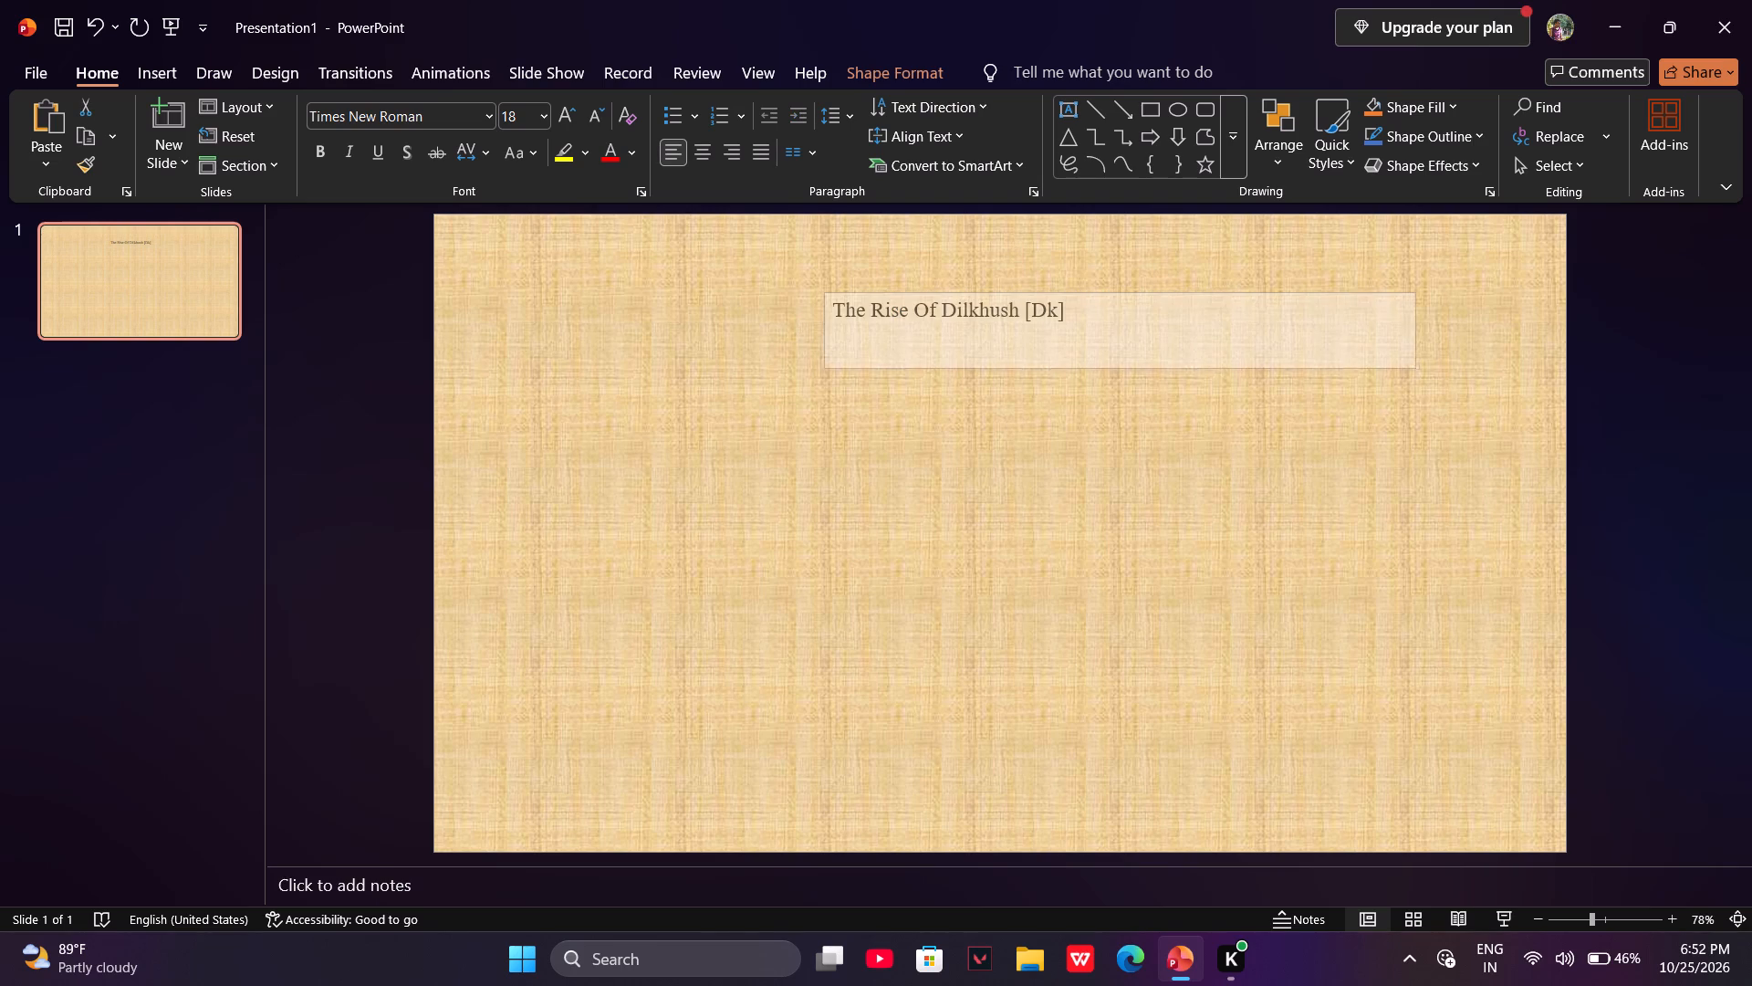
{"action": "left_click_drag", "start_coordinate": [1417, 368], "coordinate": [1423, 372]}
Set the heading text's font size to 36.
{"action": "left_click", "coordinate": [550, 110]}
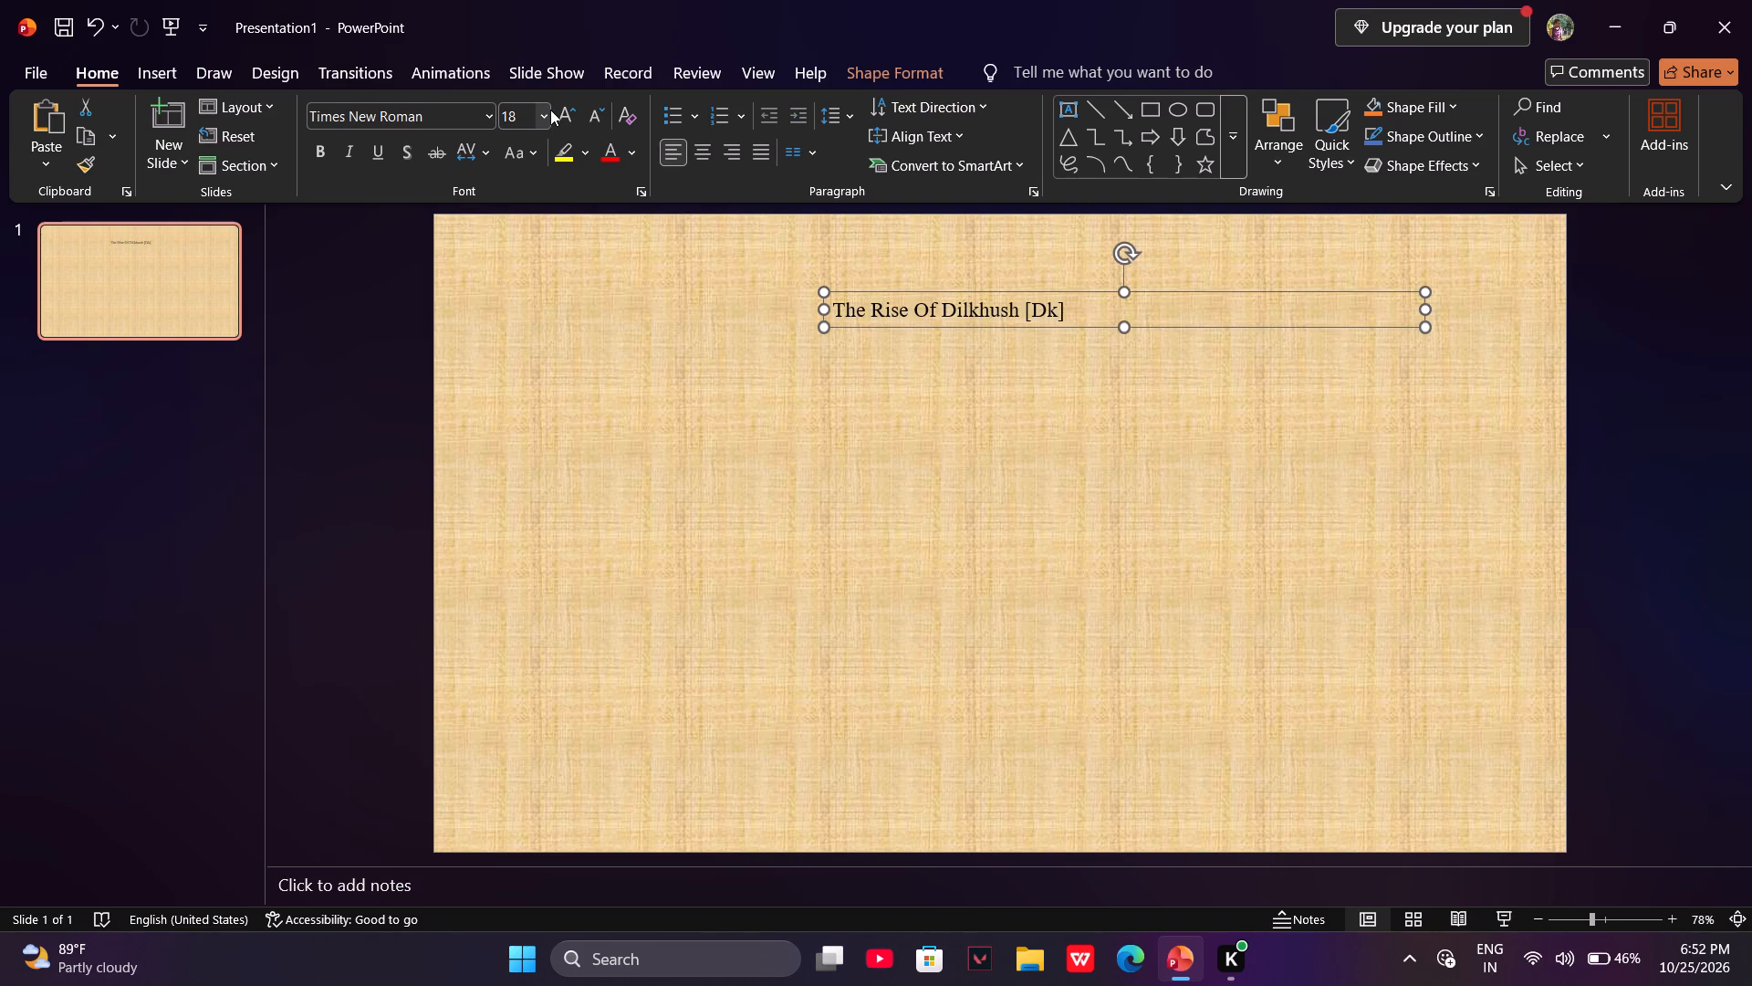
{"action": "left_click", "coordinate": [545, 114]}
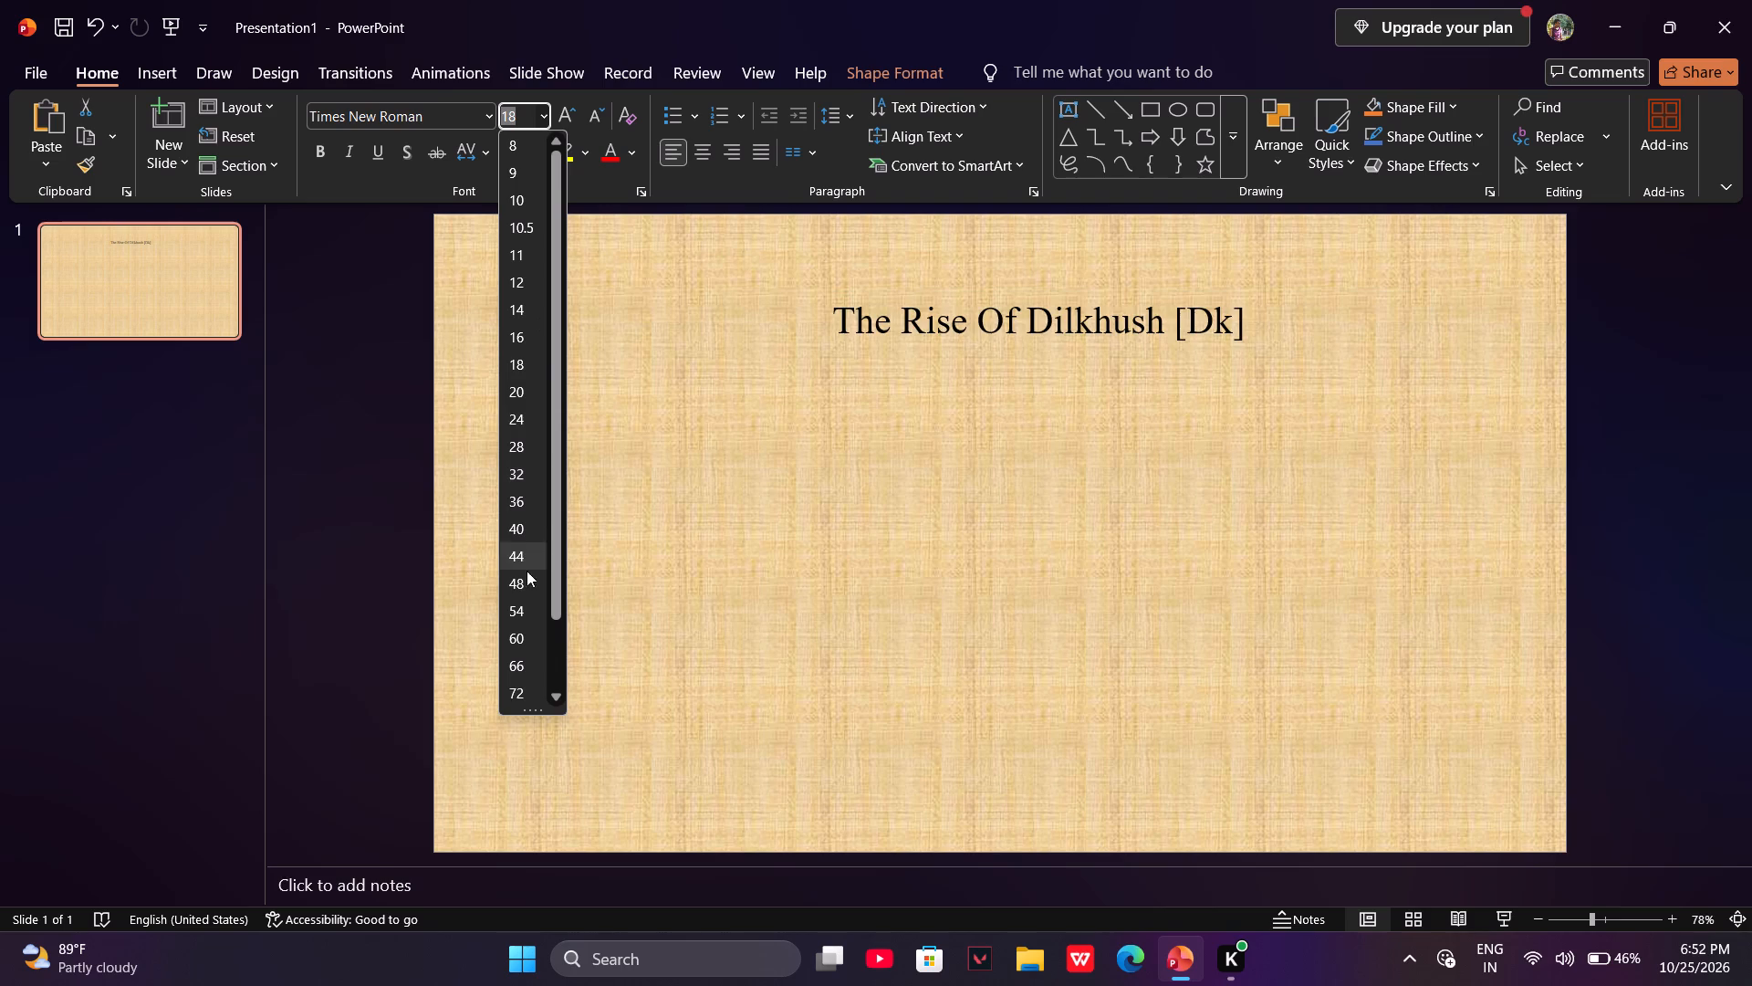
{"action": "left_click", "coordinate": [521, 490]}
Move the heading text box up and left so it is centred near the slide's top edge, and deselect it.
{"action": "left_click", "coordinate": [1103, 316]}
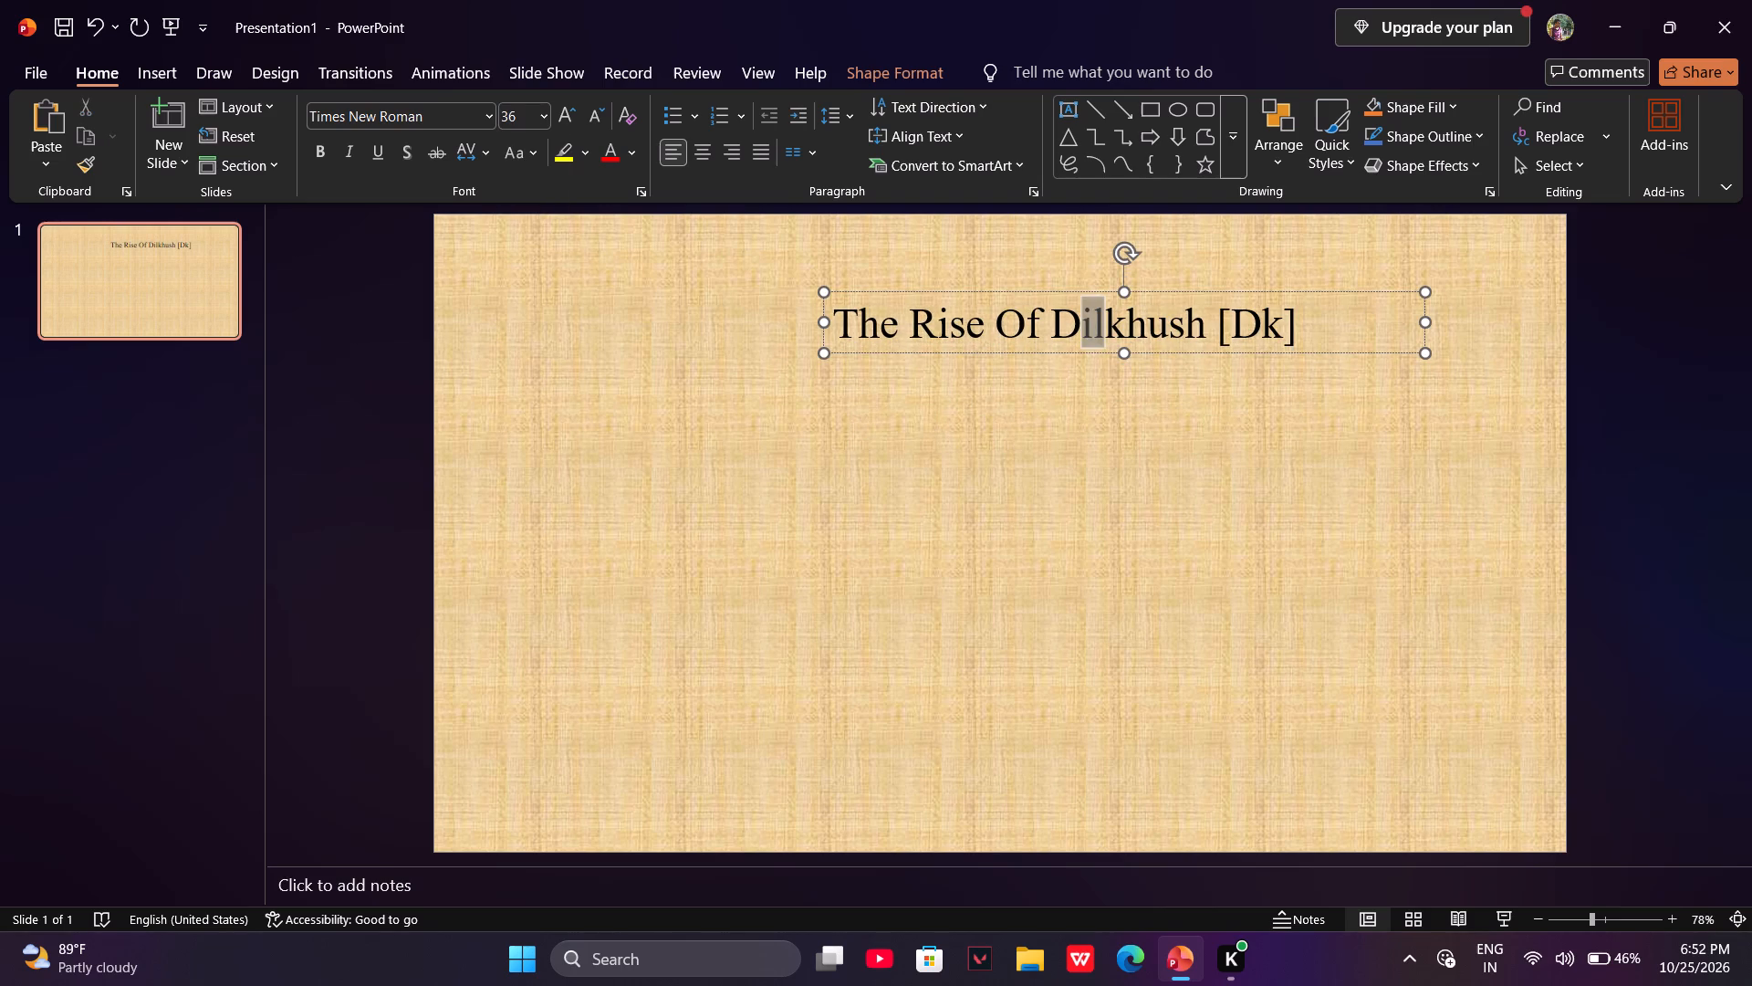
{"action": "left_click", "coordinate": [1147, 353]}
{"action": "left_click_drag", "start_coordinate": [1147, 354], "coordinate": [1091, 354]}
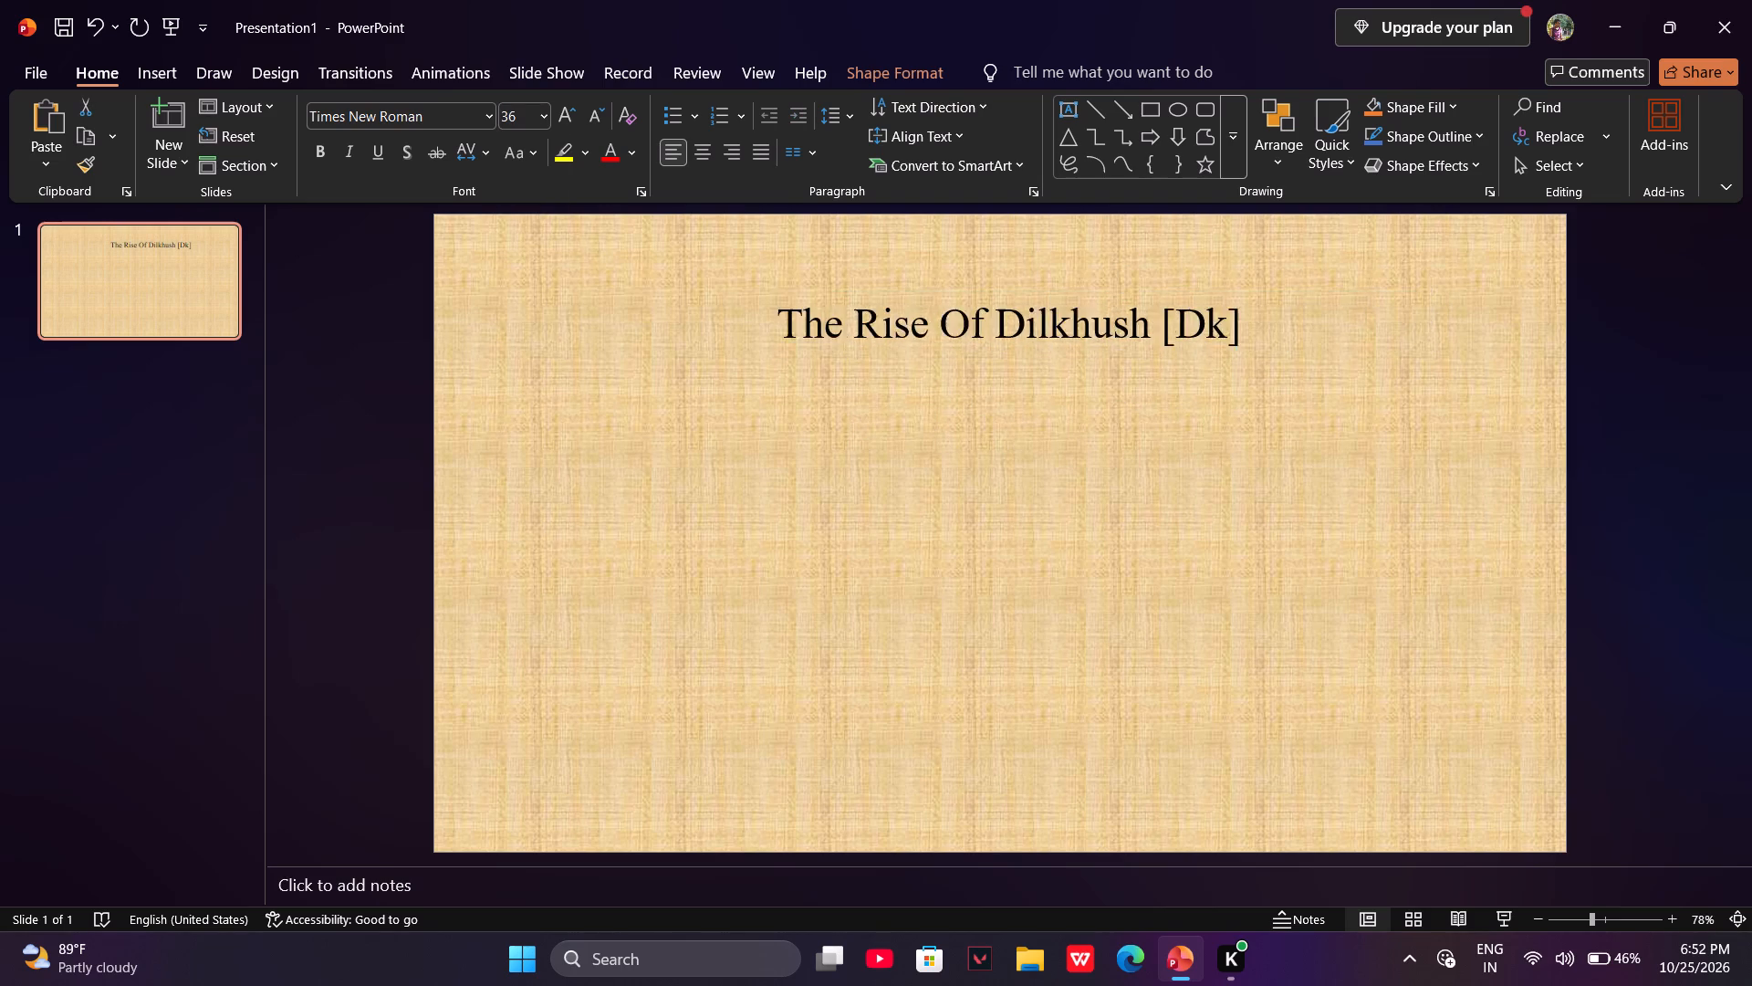
{"action": "left_click_drag", "start_coordinate": [1091, 354], "coordinate": [1014, 305]}
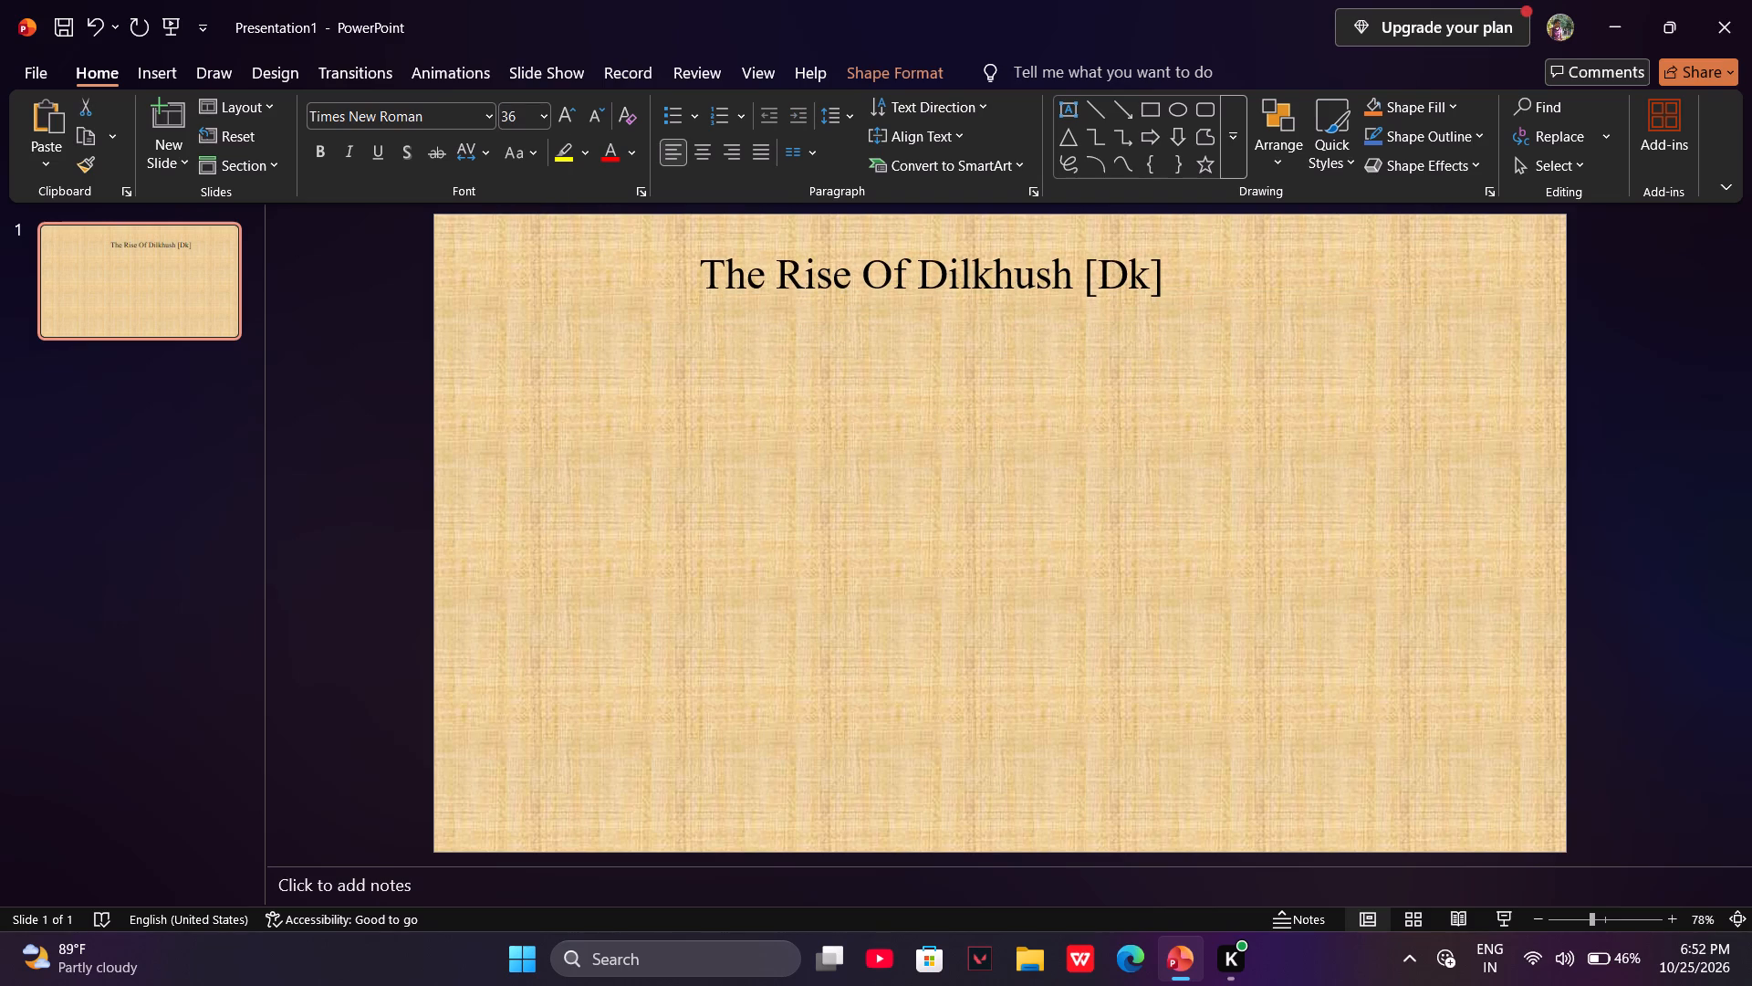
{"action": "left_click_drag", "start_coordinate": [1014, 305], "coordinate": [1023, 309]}
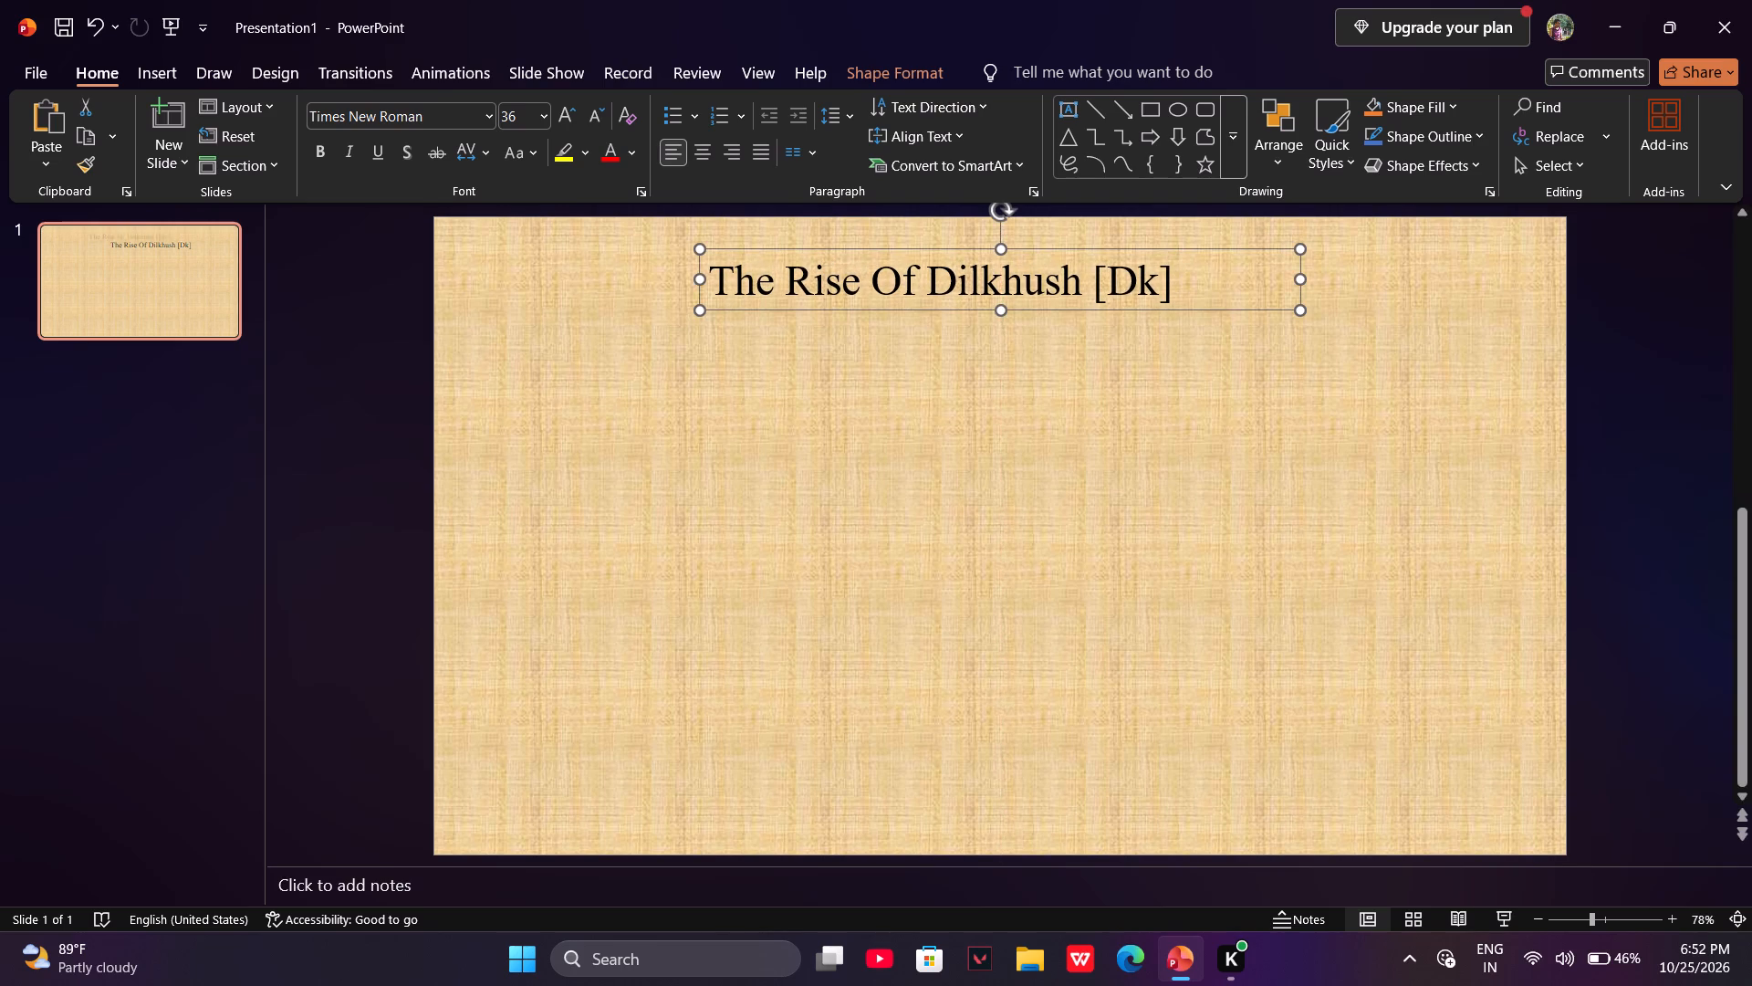
{"action": "left_click", "coordinate": [1049, 437]}
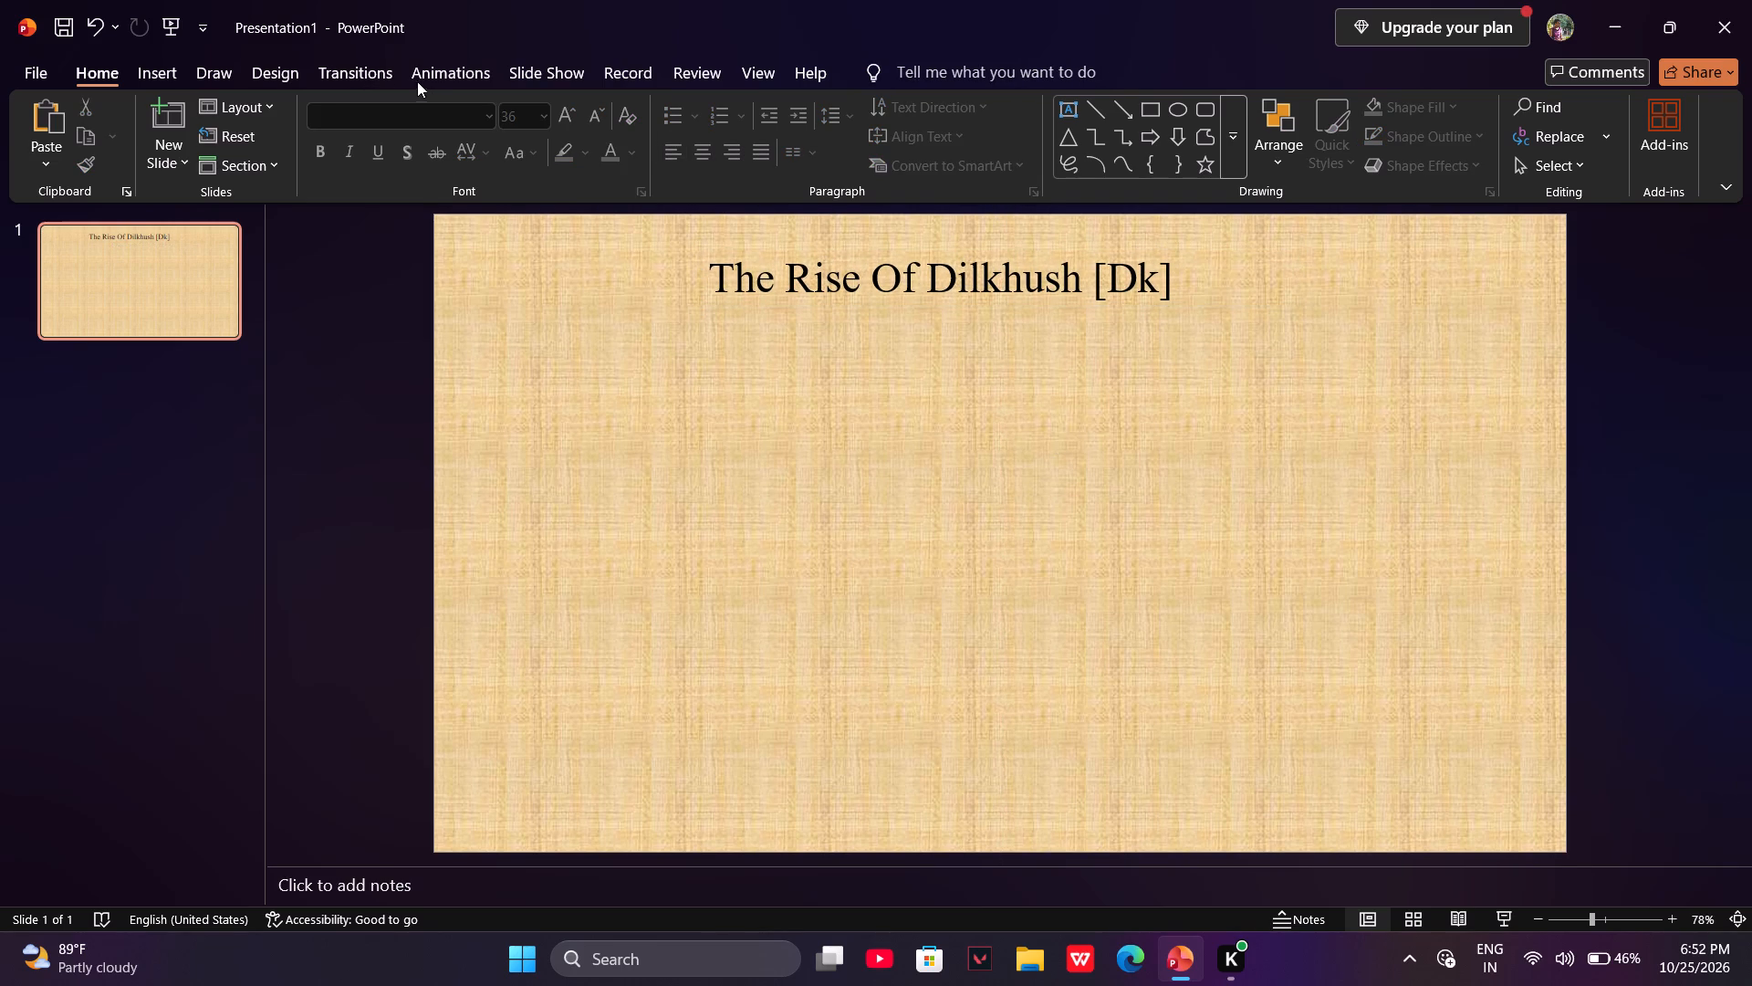
Insert the black quadcopter drone from the All Animated Models category of the online 3D models onto the slide.
{"action": "left_click", "coordinate": [153, 79]}
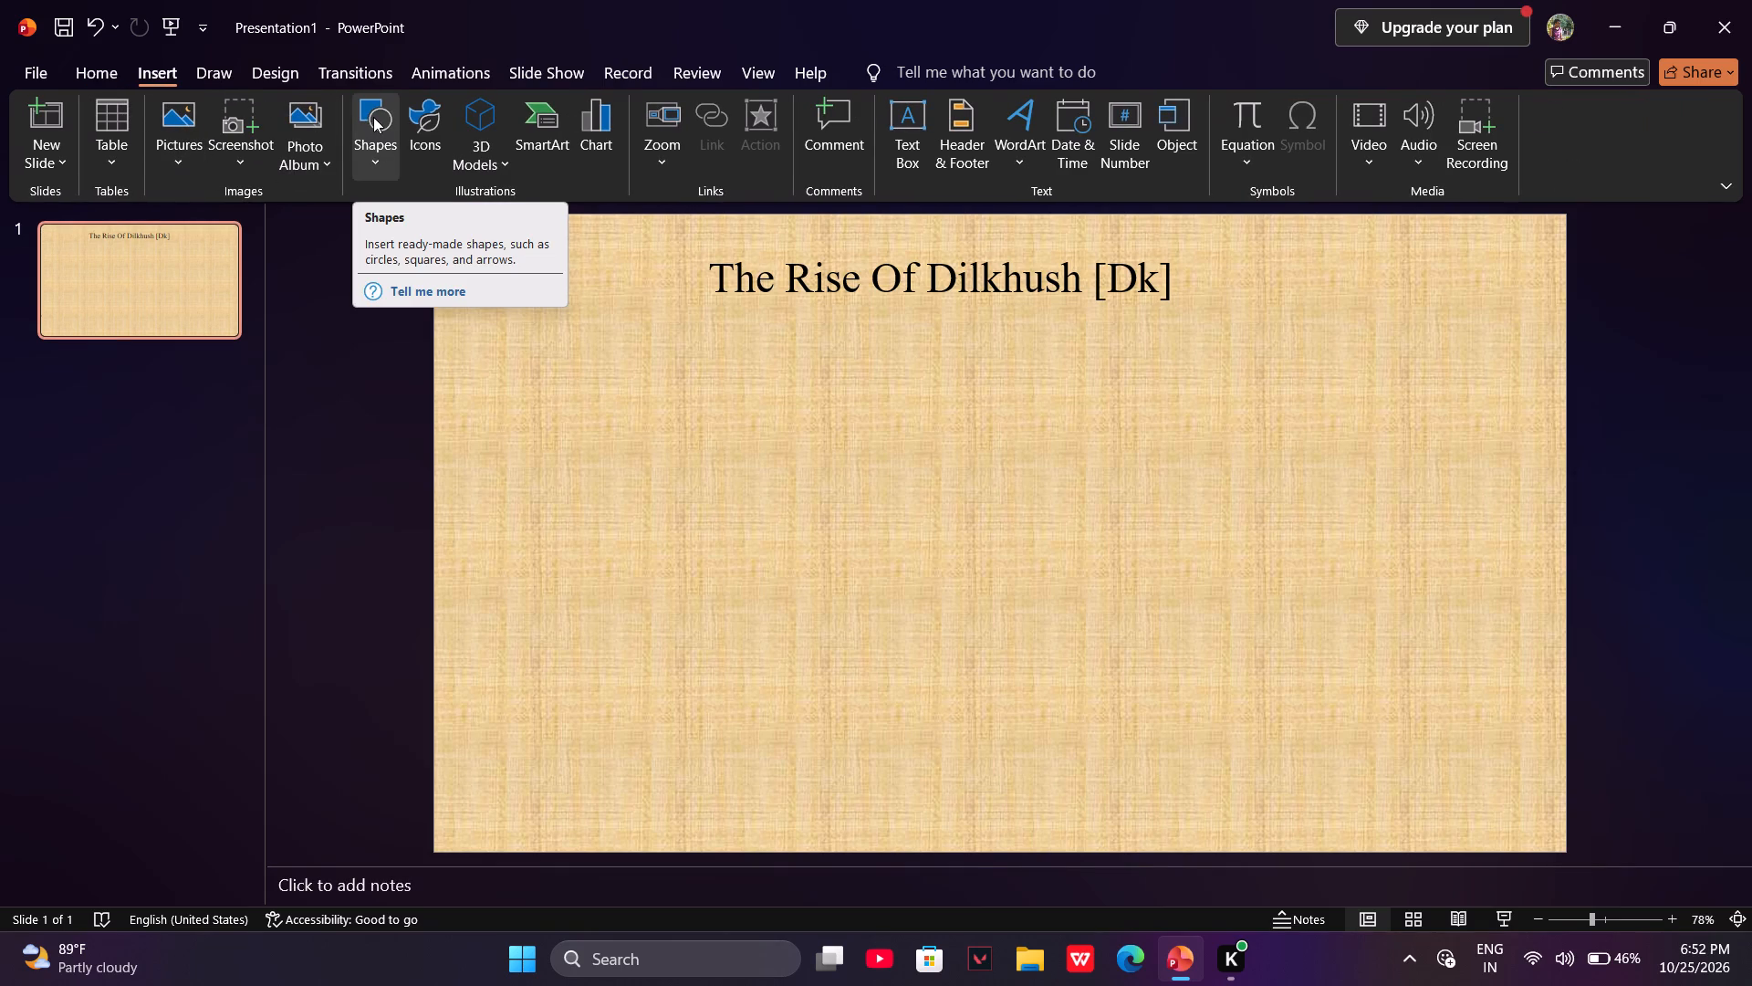
{"action": "left_click", "coordinate": [473, 129]}
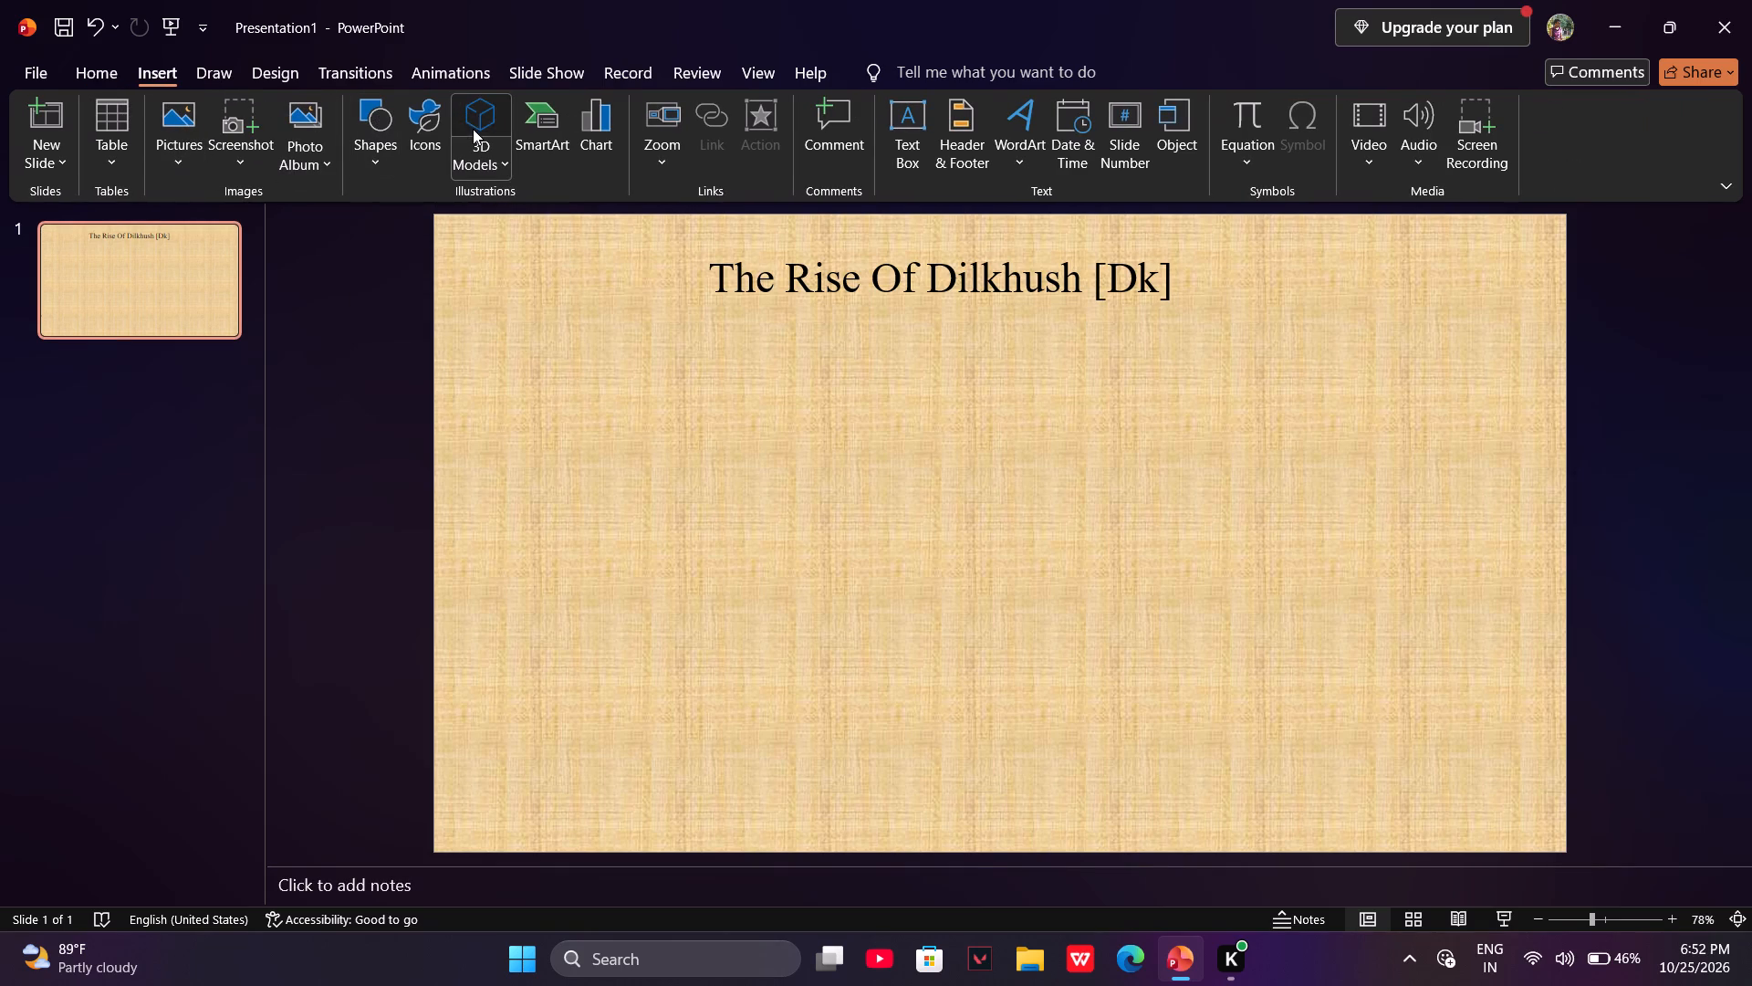
{"action": "left_click_drag", "start_coordinate": [590, 110], "coordinate": [655, 212]}
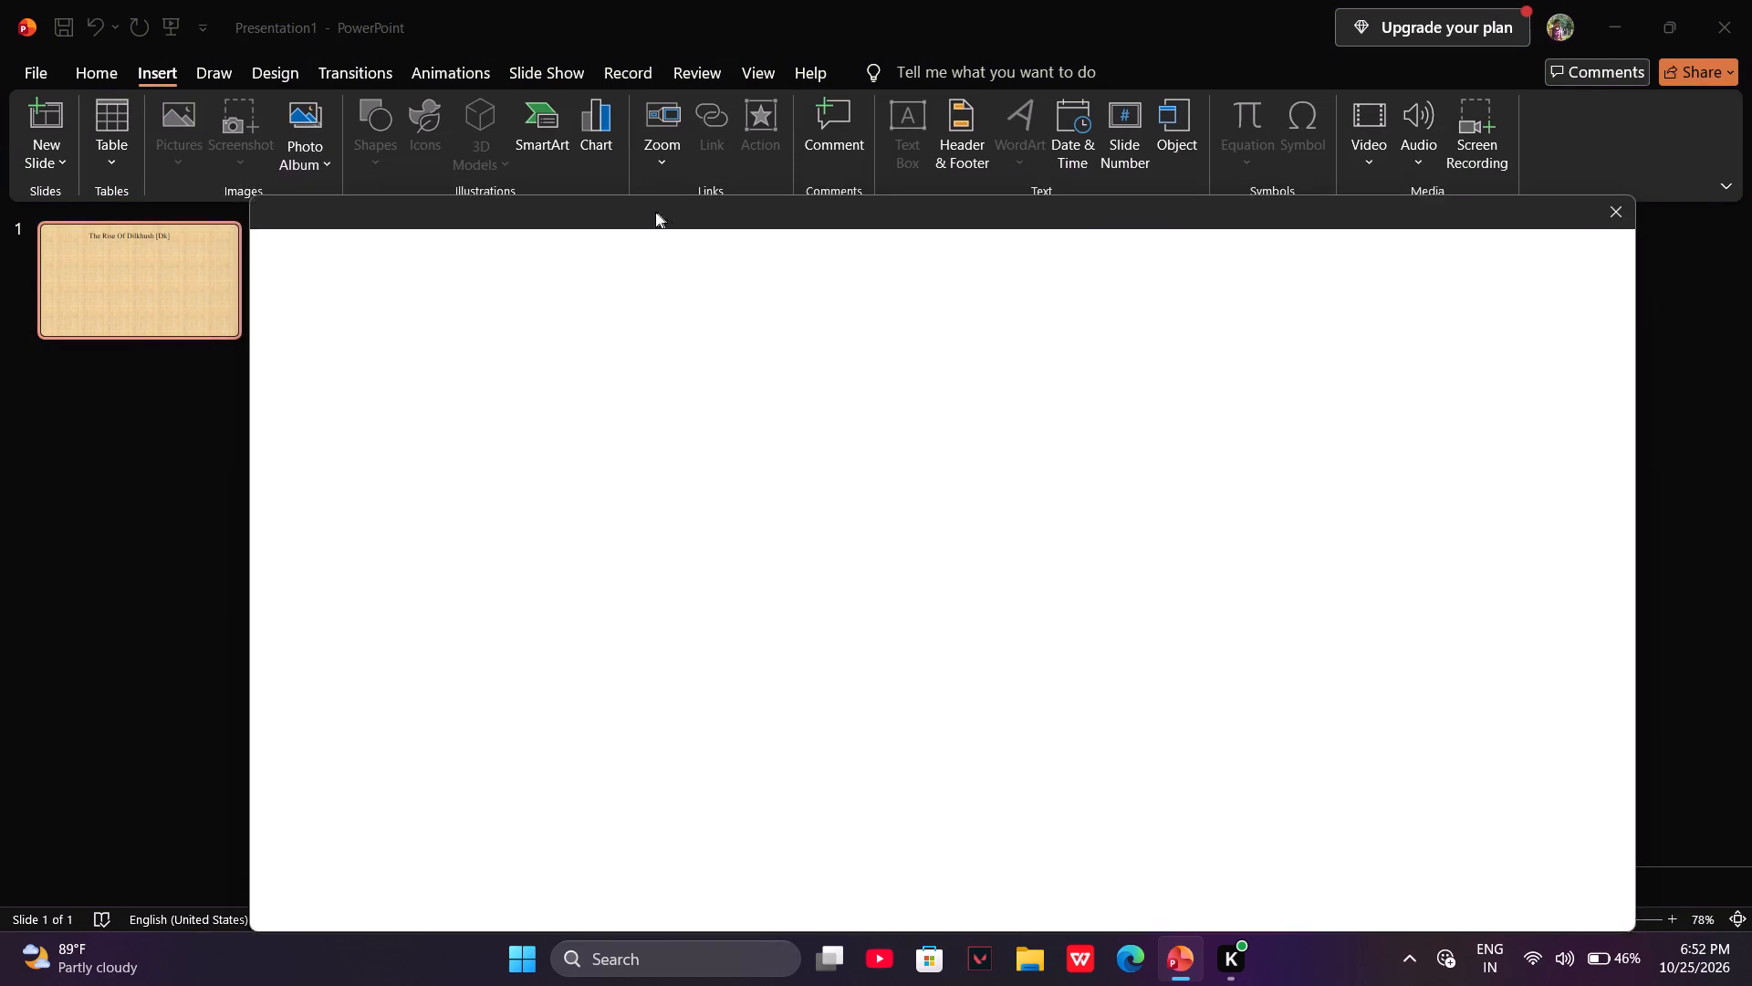
{"action": "left_click_drag", "start_coordinate": [655, 212], "coordinate": [552, 114]}
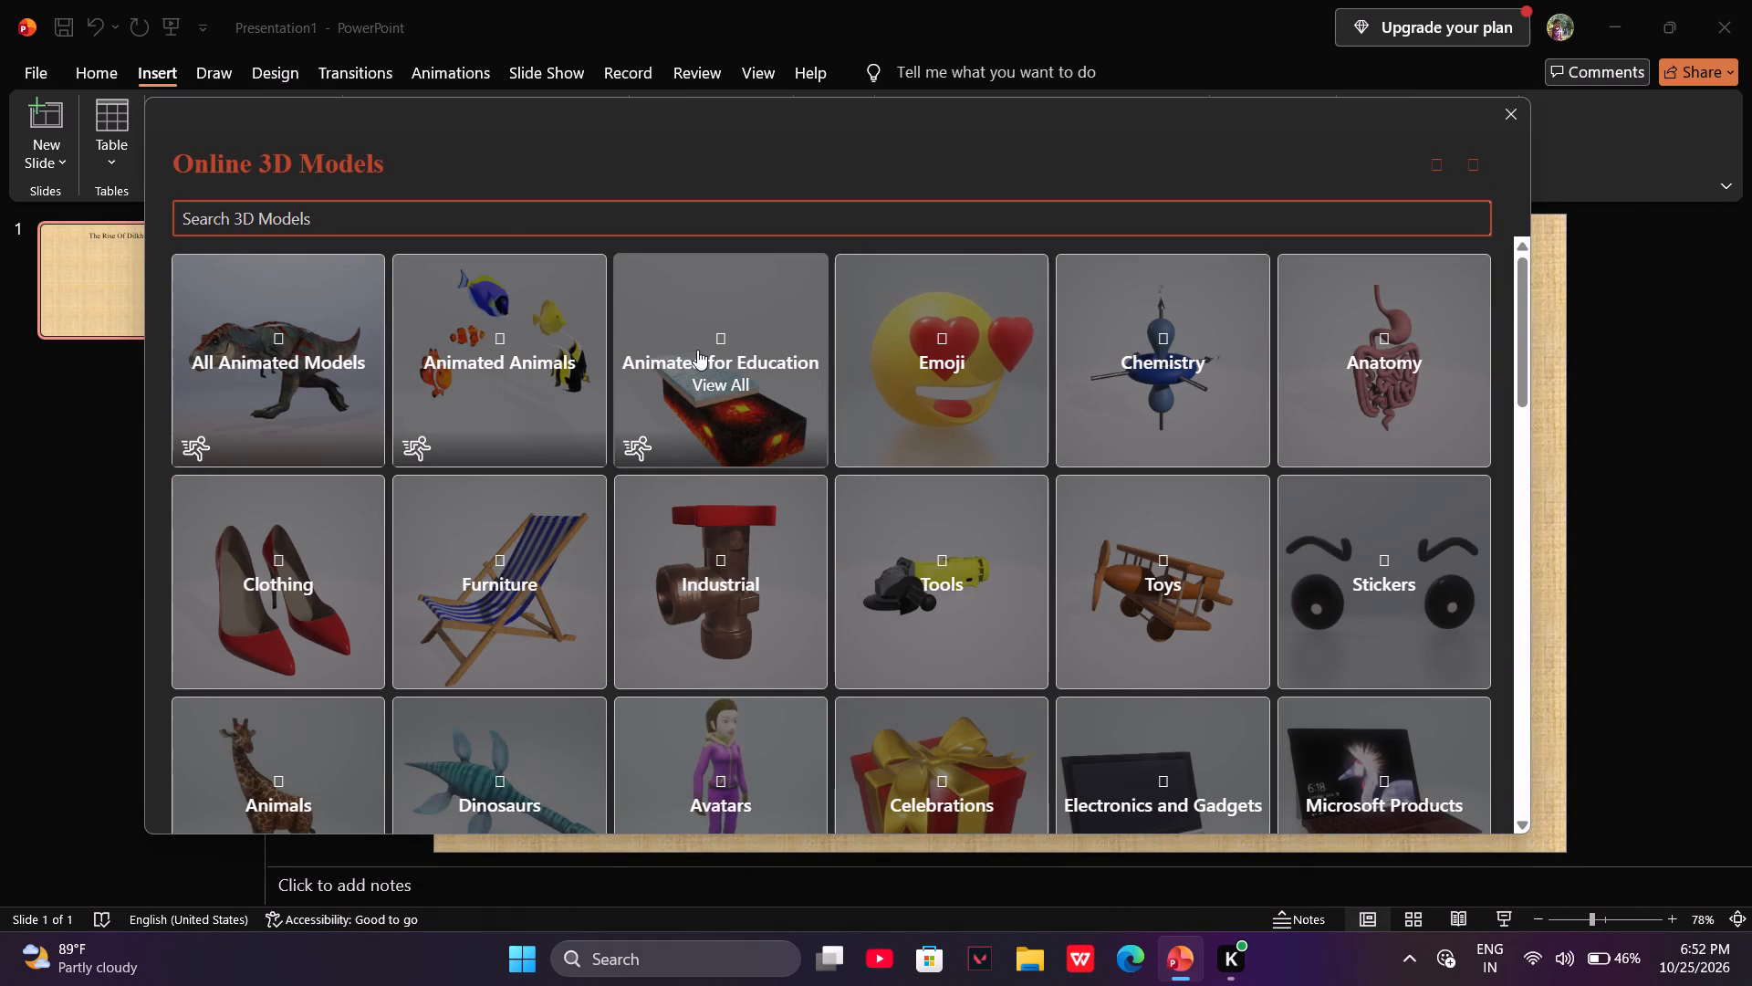
{"action": "left_click", "coordinate": [272, 363]}
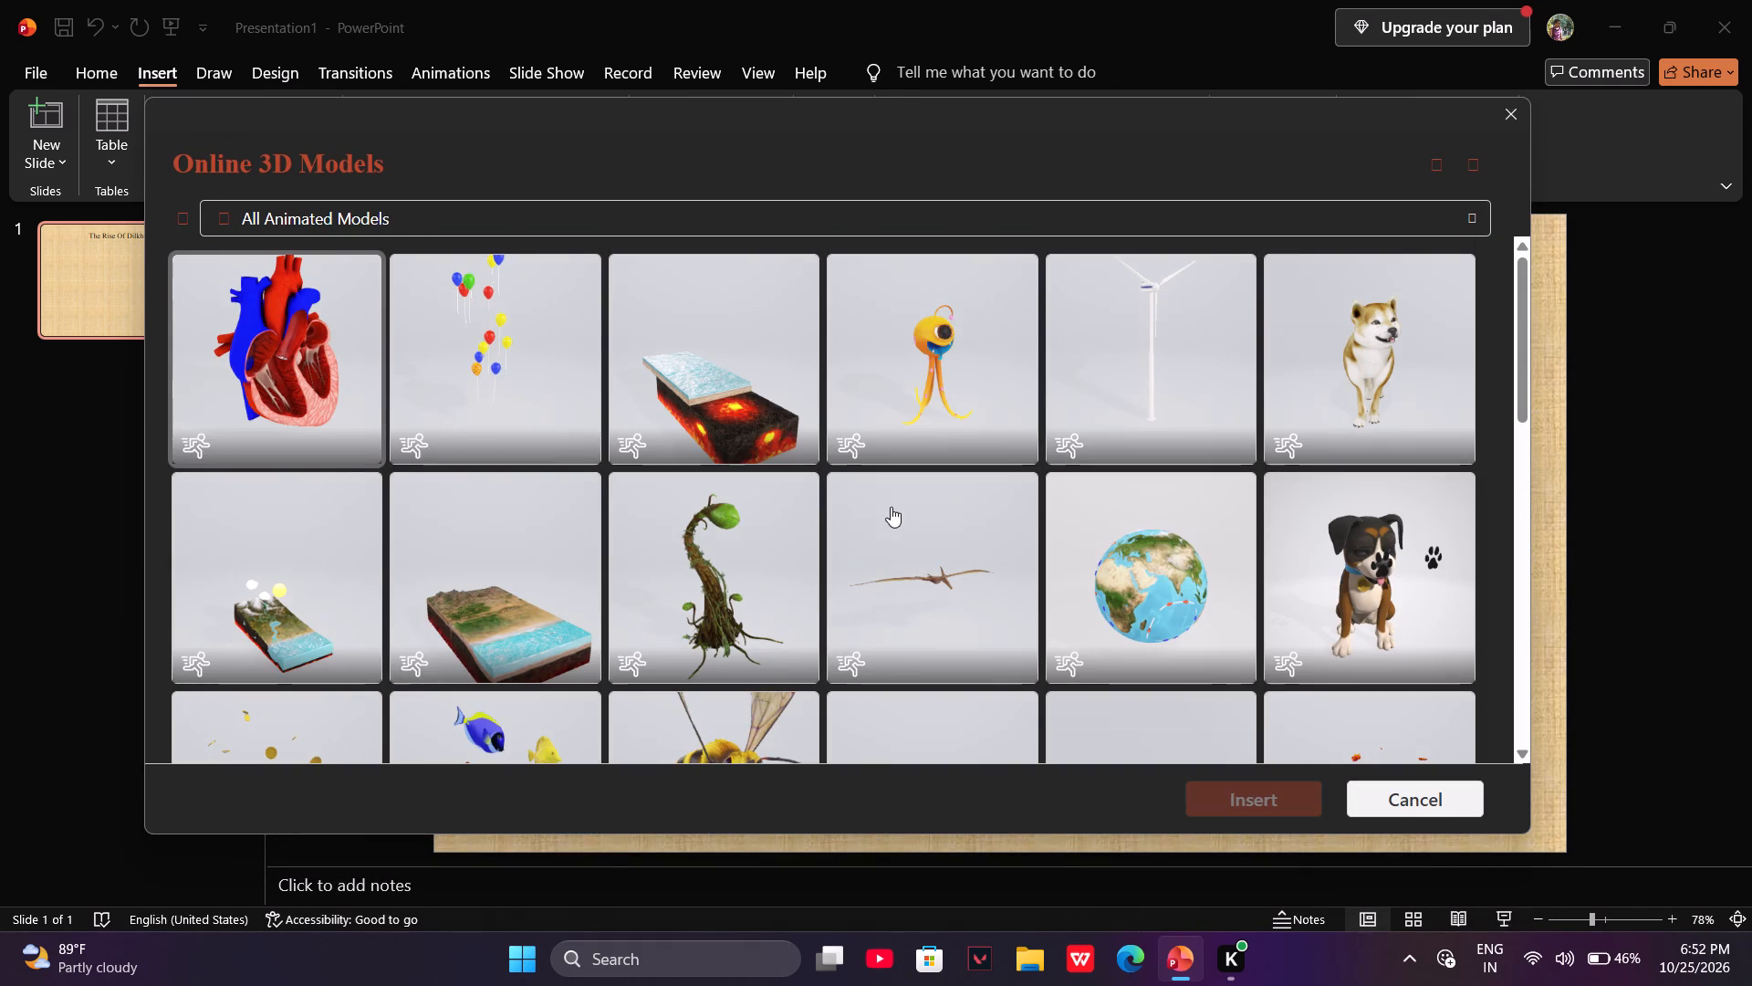
{"action": "scroll", "coordinate": [954, 593], "scroll_direction": "down", "scroll_amount": 3}
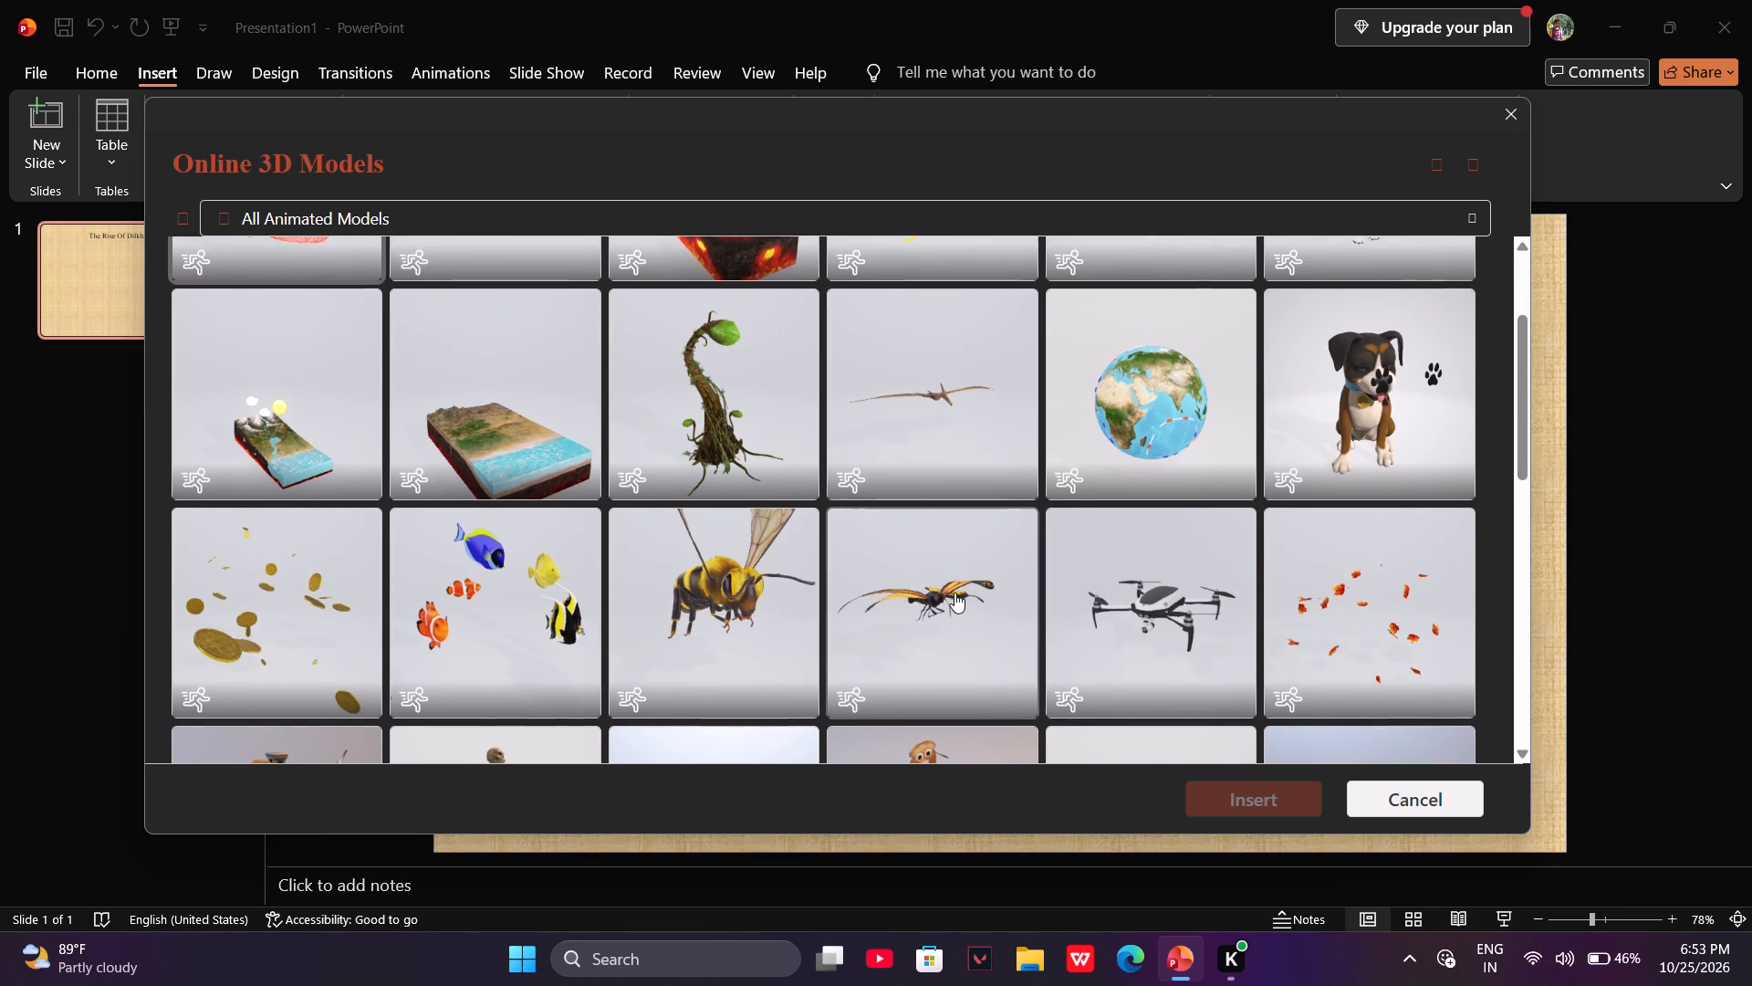
{"action": "scroll", "coordinate": [954, 593], "scroll_direction": "down", "scroll_amount": 2}
{"action": "left_click", "coordinate": [720, 536]}
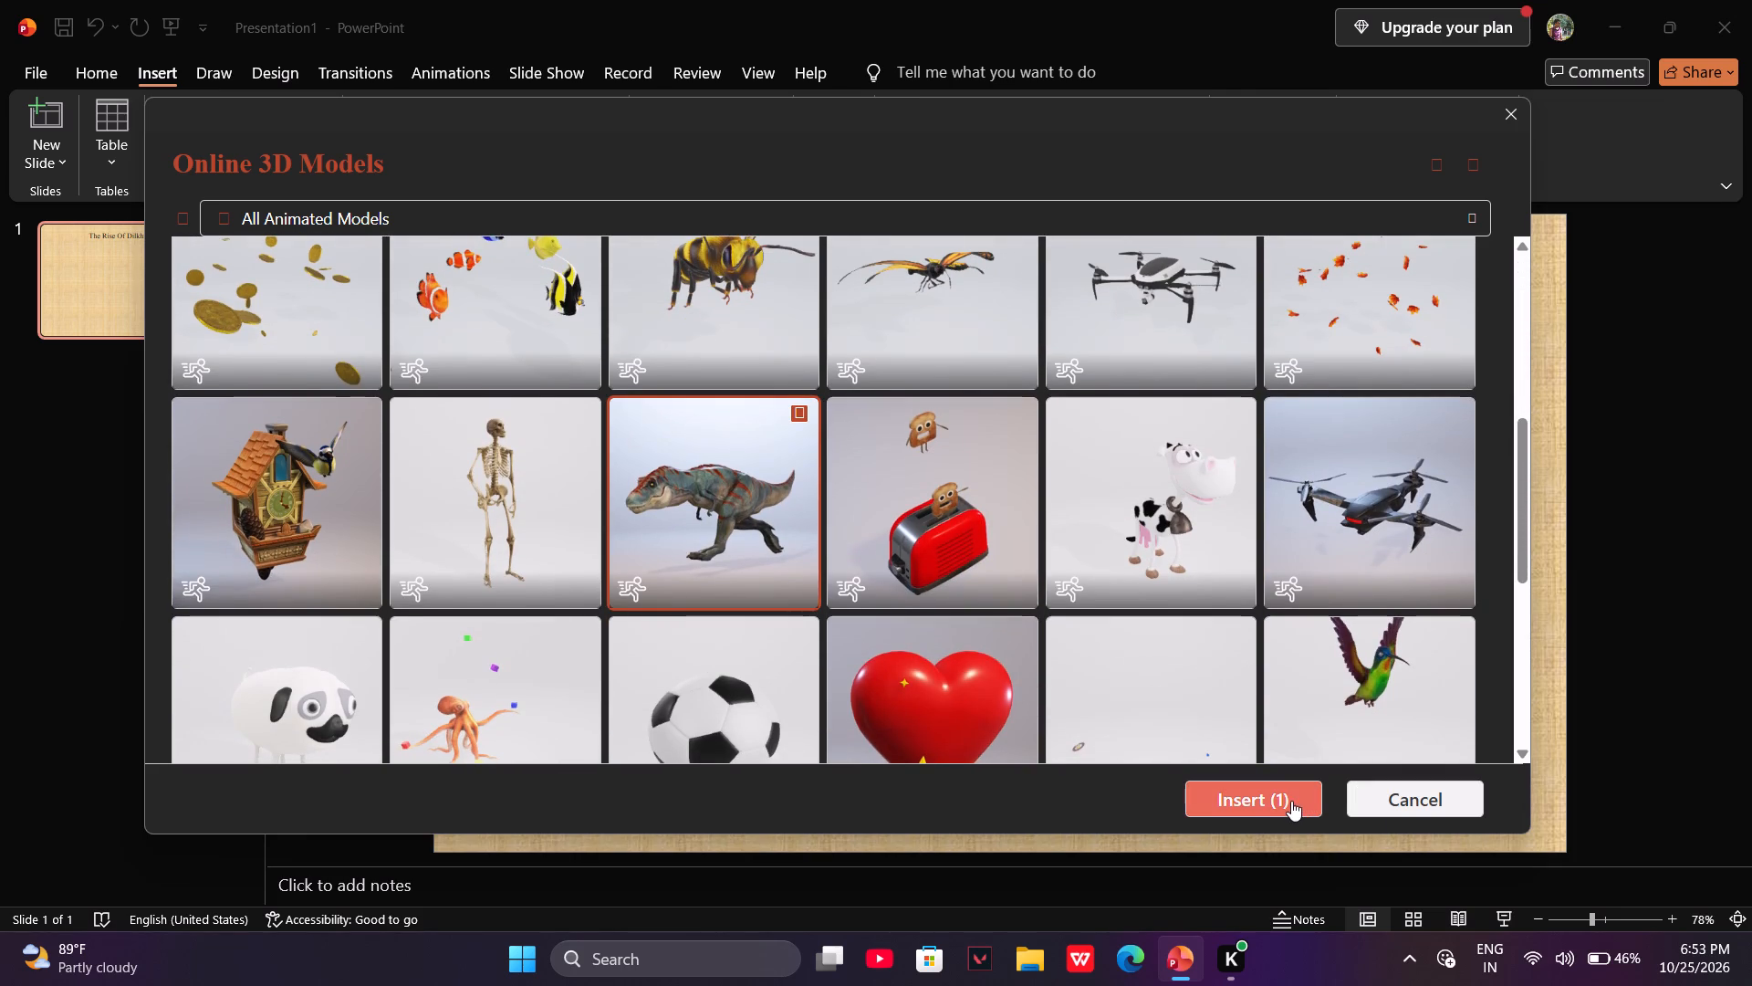
{"action": "left_click", "coordinate": [770, 464]}
{"action": "left_click", "coordinate": [1379, 519]}
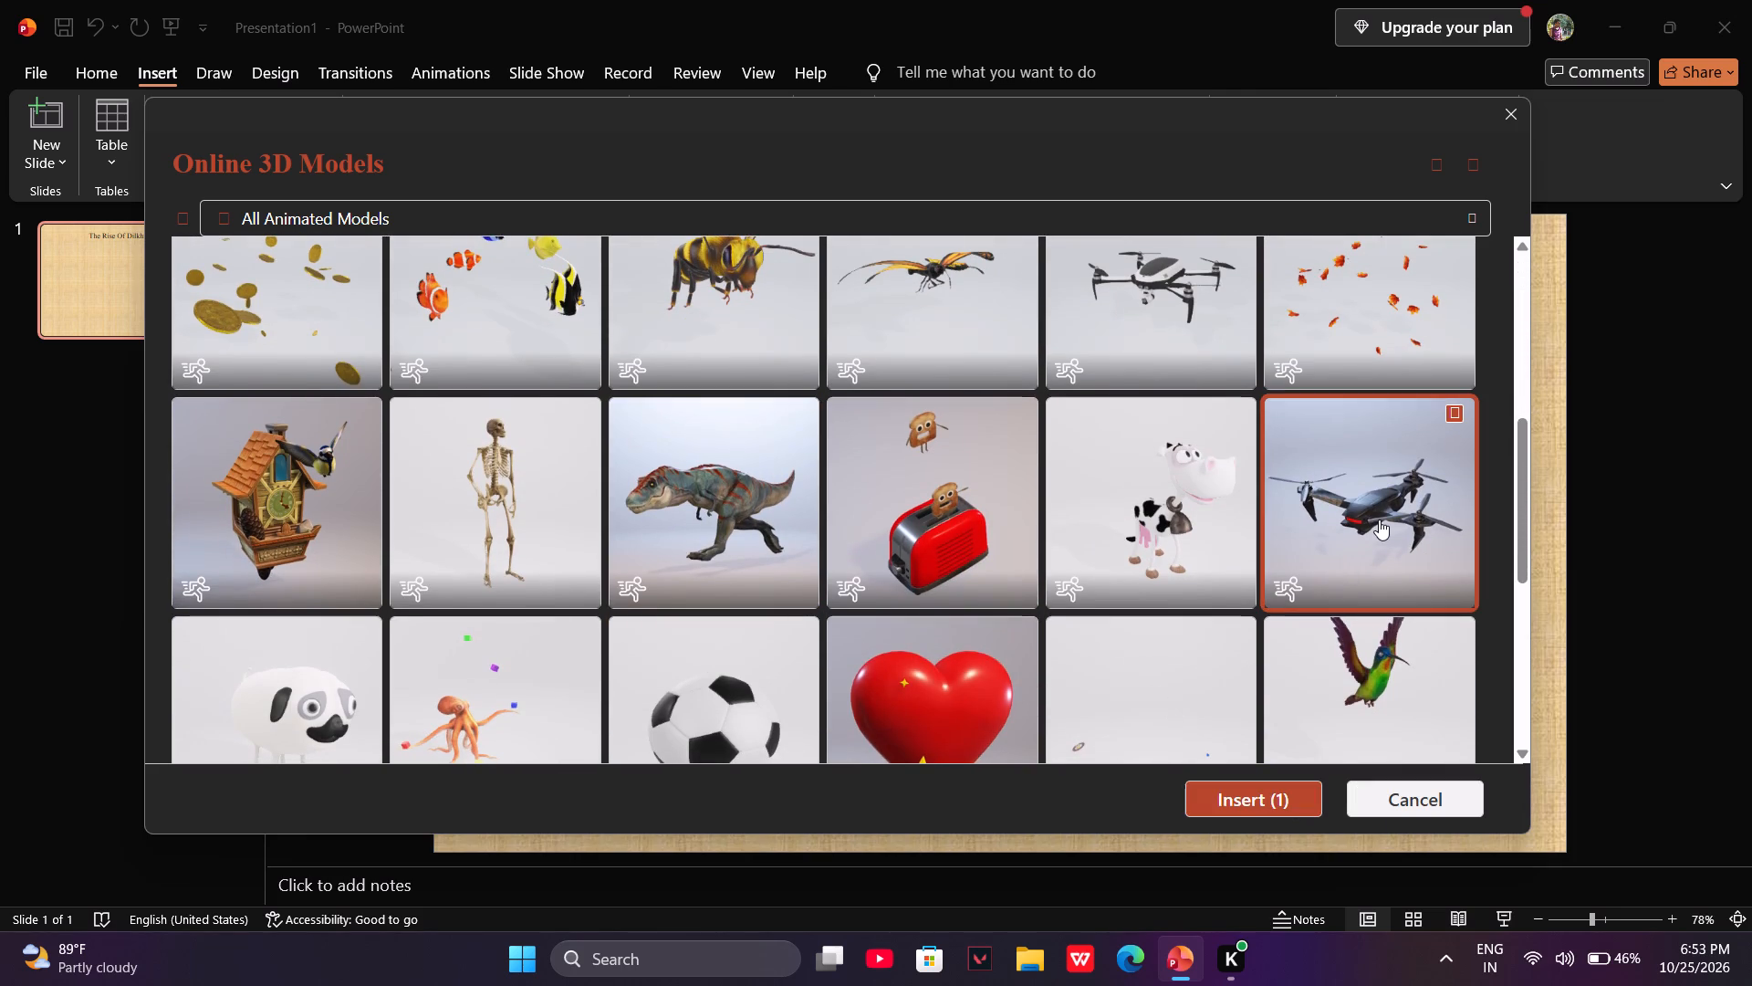
{"action": "left_click", "coordinate": [1267, 811]}
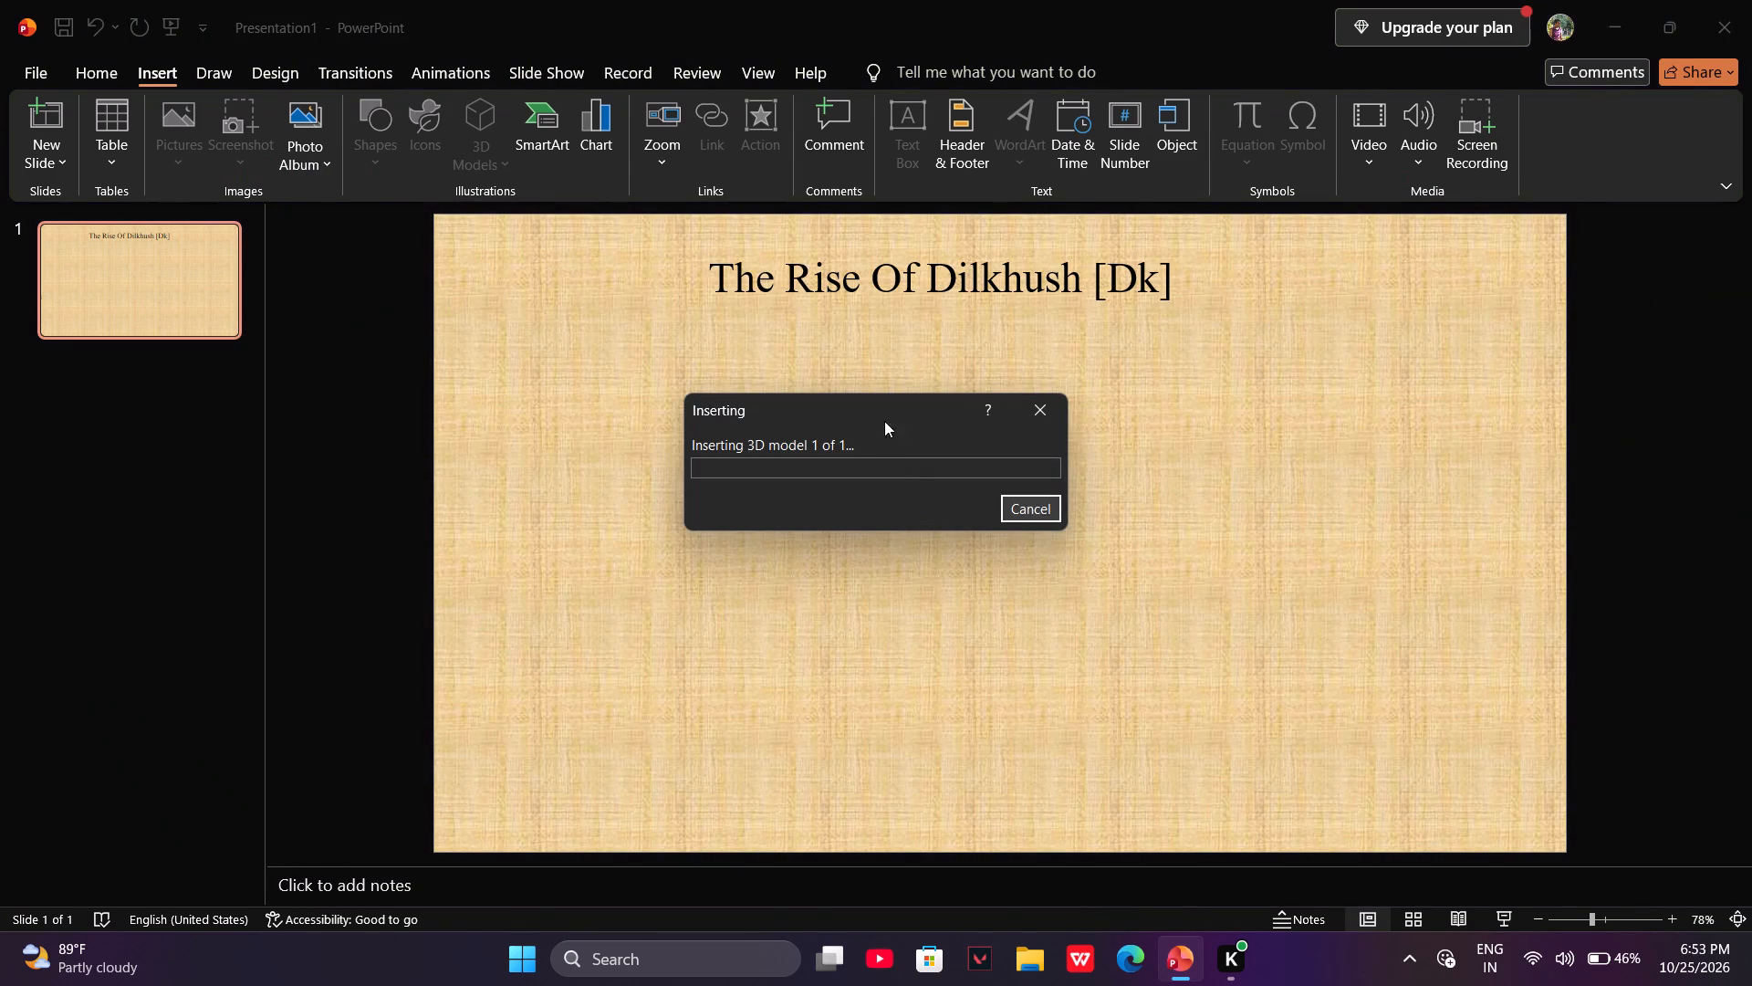
{"action": "left_click_drag", "start_coordinate": [867, 411], "coordinate": [909, 428]}
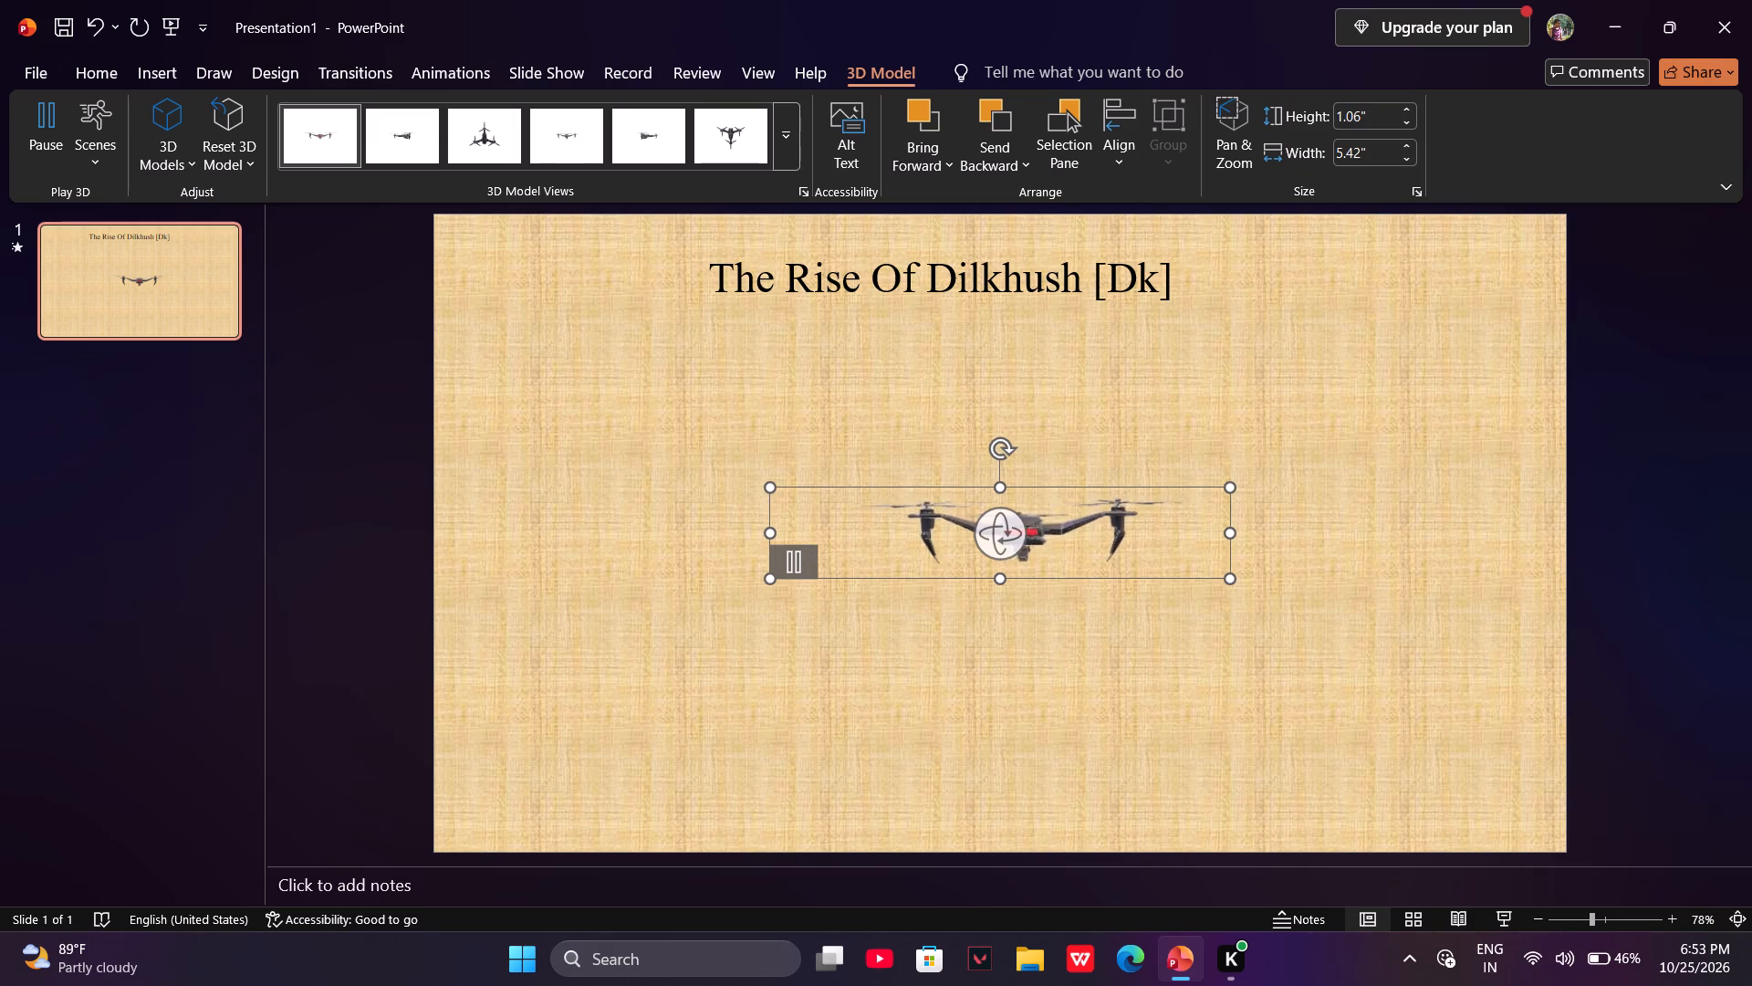
Resize the drone model to about 1.13 inches high and 5.53 inches wide.
{"action": "left_click_drag", "start_coordinate": [1225, 582], "coordinate": [1139, 606]}
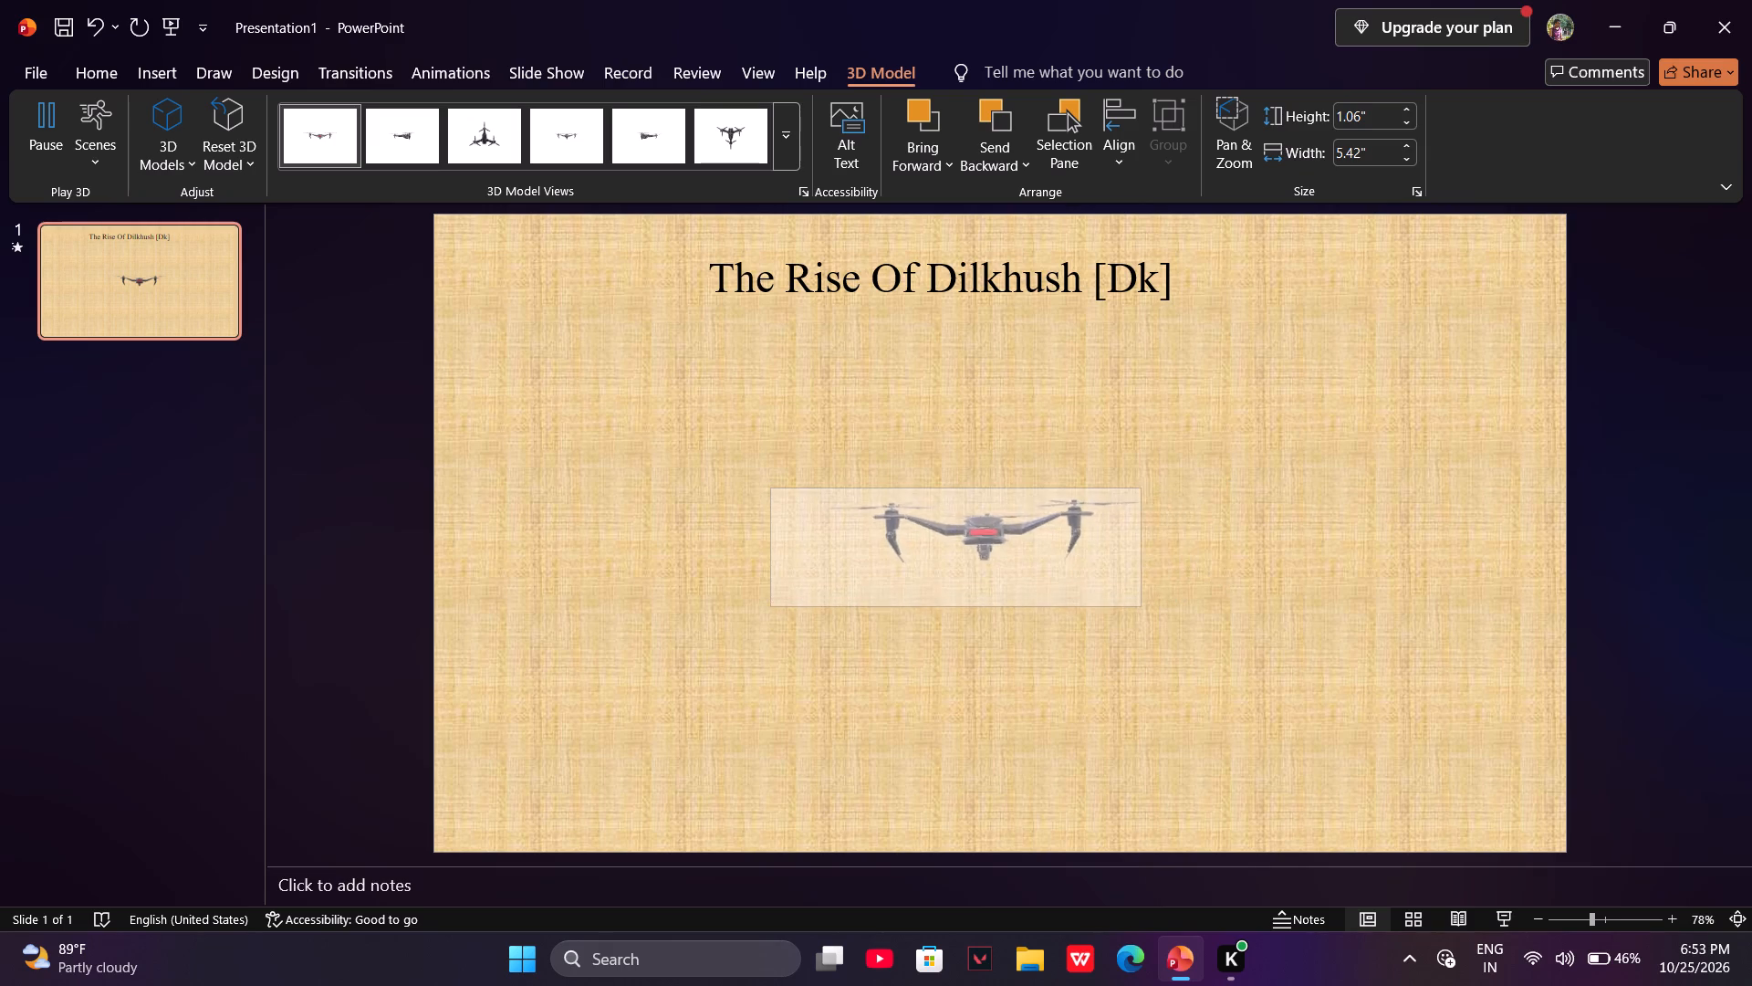
{"action": "left_click_drag", "start_coordinate": [1139, 606], "coordinate": [1244, 580]}
Rotate the drone model in 3D so it is seen at an angle from slightly above, with its nose turned to the slide's left.
{"action": "left_click_drag", "start_coordinate": [1004, 520], "coordinate": [983, 526]}
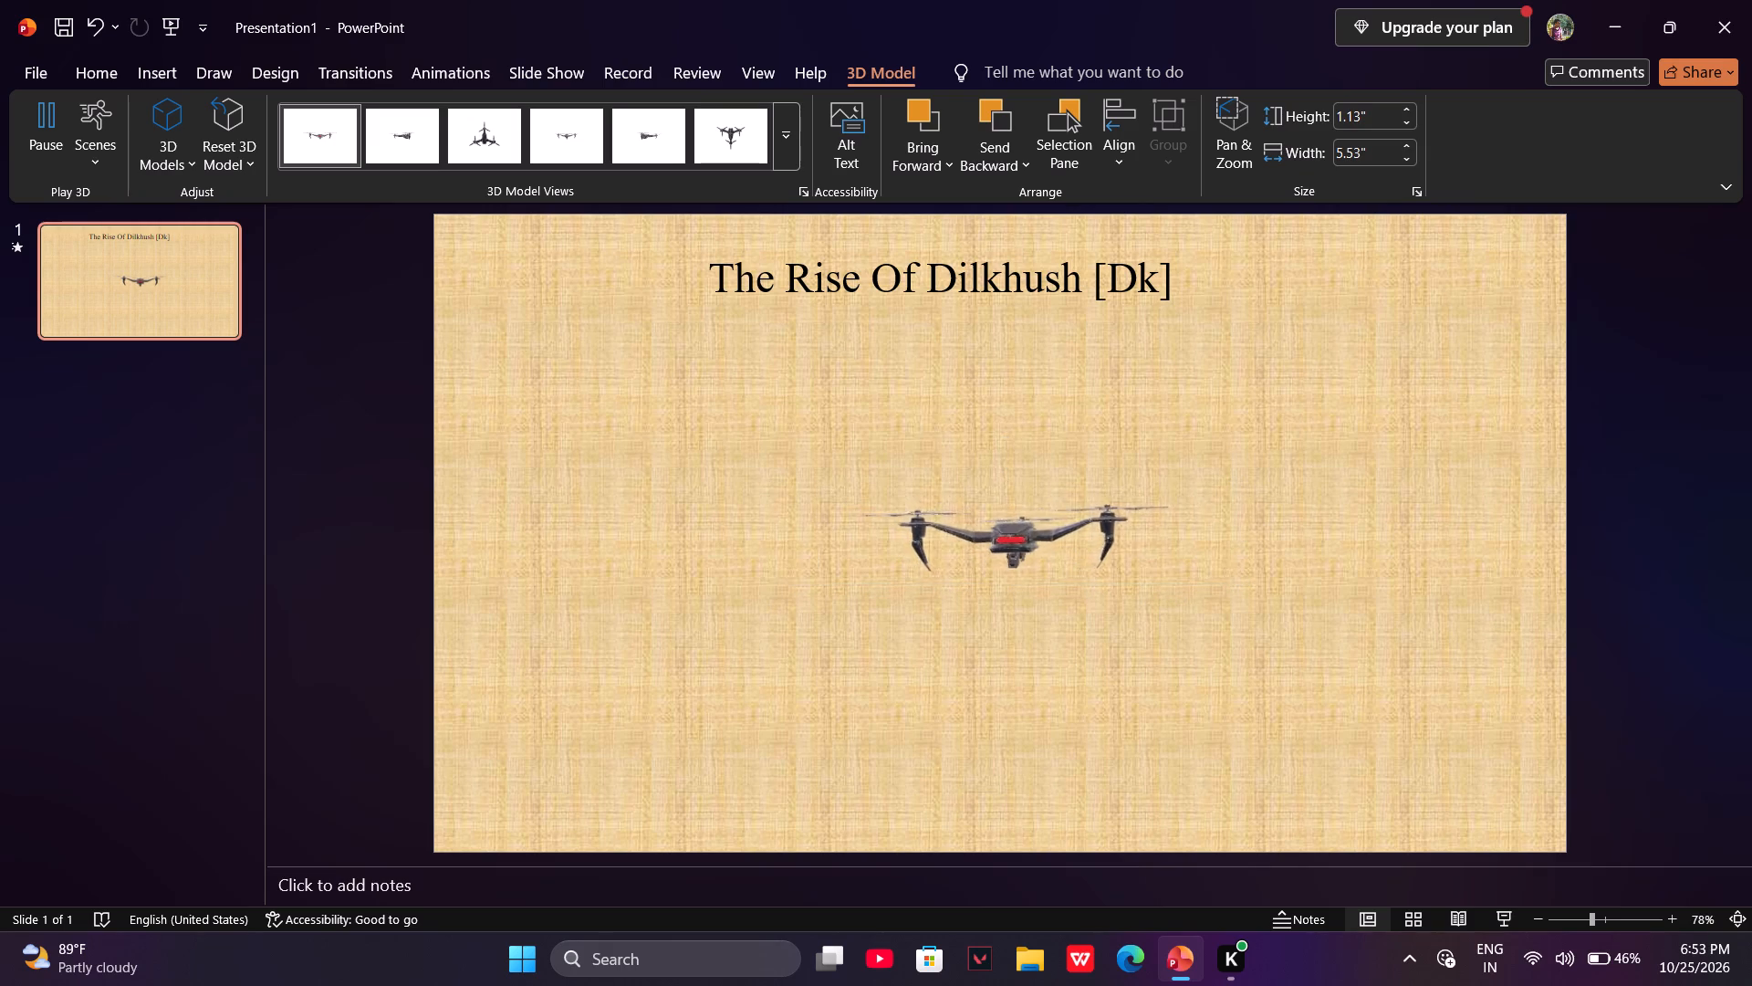
{"action": "left_click_drag", "start_coordinate": [983, 526], "coordinate": [880, 558]}
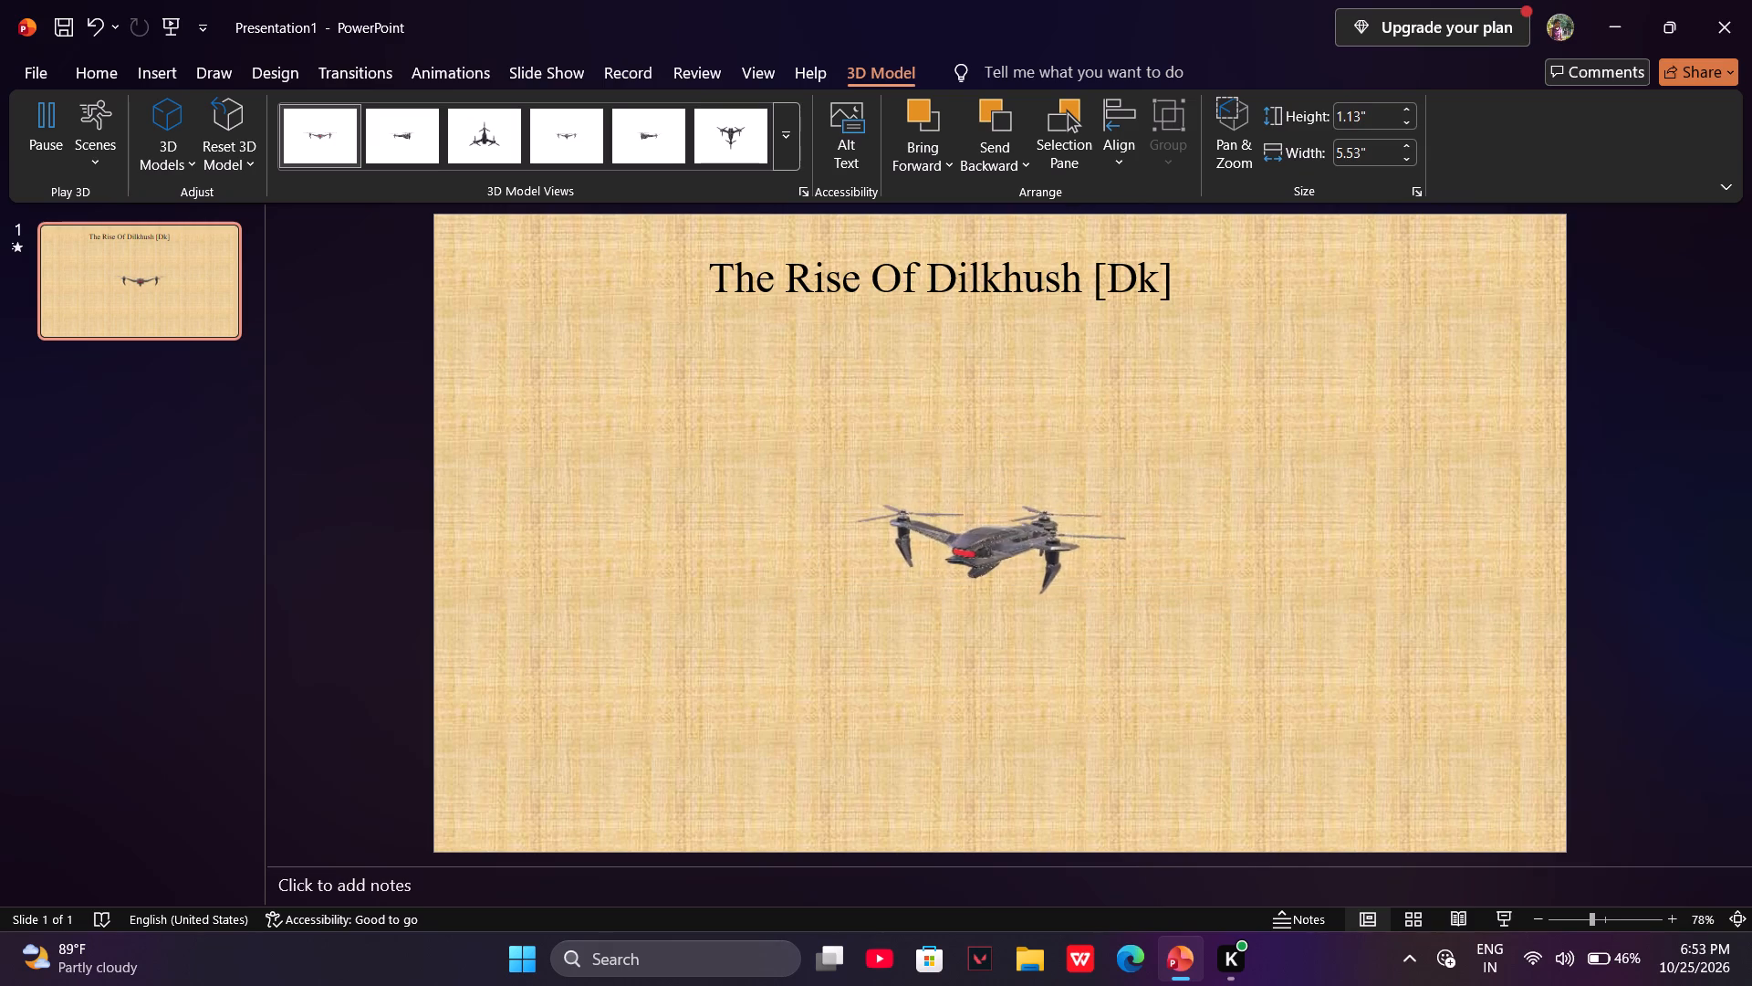
{"action": "left_click_drag", "start_coordinate": [880, 558], "coordinate": [879, 555]}
{"action": "left_click_drag", "start_coordinate": [1015, 540], "coordinate": [1060, 532]}
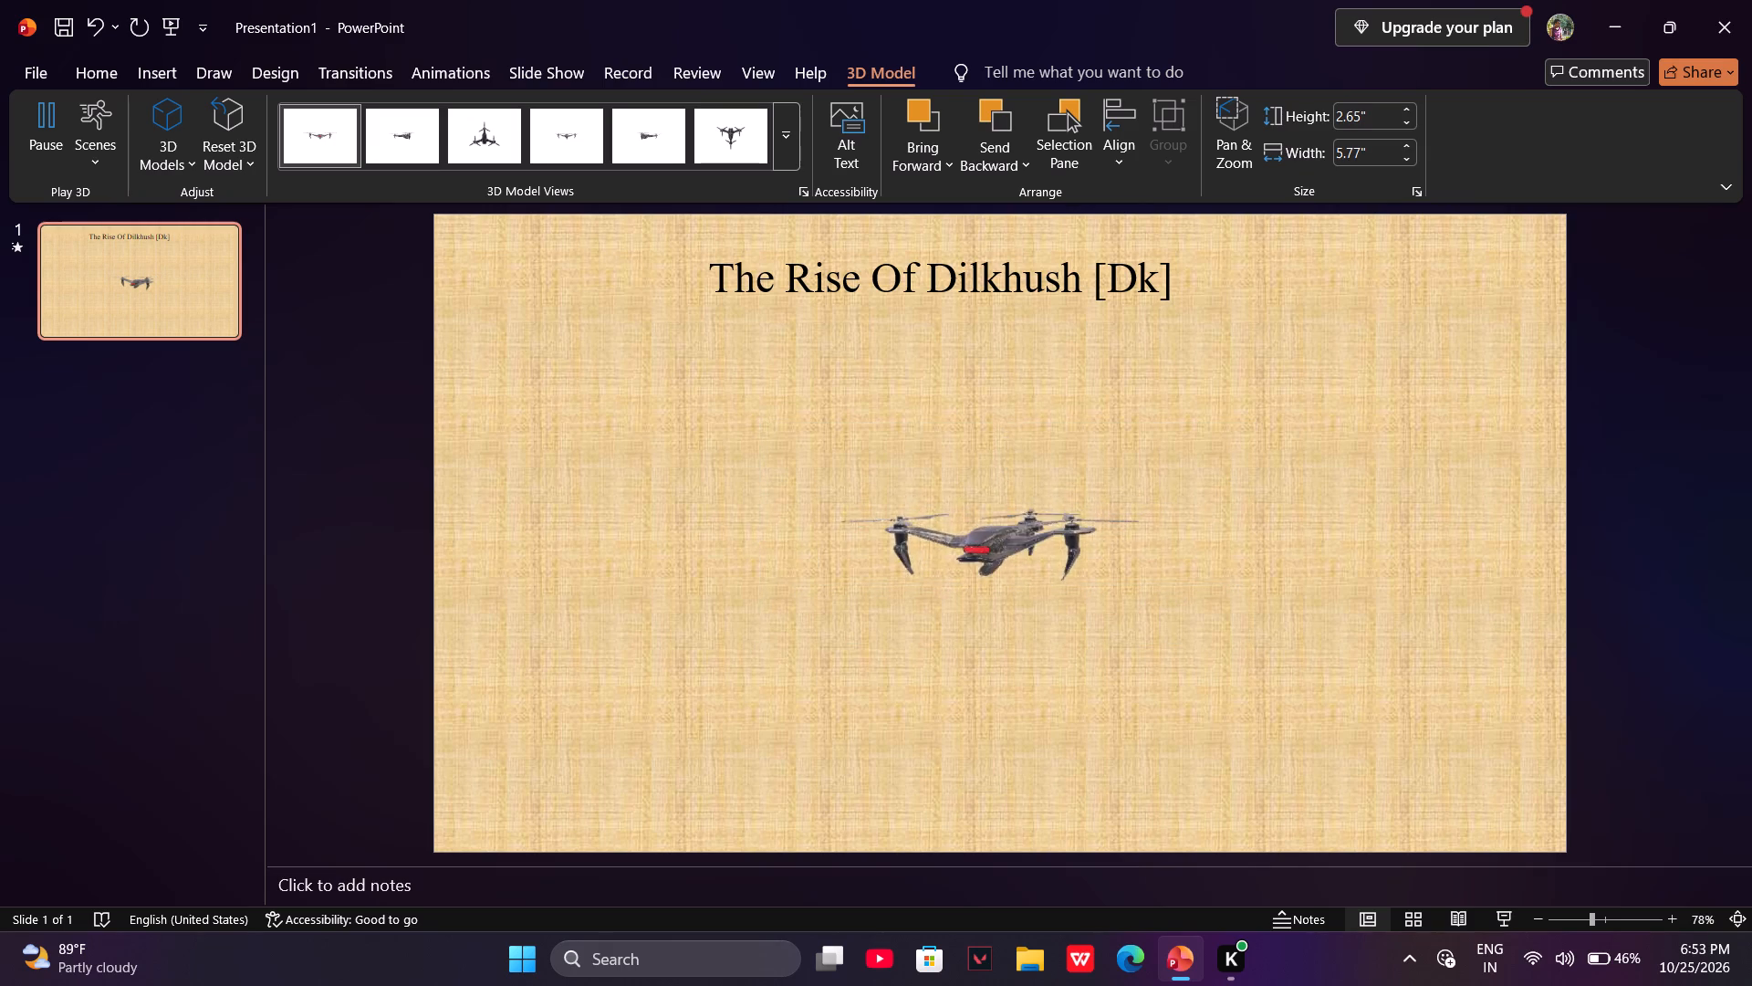
{"action": "left_click_drag", "start_coordinate": [1060, 532], "coordinate": [1029, 550]}
{"action": "left_click_drag", "start_coordinate": [1008, 553], "coordinate": [1005, 534]}
{"action": "left_click", "coordinate": [1003, 631]}
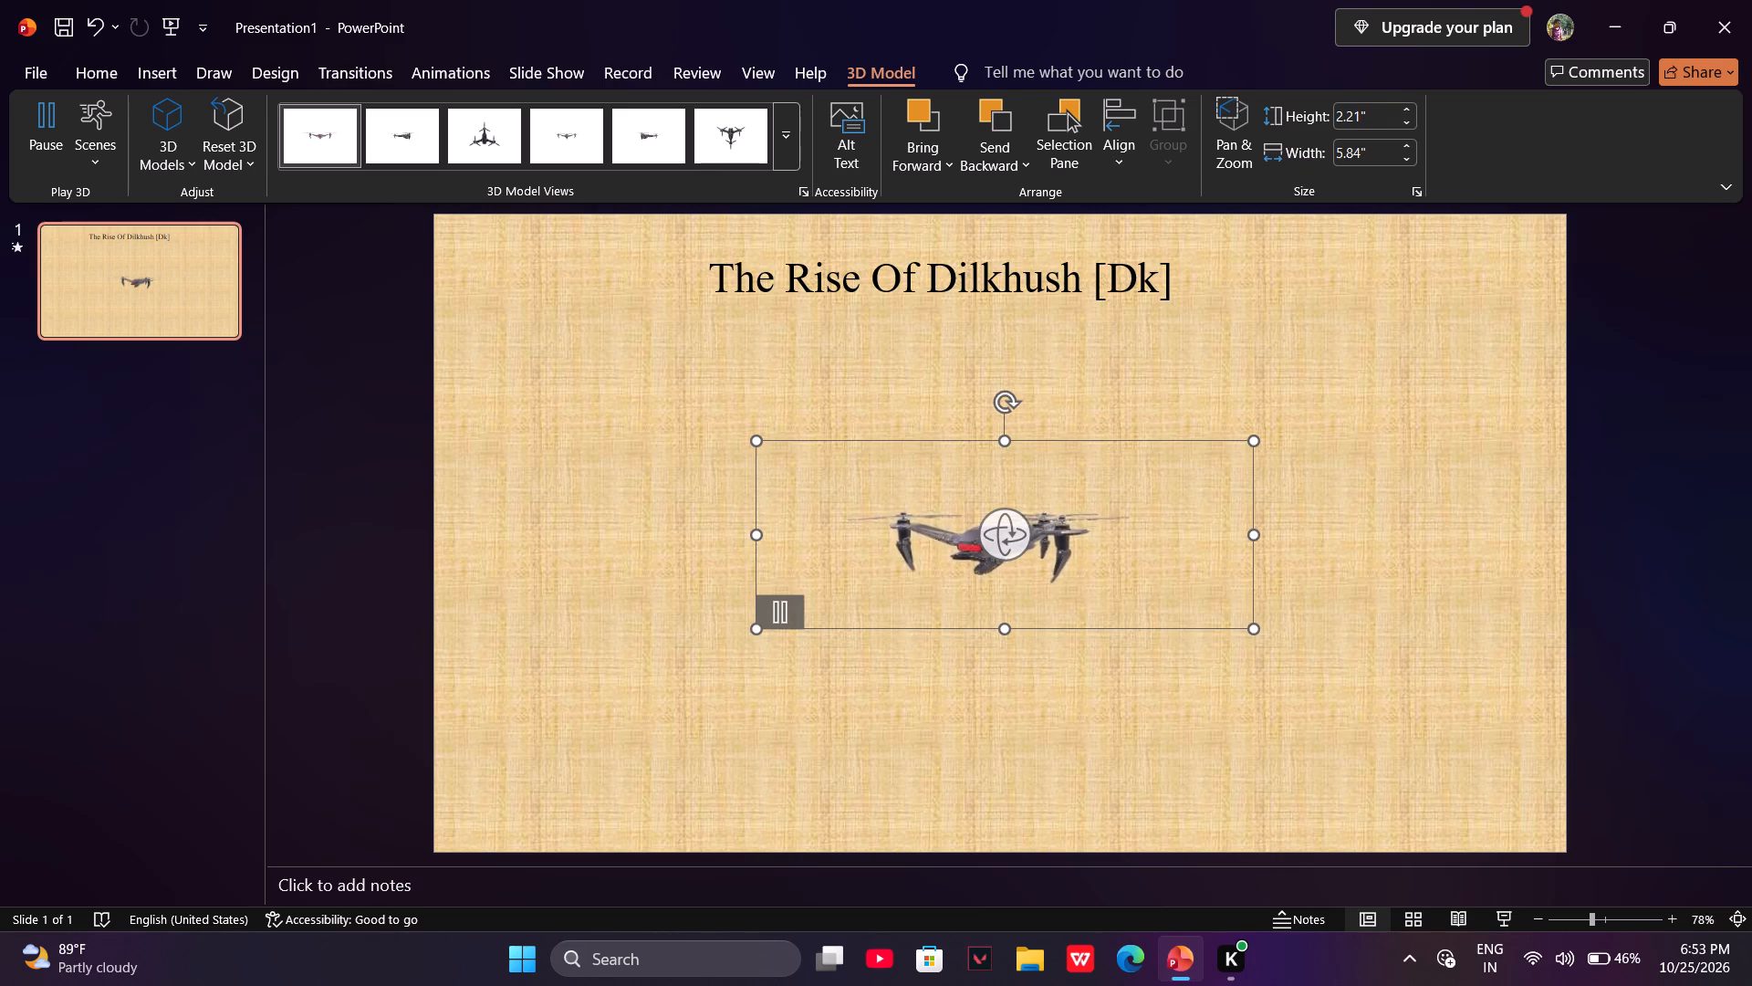
Move the drone model to the slide's upper-right corner, beside the heading.
{"action": "left_click_drag", "start_coordinate": [1019, 440], "coordinate": [1507, 239]}
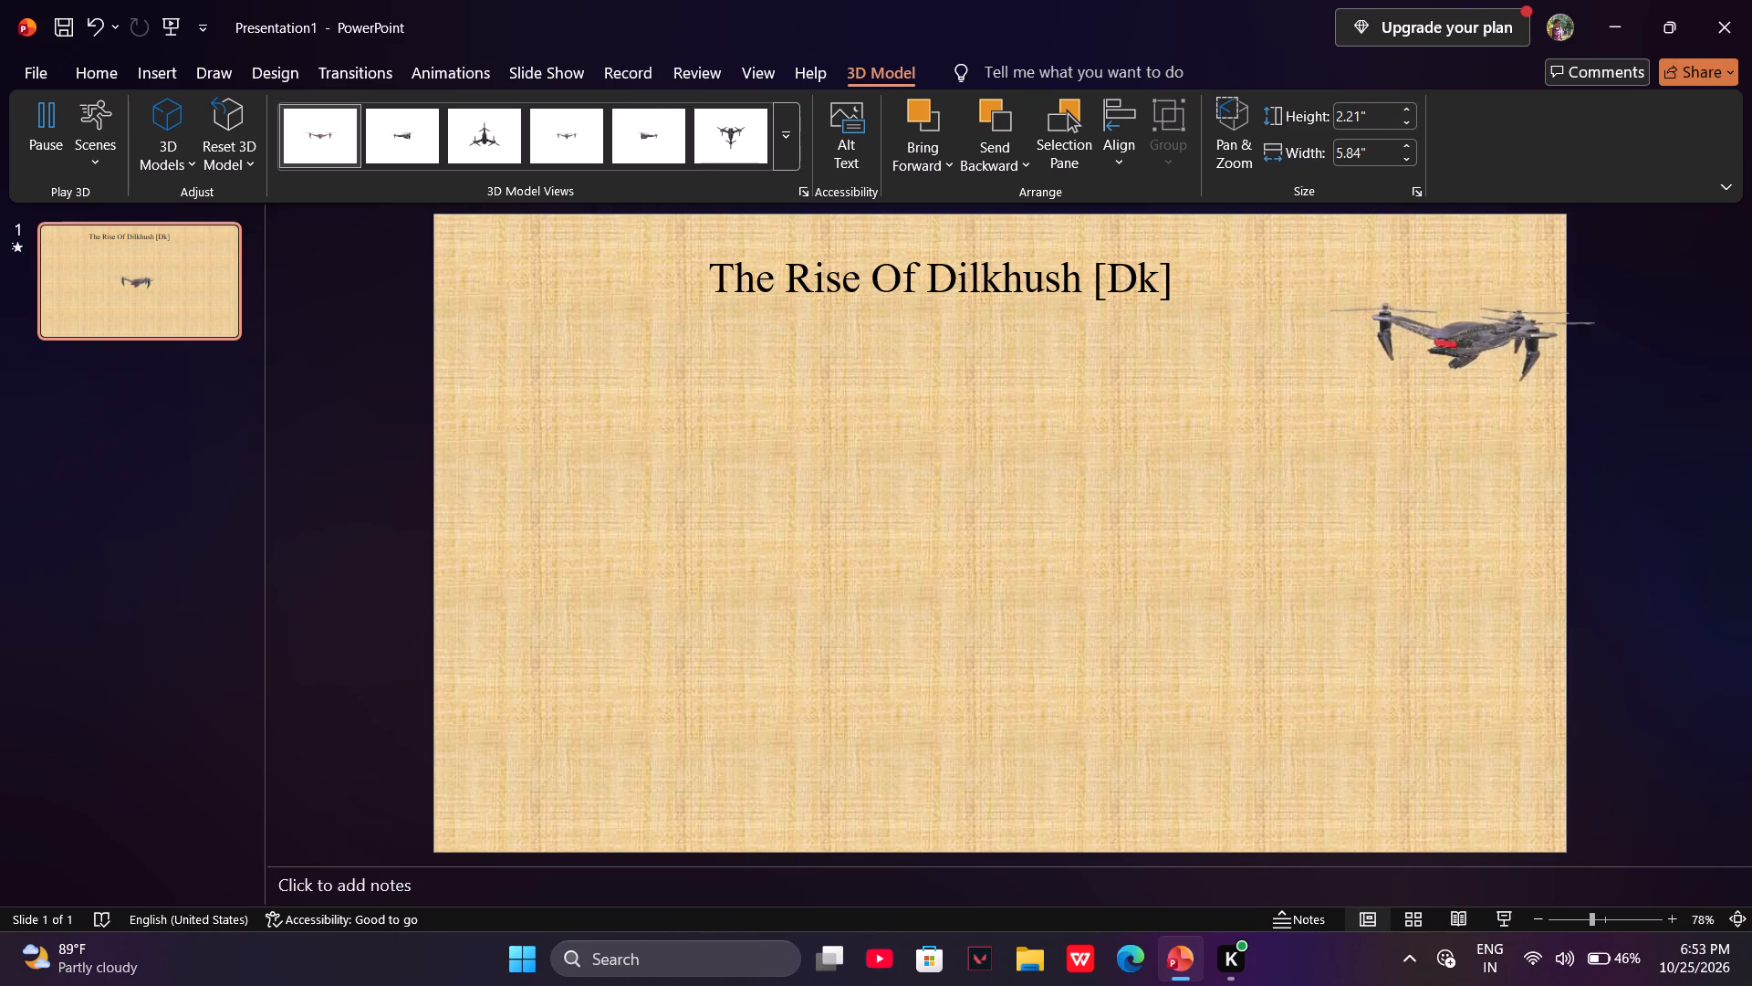
{"action": "left_click_drag", "start_coordinate": [1507, 239], "coordinate": [1446, 272]}
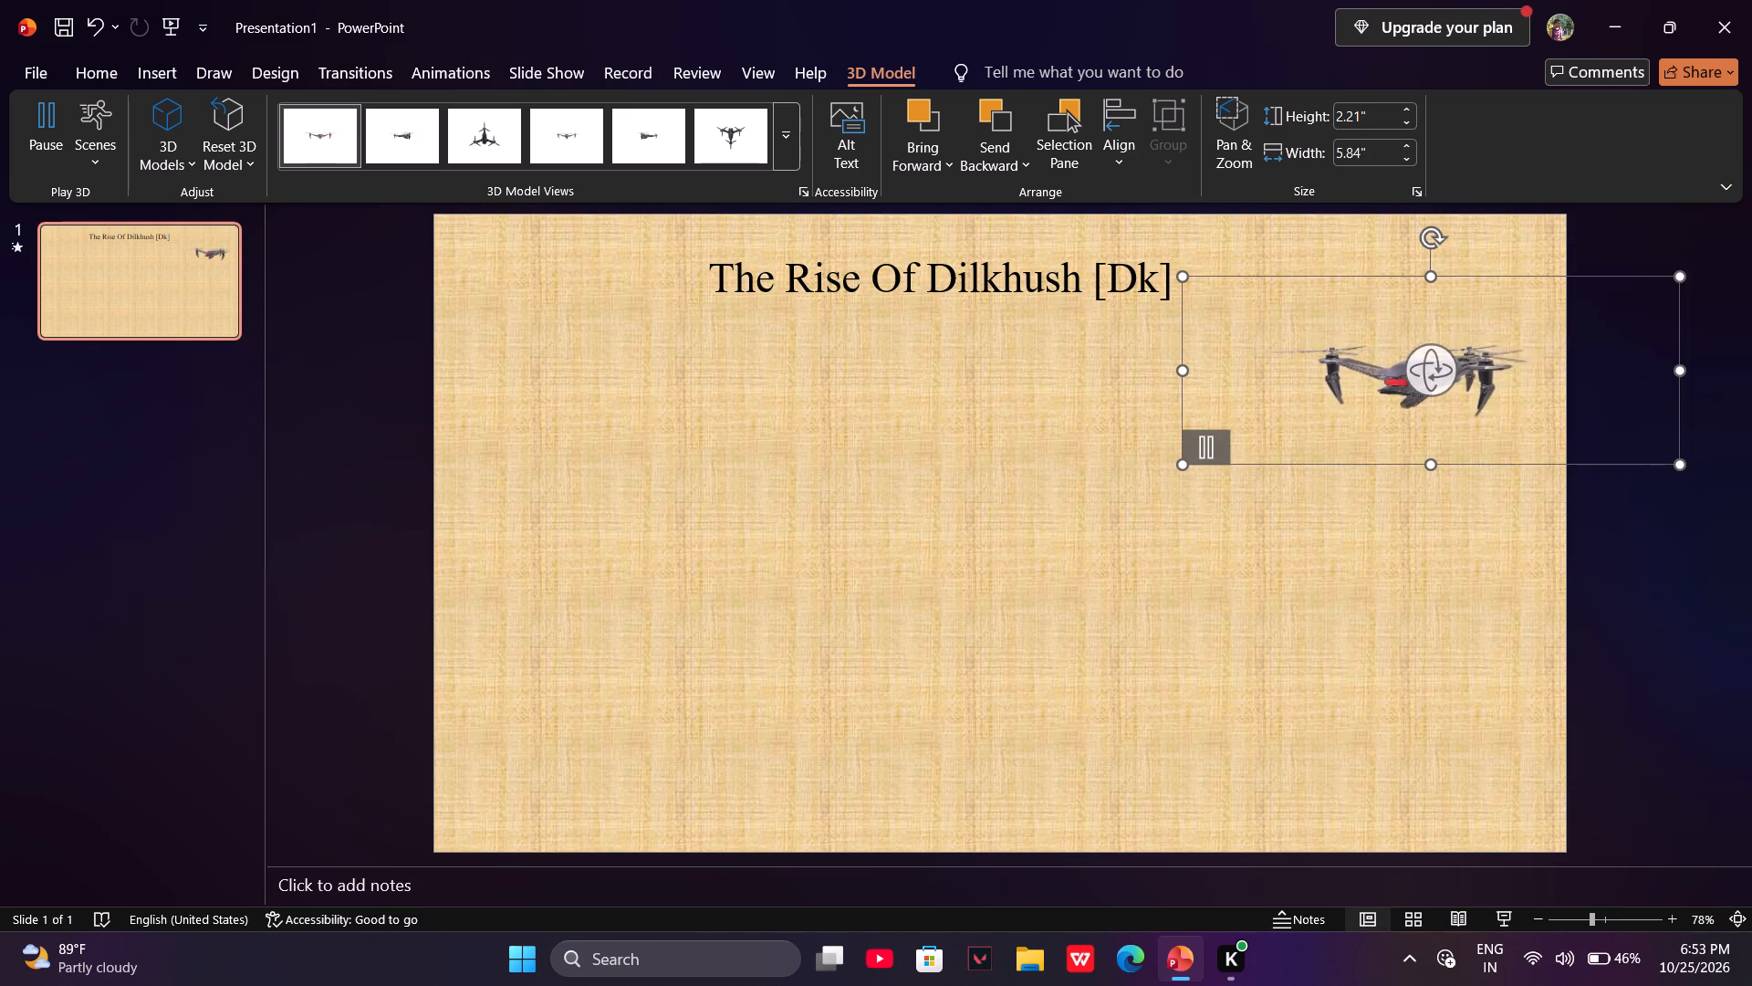
Copy the drone model, paste it with the destination theme, and place the duplicate on the slide's upper-left side.
{"action": "right_click", "coordinate": [1289, 376]}
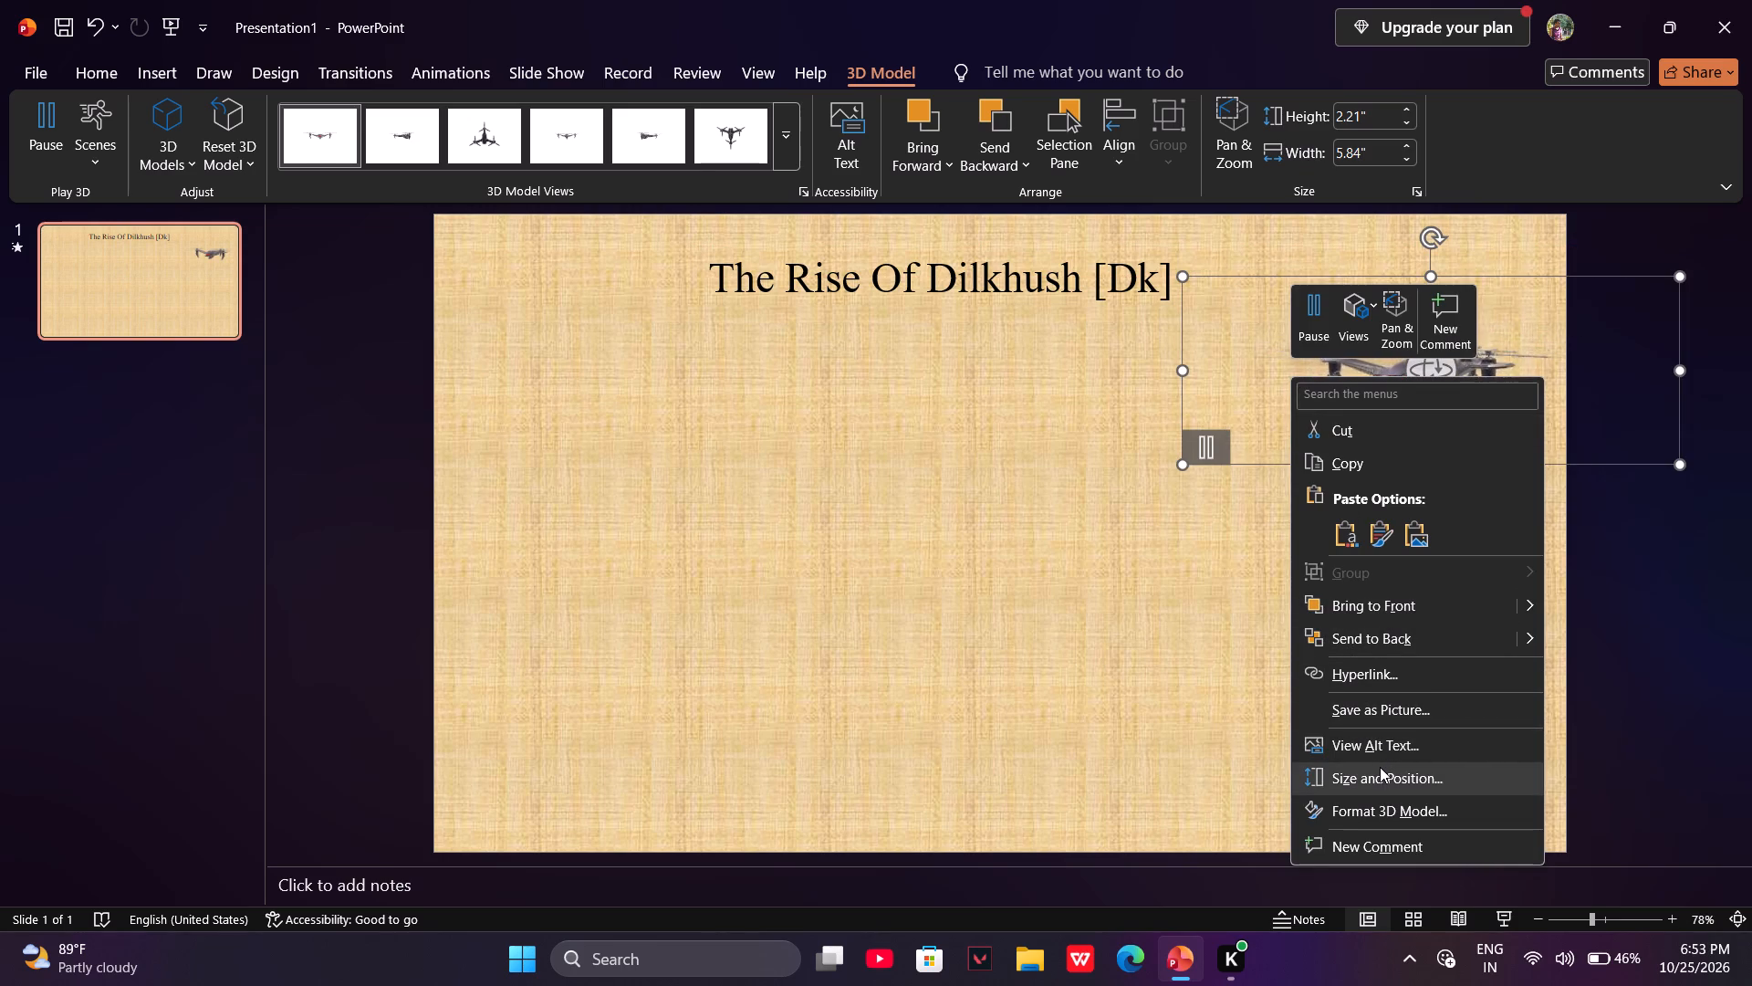
{"action": "left_click", "coordinate": [1404, 453]}
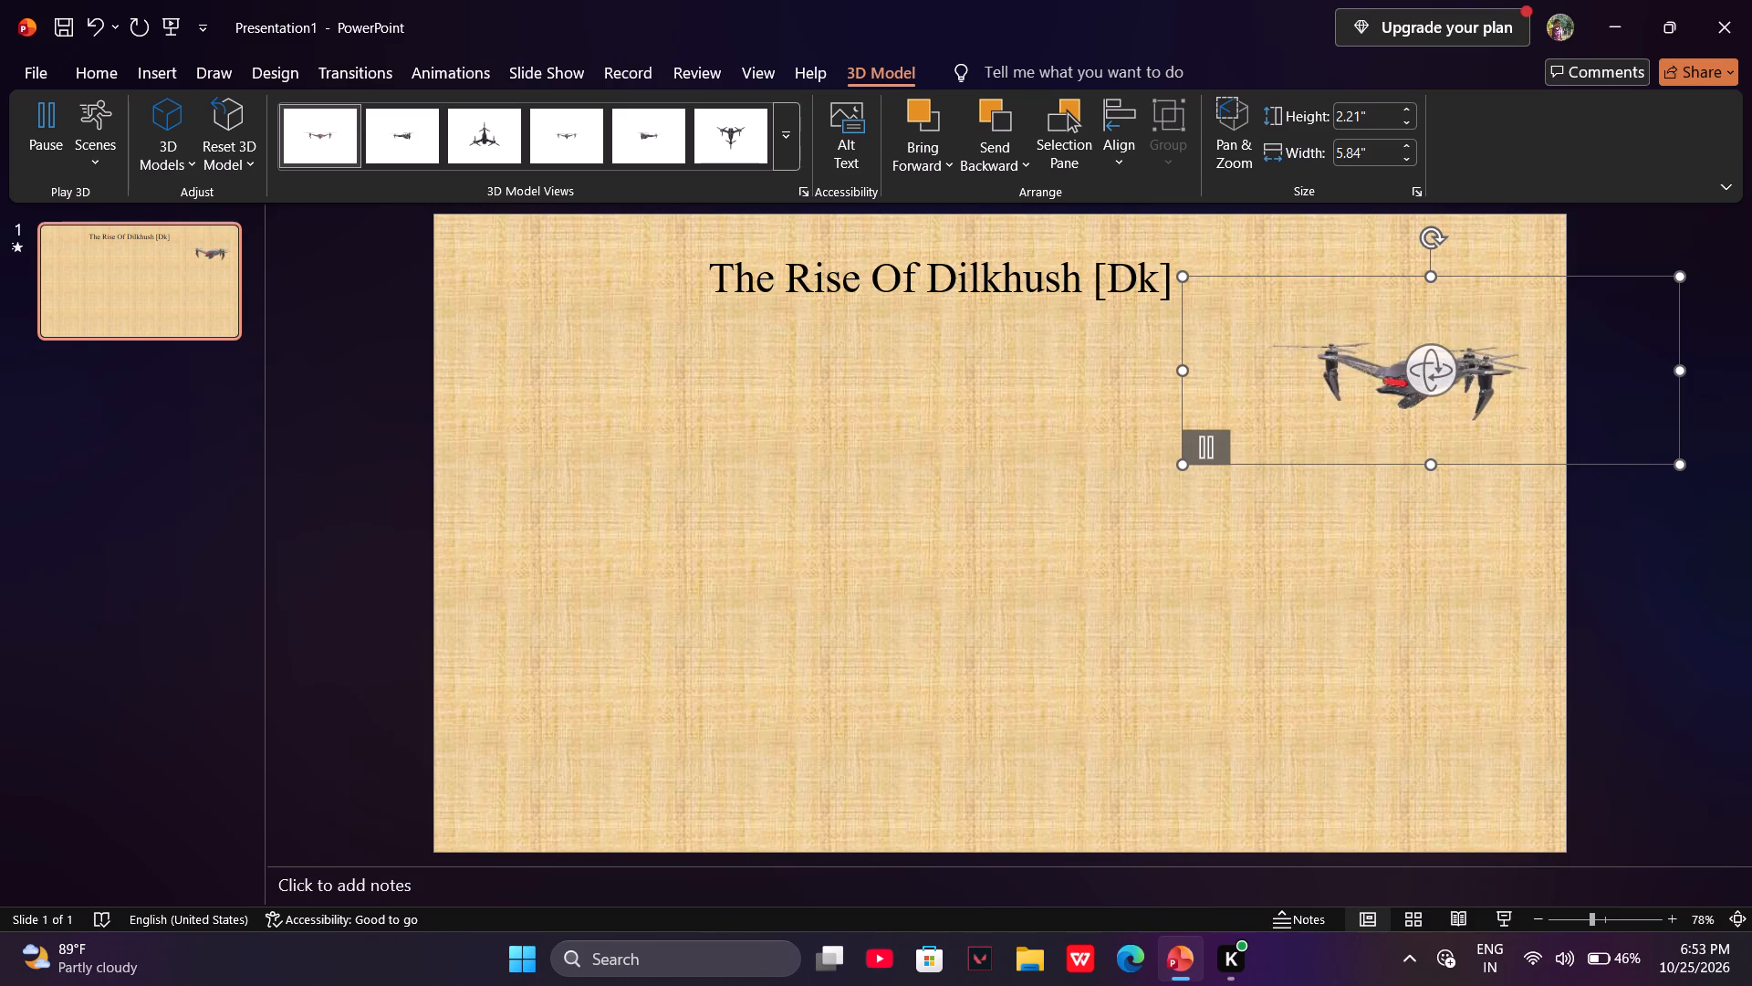
{"action": "right_click", "coordinate": [551, 525]}
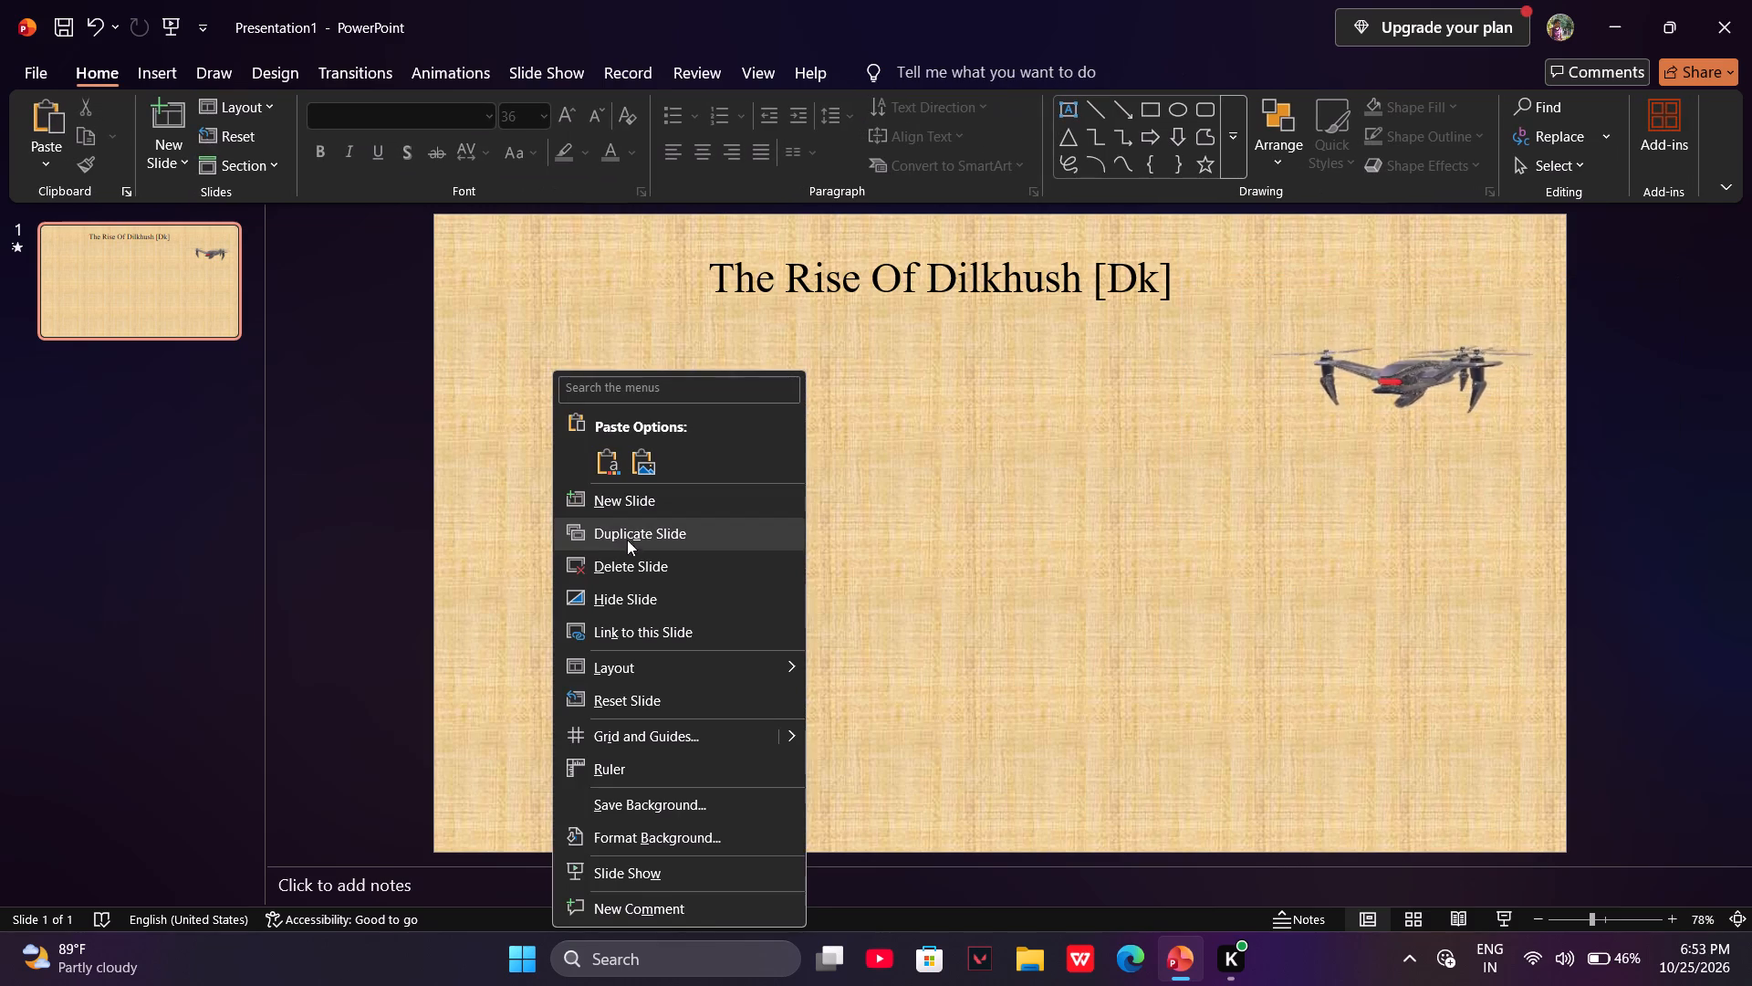
{"action": "left_click", "coordinate": [612, 458]}
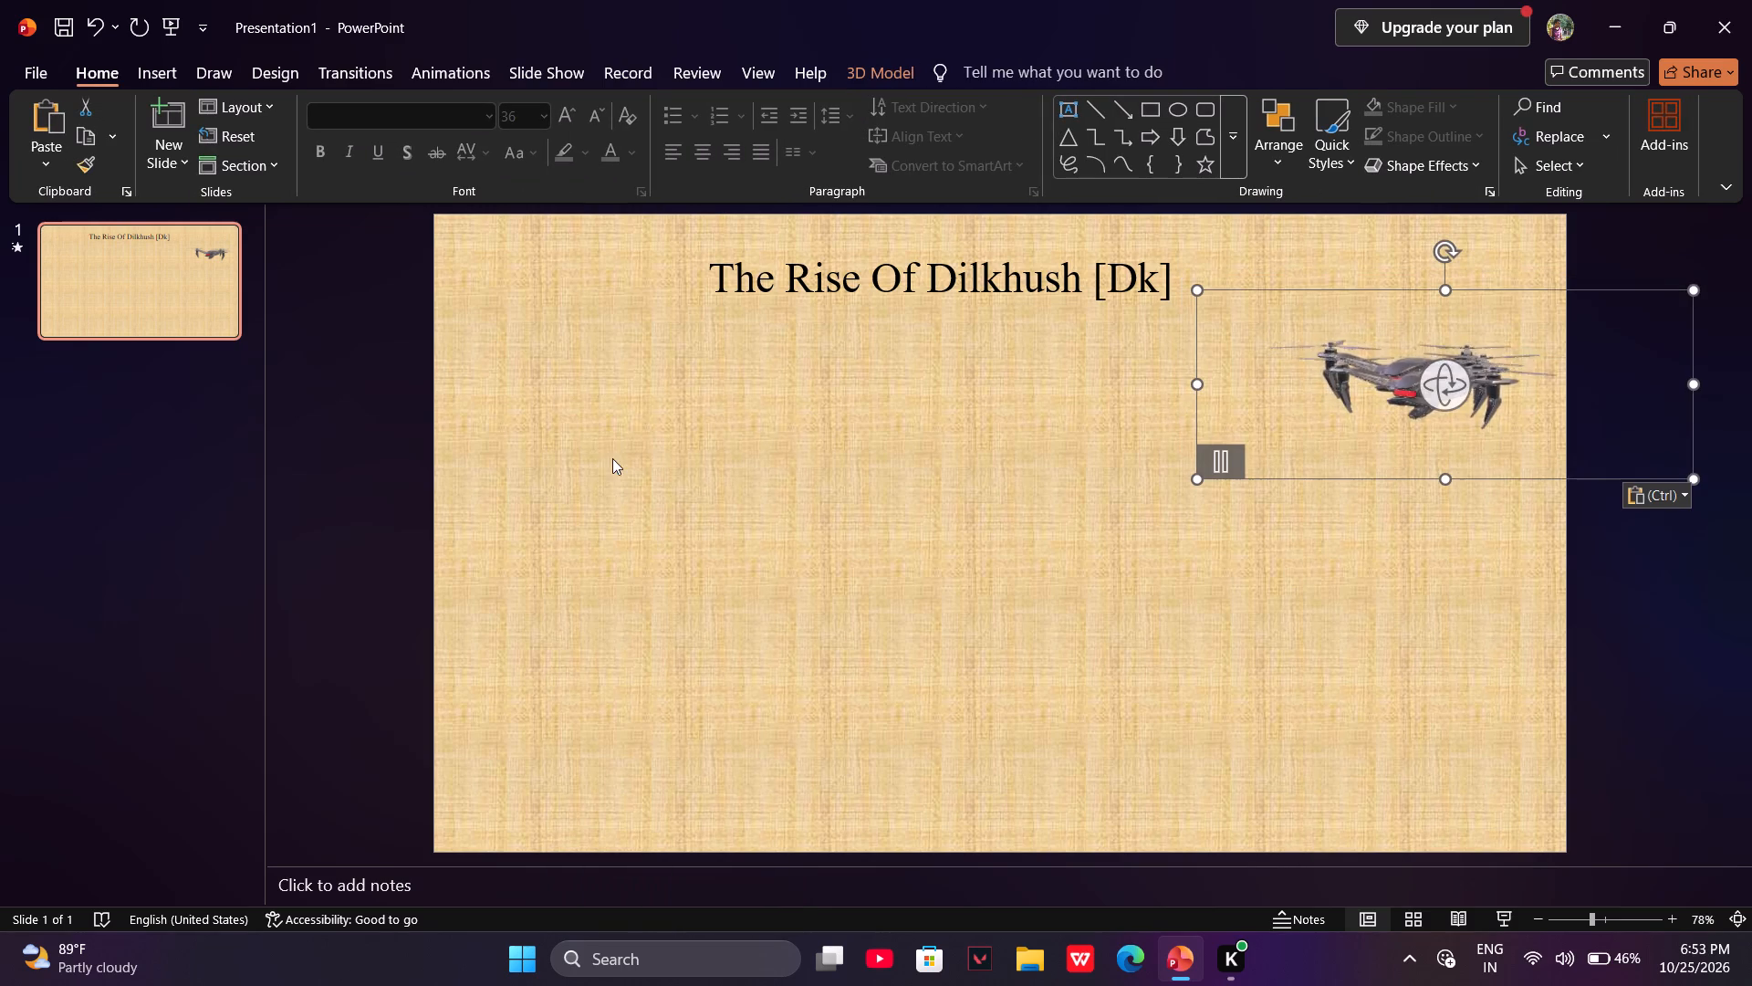
{"action": "left_click_drag", "start_coordinate": [1426, 413], "coordinate": [694, 428]}
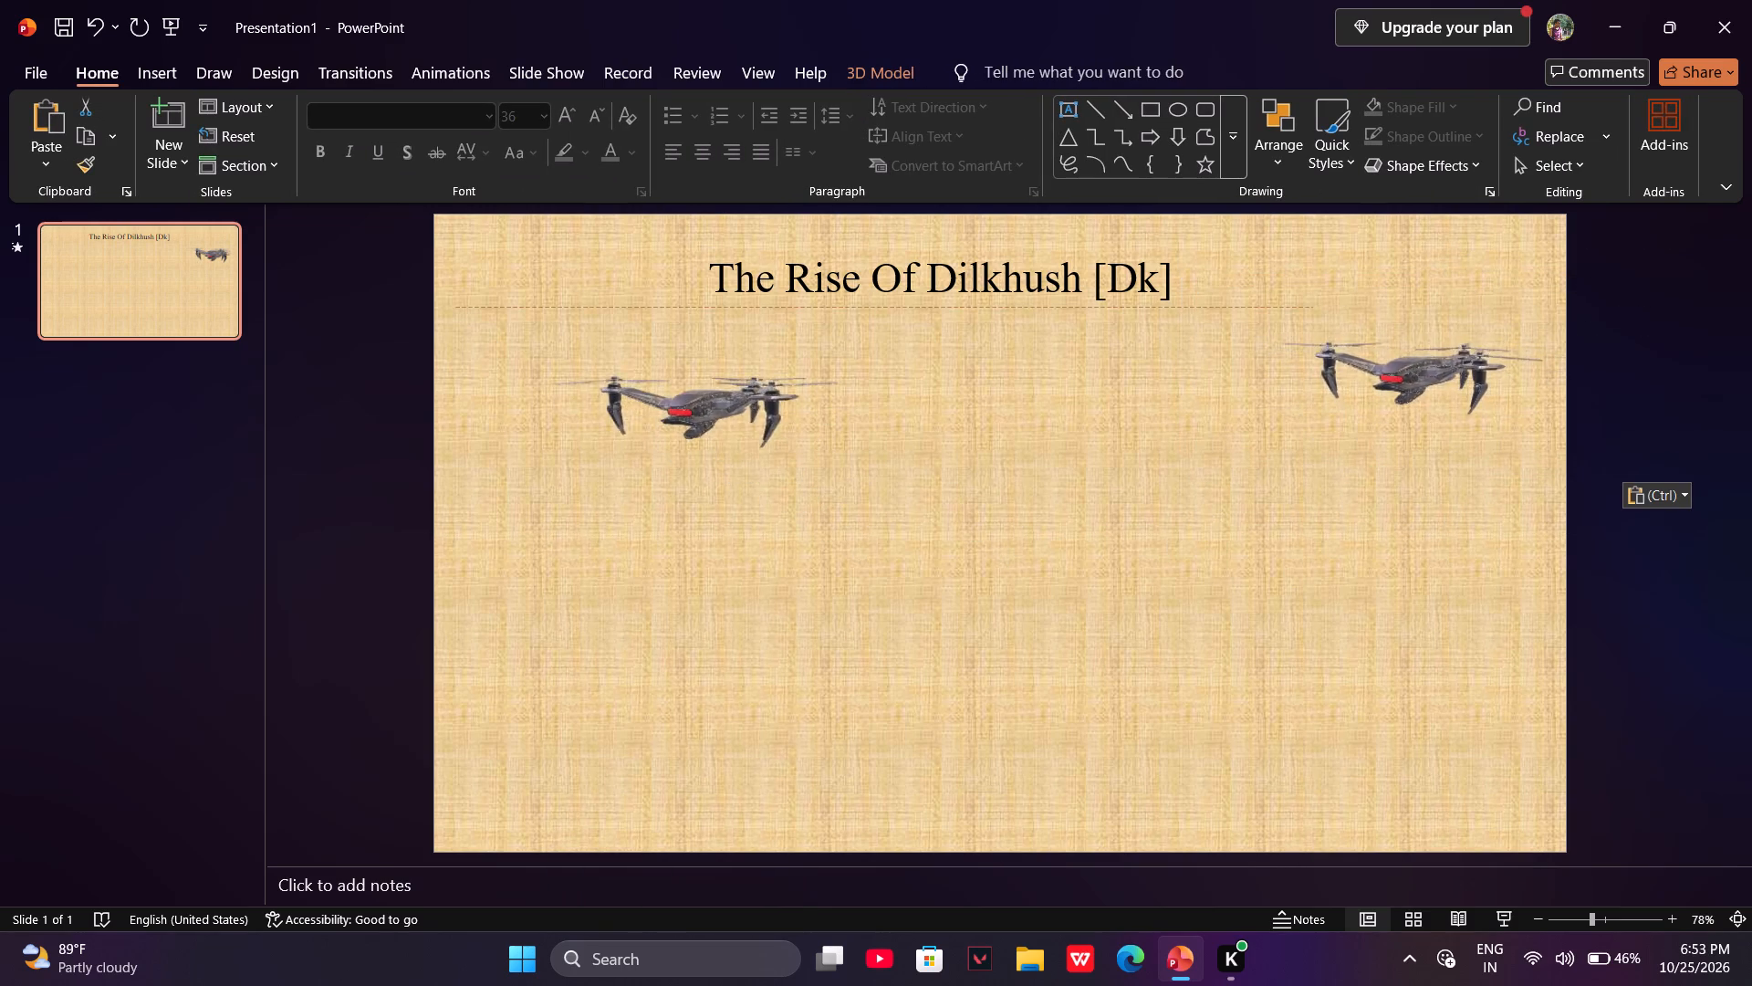
{"action": "left_click_drag", "start_coordinate": [694, 428], "coordinate": [652, 425]}
Rotate the duplicate drone in 3D so it faces inward, mirroring the drone on the slide's right side.
{"action": "left_click_drag", "start_coordinate": [654, 401], "coordinate": [874, 402]}
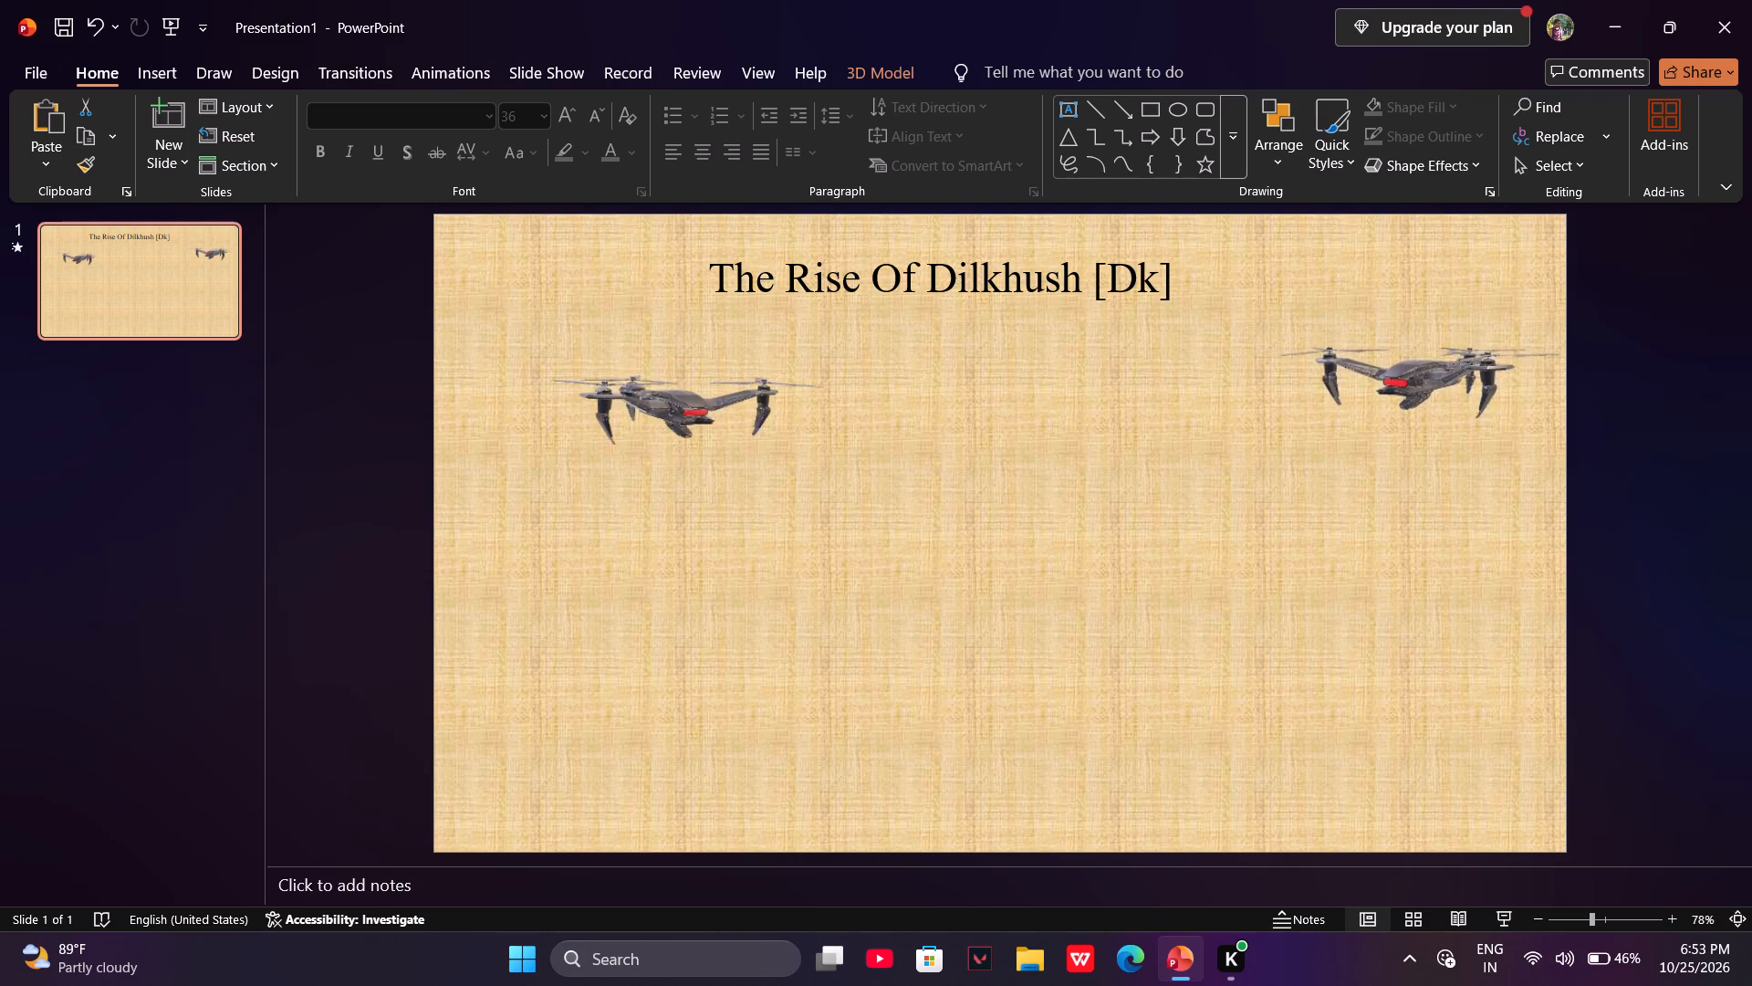
{"action": "left_click_drag", "start_coordinate": [874, 402], "coordinate": [882, 389]}
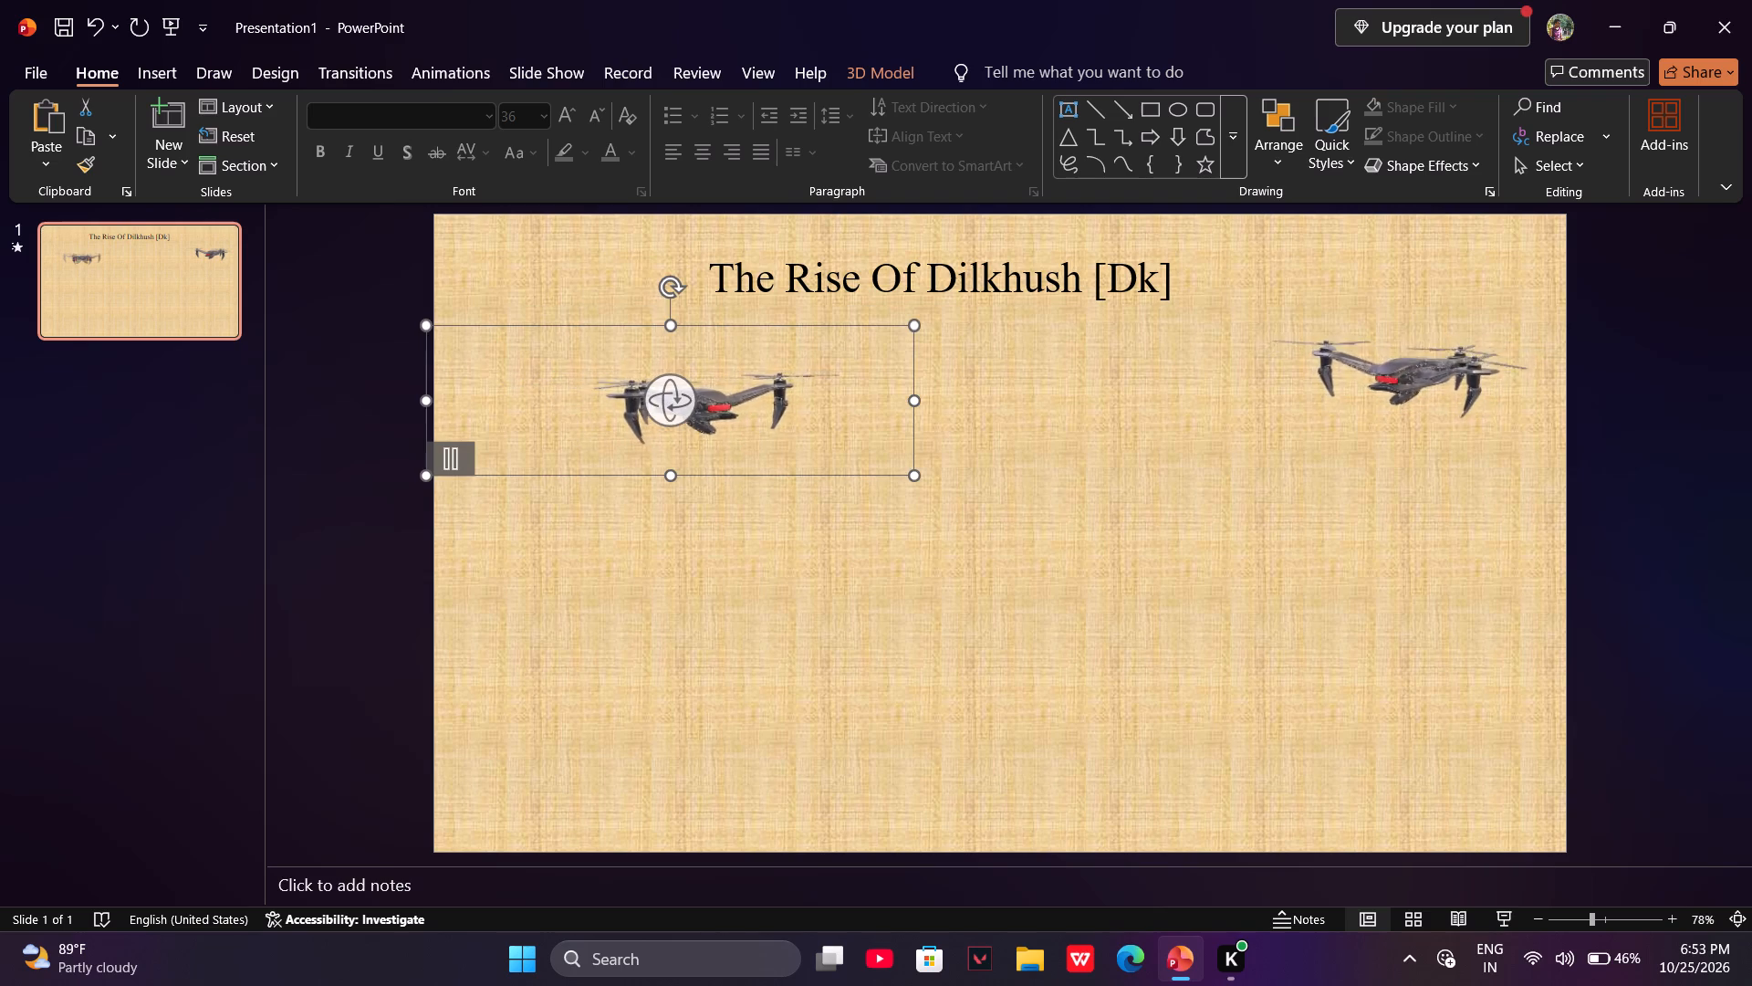
{"action": "left_click_drag", "start_coordinate": [684, 390], "coordinate": [688, 388]}
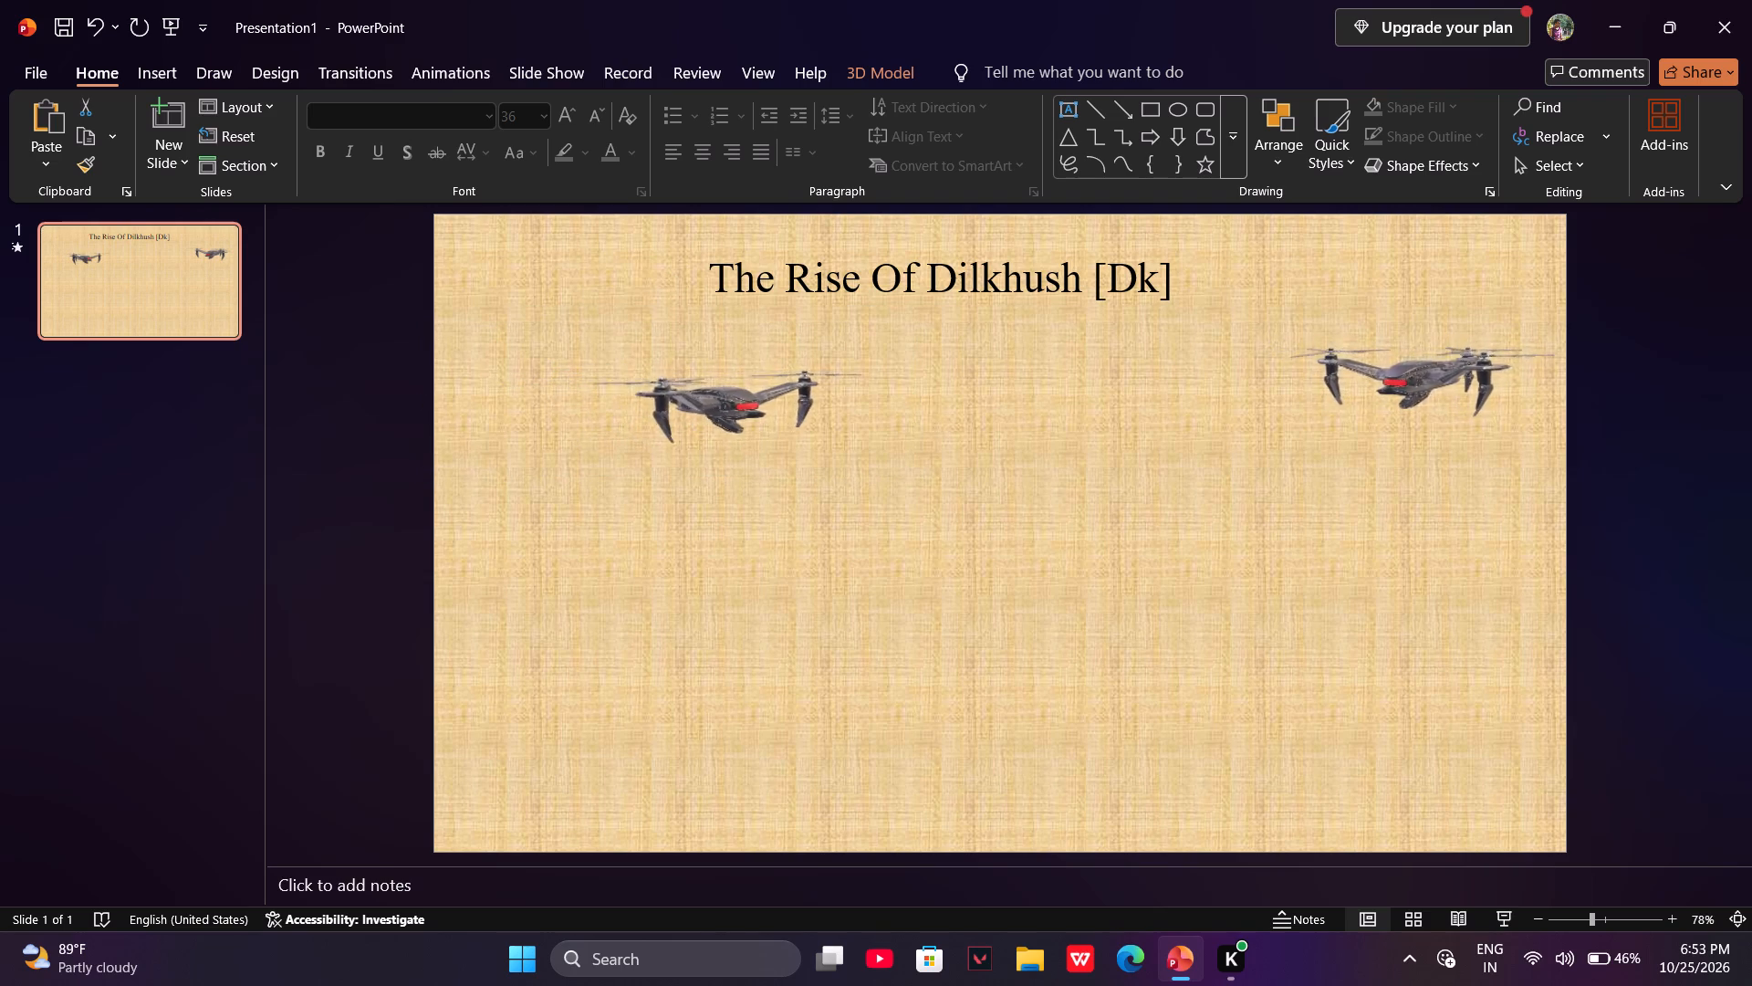
{"action": "left_click_drag", "start_coordinate": [688, 388], "coordinate": [688, 380]}
Move the duplicate drone into the slide's upper-left corner, level with the other drone, and deselect it.
{"action": "left_click_drag", "start_coordinate": [715, 336], "coordinate": [668, 332]}
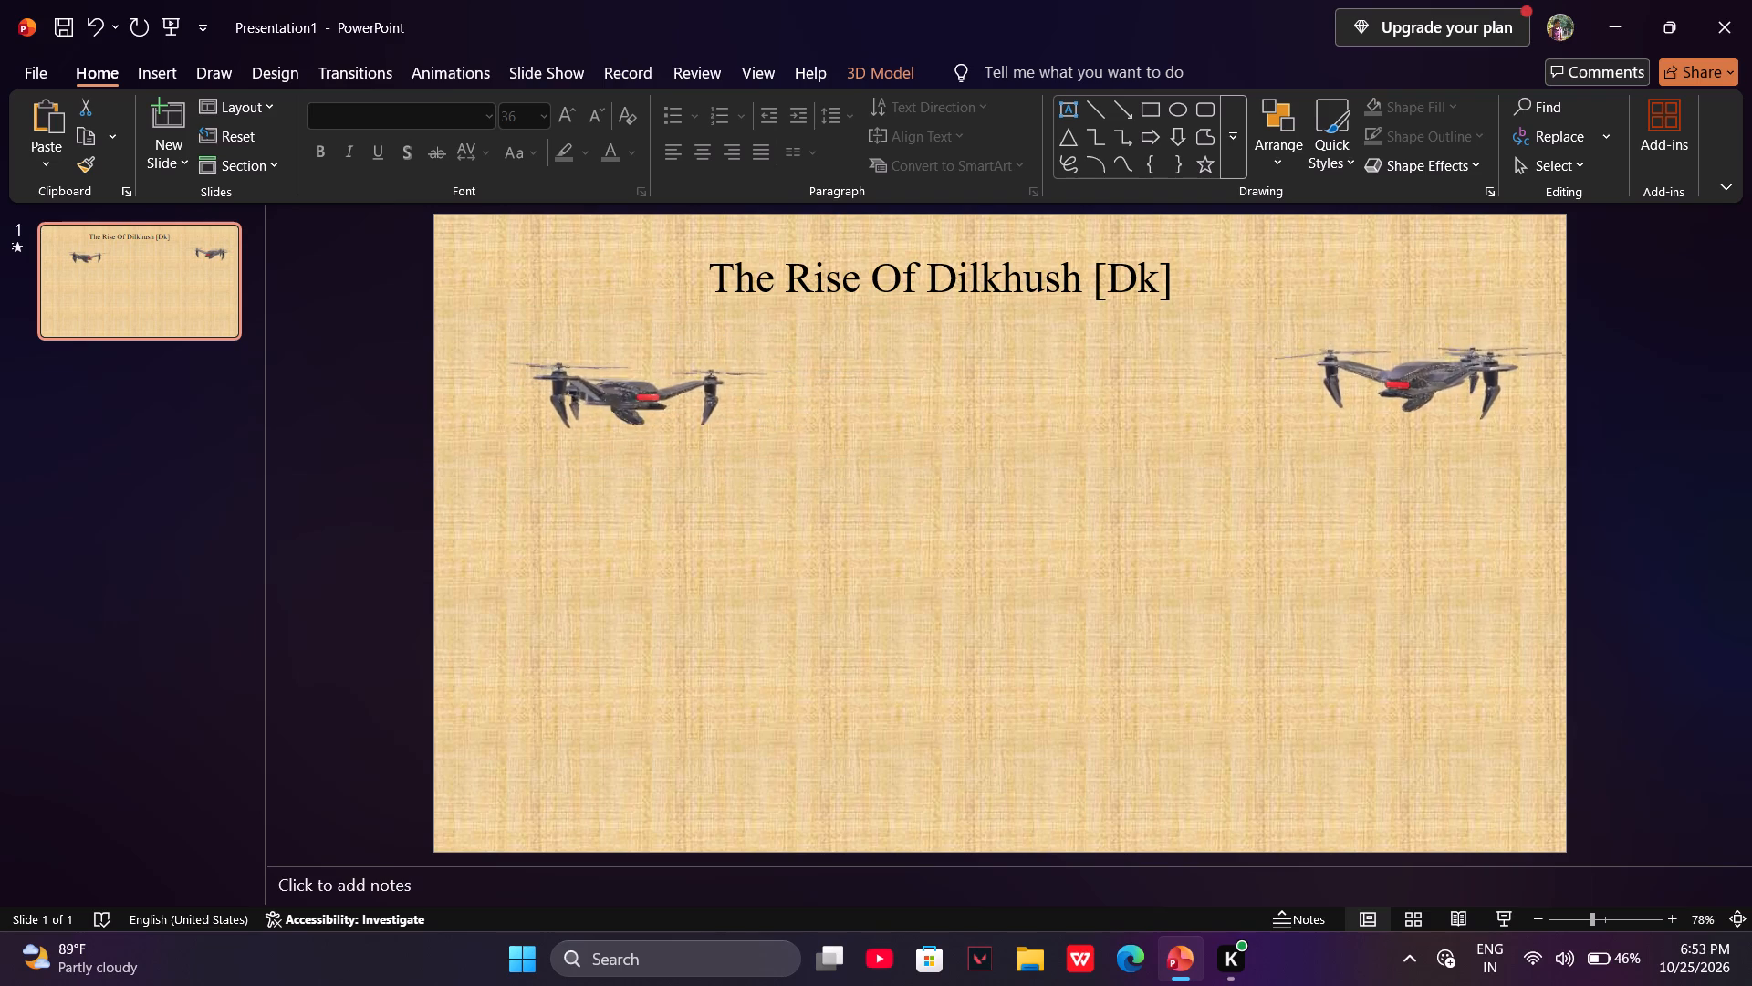
{"action": "left_click_drag", "start_coordinate": [668, 332], "coordinate": [600, 313]}
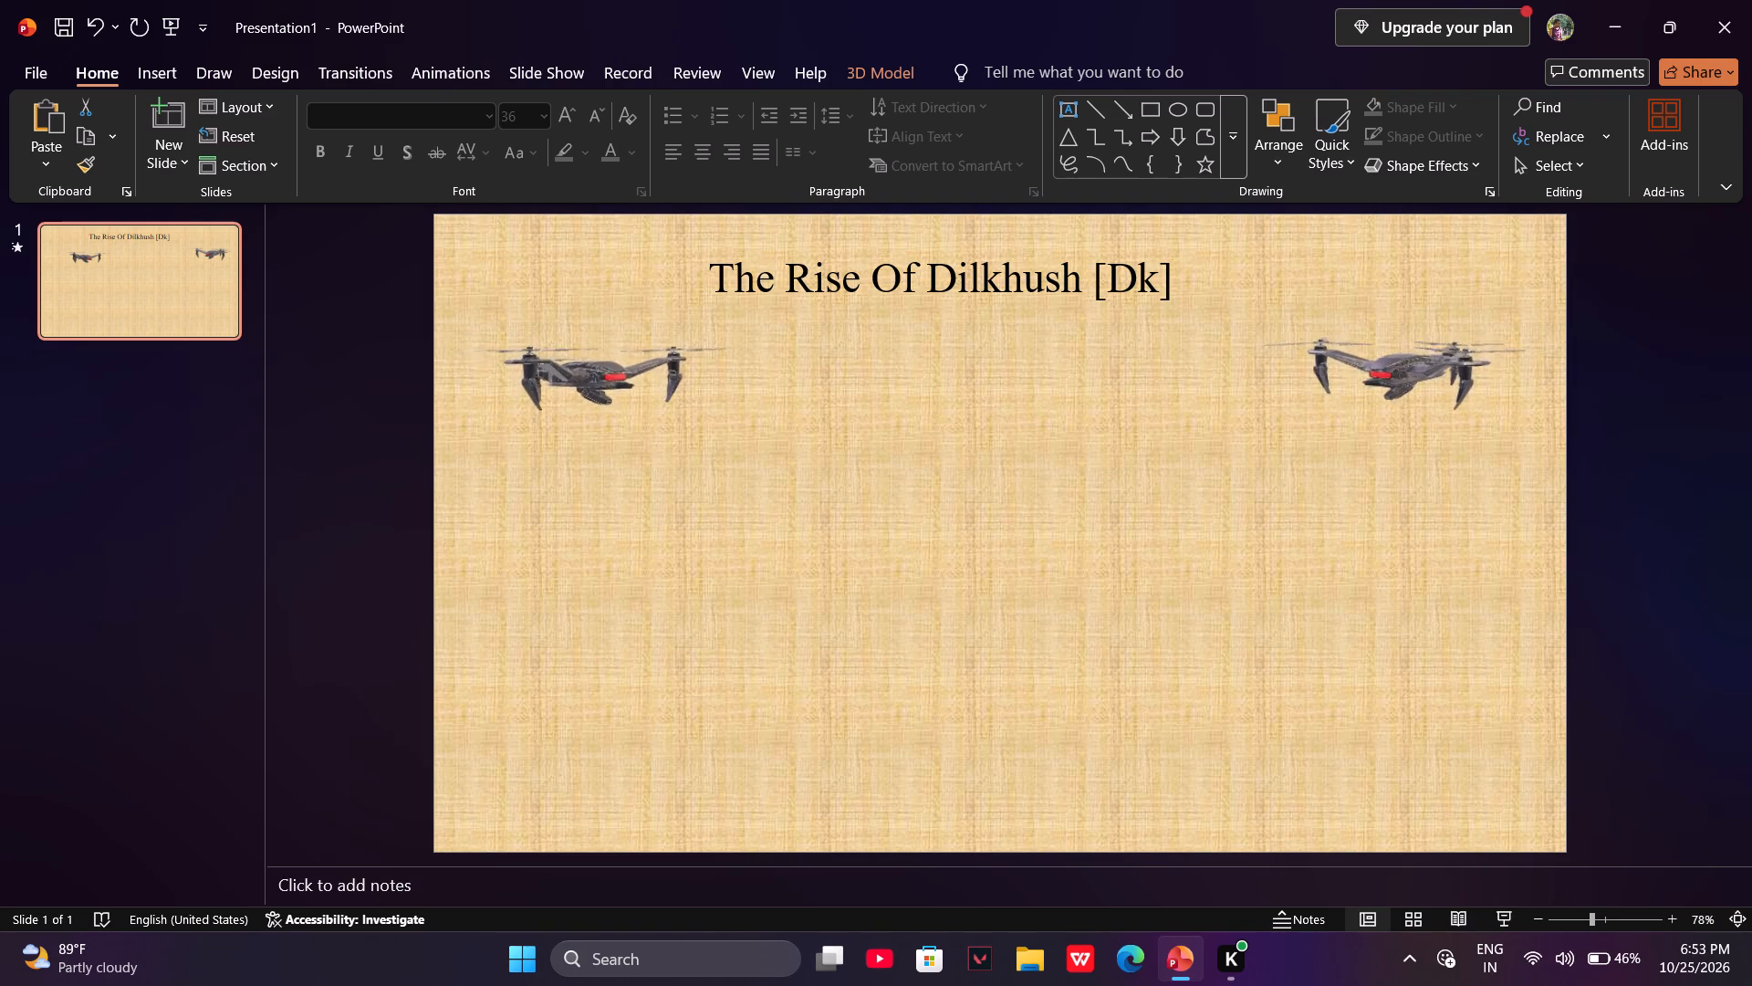
{"action": "left_click_drag", "start_coordinate": [600, 313], "coordinate": [602, 309]}
{"action": "left_click", "coordinate": [855, 549]}
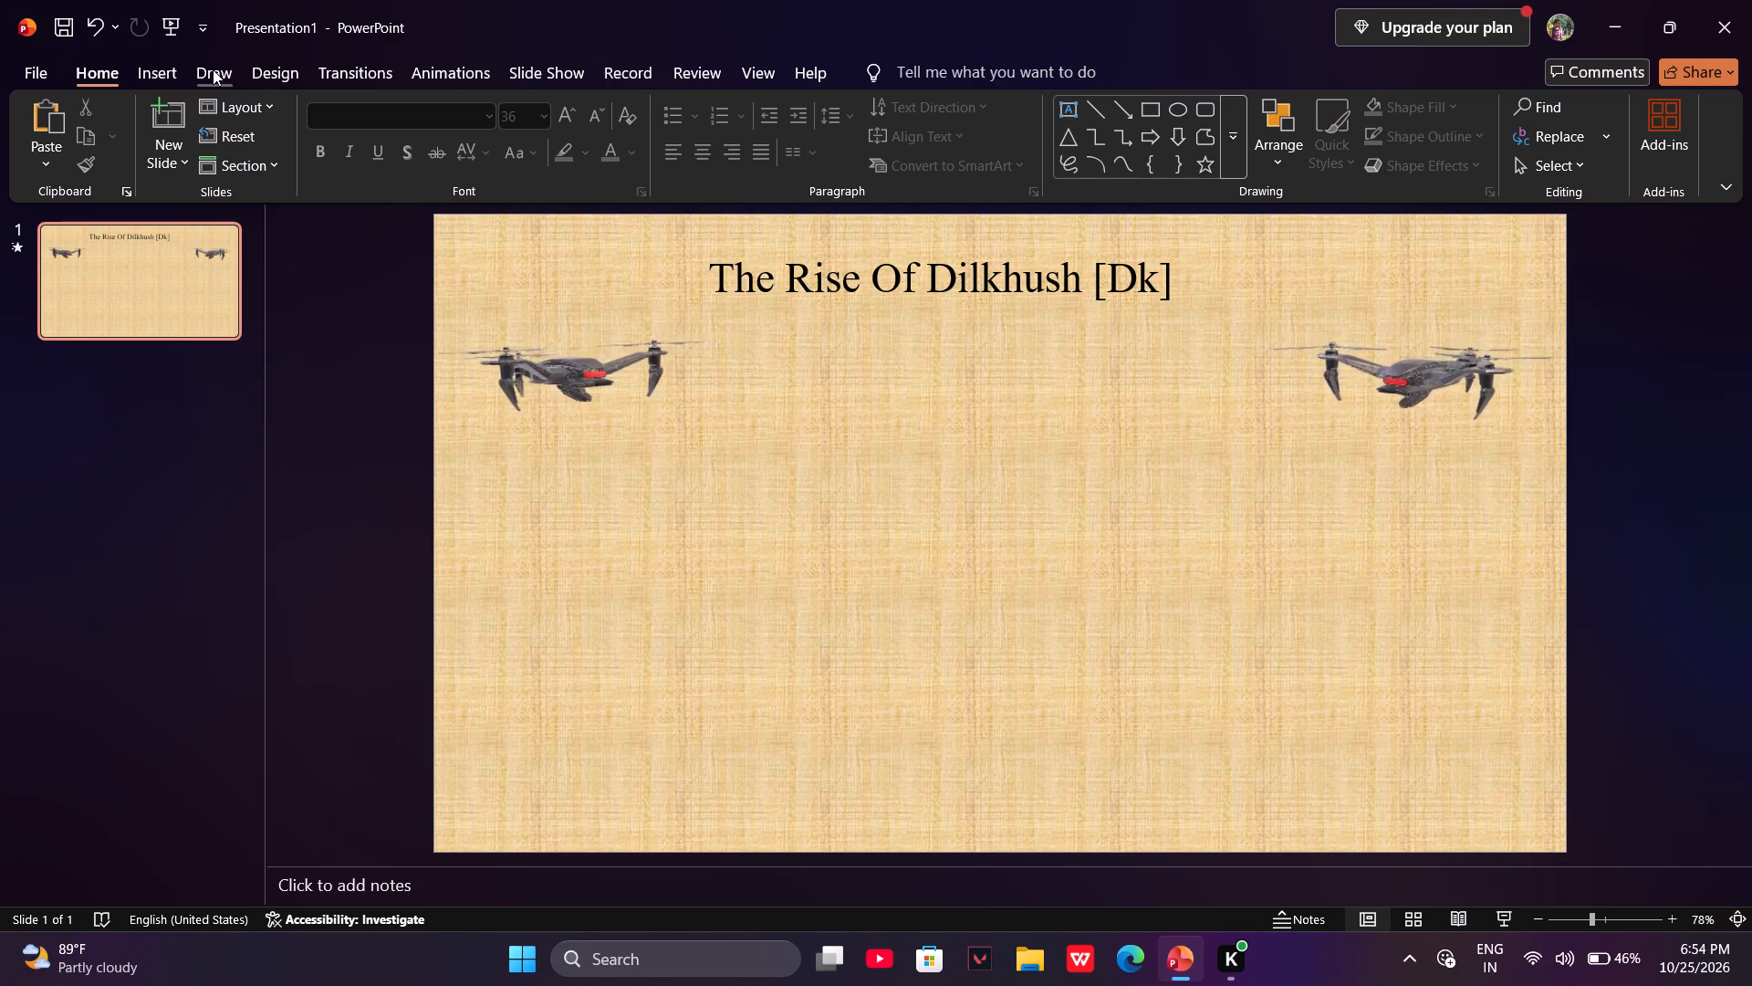
Search the online 3D models for "Security".
{"action": "left_click", "coordinate": [158, 67]}
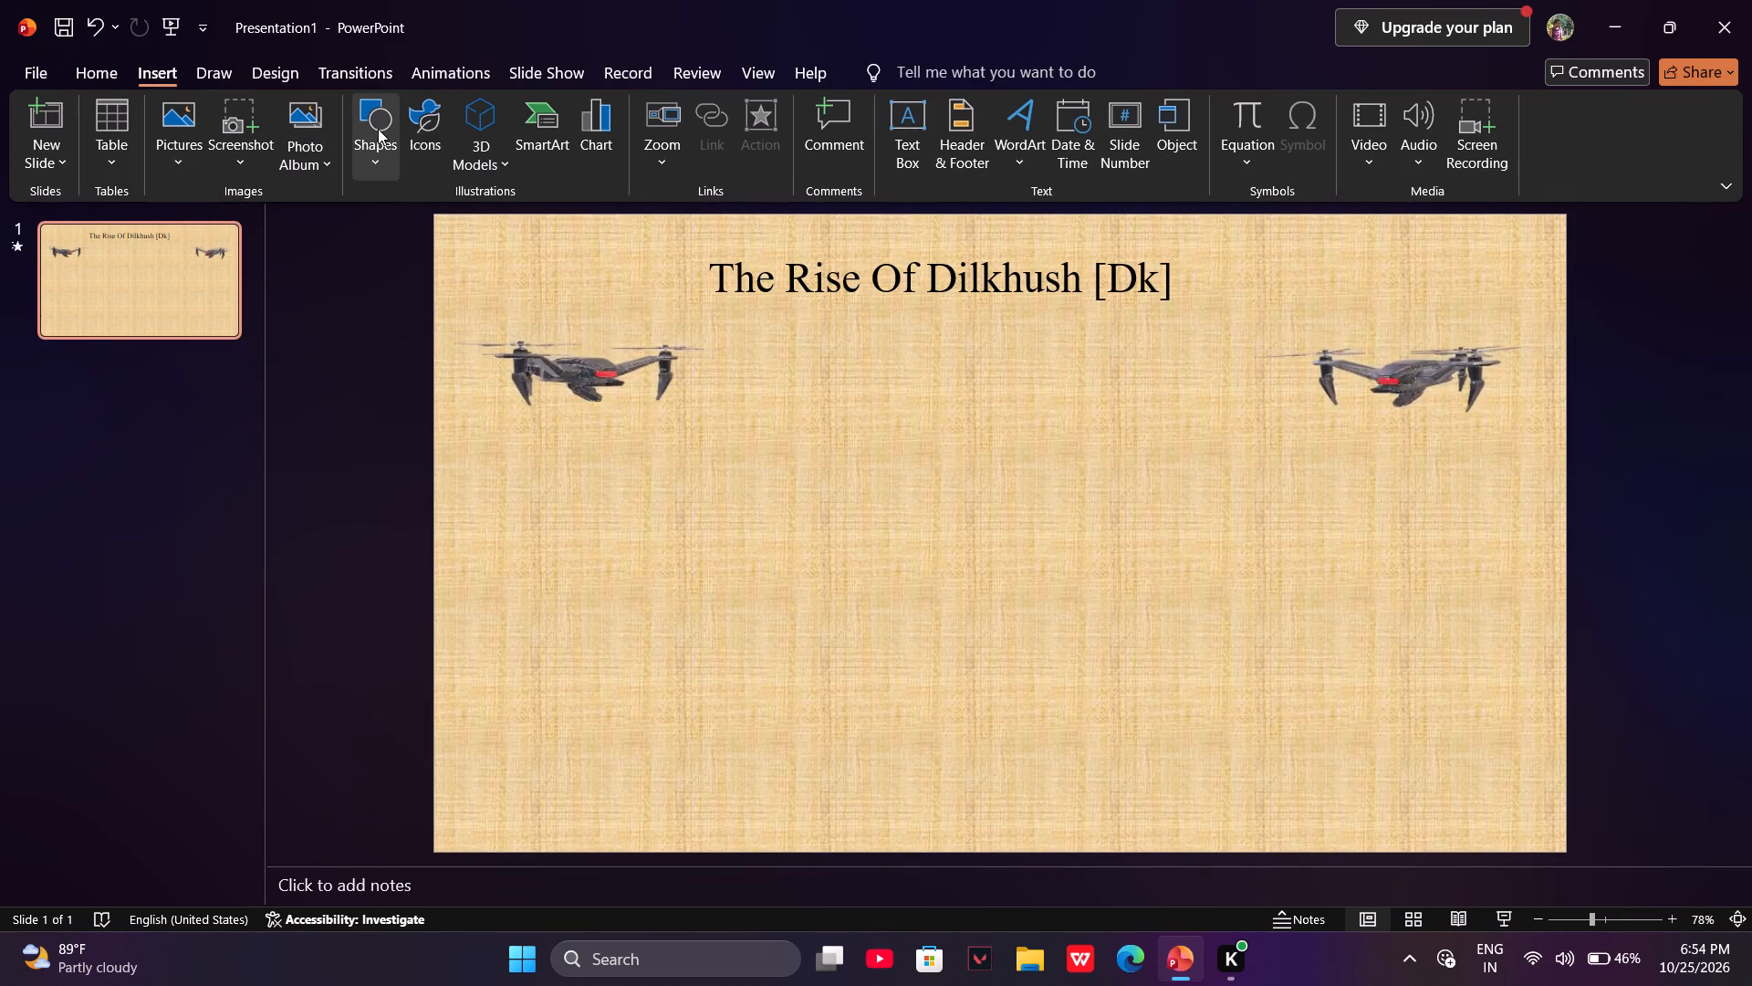
{"action": "left_click", "coordinate": [381, 137]}
{"action": "left_click", "coordinate": [487, 147]}
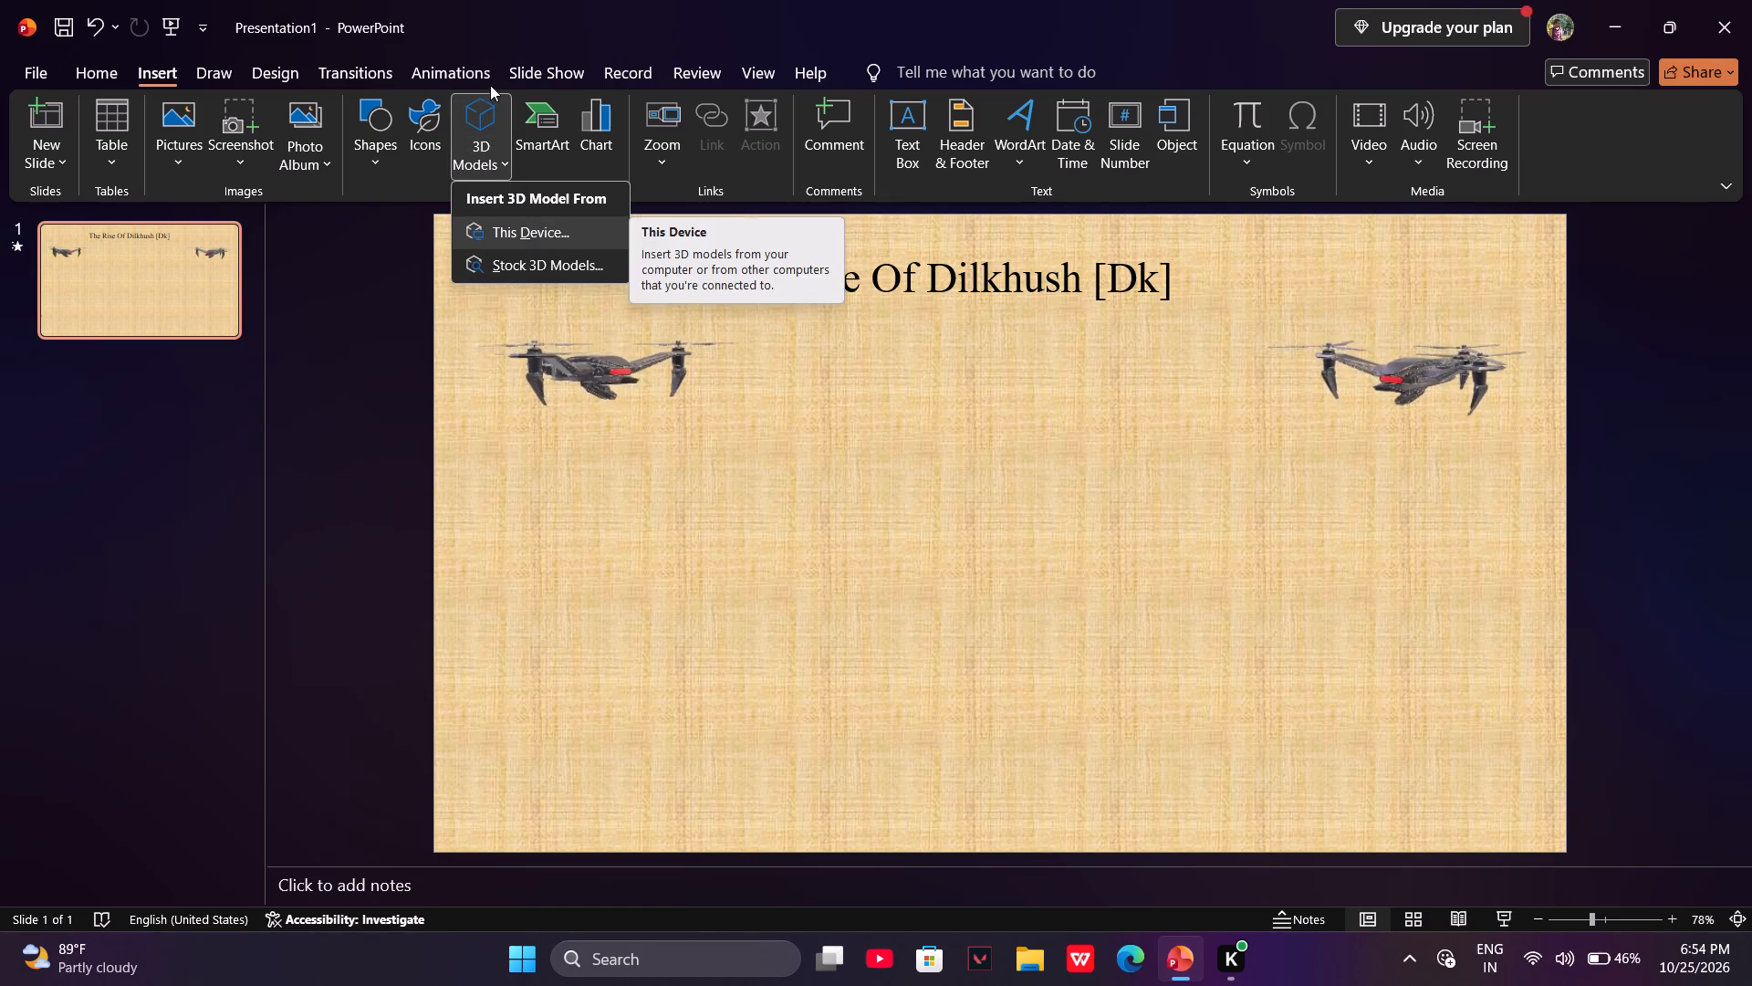
{"action": "left_click", "coordinate": [470, 108]}
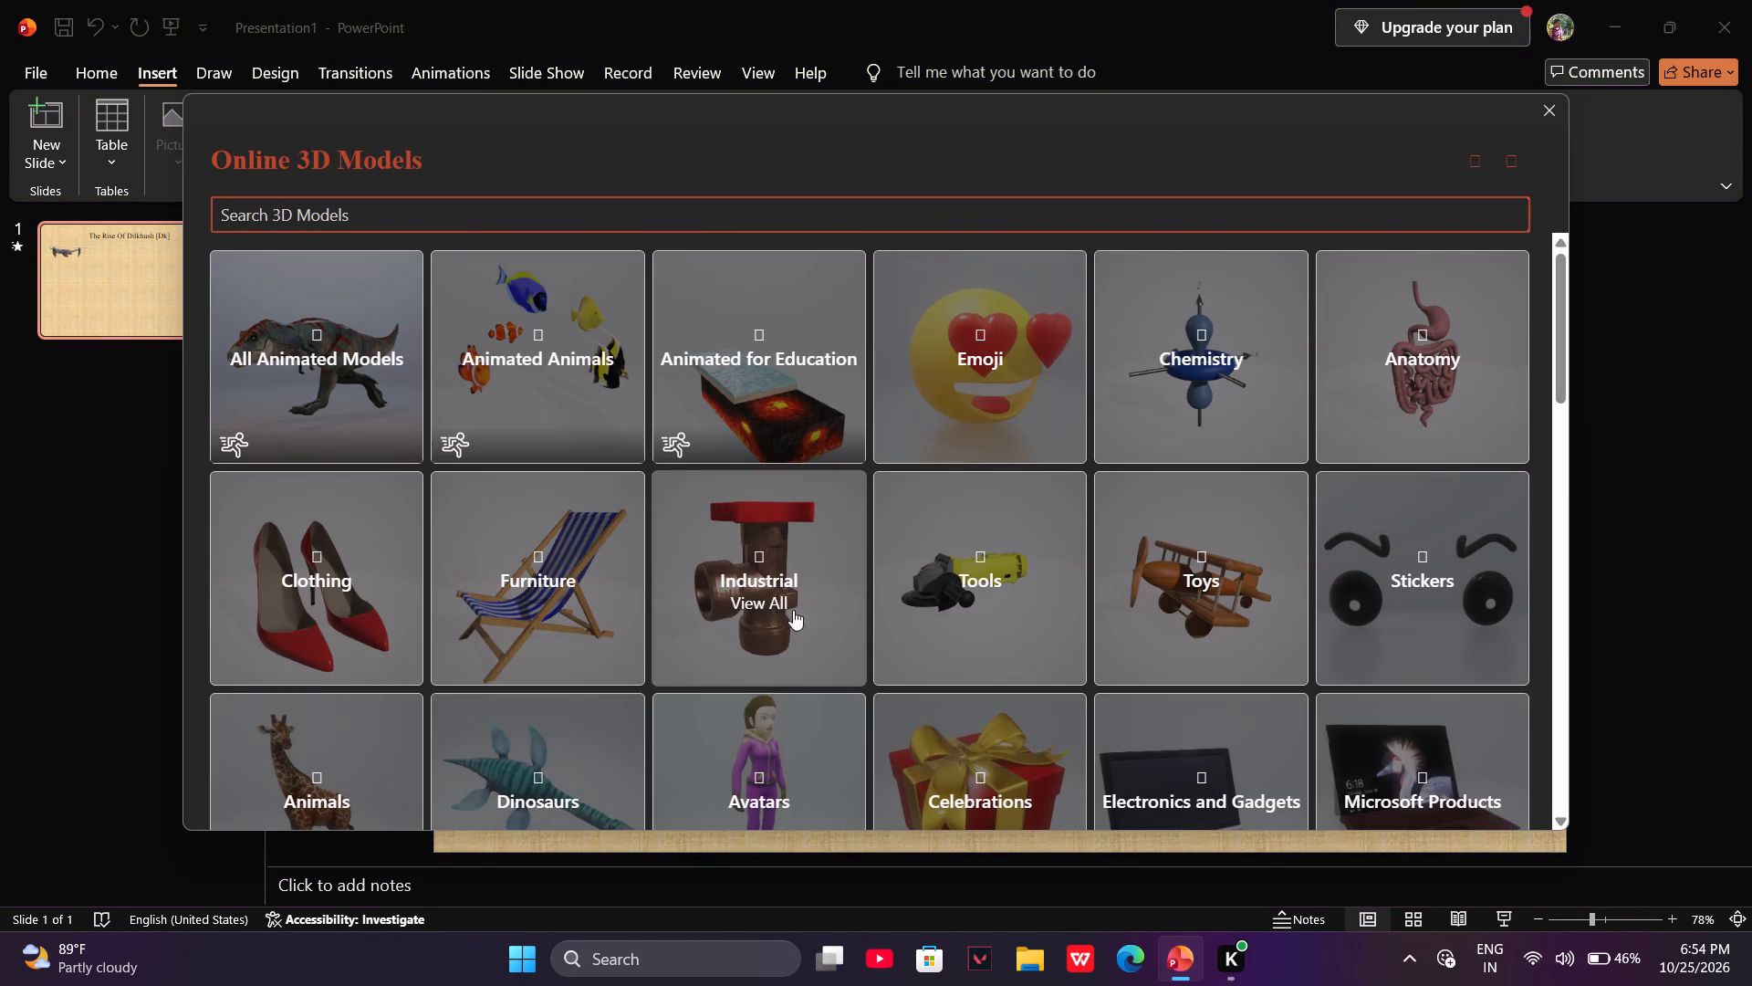
{"action": "left_click", "coordinate": [404, 217]}
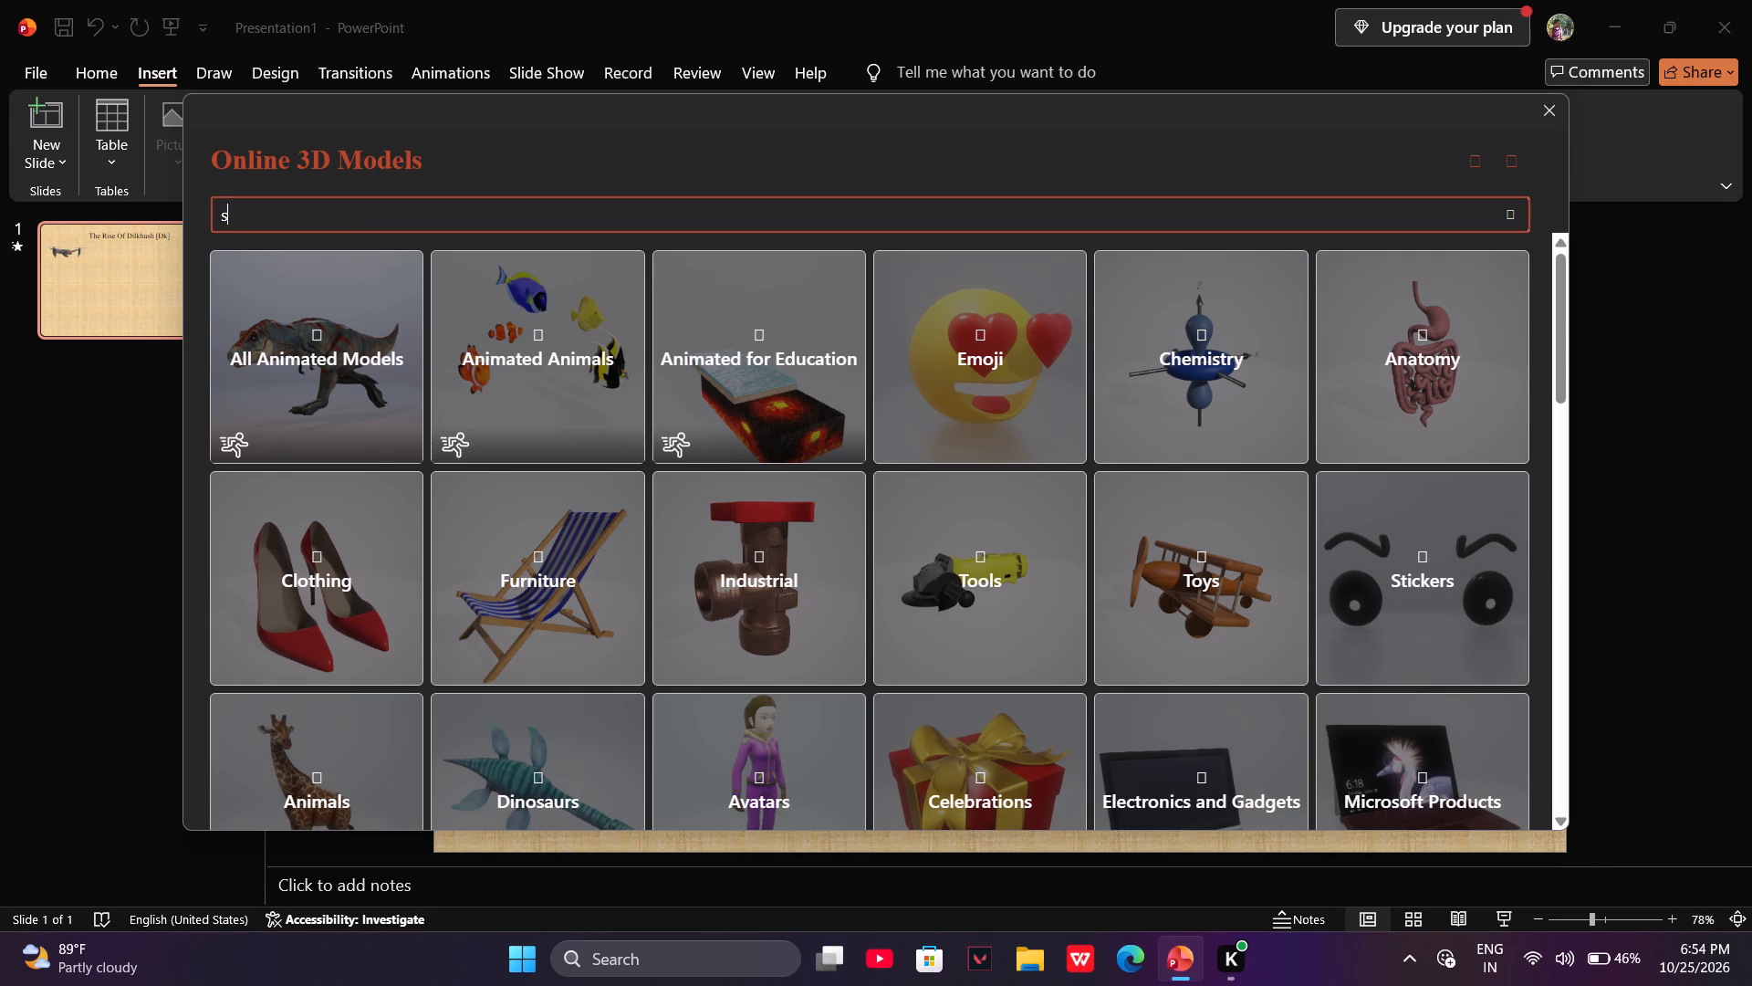
{"action": "key", "text": "BackSpace"}
{"action": "key", "text": "BackSpace"}
{"action": "key", "text": "s"}
{"action": "key", "text": "BackSpace"}
{"action": "key", "text": "BackSpace"}
{"action": "key", "text": "BackSpace"}
{"action": "type", "text": "curi"}
{"action": "type", "text": "ty"}
{"action": "key", "text": "space"}
{"action": "key", "text": "Return"}
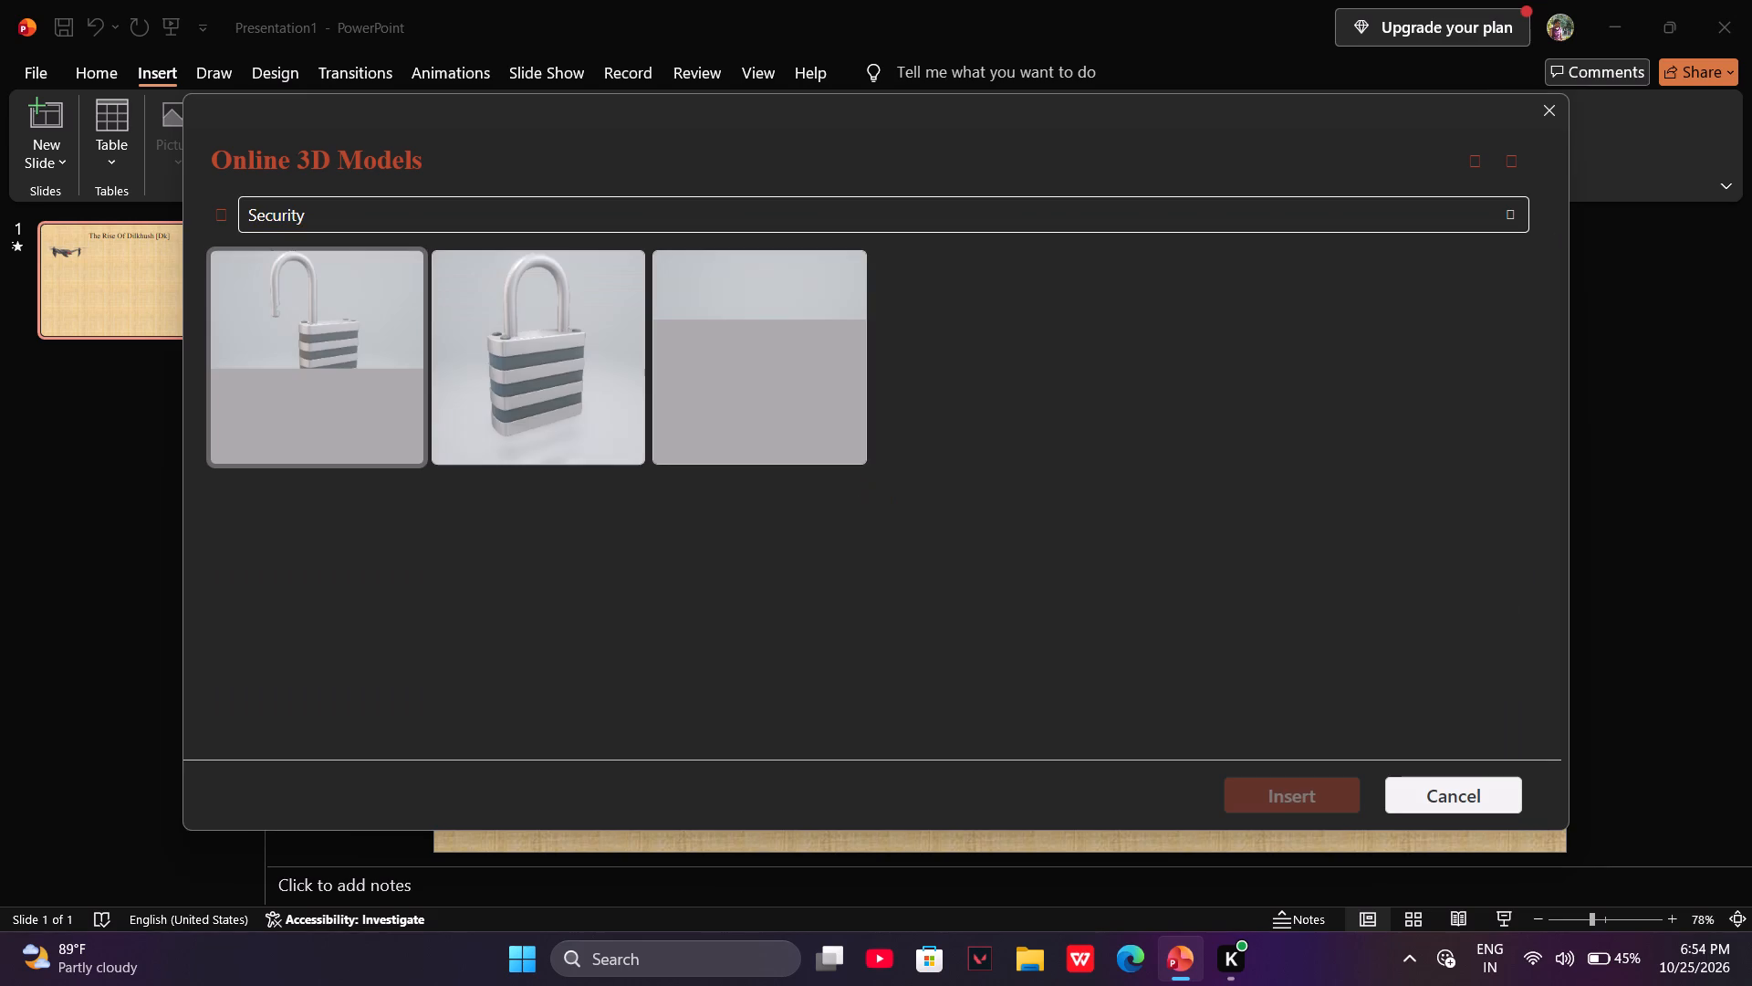
Search the online 3D models for "Guard" instead.
{"action": "key", "text": "ctrl+BackSpace"}
{"action": "key", "text": "BackSpace"}
{"action": "left_click", "coordinate": [404, 217]}
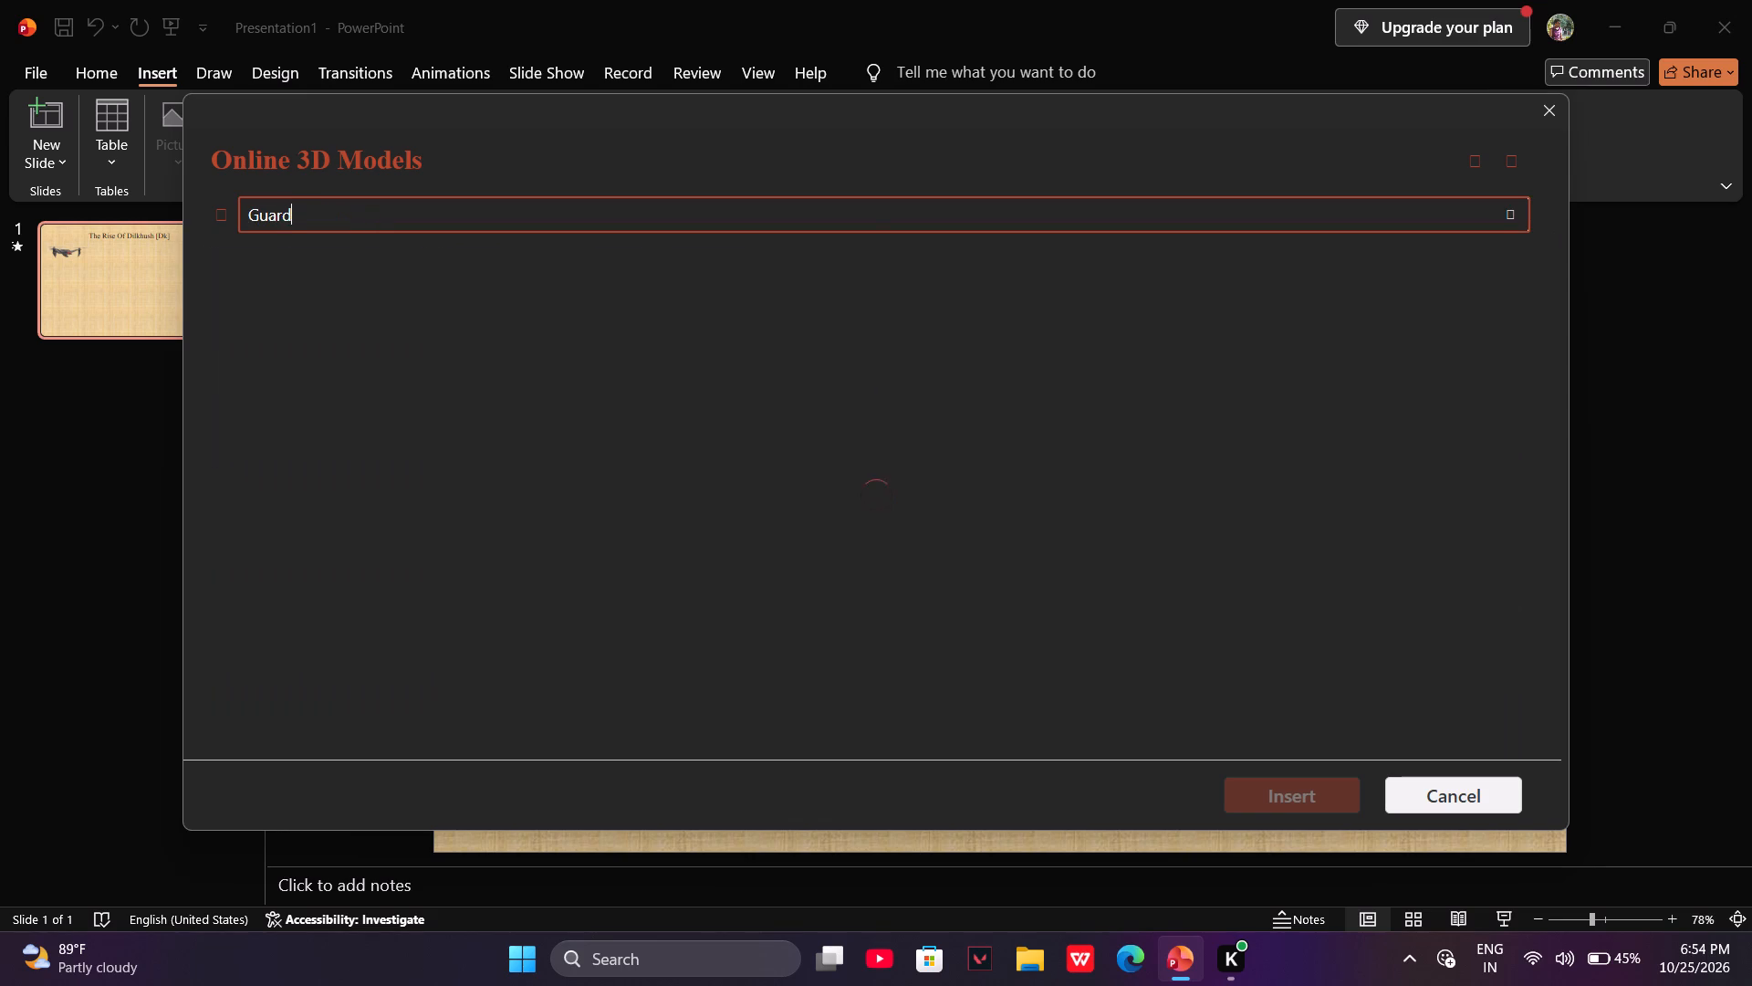
{"action": "key", "text": "Return"}
Search the online 3D models for "Man" and insert the bearded man in the black and grey armoured suit.
{"action": "key", "text": "ctrl+BackSpace"}
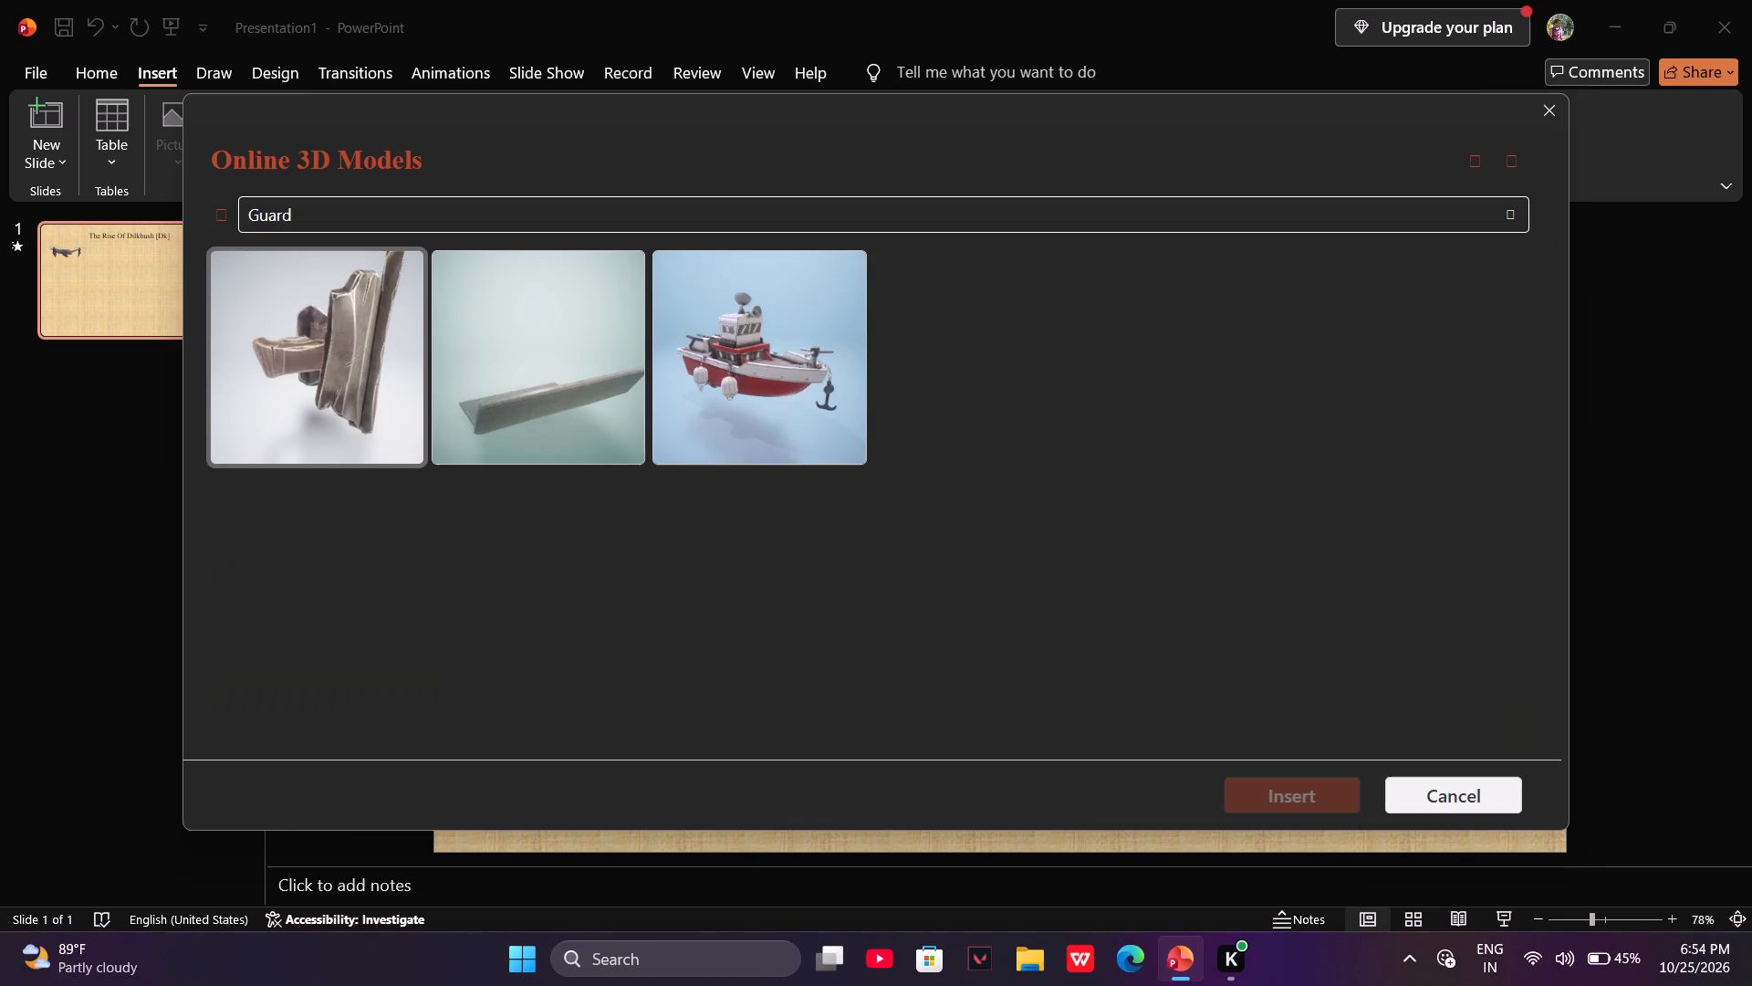
{"action": "left_click", "coordinate": [404, 217]}
{"action": "key", "text": "ctrl+BackSpace"}
{"action": "key", "text": "Return"}
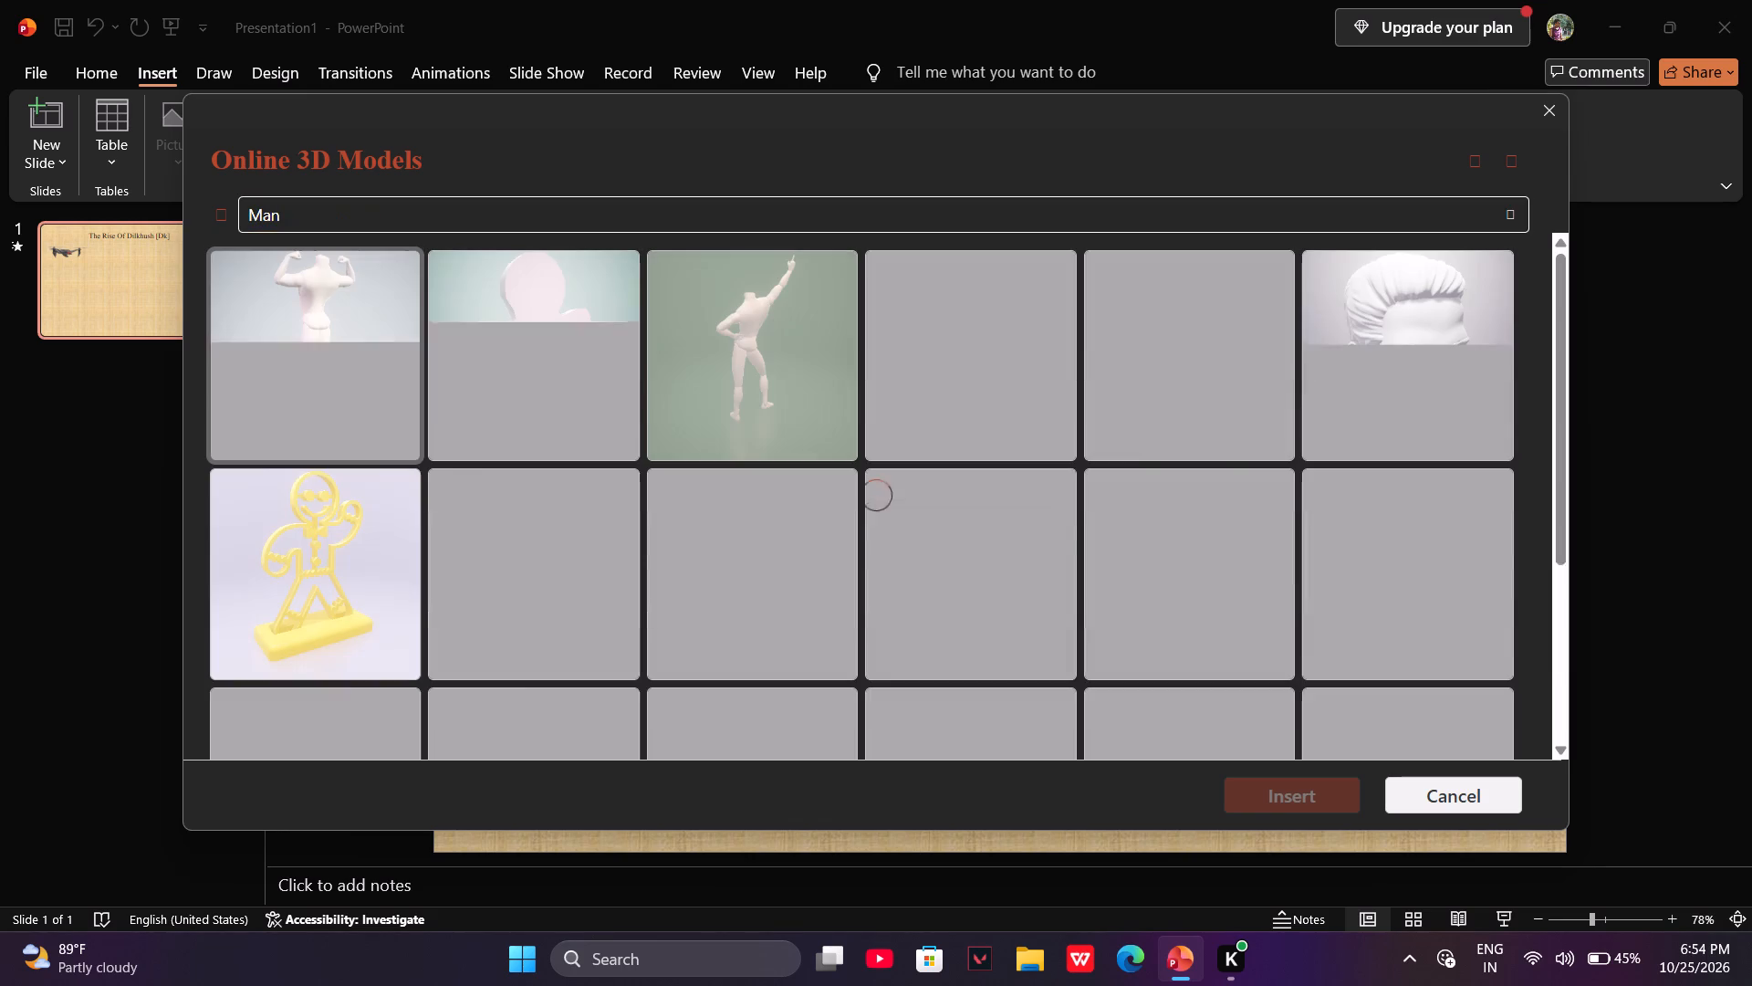
{"action": "scroll", "coordinate": [687, 488], "scroll_direction": "down", "scroll_amount": 1}
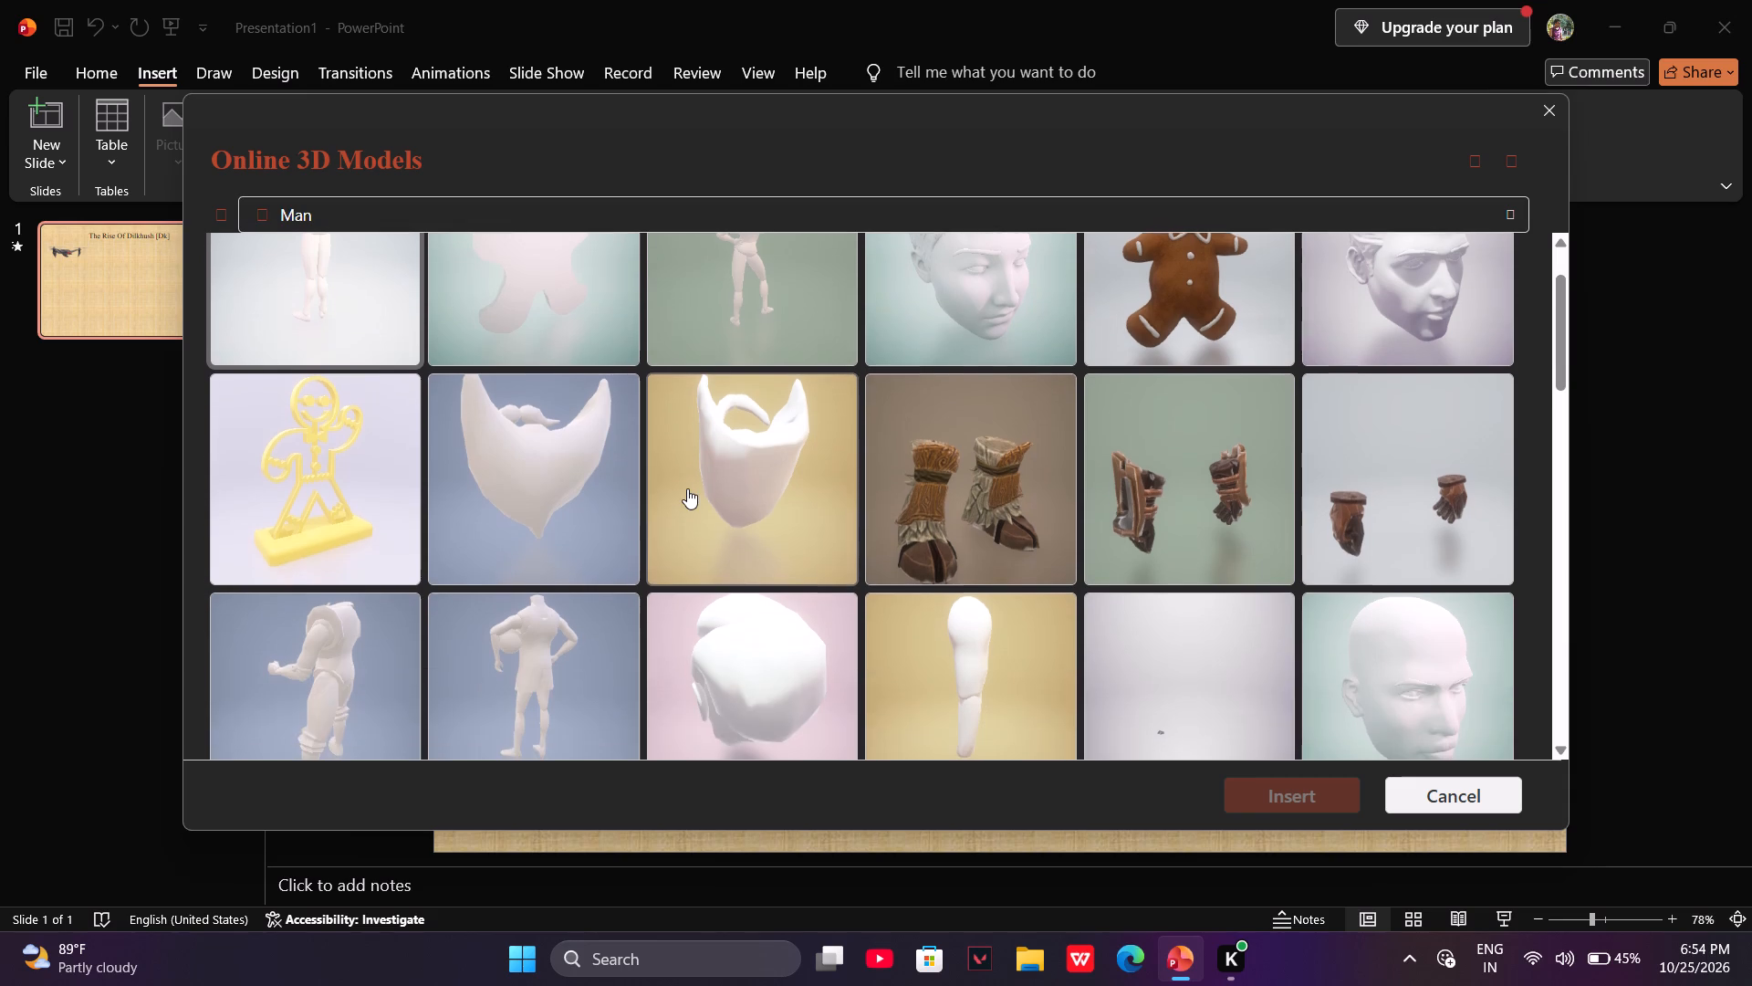
{"action": "scroll", "coordinate": [687, 488], "scroll_direction": "down", "scroll_amount": 6}
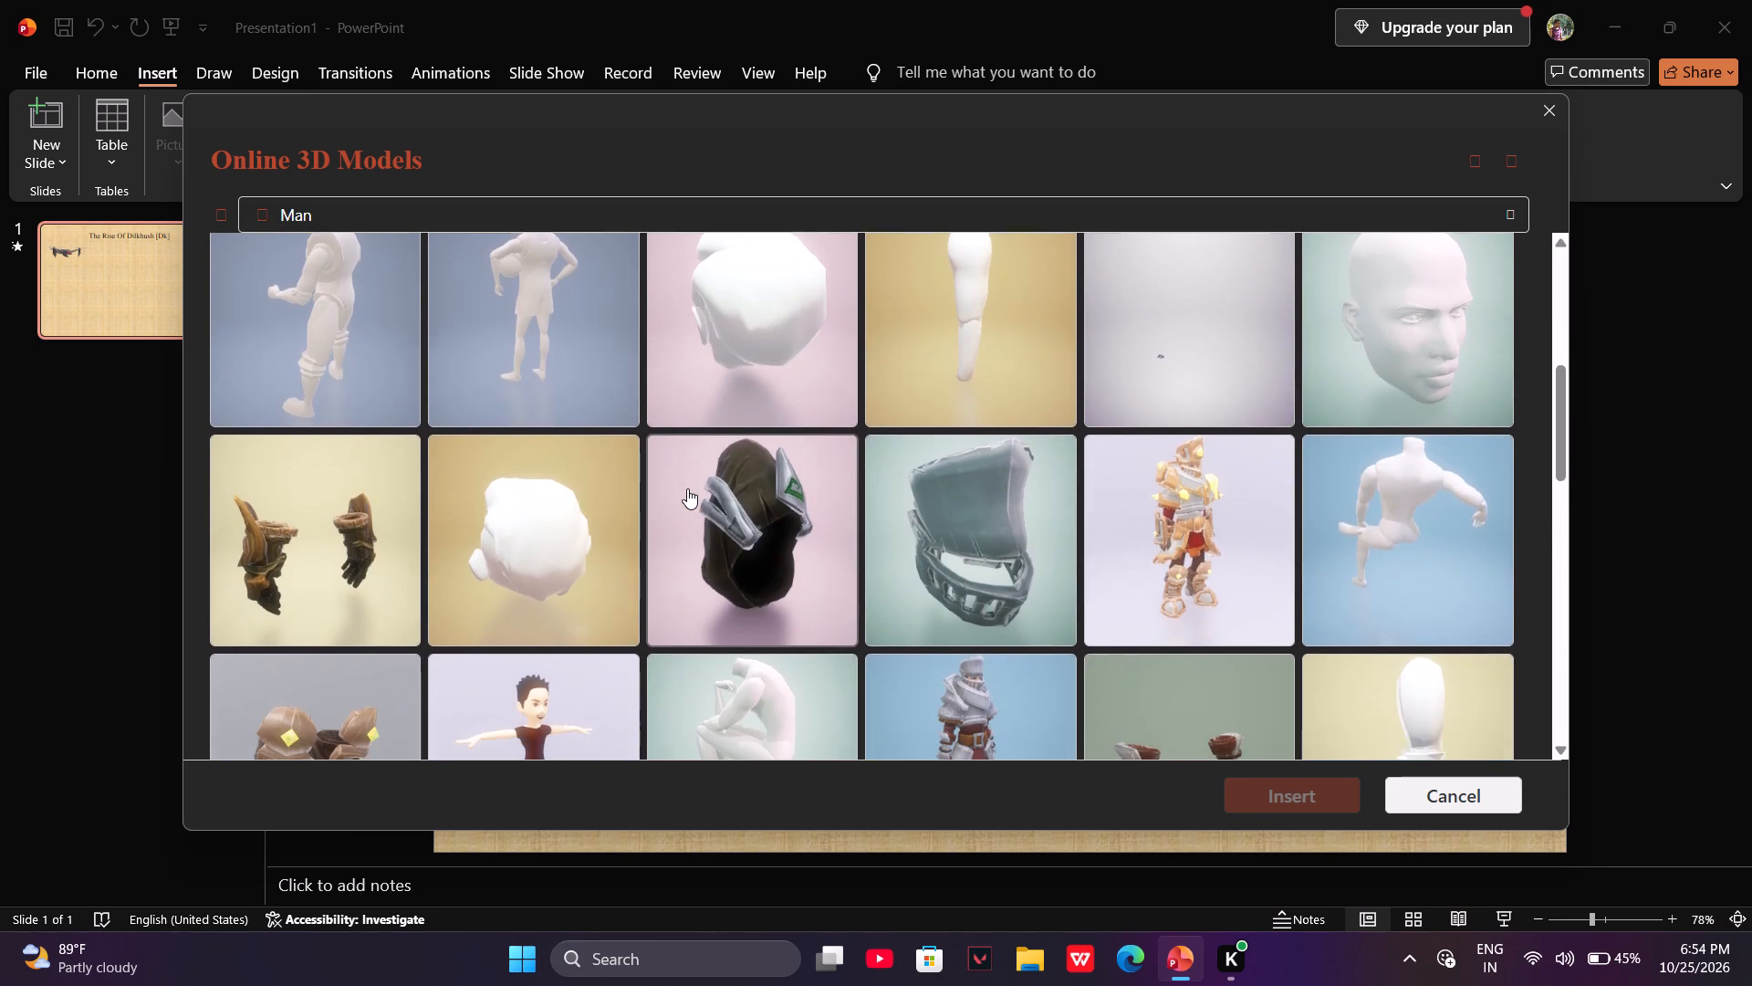
{"action": "scroll", "coordinate": [687, 488], "scroll_direction": "down", "scroll_amount": 5}
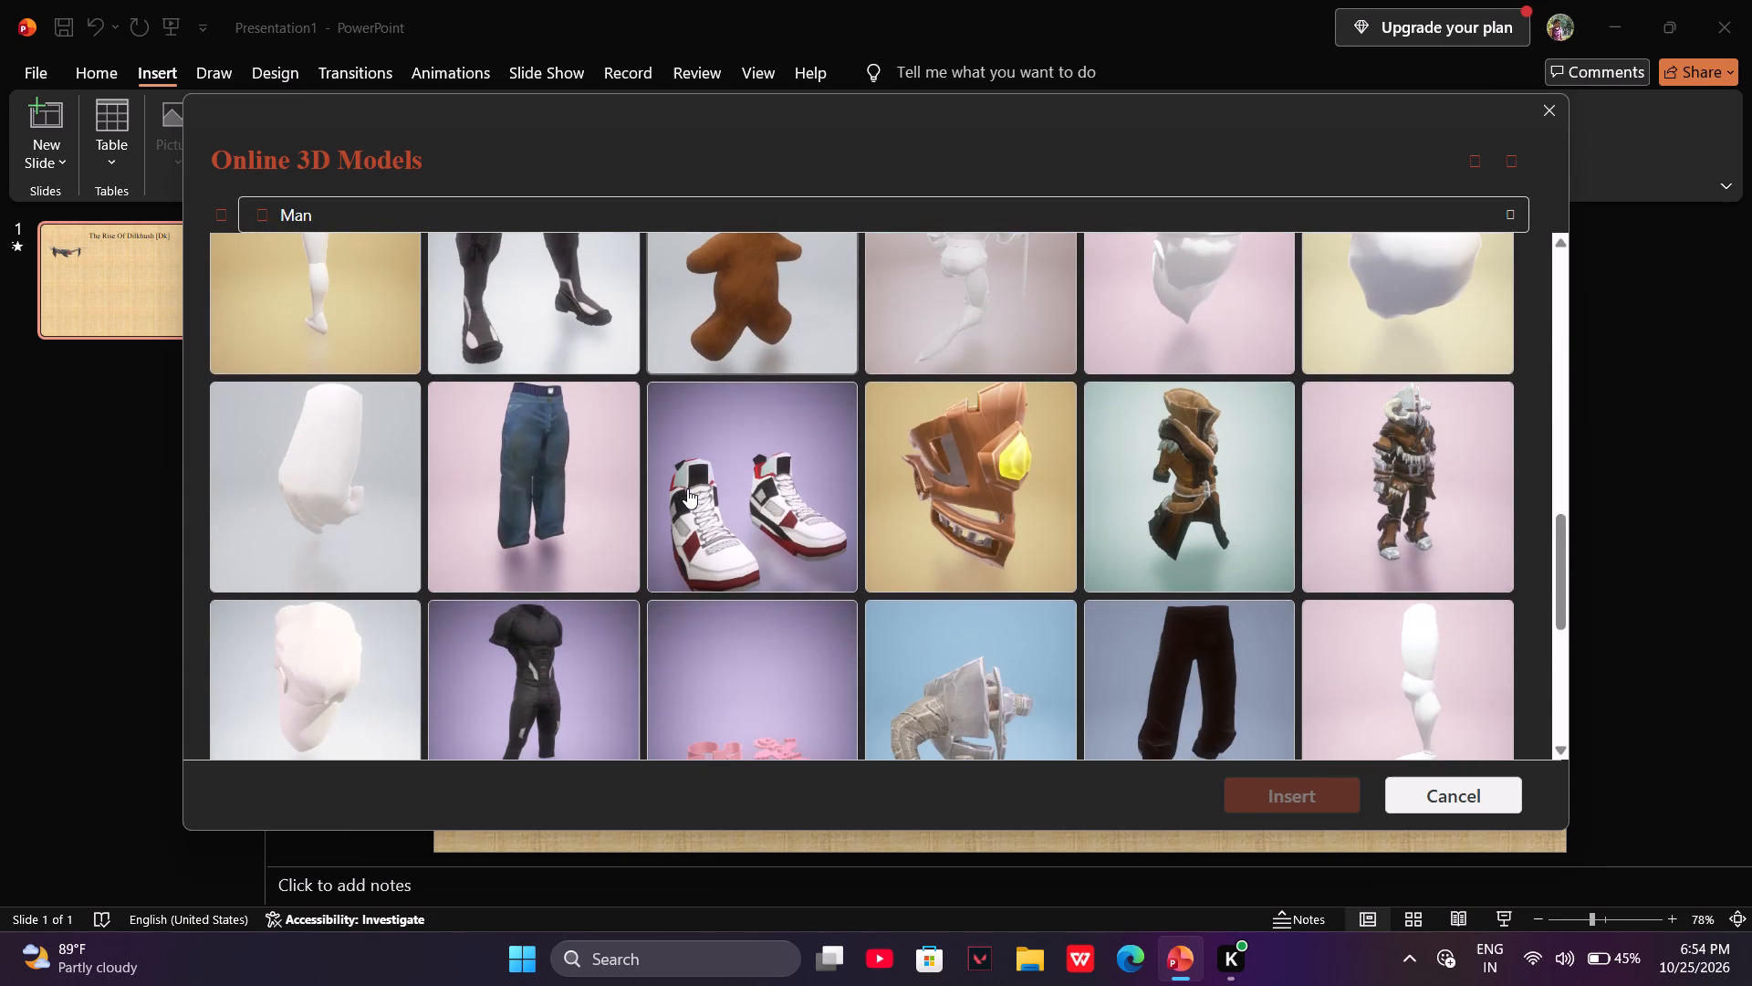
{"action": "scroll", "coordinate": [687, 488], "scroll_direction": "down", "scroll_amount": 3}
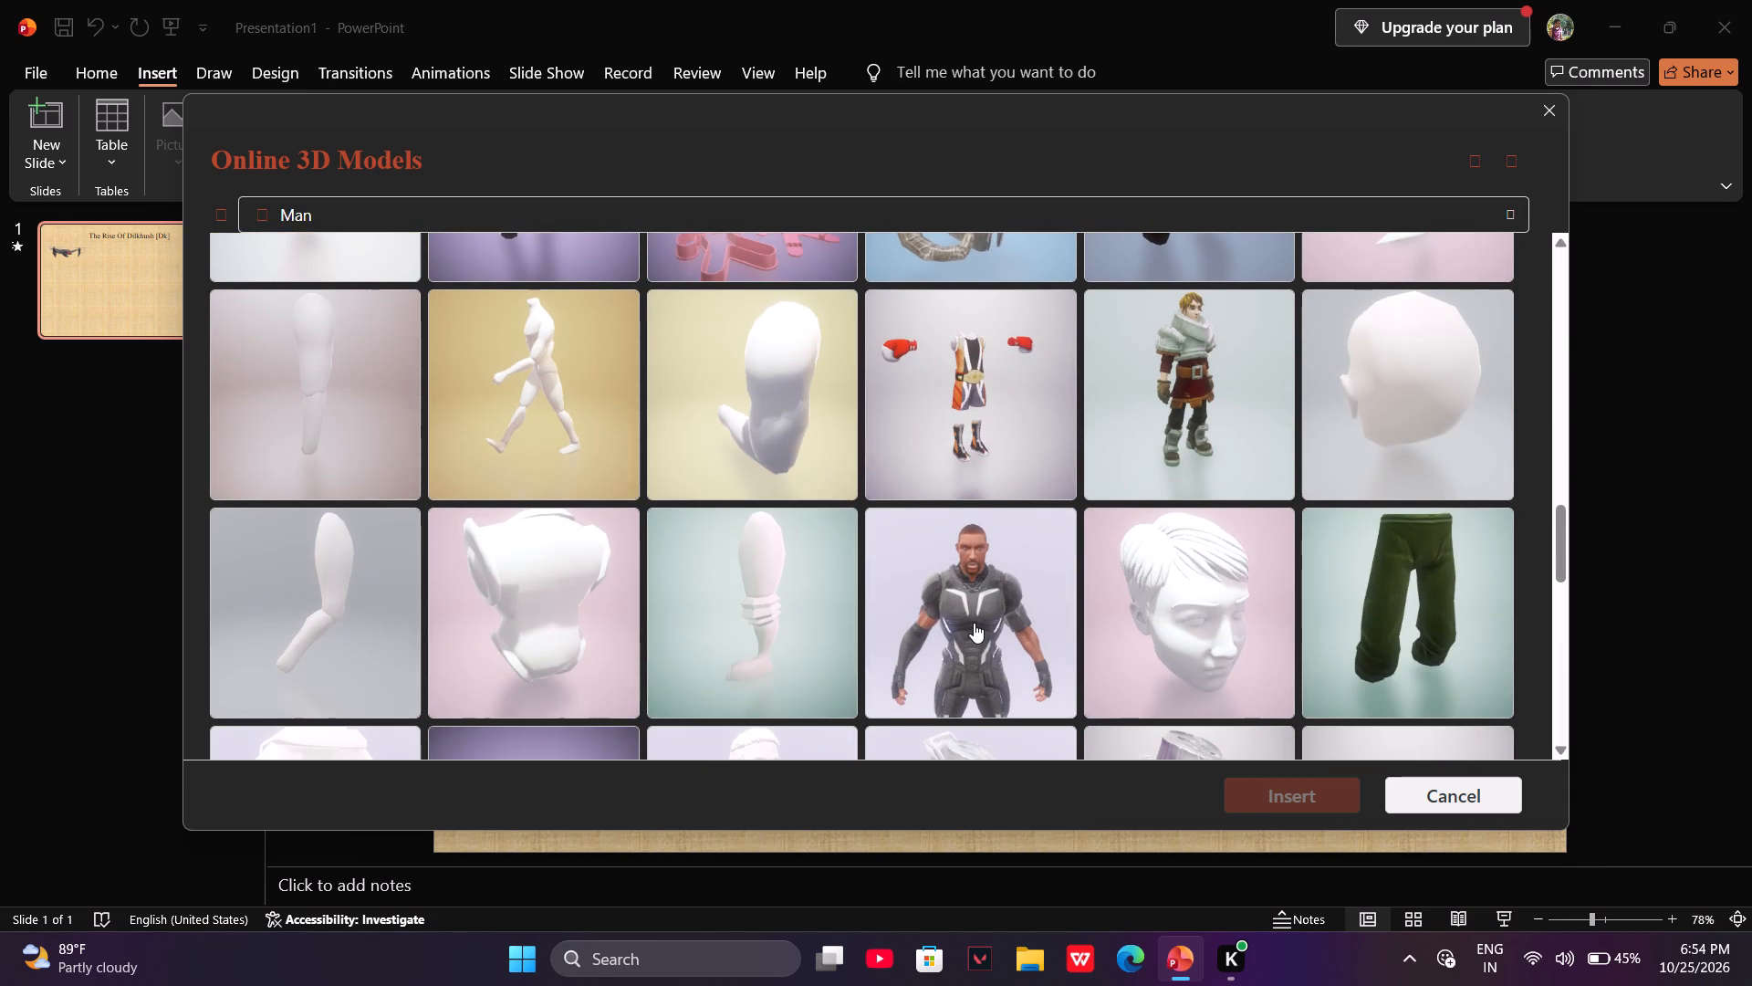
{"action": "left_click", "coordinate": [974, 623]}
{"action": "left_click", "coordinate": [1267, 784]}
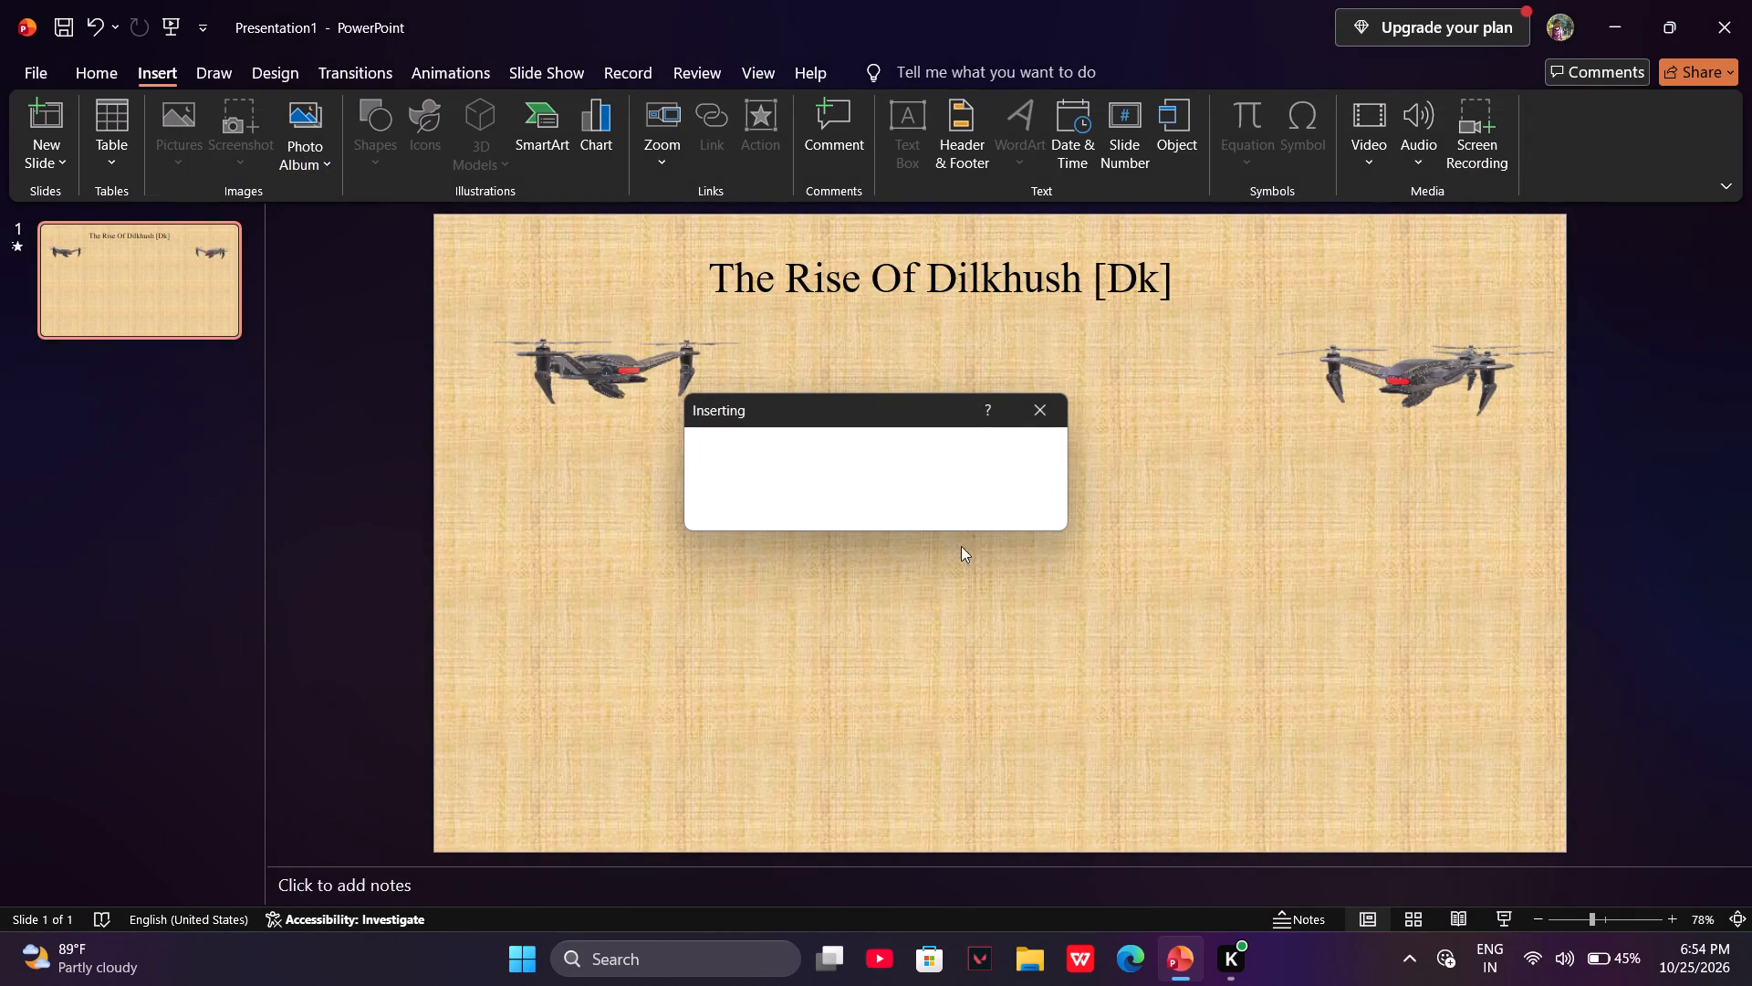
{"action": "left_click_drag", "start_coordinate": [819, 413], "coordinate": [886, 413]}
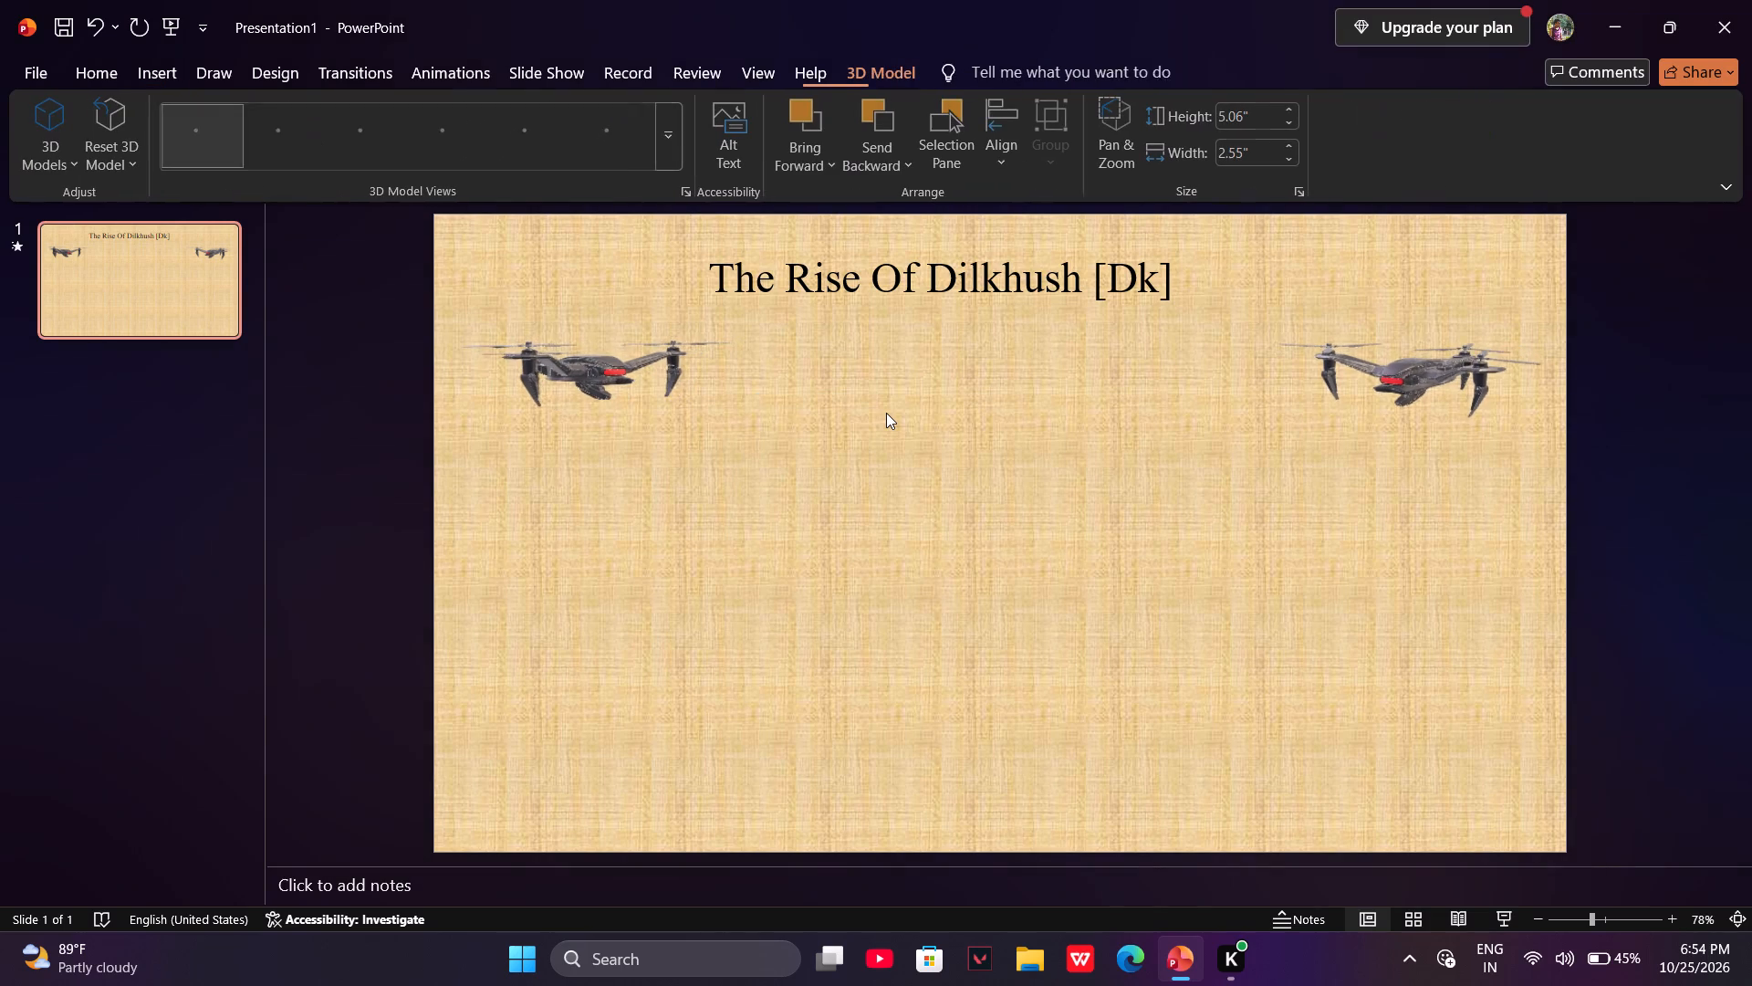
Move the man model to the middle of the slide, centred beneath the heading between the two drones.
{"action": "left_click_drag", "start_coordinate": [972, 453], "coordinate": [918, 493]}
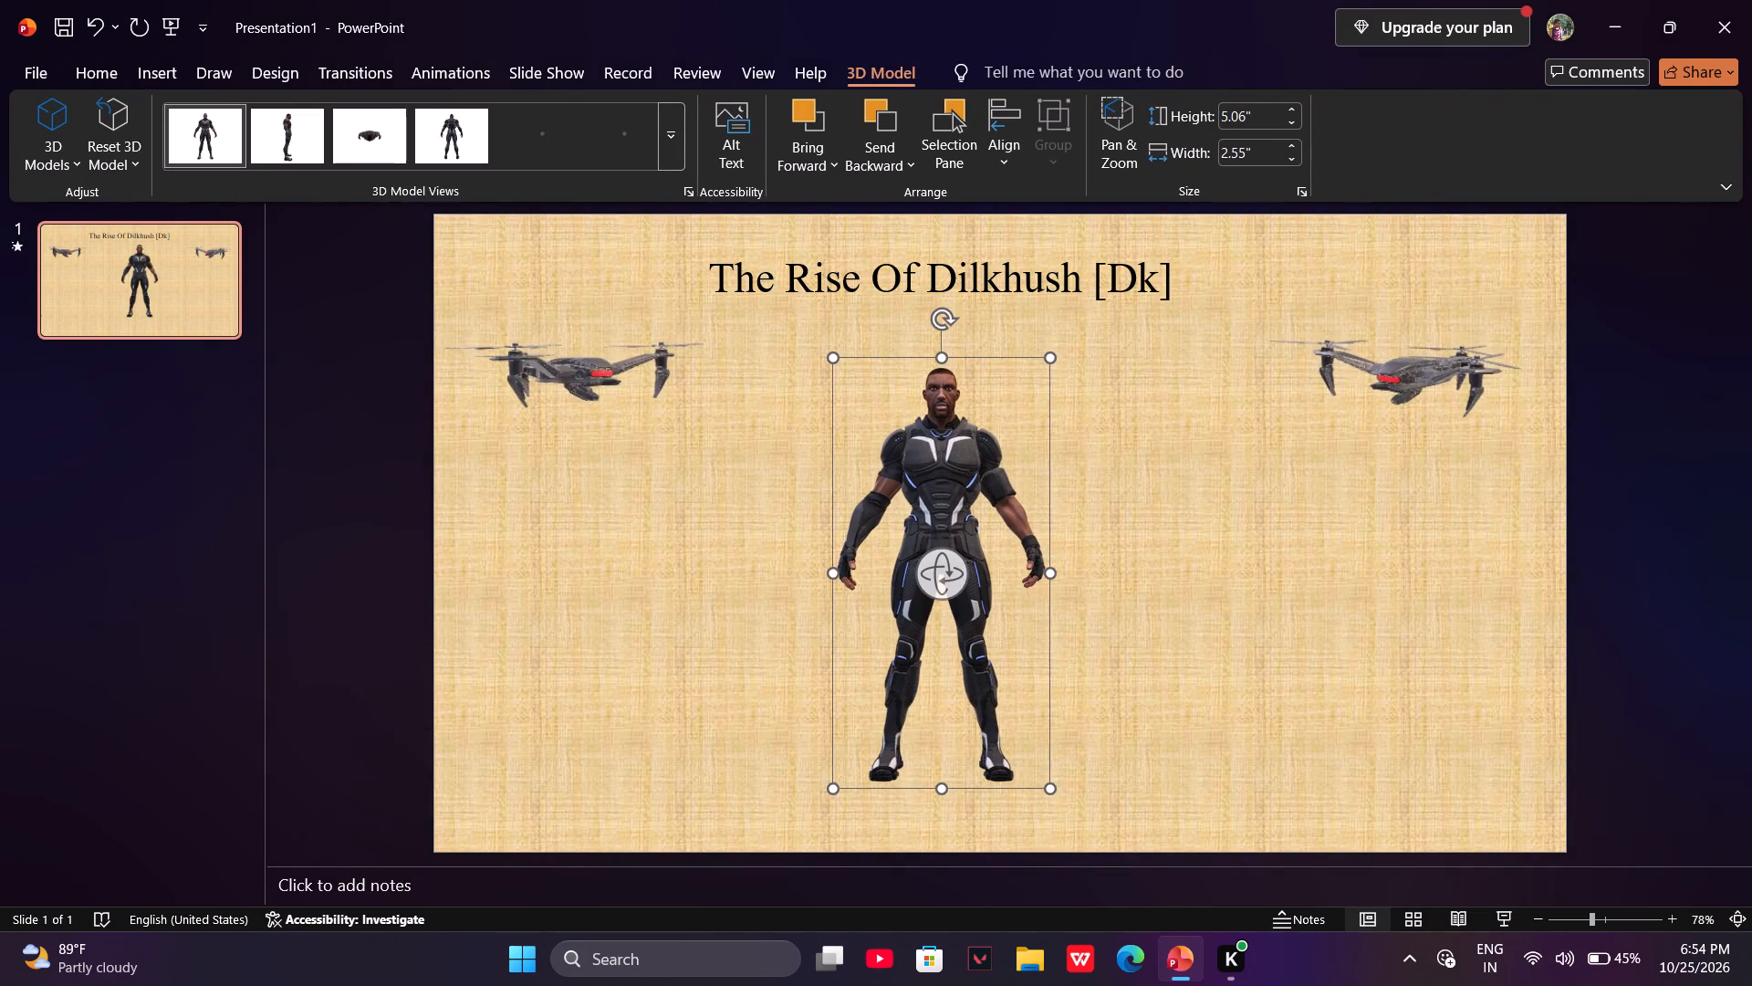
Nudge the man model slightly to the right, keeping it beneath the heading between the two drones.
{"action": "left_click", "coordinate": [1139, 561]}
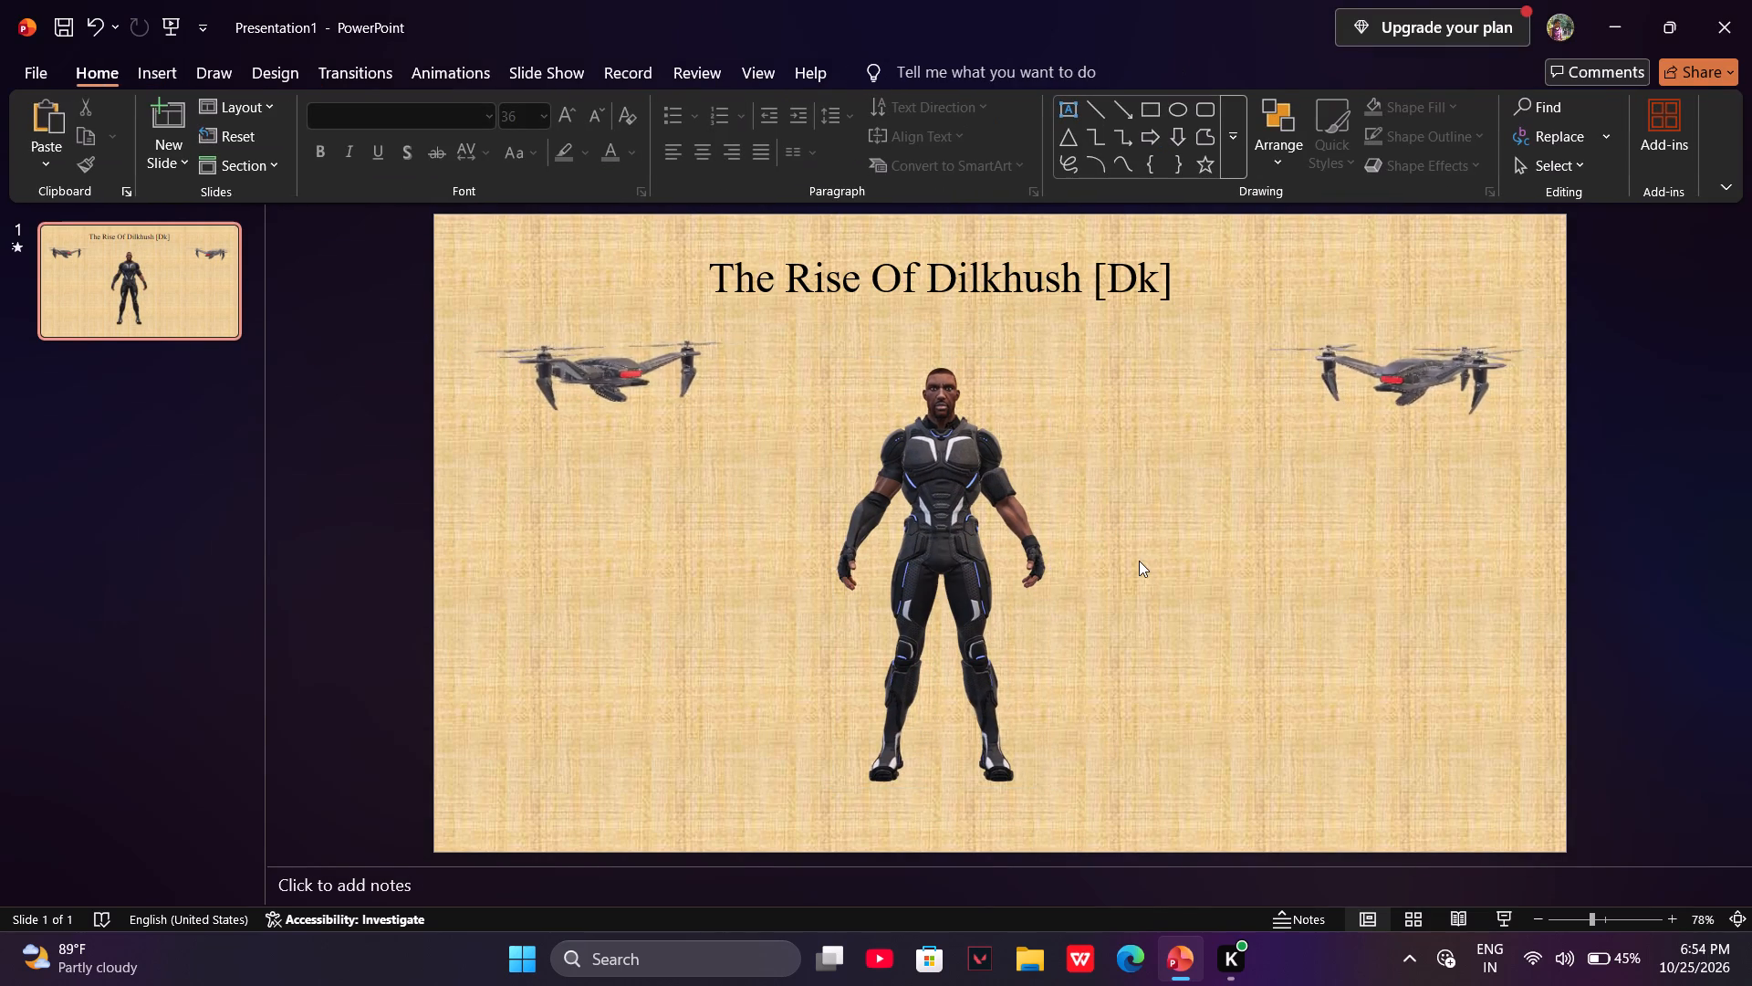
{"action": "left_click_drag", "start_coordinate": [970, 540], "coordinate": [981, 540]}
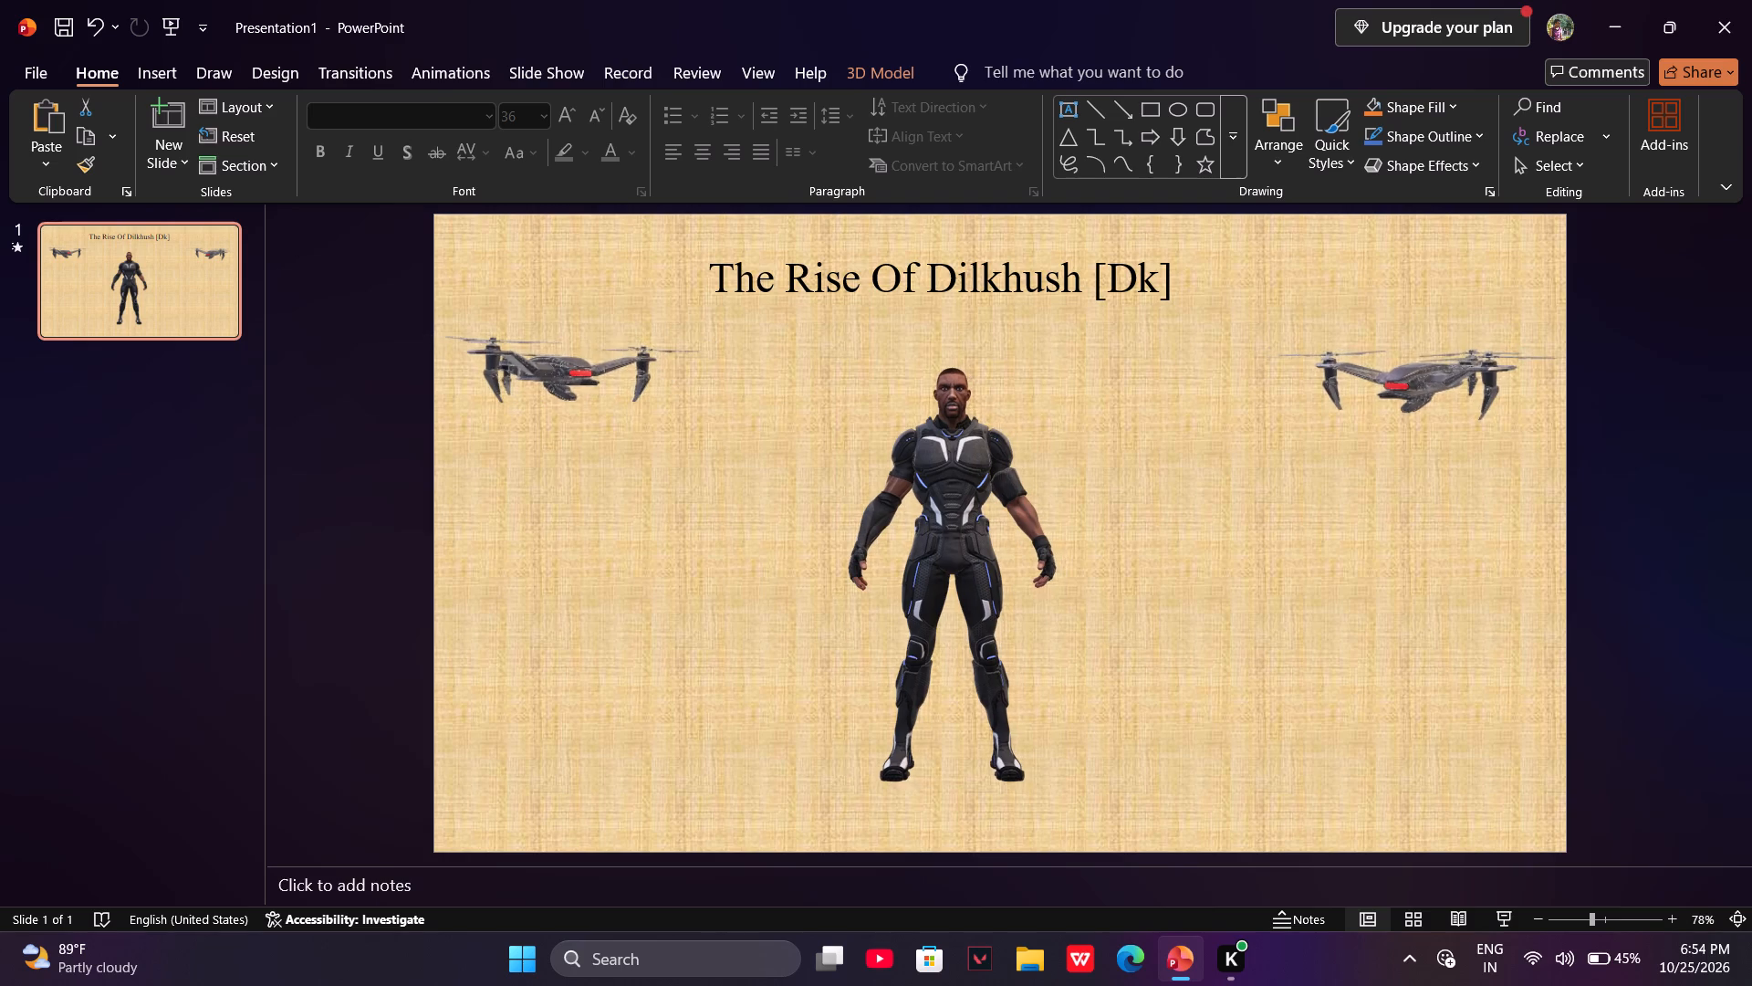
{"action": "left_click_drag", "start_coordinate": [981, 540], "coordinate": [982, 547]}
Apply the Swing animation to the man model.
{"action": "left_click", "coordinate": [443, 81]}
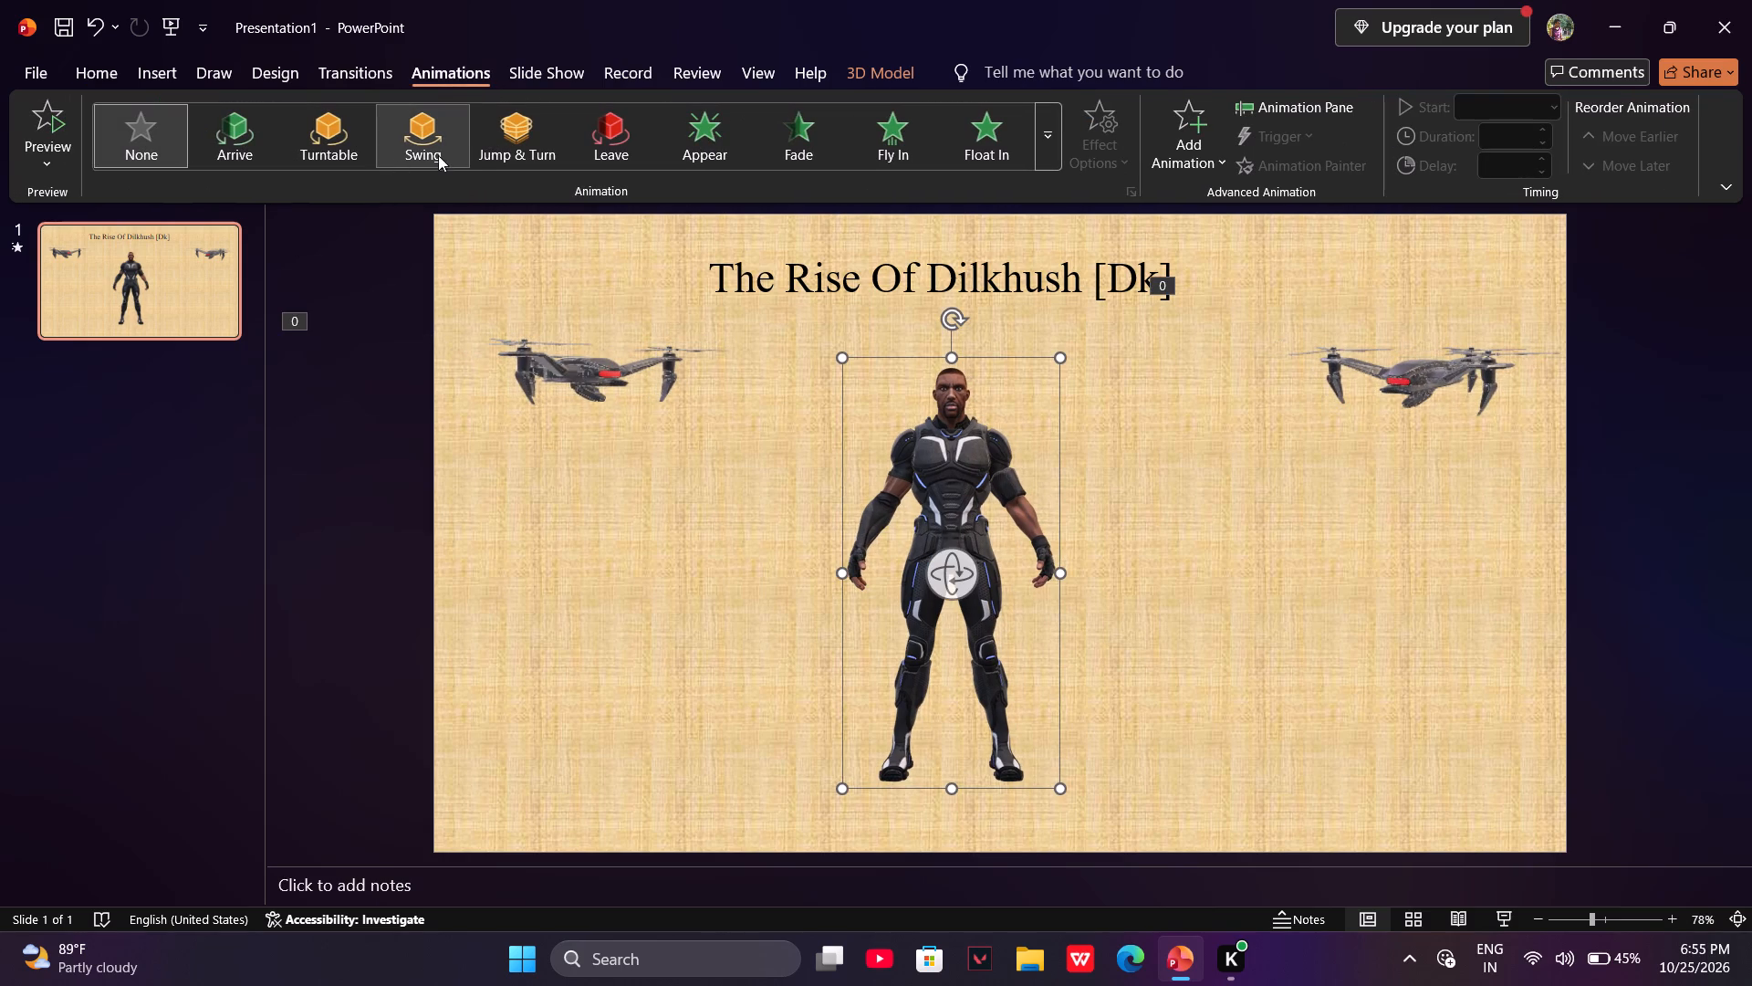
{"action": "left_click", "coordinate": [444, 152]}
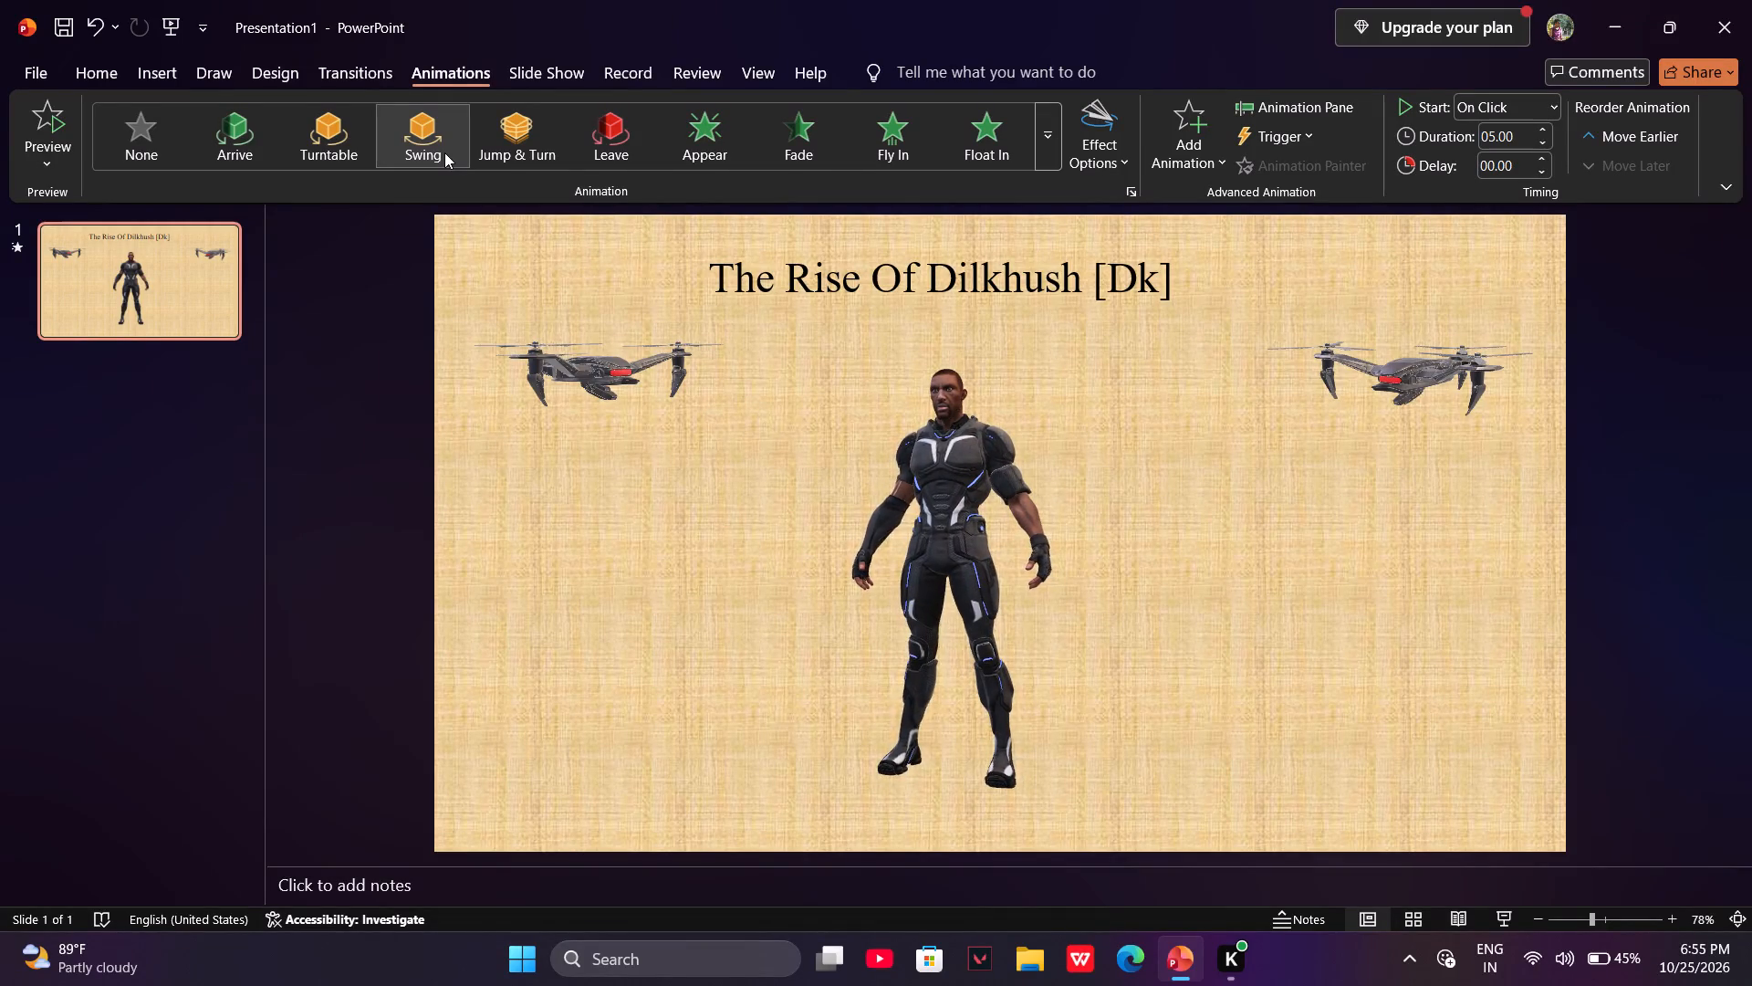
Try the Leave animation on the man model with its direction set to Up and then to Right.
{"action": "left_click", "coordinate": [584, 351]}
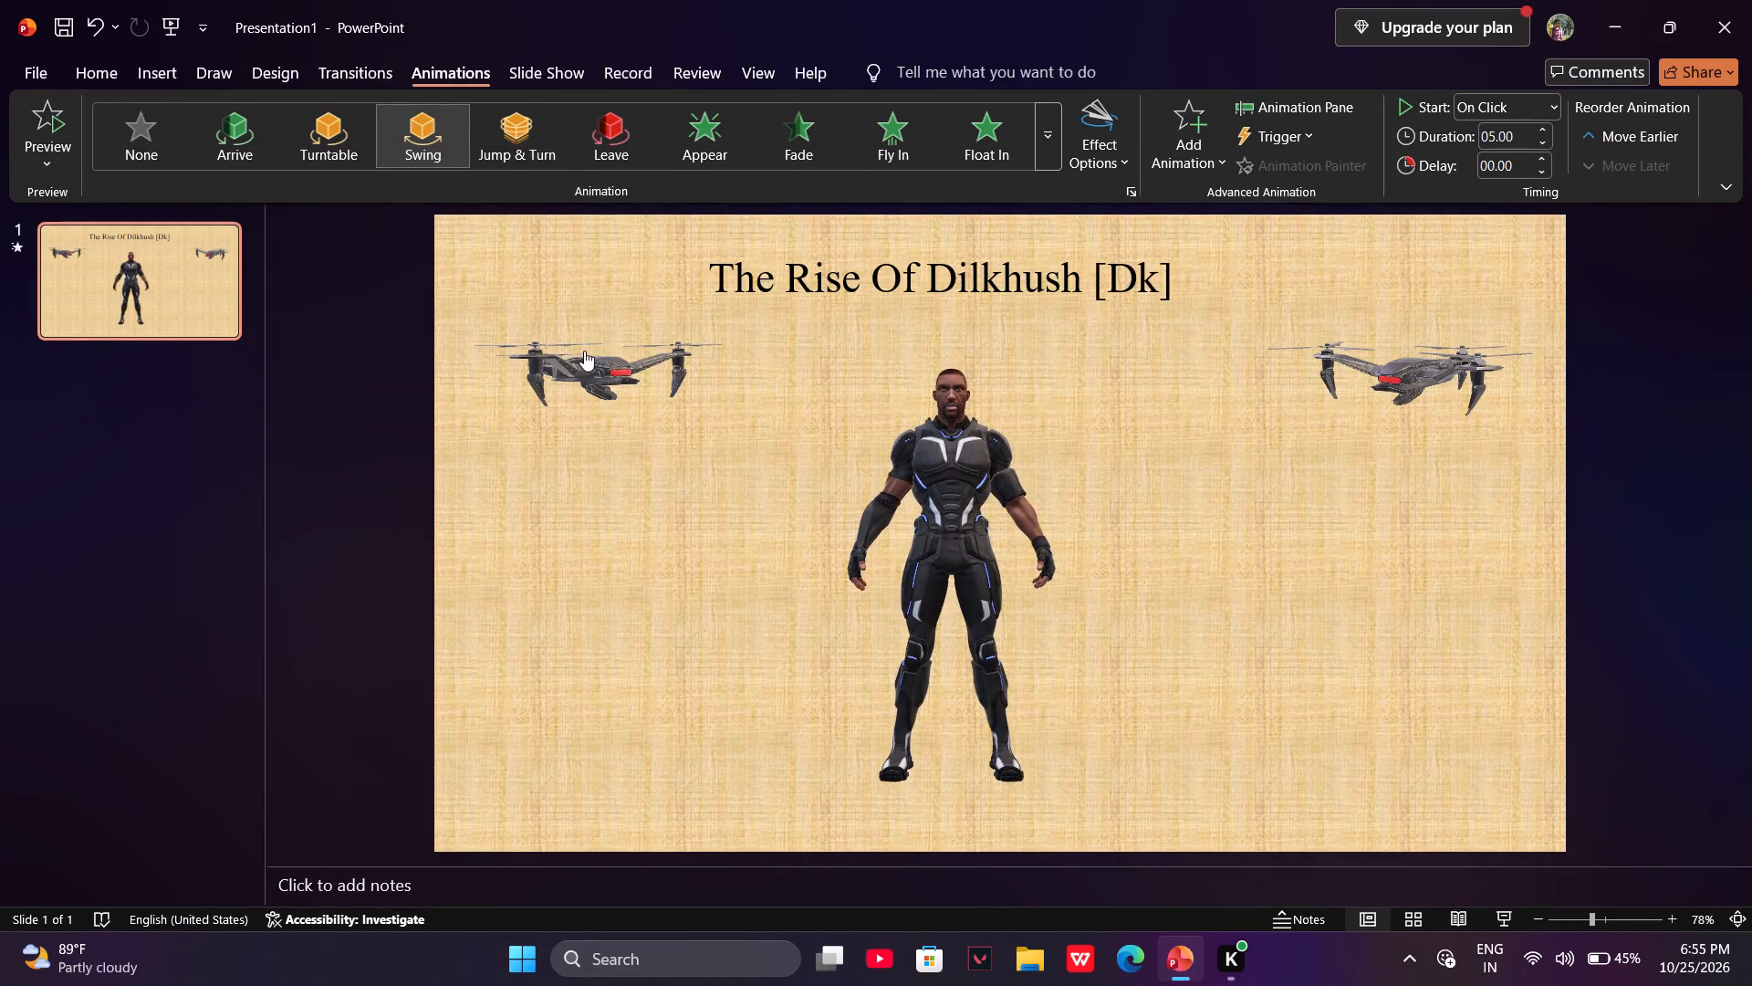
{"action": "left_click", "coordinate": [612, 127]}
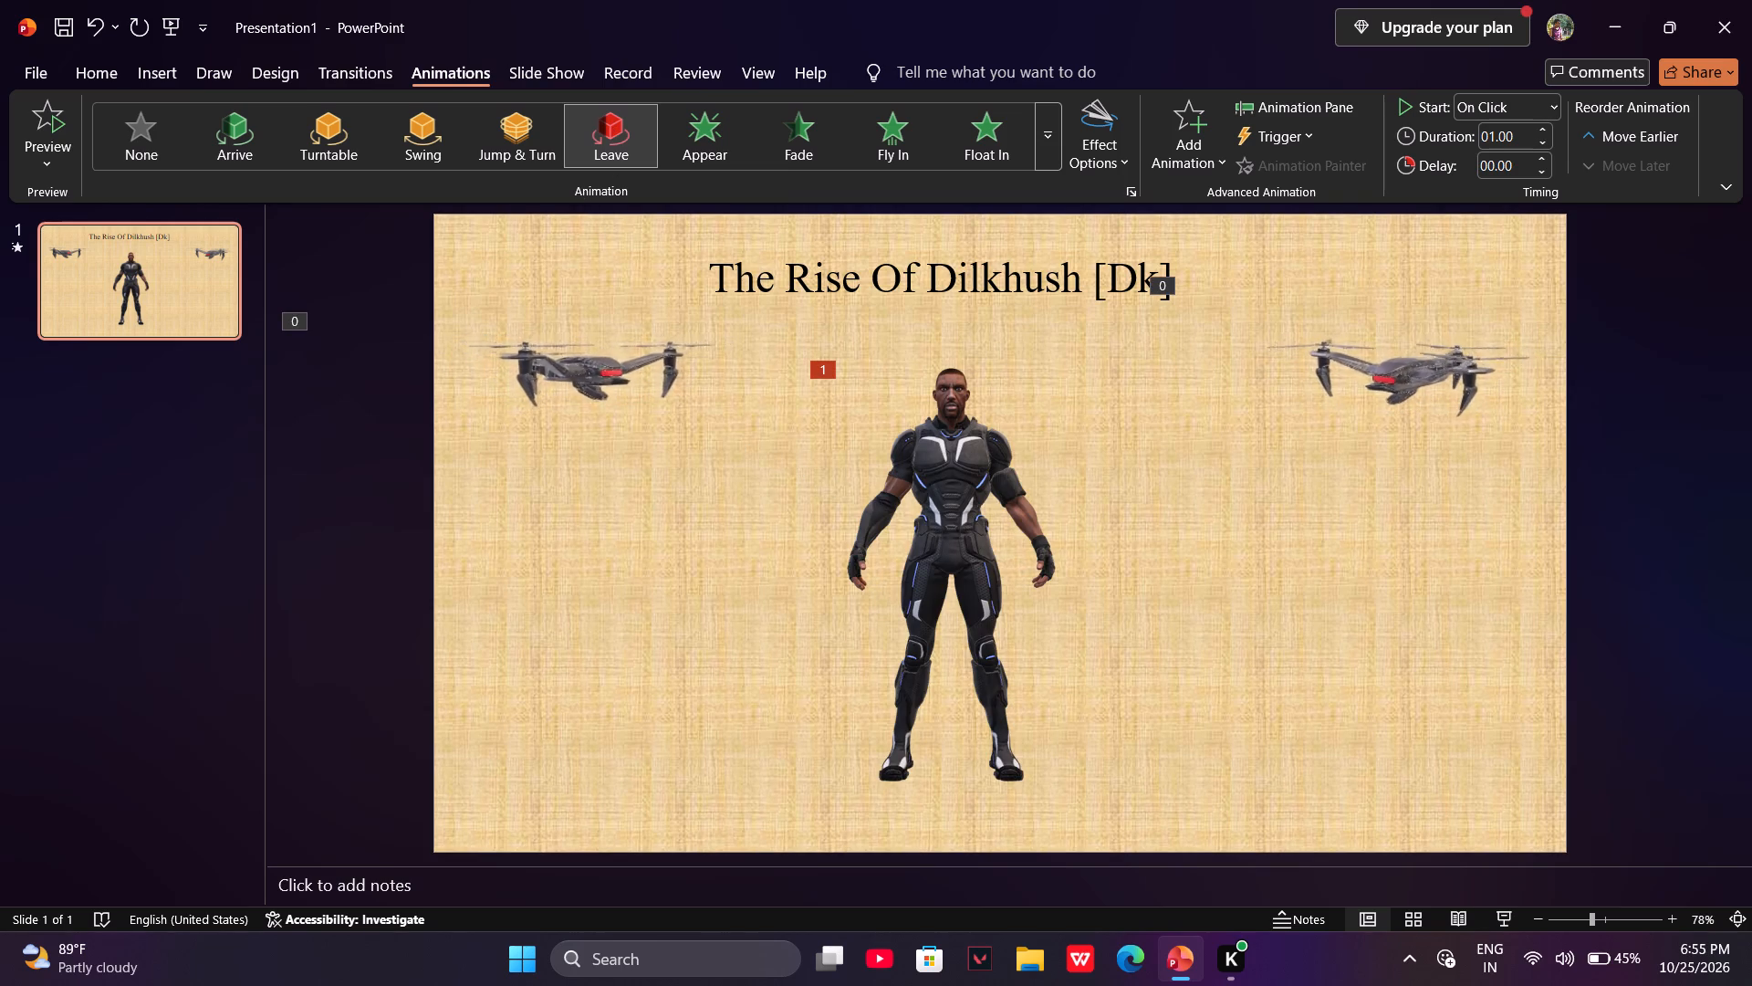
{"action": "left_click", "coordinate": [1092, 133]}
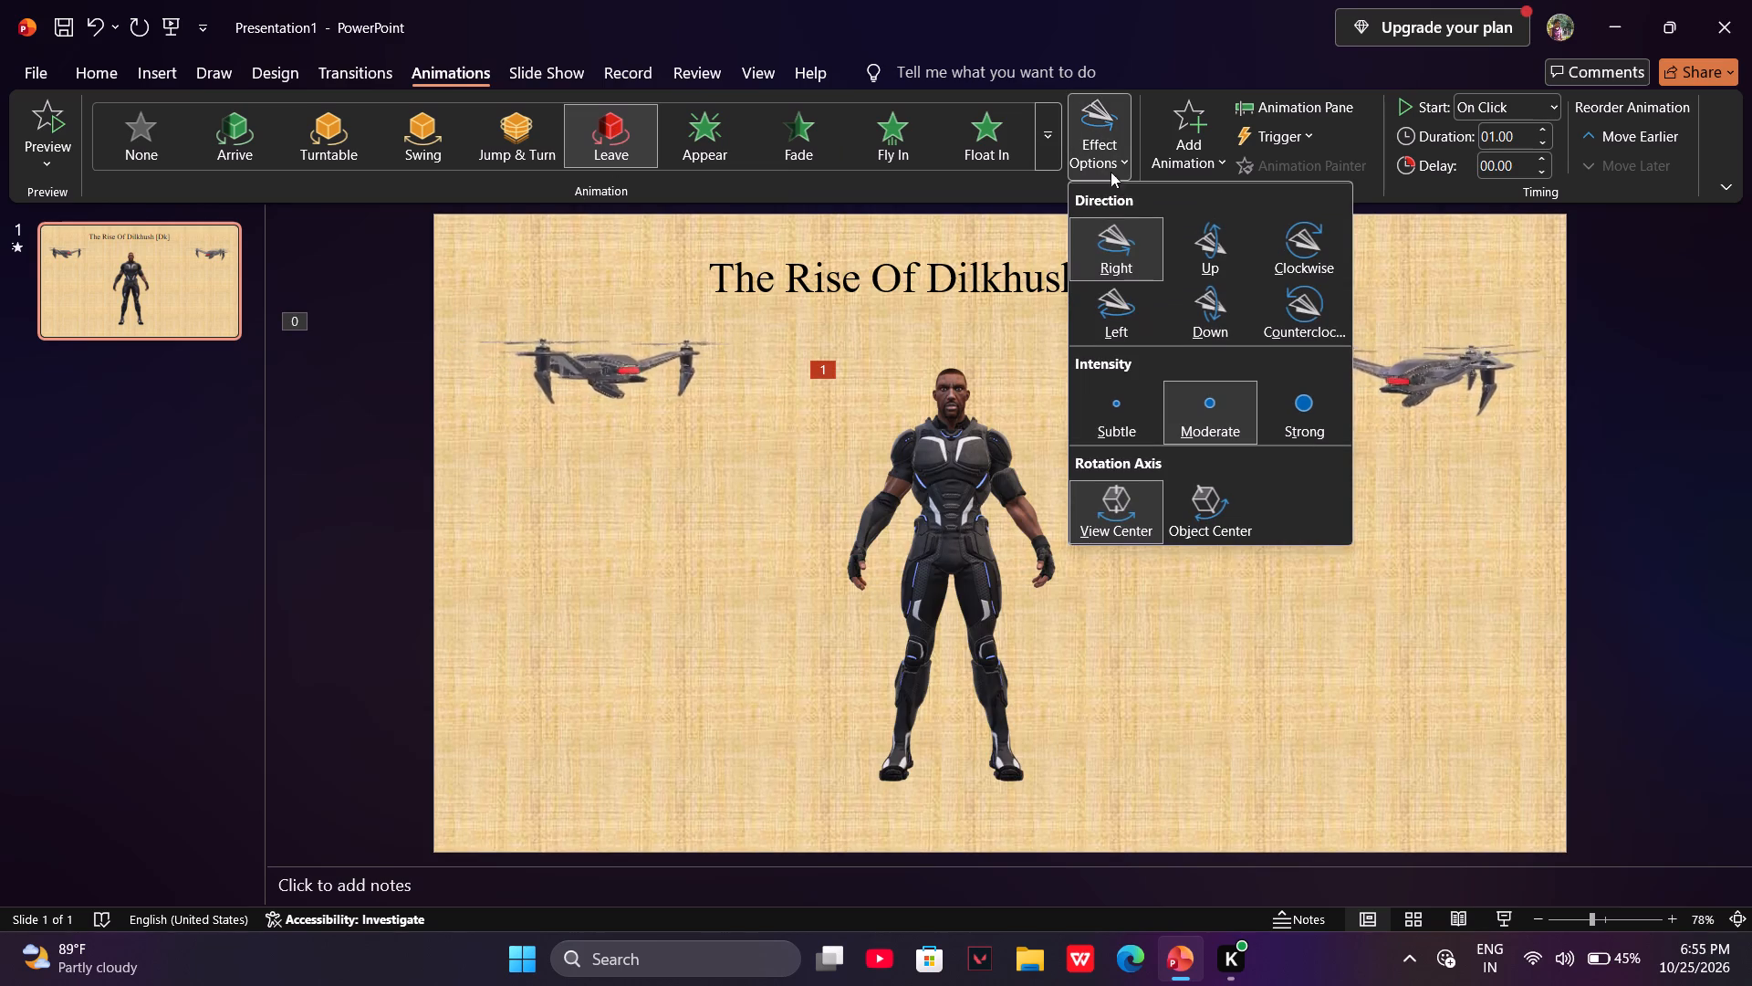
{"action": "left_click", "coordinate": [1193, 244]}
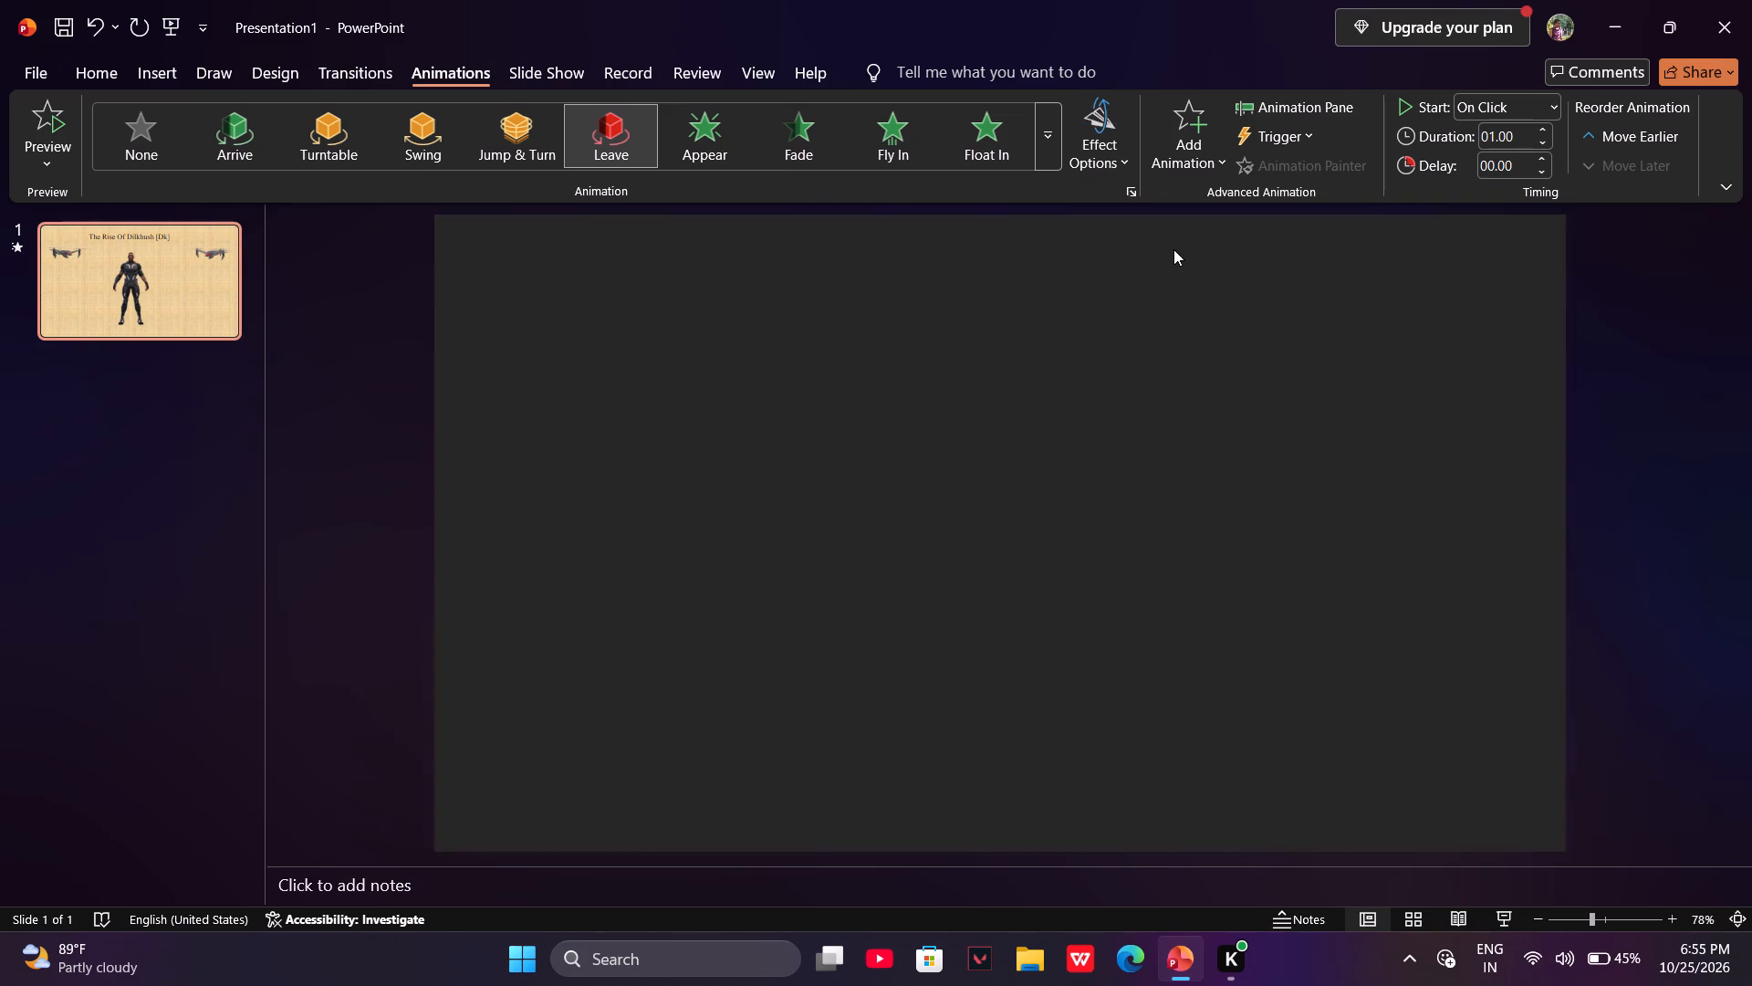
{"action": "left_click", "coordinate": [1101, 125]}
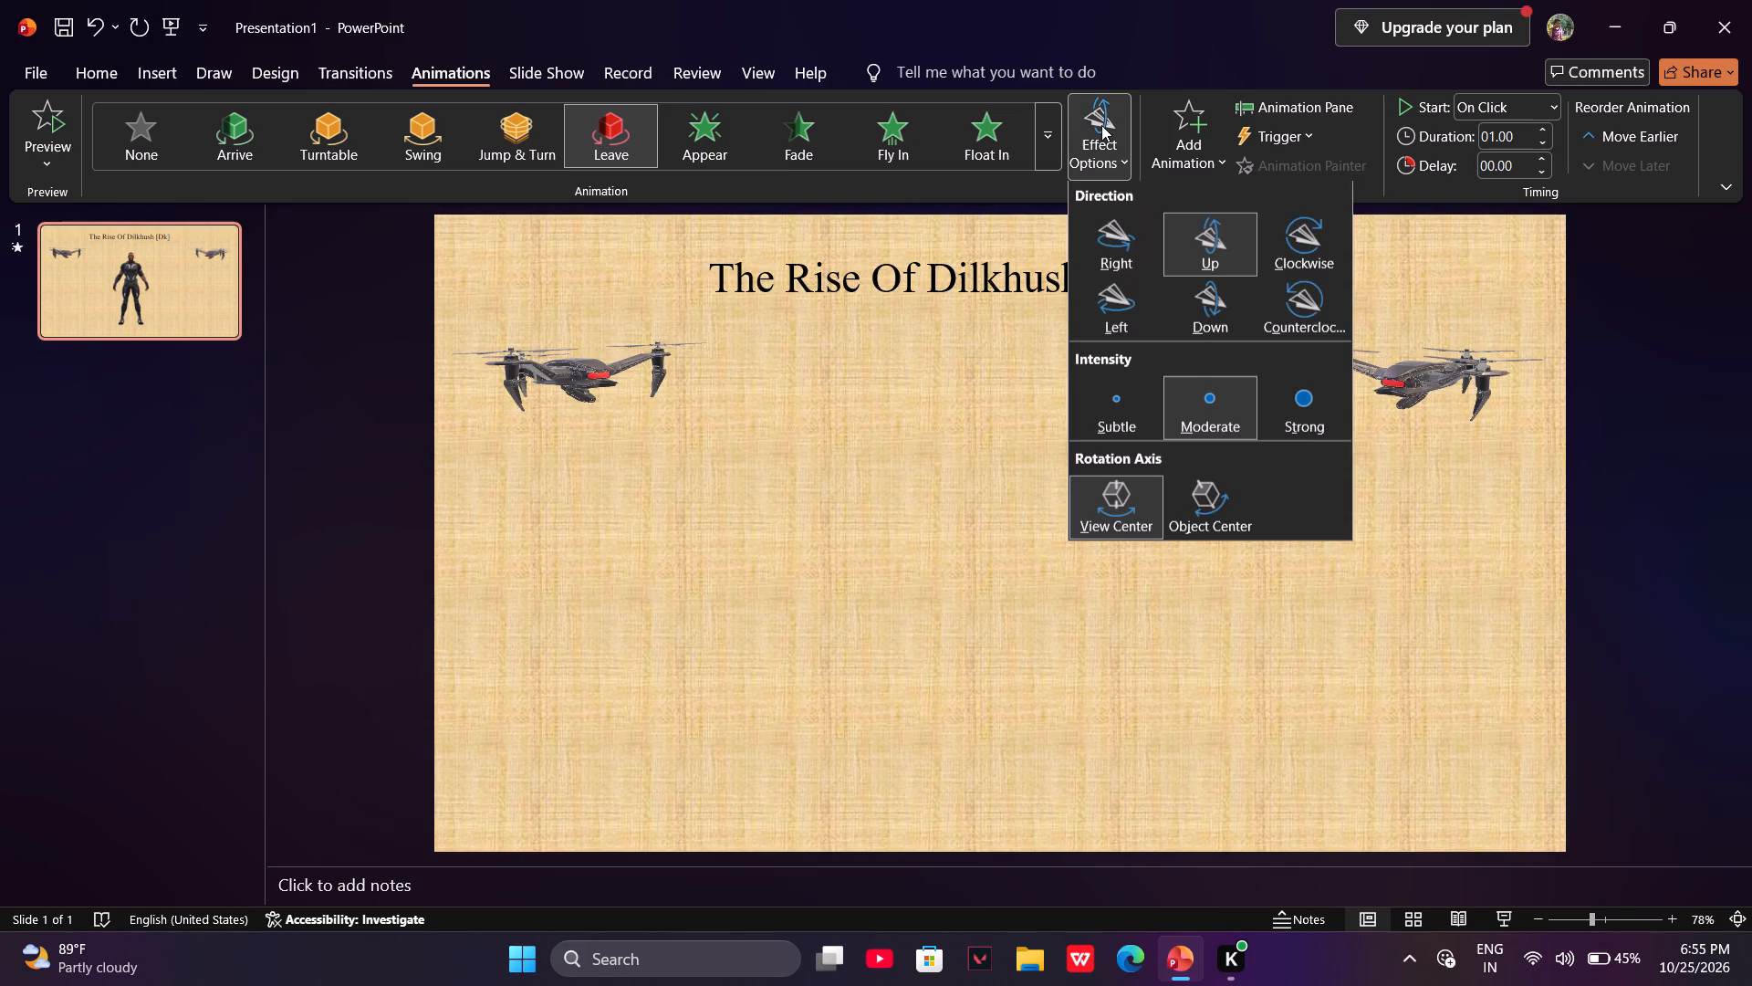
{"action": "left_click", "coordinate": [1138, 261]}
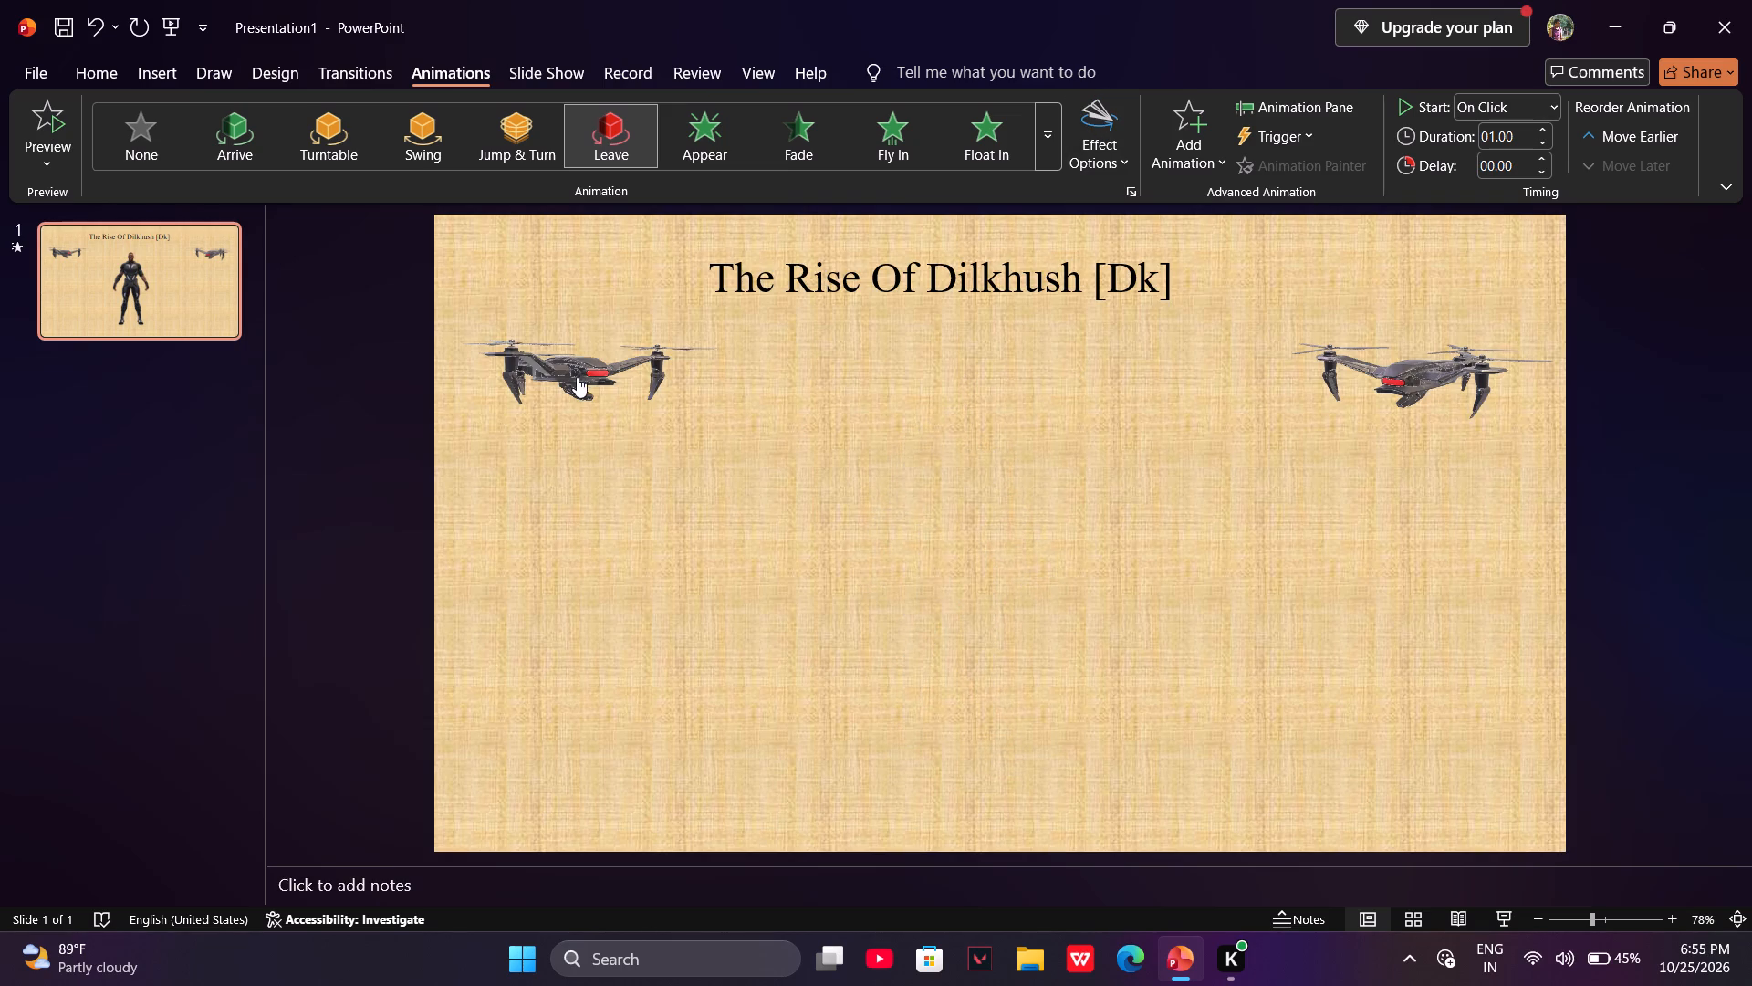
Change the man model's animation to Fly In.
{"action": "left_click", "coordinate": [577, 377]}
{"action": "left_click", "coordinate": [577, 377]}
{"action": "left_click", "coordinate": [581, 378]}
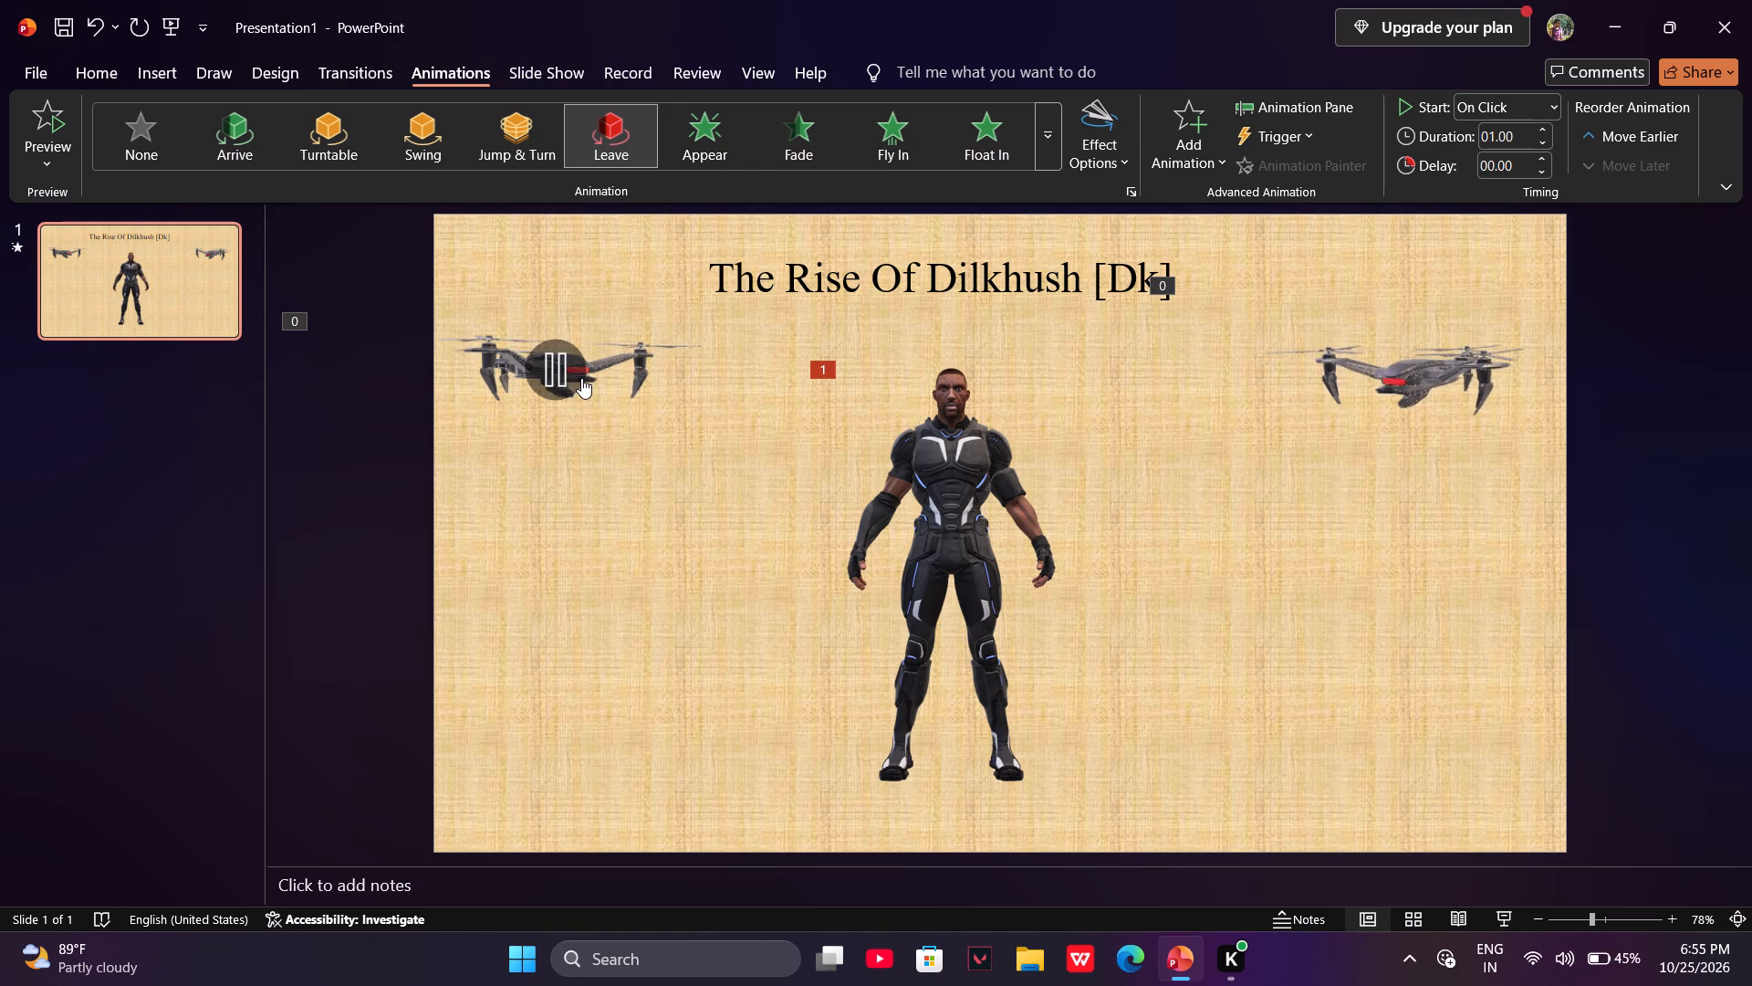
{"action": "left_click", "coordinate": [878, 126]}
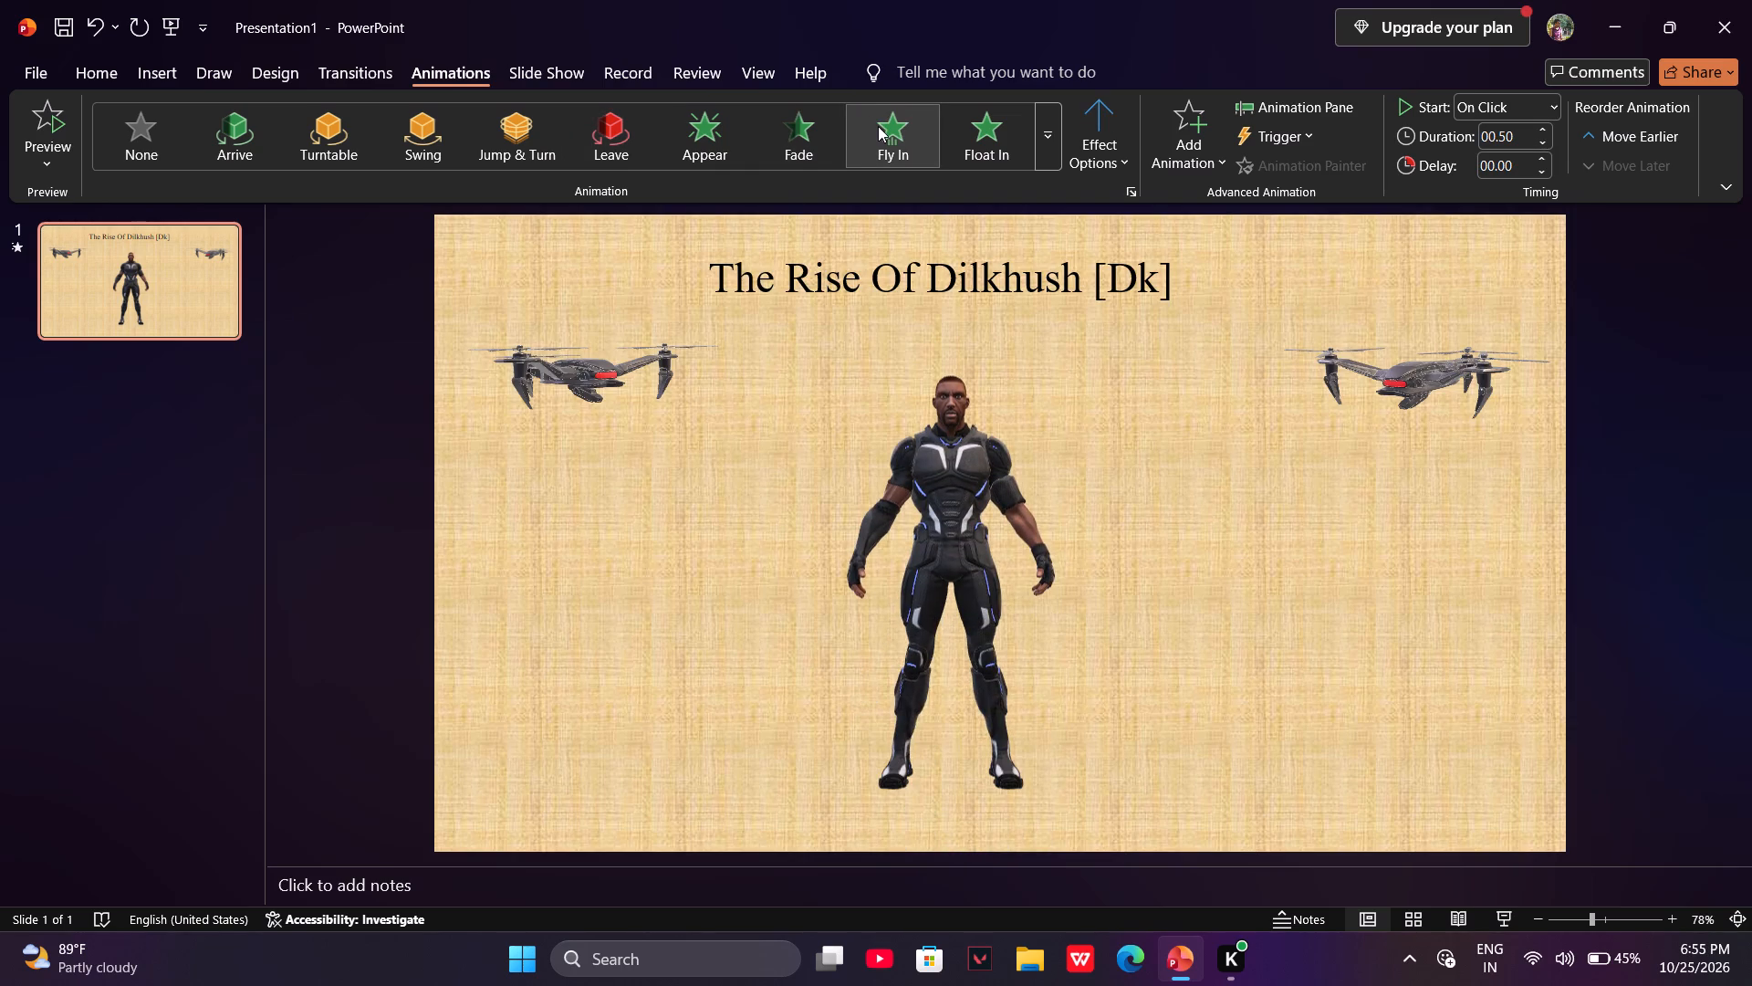
Apply the Leave animation to the man model in place of Fly In.
{"action": "left_click", "coordinate": [636, 131]}
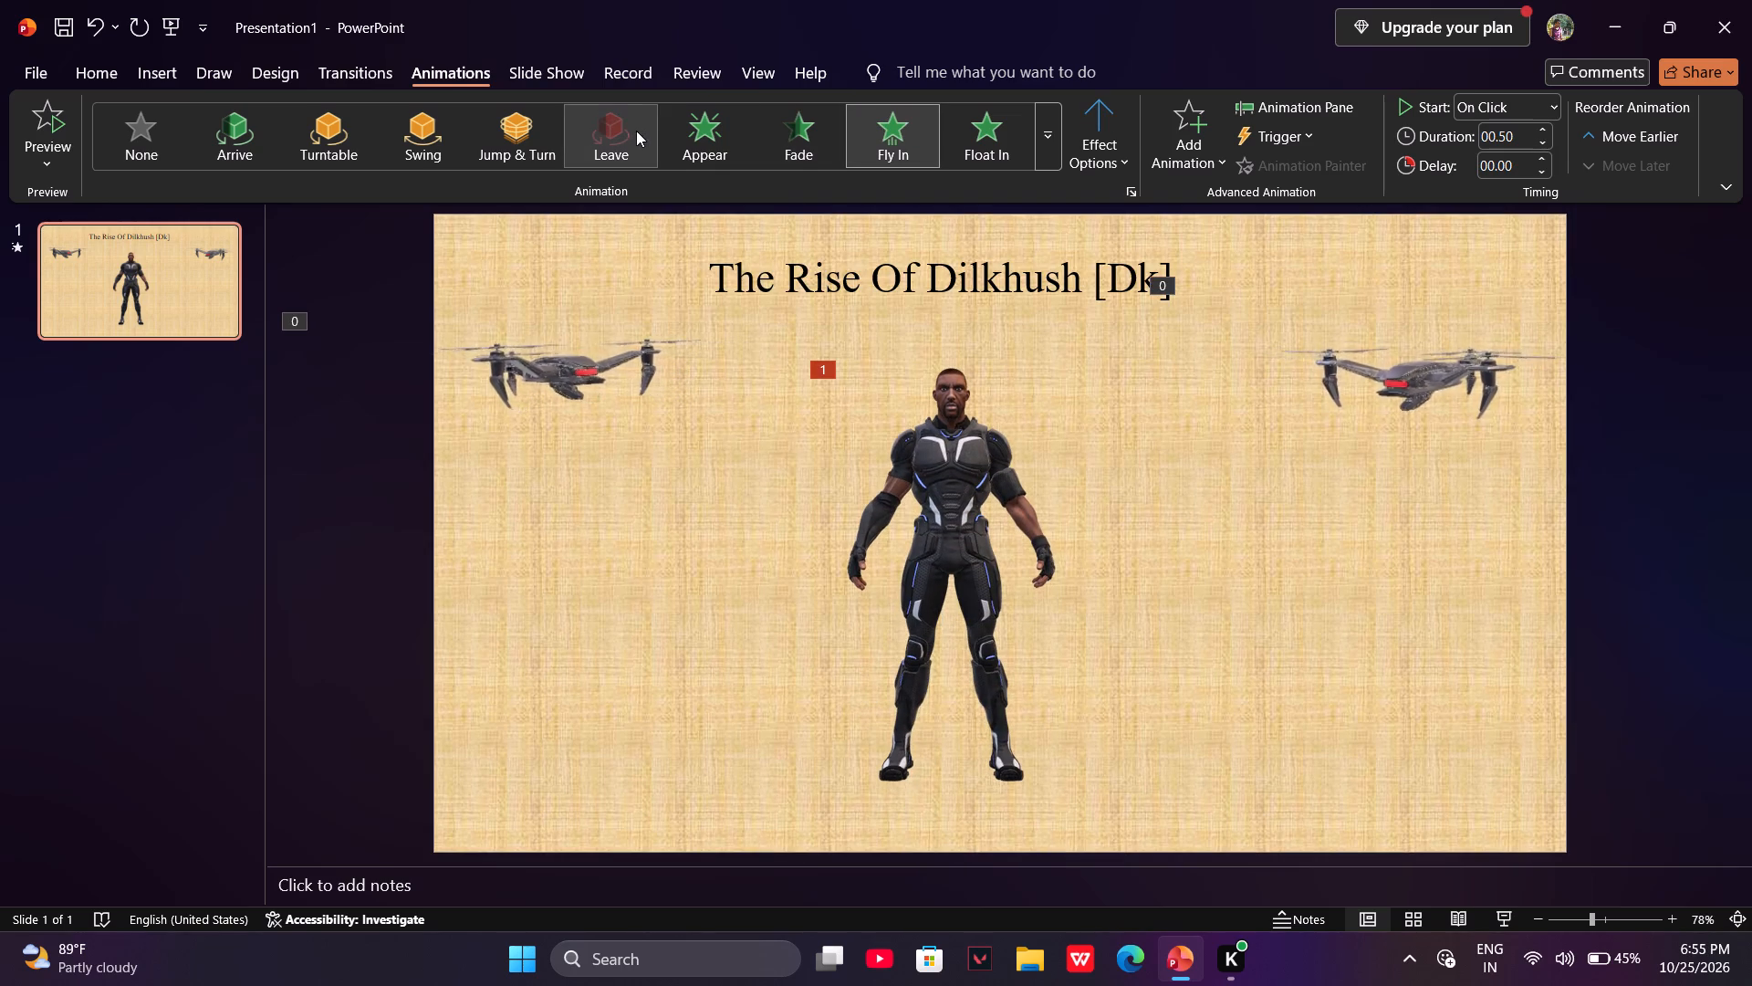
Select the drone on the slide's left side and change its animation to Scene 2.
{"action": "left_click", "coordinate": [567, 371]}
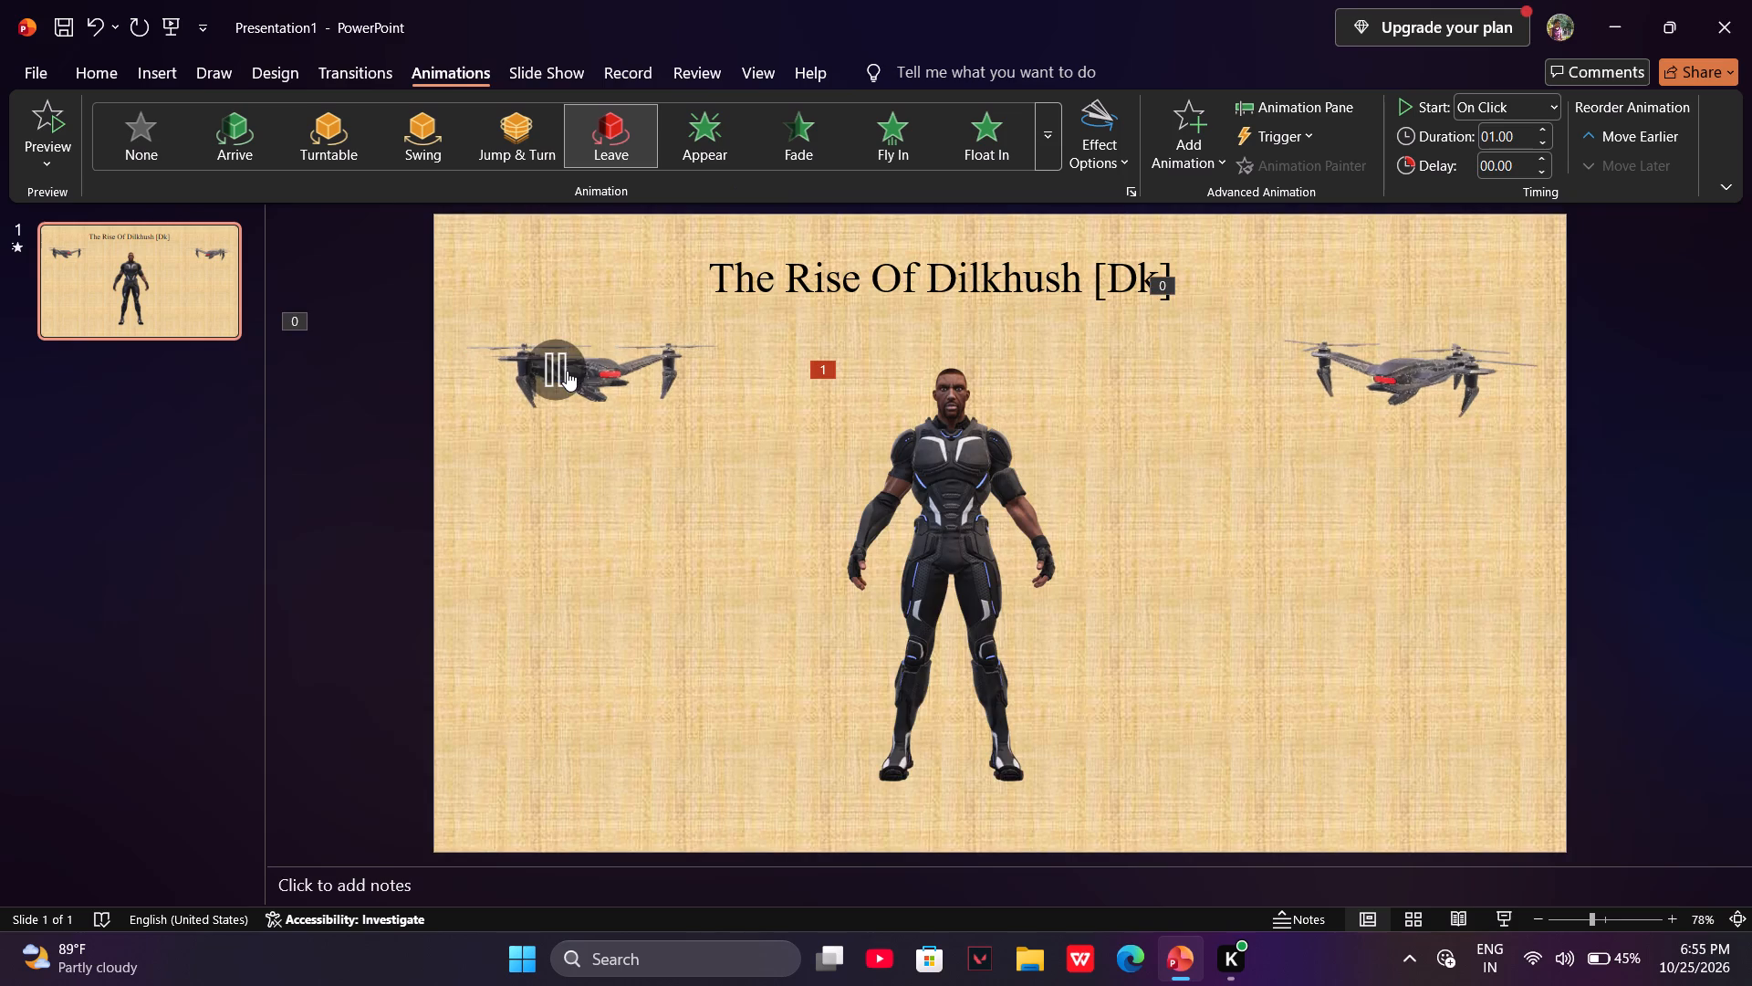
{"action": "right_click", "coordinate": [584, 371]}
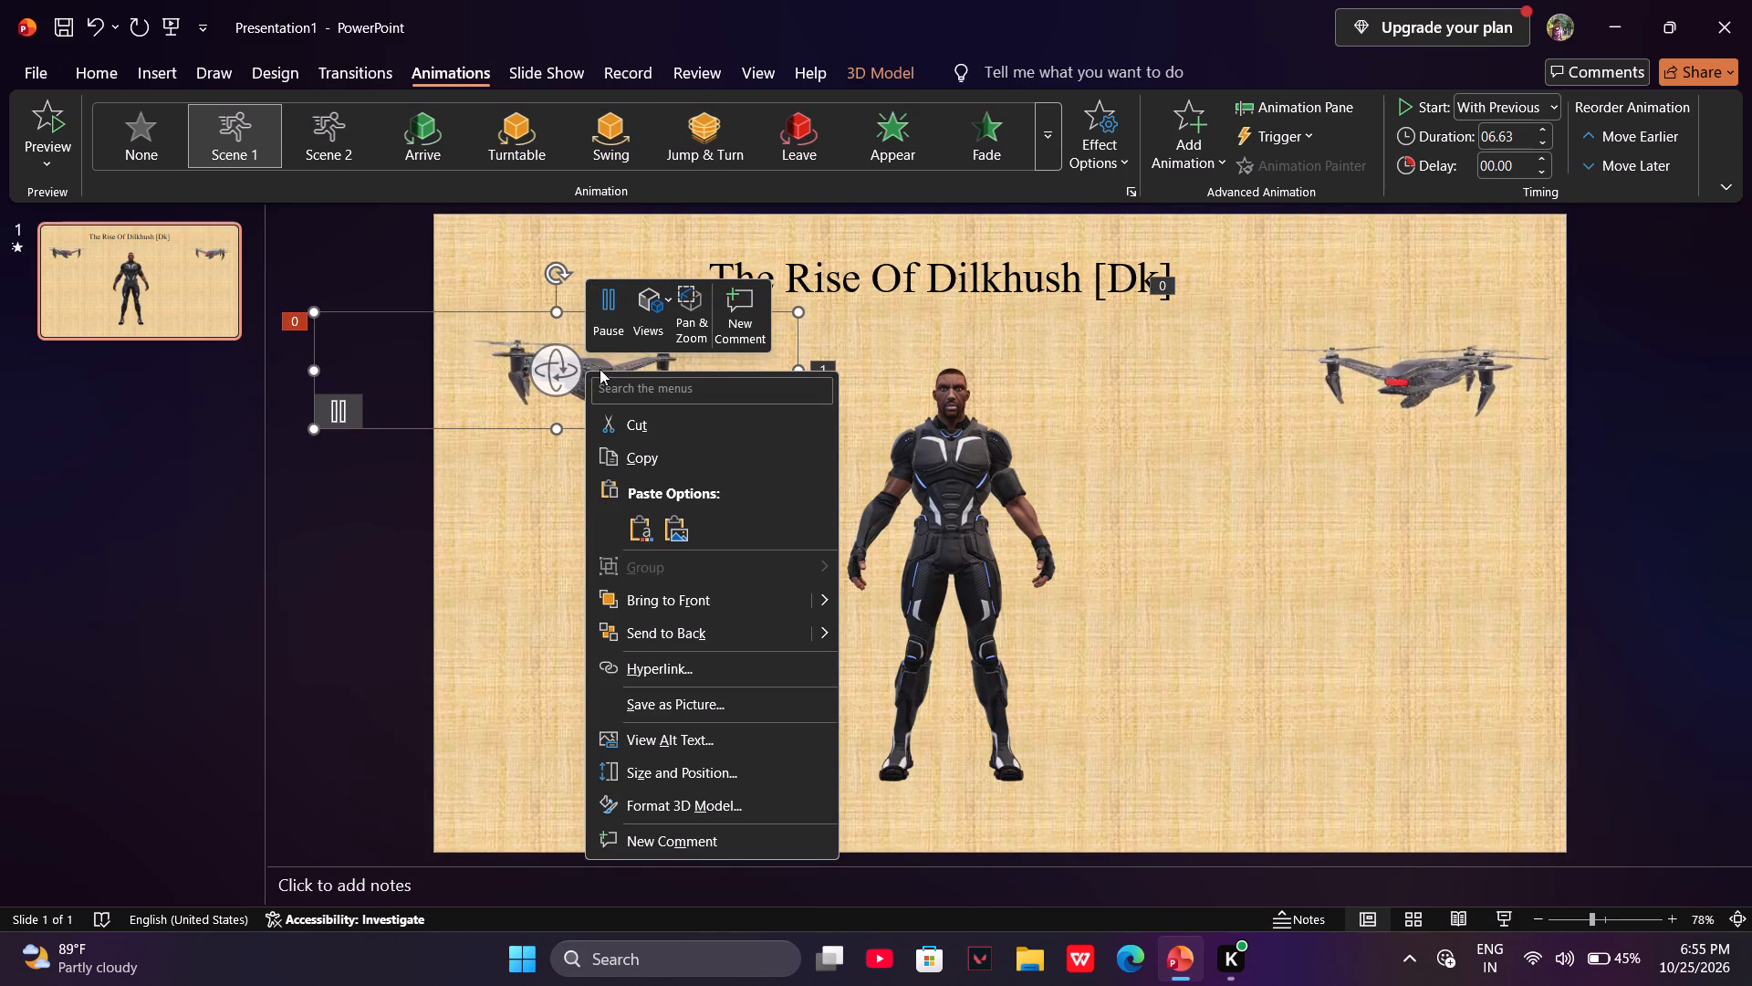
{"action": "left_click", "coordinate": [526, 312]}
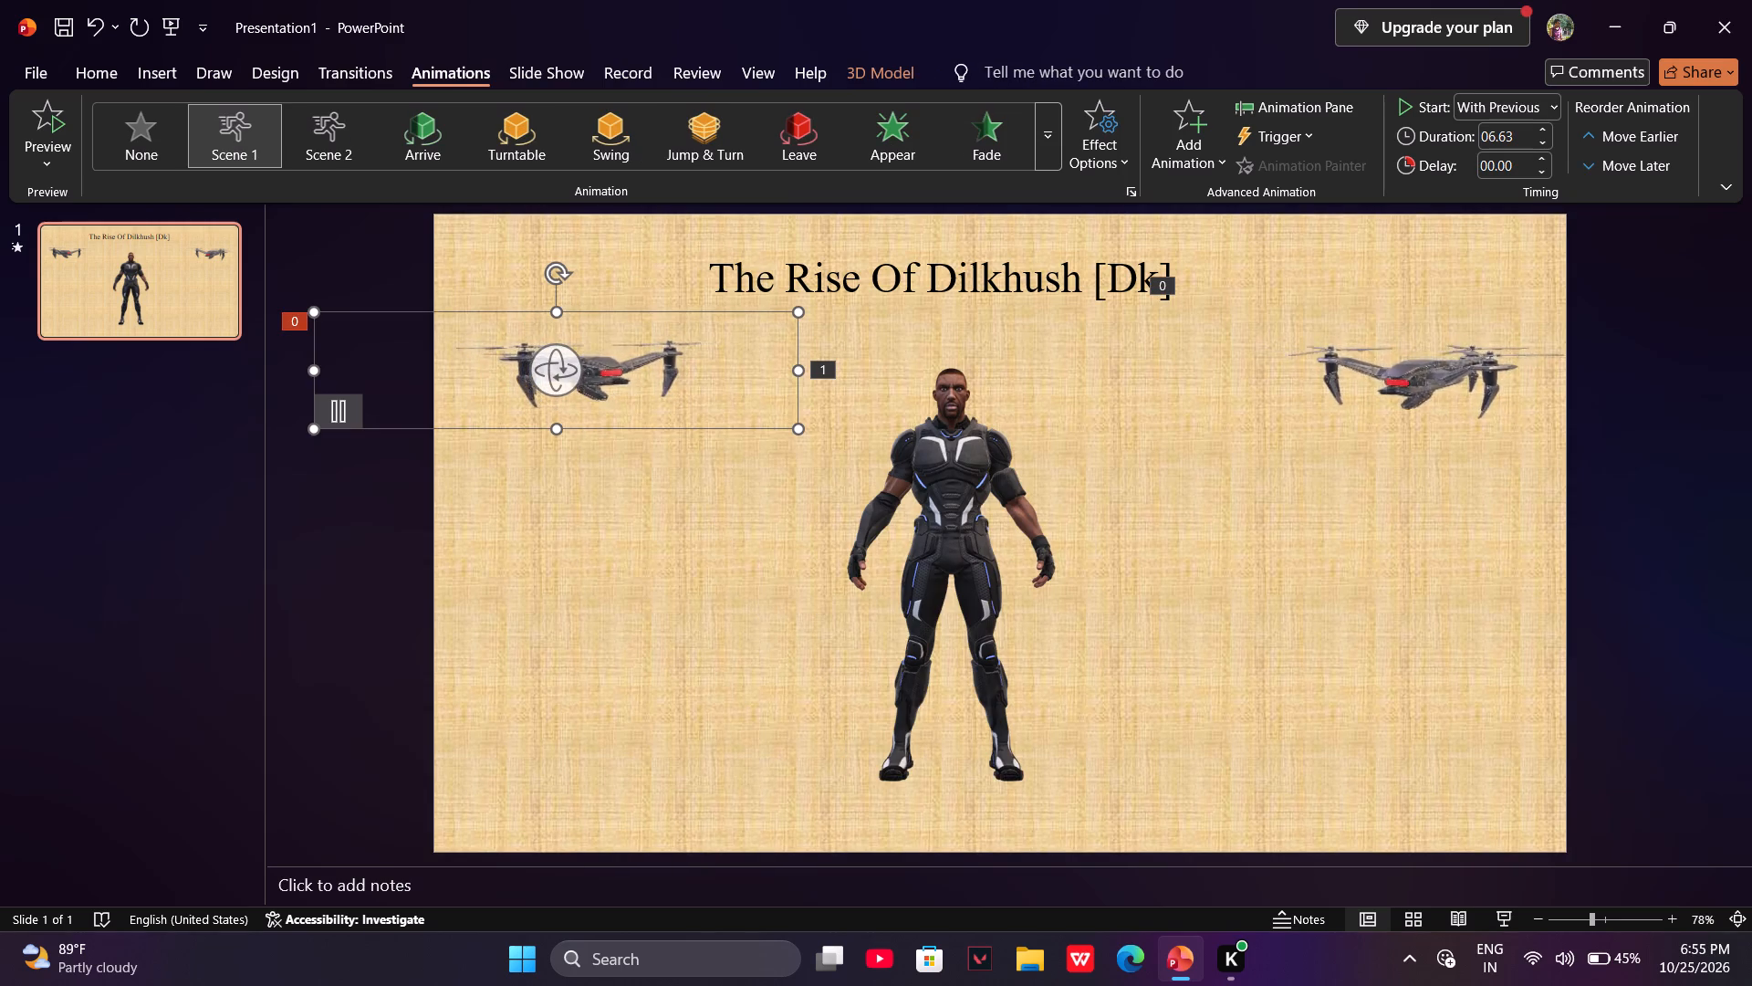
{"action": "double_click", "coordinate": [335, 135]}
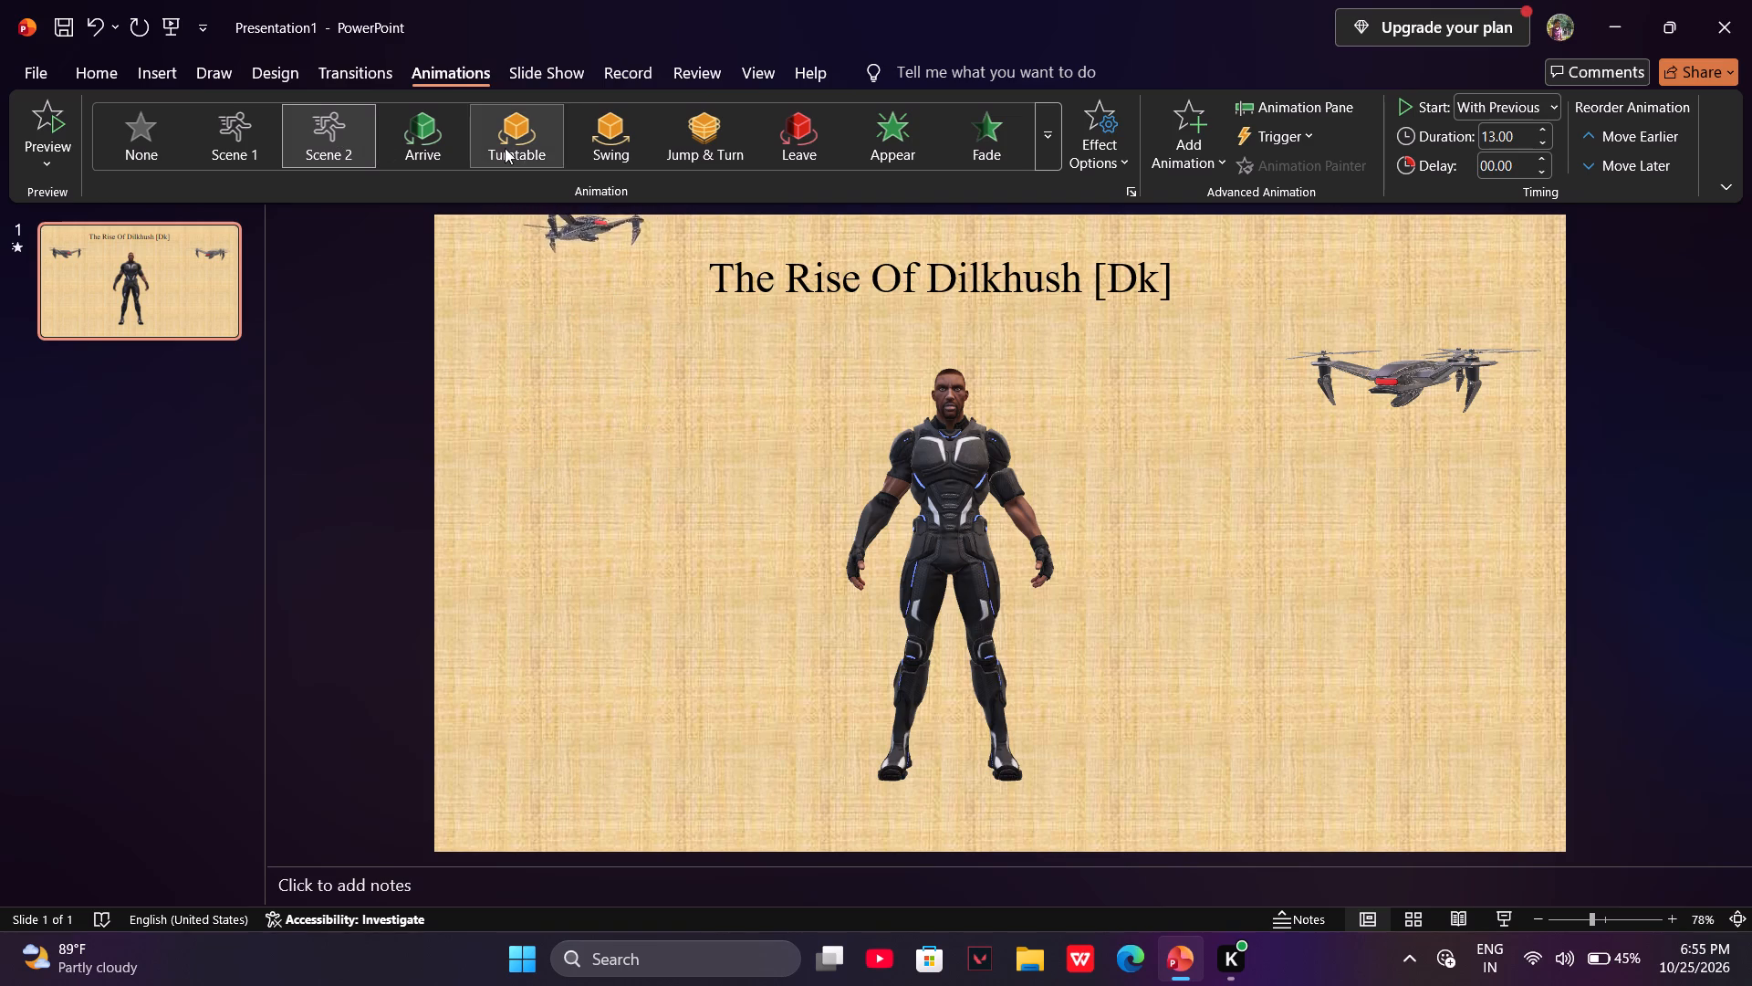
Apply the Leave animation to the left drone.
{"action": "left_click", "coordinate": [777, 131]}
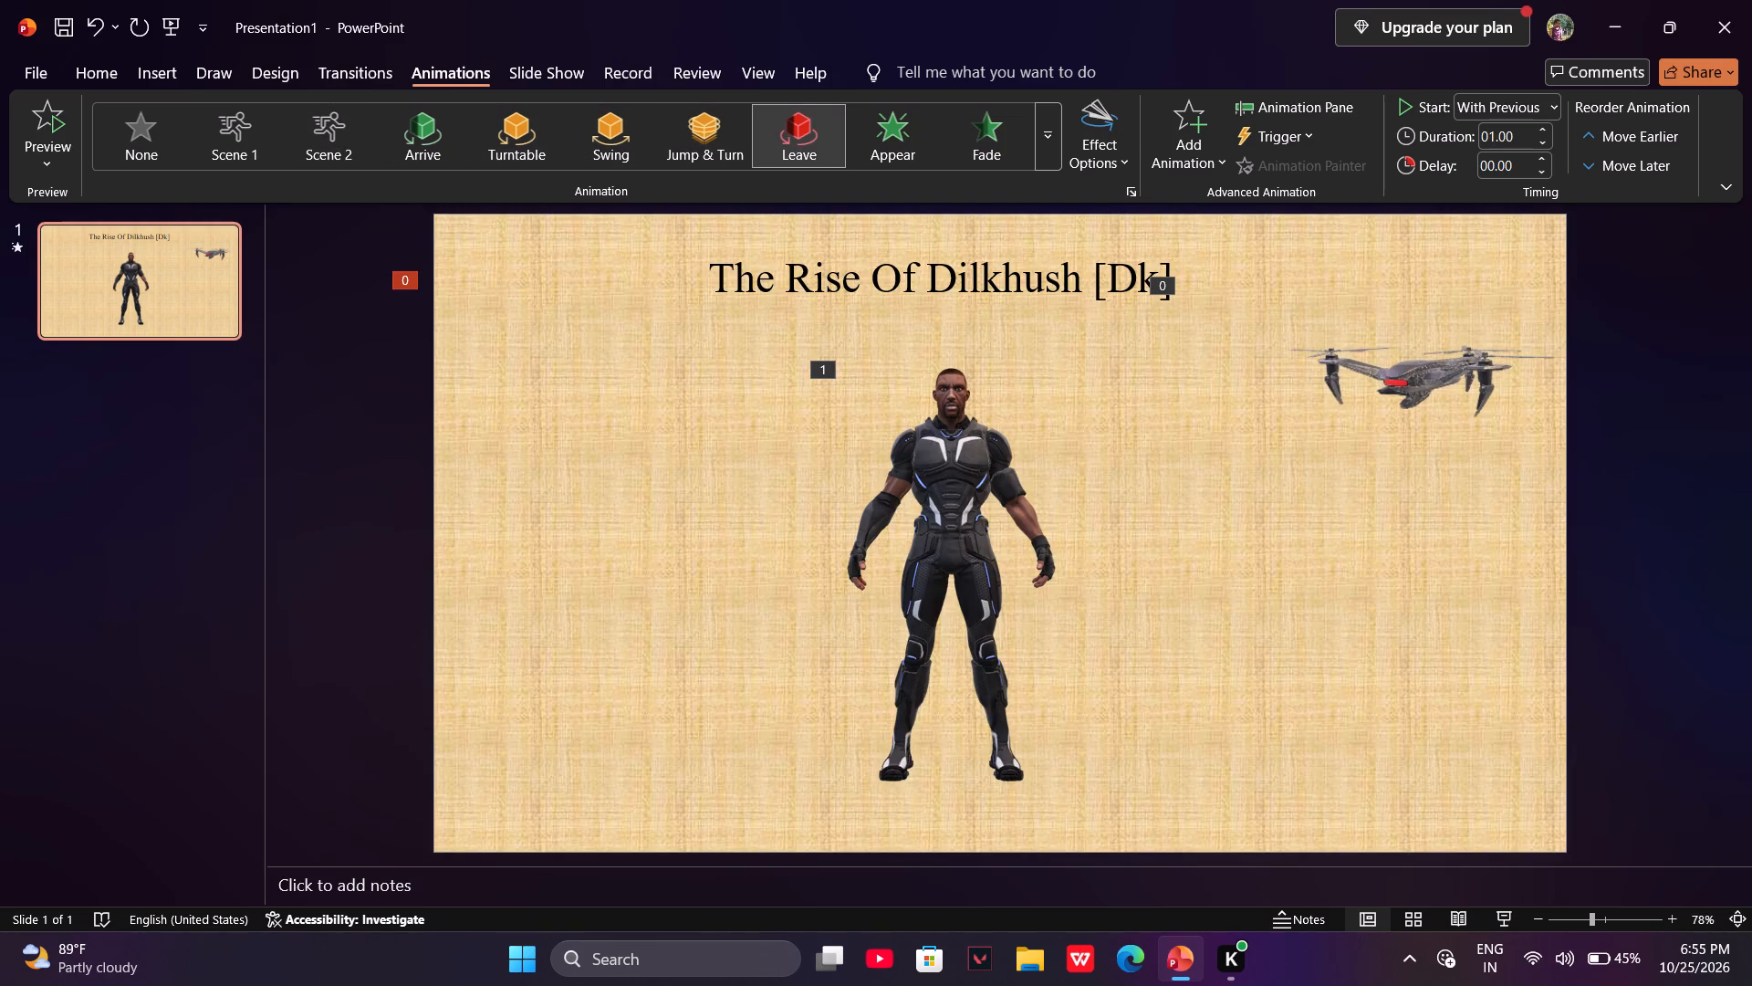
Apply the Leave animation to the drone on the slide's right side.
{"action": "left_click", "coordinate": [1365, 395]}
{"action": "left_click", "coordinate": [816, 148]}
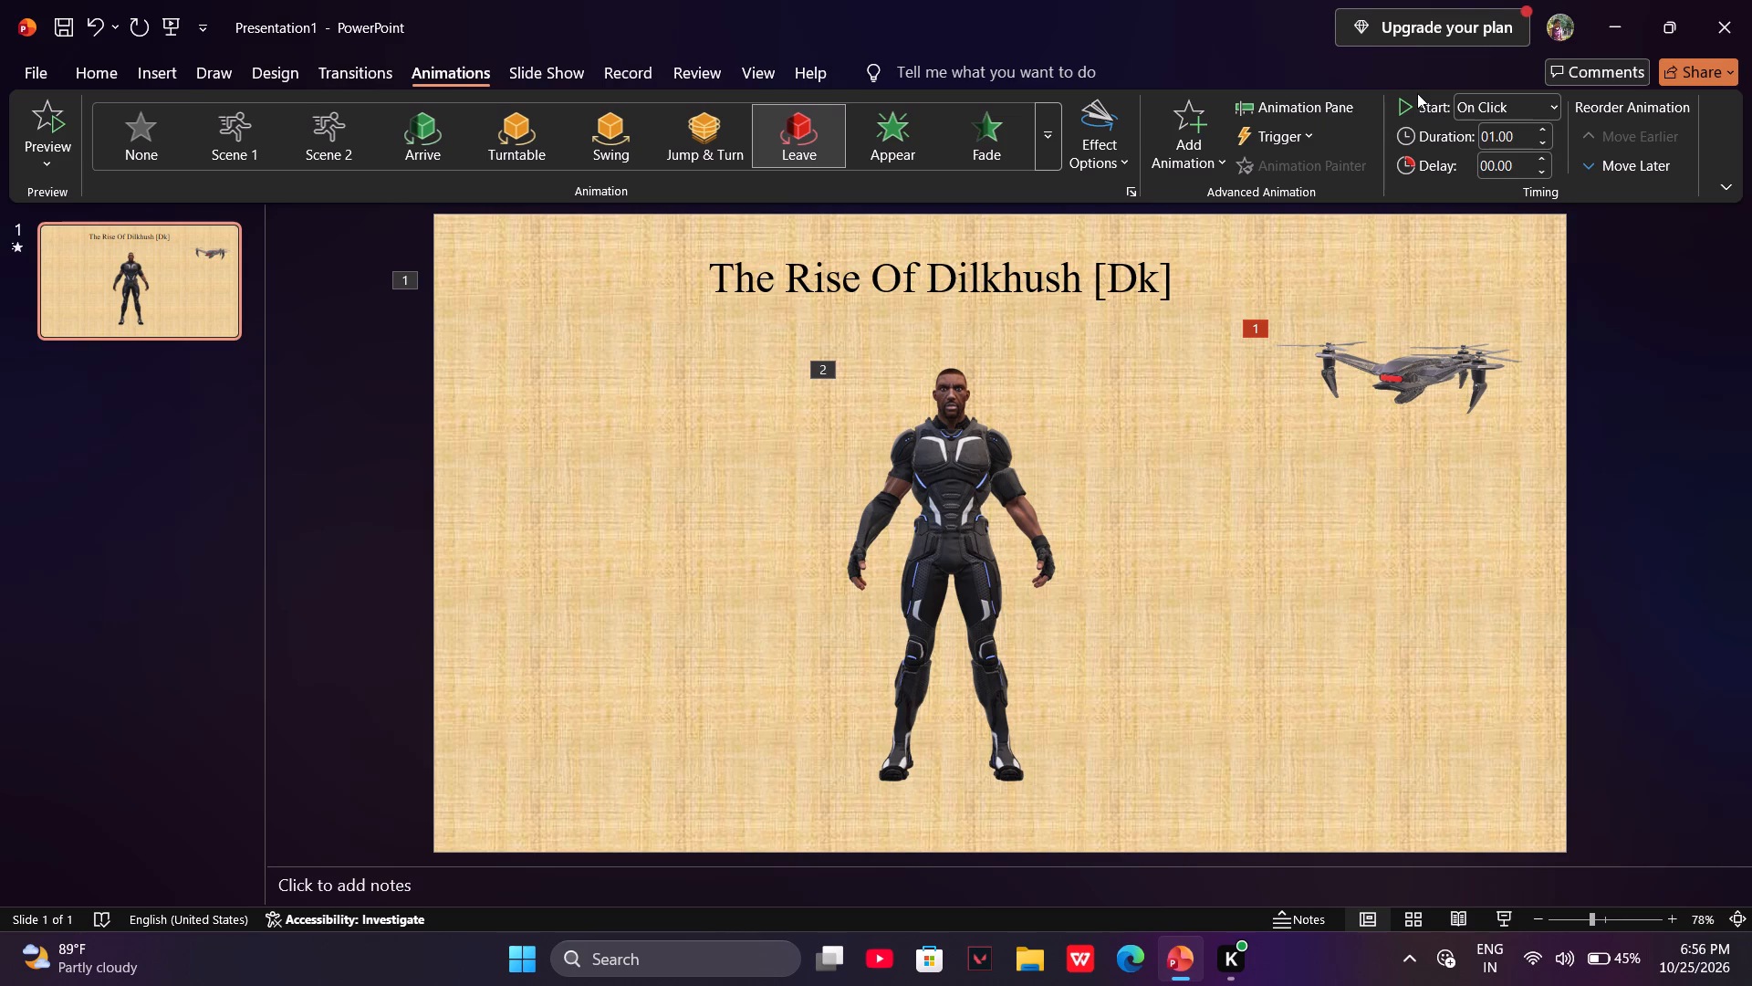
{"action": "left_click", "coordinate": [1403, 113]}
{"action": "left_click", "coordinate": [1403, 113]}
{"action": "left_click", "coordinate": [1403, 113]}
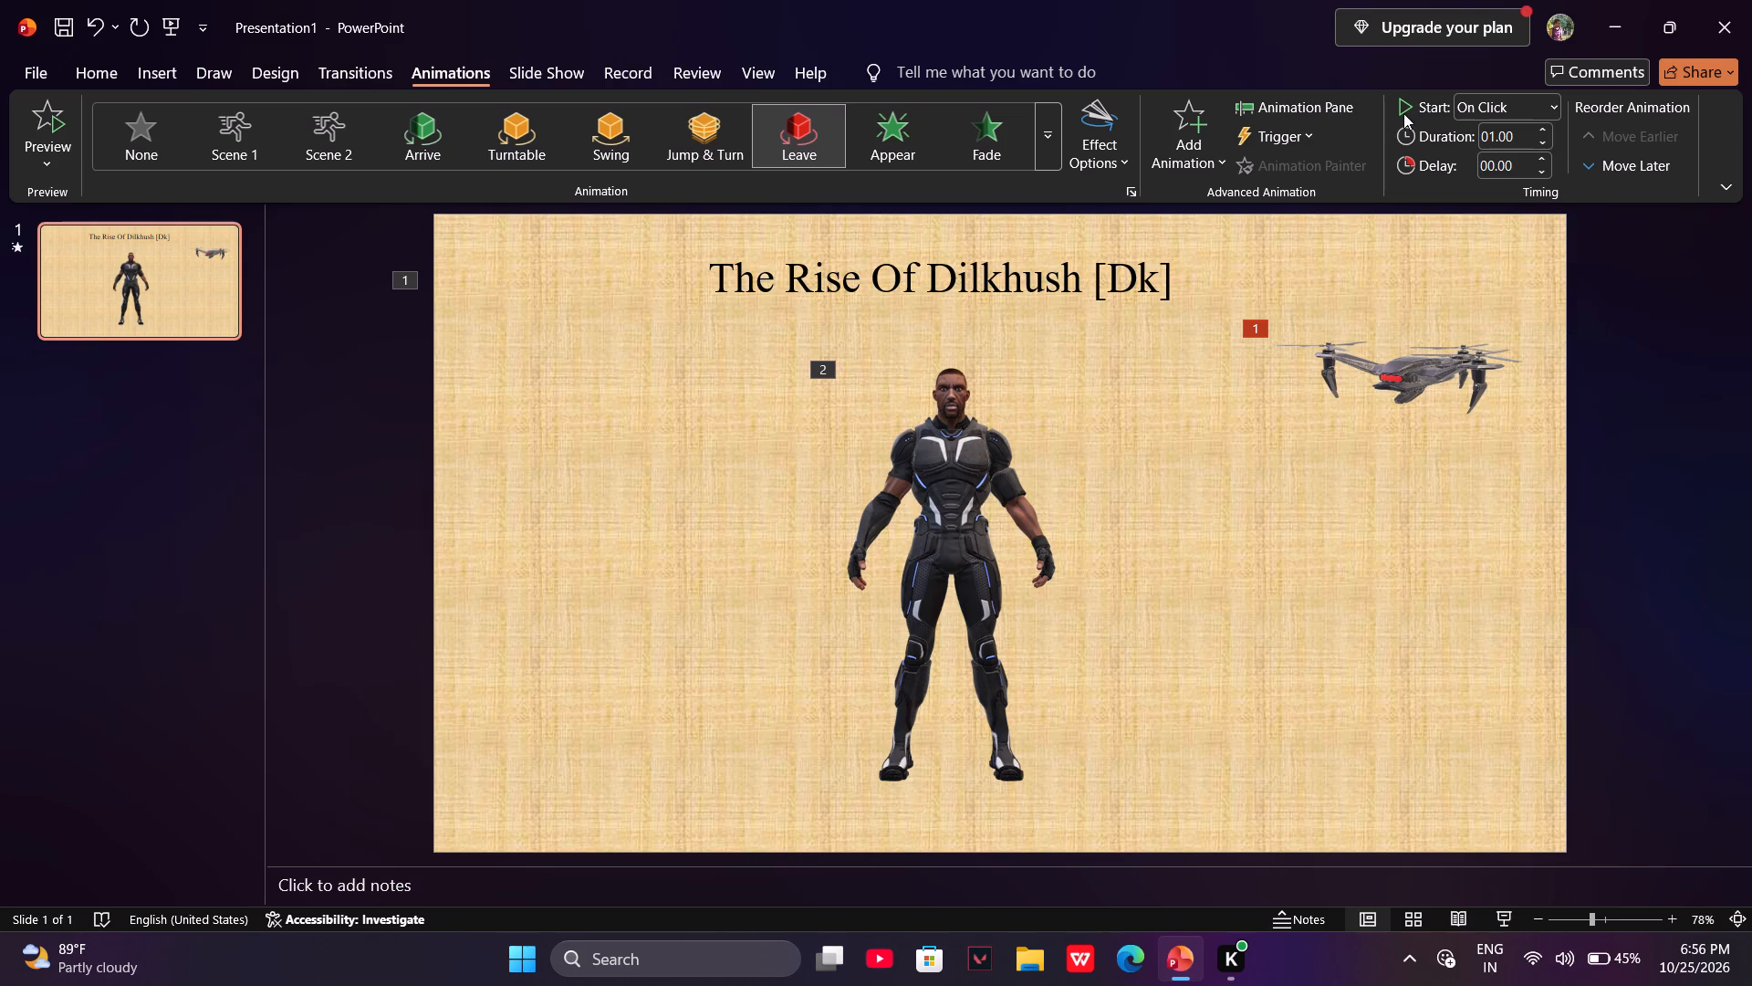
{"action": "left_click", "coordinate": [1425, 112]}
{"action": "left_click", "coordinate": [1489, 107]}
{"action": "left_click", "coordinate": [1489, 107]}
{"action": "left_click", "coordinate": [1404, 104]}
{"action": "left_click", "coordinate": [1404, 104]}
Run the slide show from the beginning to watch the animations, advance once and exit.
{"action": "left_click", "coordinate": [172, 33]}
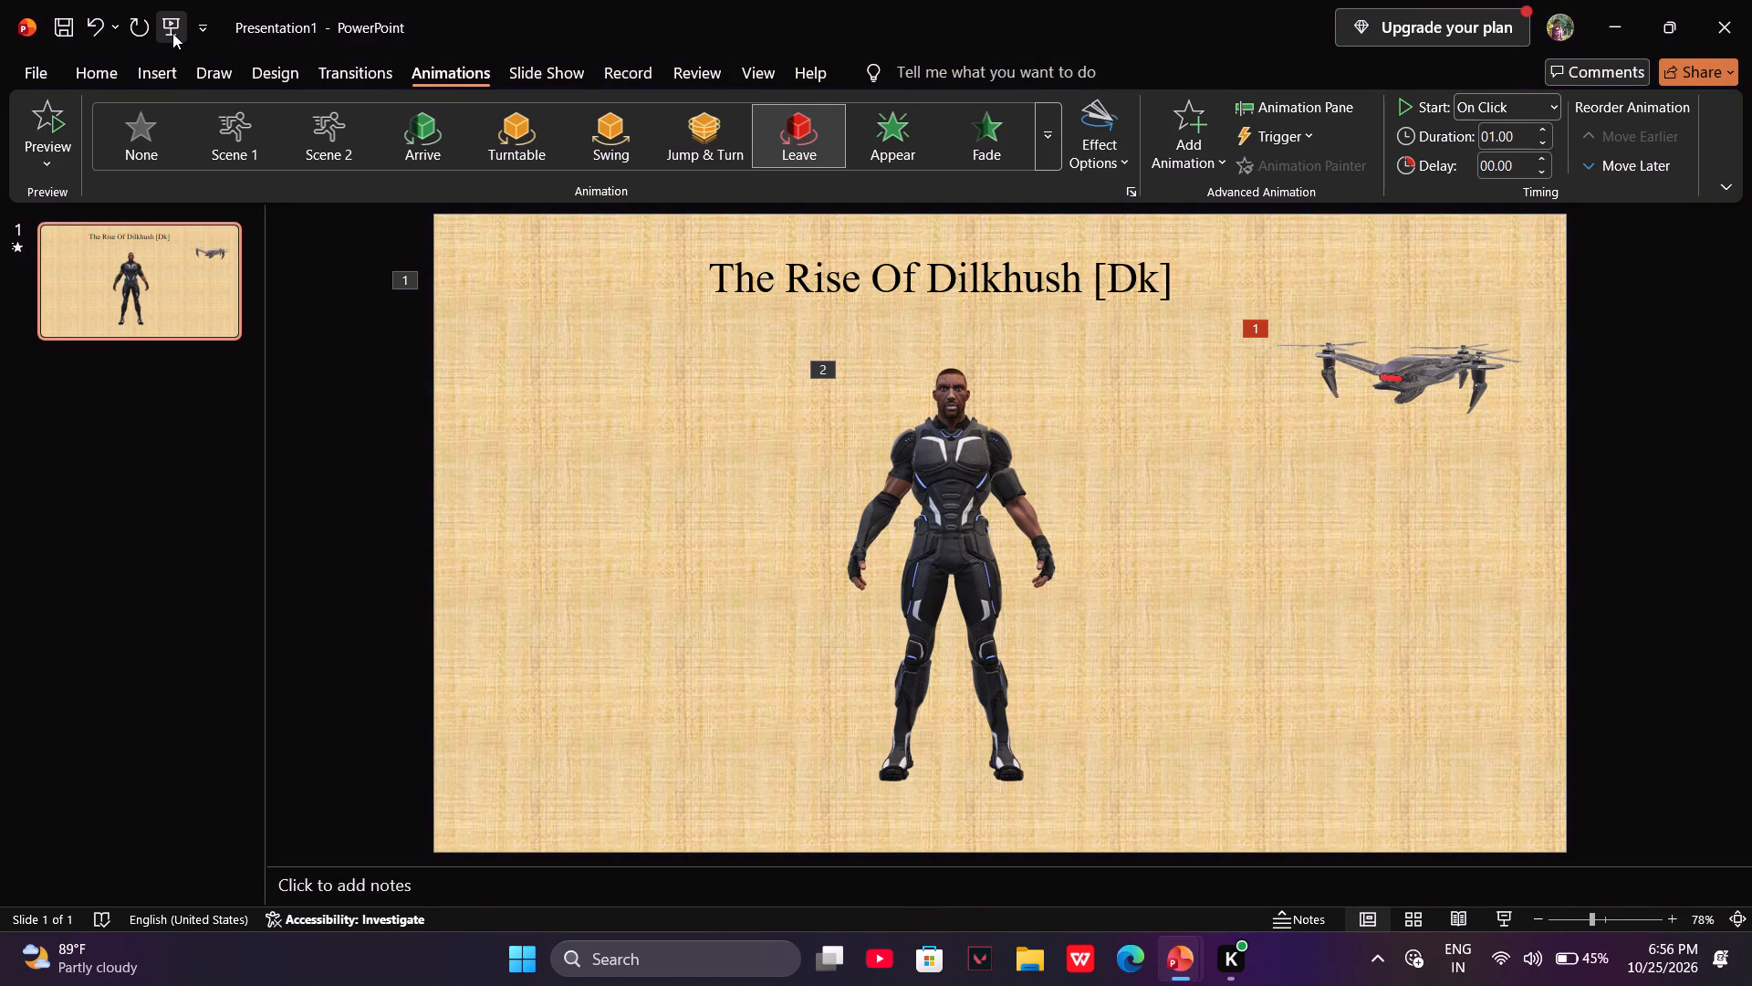
{"action": "key", "text": "space"}
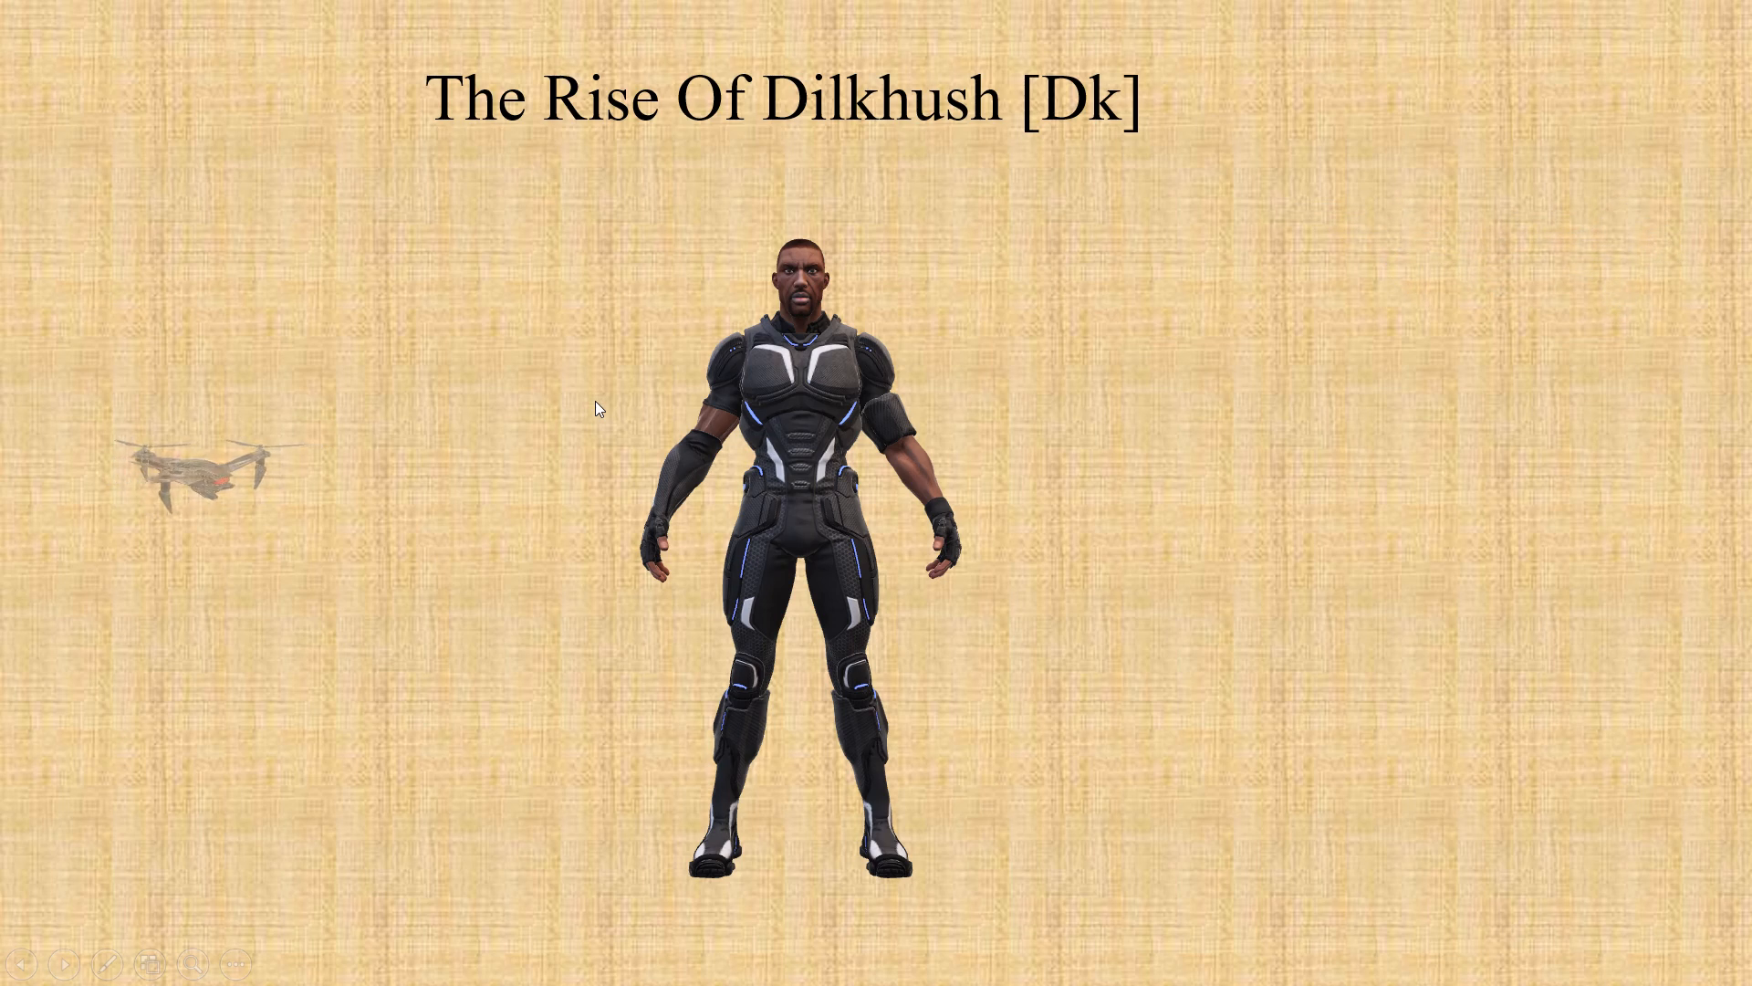
{"action": "key", "text": "Escape"}
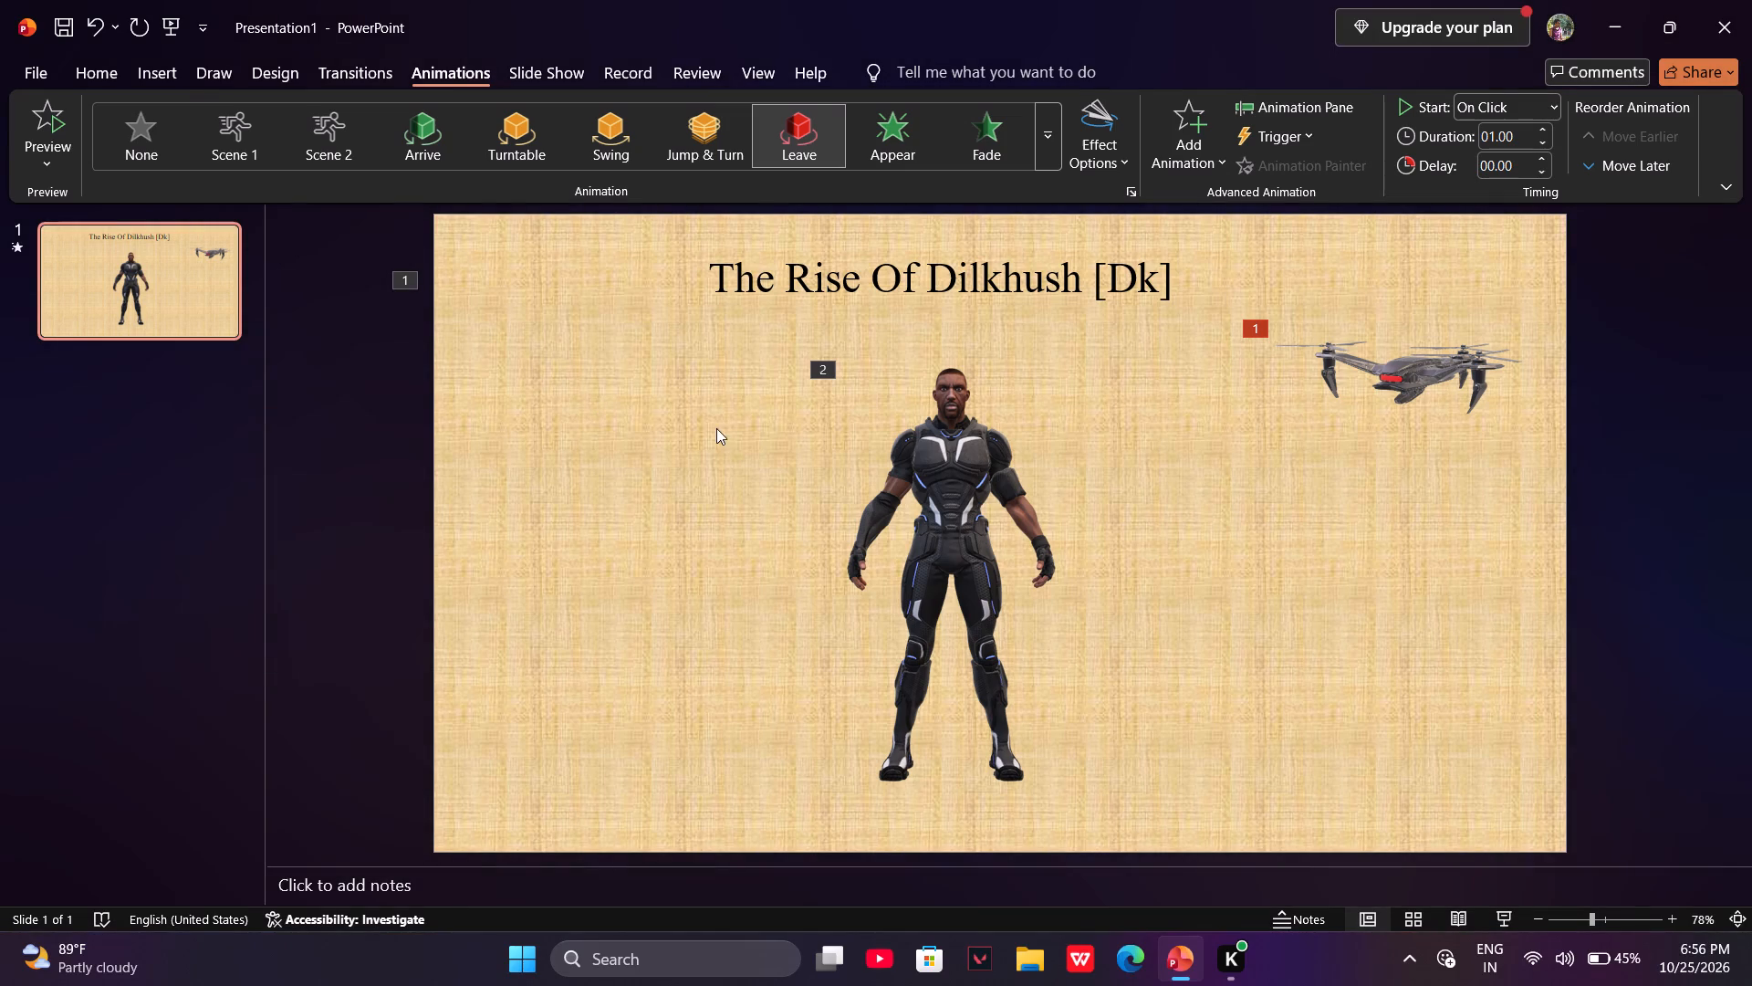
Preview the animations of the drones and the man on the slide.
{"action": "left_click", "coordinate": [57, 142]}
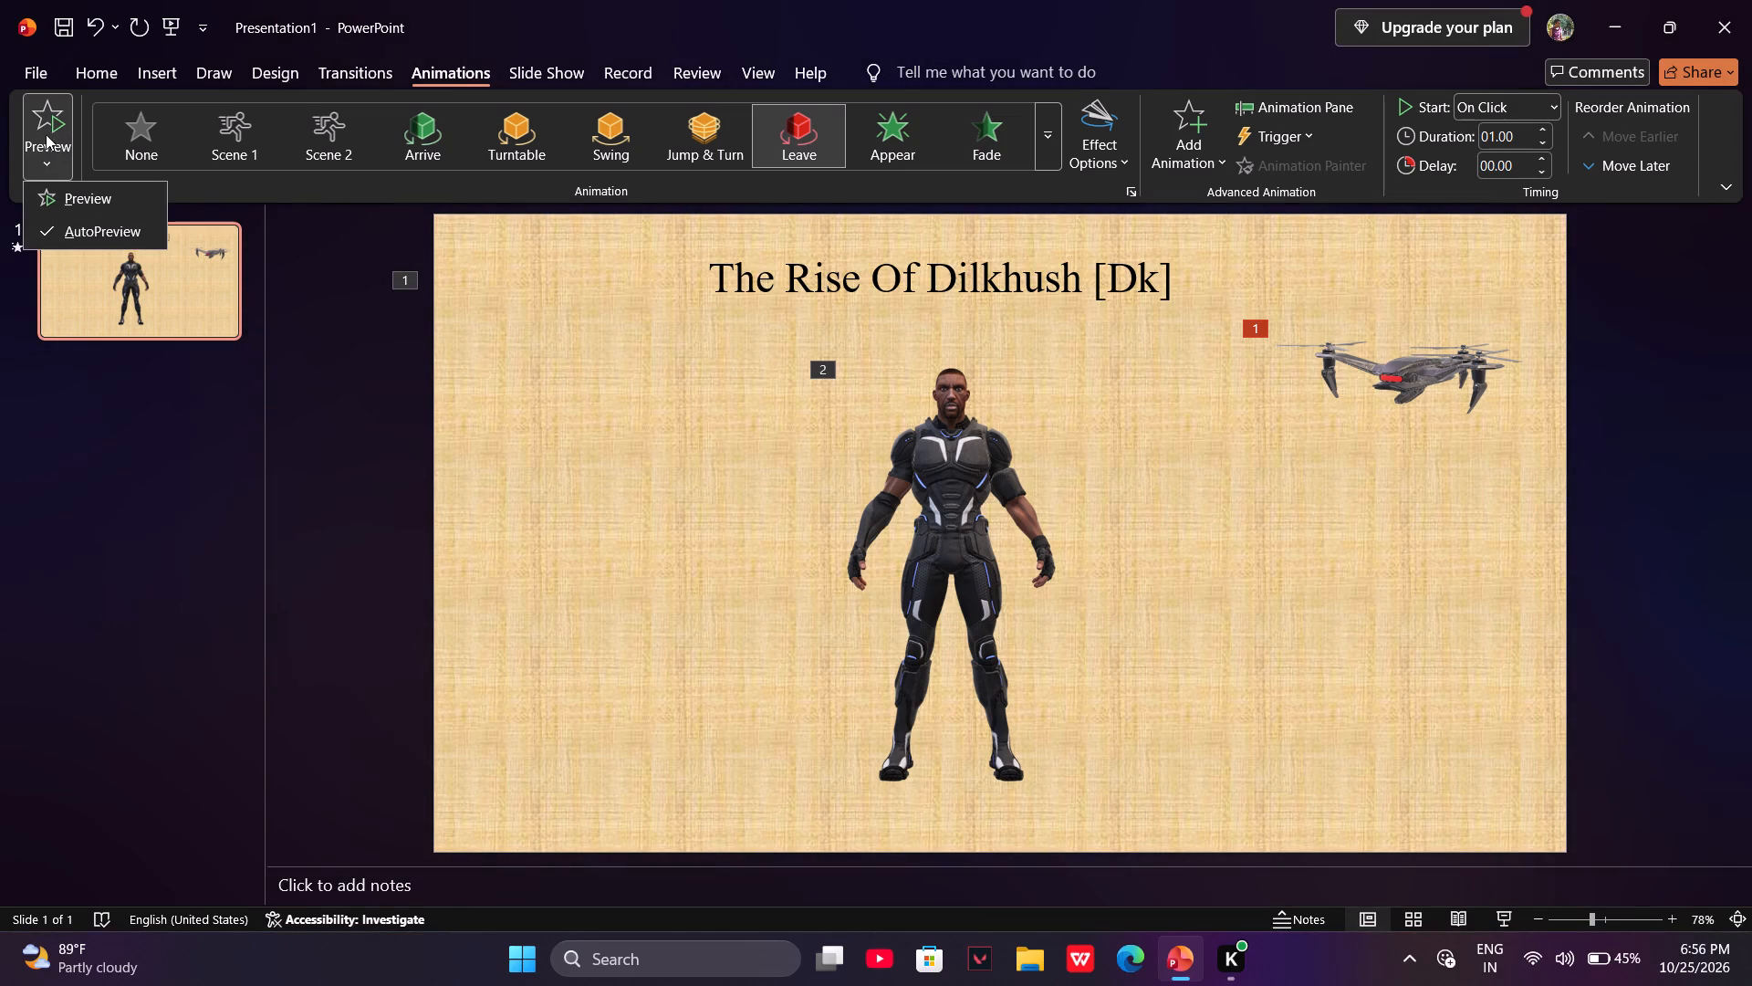
{"action": "left_click", "coordinate": [79, 185]}
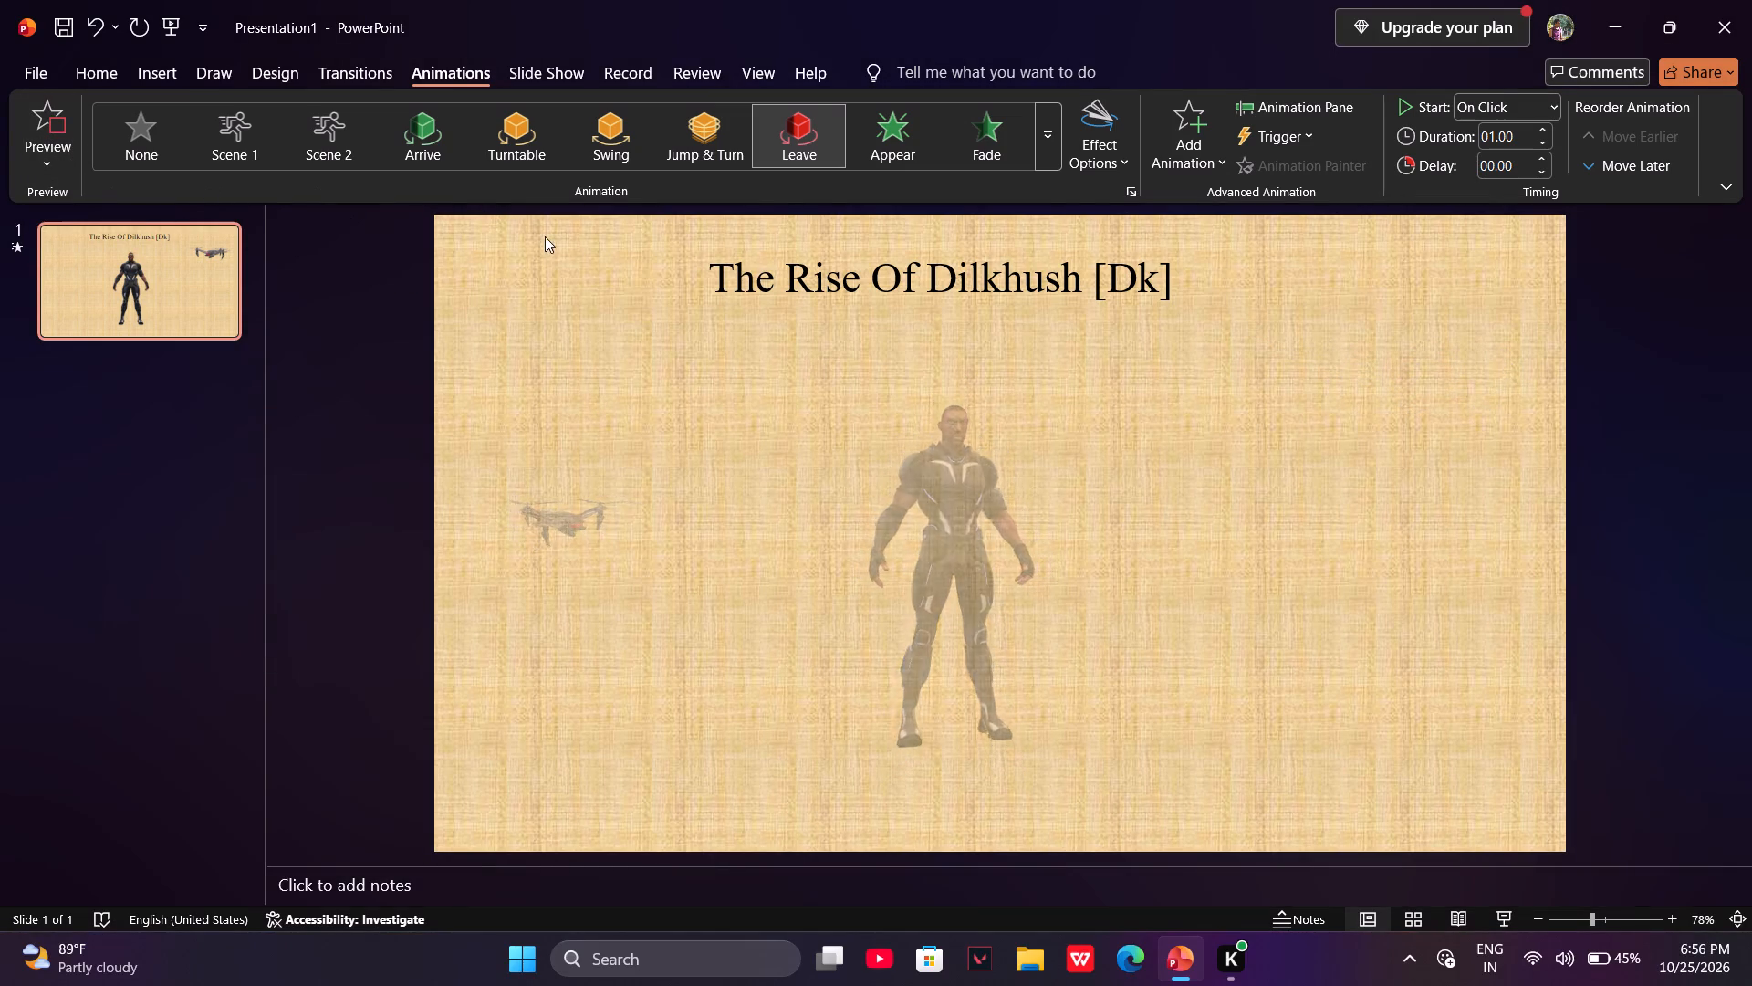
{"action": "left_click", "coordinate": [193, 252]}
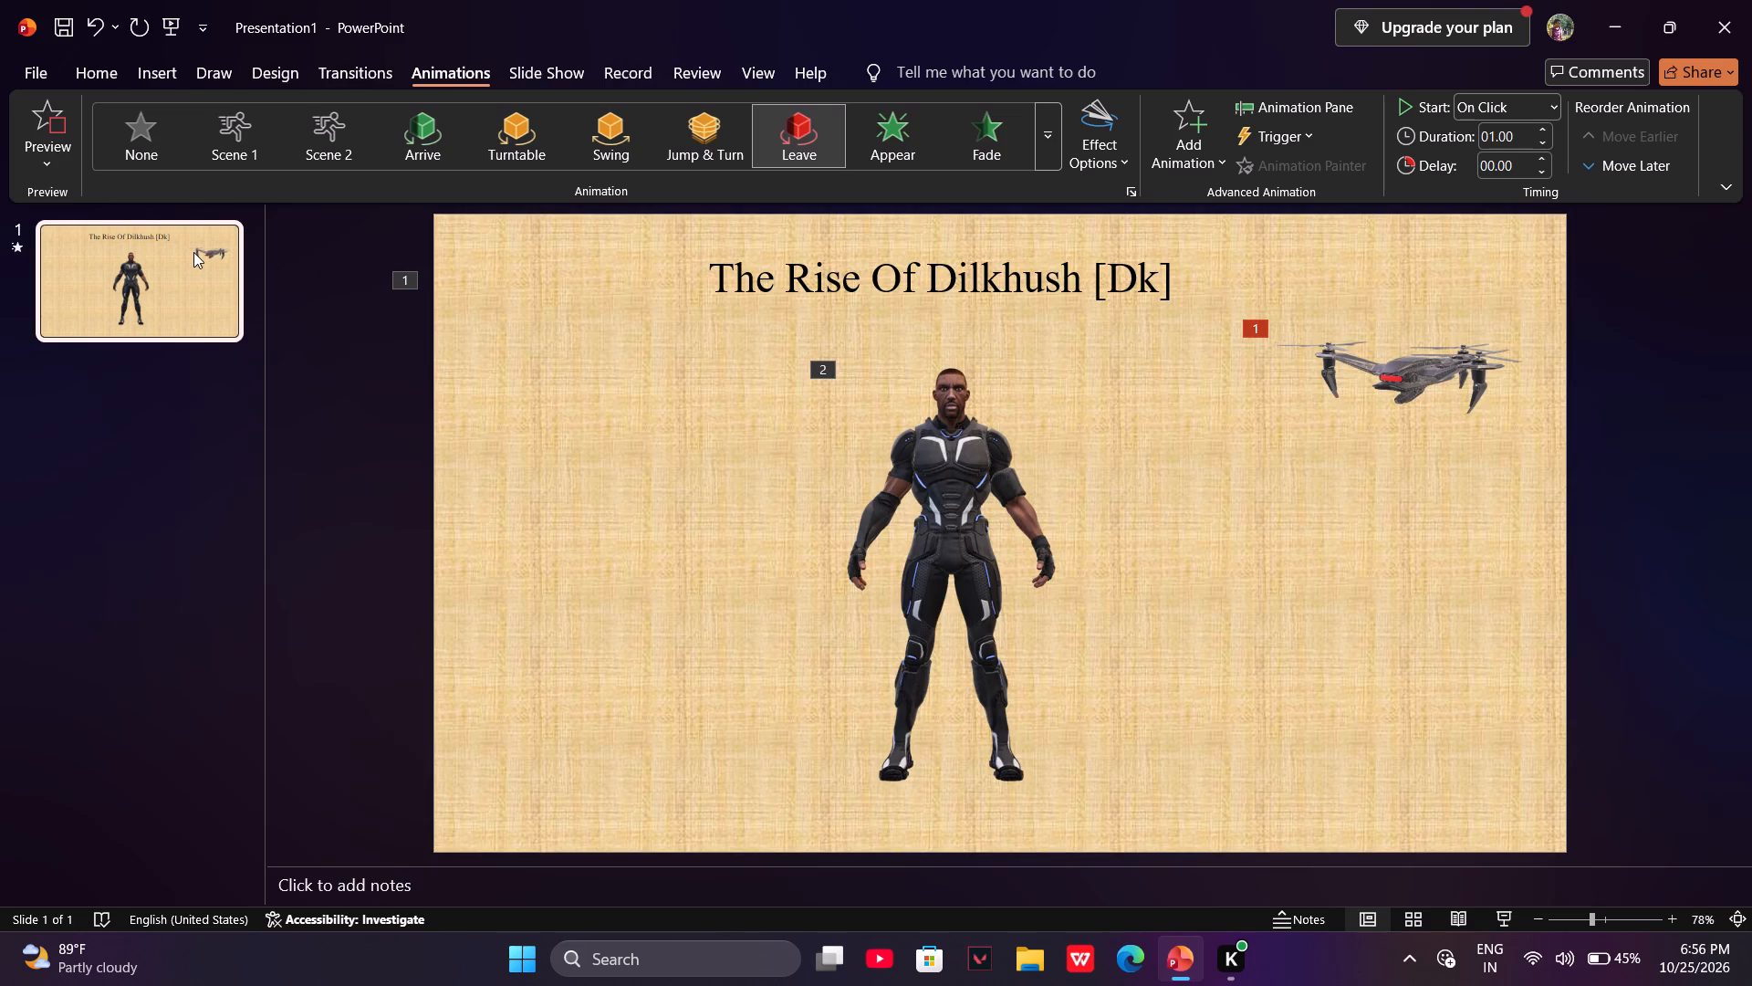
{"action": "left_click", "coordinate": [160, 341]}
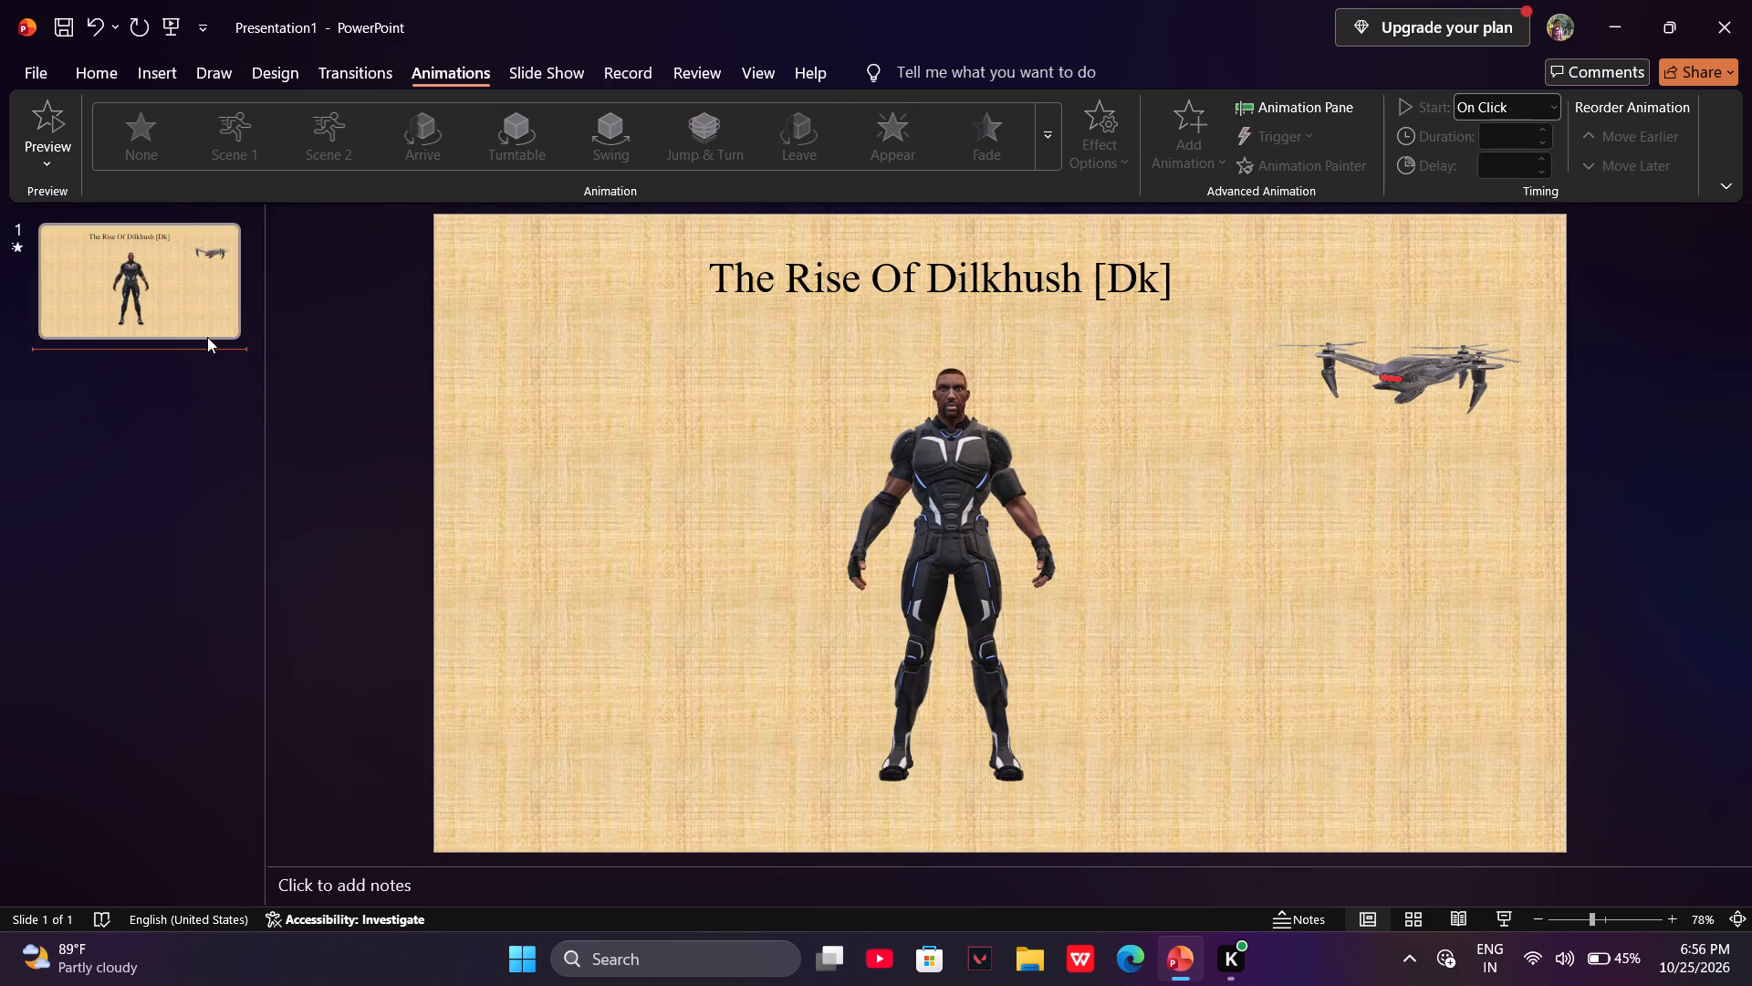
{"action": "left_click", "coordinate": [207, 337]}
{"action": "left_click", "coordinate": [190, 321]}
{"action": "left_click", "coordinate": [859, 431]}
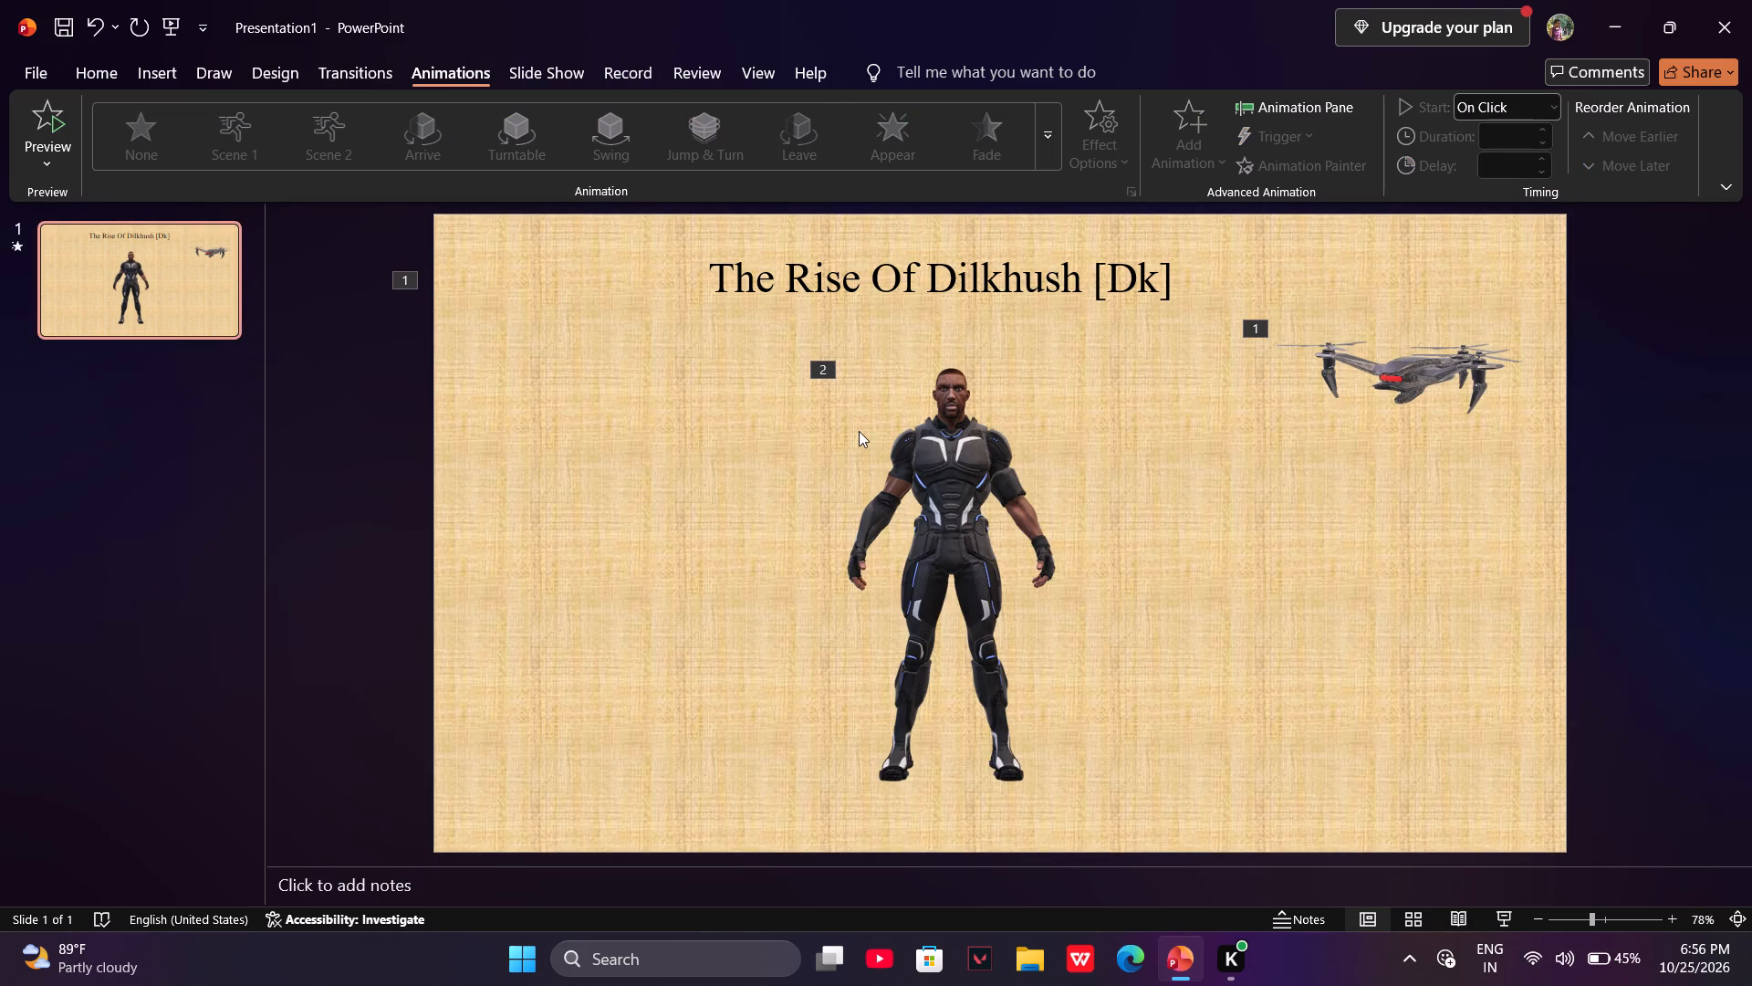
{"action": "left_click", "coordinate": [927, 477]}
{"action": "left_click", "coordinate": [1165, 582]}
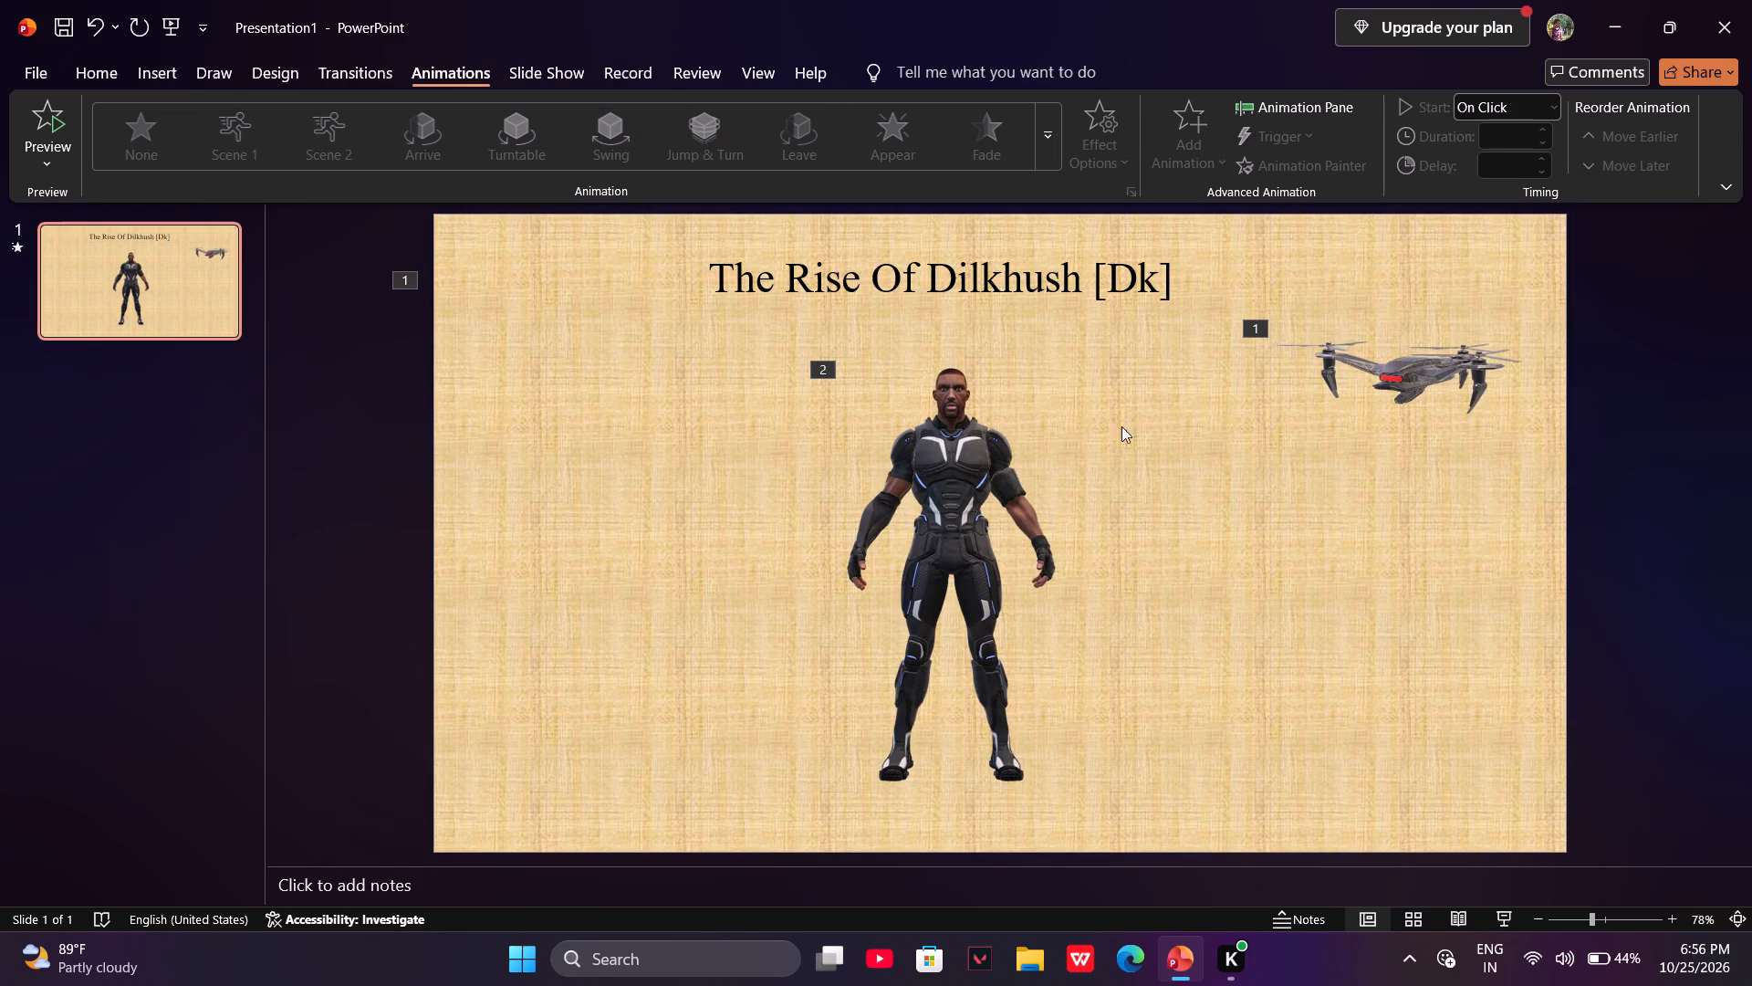
Preview the slide's animations once more.
{"action": "left_click", "coordinate": [29, 129]}
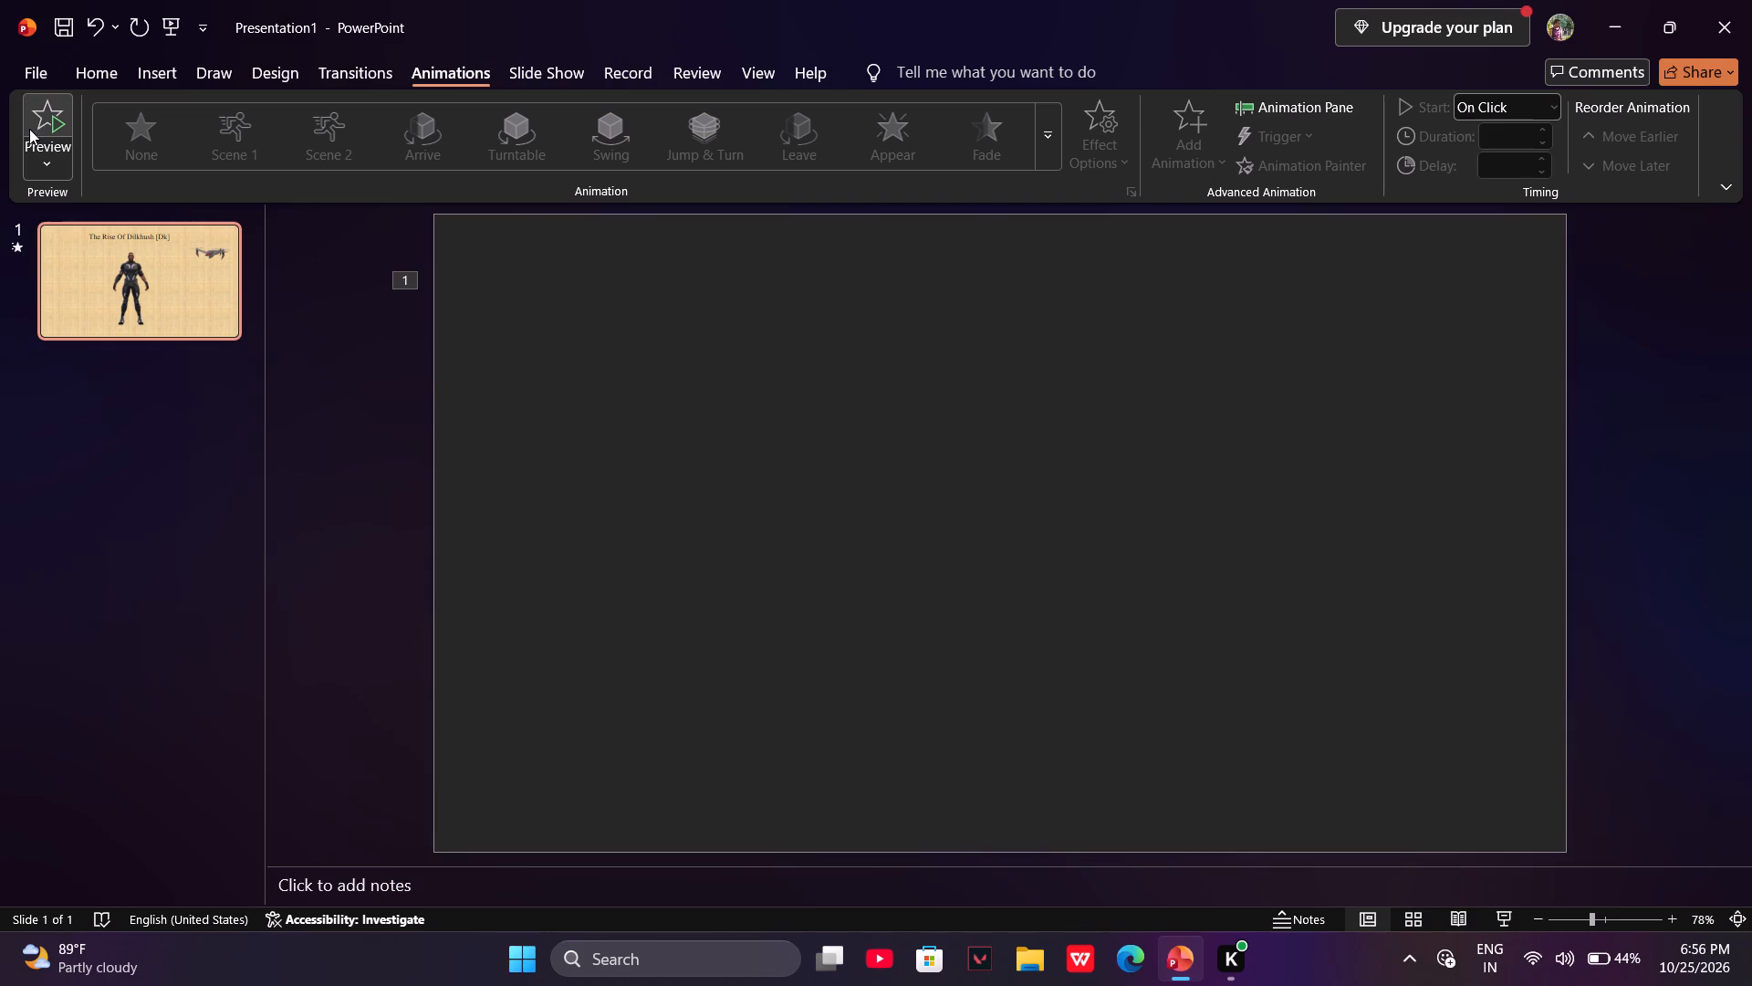
Add a new blank title-and-content slide after slide 1.
{"action": "left_click", "coordinate": [112, 70]}
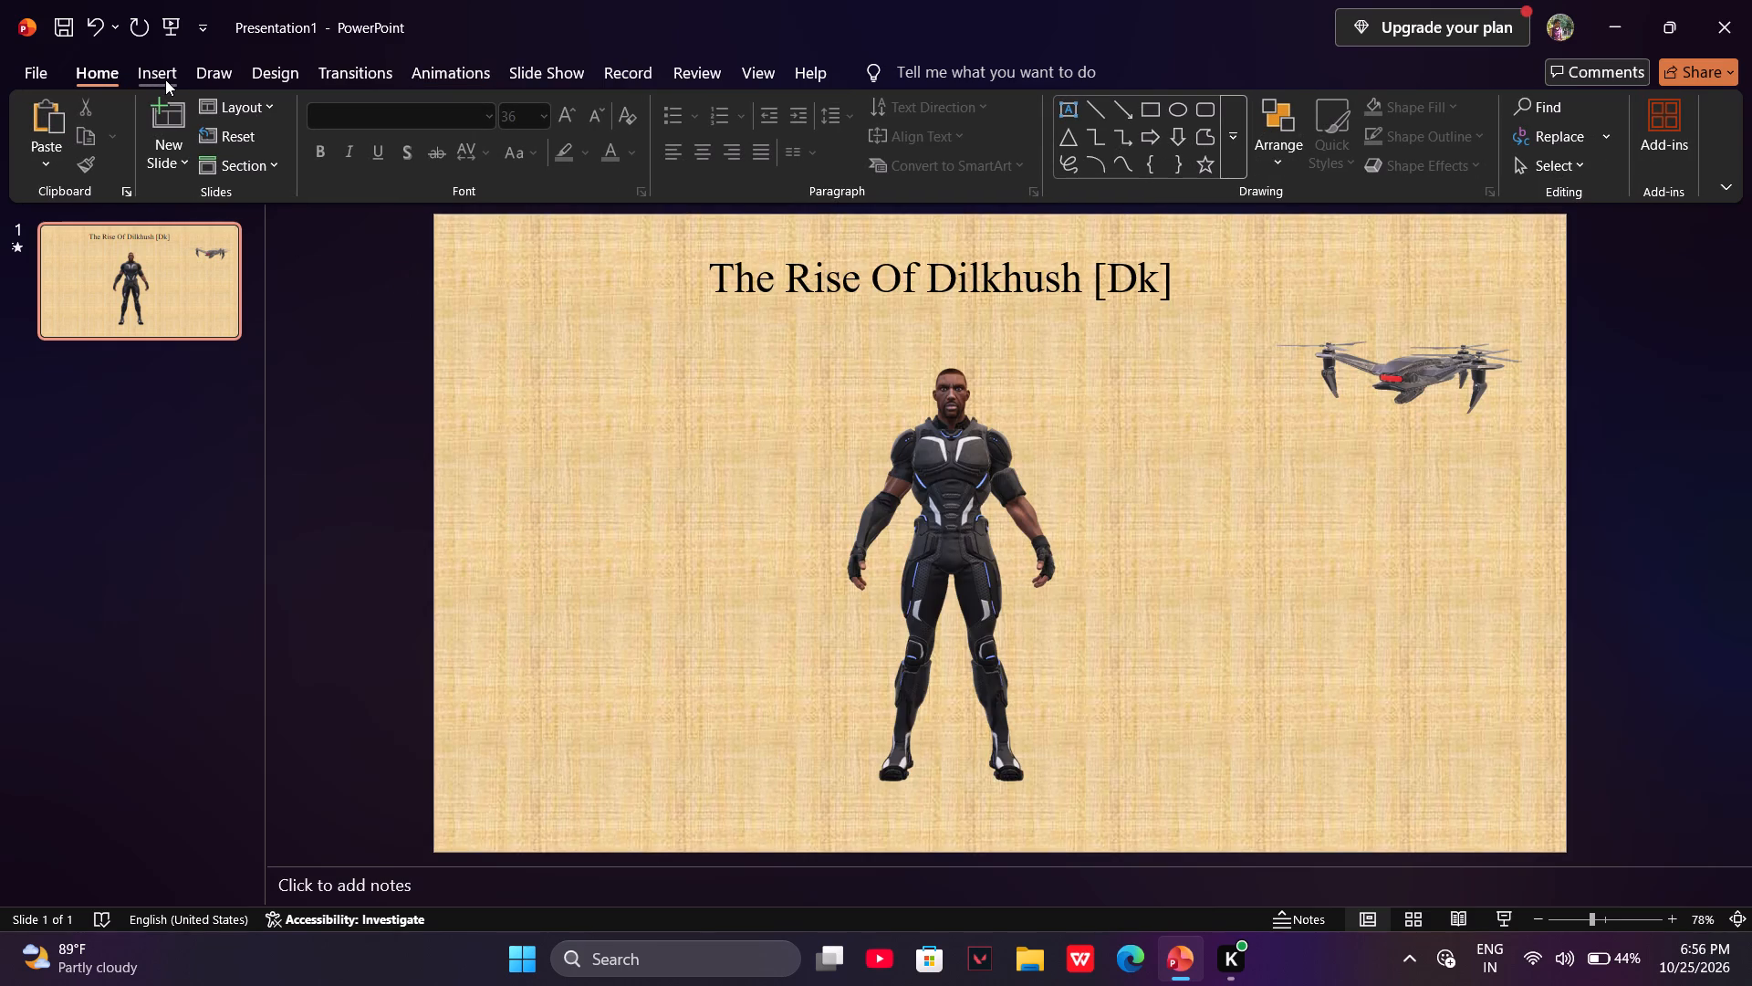
{"action": "right_click", "coordinate": [105, 324]}
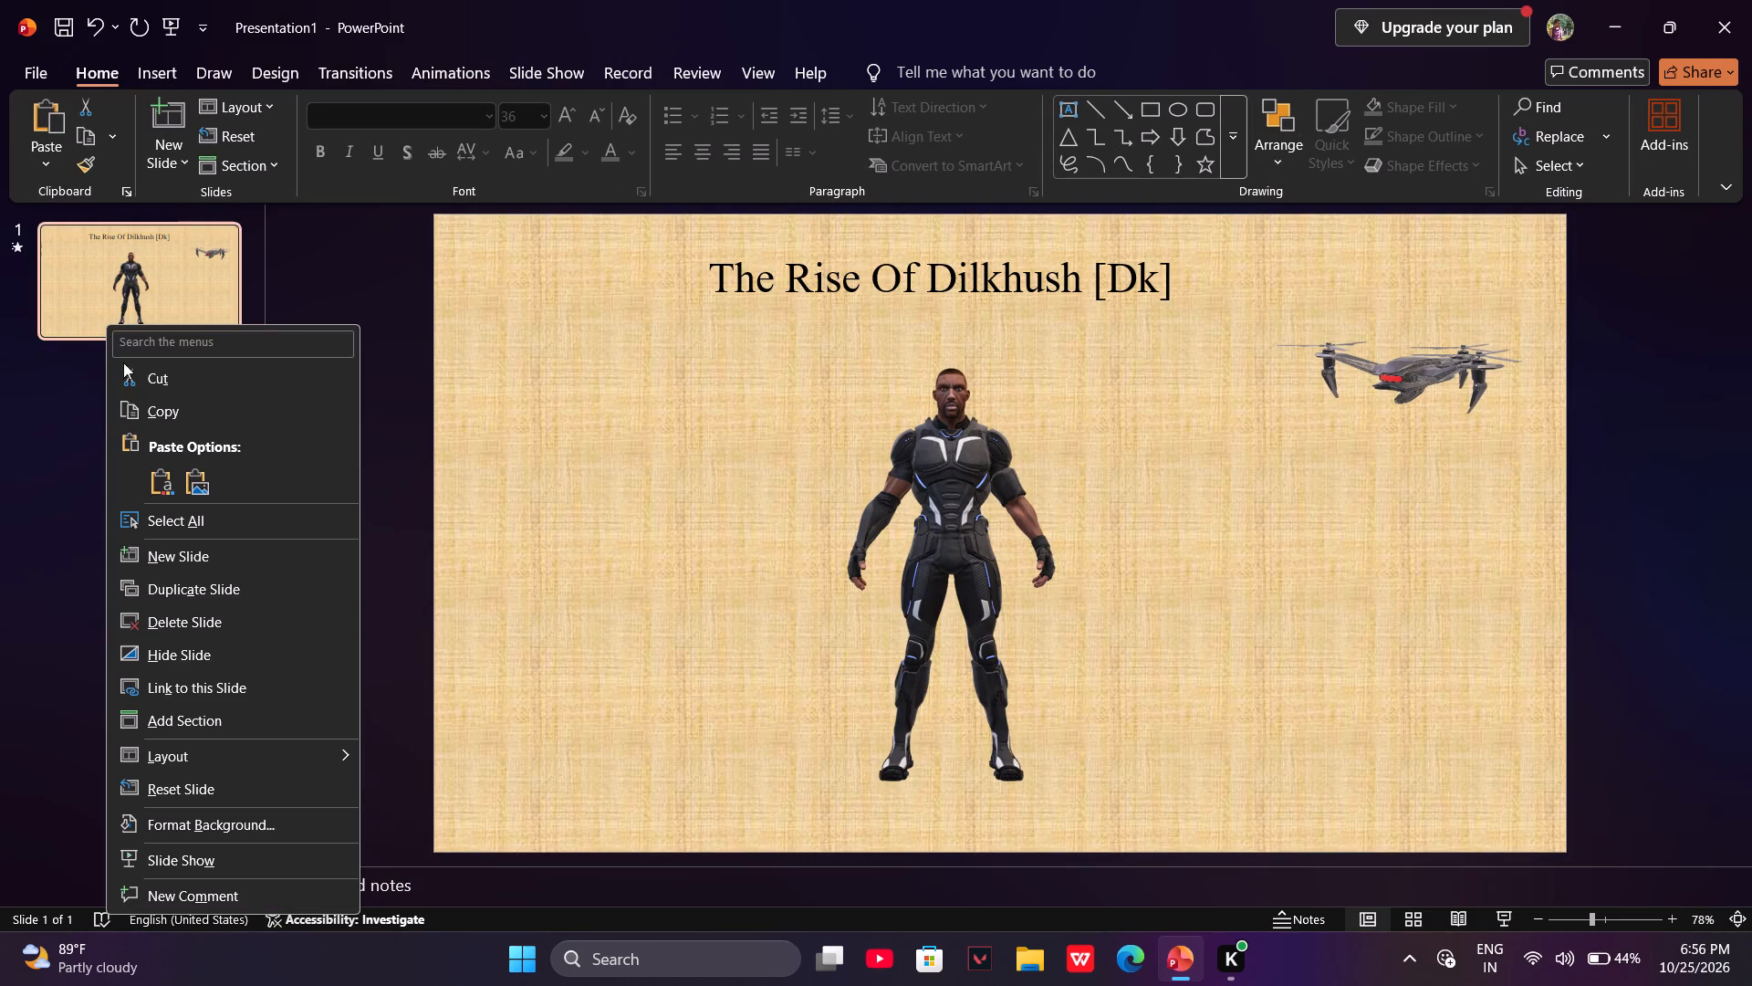
{"action": "left_click", "coordinate": [177, 561]}
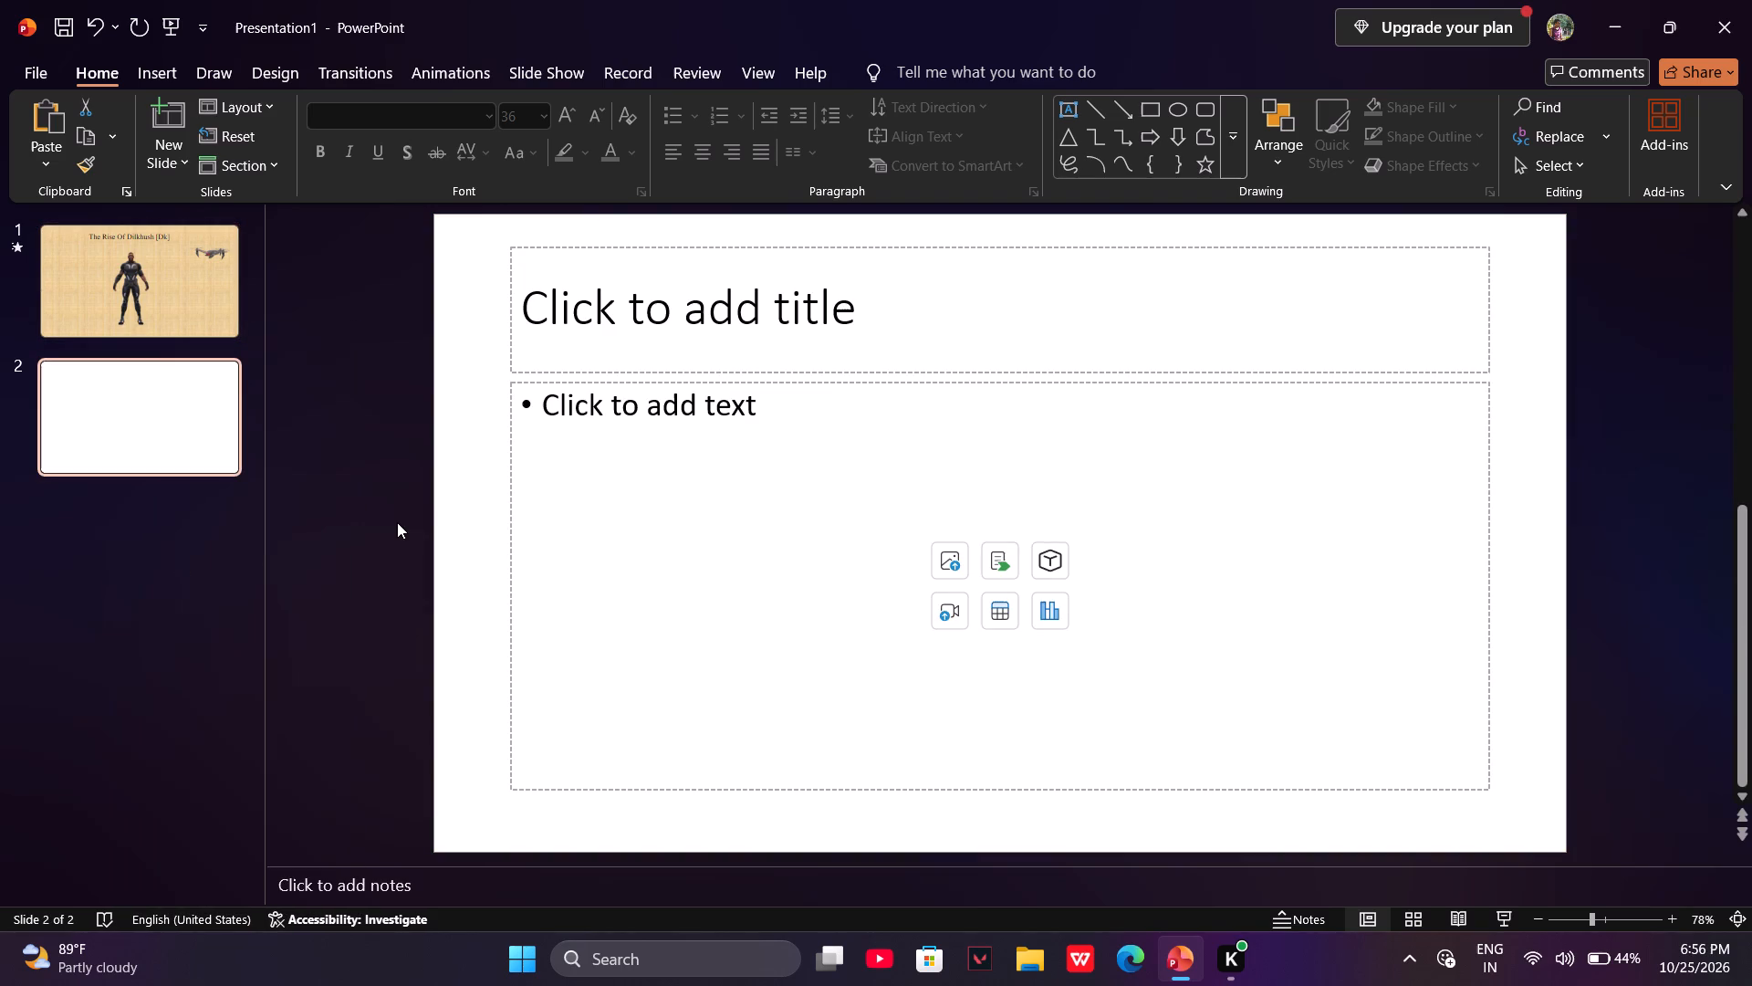
Delete the content placeholder from slide 2.
{"action": "right_click", "coordinate": [814, 463]}
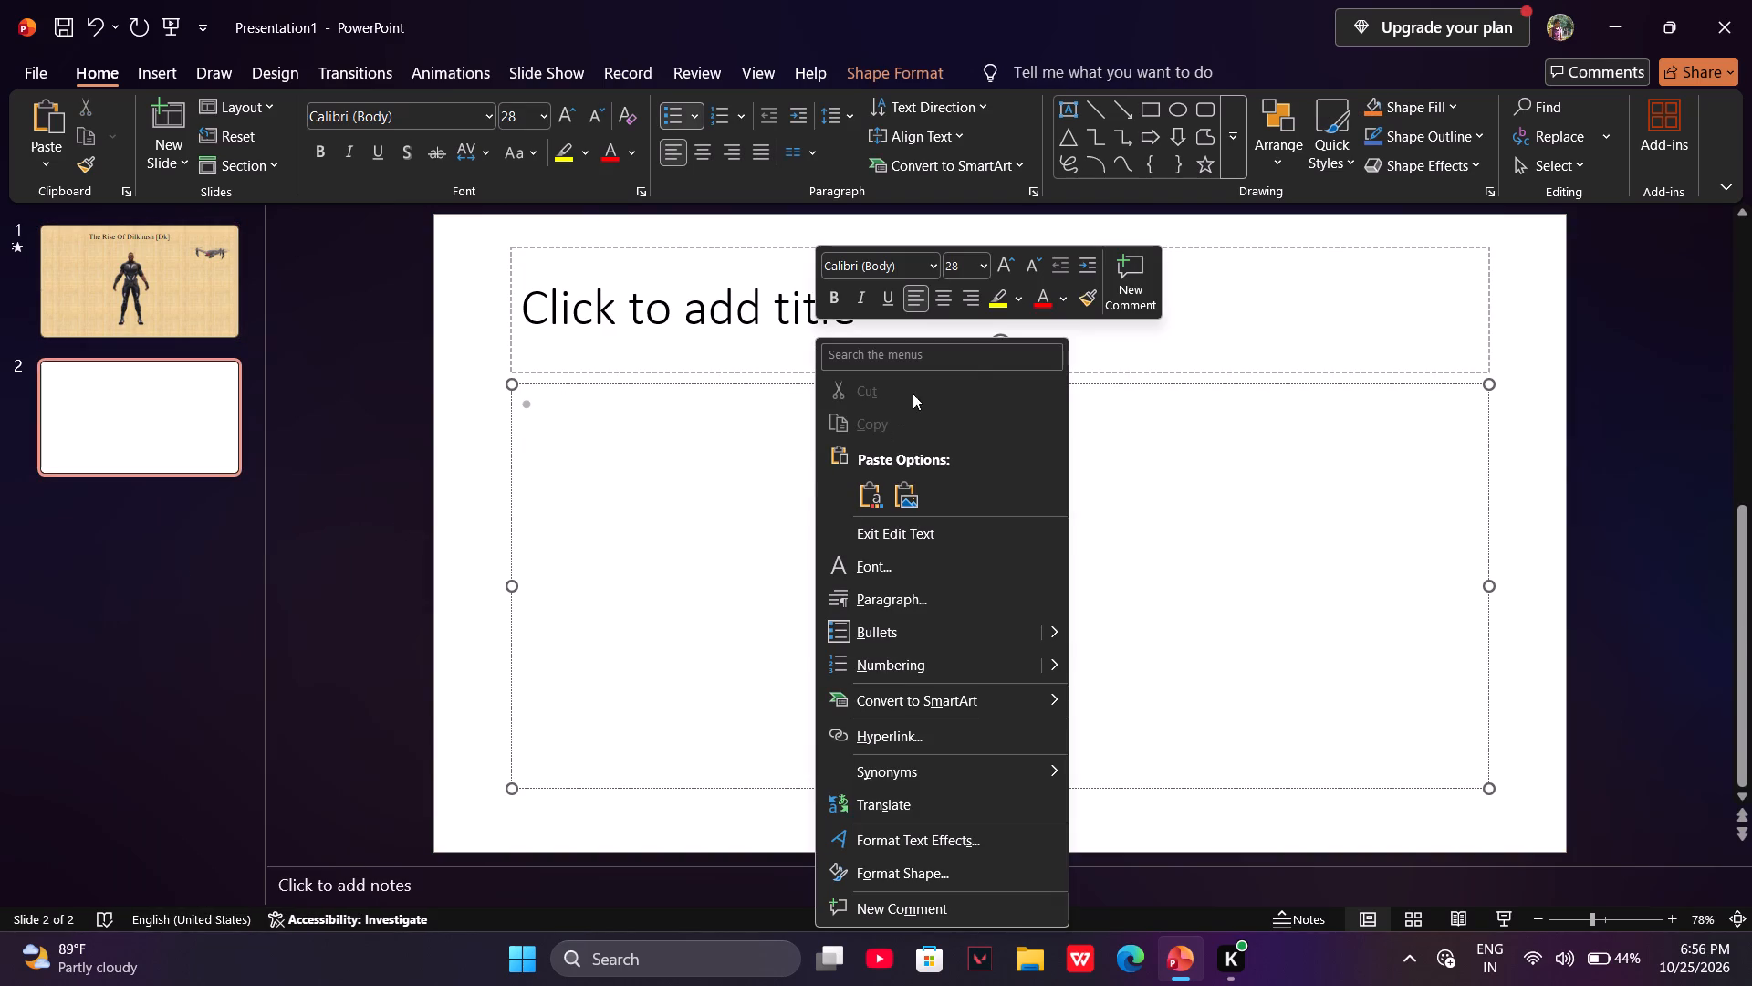
{"action": "left_click_drag", "start_coordinate": [480, 234], "coordinate": [468, 265]}
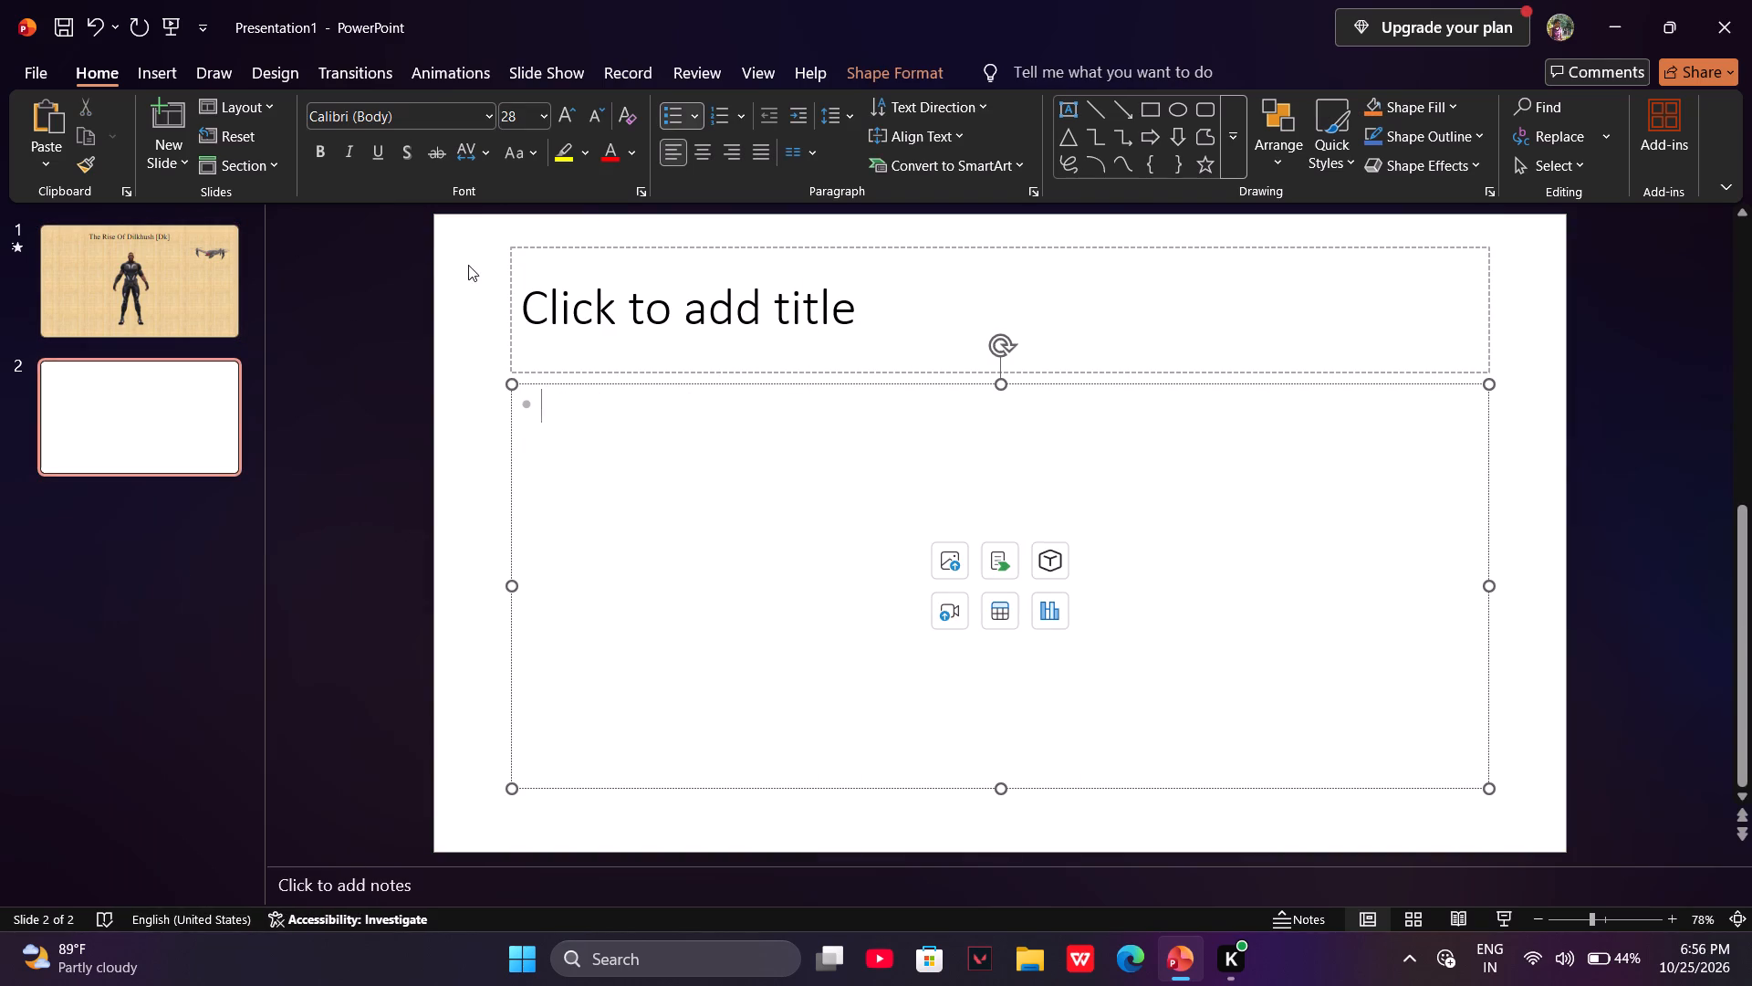
{"action": "left_click_drag", "start_coordinate": [468, 265], "coordinate": [465, 253]}
{"action": "left_click_drag", "start_coordinate": [465, 253], "coordinate": [1223, 751]}
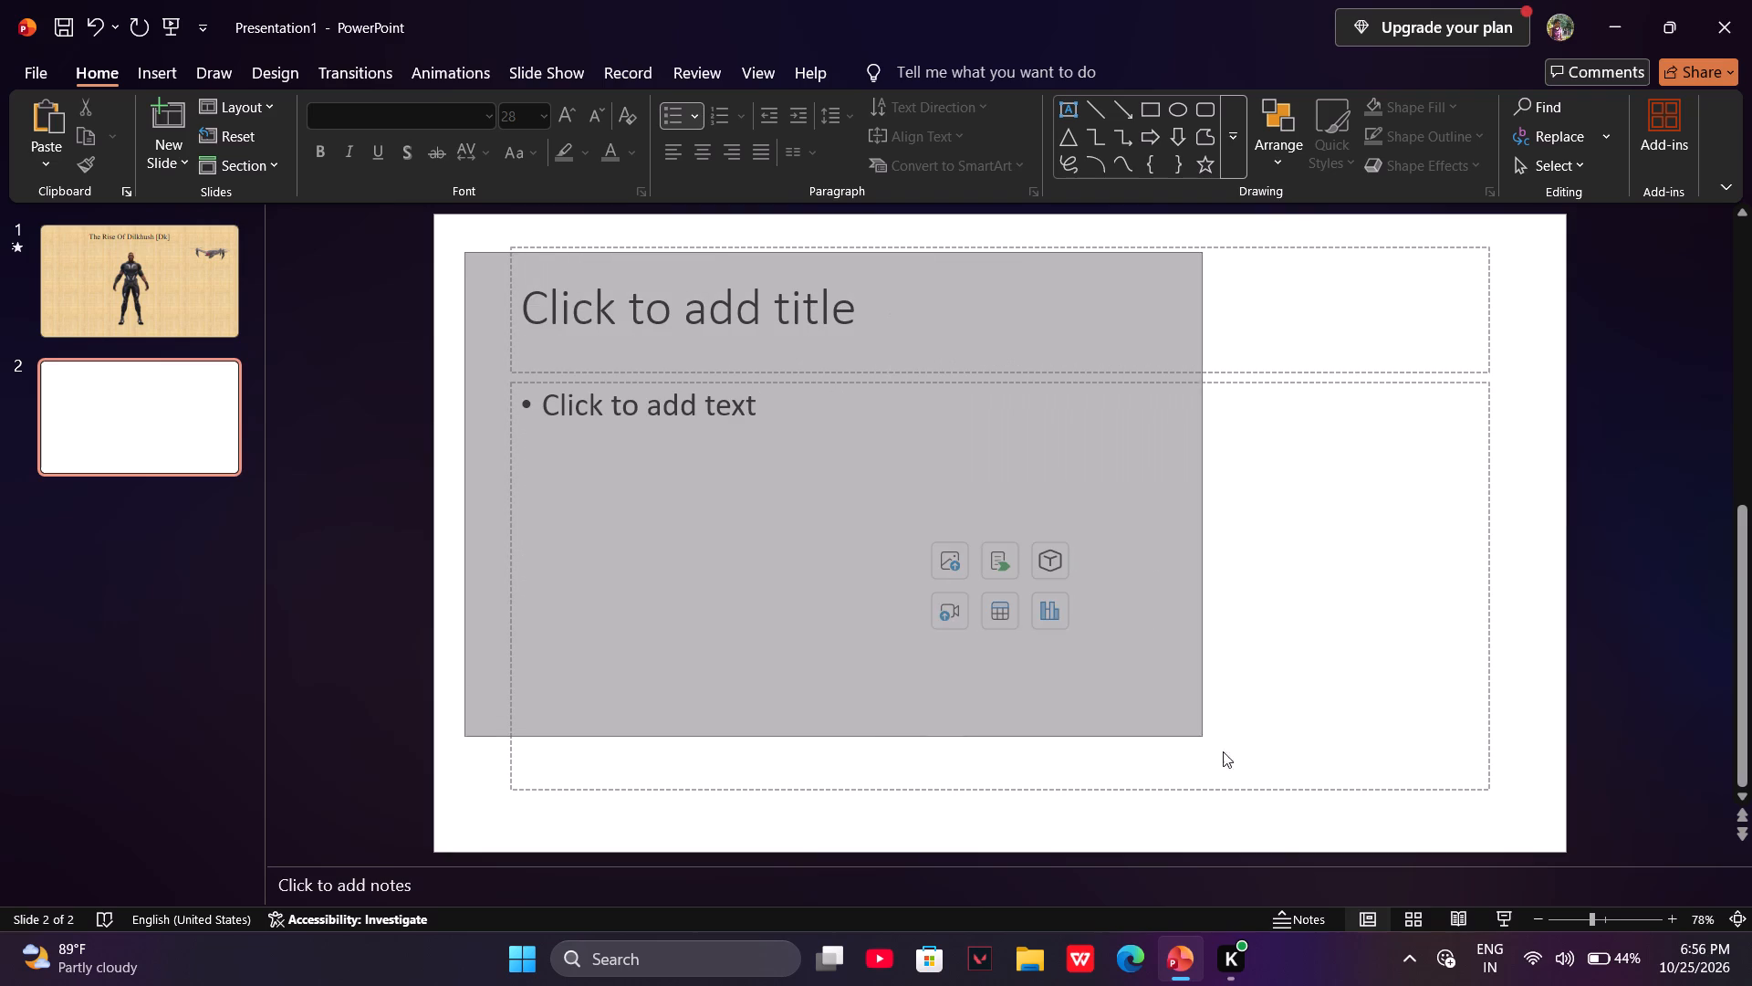
{"action": "left_click_drag", "start_coordinate": [1223, 751], "coordinate": [1420, 809]}
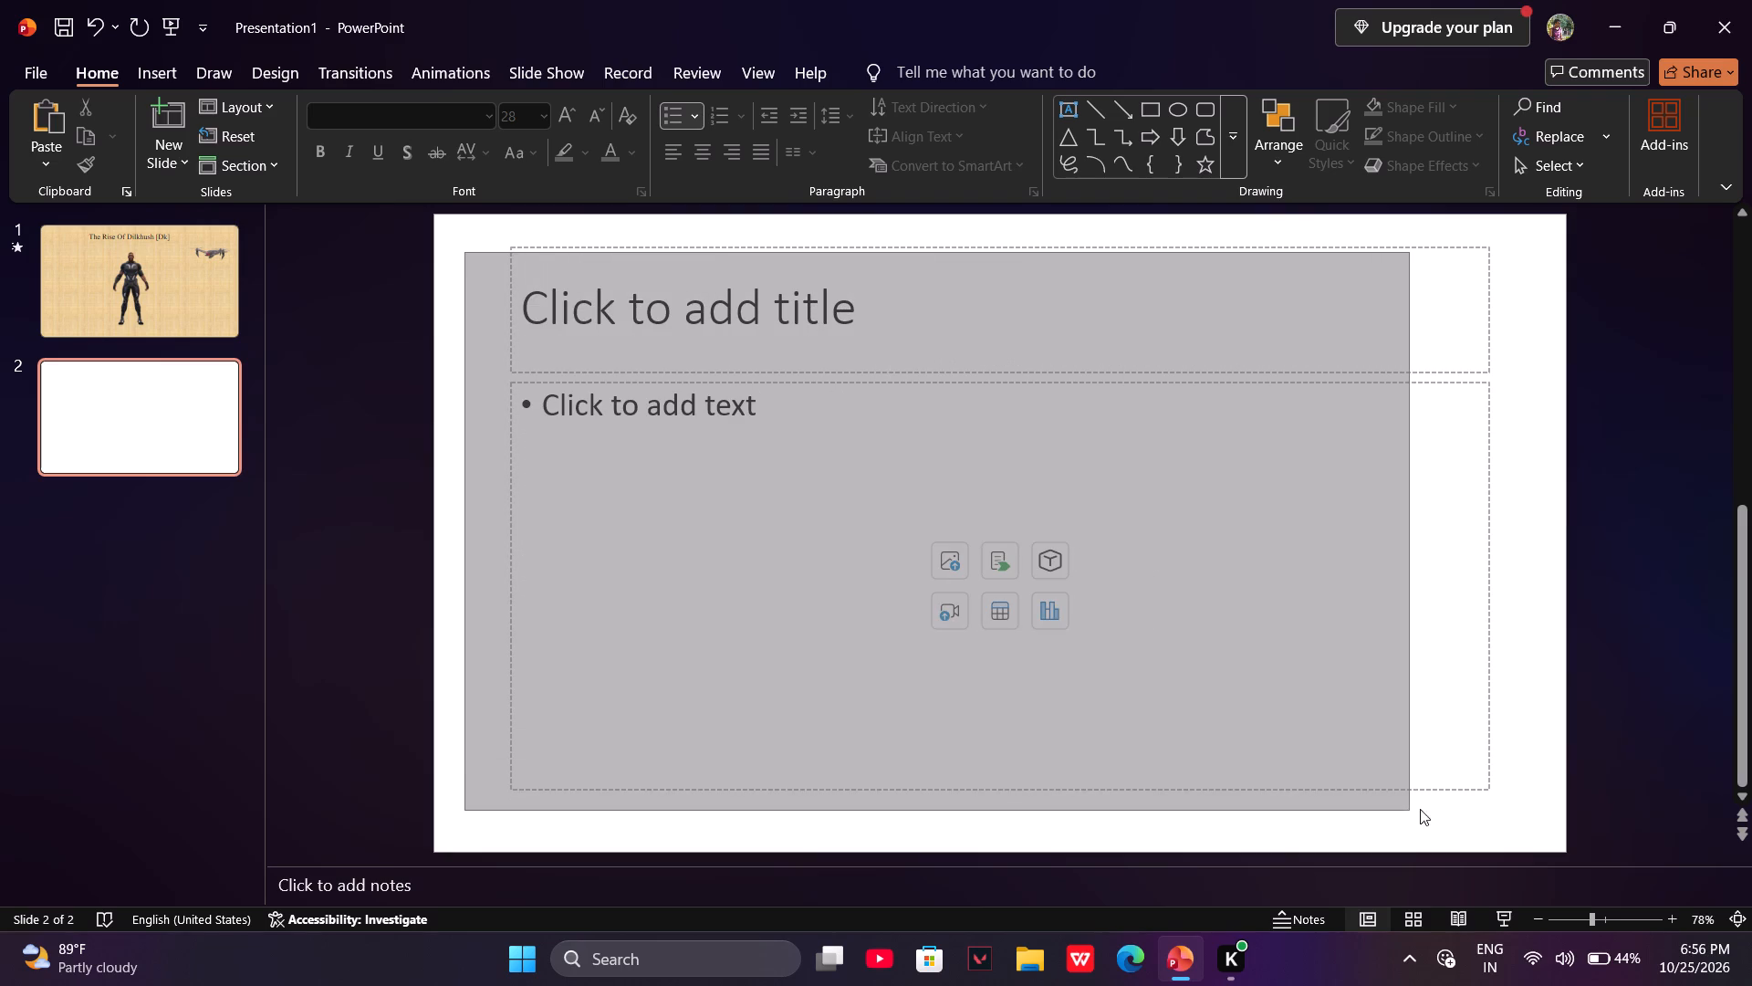
{"action": "left_click_drag", "start_coordinate": [1420, 809], "coordinate": [1517, 813]}
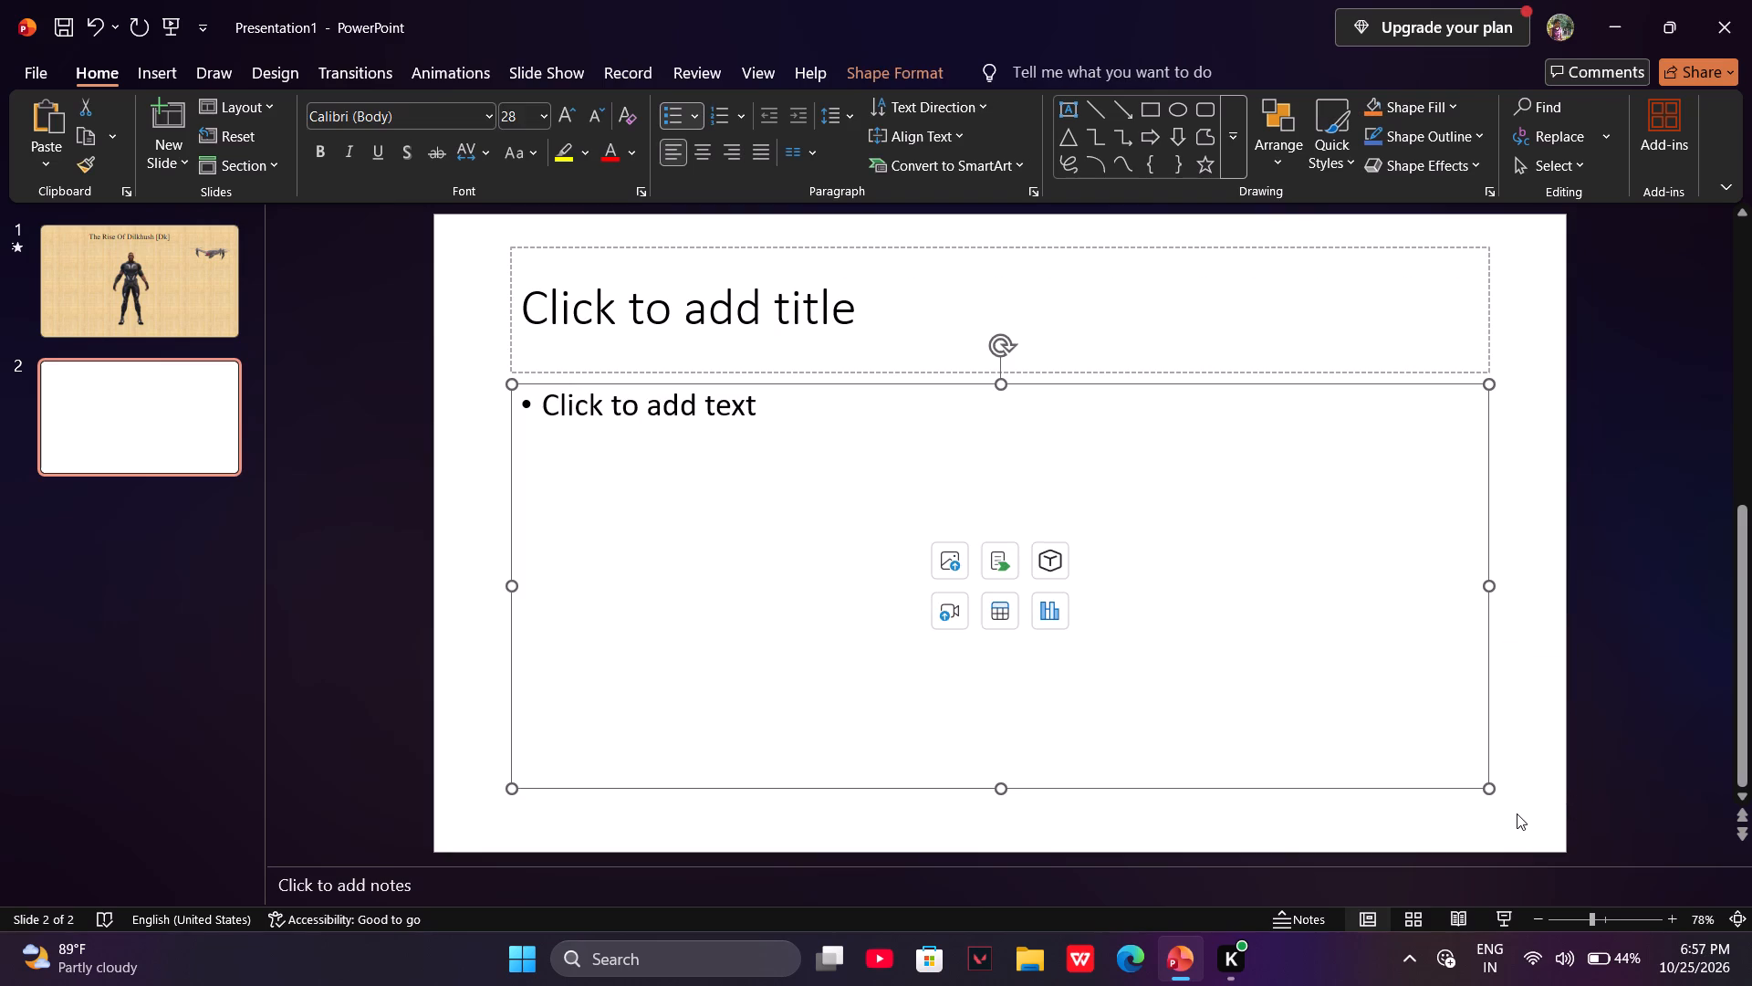
{"action": "key", "text": "Delete"}
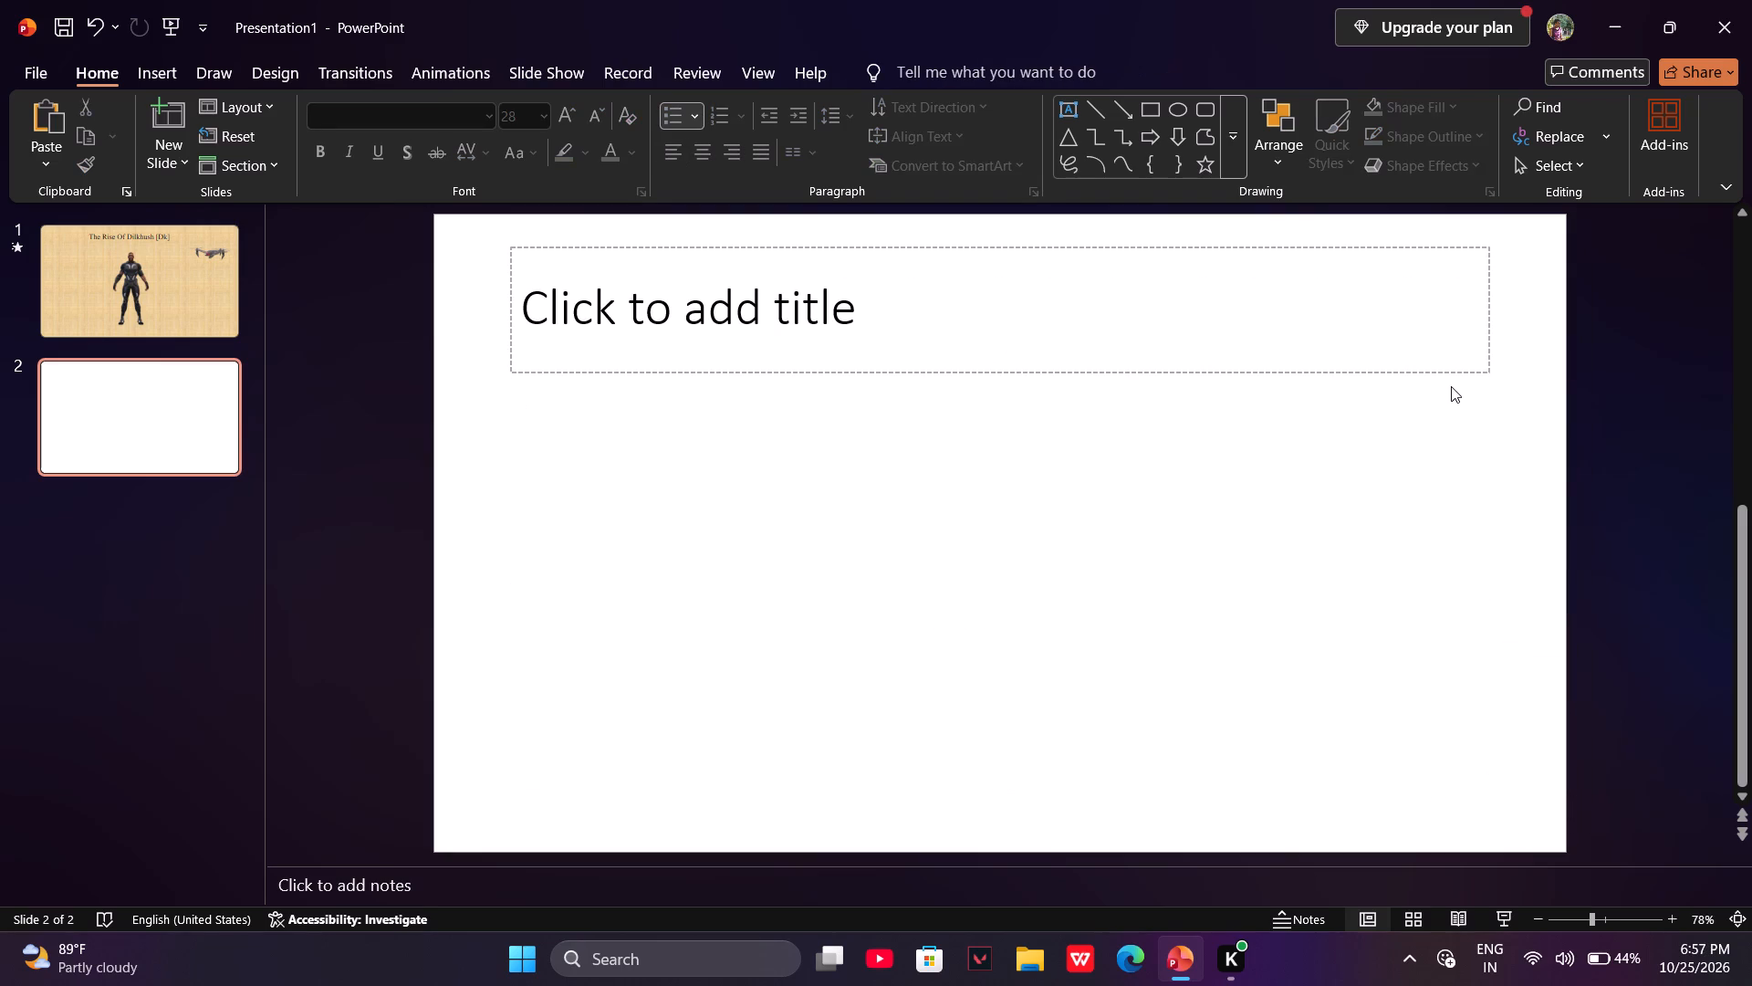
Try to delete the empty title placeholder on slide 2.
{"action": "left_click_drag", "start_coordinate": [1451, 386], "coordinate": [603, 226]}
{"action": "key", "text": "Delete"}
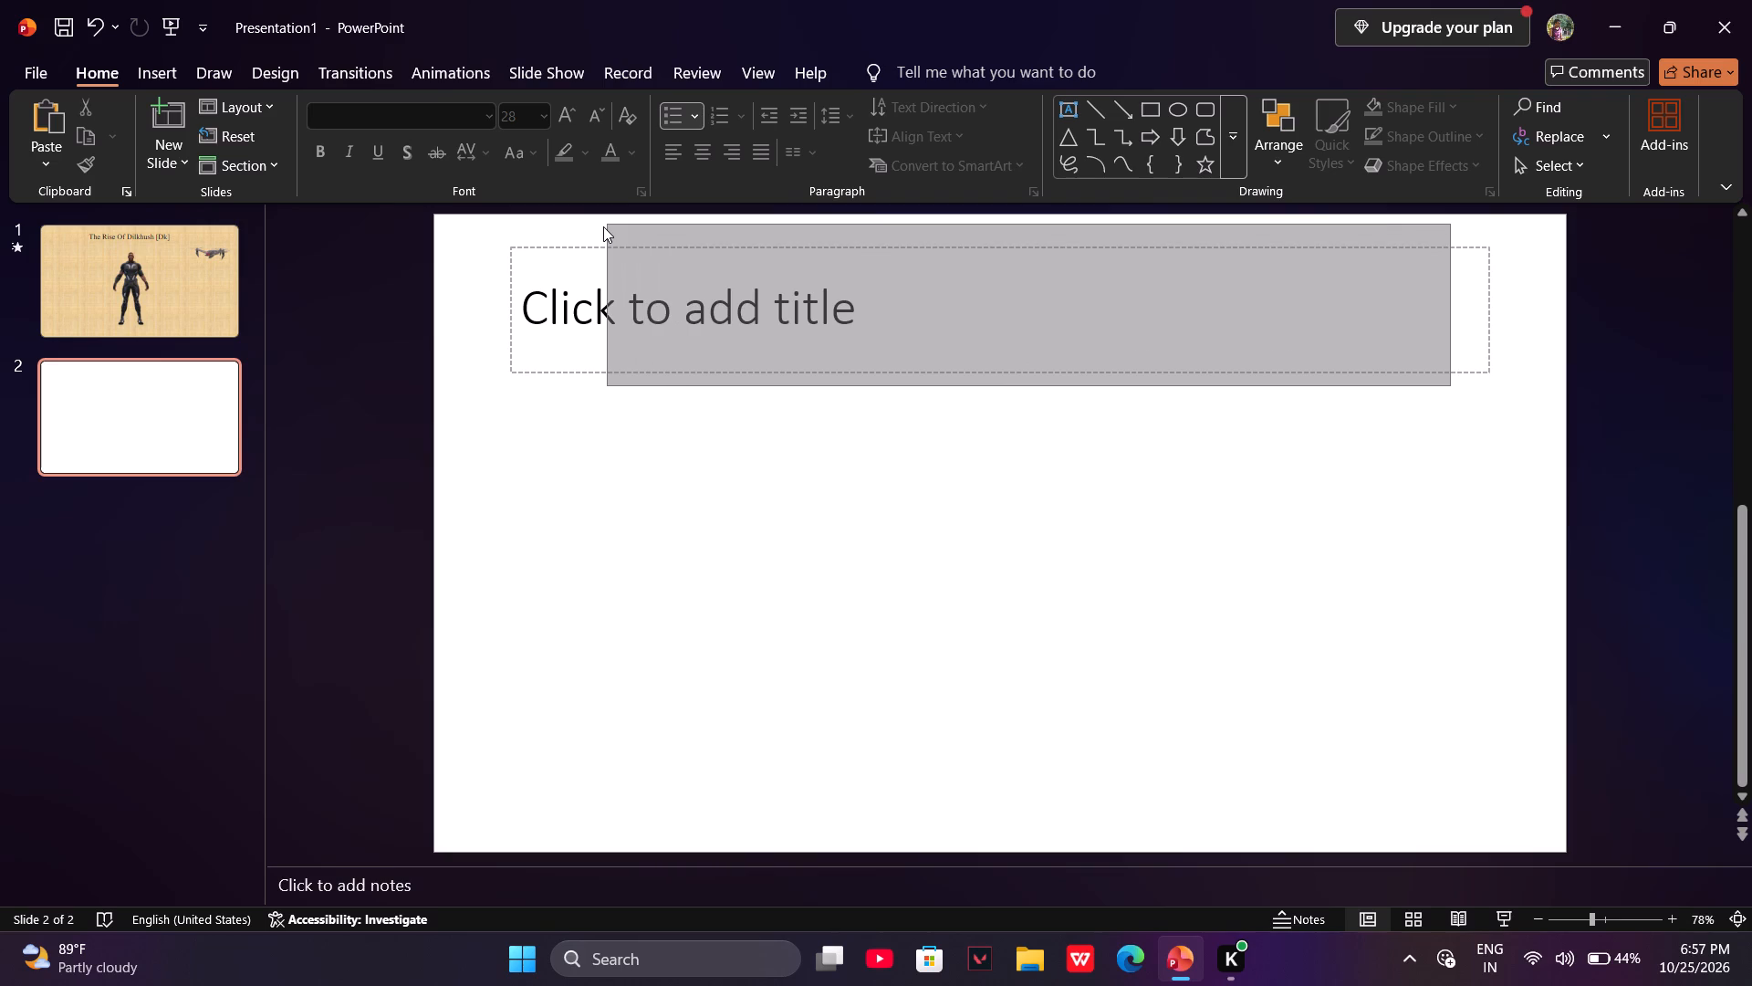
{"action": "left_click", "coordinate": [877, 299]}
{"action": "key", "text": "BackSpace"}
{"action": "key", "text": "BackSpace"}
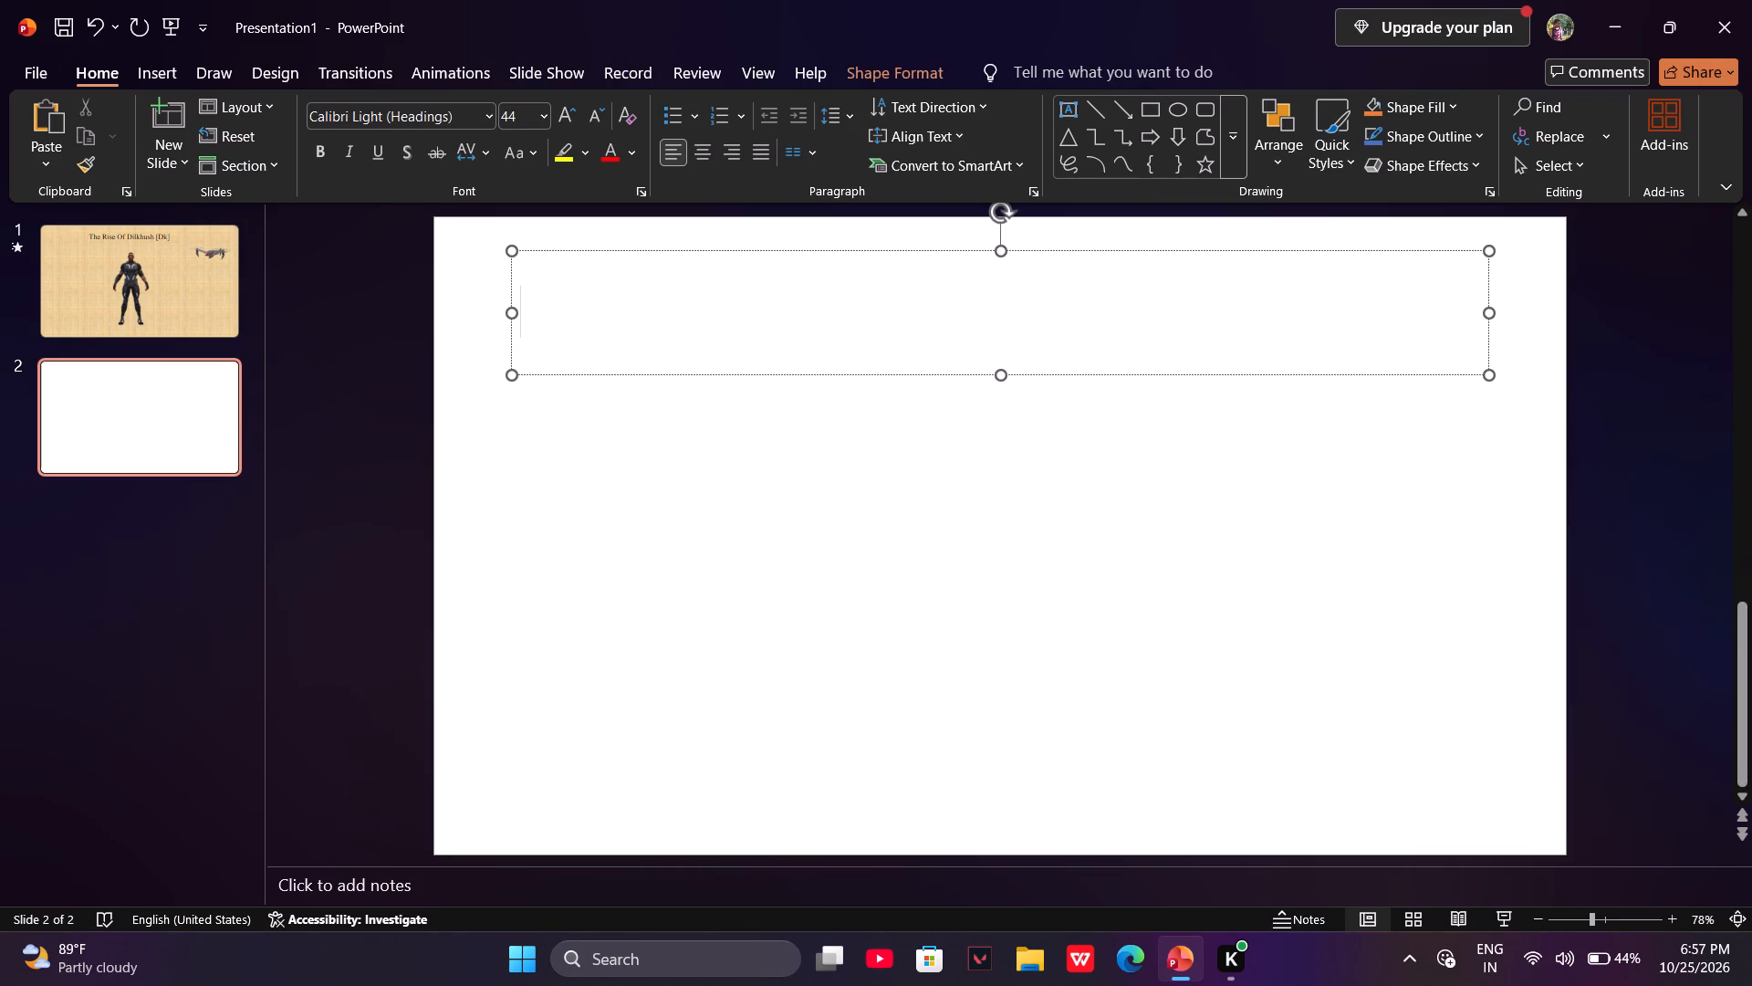
Format slide 2's background with a picture or texture fill, using the same woven texture as slide 1.
{"action": "left_click", "coordinate": [864, 481]}
{"action": "right_click", "coordinate": [837, 464]}
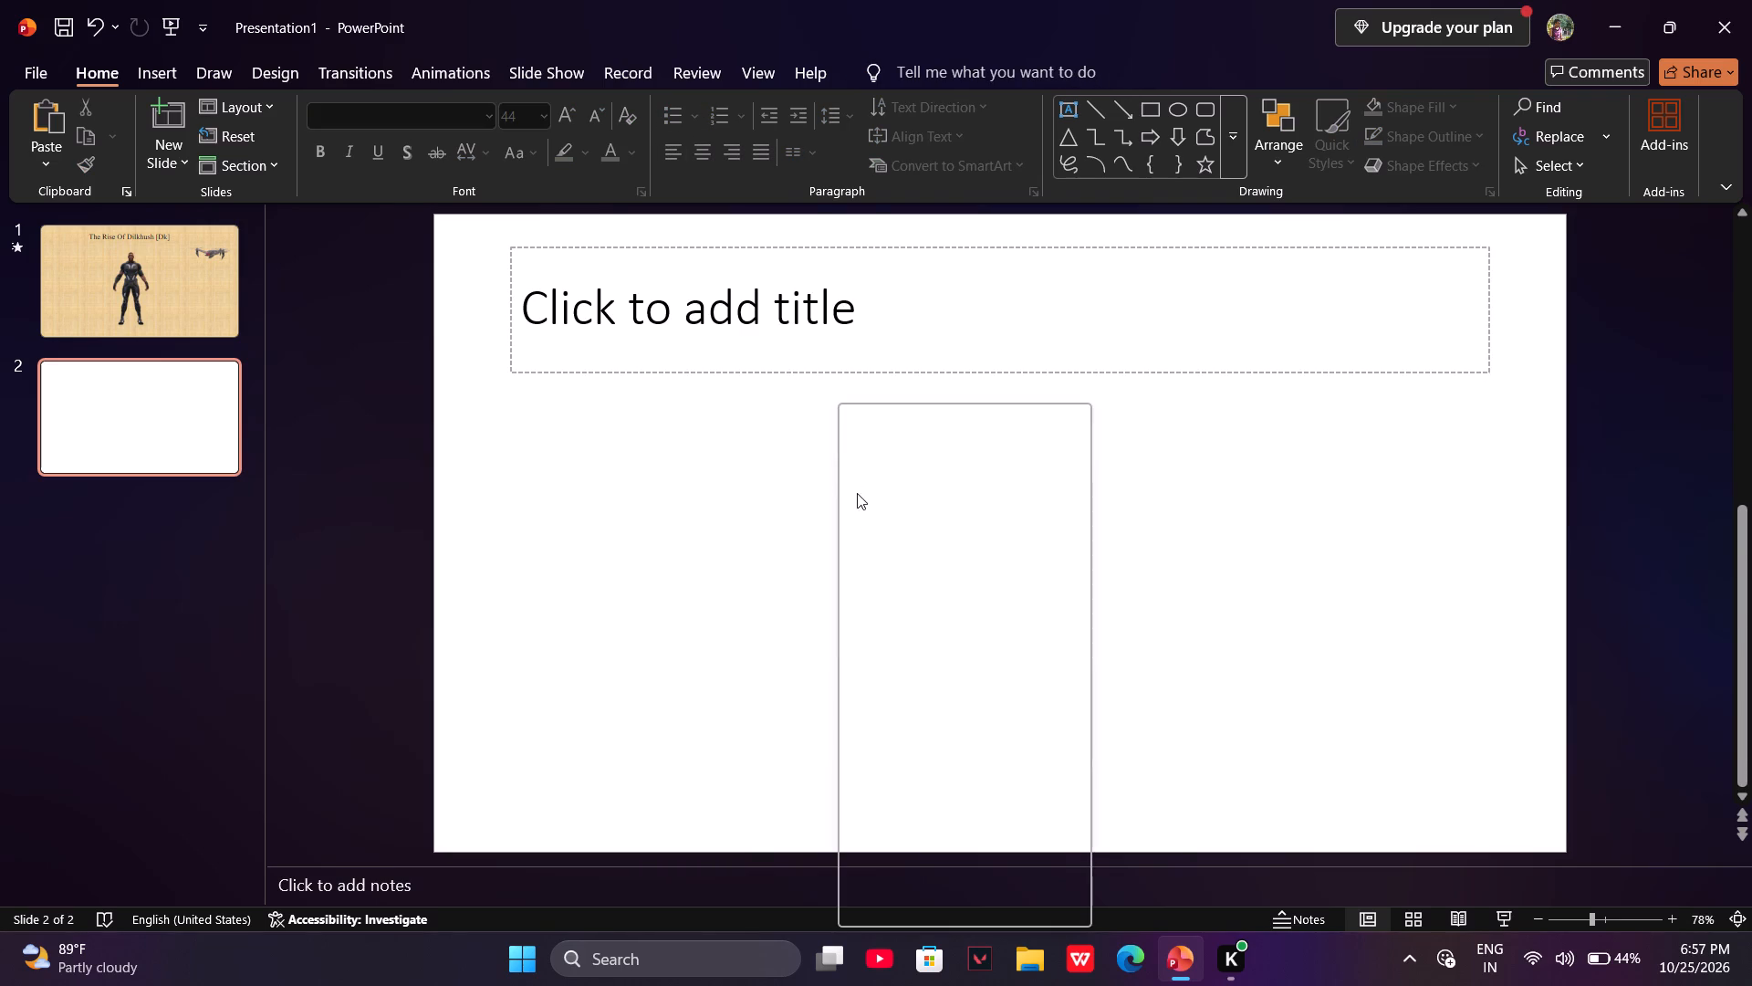
{"action": "left_click", "coordinate": [922, 833]}
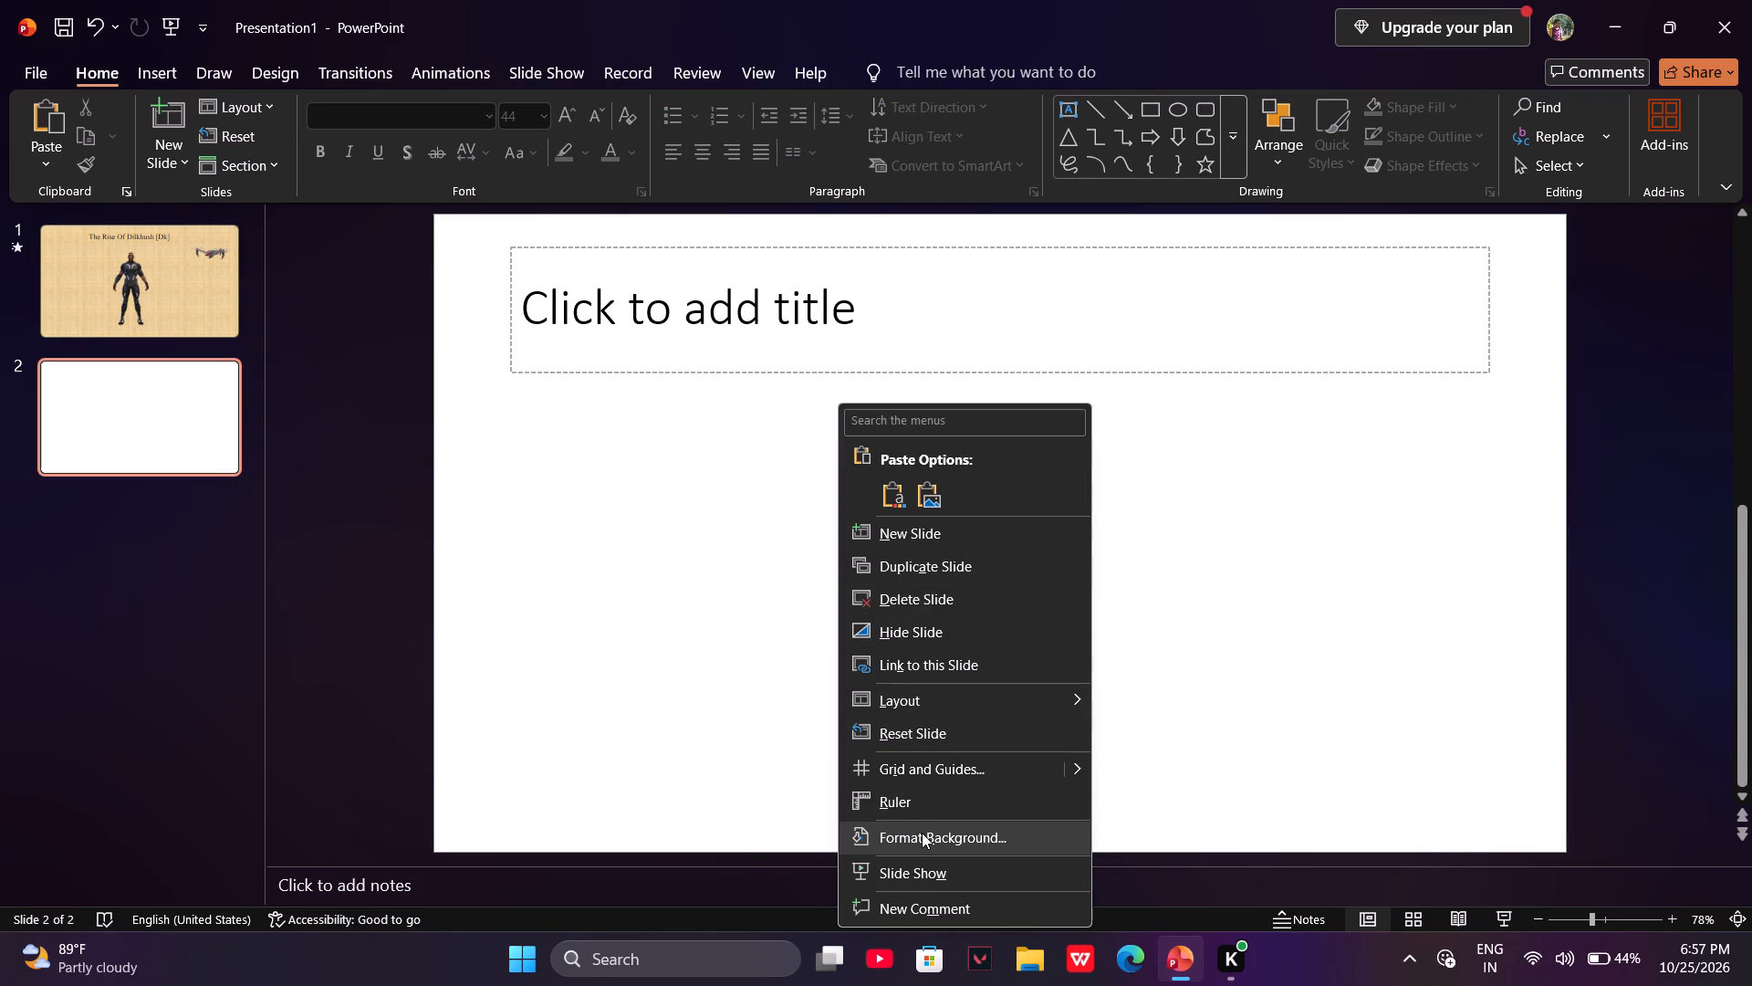
{"action": "left_click", "coordinate": [1481, 374]}
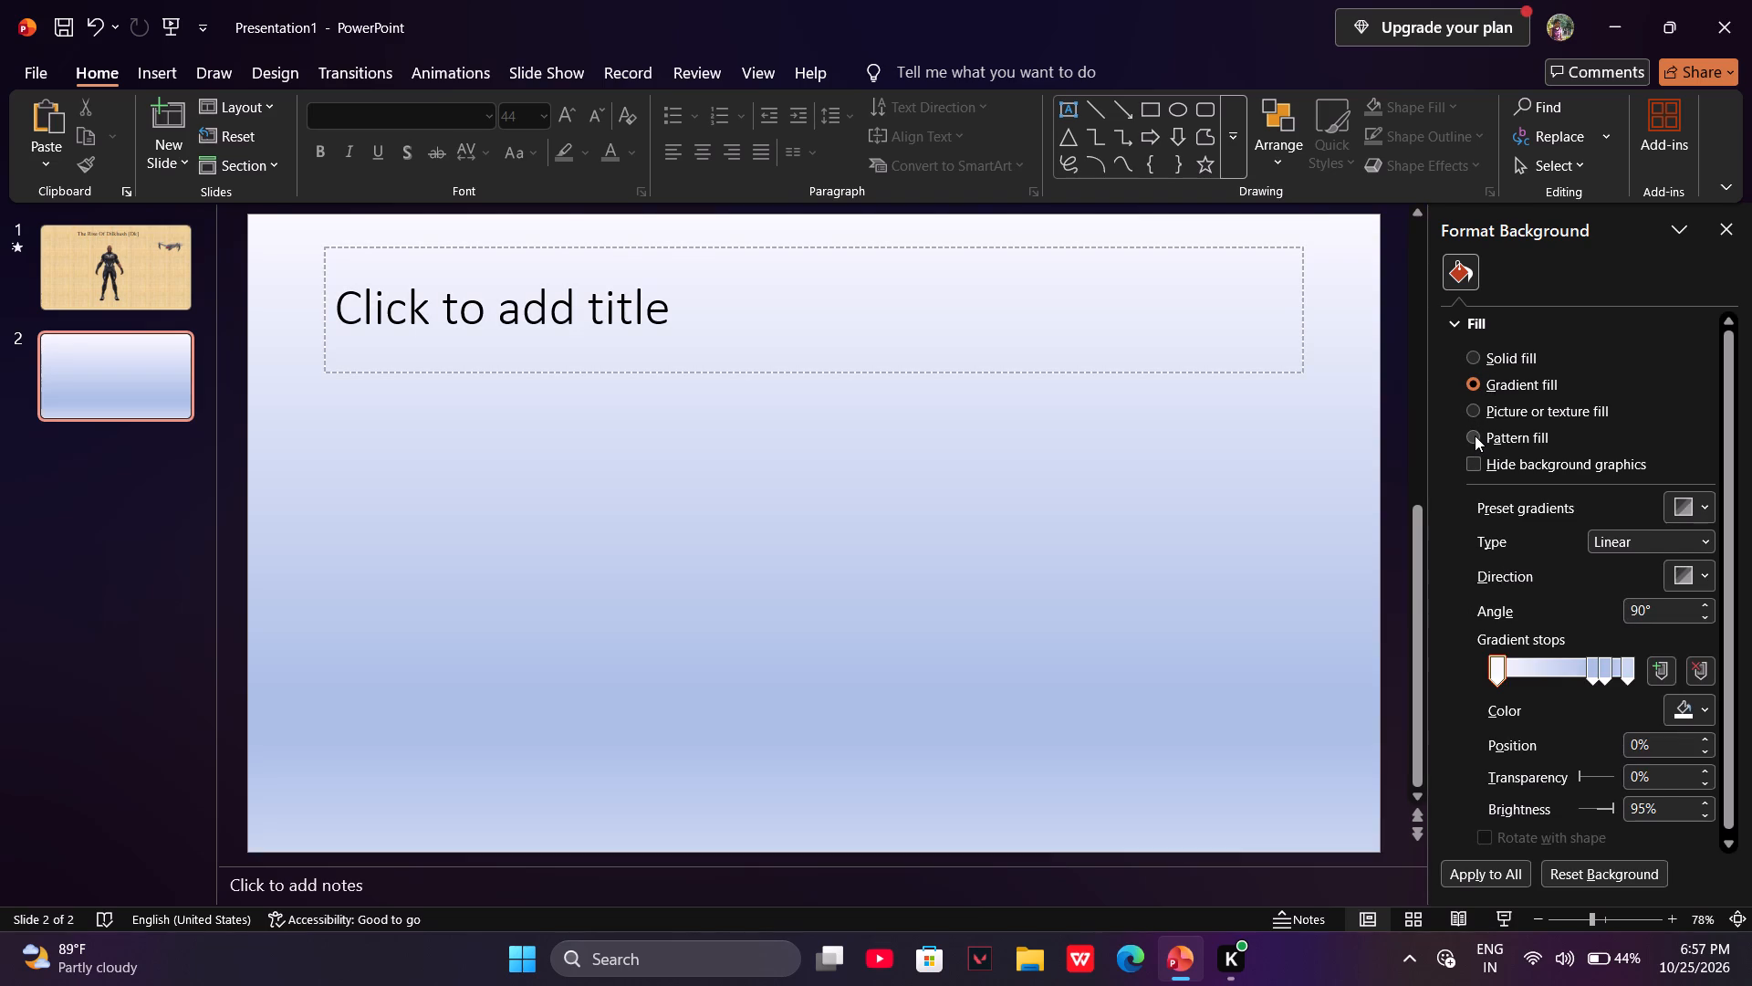
{"action": "left_click", "coordinate": [1475, 435]}
{"action": "left_click", "coordinate": [1475, 403]}
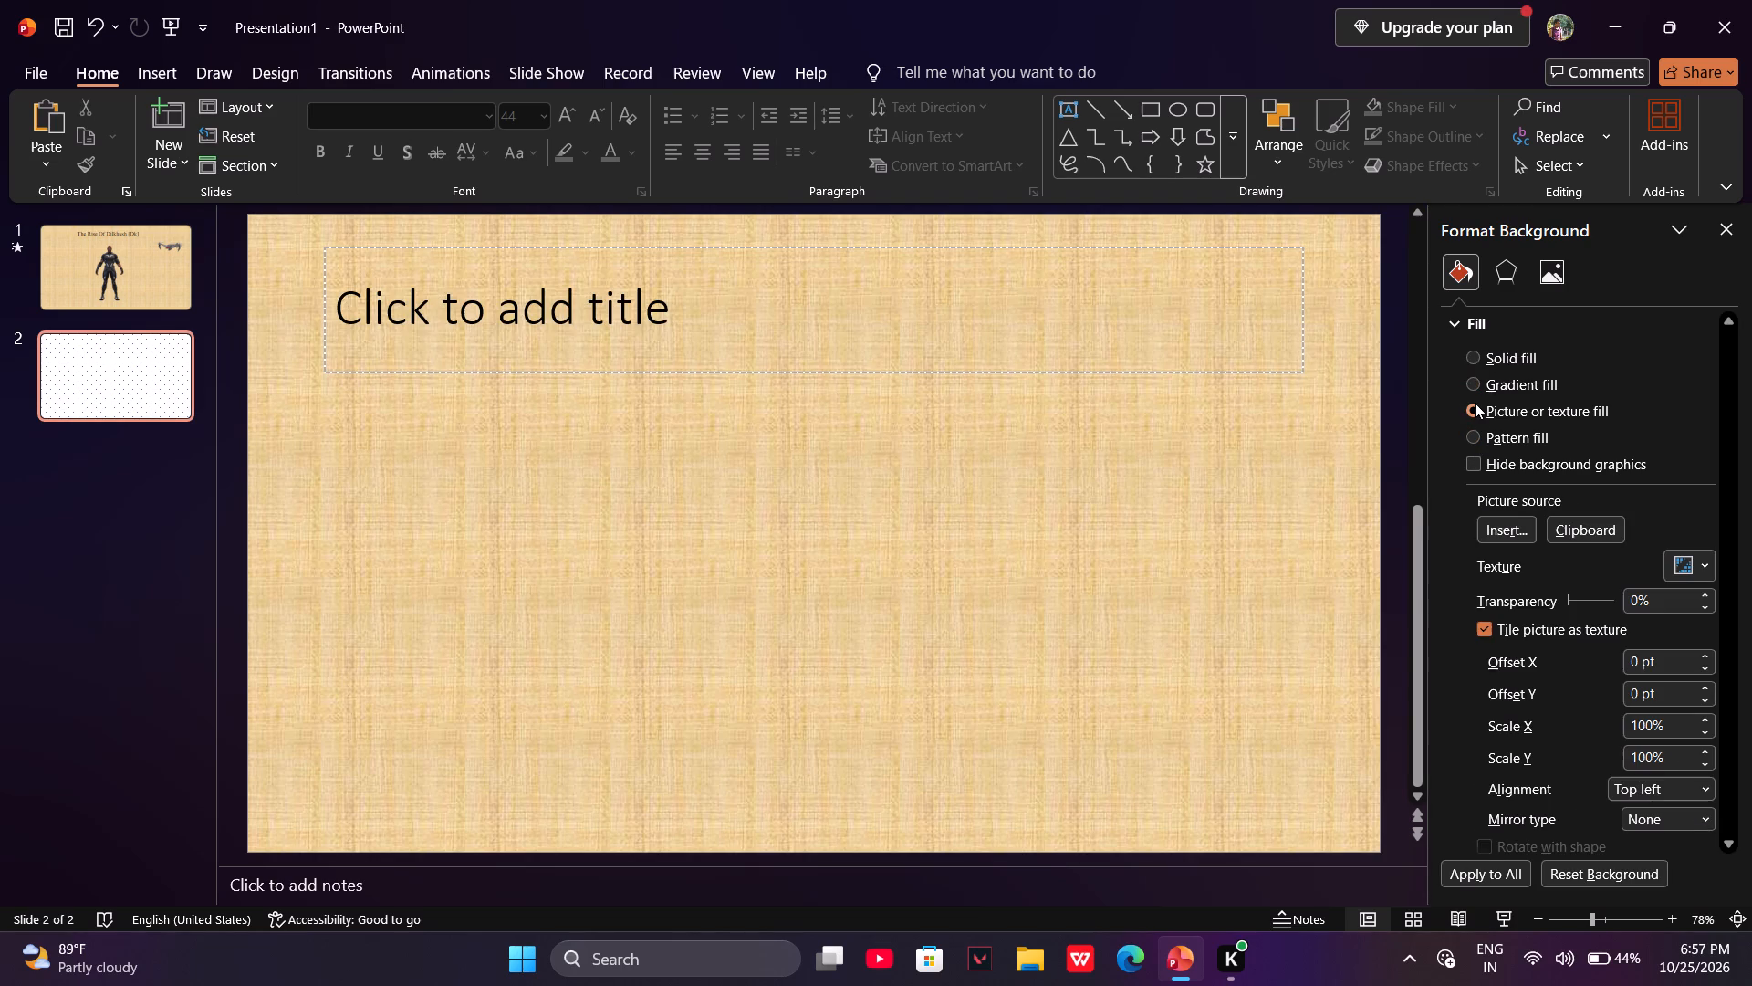
Enter "Dilkhush Rebllelion" in slide 2's title placeholder.
{"action": "left_click", "coordinate": [785, 313]}
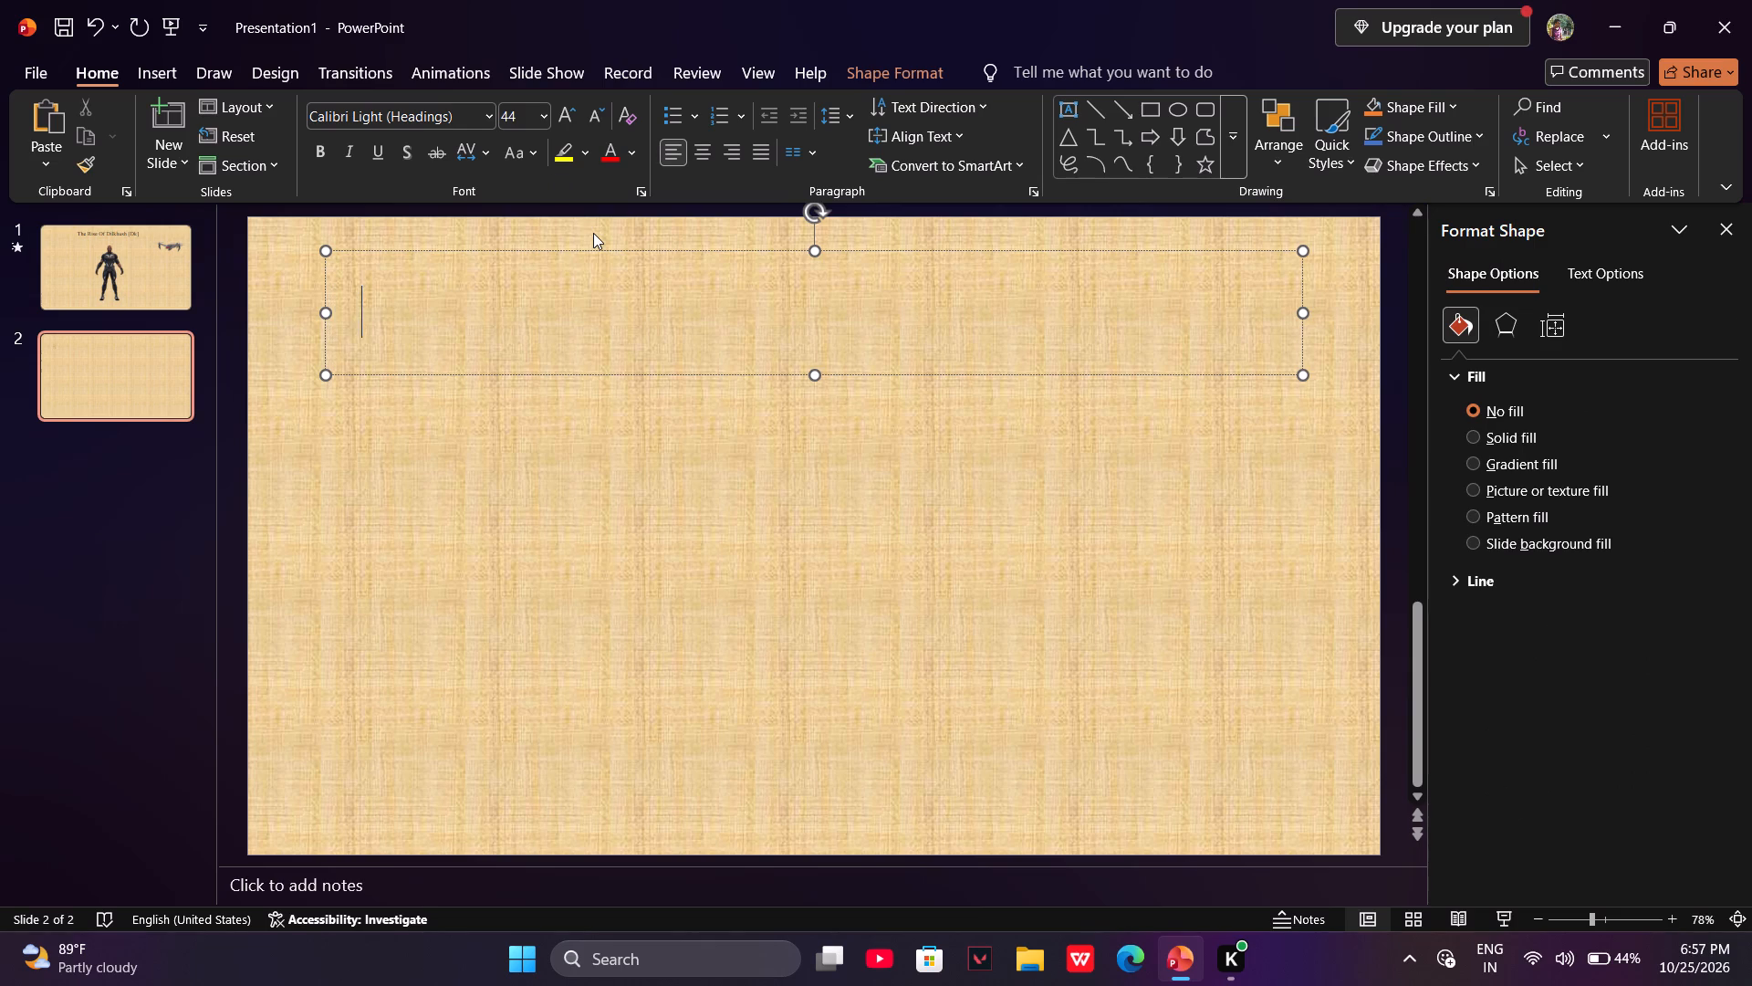
{"action": "type", "text": "ER"}
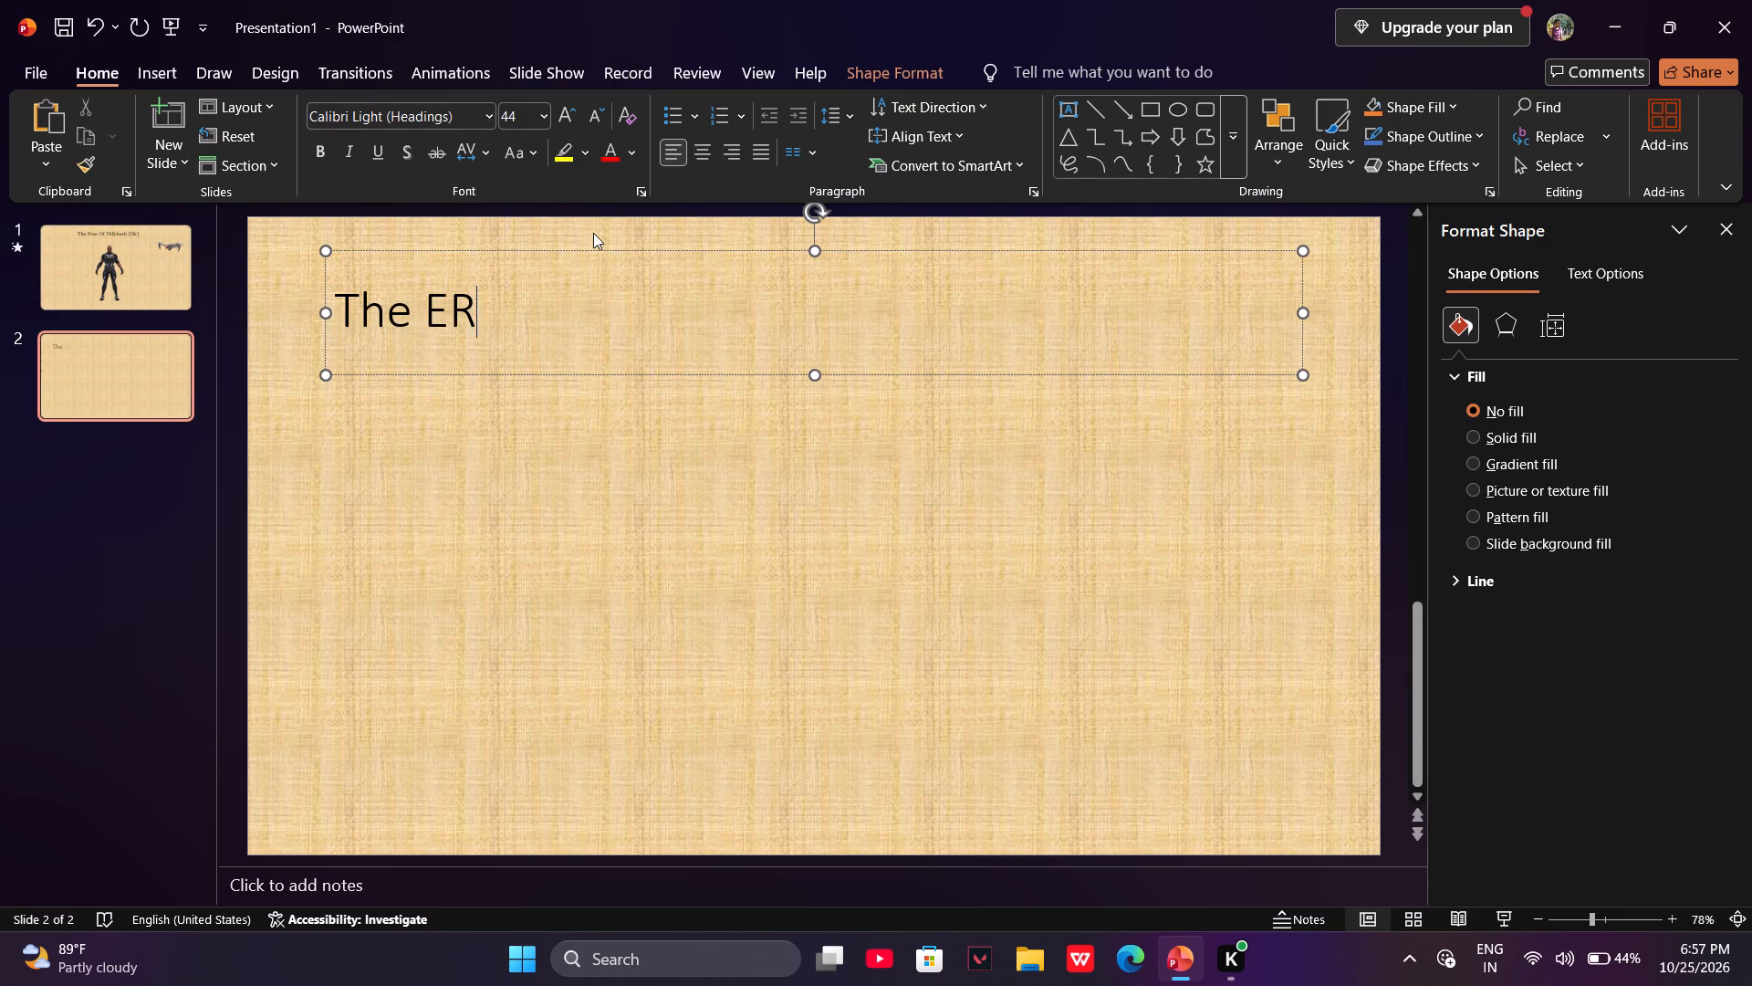
{"action": "key", "text": "ctrl+BackSpace"}
{"action": "key", "text": "ctrl+BackSpace"}
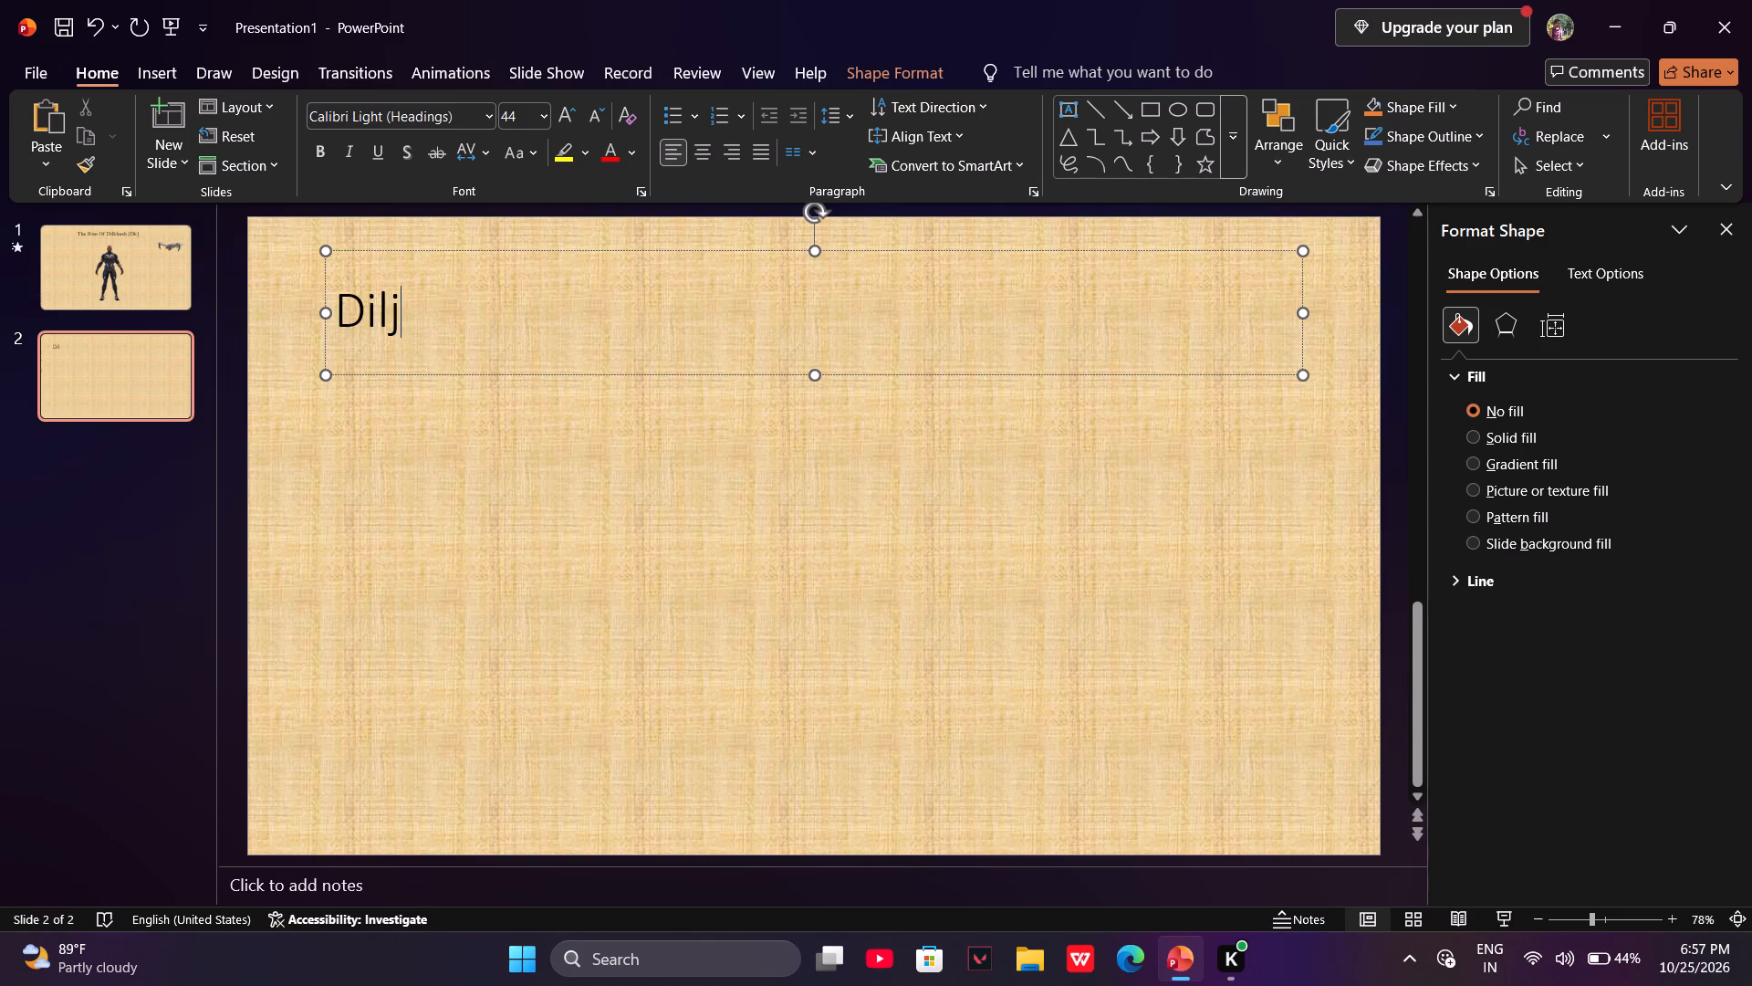
{"action": "key", "text": "BackSpace"}
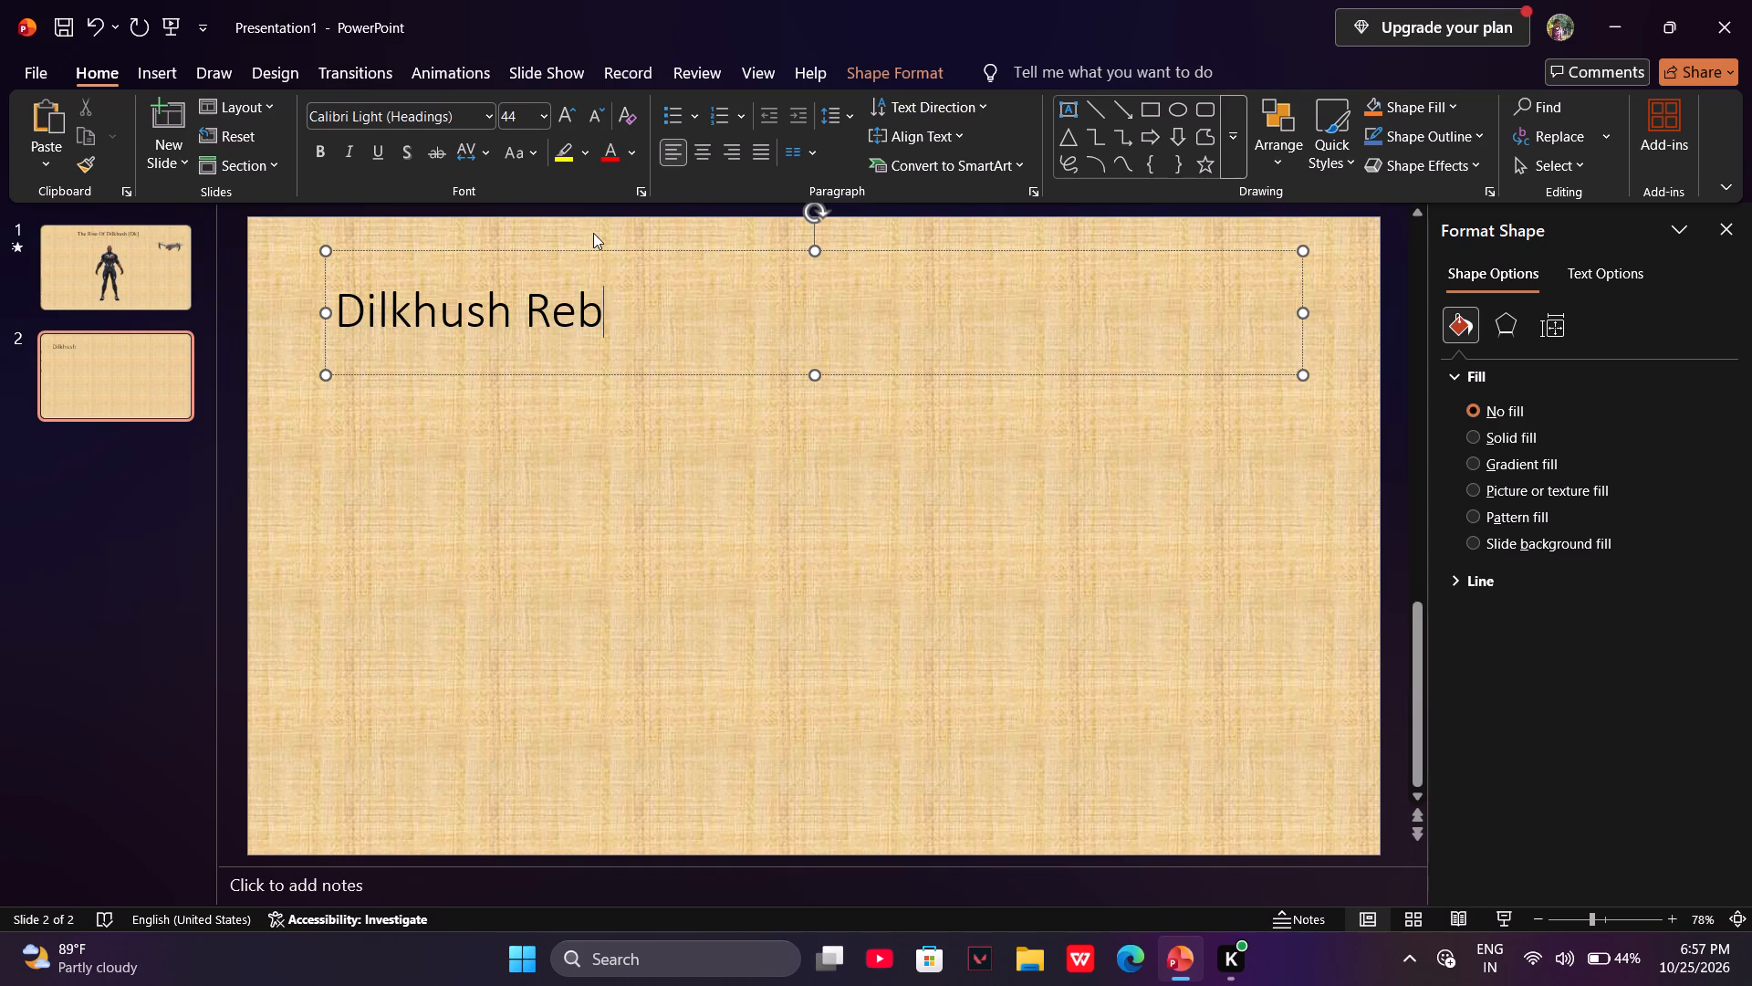
{"action": "key", "text": "BackSpace"}
{"action": "type", "text": "liiio"}
{"action": "key", "text": "BackSpace"}
{"action": "key", "text": "BackSpace"}
{"action": "key", "text": "o"}
{"action": "key", "text": "BackSpace"}
{"action": "key", "text": "BackSpace"}
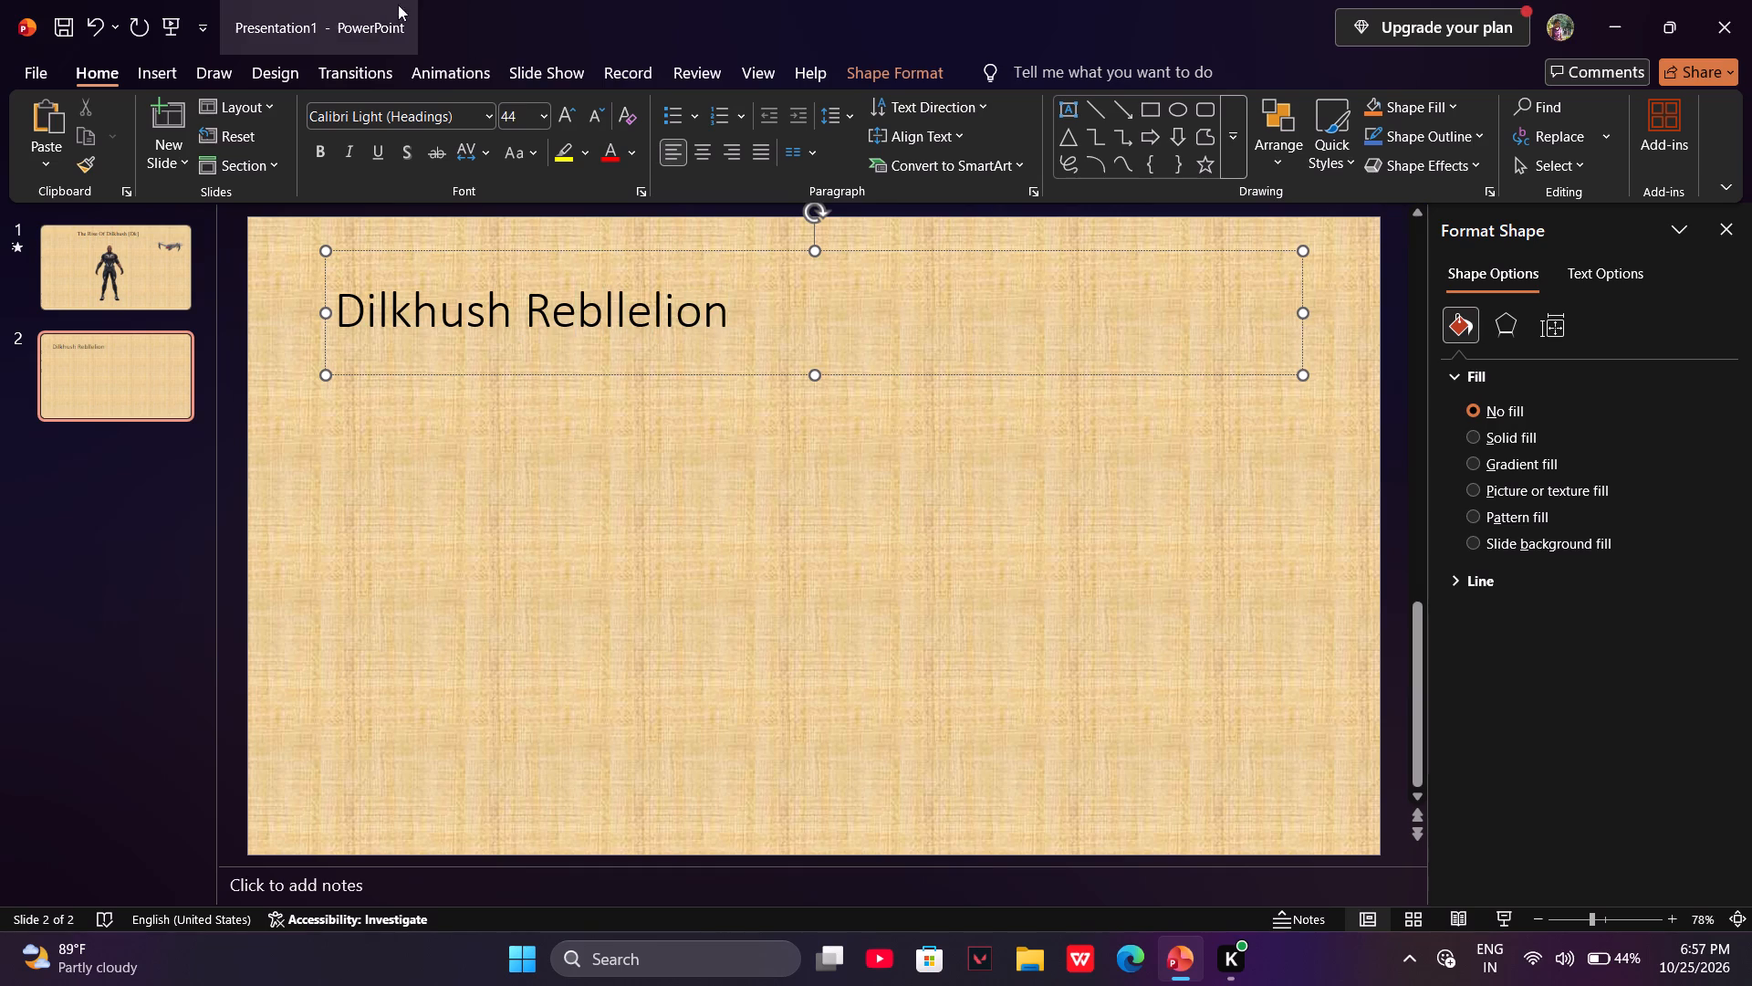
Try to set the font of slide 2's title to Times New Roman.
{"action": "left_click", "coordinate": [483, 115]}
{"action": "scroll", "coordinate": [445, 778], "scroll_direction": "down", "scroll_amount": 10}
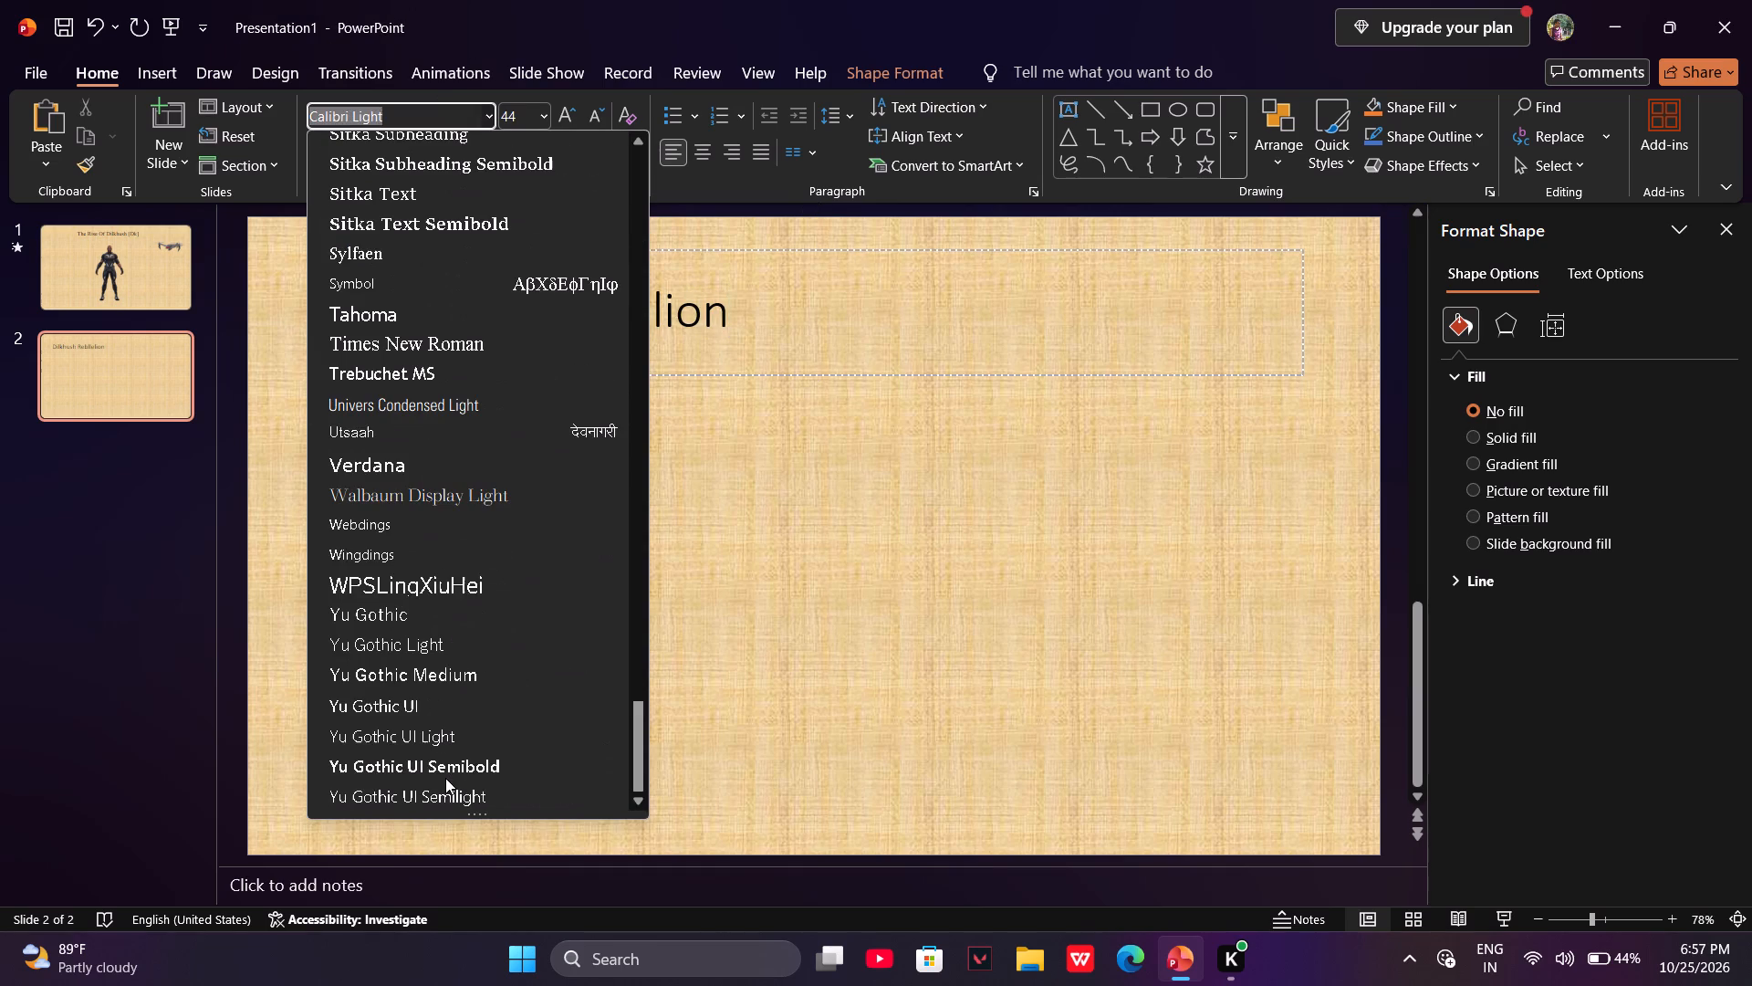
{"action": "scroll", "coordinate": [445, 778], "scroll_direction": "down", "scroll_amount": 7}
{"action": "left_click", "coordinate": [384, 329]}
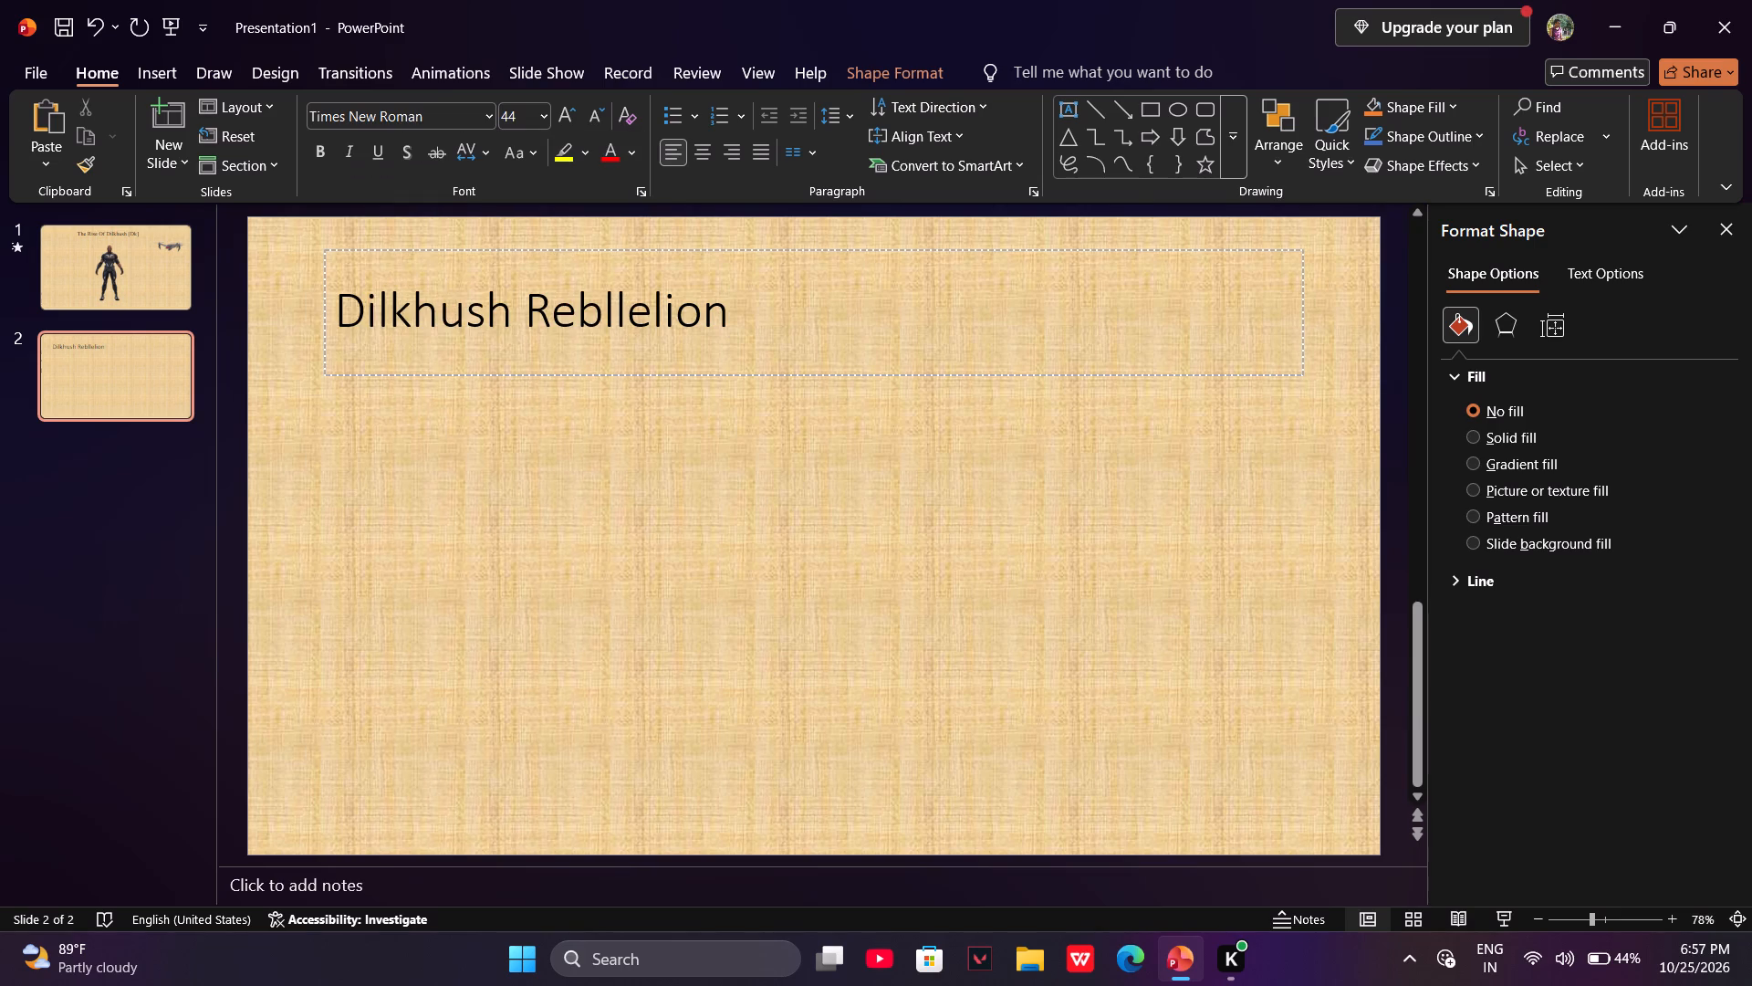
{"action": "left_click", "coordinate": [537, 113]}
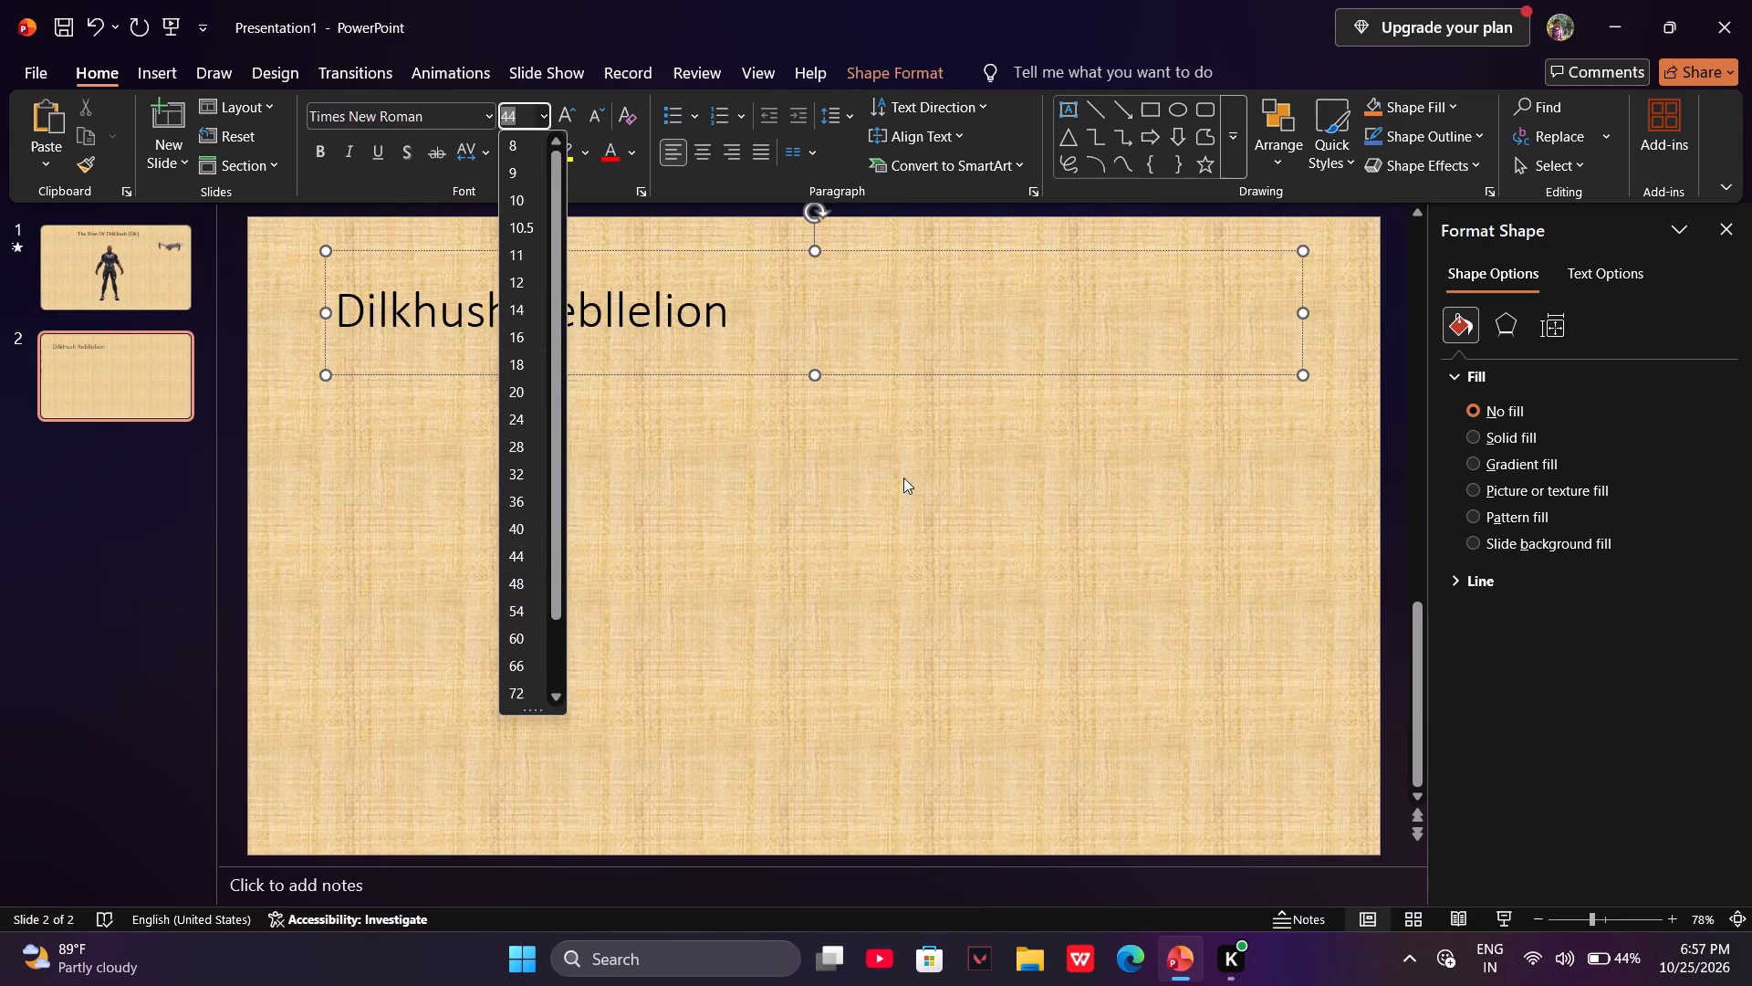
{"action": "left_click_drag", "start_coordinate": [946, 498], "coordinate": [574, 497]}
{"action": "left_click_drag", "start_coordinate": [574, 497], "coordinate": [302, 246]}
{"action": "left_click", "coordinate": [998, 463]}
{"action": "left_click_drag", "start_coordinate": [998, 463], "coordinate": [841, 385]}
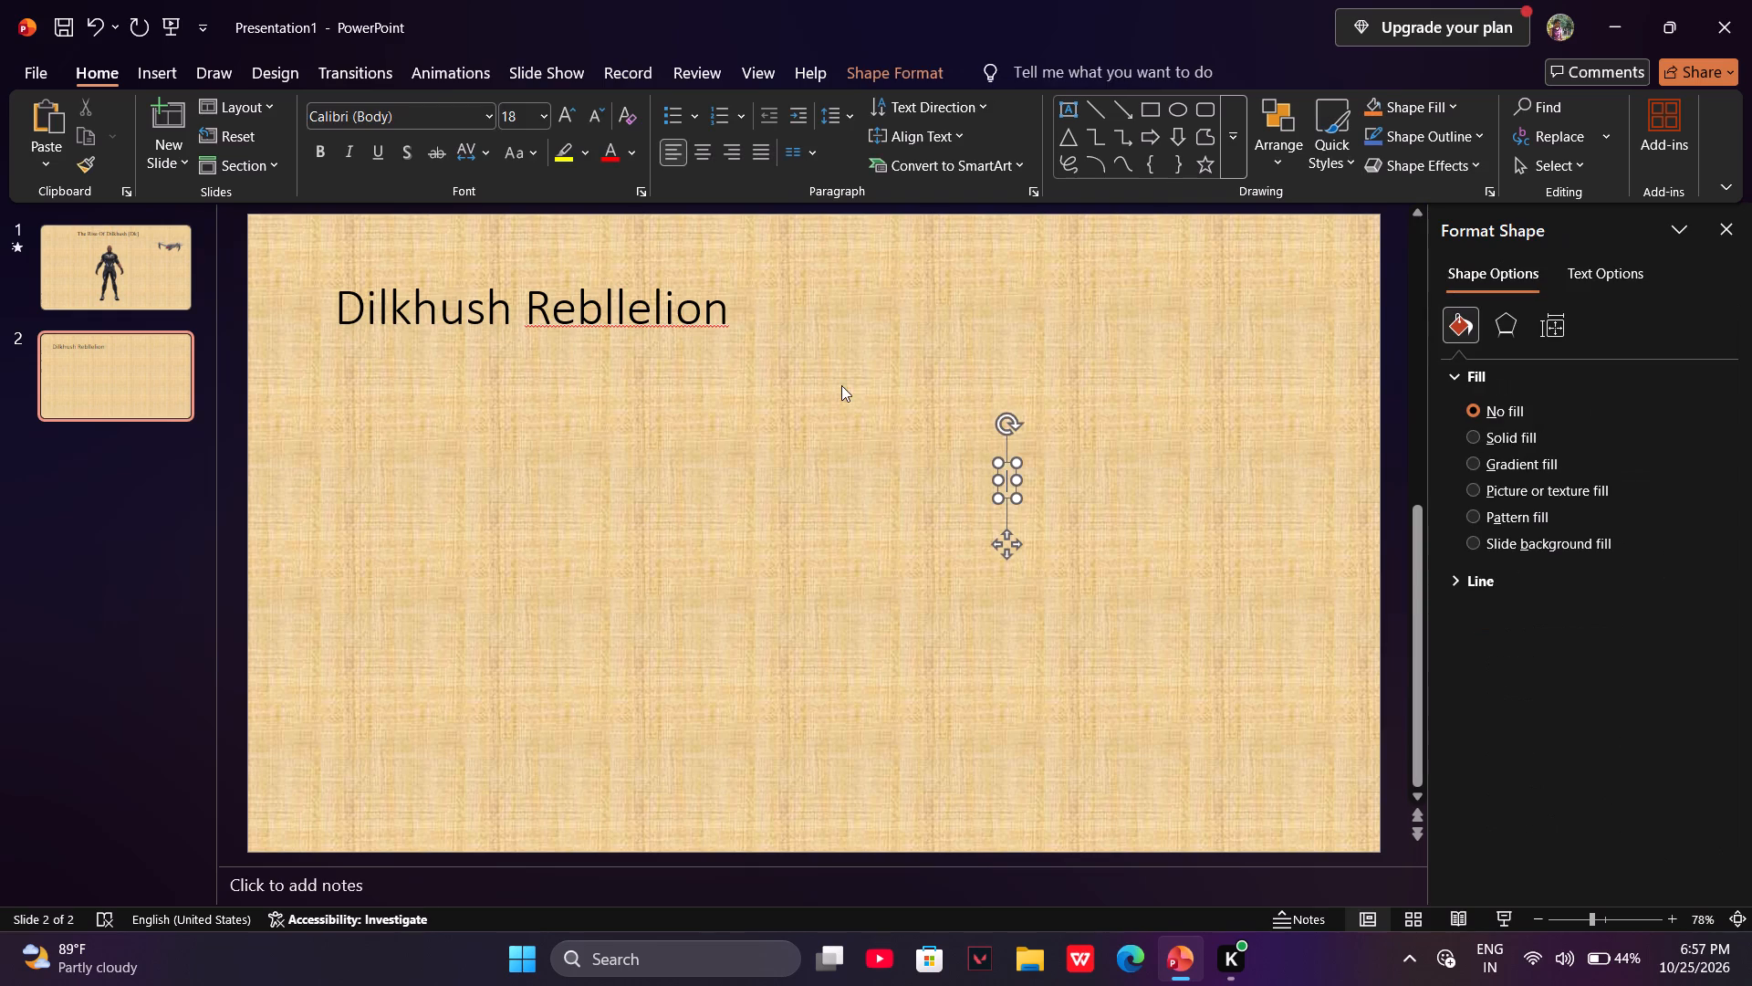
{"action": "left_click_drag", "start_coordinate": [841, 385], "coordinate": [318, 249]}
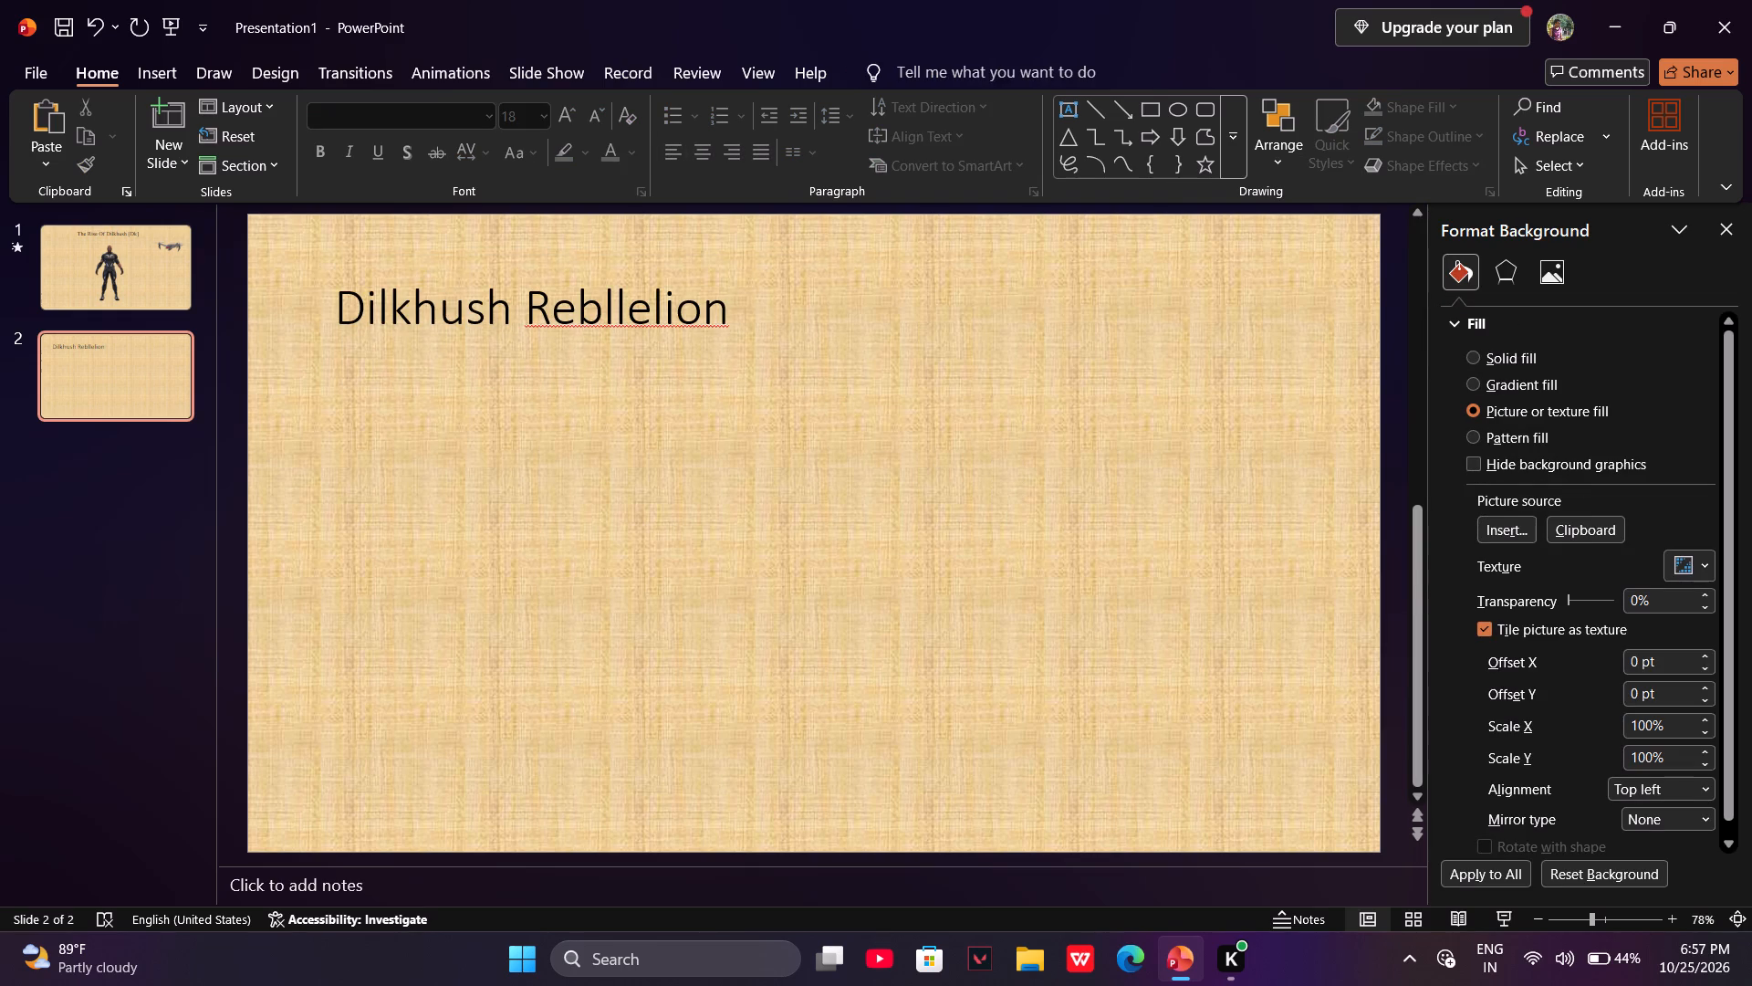
Set the font of both words in slide 2's title to Times New Roman.
{"action": "left_click", "coordinate": [433, 319]}
{"action": "left_click", "coordinate": [480, 121]}
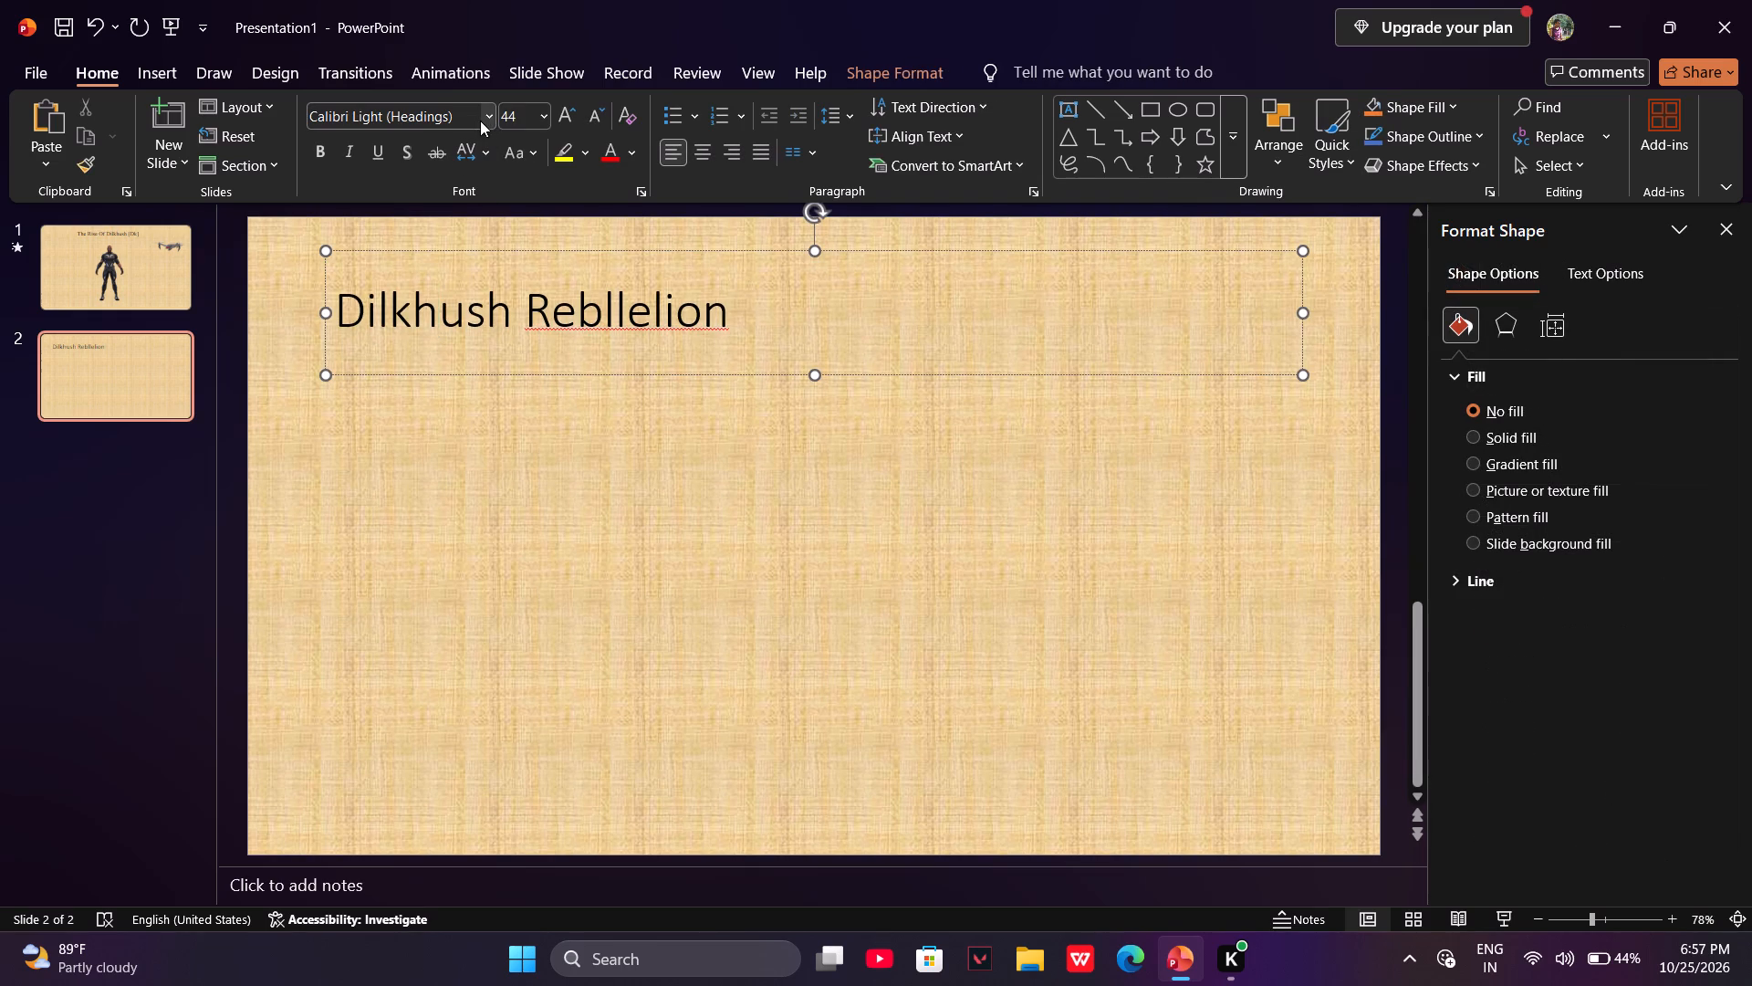
{"action": "left_click", "coordinate": [465, 108]}
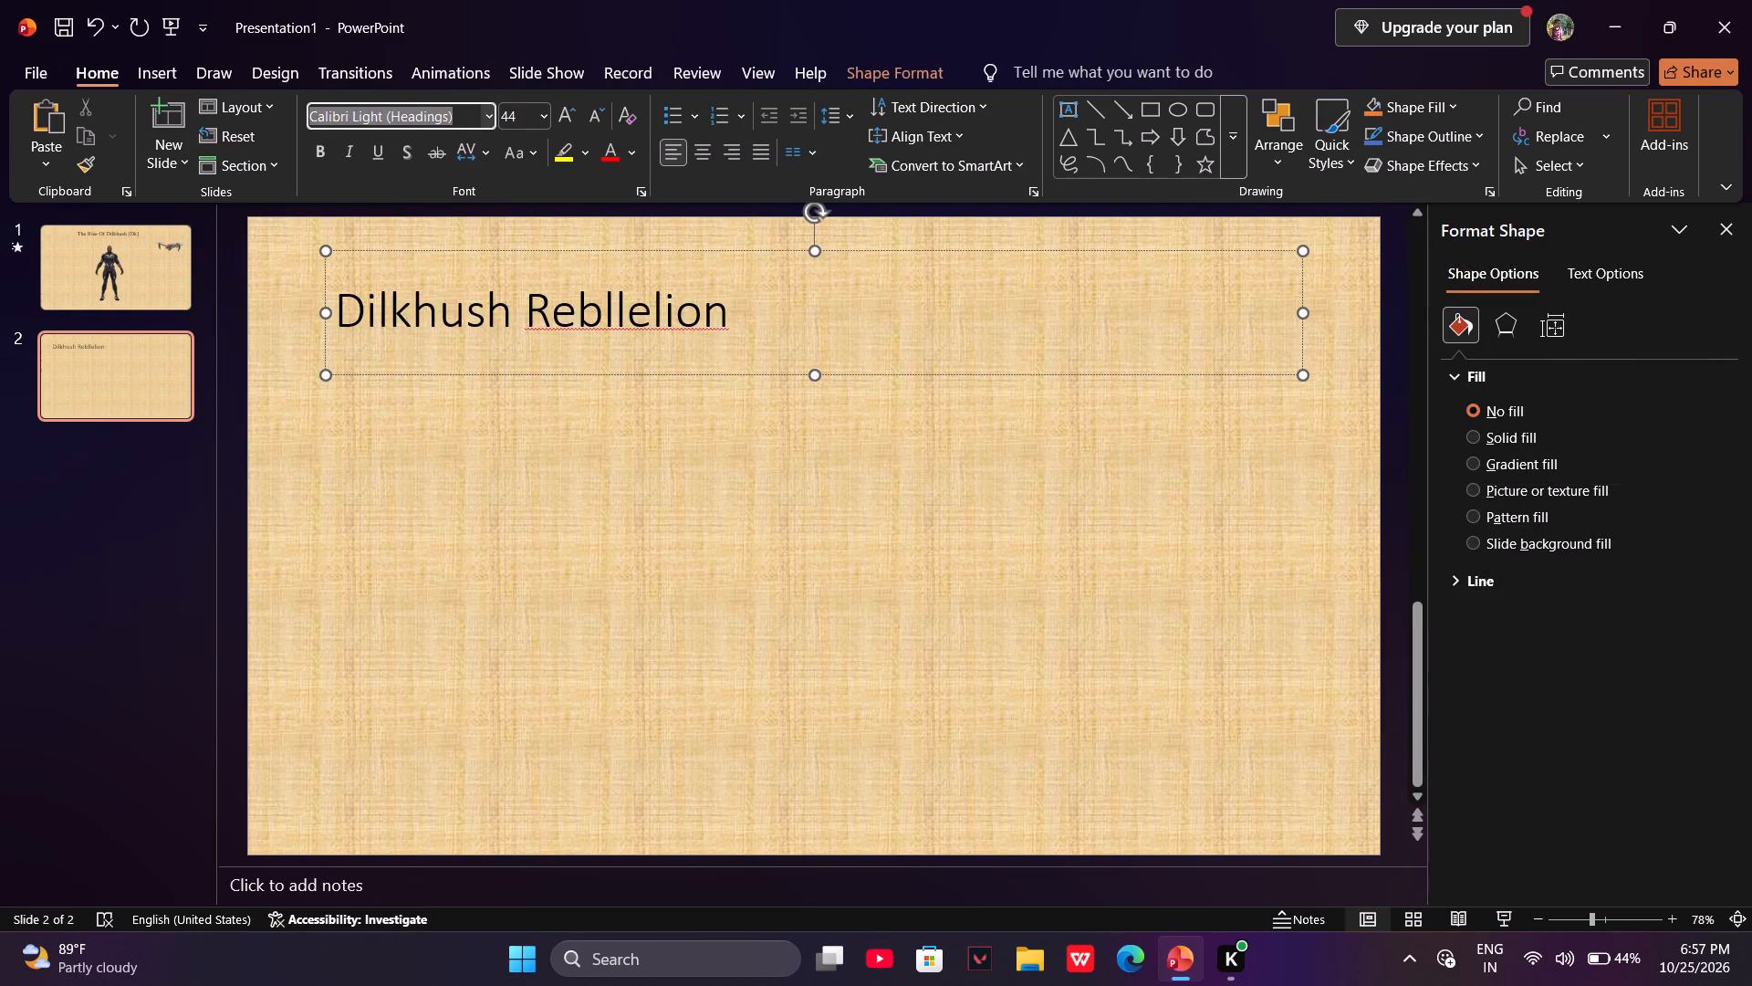
{"action": "key", "text": "BackSpace"}
{"action": "type", "text": "TI"}
{"action": "key", "text": "Return"}
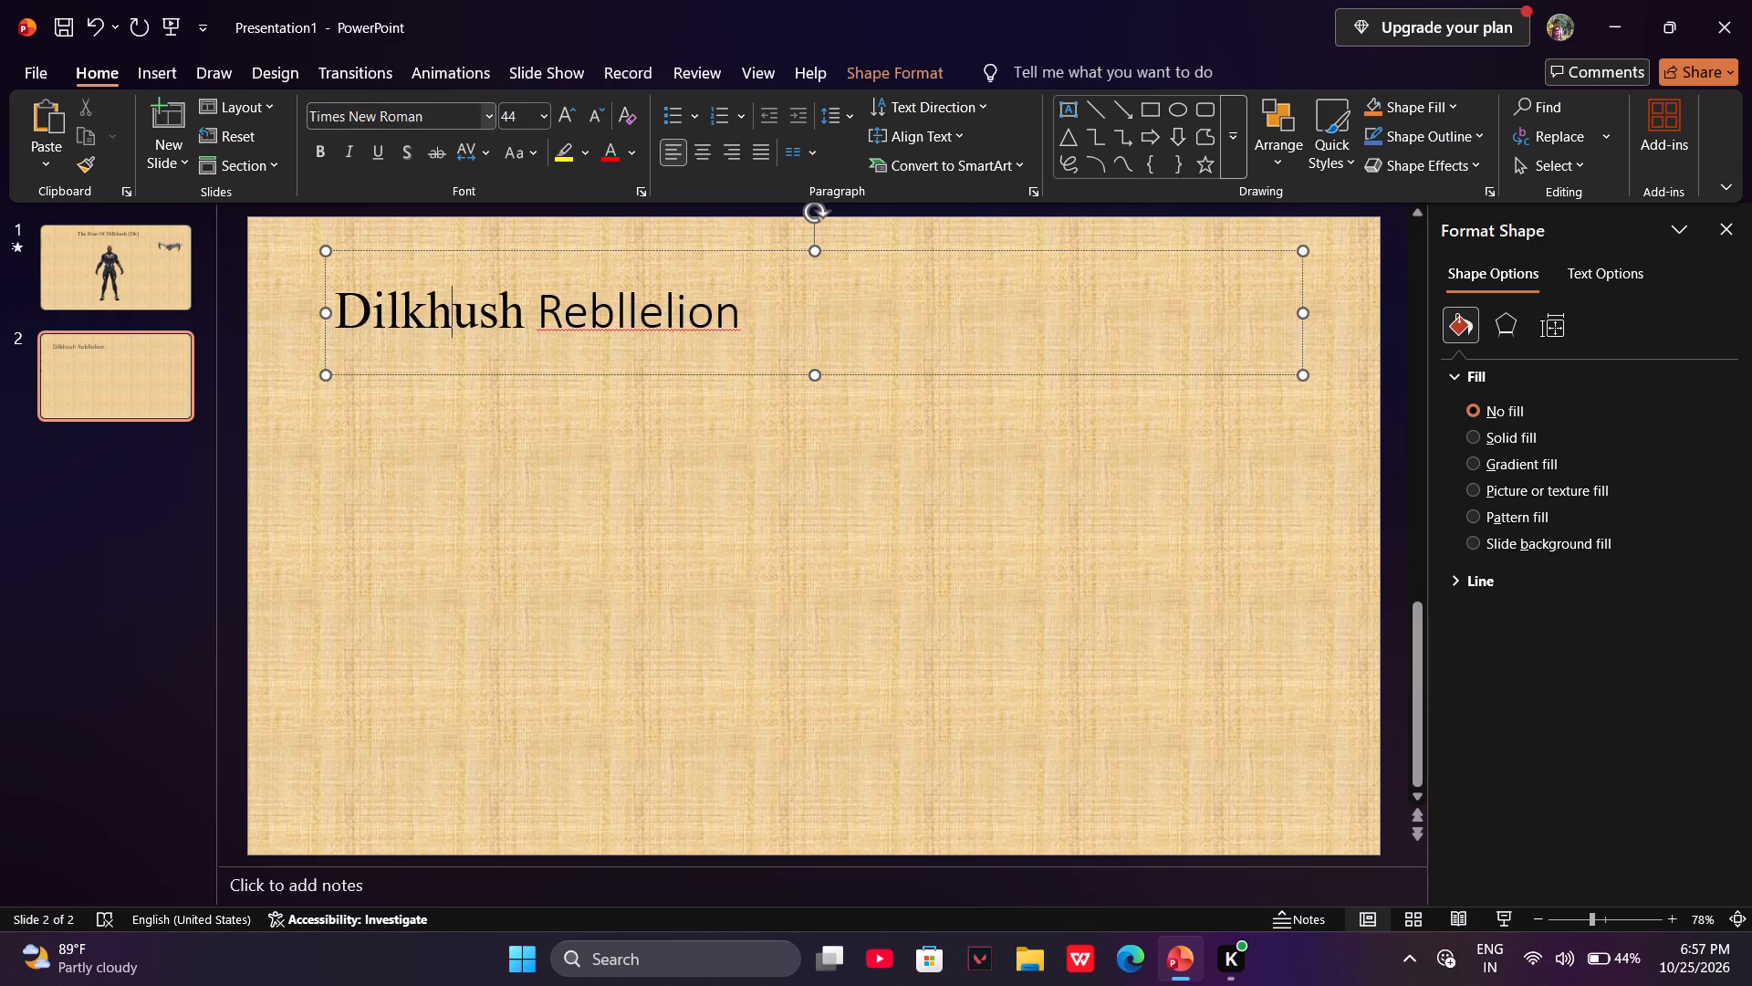
{"action": "left_click", "coordinate": [673, 311]}
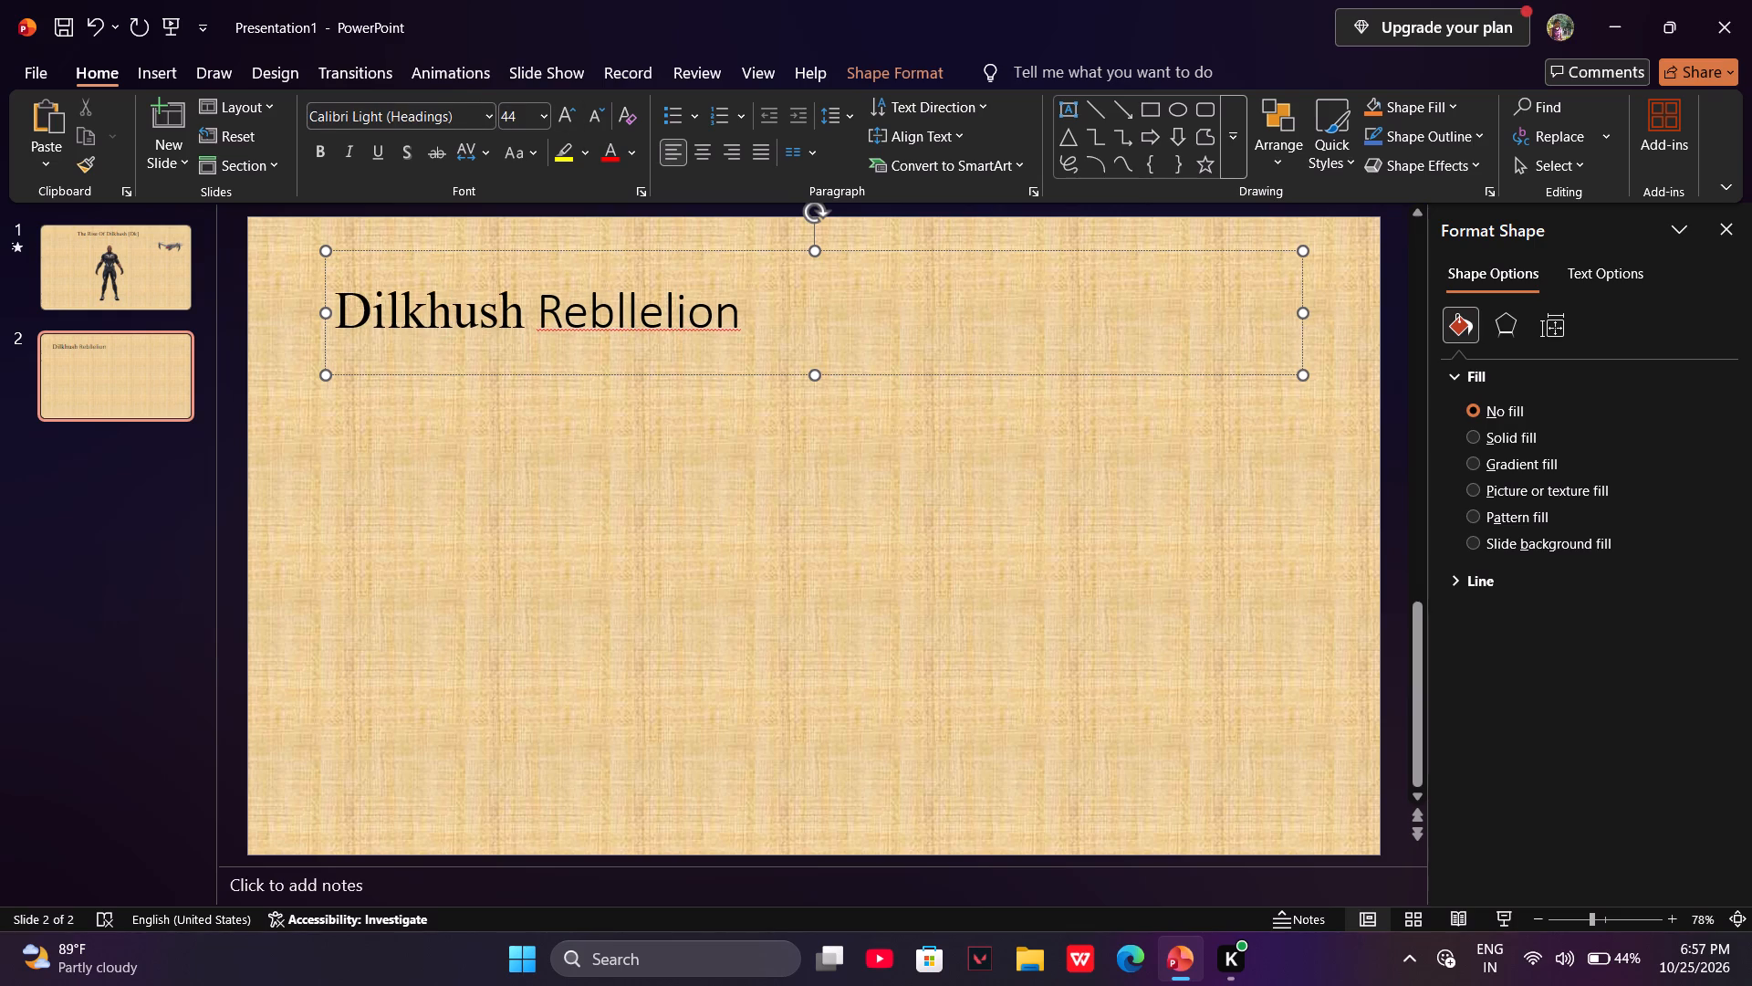
{"action": "left_click", "coordinate": [486, 114]}
{"action": "type", "text": "TIME"}
{"action": "key", "text": "Return"}
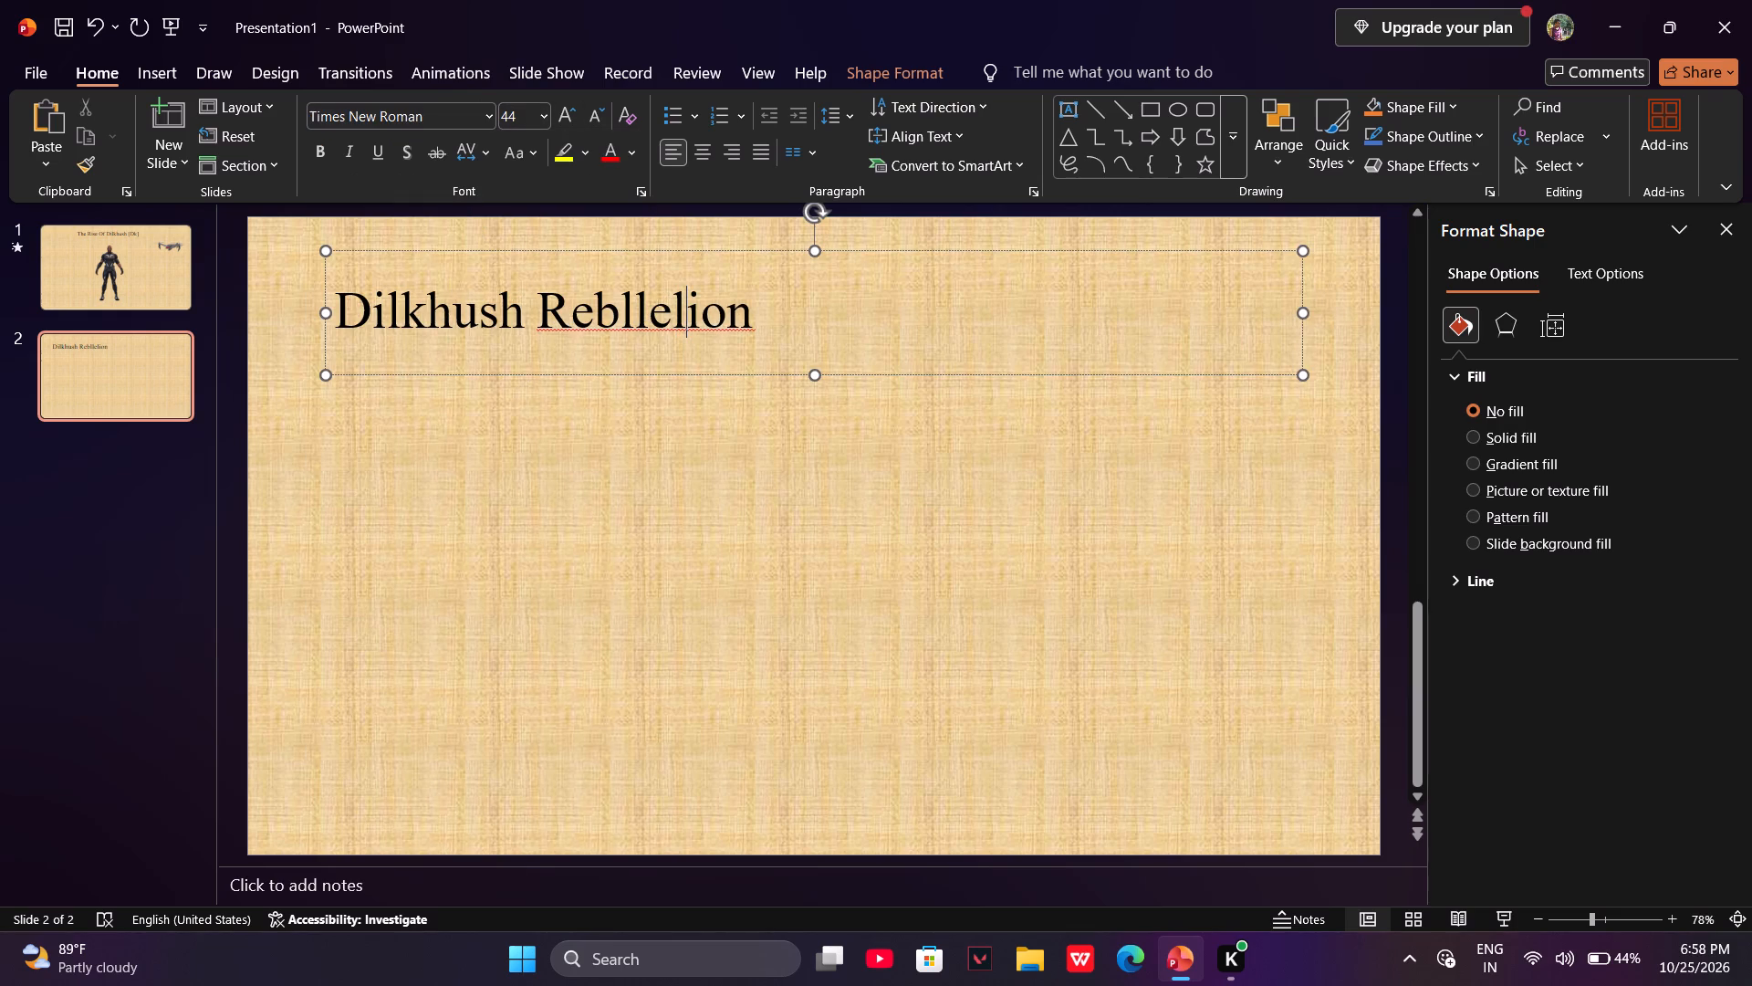
Correct the spelling of the second word in slide 2's title to "Rebellion".
{"action": "left_click", "coordinate": [801, 324]}
{"action": "left_click", "coordinate": [652, 285]}
{"action": "right_click", "coordinate": [652, 314]}
{"action": "left_click", "coordinate": [720, 342]}
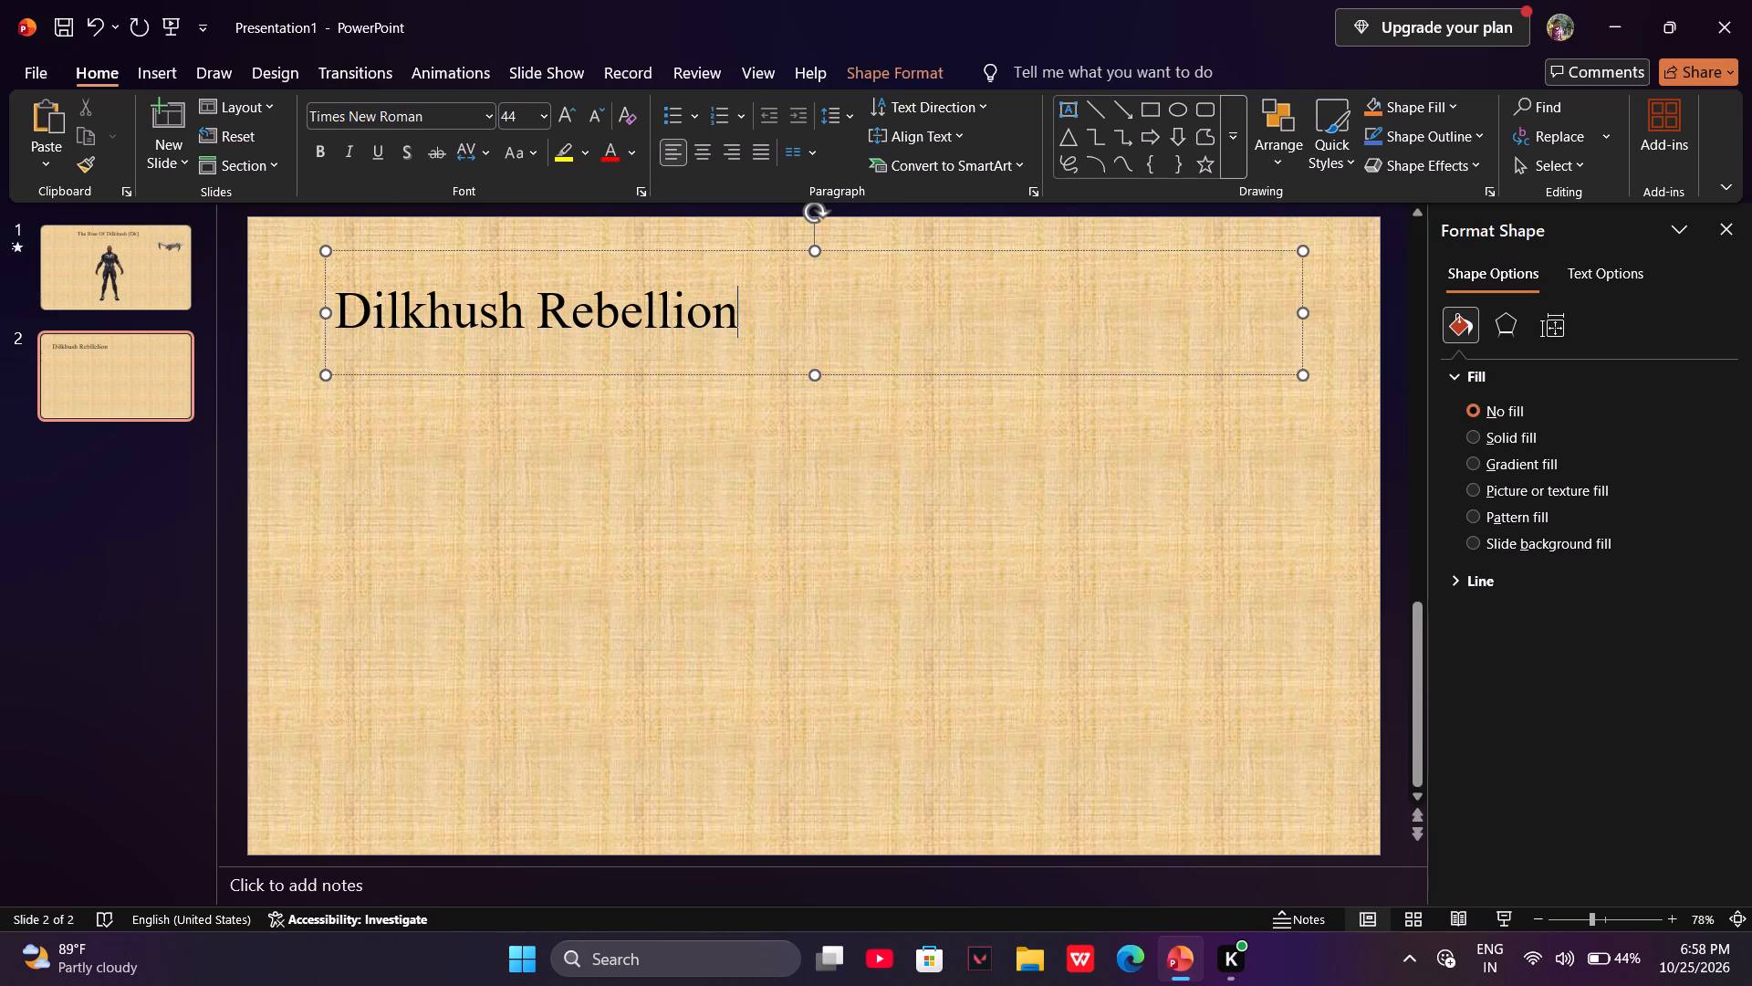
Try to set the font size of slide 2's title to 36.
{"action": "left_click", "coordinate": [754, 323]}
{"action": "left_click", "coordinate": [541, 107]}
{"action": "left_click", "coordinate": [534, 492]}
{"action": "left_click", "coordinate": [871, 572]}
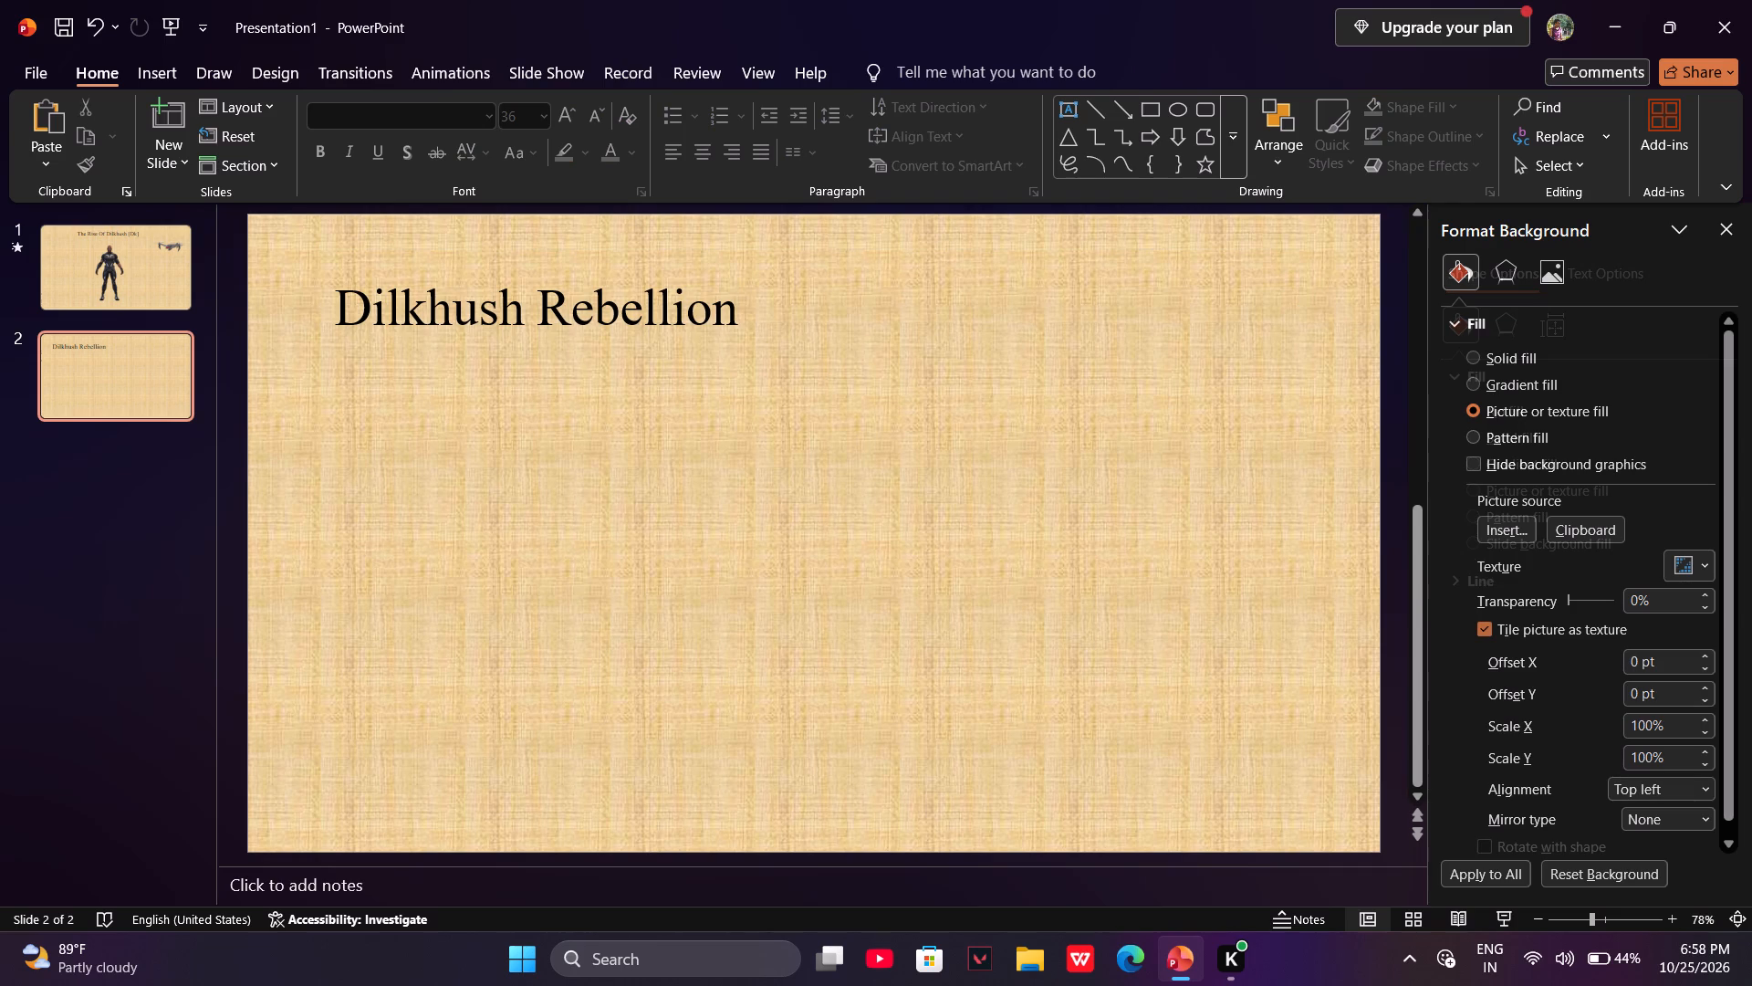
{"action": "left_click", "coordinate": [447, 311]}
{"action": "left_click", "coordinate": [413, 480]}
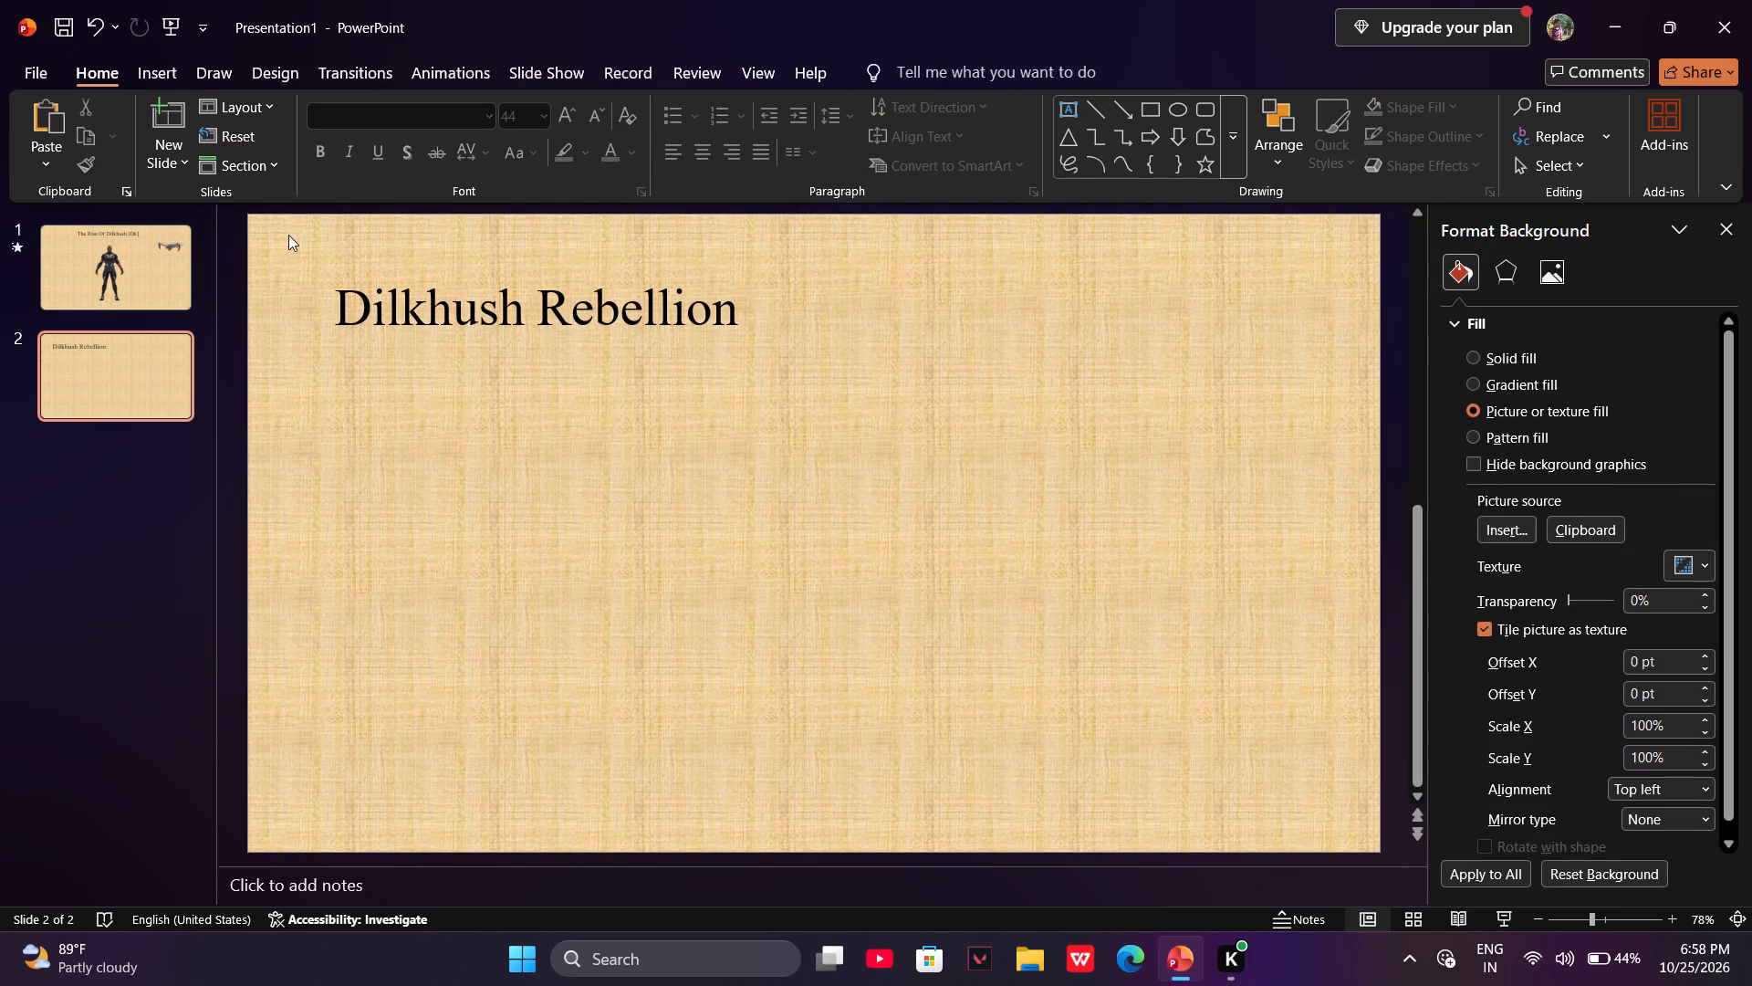
Move the "Dilkhush Rebellion" title box across so its text sits near the top centre of slide 2.
{"action": "left_click_drag", "start_coordinate": [288, 235], "coordinate": [875, 427]}
{"action": "left_click_drag", "start_coordinate": [323, 246], "coordinate": [595, 242]}
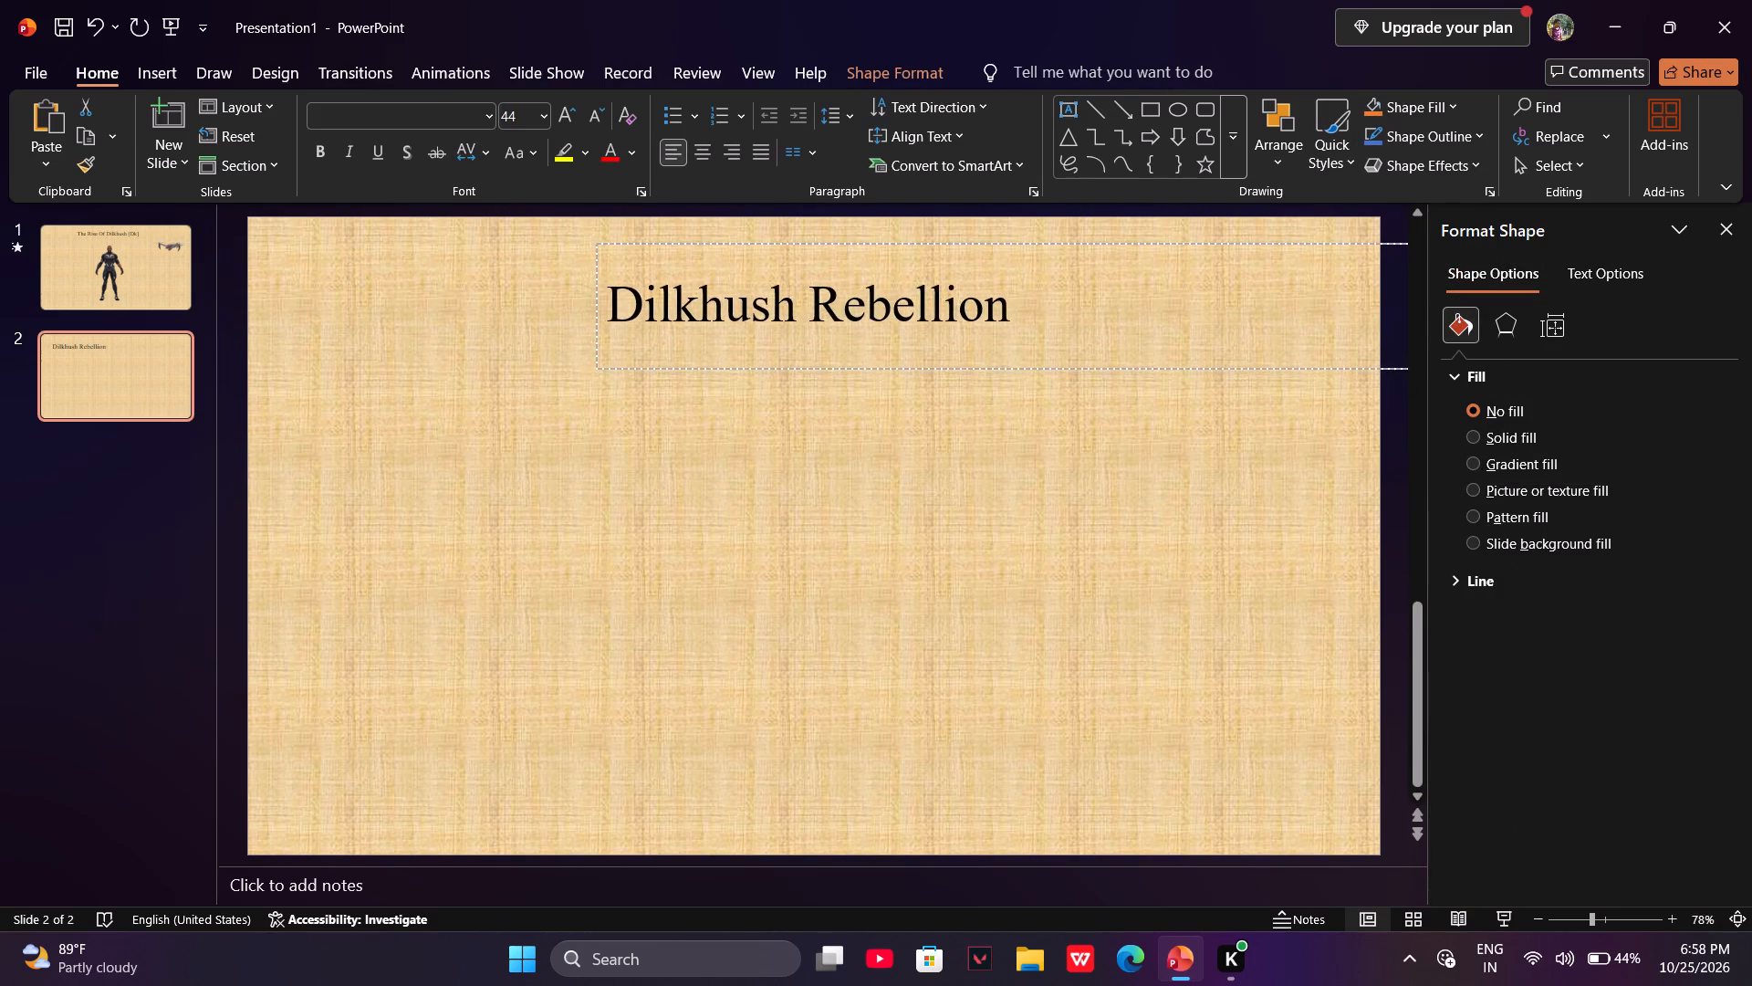
{"action": "left_click_drag", "start_coordinate": [595, 242], "coordinate": [613, 232]}
{"action": "scroll", "coordinate": [773, 519], "scroll_direction": "right", "scroll_amount": 3}
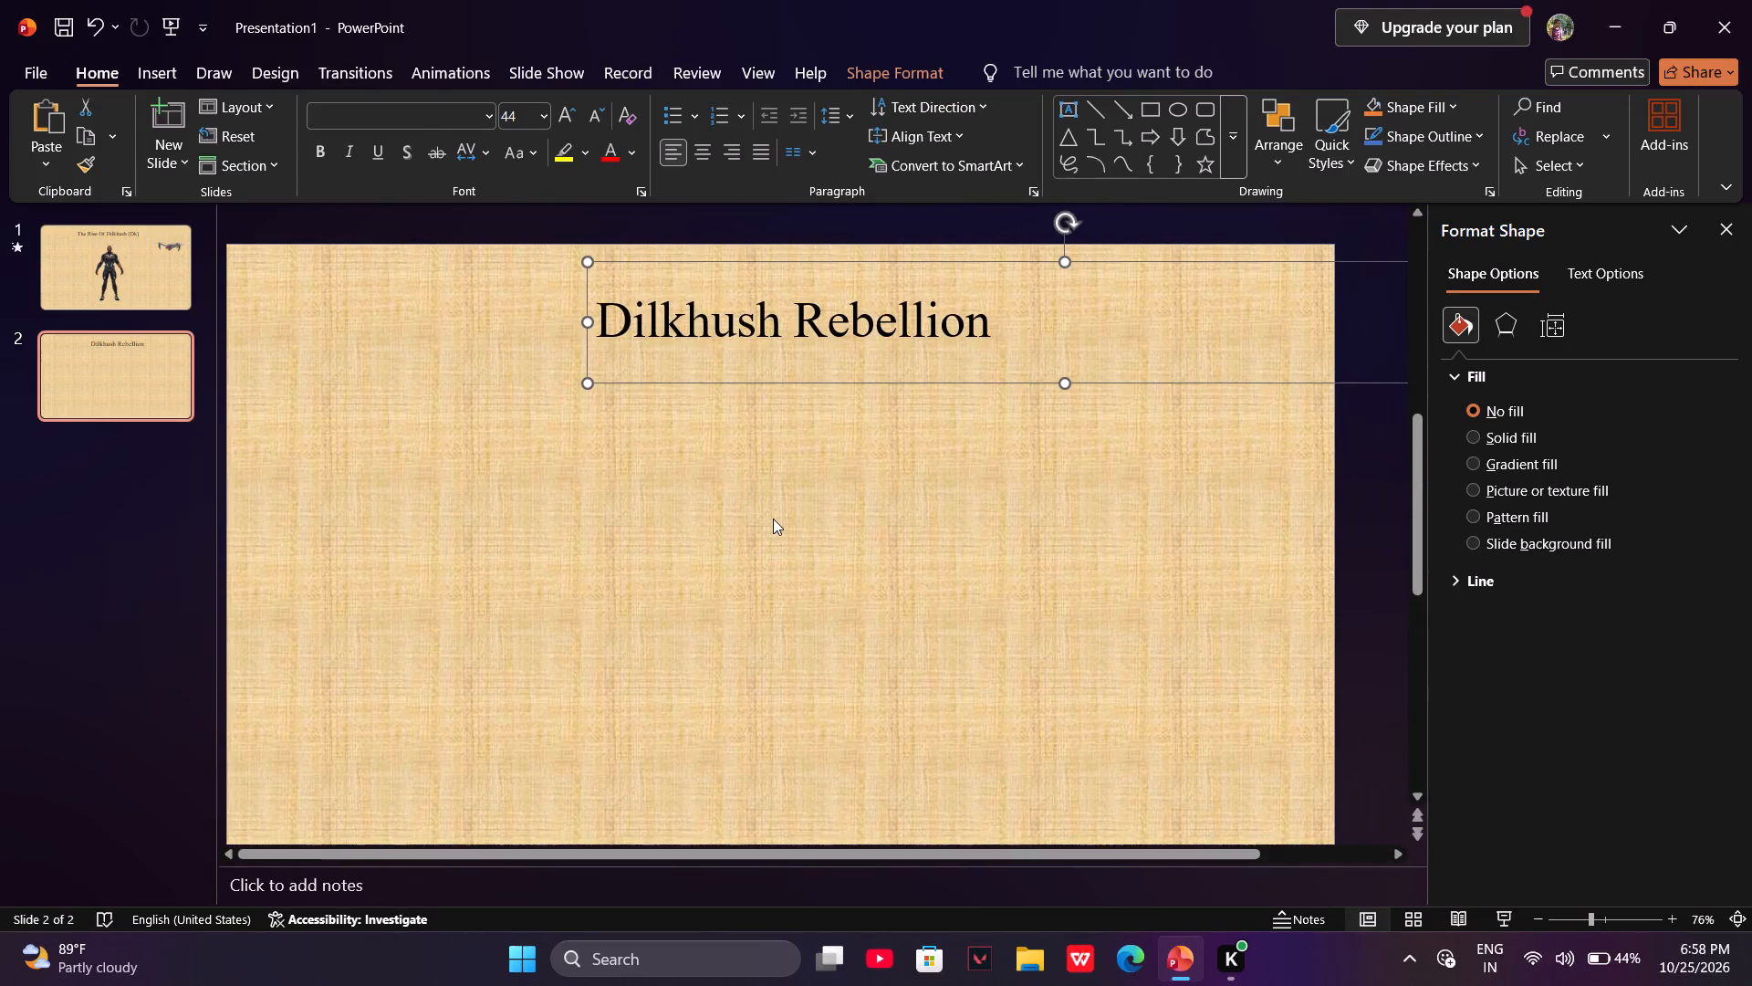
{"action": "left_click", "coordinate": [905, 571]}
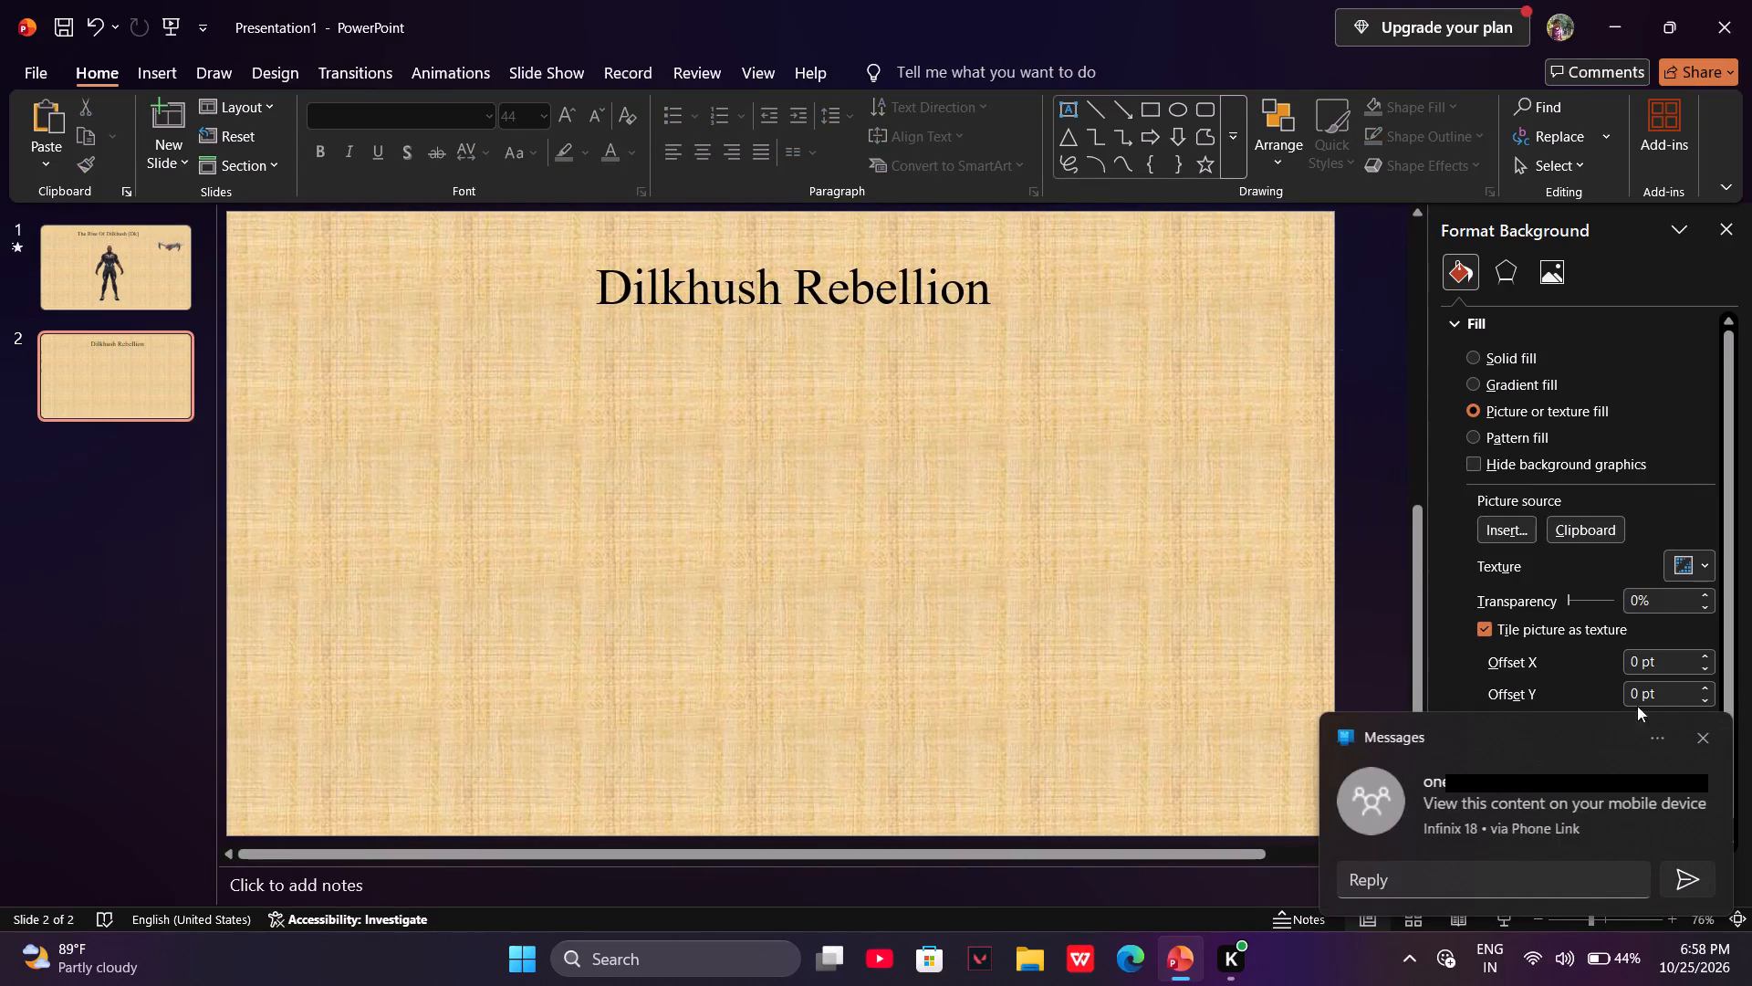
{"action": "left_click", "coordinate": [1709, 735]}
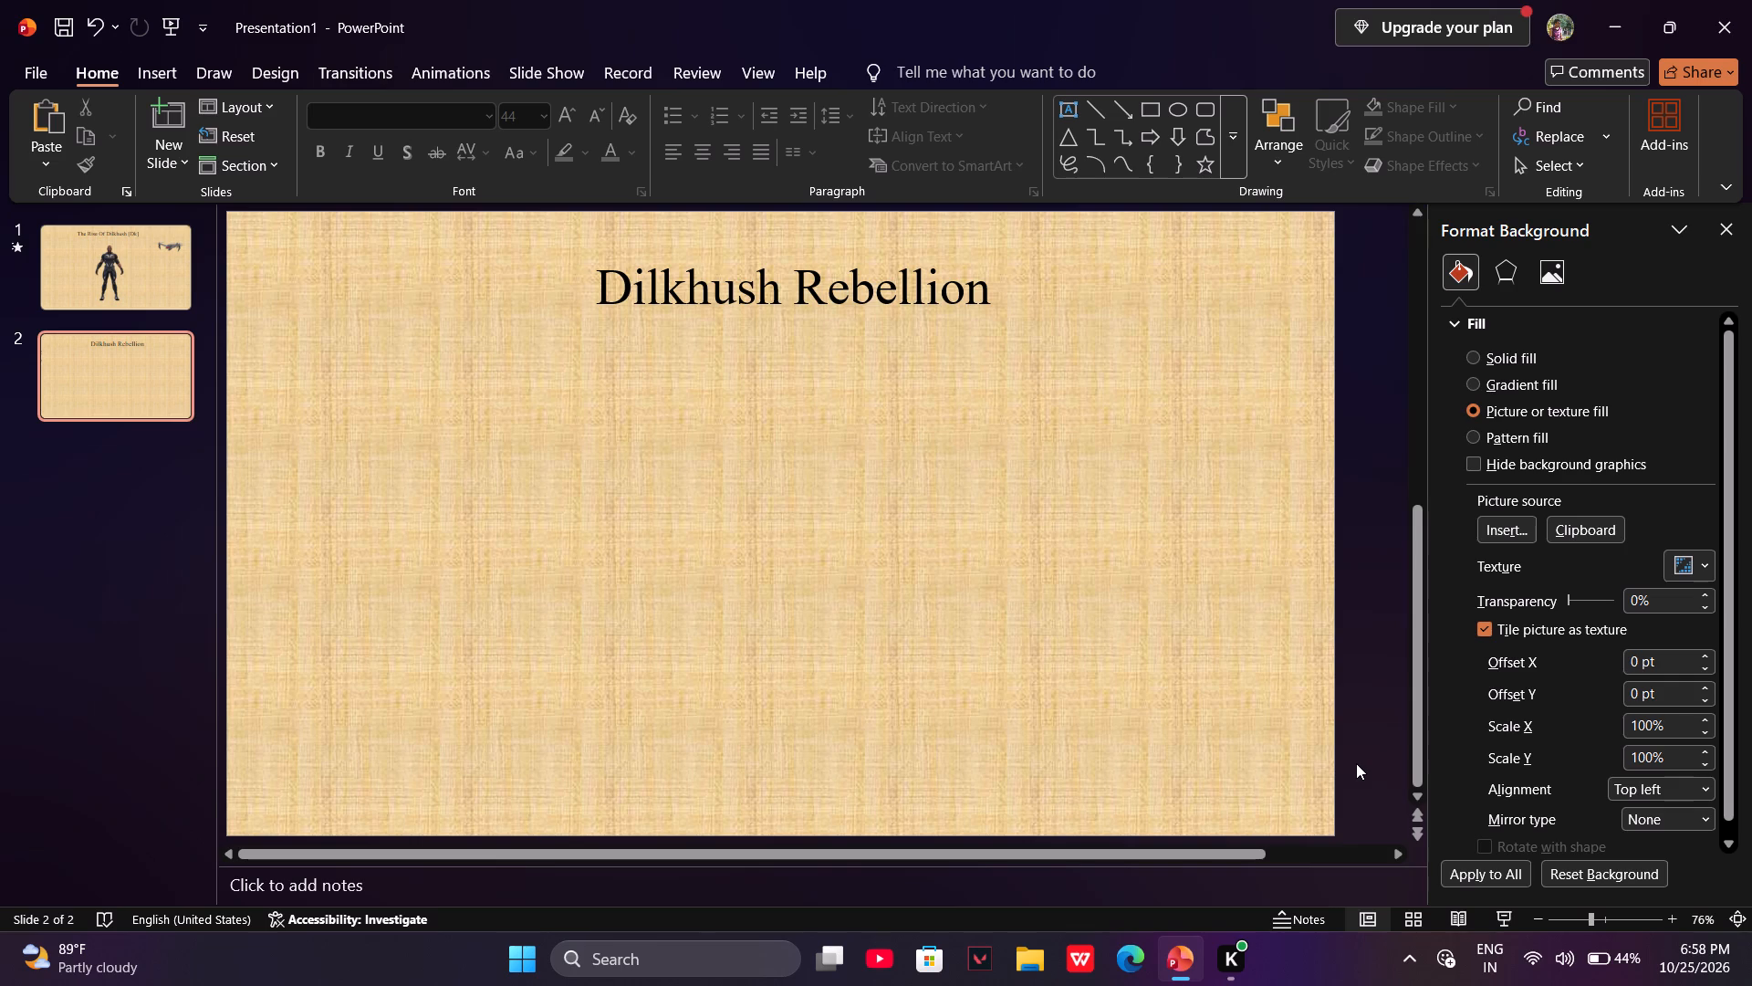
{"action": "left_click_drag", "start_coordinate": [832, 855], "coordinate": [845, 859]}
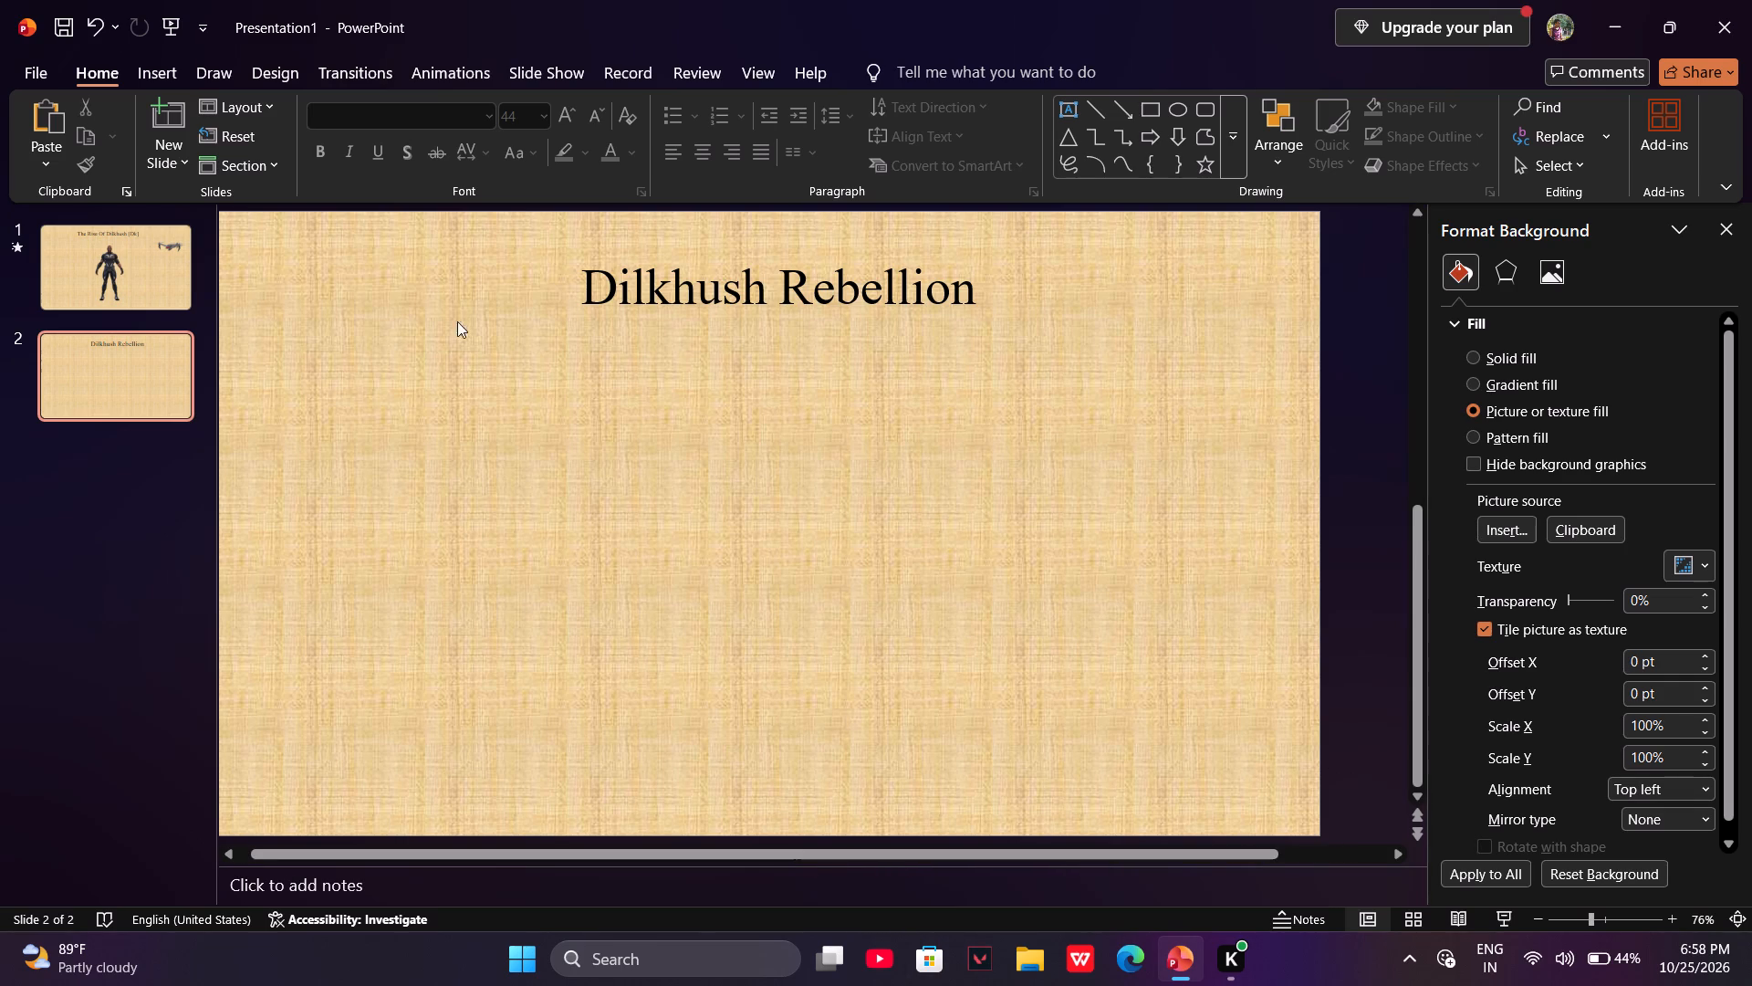
Try the Push and Morph transitions on slide 1, then settle on the Random Bars transition for it.
{"action": "left_click", "coordinate": [378, 79]}
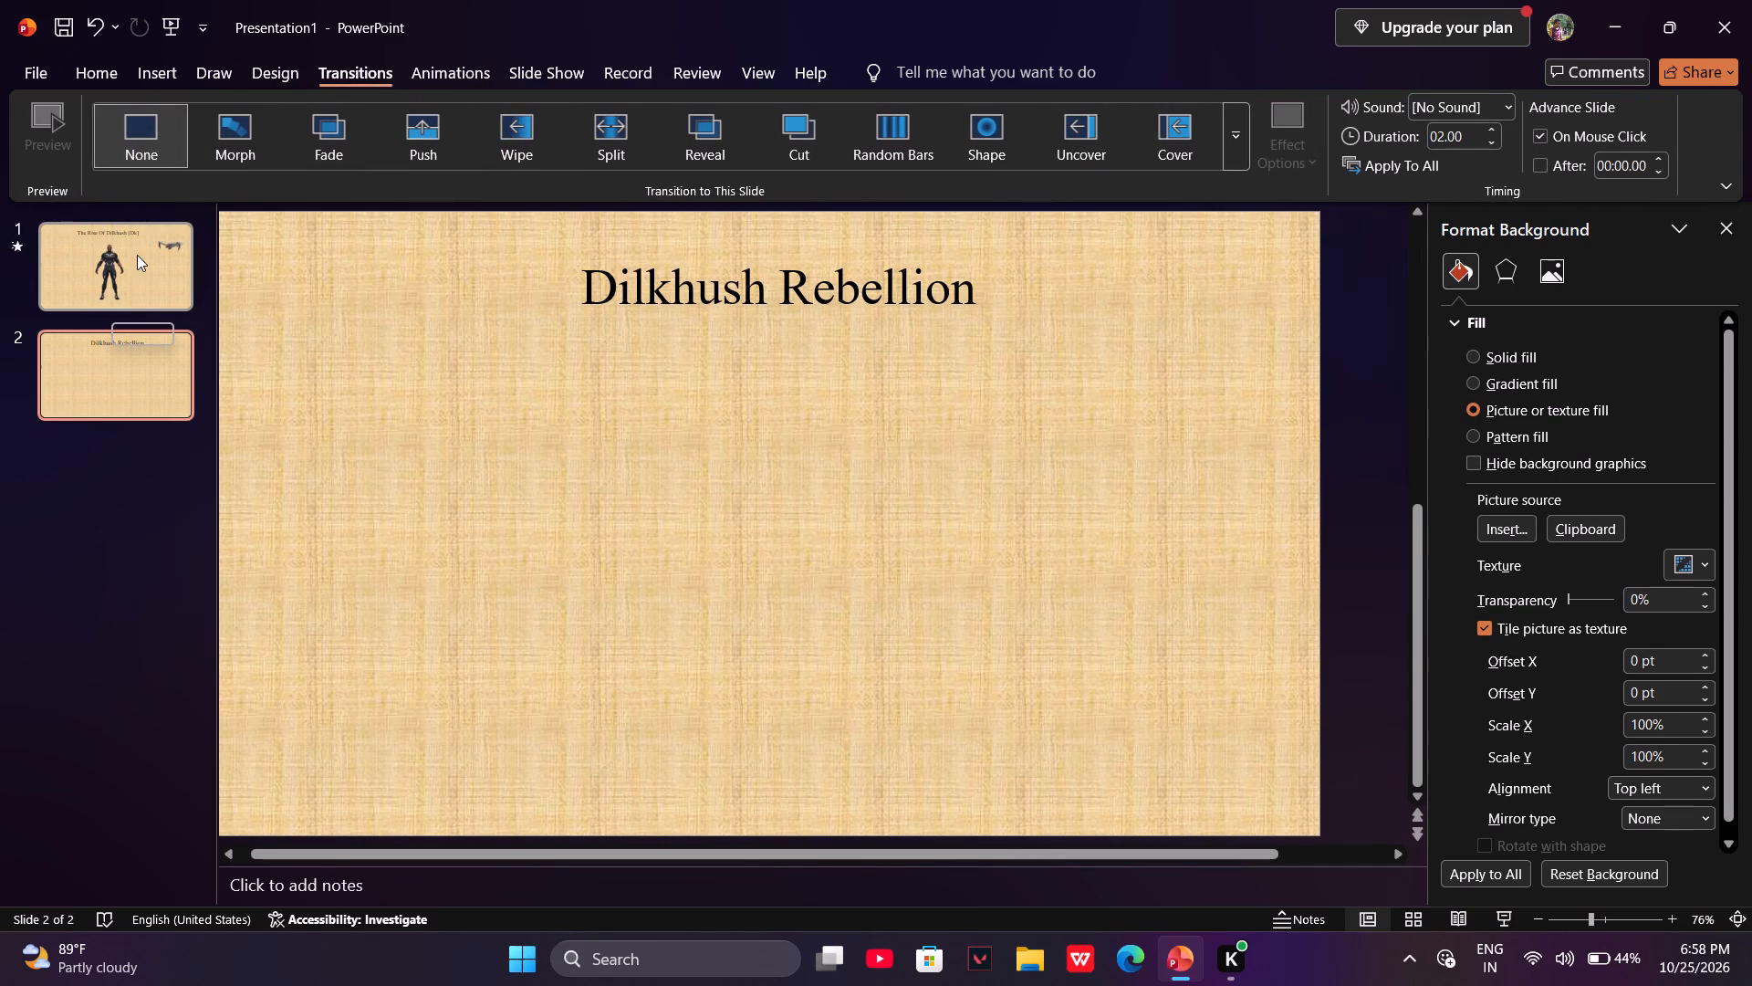
{"action": "right_click", "coordinate": [103, 320]}
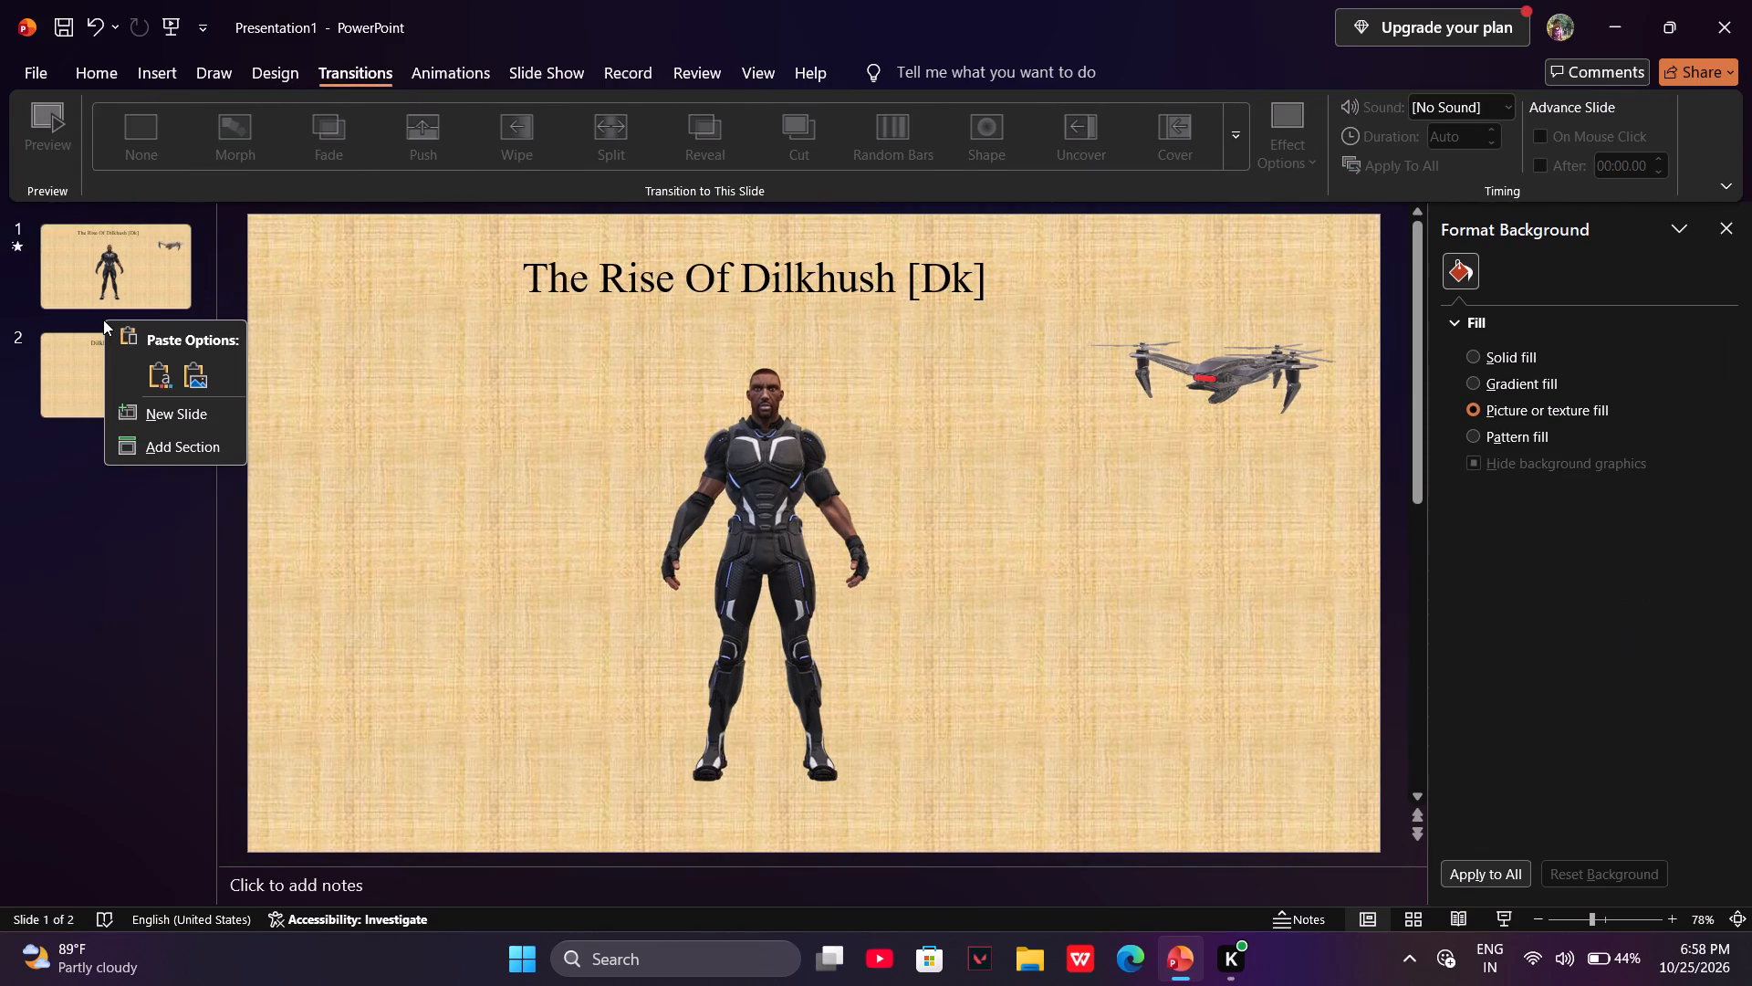
{"action": "left_click", "coordinate": [93, 316]}
{"action": "left_click", "coordinate": [131, 282]}
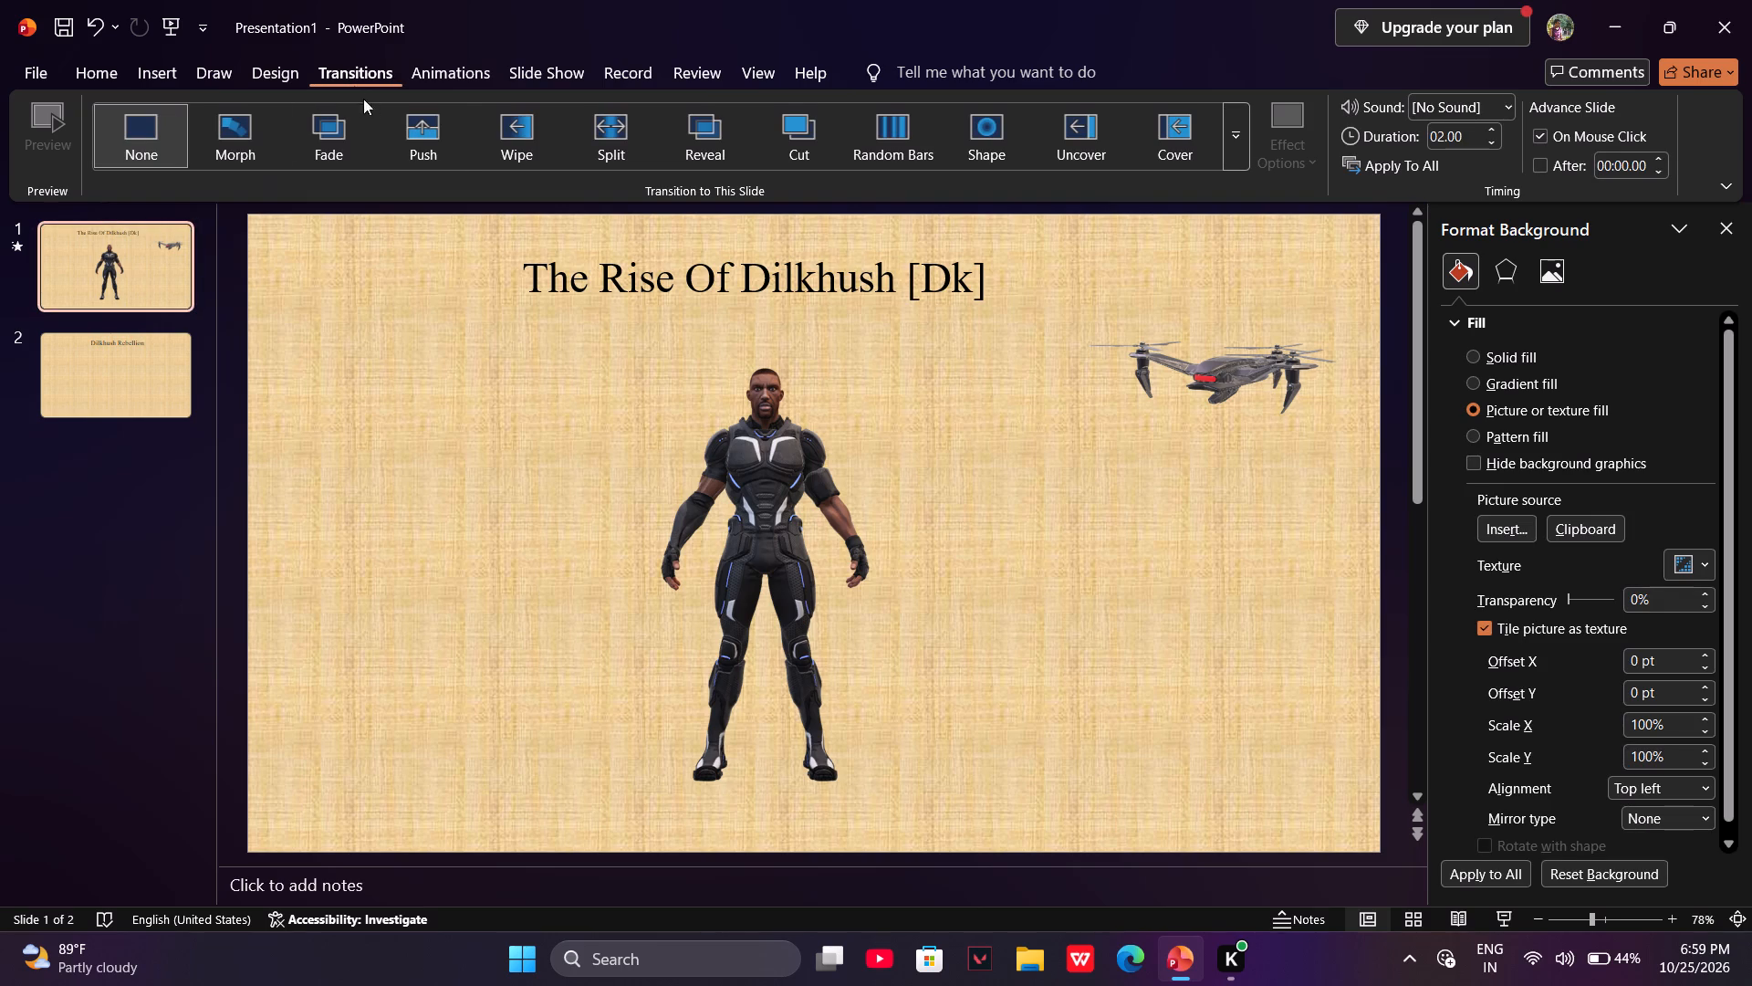
{"action": "left_click", "coordinate": [397, 110]}
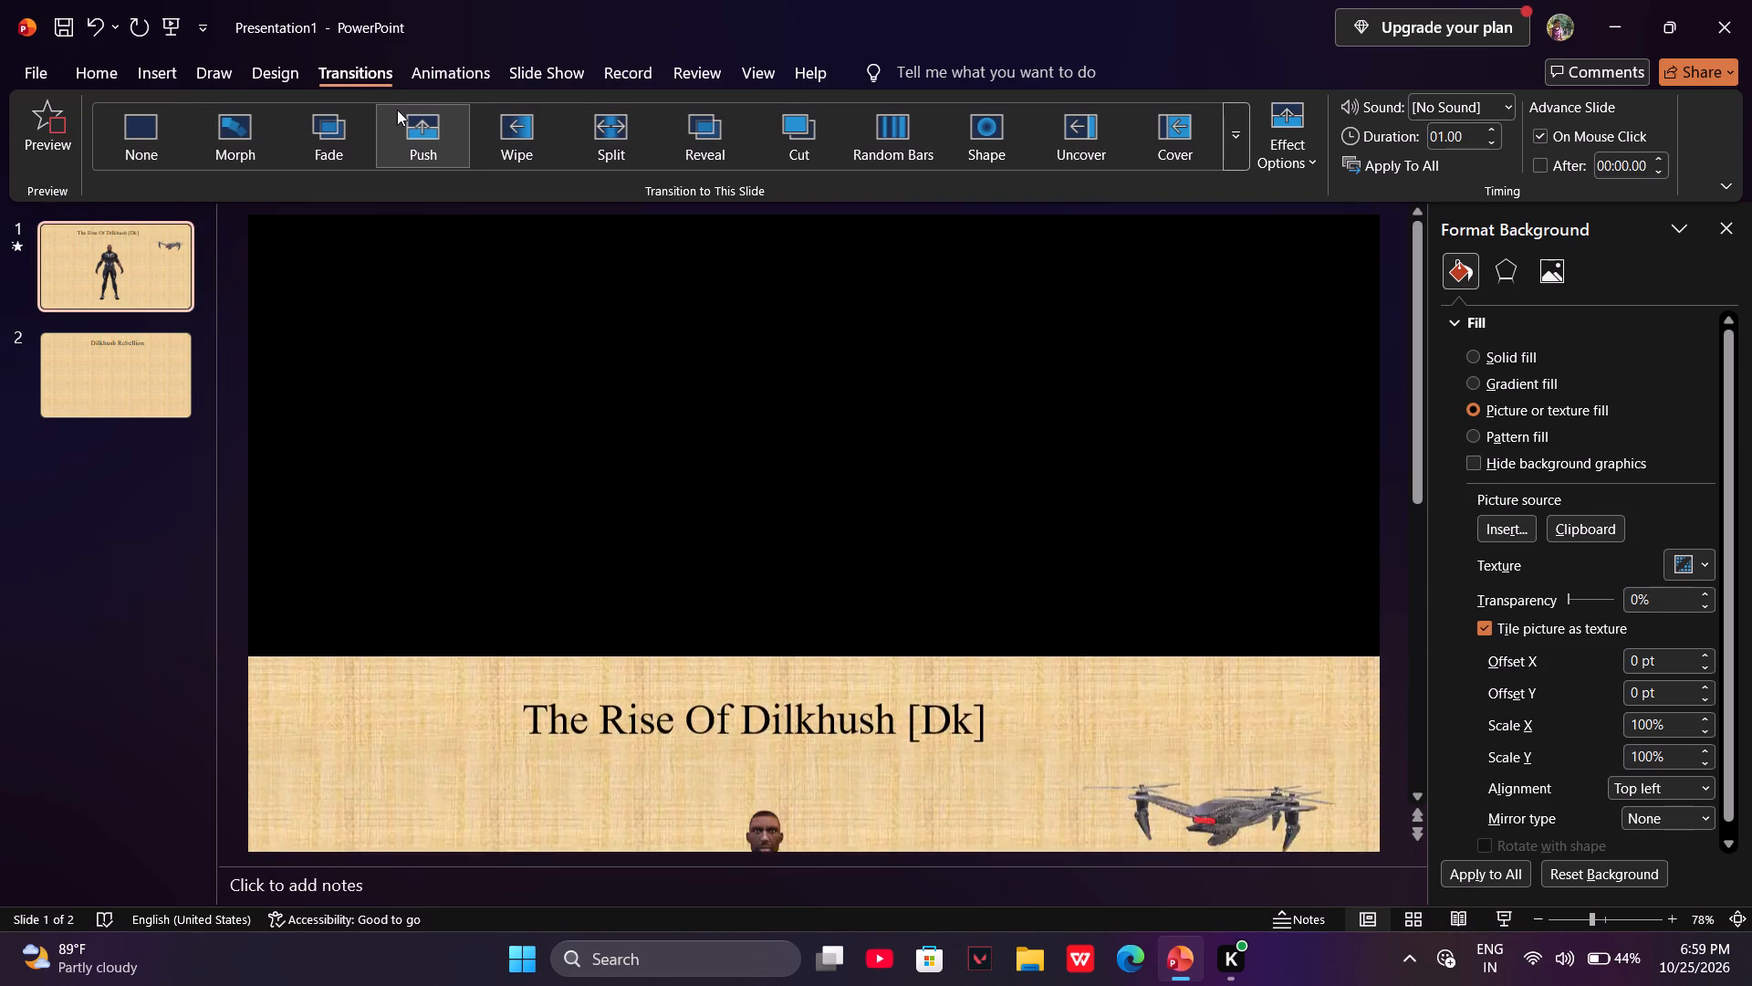
{"action": "left_click", "coordinate": [234, 140]}
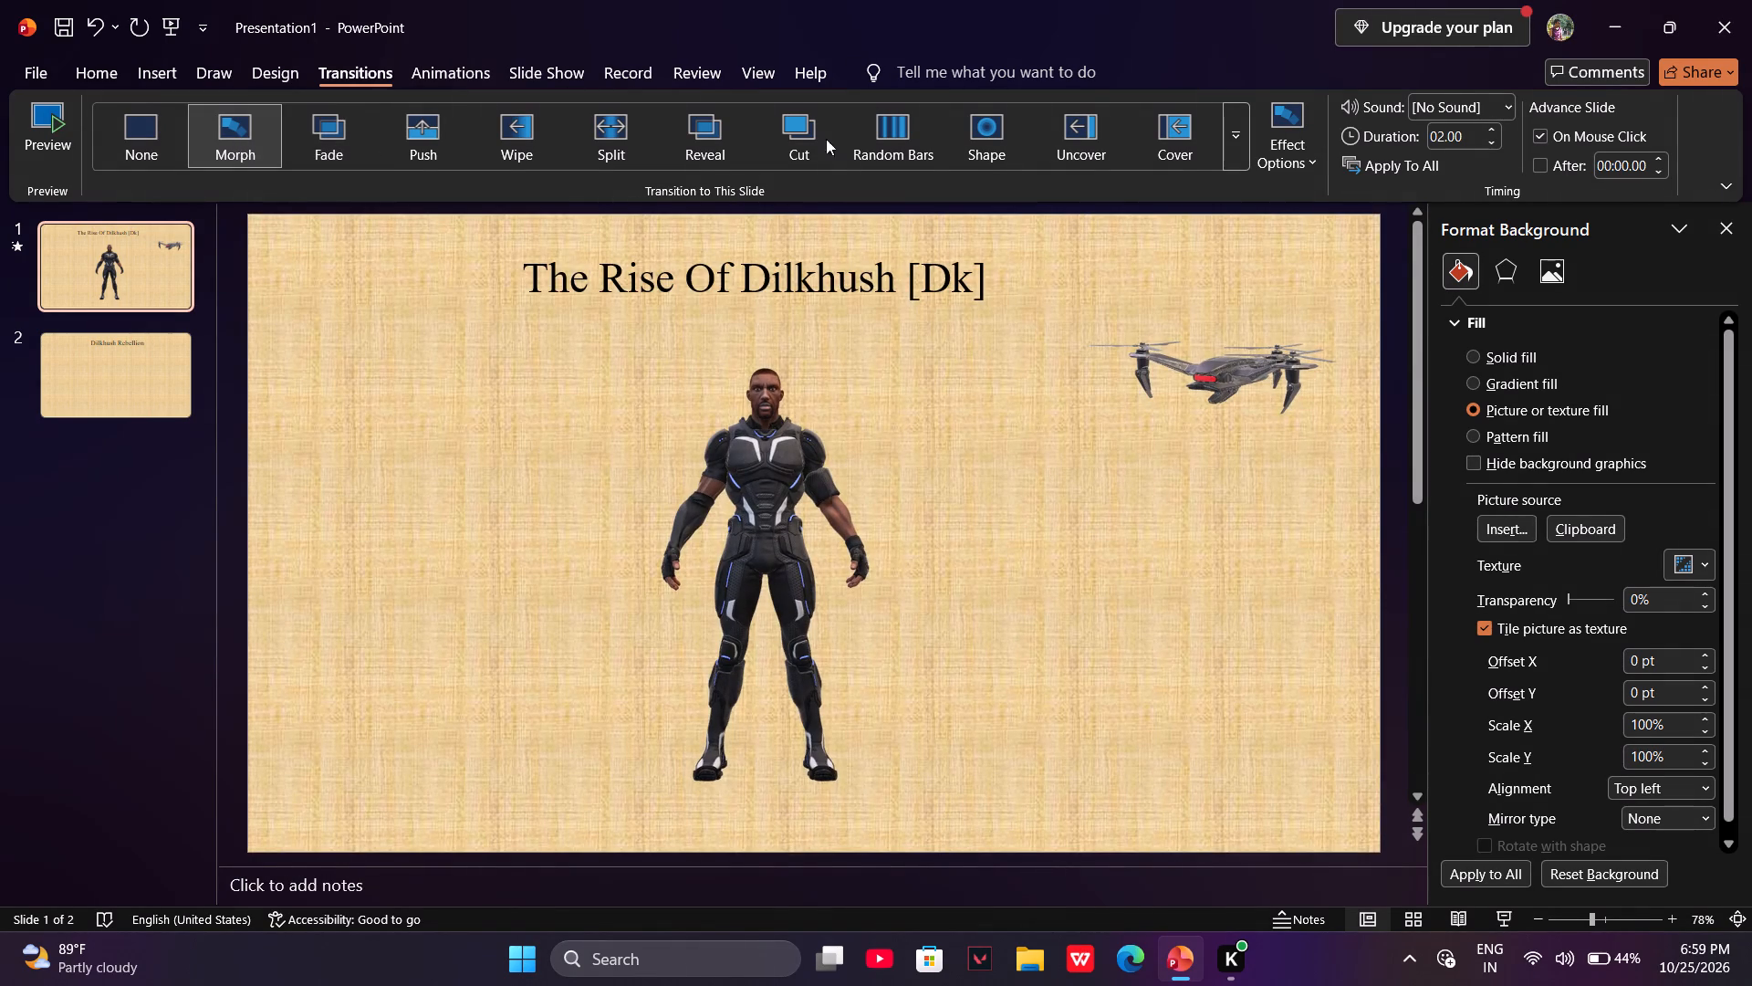
{"action": "left_click", "coordinate": [870, 130]}
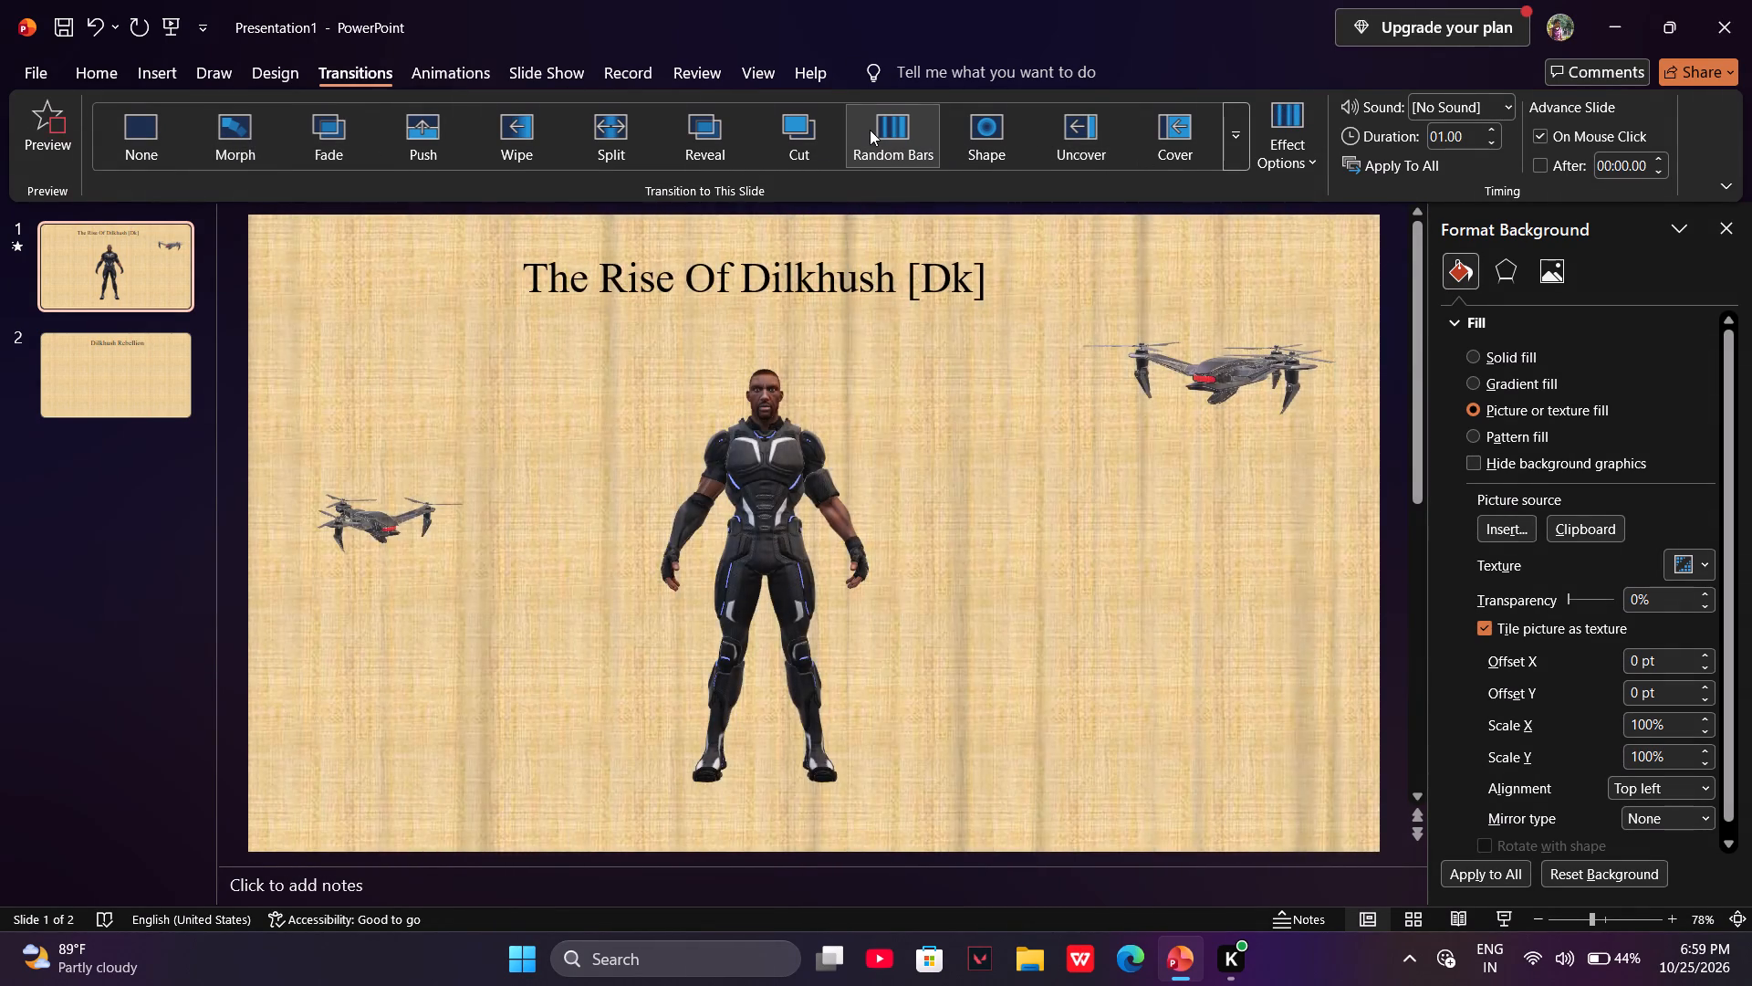
Apply the Random Bars transition to slide 2, "Dilkhush Rebellion".
{"action": "left_click", "coordinate": [79, 361]}
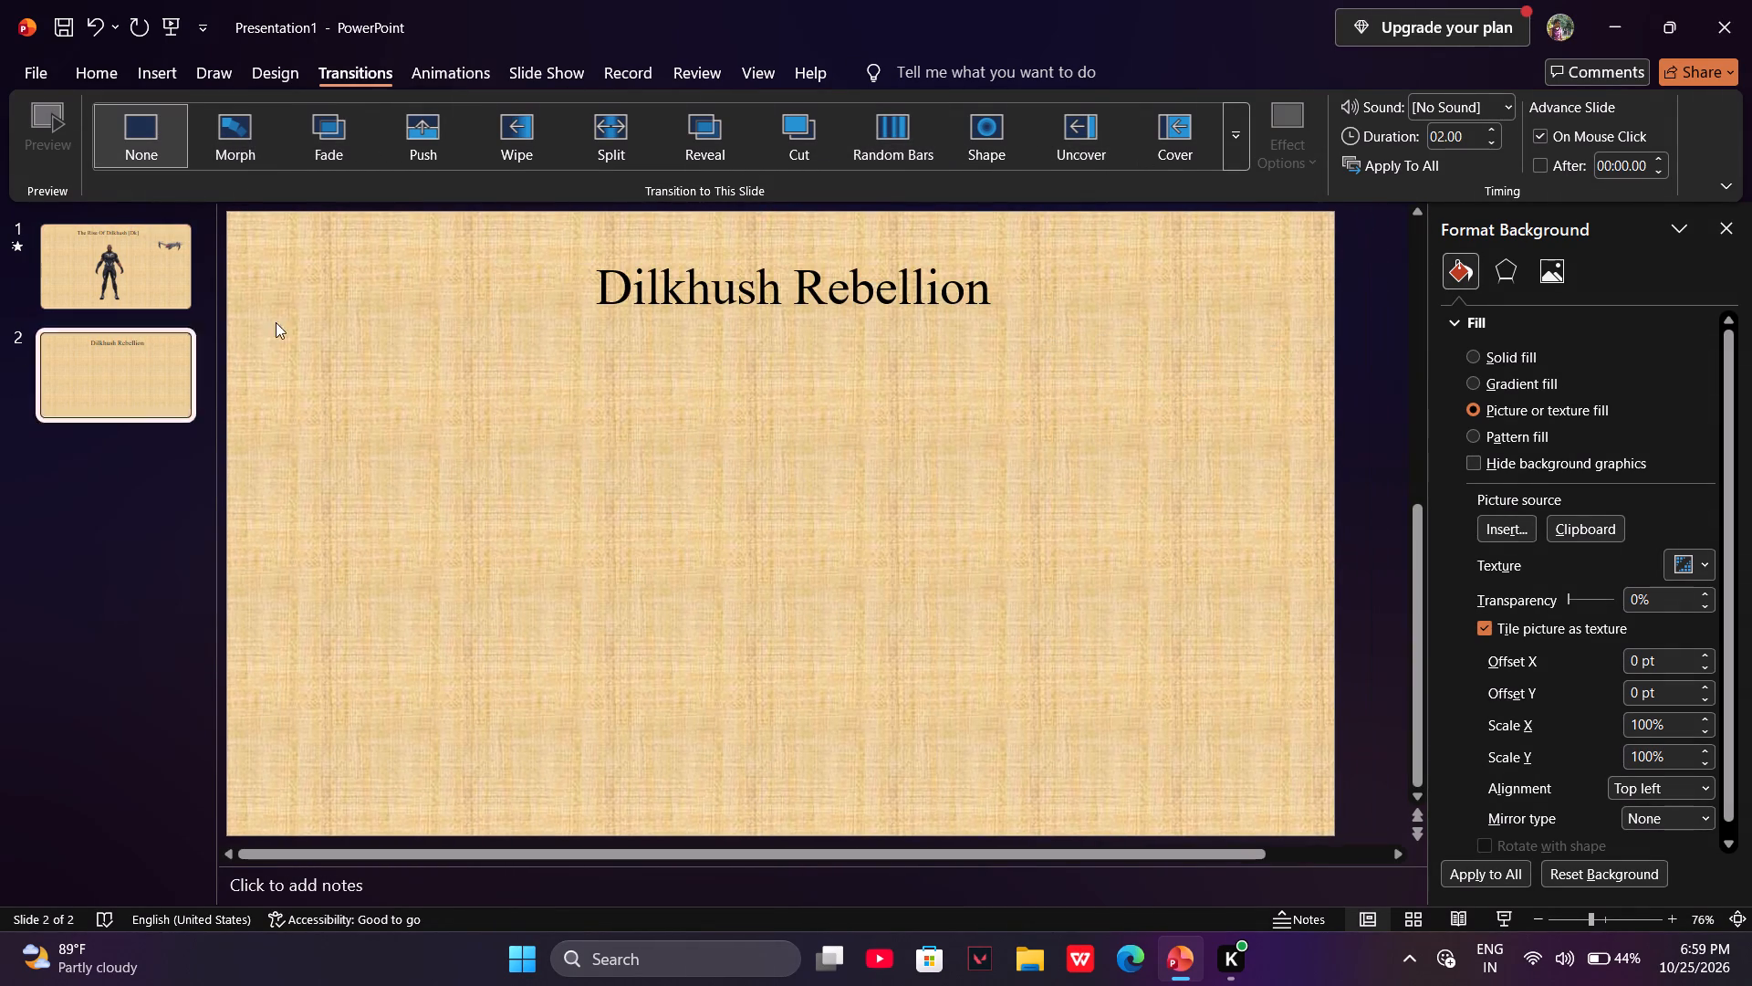
{"action": "left_click", "coordinate": [899, 162]}
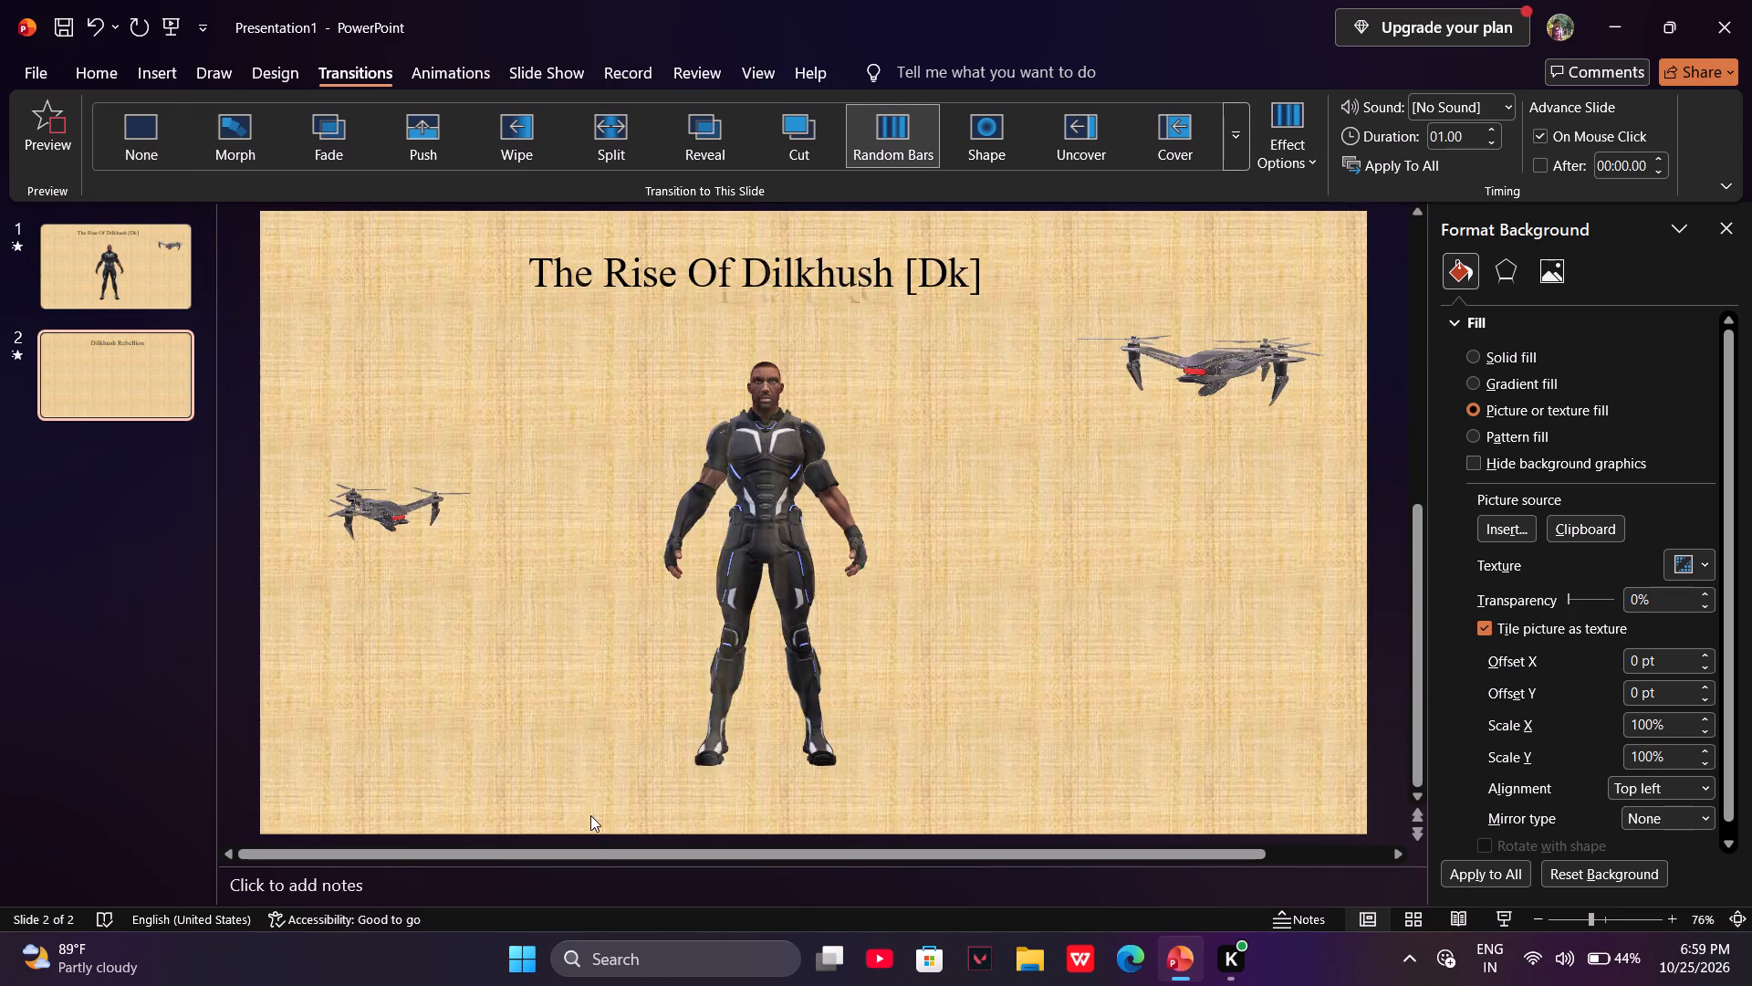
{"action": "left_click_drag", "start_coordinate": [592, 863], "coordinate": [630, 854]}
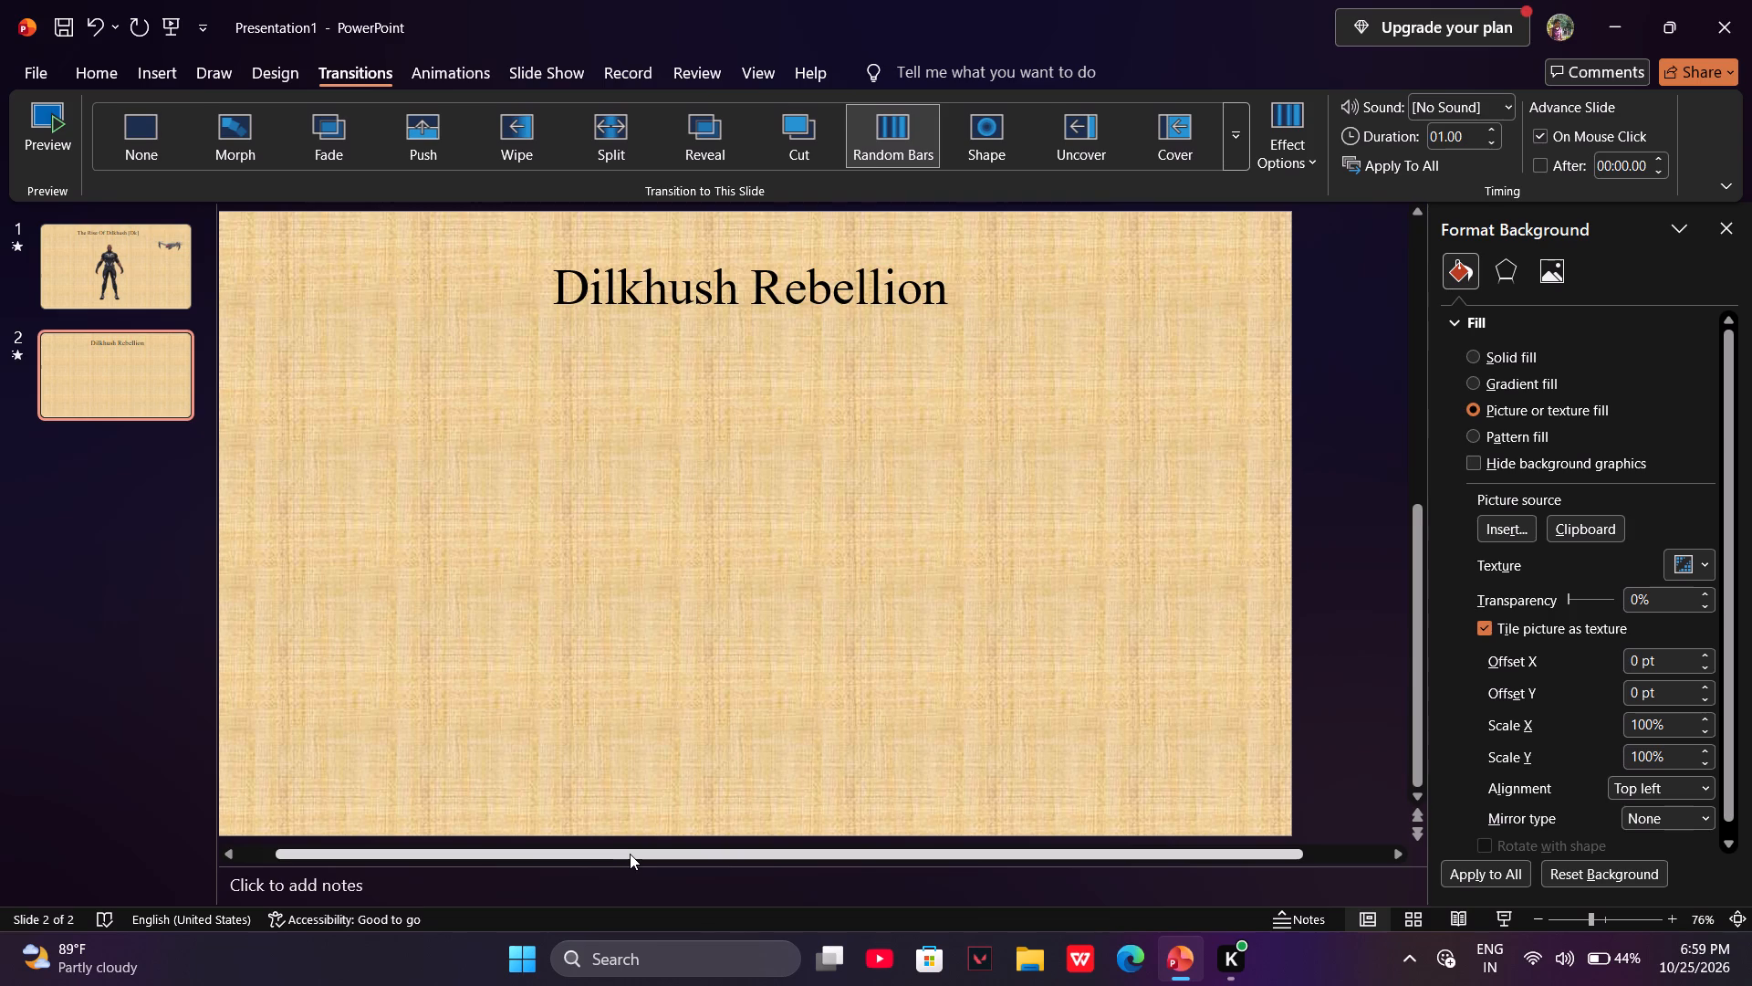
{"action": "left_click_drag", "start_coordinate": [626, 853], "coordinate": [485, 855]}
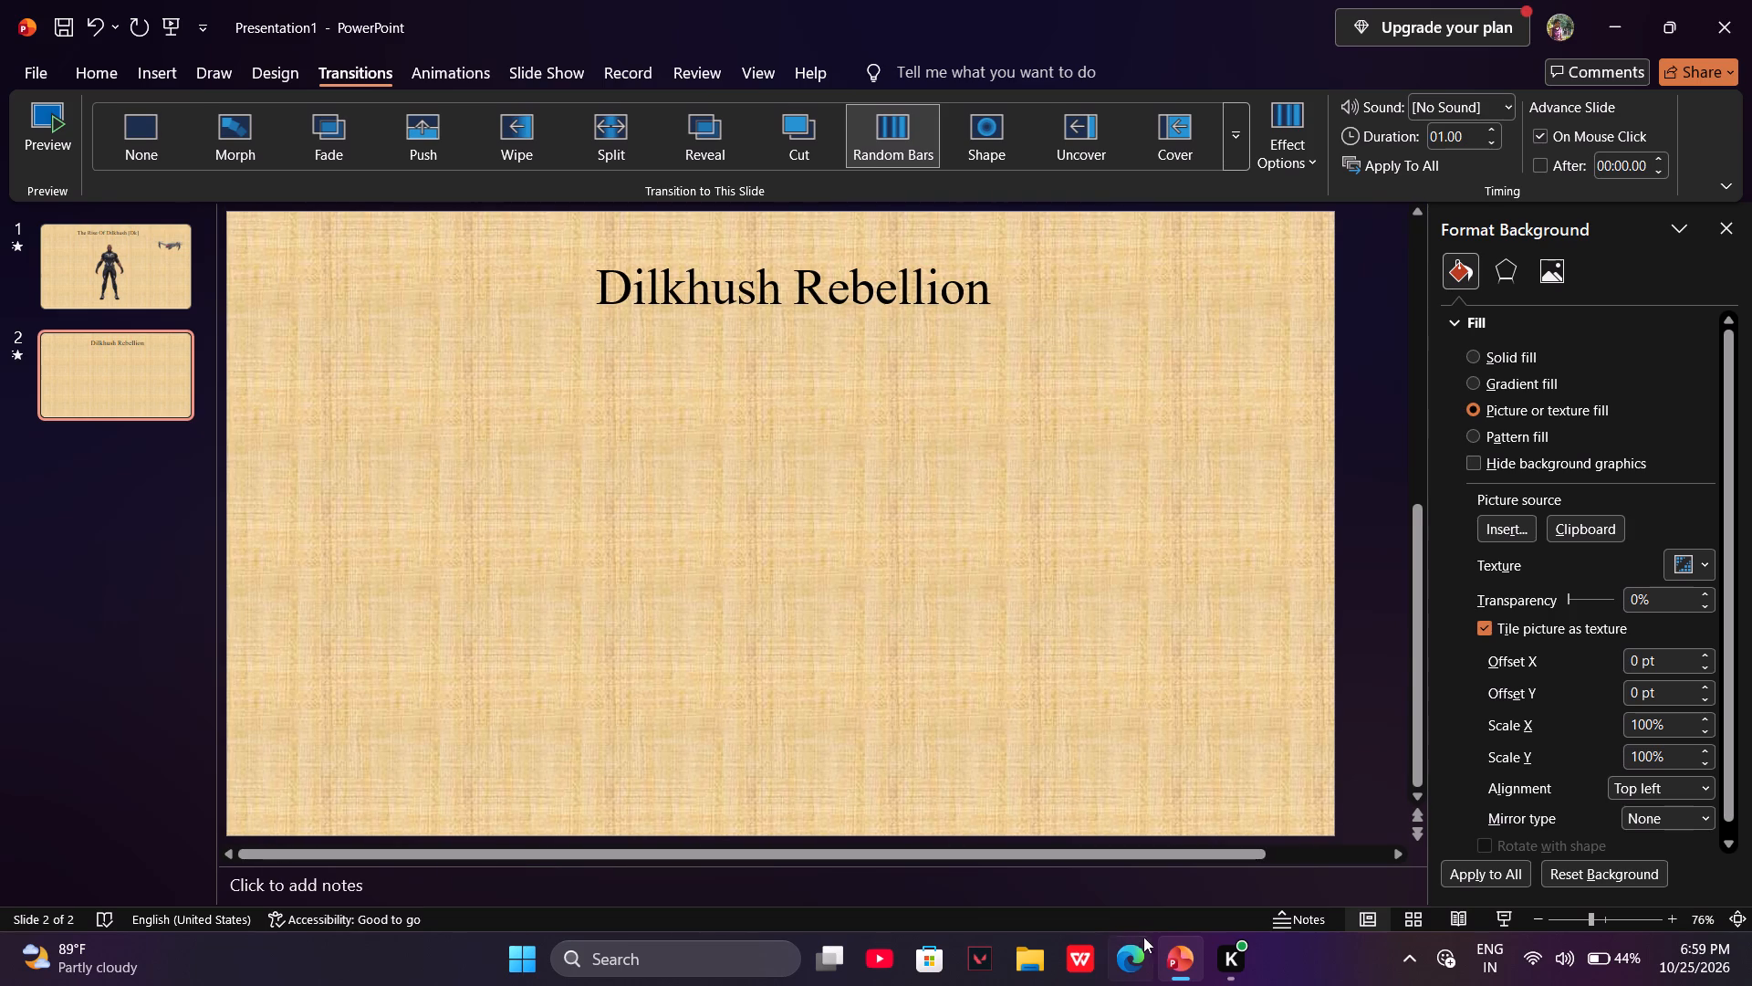
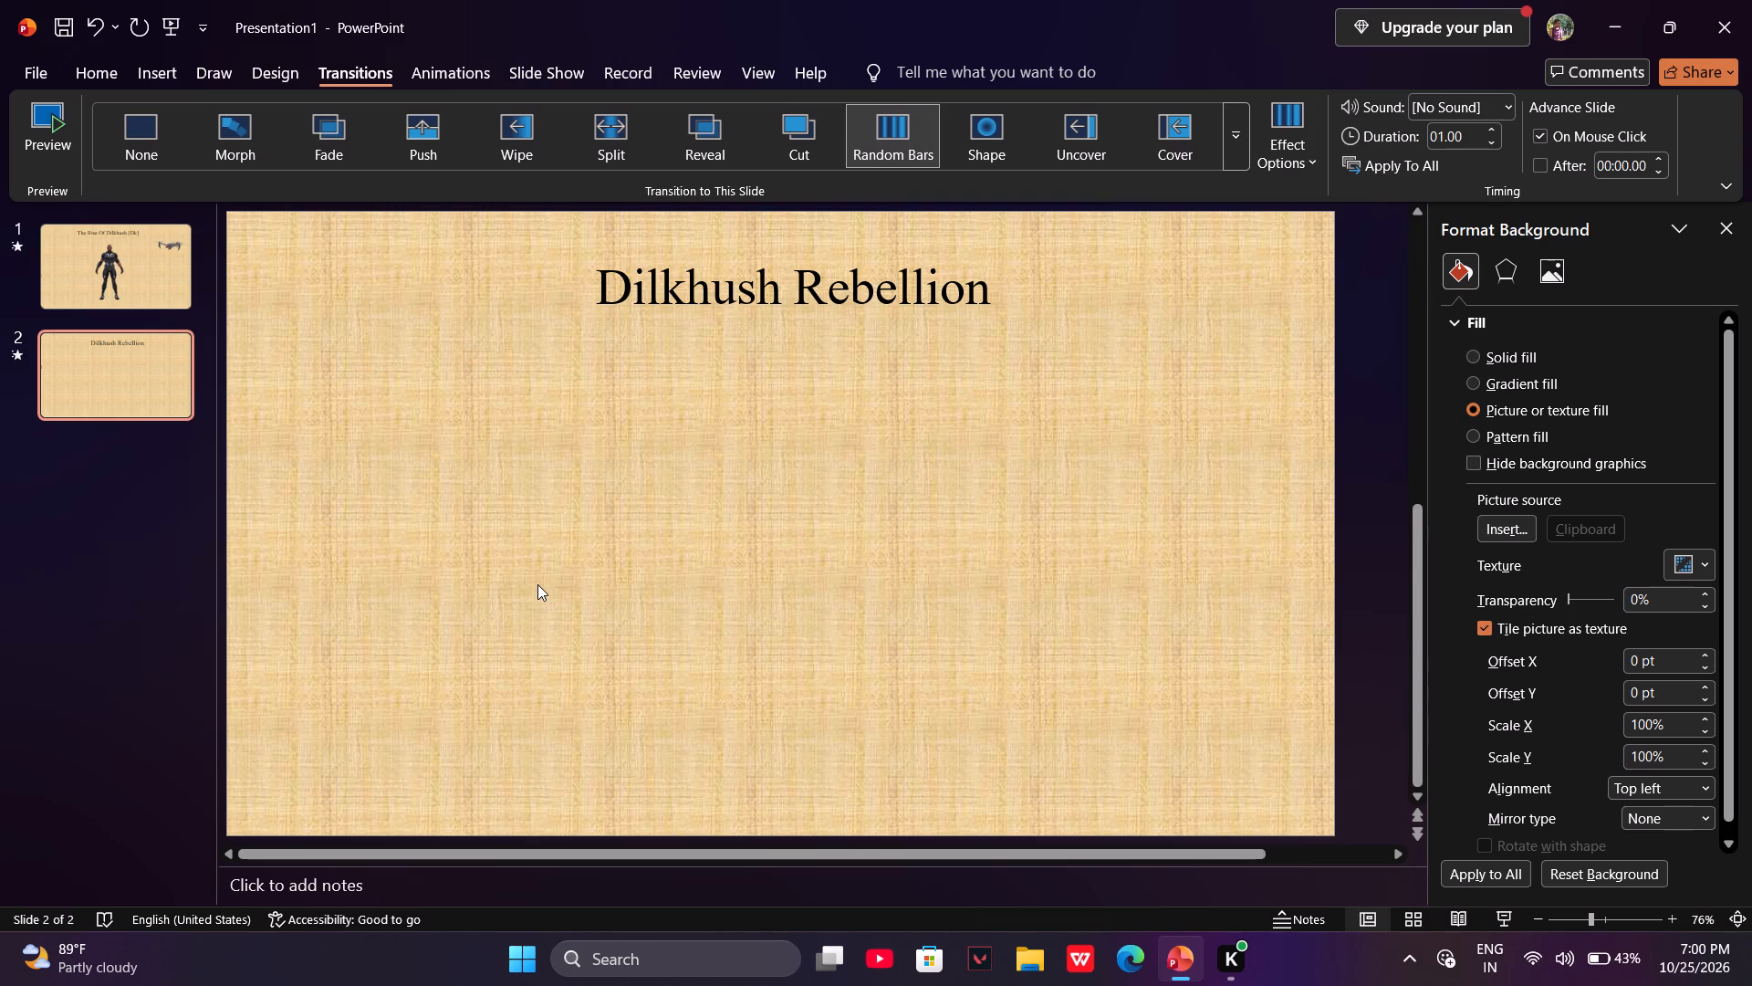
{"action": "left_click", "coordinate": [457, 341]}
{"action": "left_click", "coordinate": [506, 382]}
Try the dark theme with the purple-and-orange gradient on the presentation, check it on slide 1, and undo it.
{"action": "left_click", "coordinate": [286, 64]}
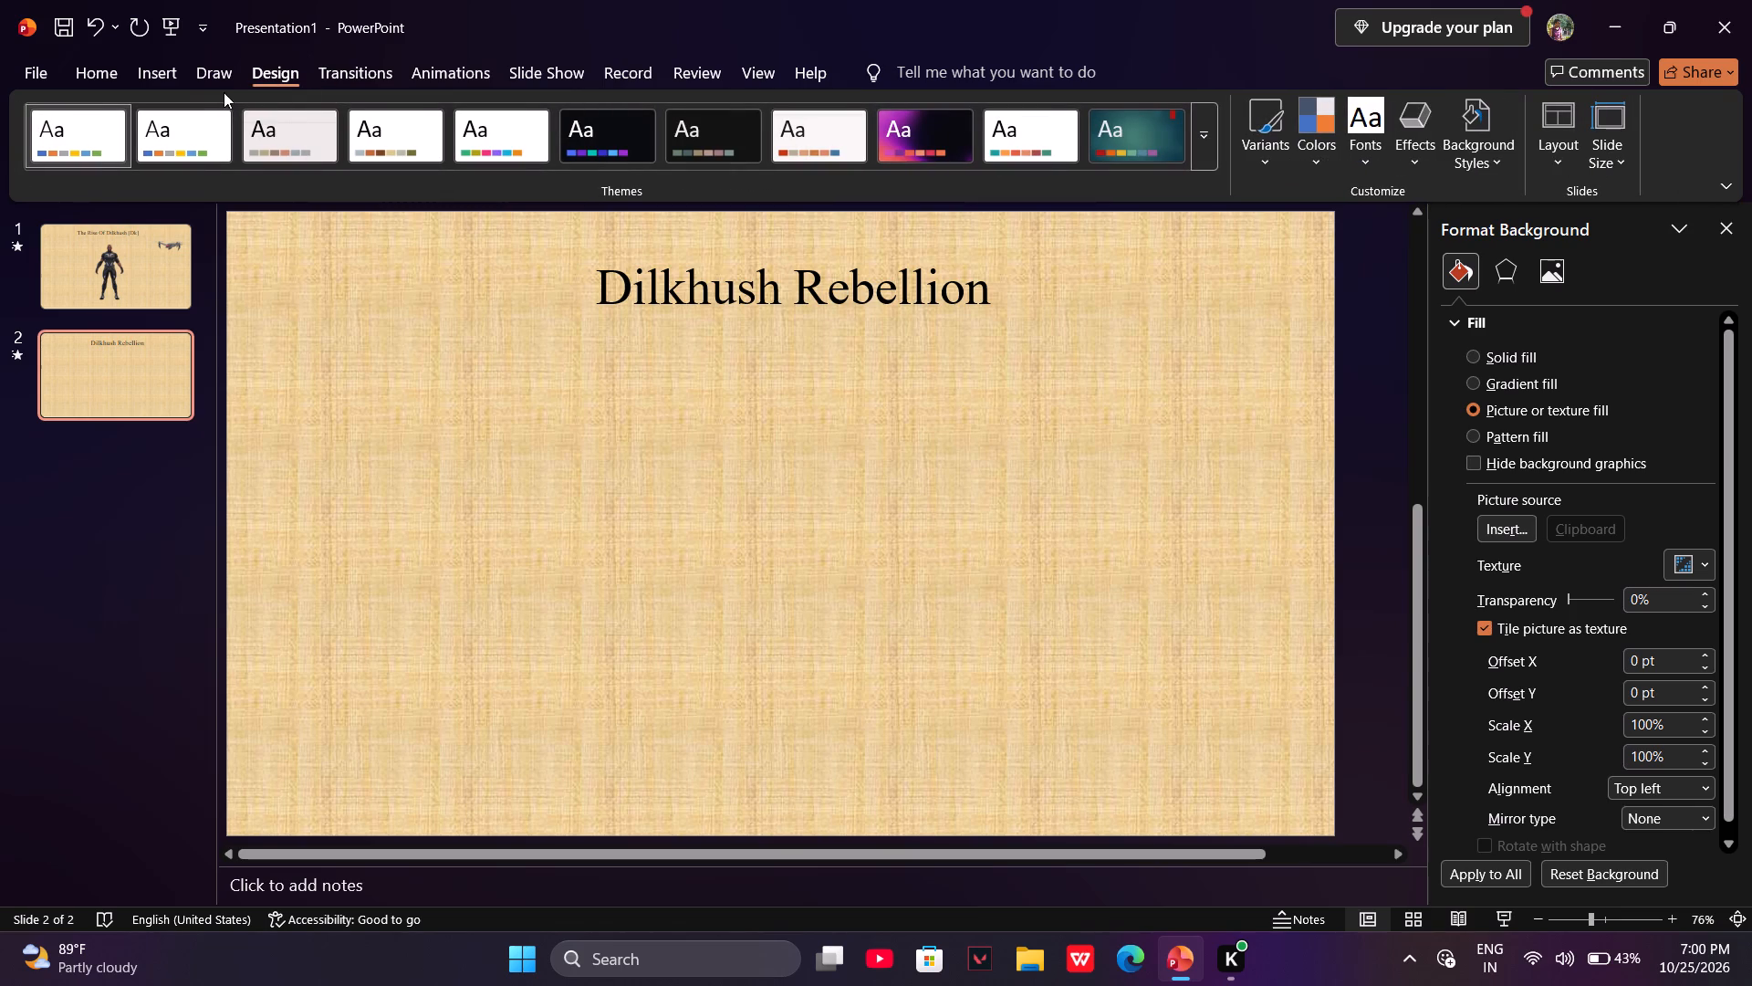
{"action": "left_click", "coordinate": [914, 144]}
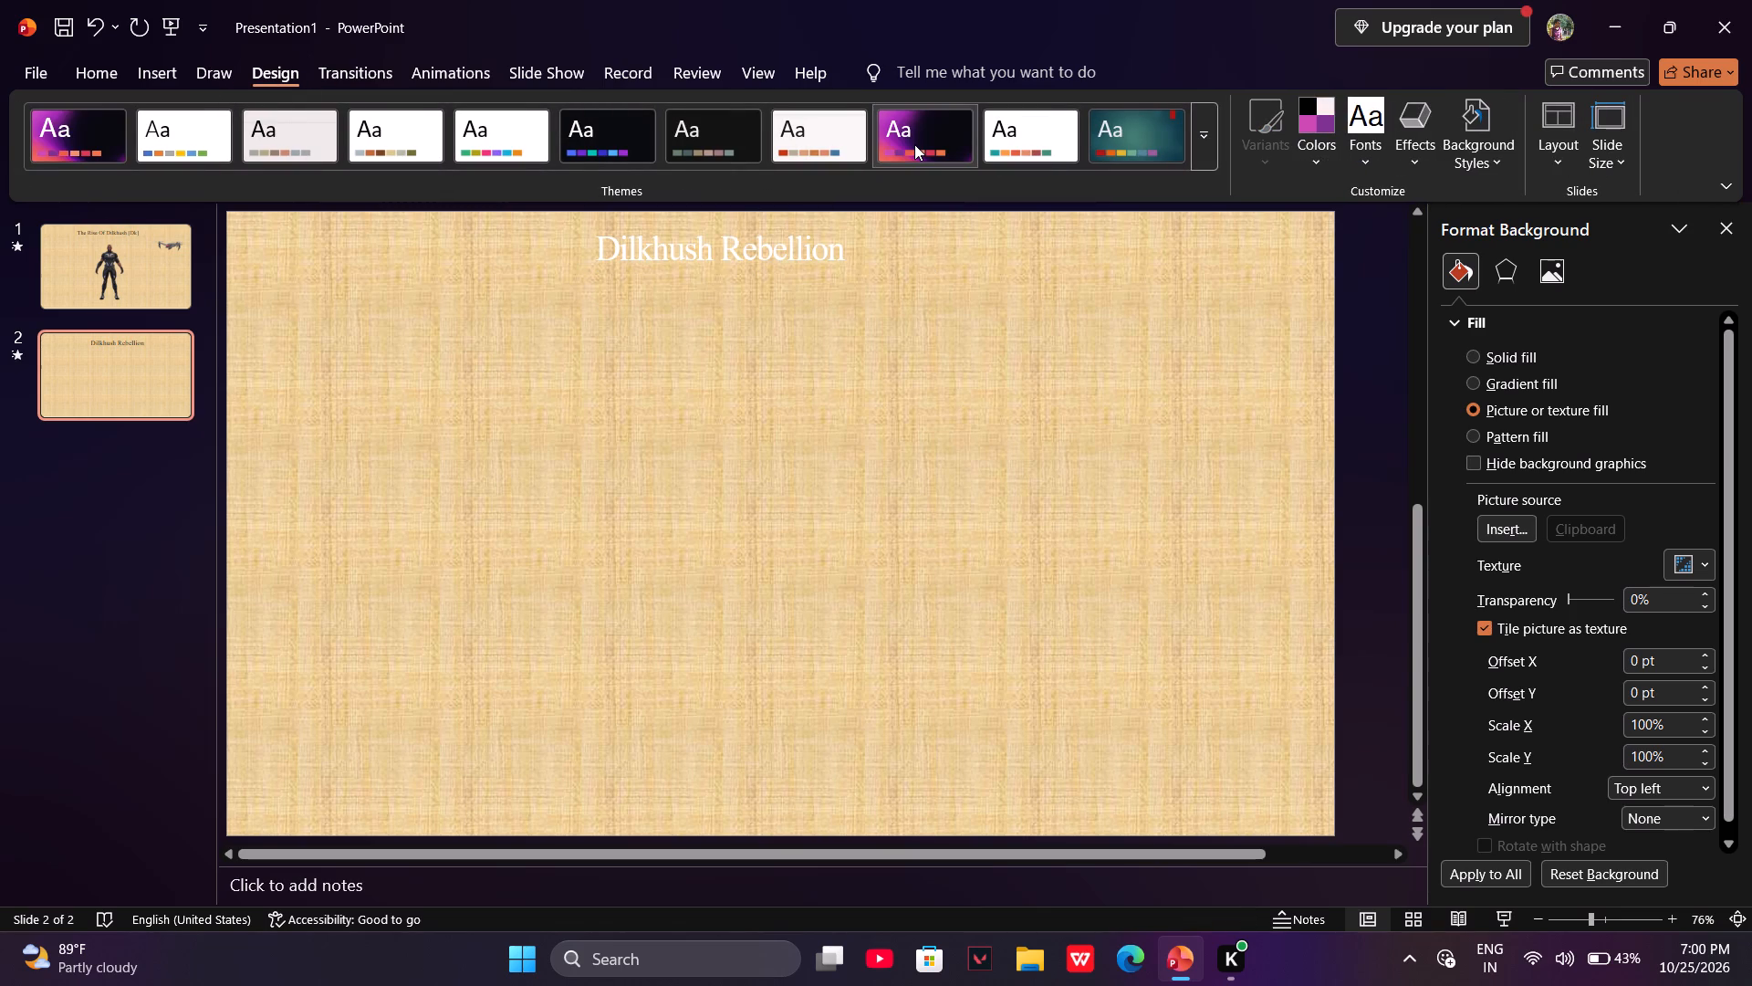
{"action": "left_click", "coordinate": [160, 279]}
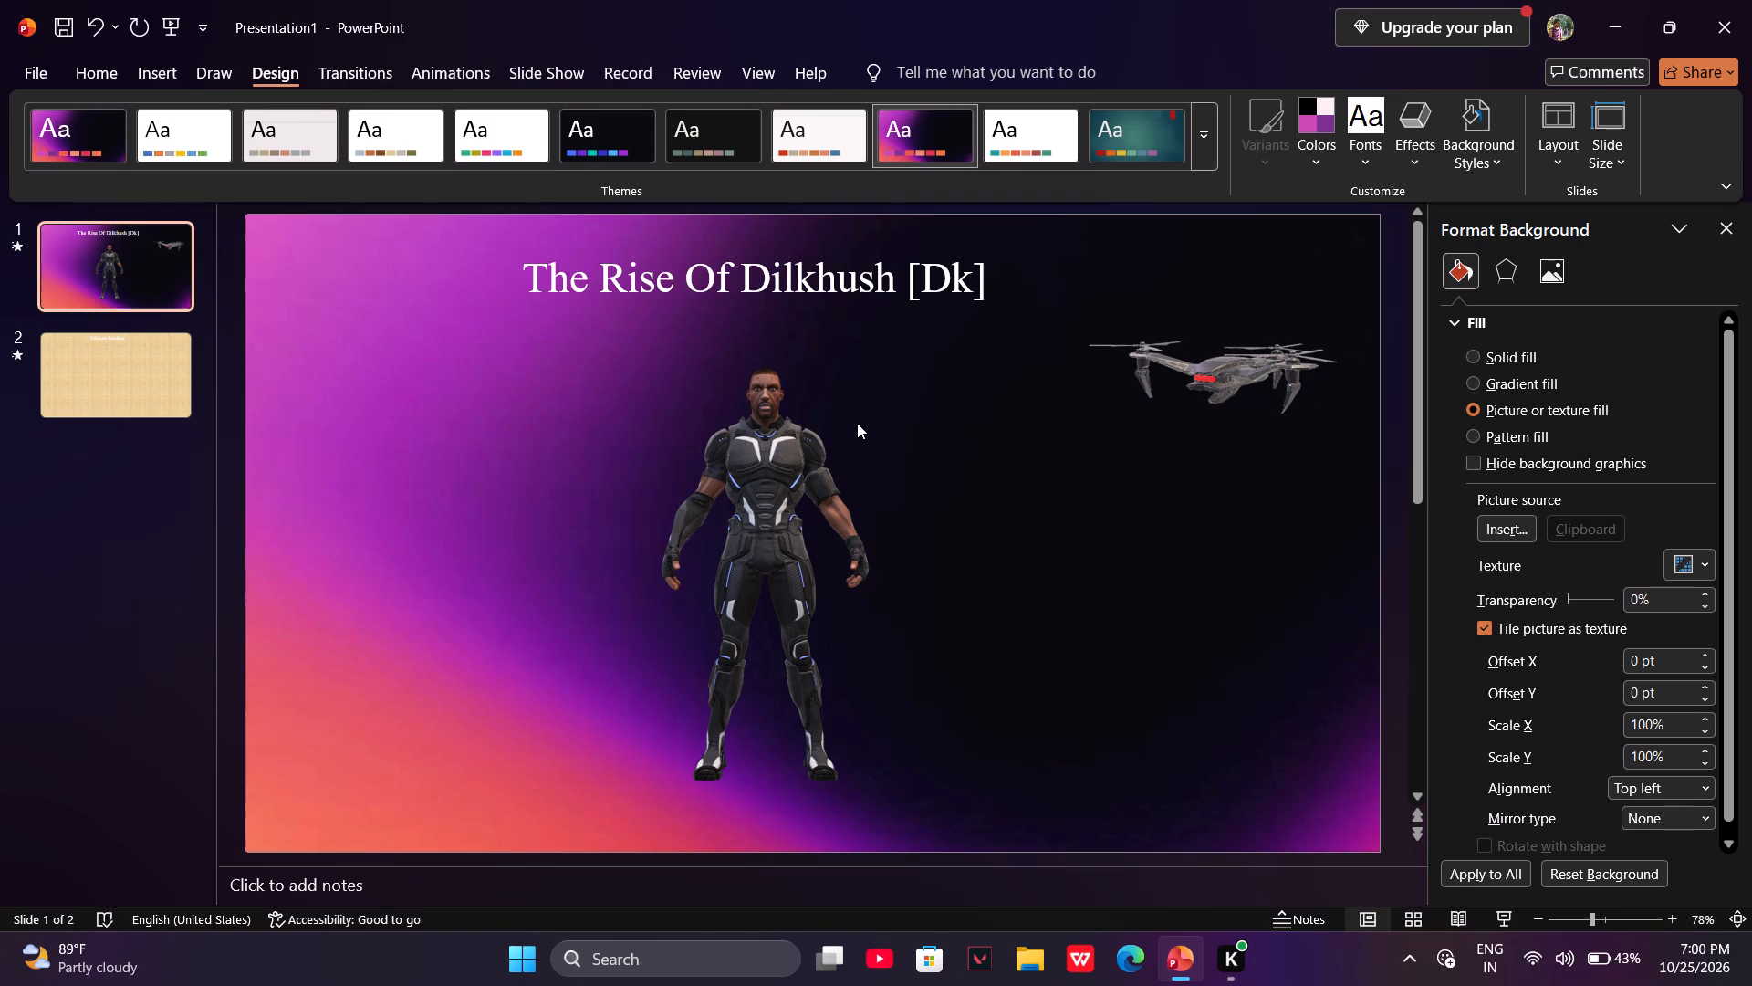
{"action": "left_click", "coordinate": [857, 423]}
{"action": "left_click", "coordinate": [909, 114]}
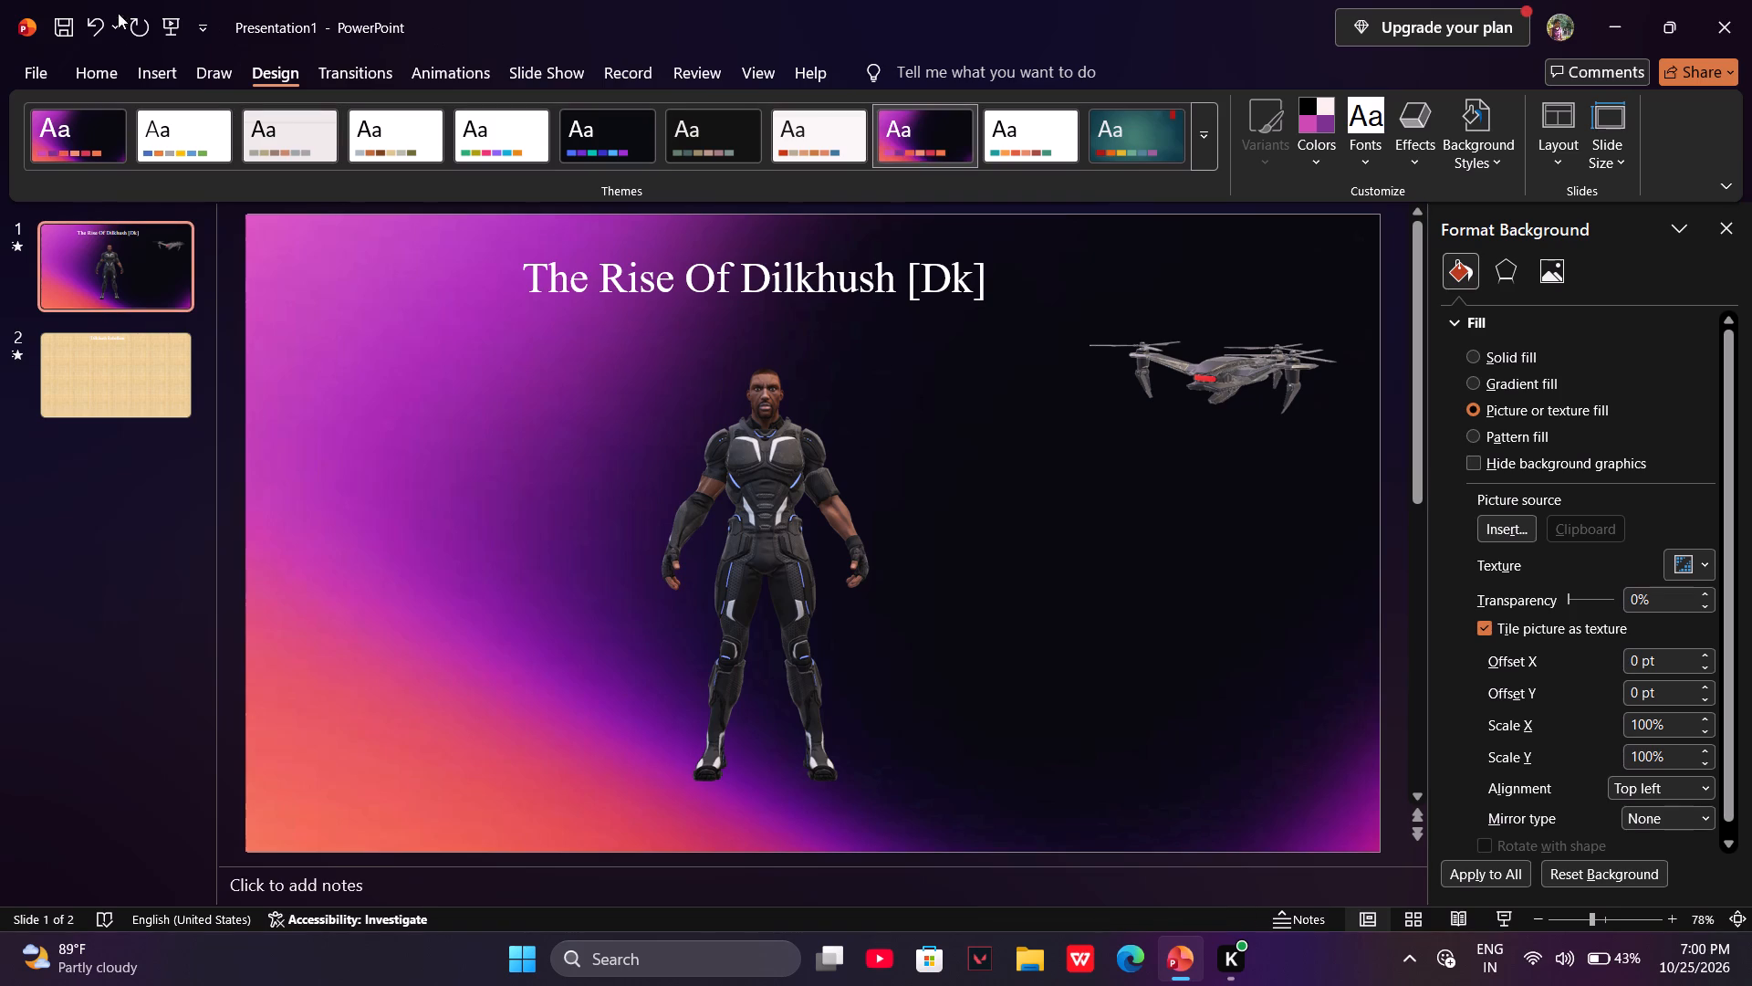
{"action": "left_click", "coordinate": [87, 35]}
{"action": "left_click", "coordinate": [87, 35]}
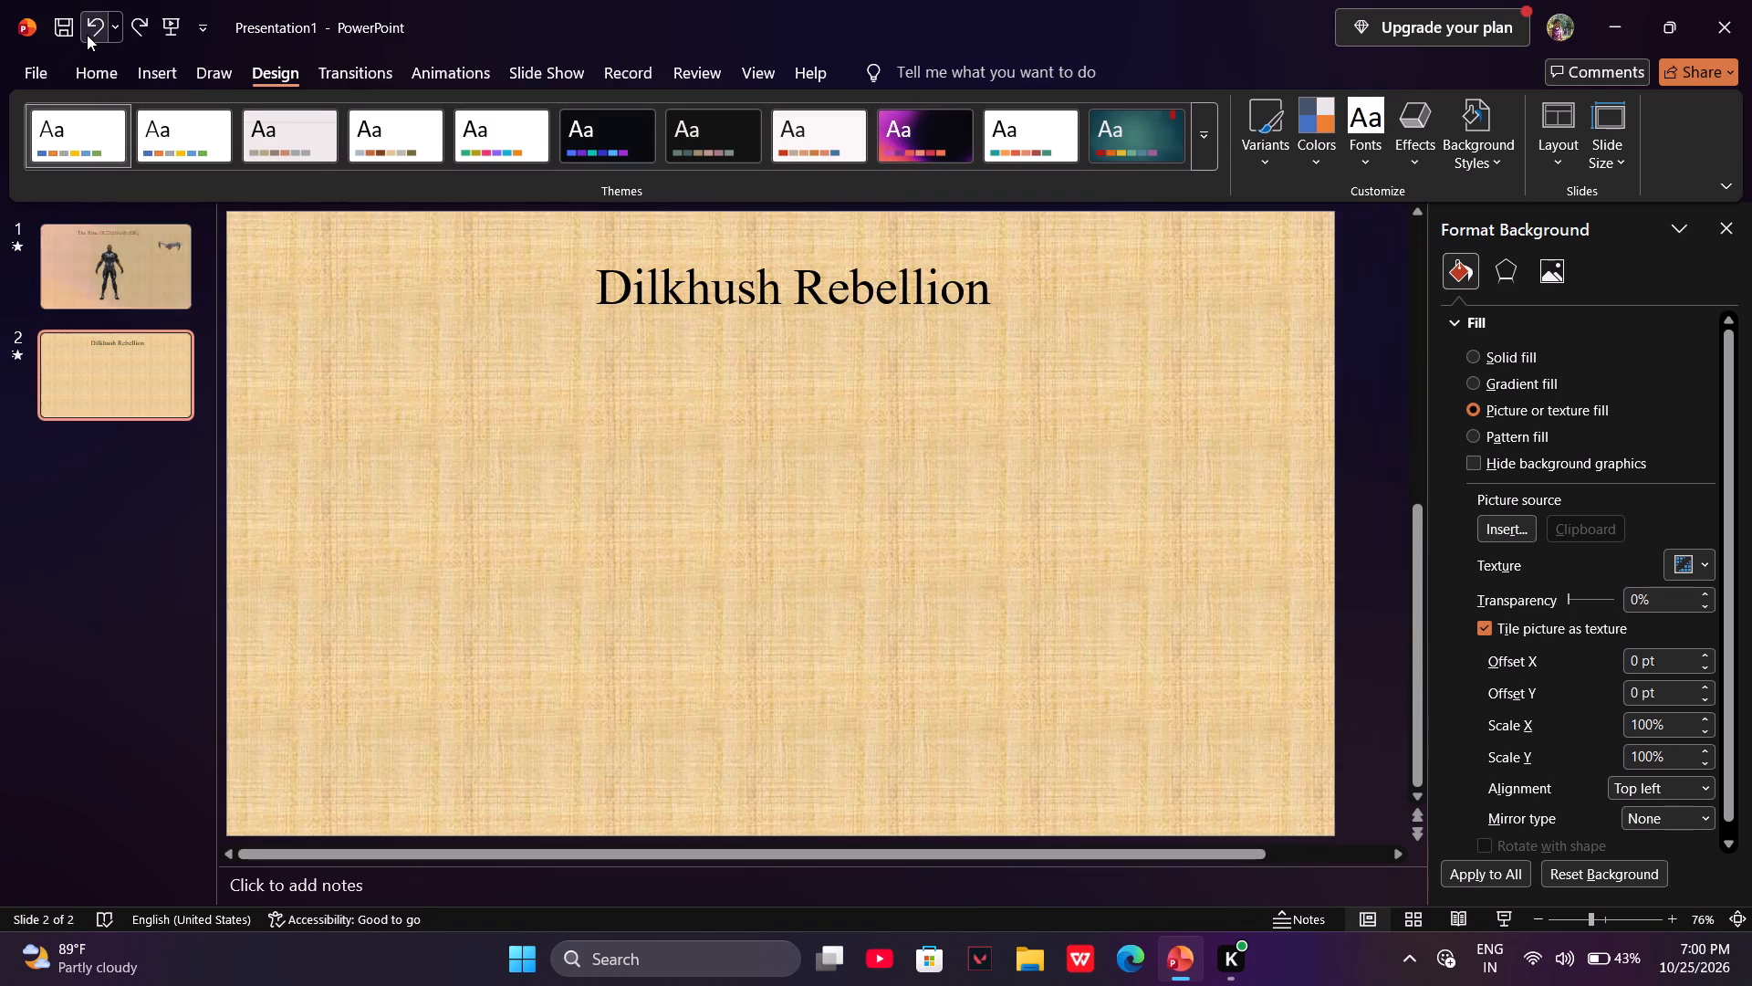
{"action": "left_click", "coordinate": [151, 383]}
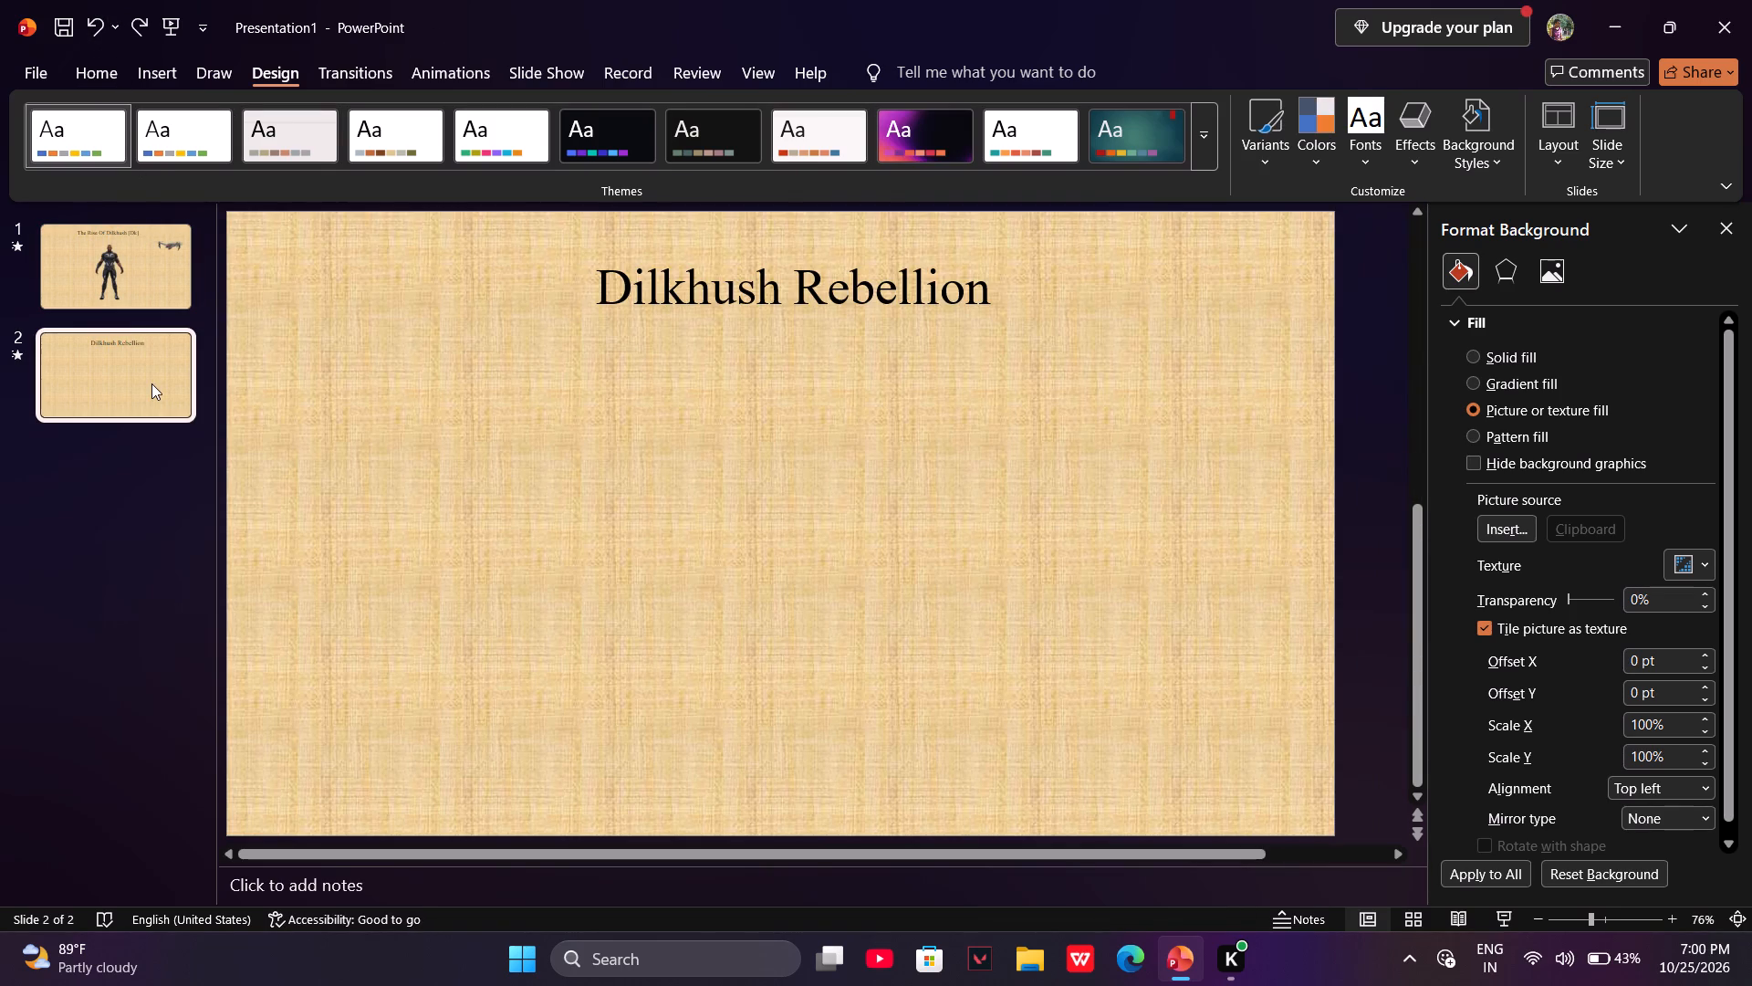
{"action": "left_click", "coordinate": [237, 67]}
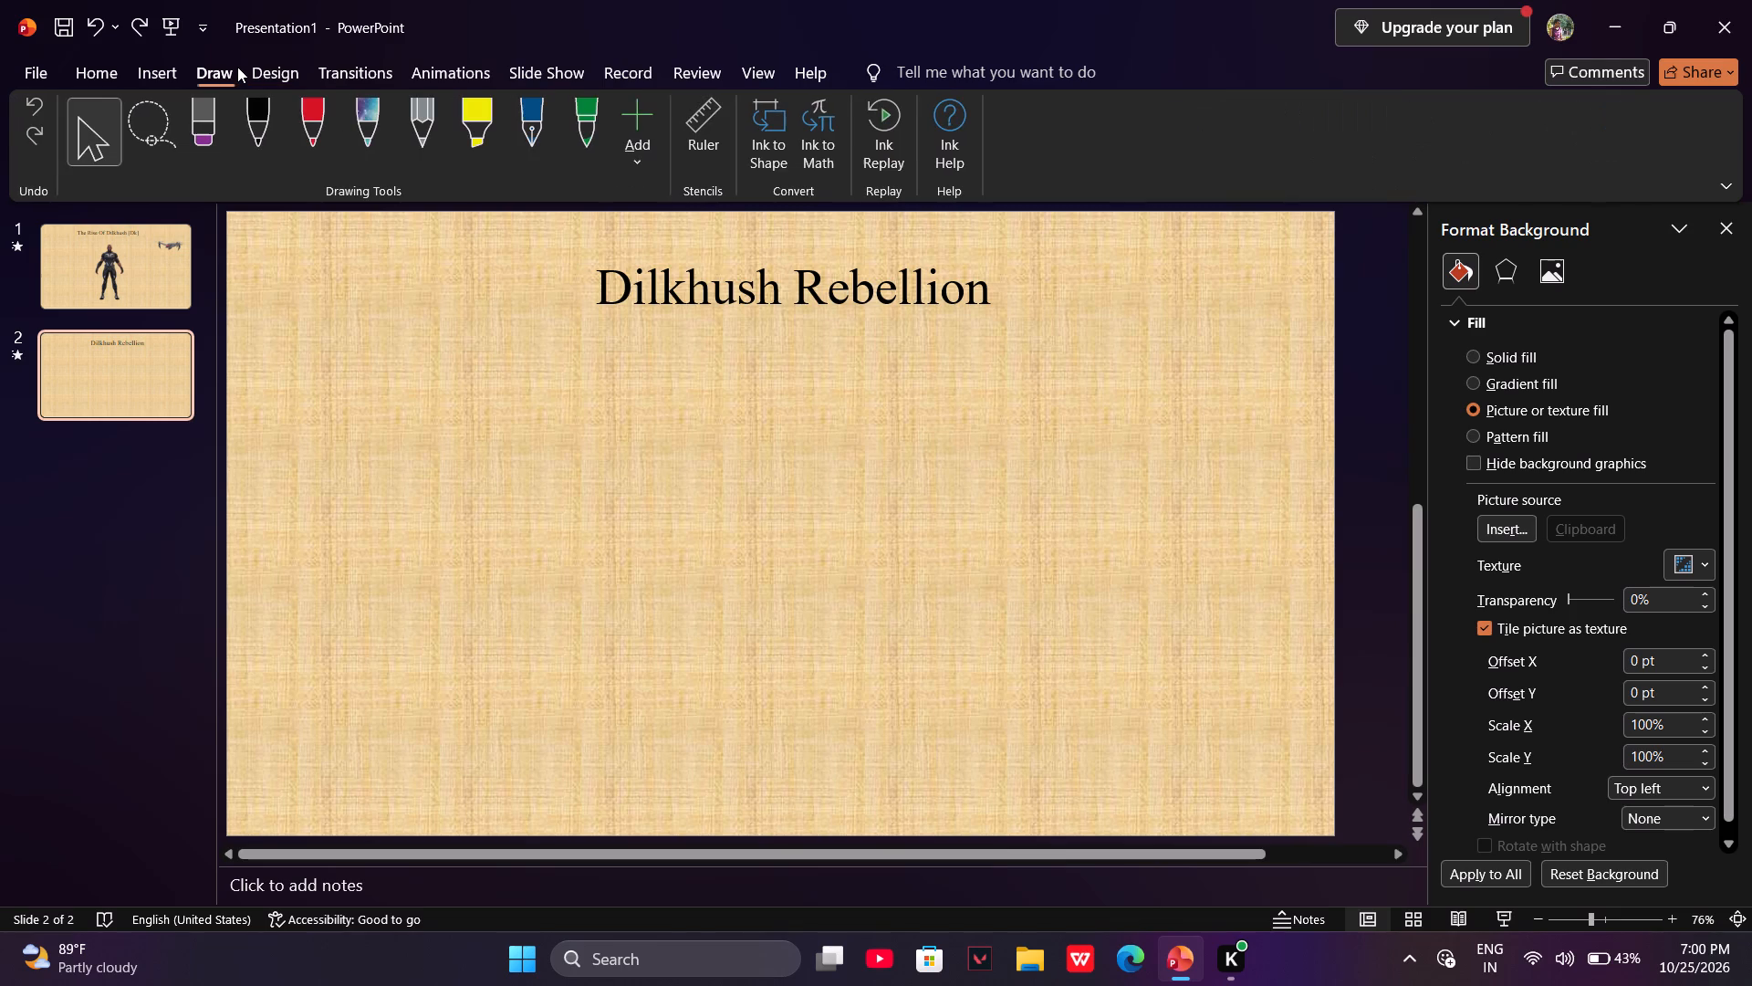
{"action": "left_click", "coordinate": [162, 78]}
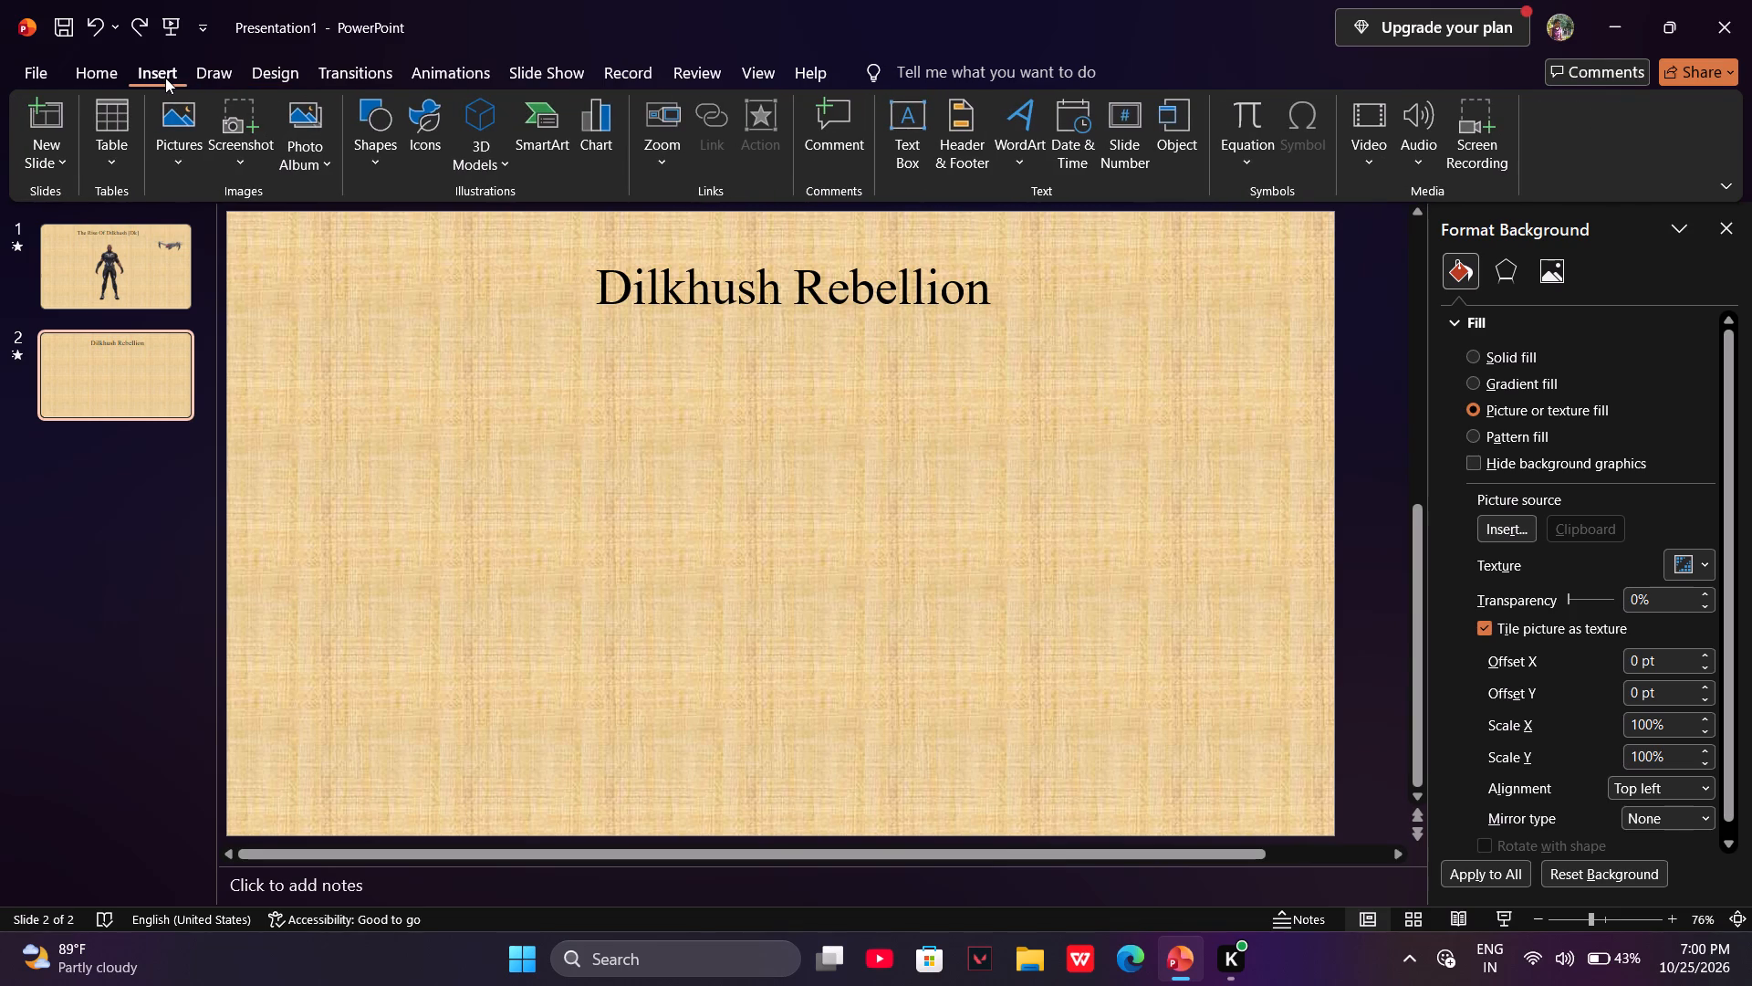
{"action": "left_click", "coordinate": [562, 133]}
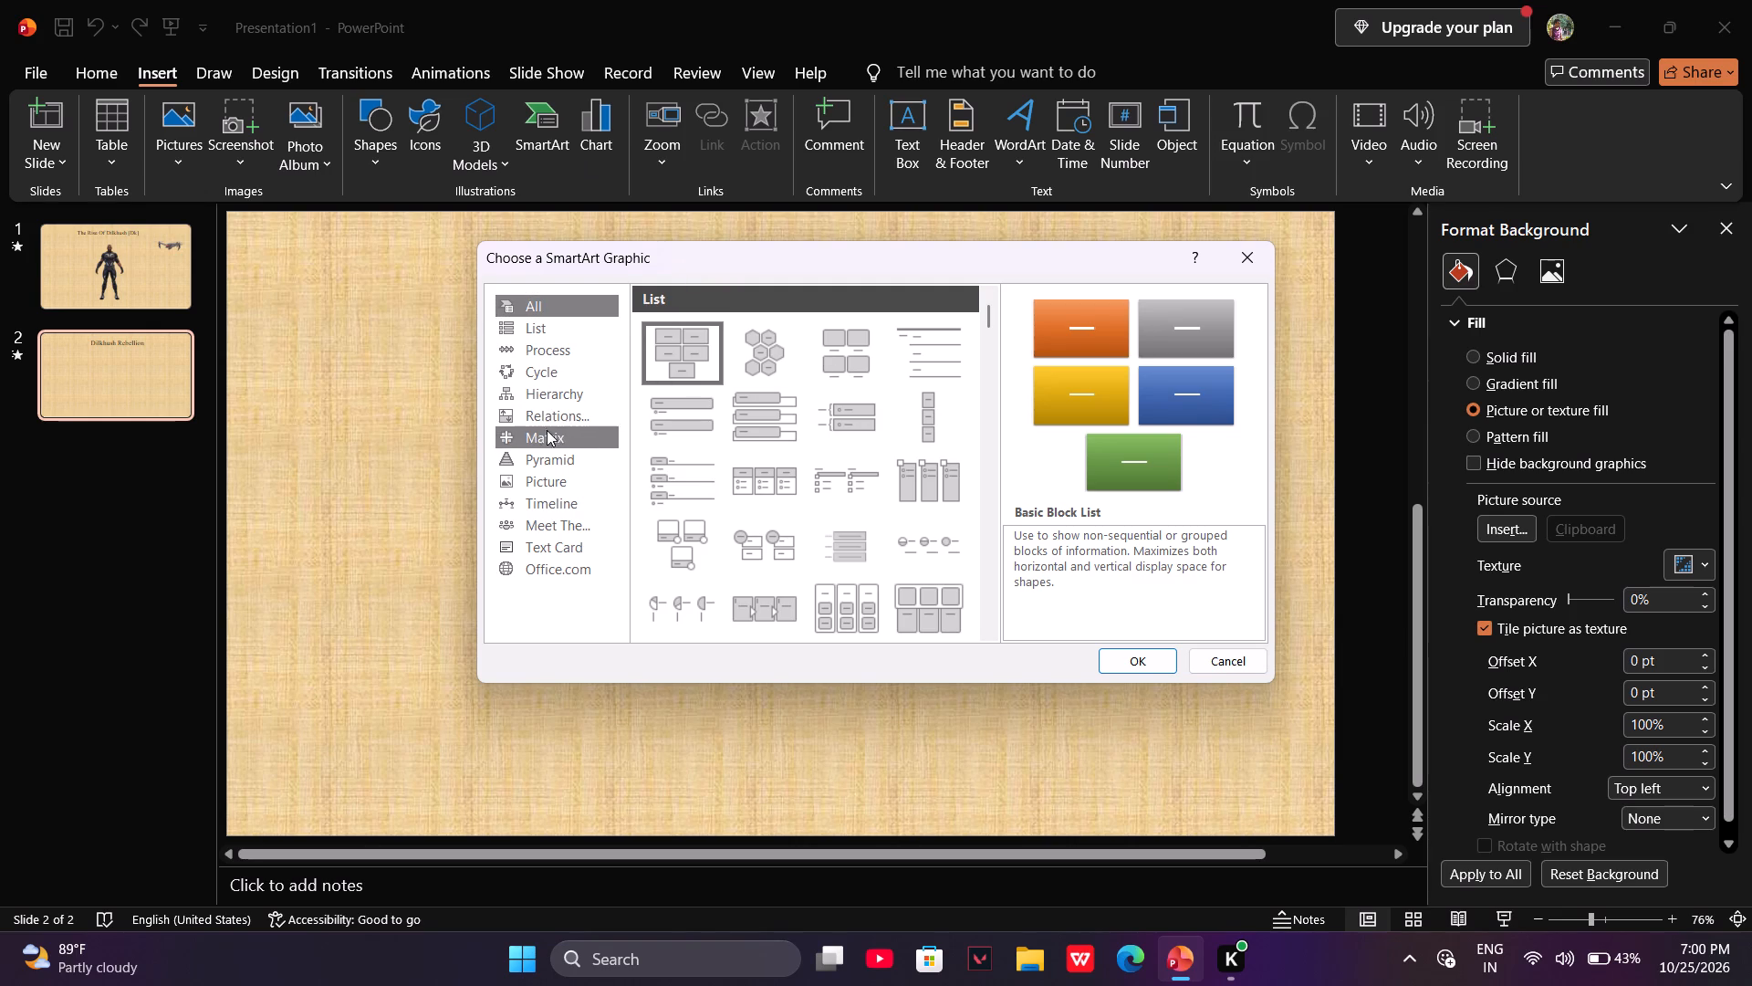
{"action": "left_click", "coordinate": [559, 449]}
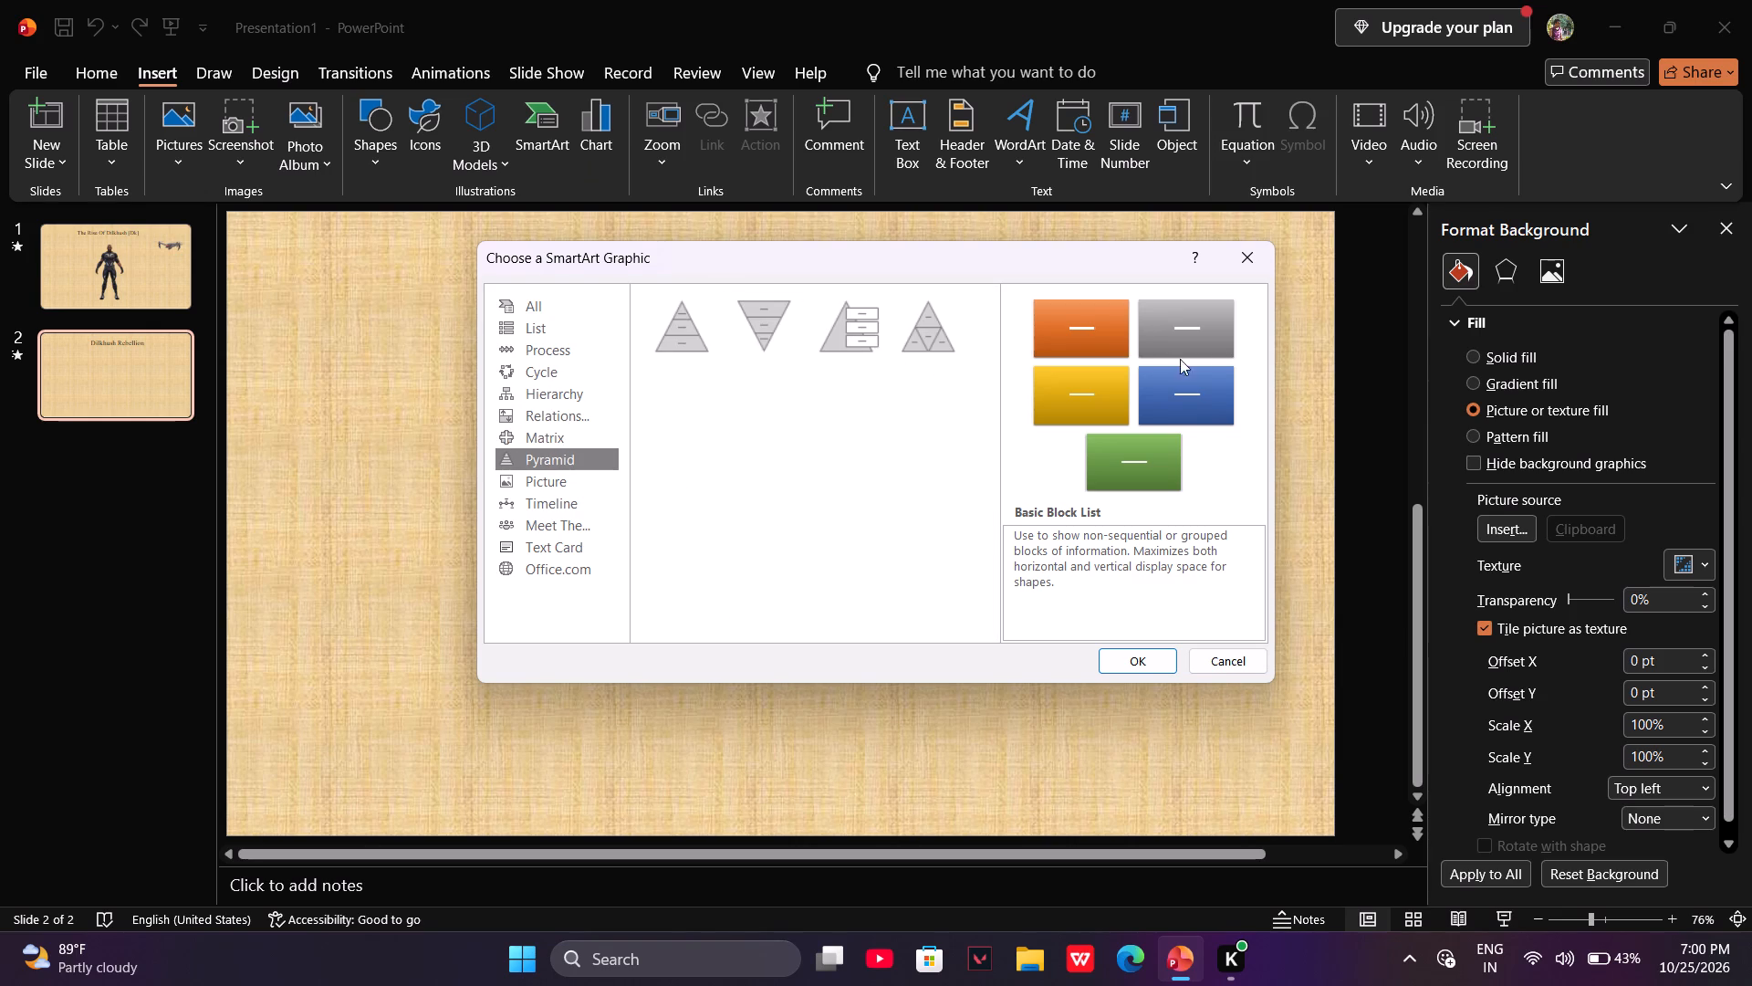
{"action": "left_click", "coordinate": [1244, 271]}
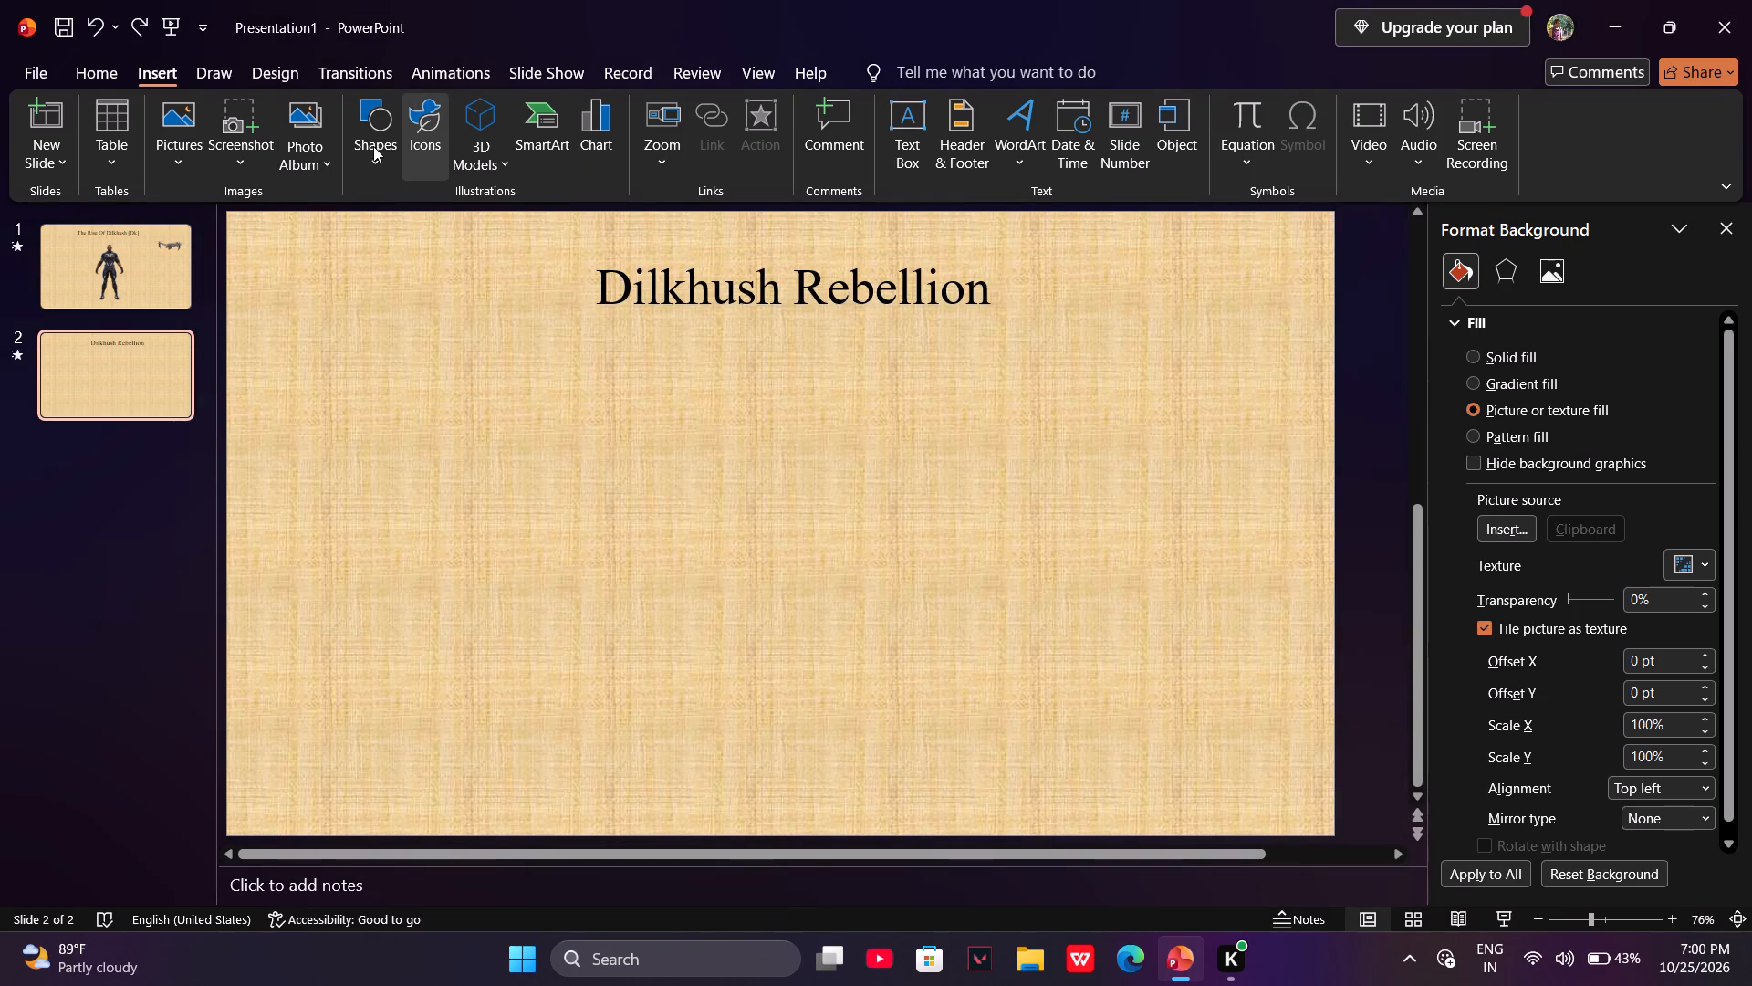
Insert a 3-D Pie chart on slide 2, "Dilkhush Rebellion".
{"action": "left_click", "coordinate": [604, 128]}
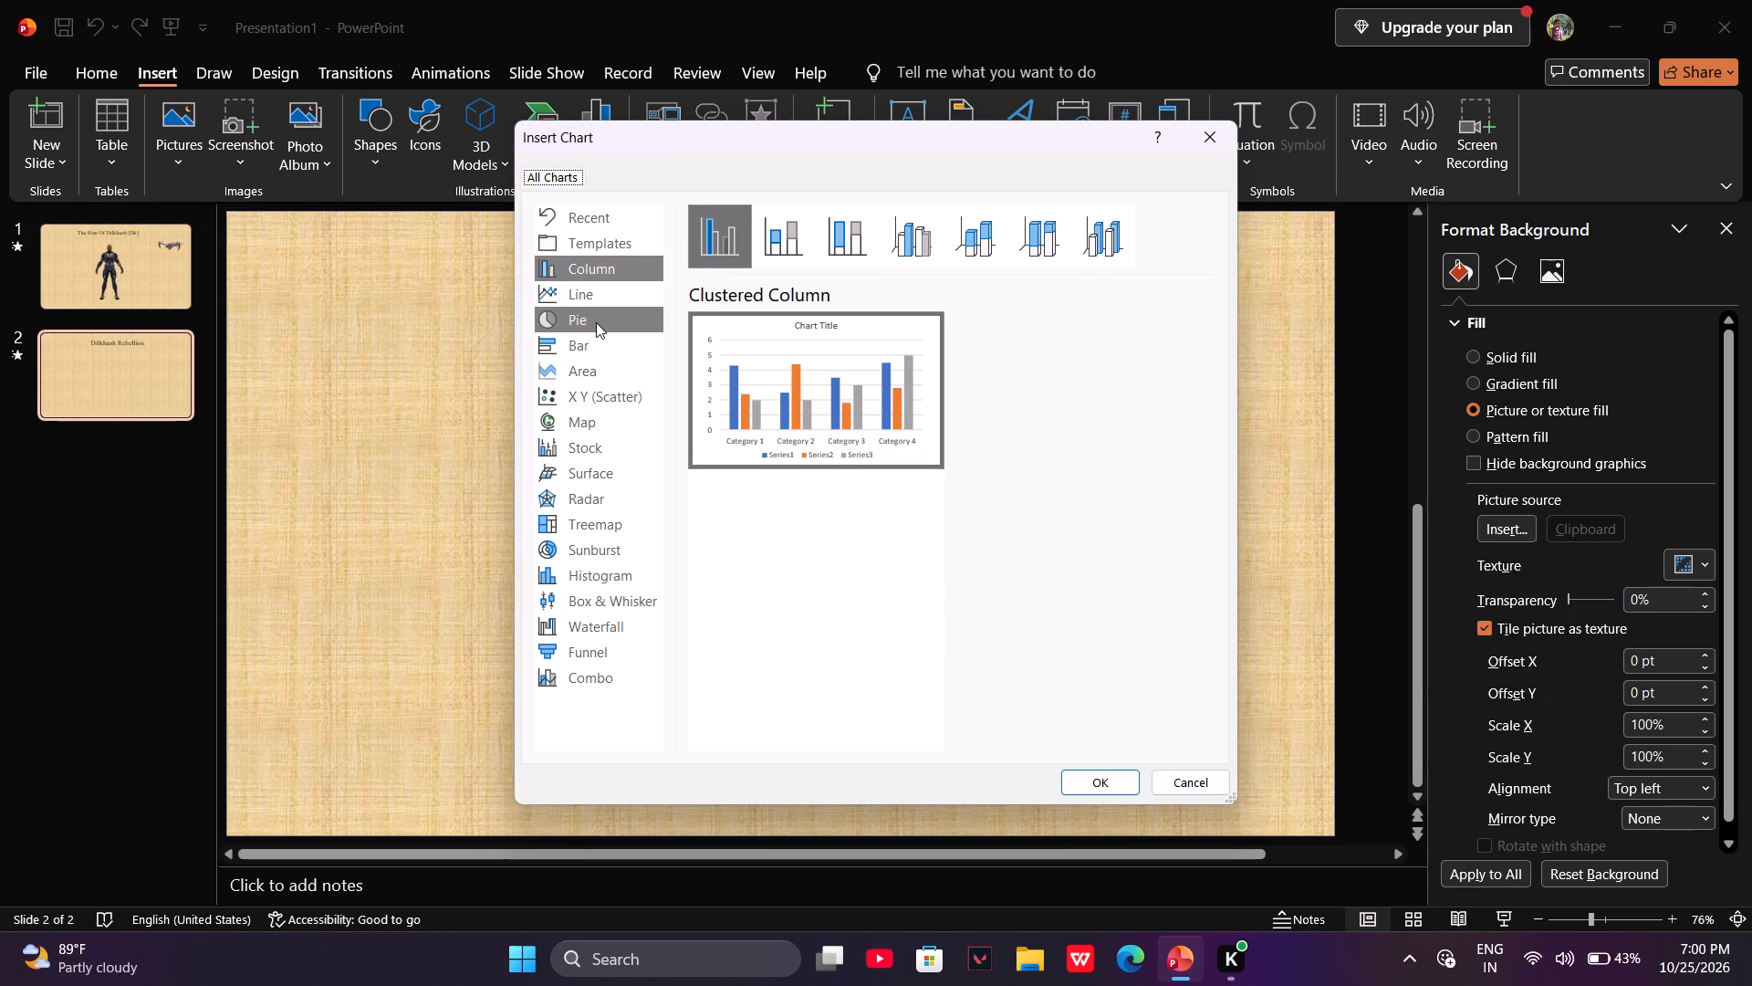
{"action": "left_click", "coordinate": [596, 322]}
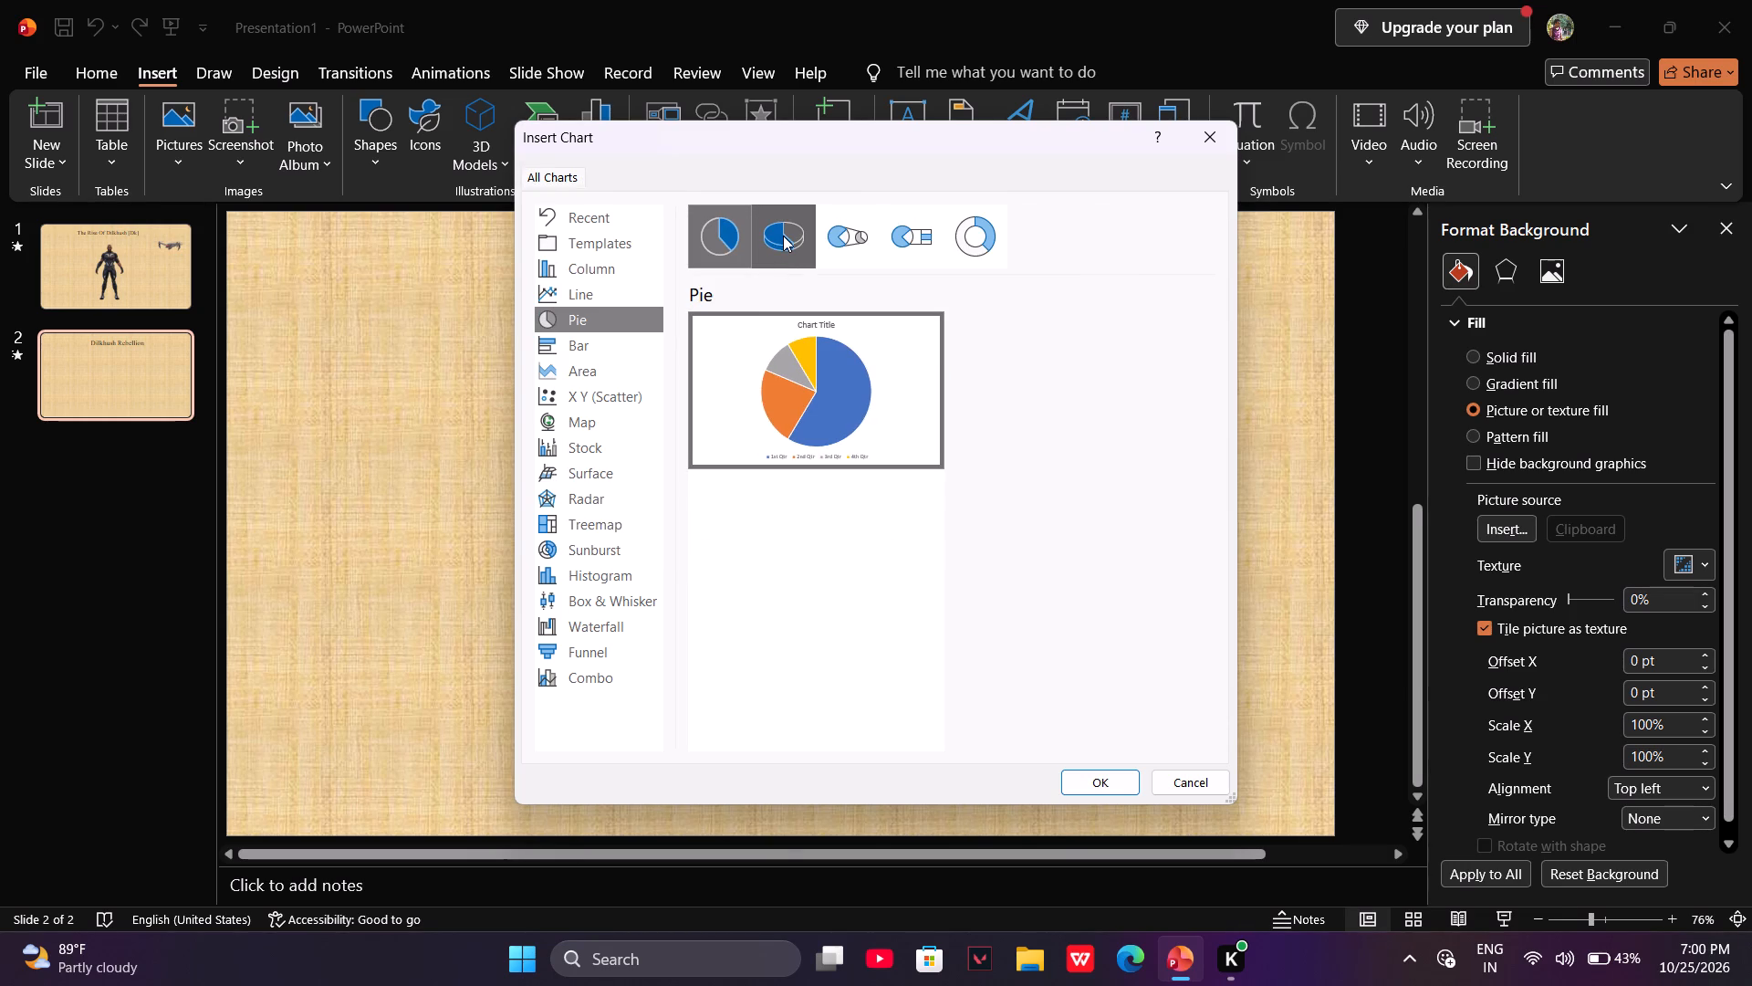
{"action": "left_click", "coordinate": [786, 236]}
{"action": "left_click", "coordinate": [844, 372]}
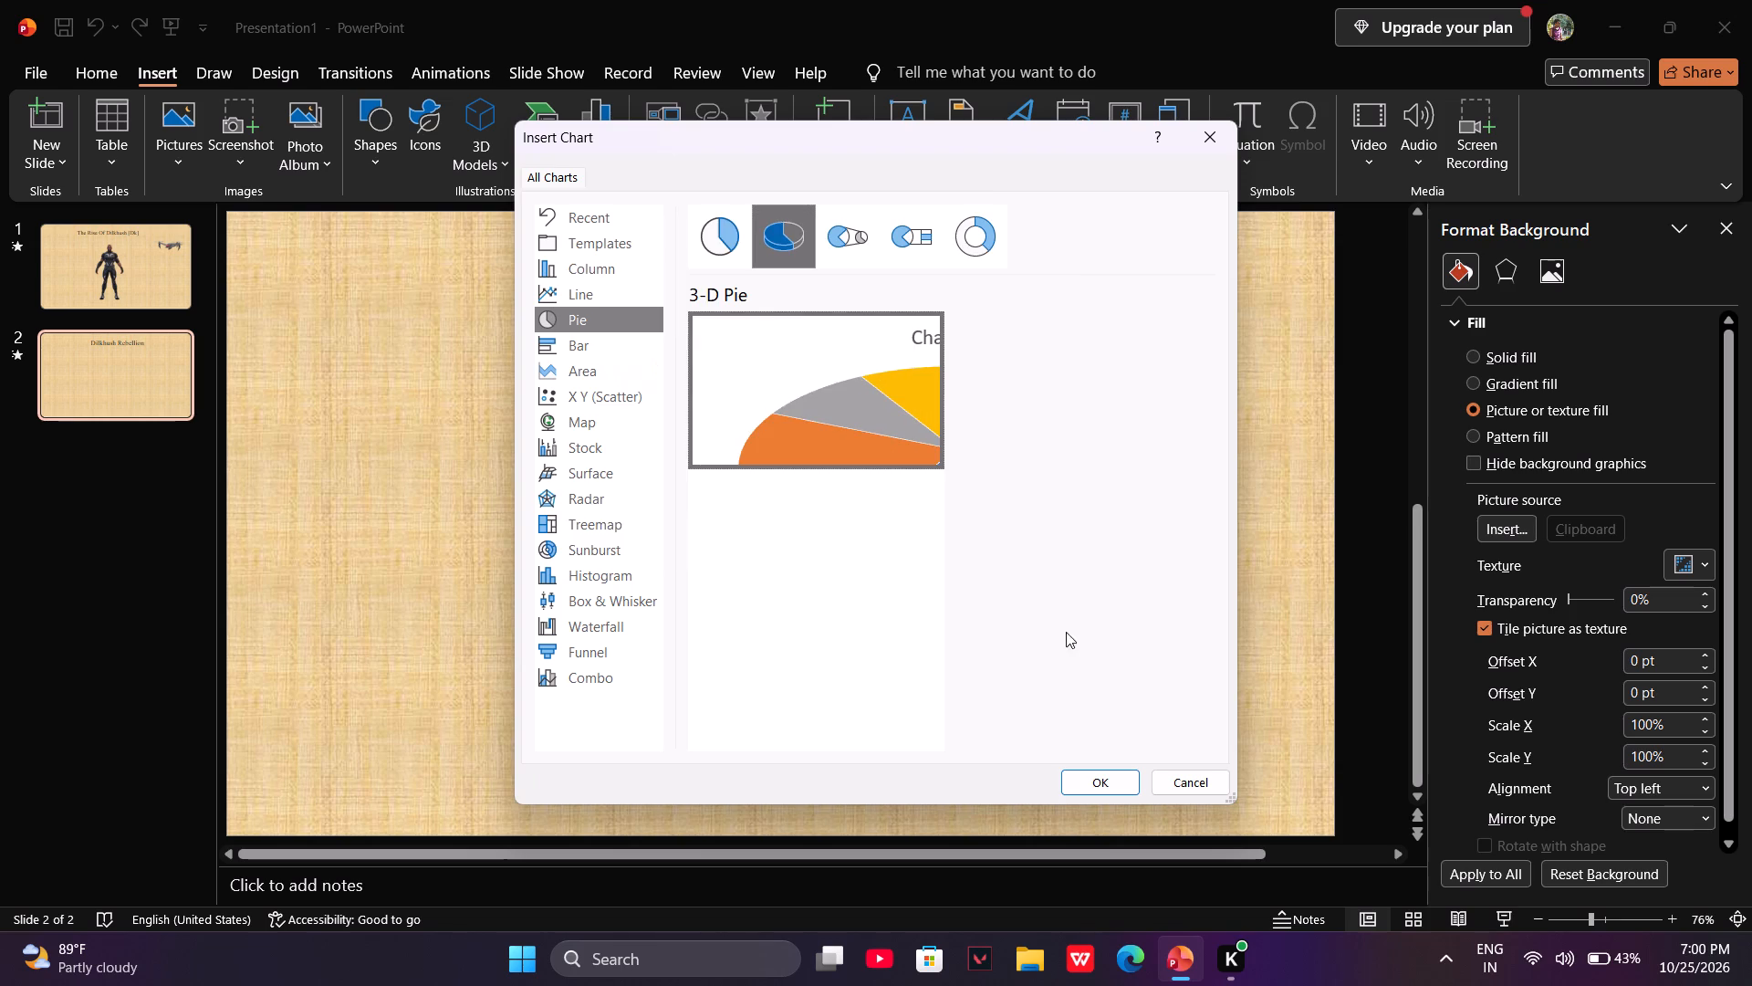
{"action": "left_click", "coordinate": [1102, 776]}
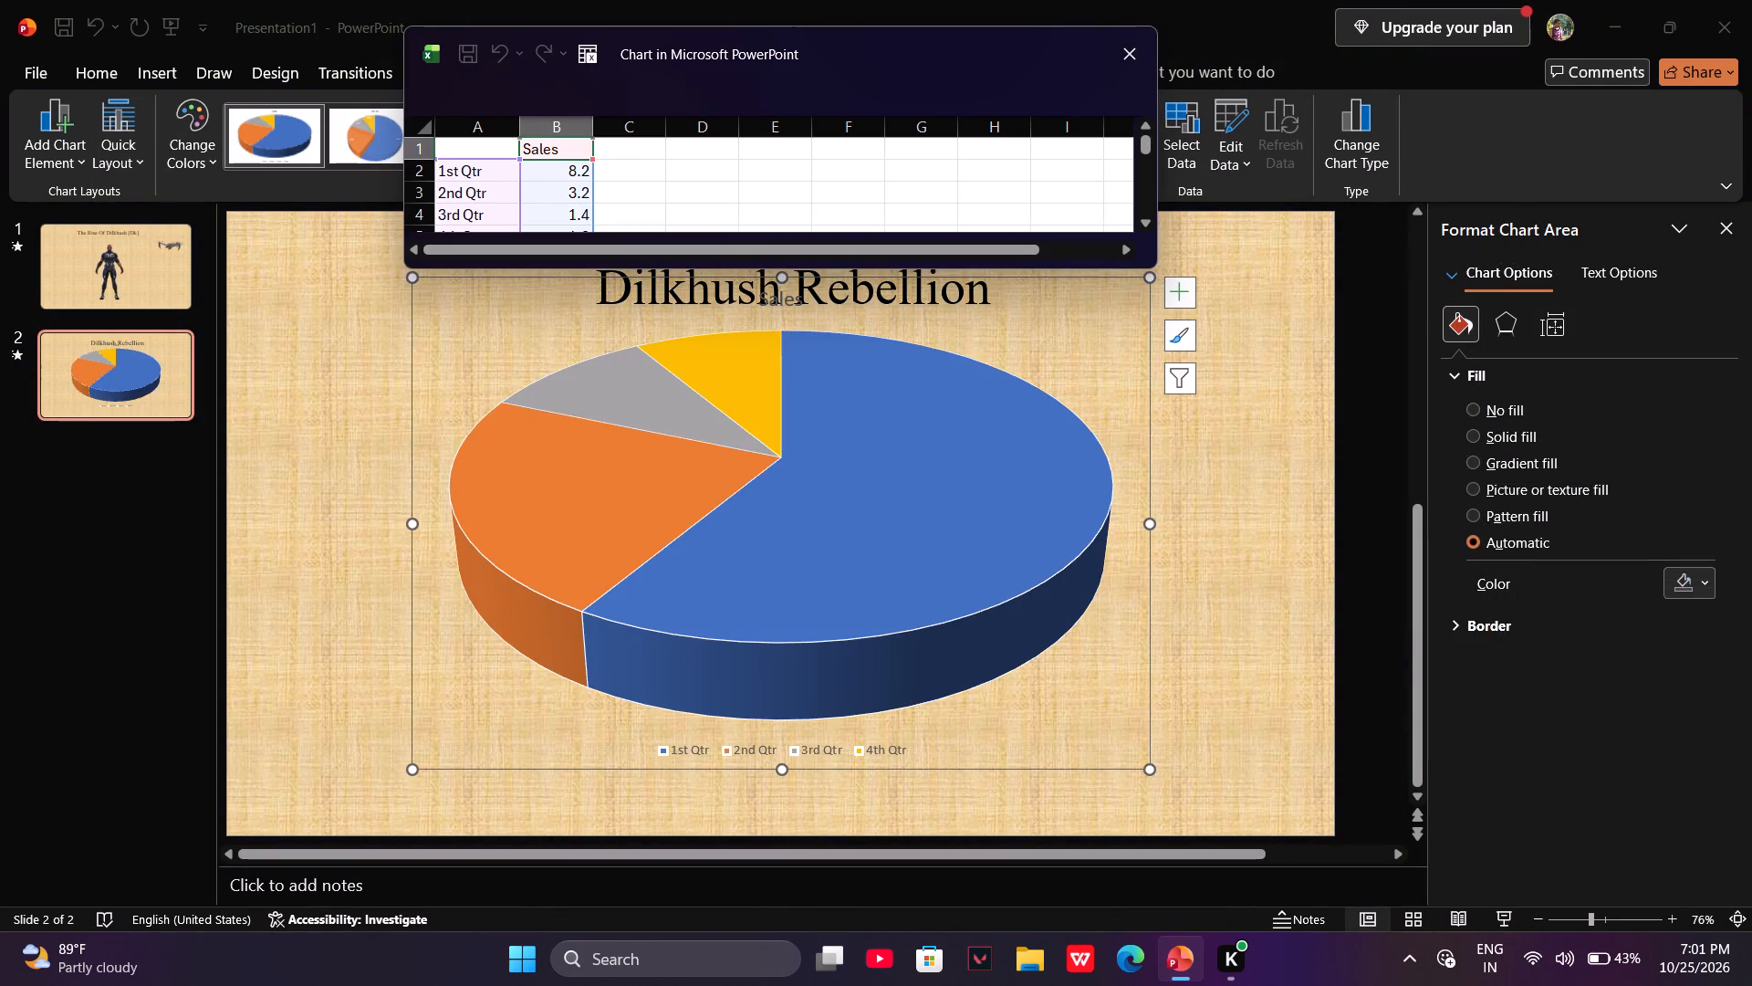
Set the 1st Qtr sales value in the pie chart's data to 87.
{"action": "left_click", "coordinate": [580, 179]}
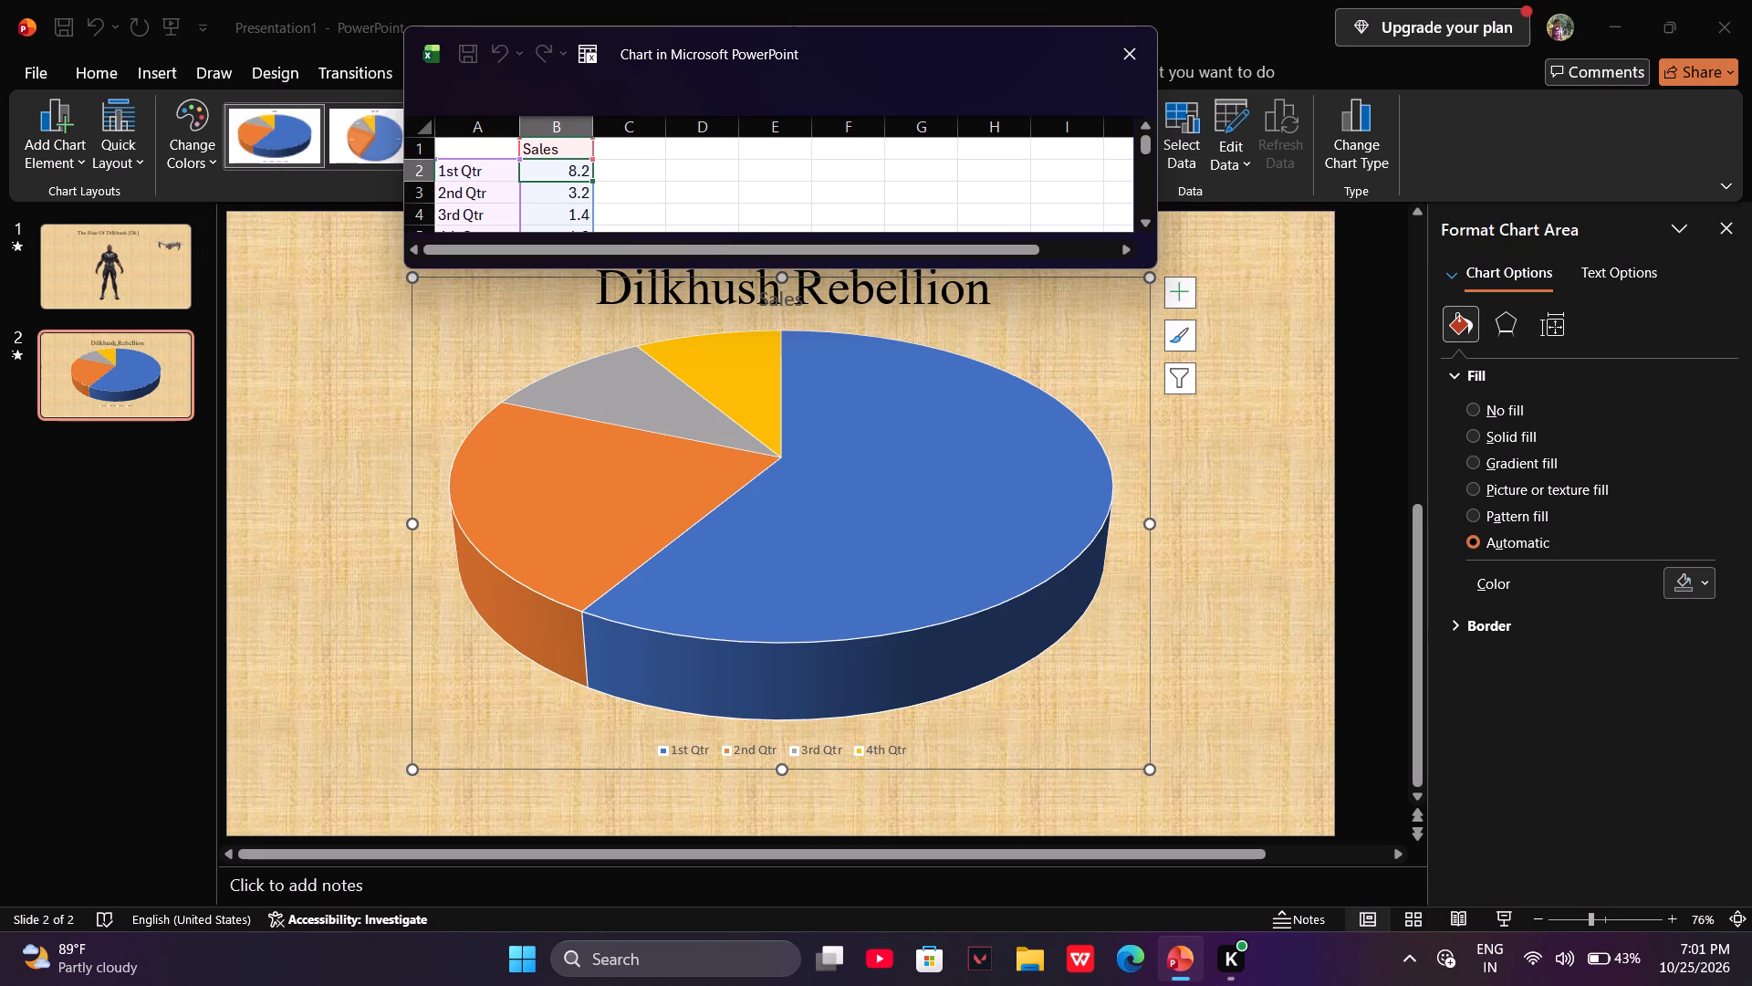
{"action": "left_click", "coordinate": [589, 178]}
{"action": "key", "text": "BackSpace"}
{"action": "type", "text": "13"}
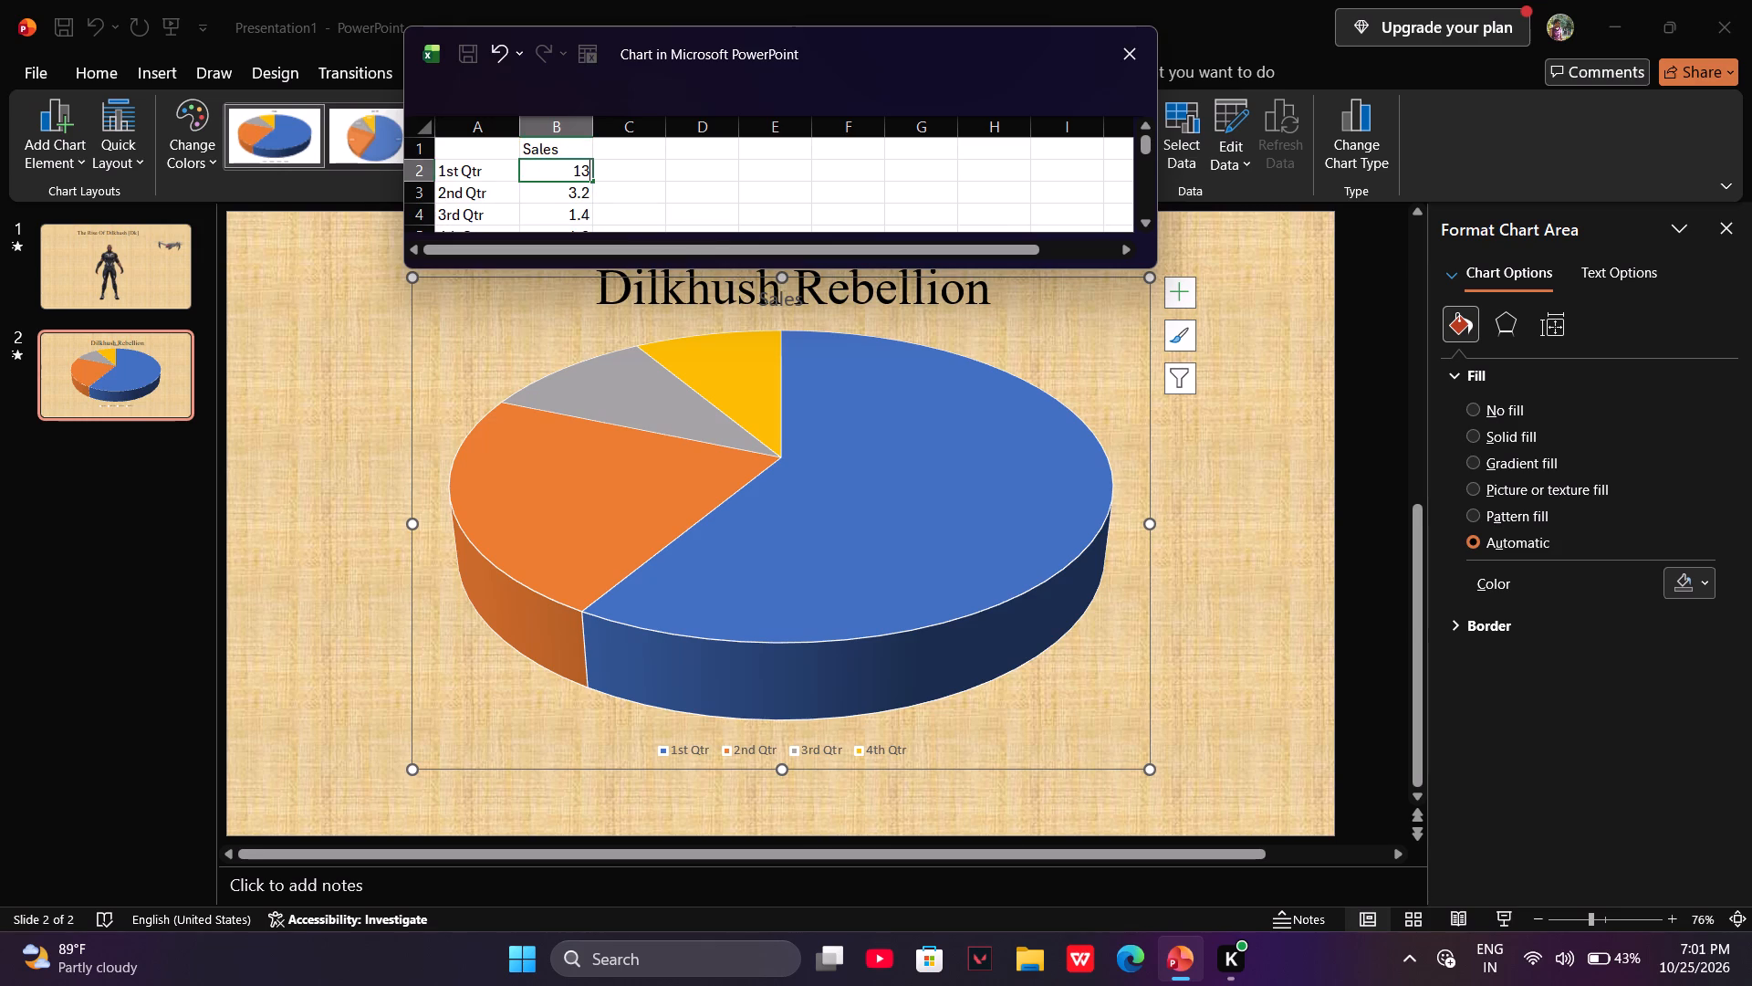
{"action": "key", "text": "BackSpace"}
{"action": "key", "text": "BackSpace"}
{"action": "type", "text": "87"}
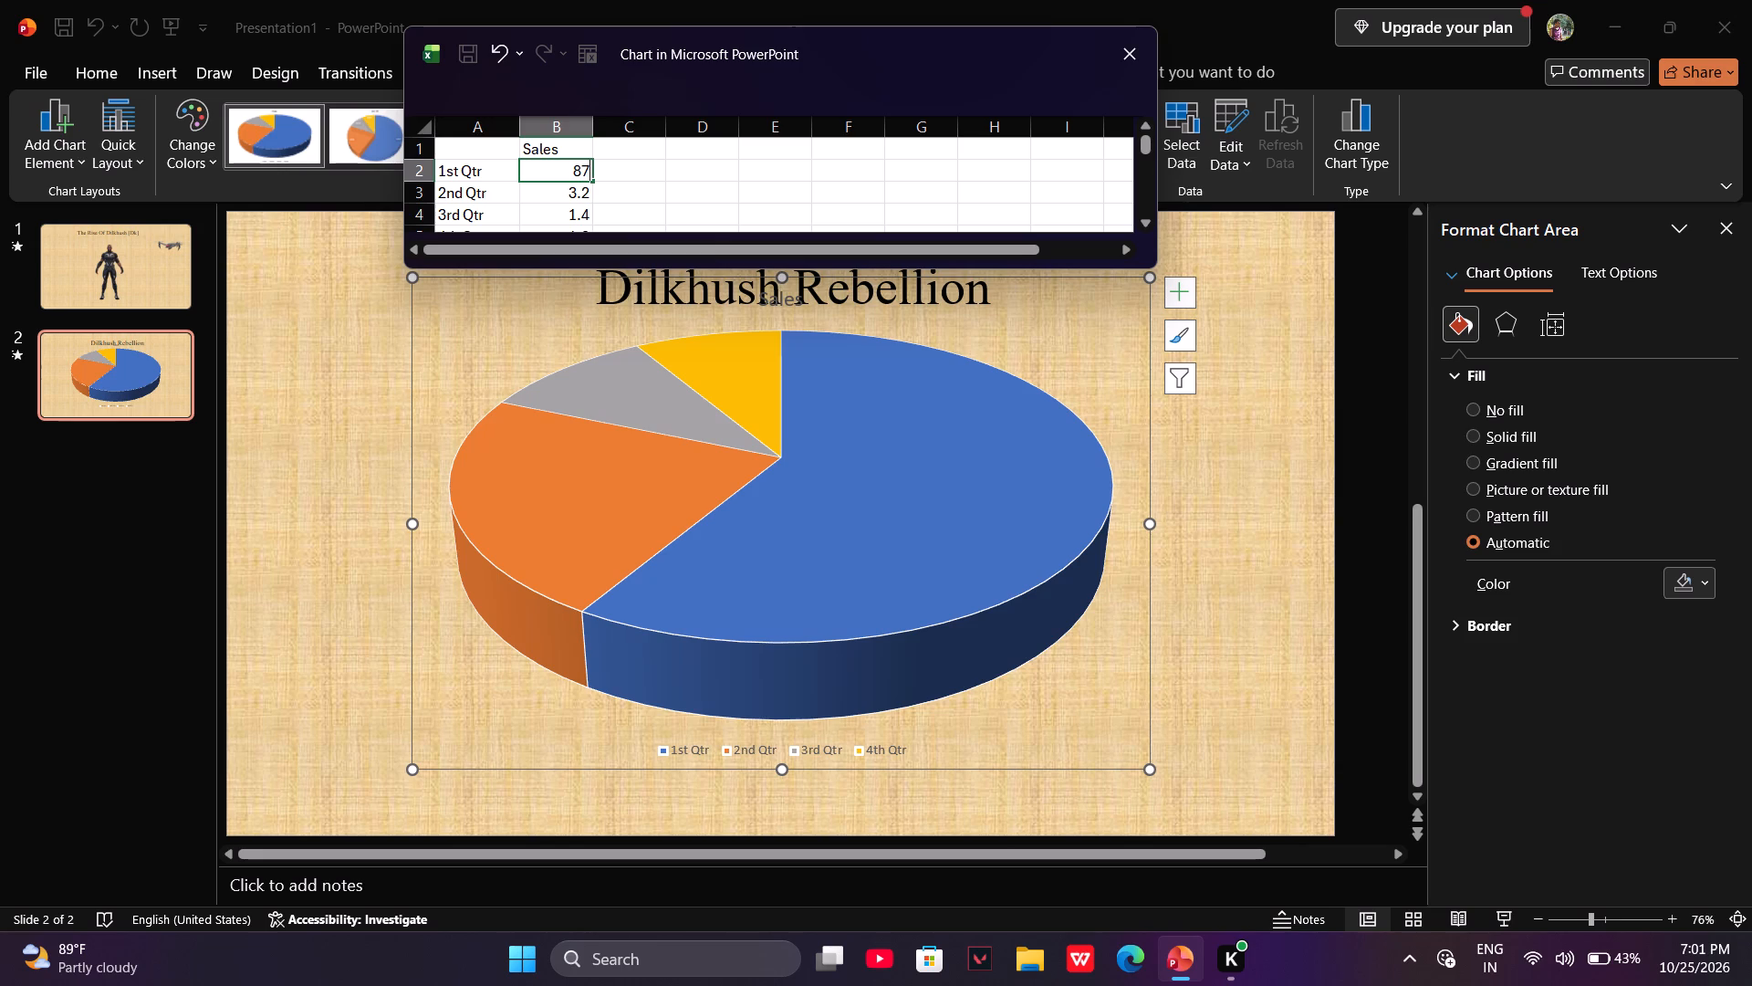
{"action": "left_click", "coordinate": [595, 197]}
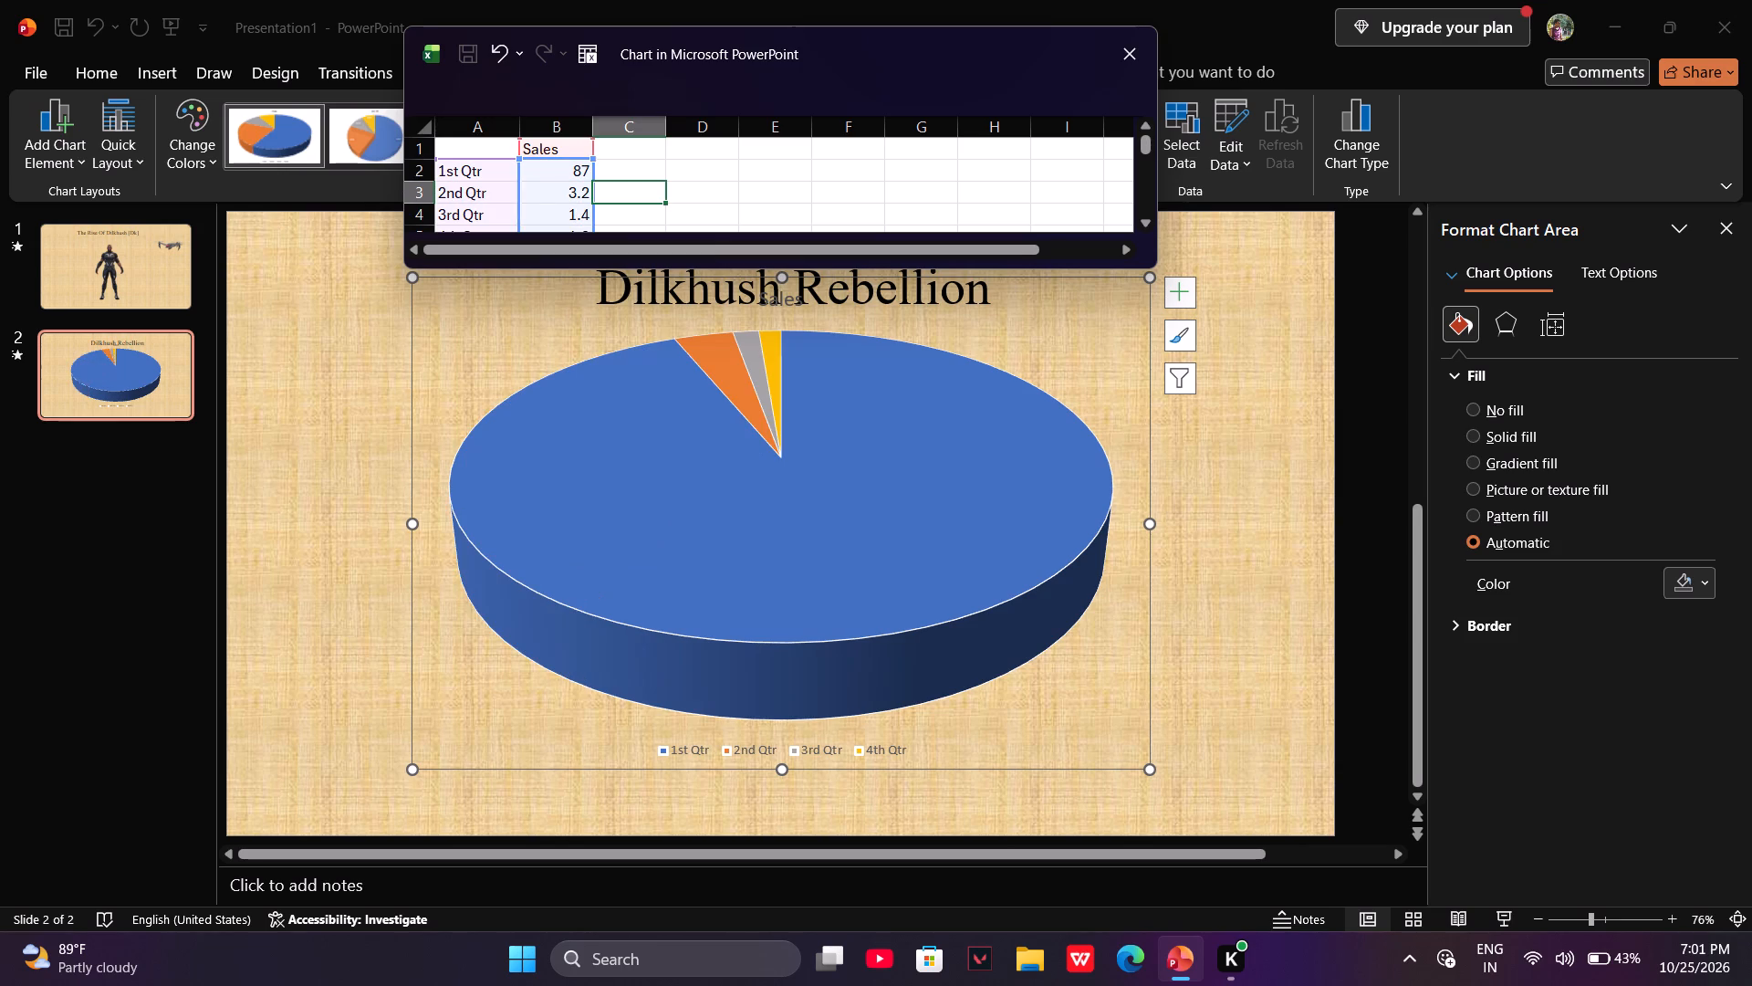
Set the 2nd Qtr sales value in the pie chart's data to 10.
{"action": "left_click", "coordinate": [586, 195]}
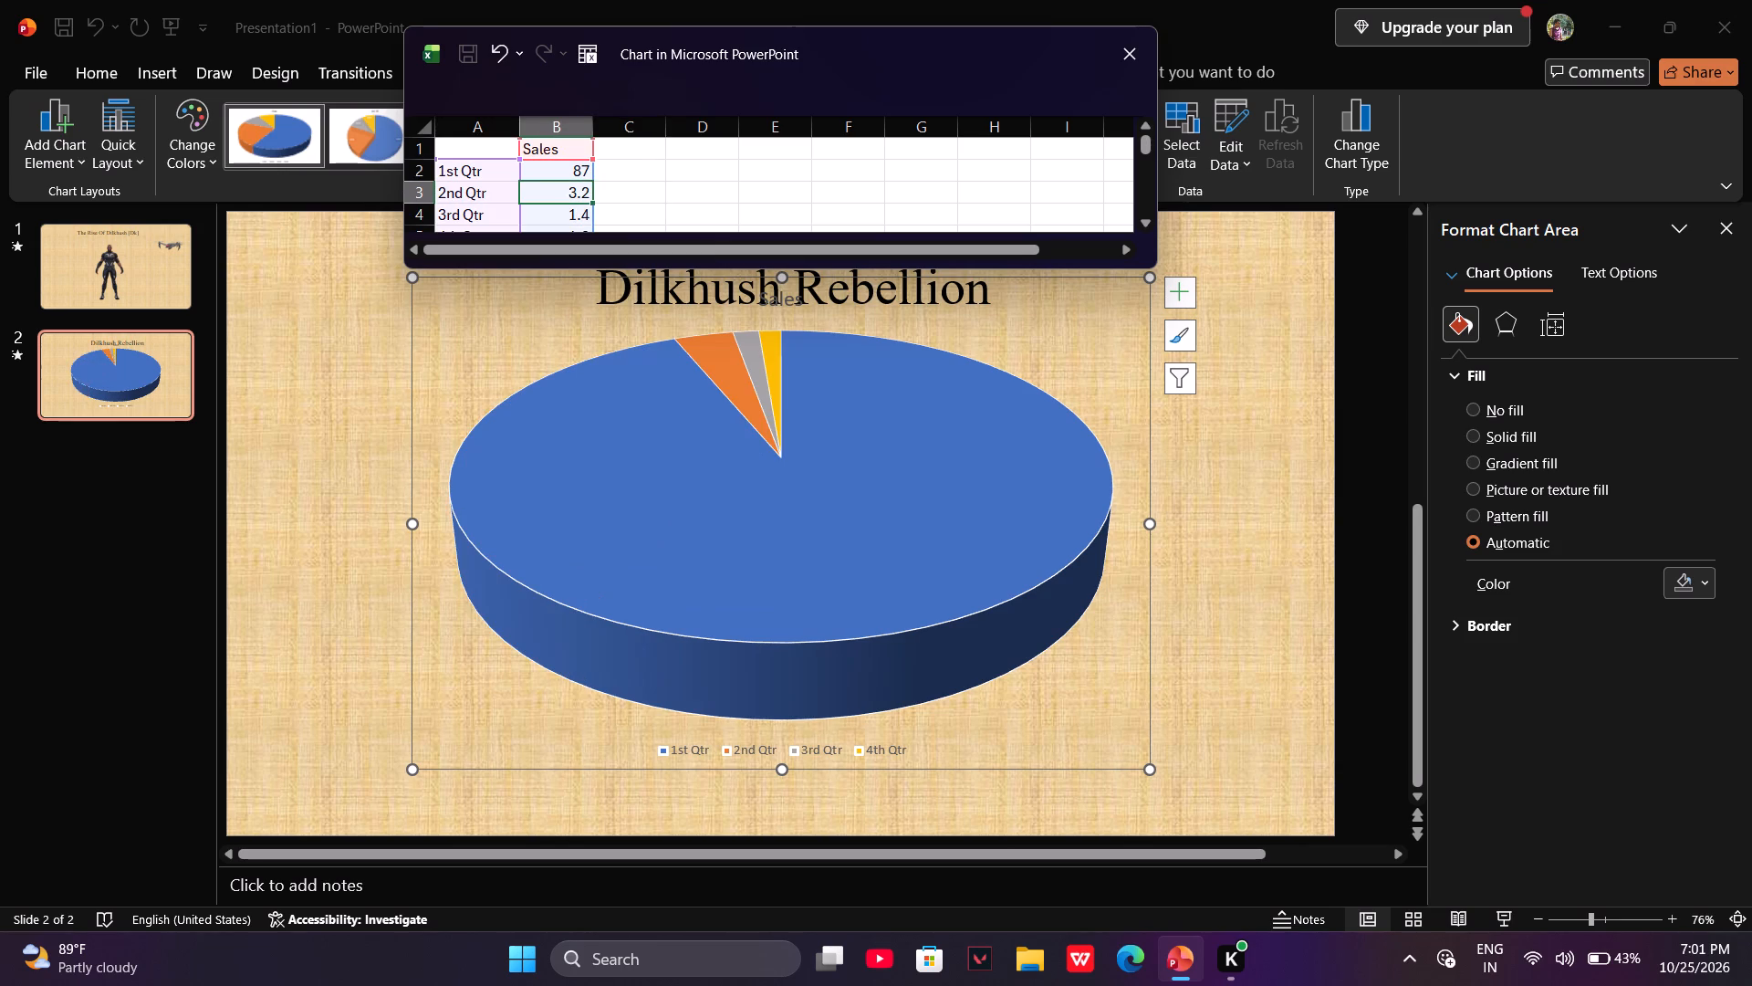
{"action": "key", "text": "BackSpace"}
{"action": "type", "text": "23"}
{"action": "key", "text": "BackSpace"}
{"action": "key", "text": "2"}
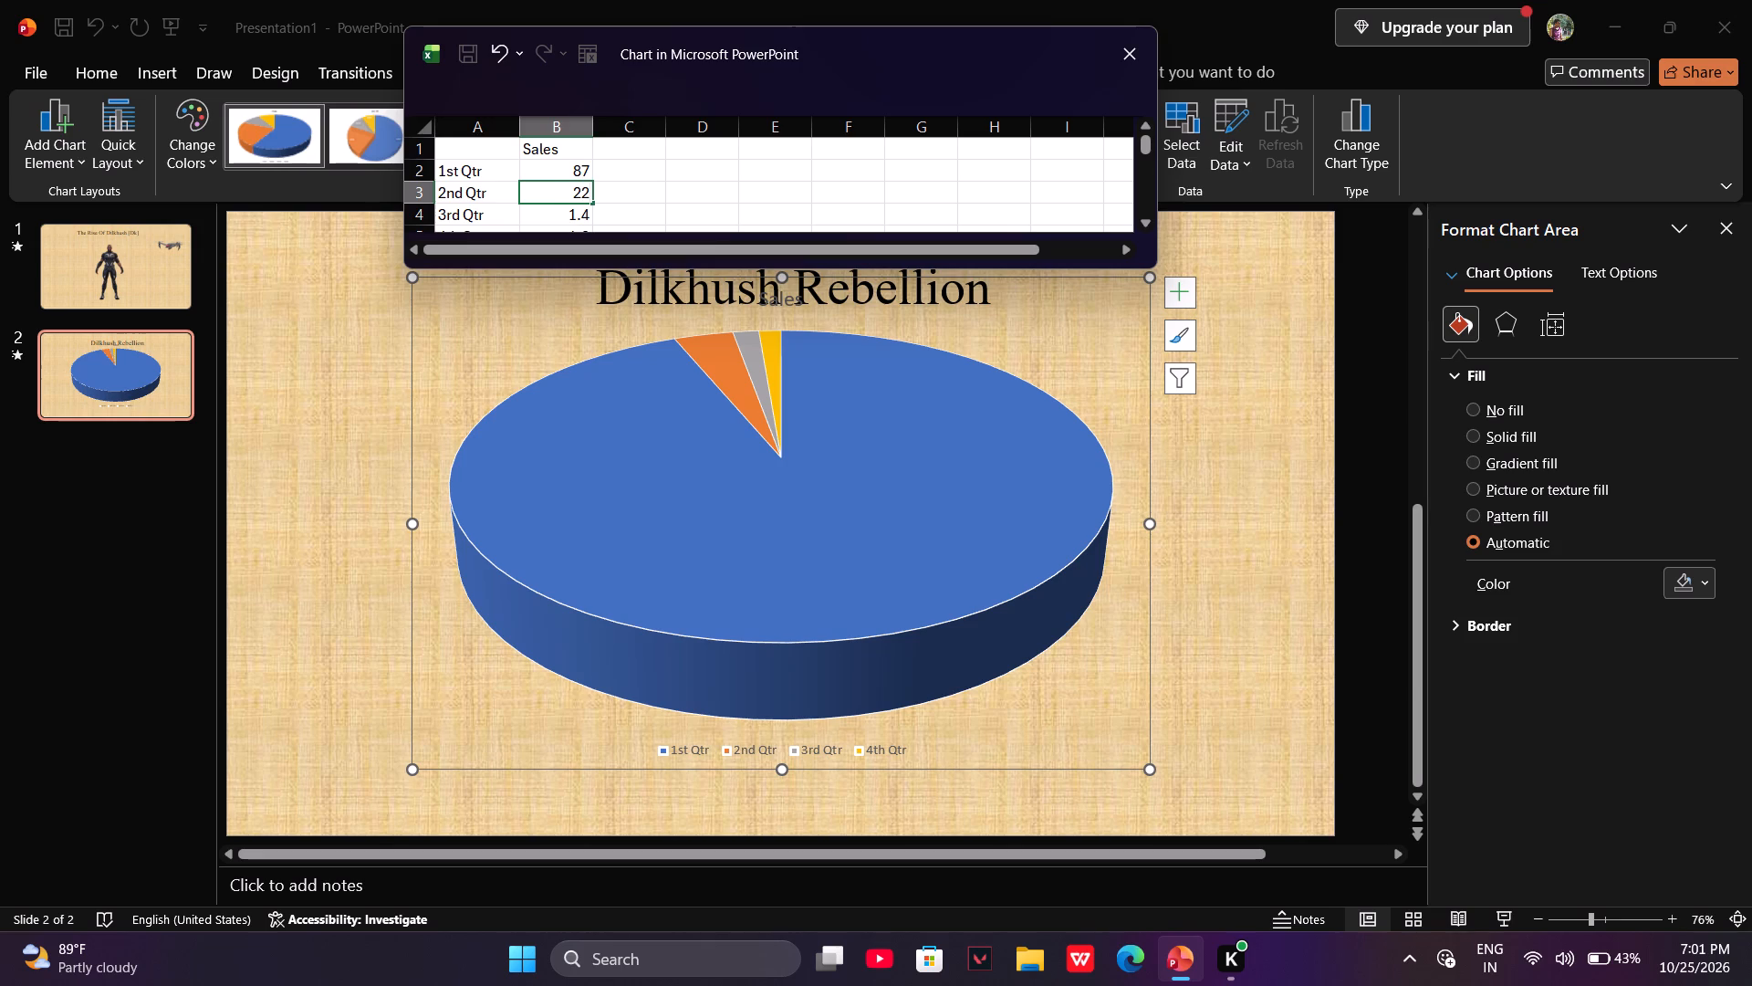
{"action": "key", "text": "BackSpace"}
{"action": "key", "text": "BackSpace"}
{"action": "key", "text": "1"}
{"action": "key", "text": "BackSpace"}
{"action": "key", "text": "1"}
{"action": "key", "text": "3"}
{"action": "key", "text": "BackSpace"}
{"action": "key", "text": "BackSpace"}
{"action": "type", "text": "10"}
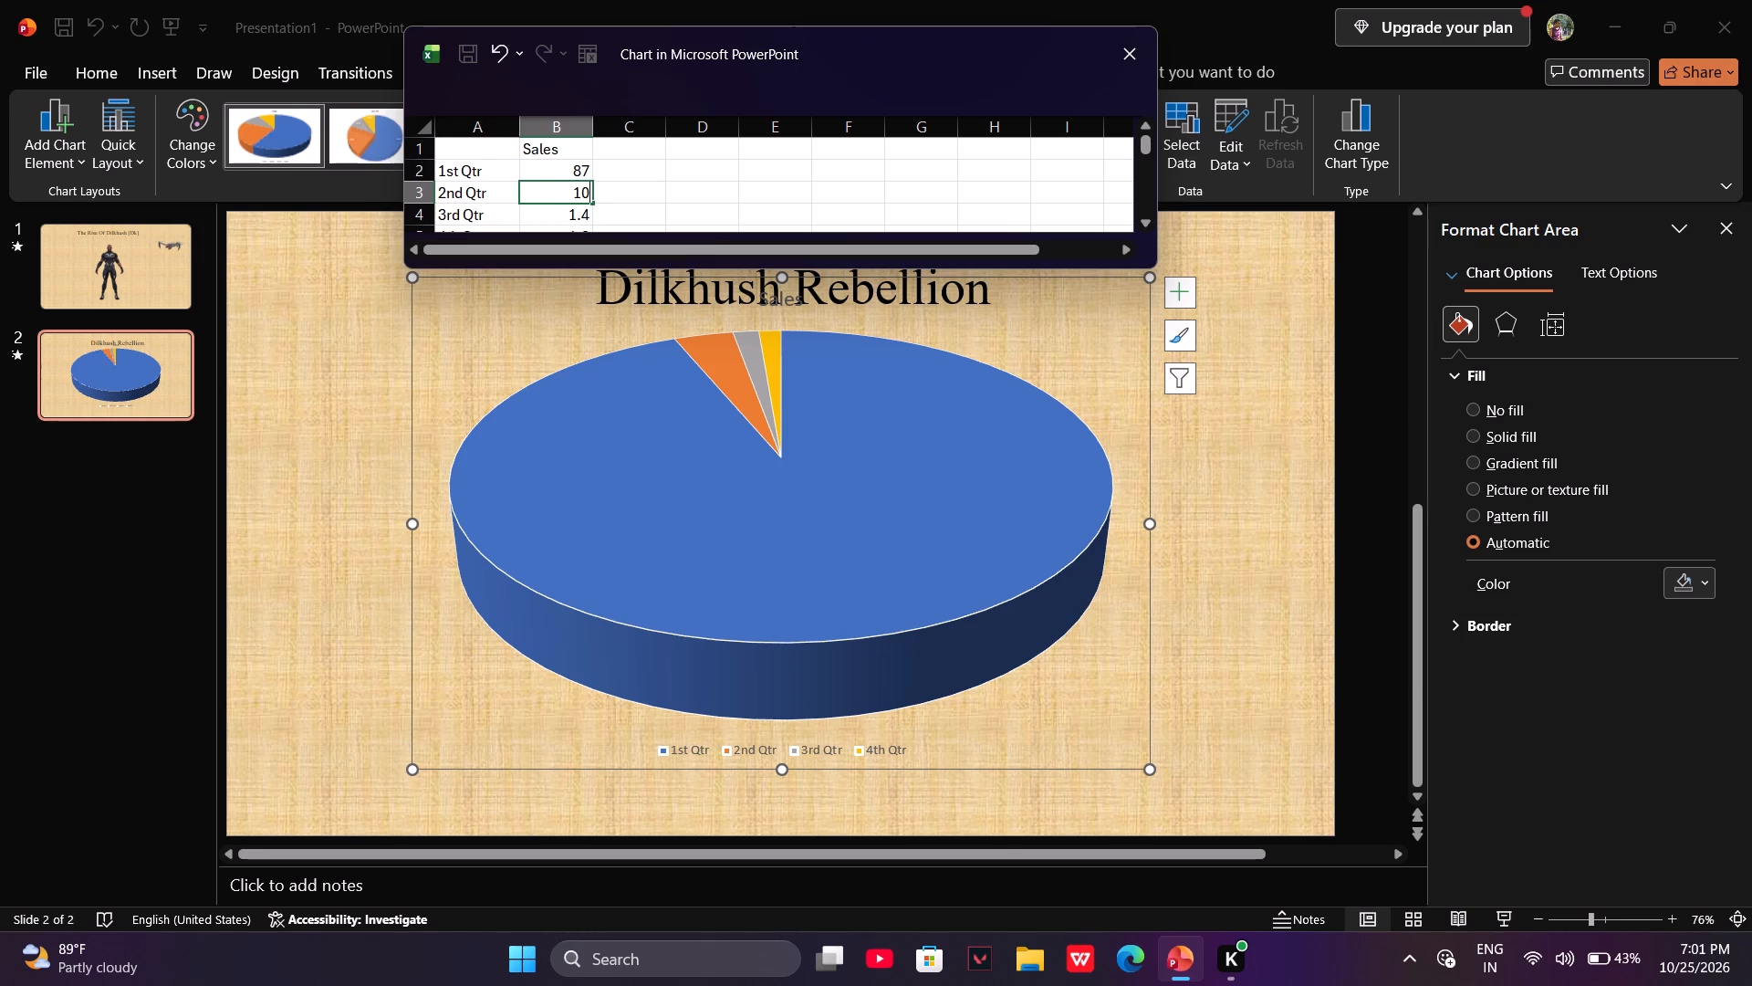
Set the 3rd Qtr sales value in the pie chart's data to 3.
{"action": "left_click", "coordinate": [583, 211]}
{"action": "left_click", "coordinate": [583, 211]}
{"action": "key", "text": "BackSpace"}
{"action": "key", "text": "3"}
{"action": "key", "text": "BackSpace"}
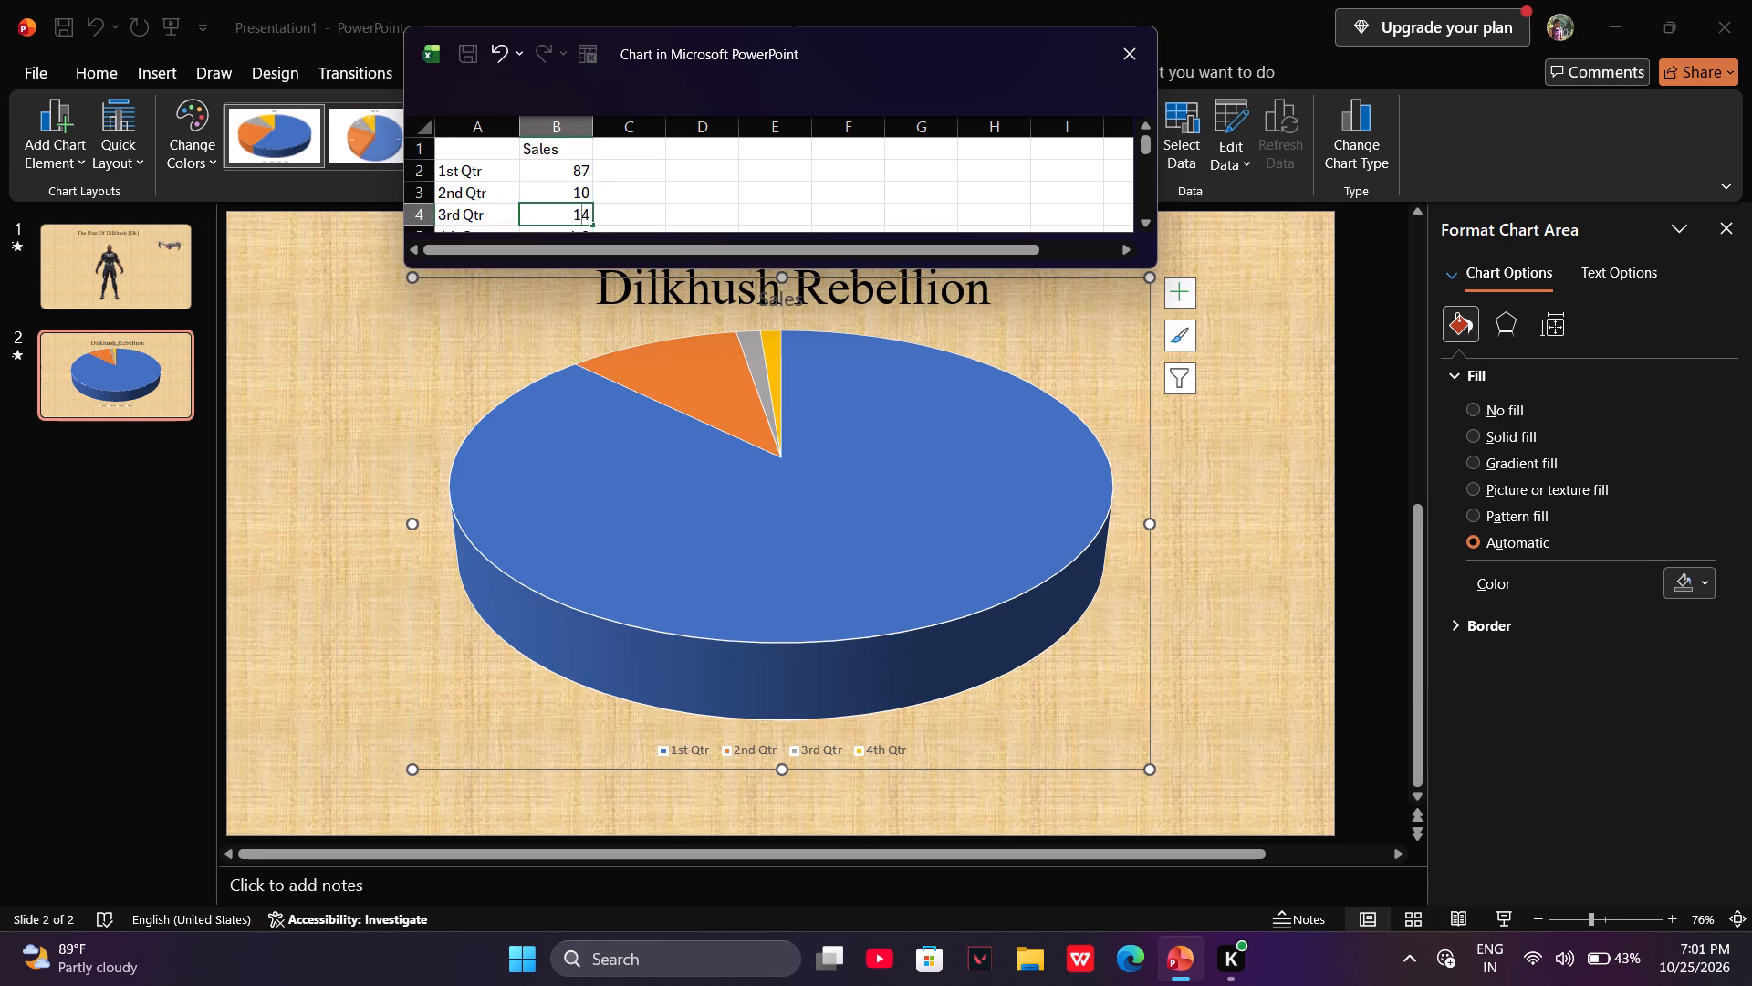
{"action": "key", "text": "Down"}
{"action": "key", "text": "Right"}
{"action": "key", "text": "BackSpace"}
{"action": "key", "text": "BackSpace"}
{"action": "key", "text": "3"}
{"action": "key", "text": "Return"}
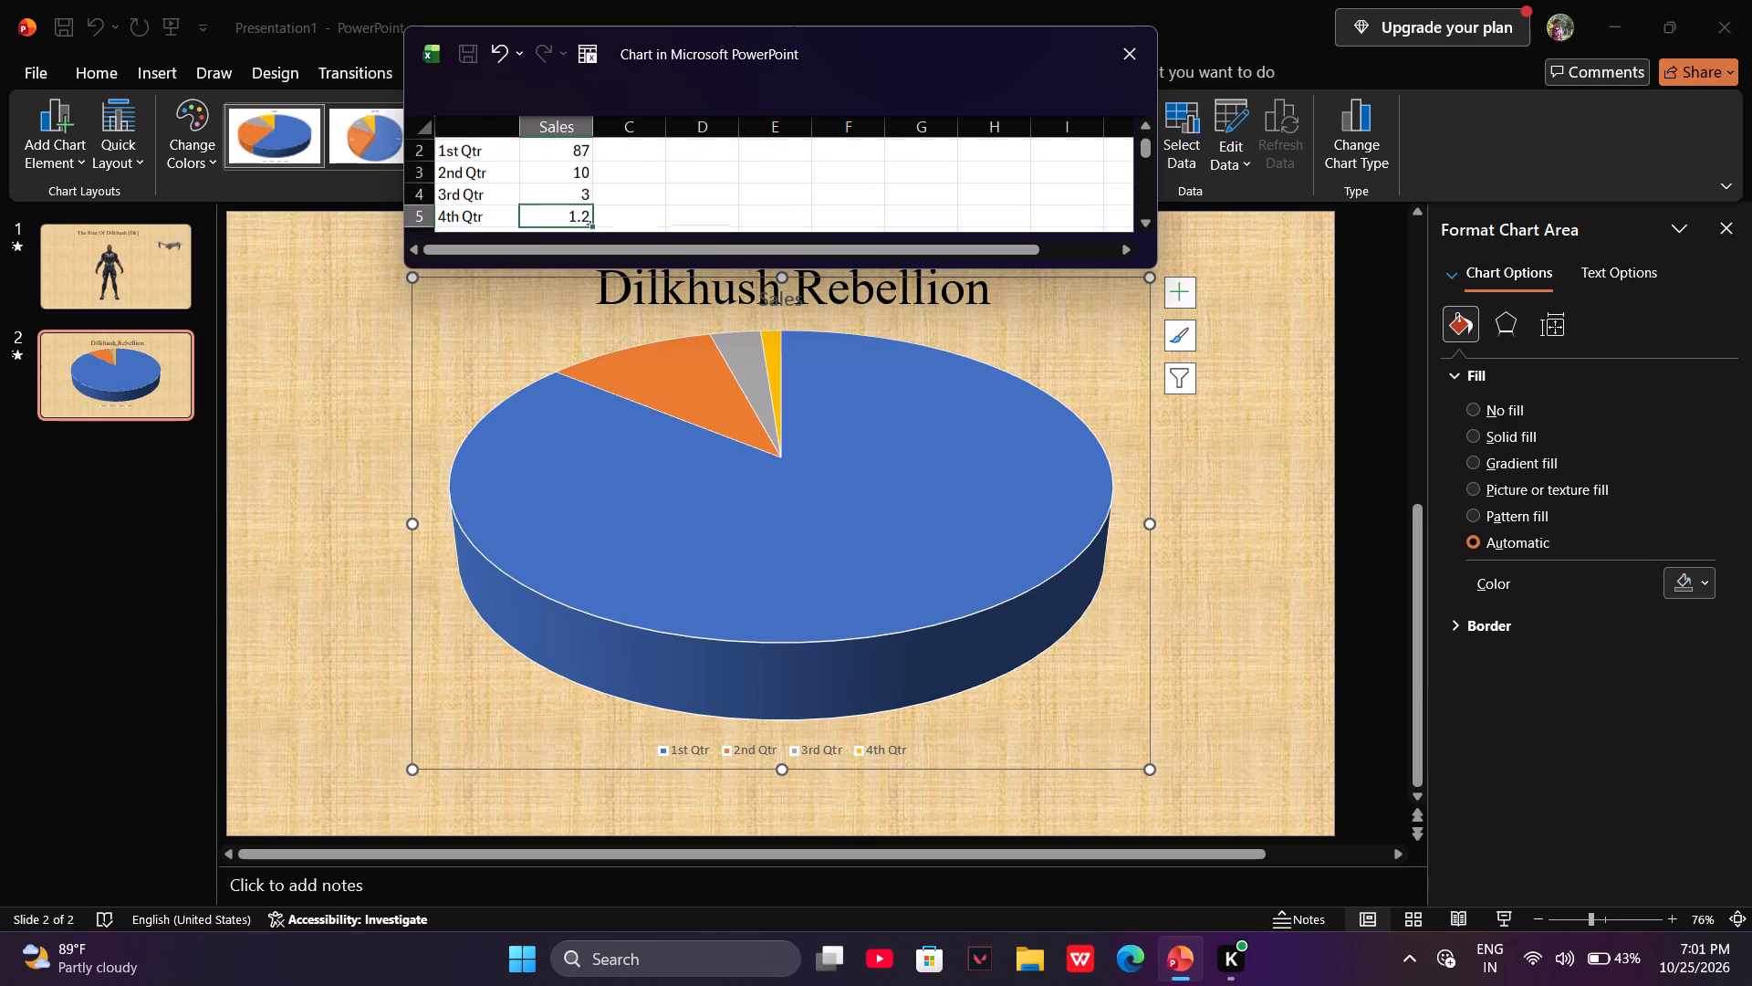
Clear the 4th Qtr sales value in the chart data, try to cut its label as well, and close the data sheet.
{"action": "left_click", "coordinate": [589, 214]}
{"action": "key", "text": "BackSpace"}
{"action": "key", "text": "BackSpace"}
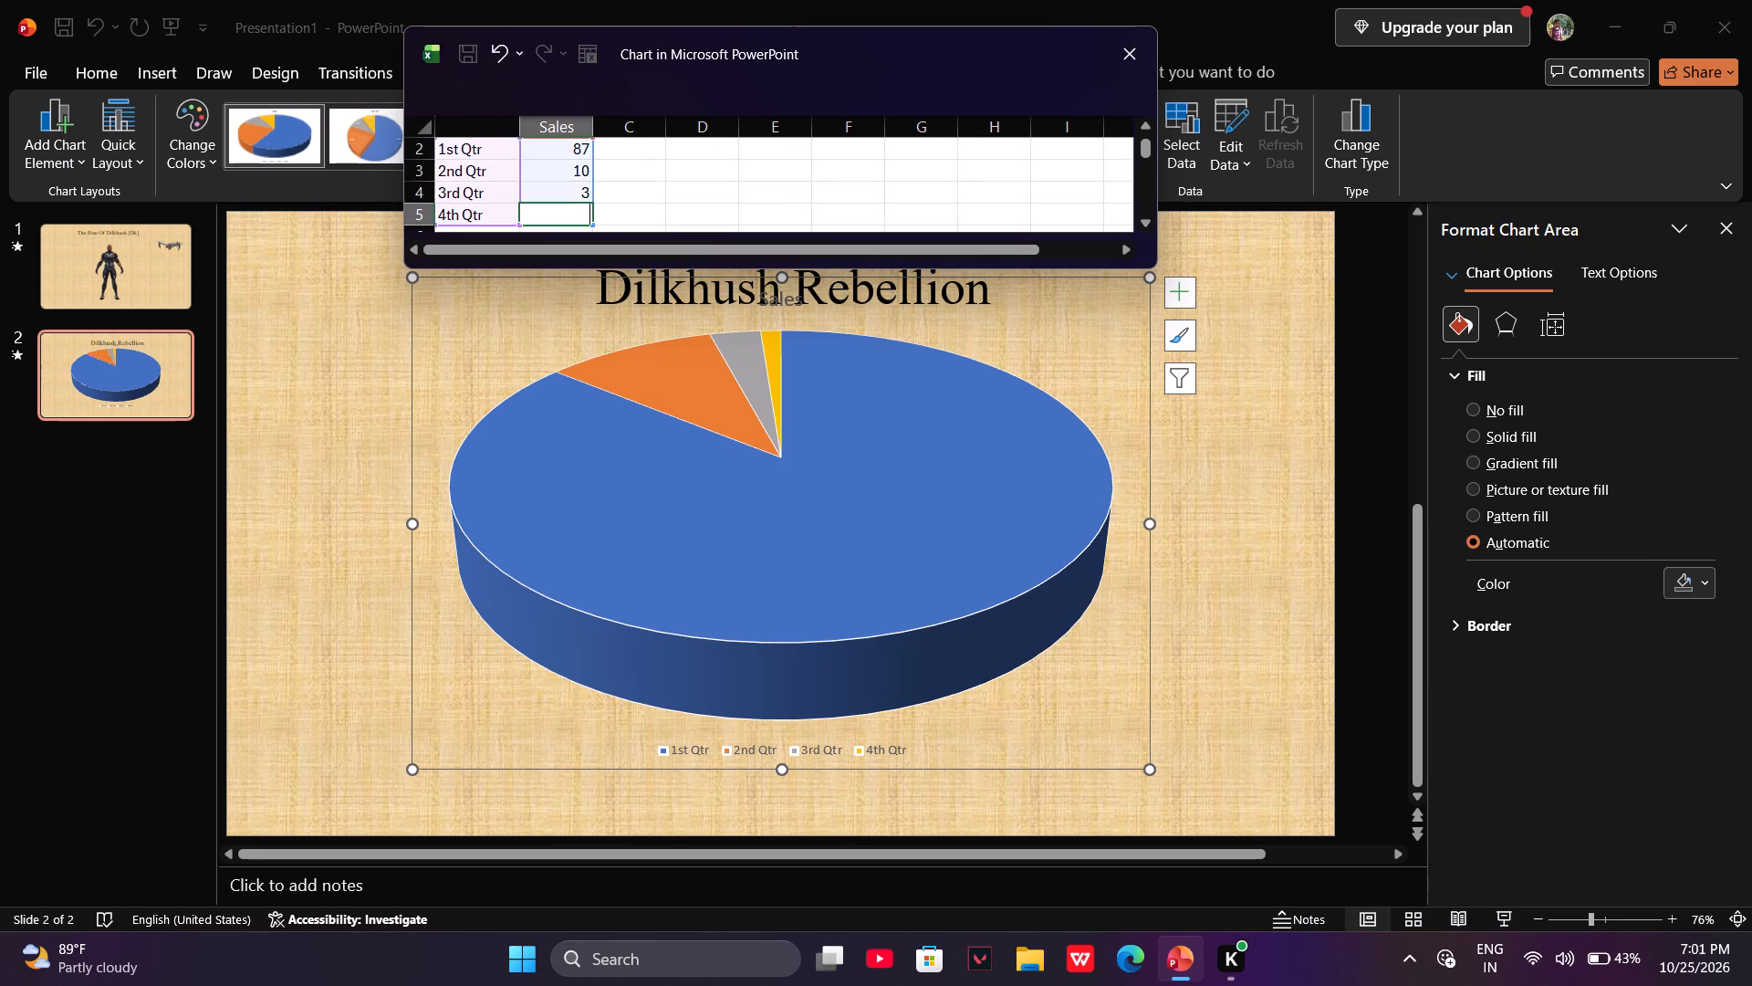
{"action": "right_click", "coordinate": [474, 209]}
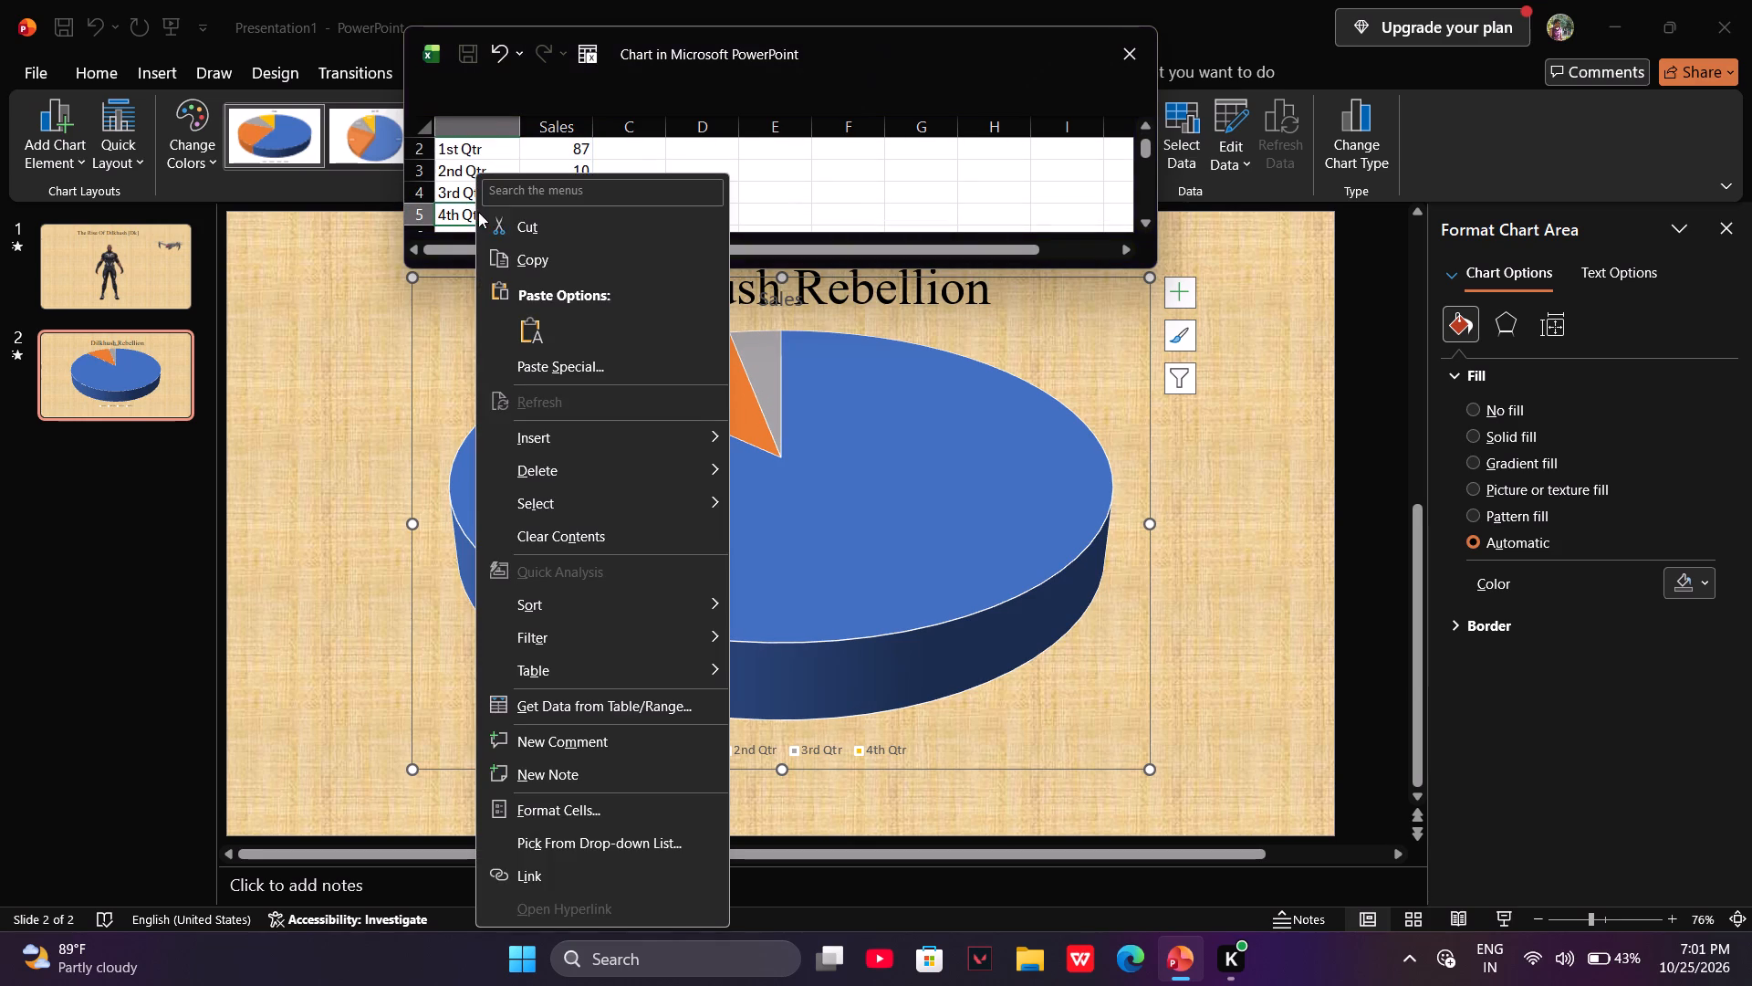
{"action": "left_click", "coordinate": [509, 218]}
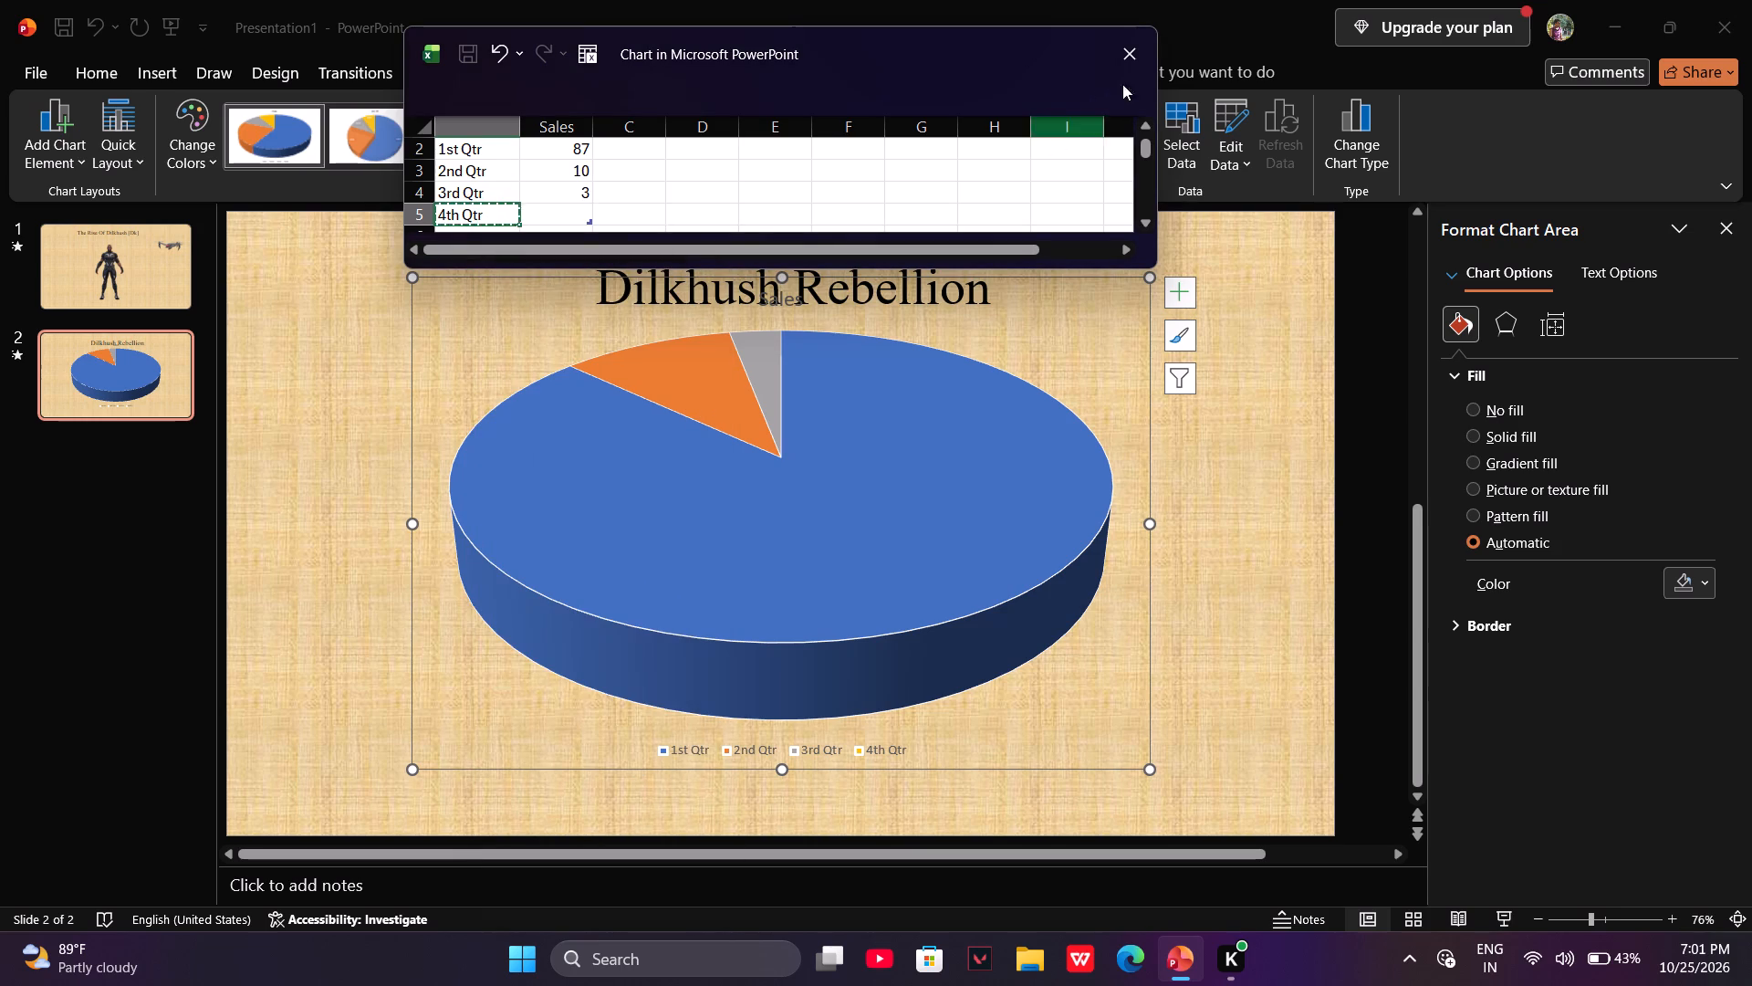
{"action": "left_click", "coordinate": [1140, 63]}
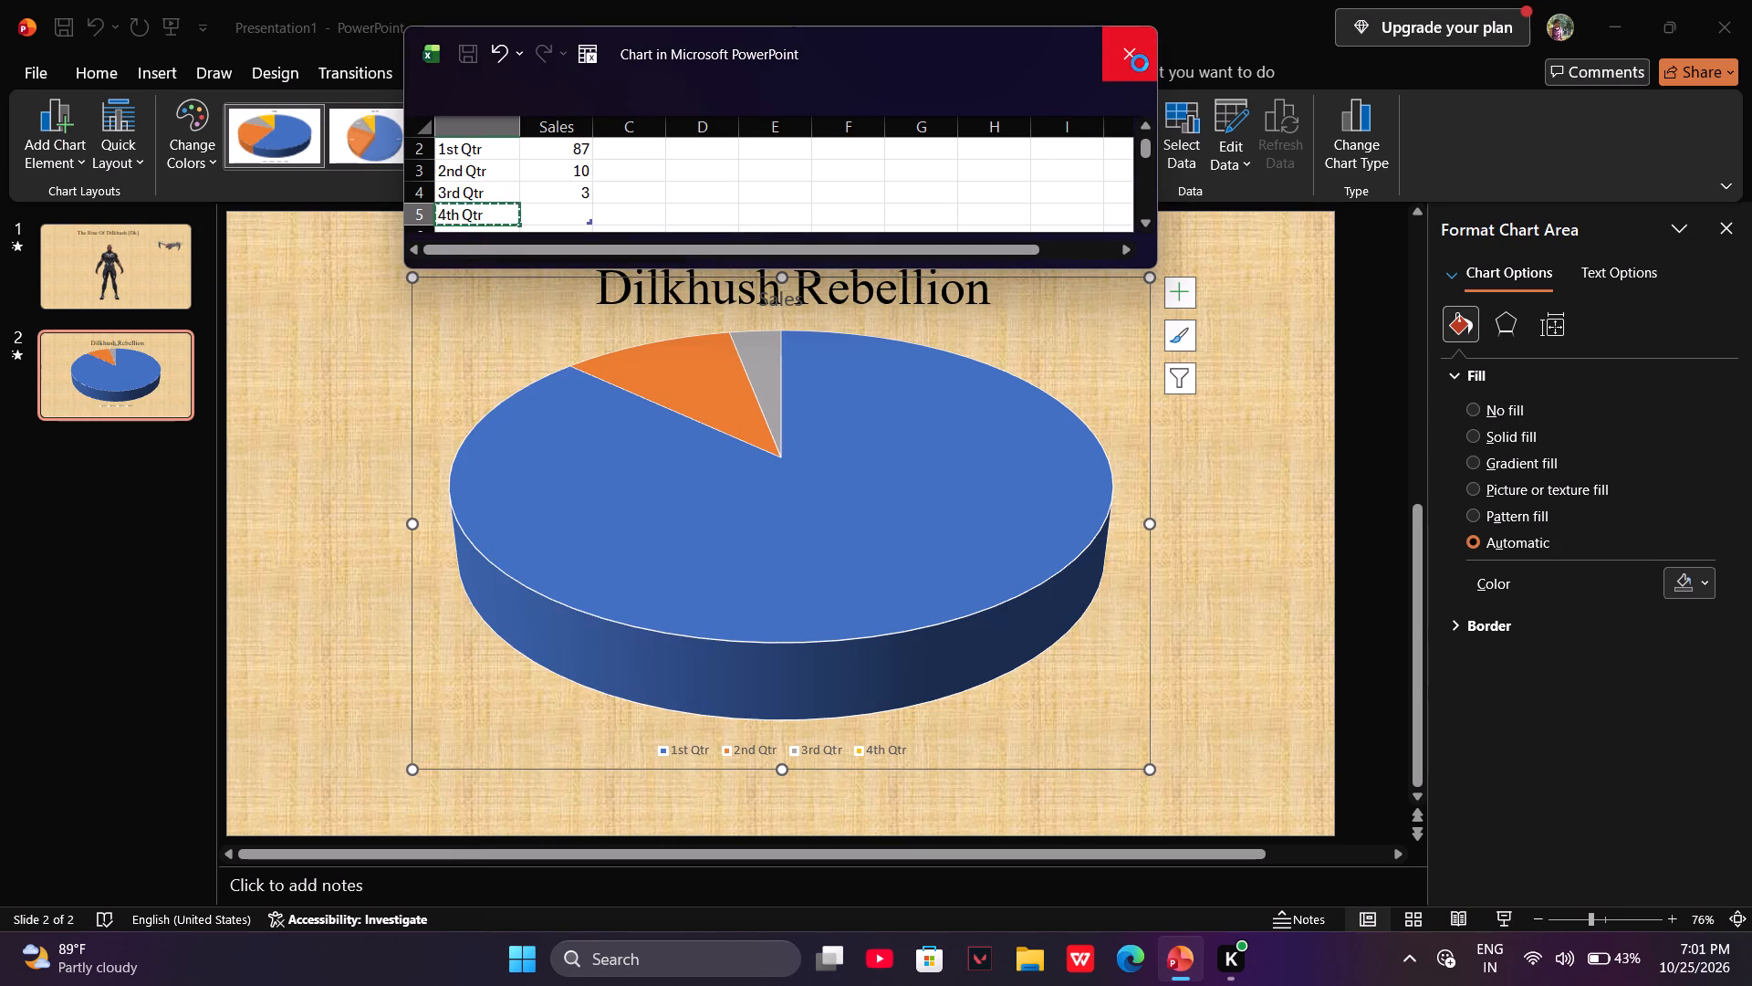
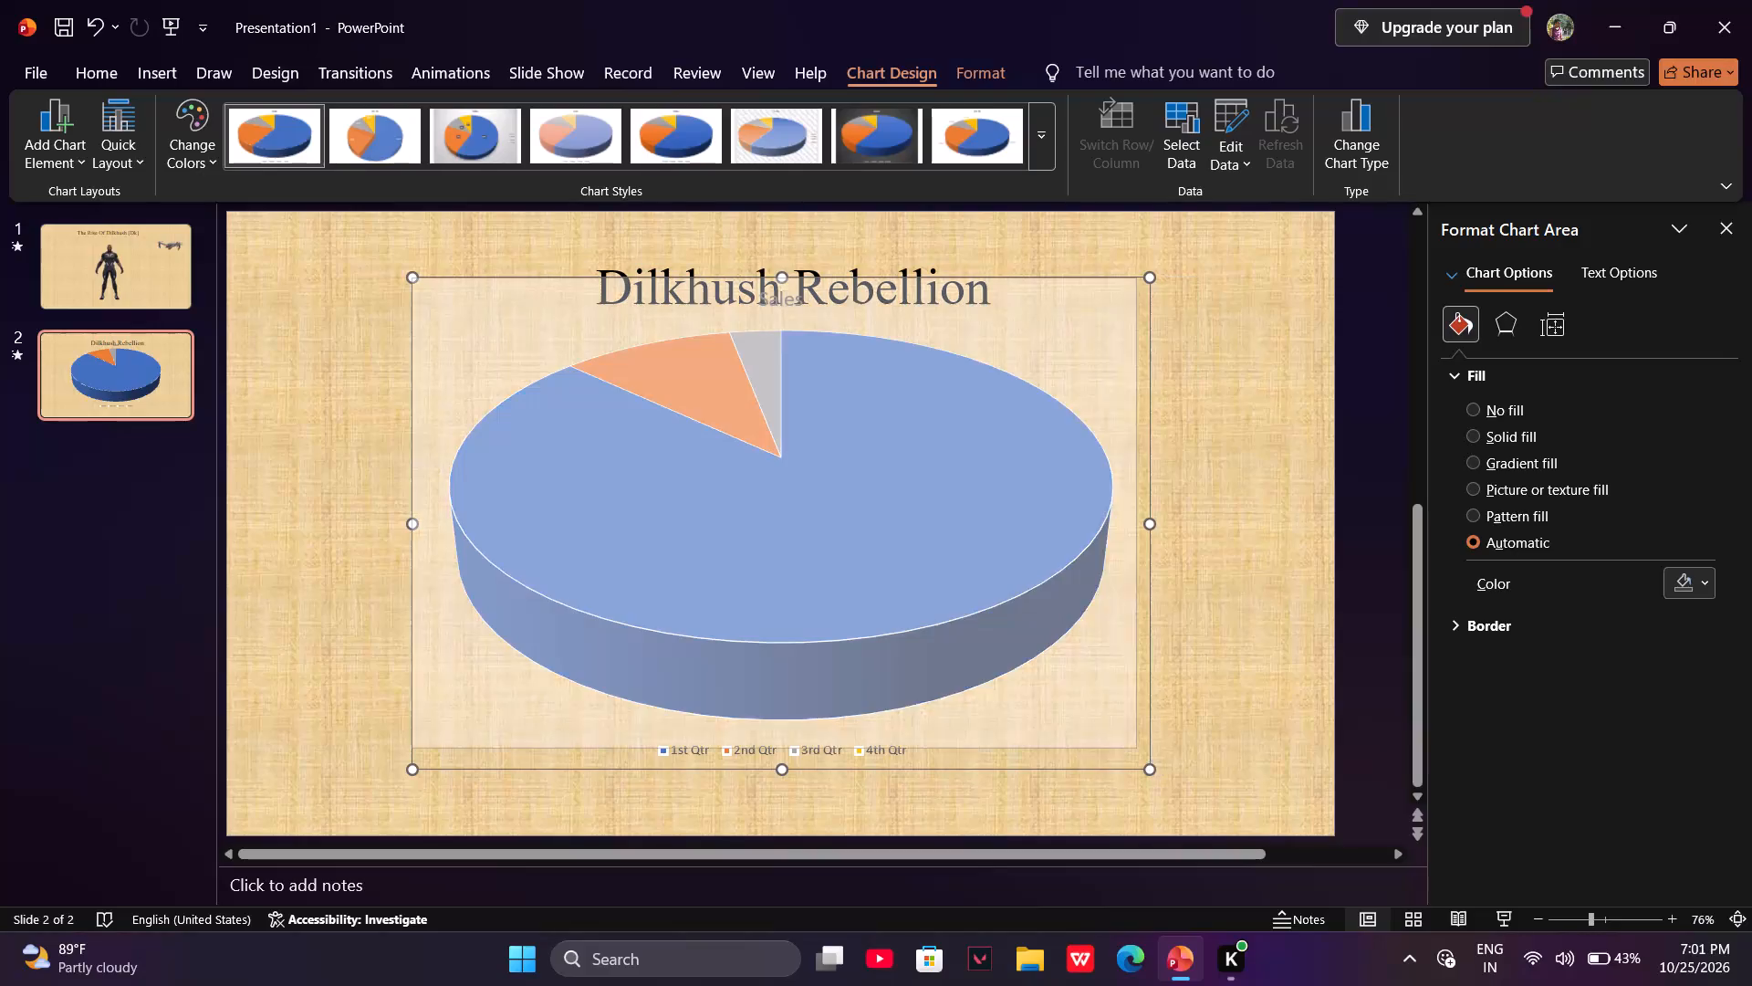
Move the pie chart to the slide's left edge, just below the "Dilkhush Rebellion" title, and deselect it.
{"action": "left_click", "coordinate": [639, 467]}
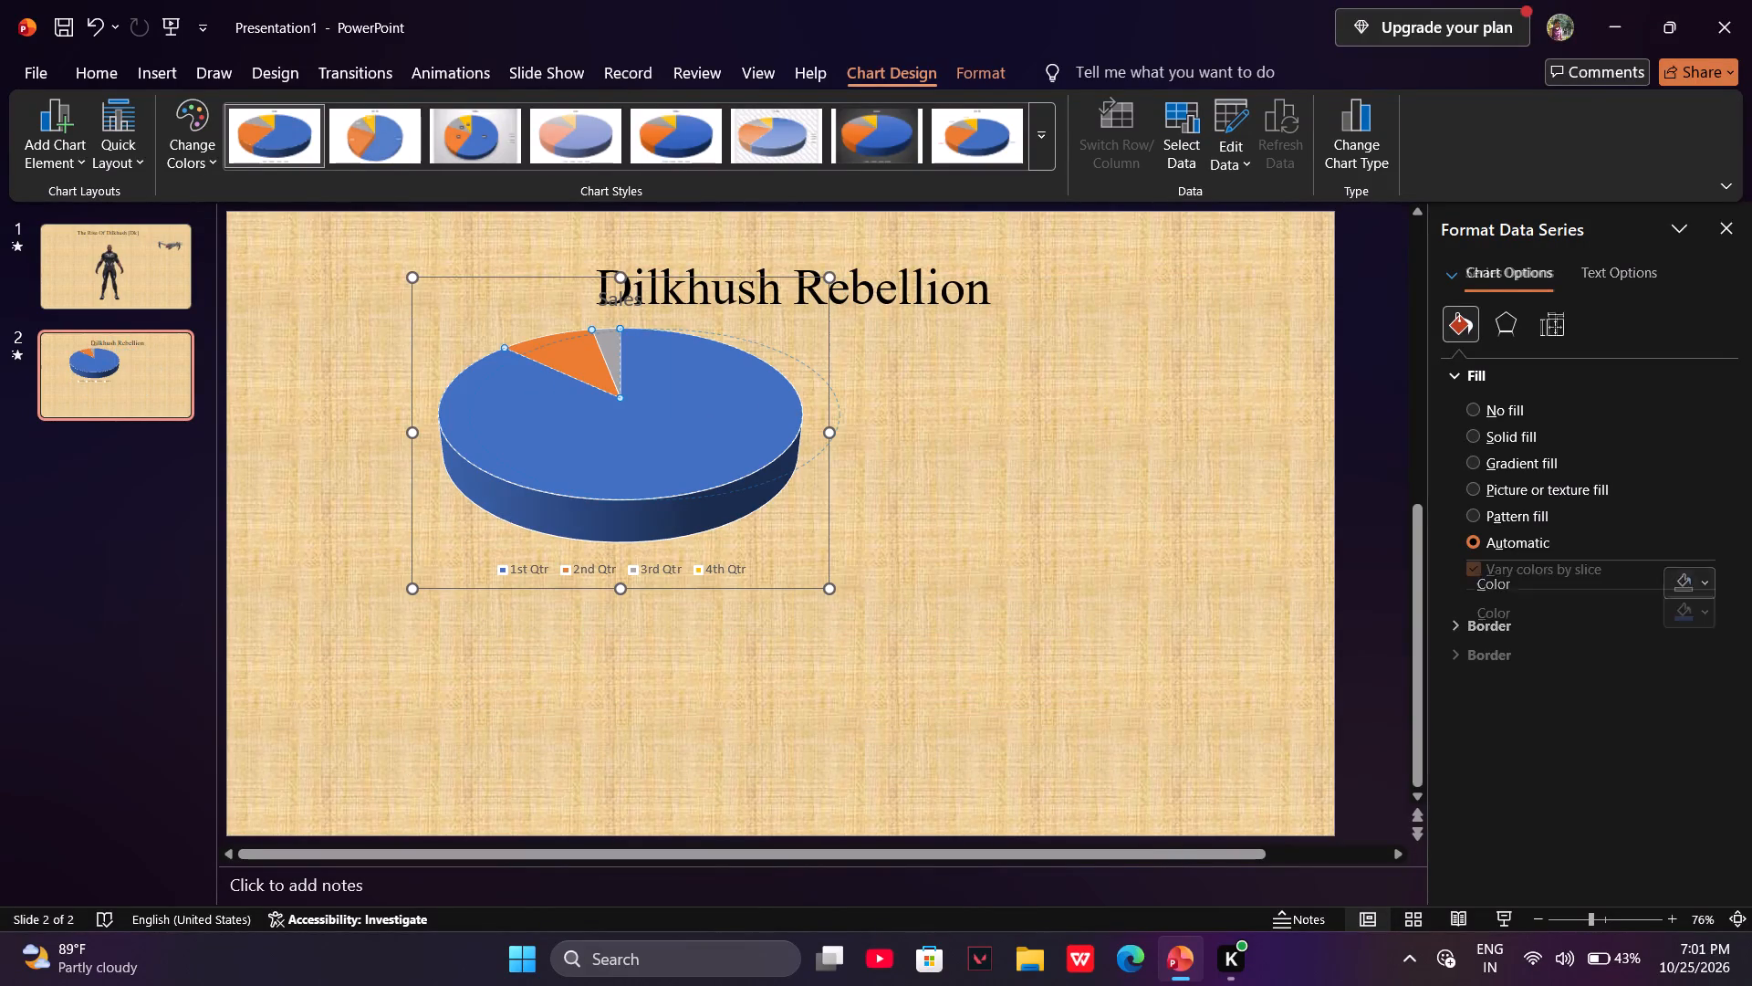
{"action": "left_click_drag", "start_coordinate": [632, 474], "coordinate": [590, 516]}
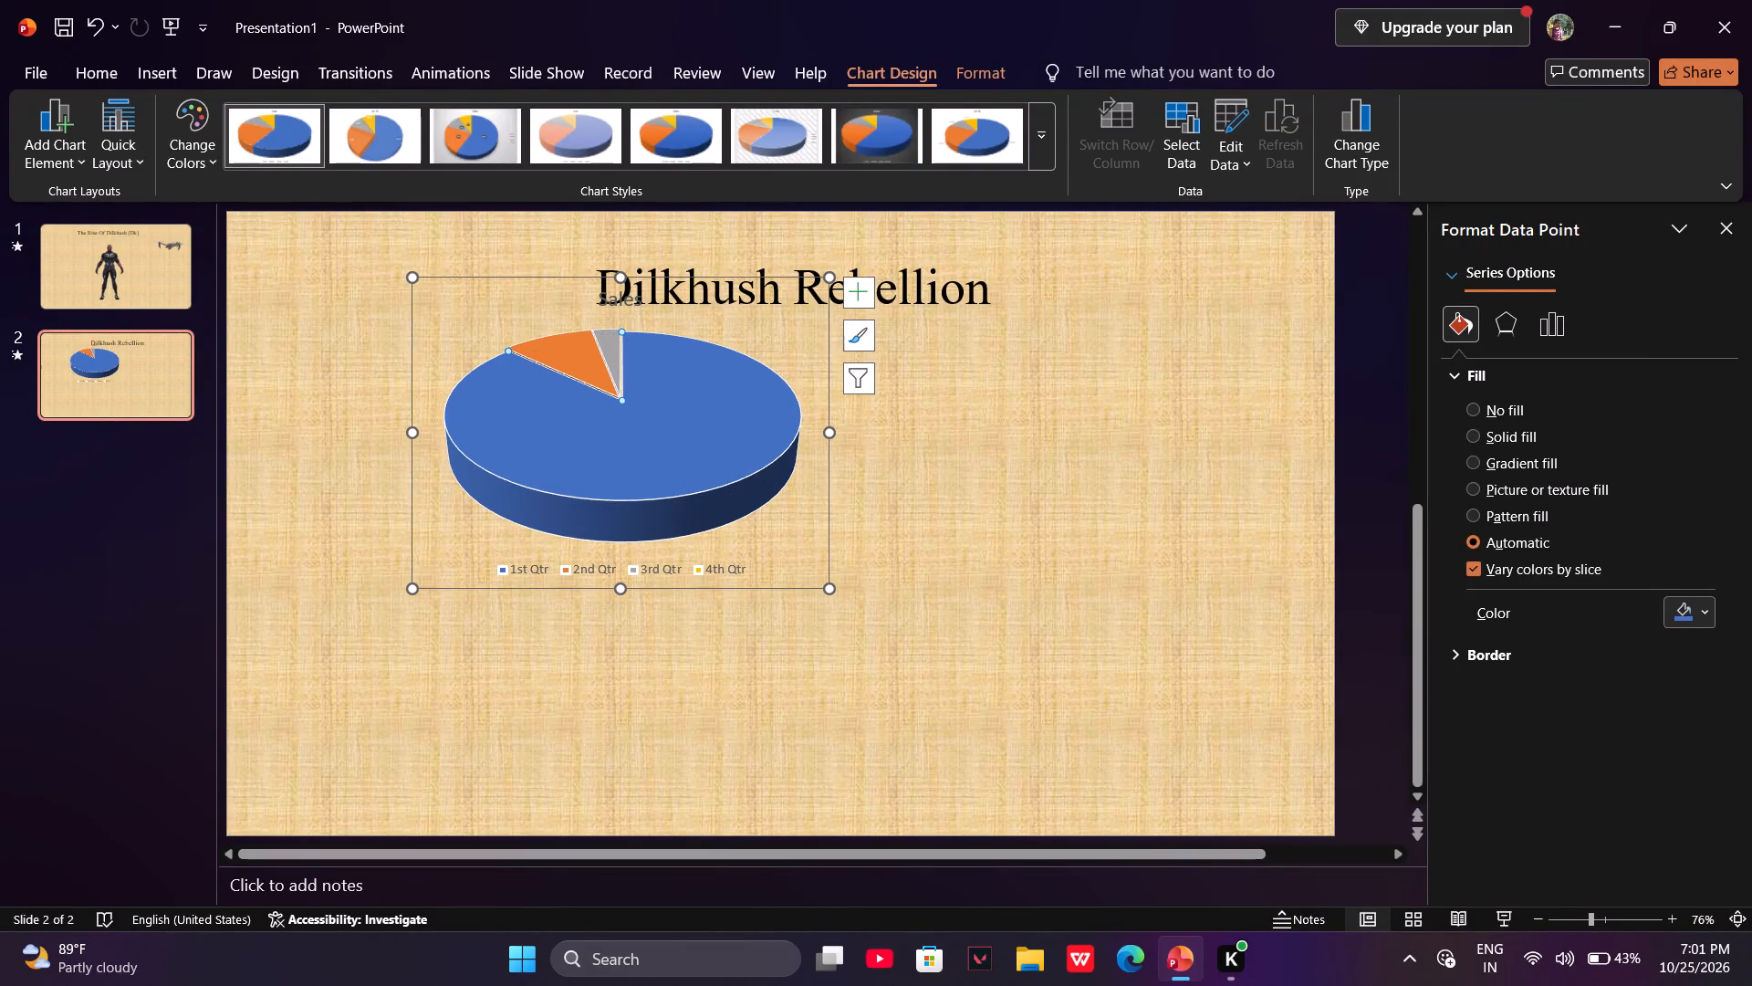
{"action": "left_click_drag", "start_coordinate": [711, 591], "coordinate": [545, 618]}
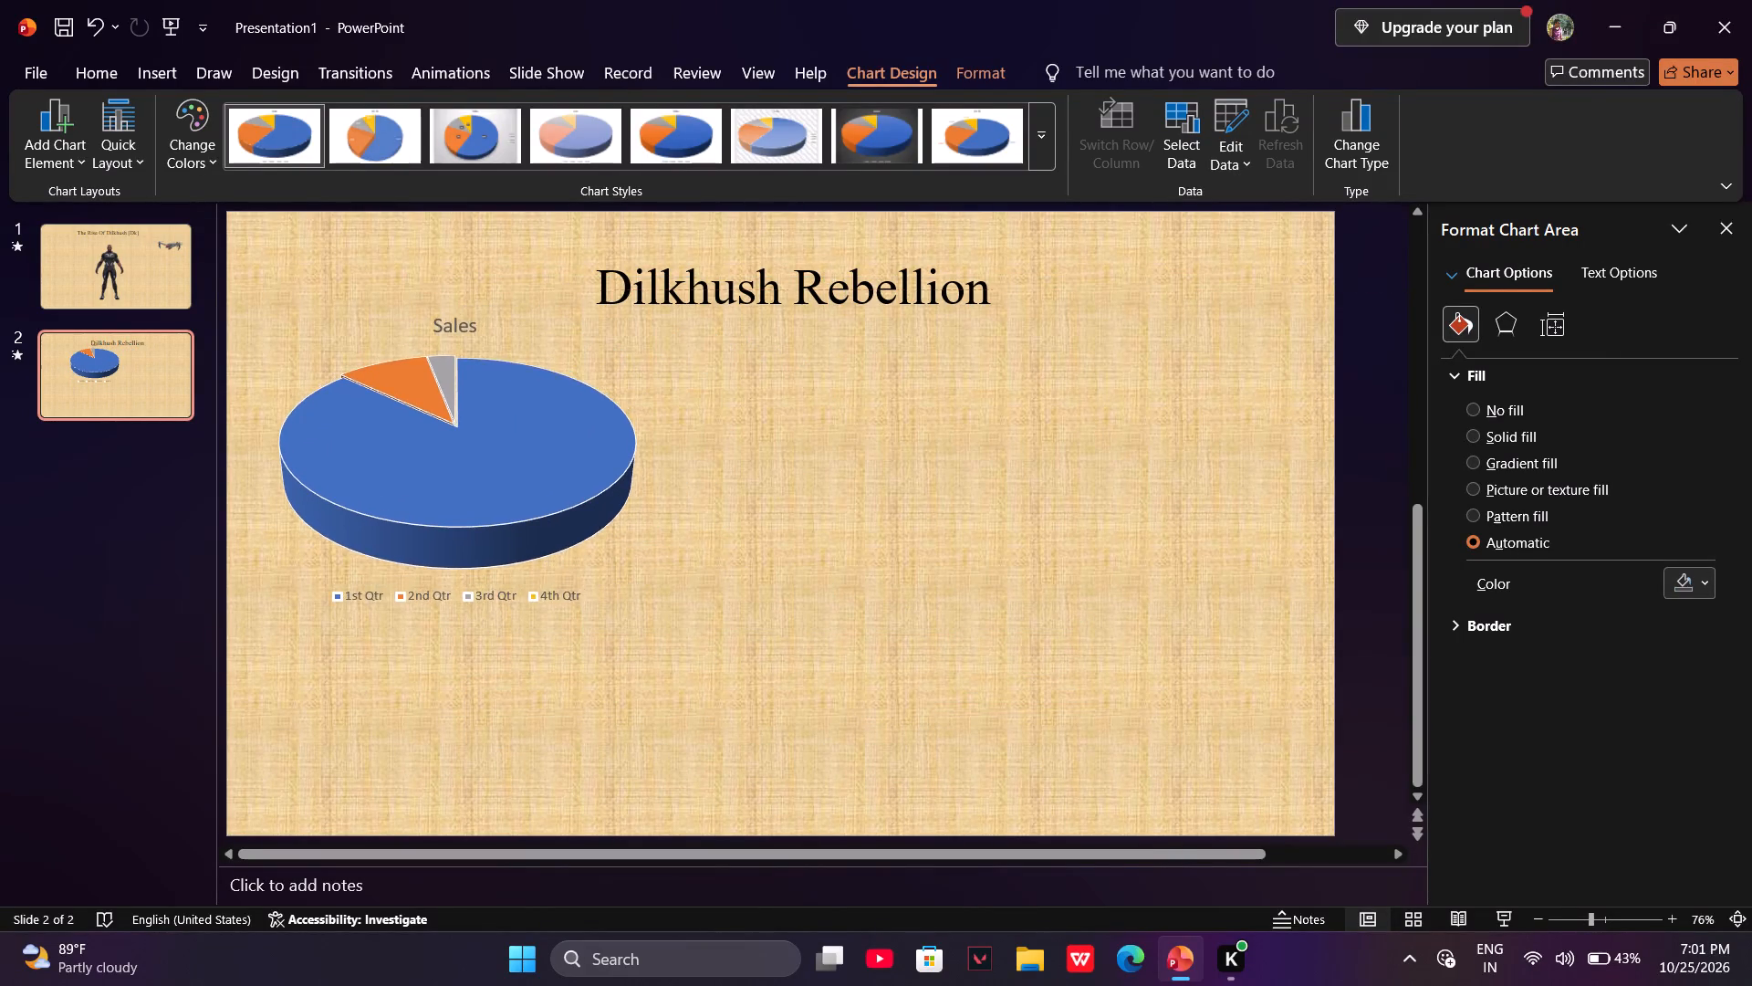
{"action": "left_click_drag", "start_coordinate": [545, 618], "coordinate": [519, 629]}
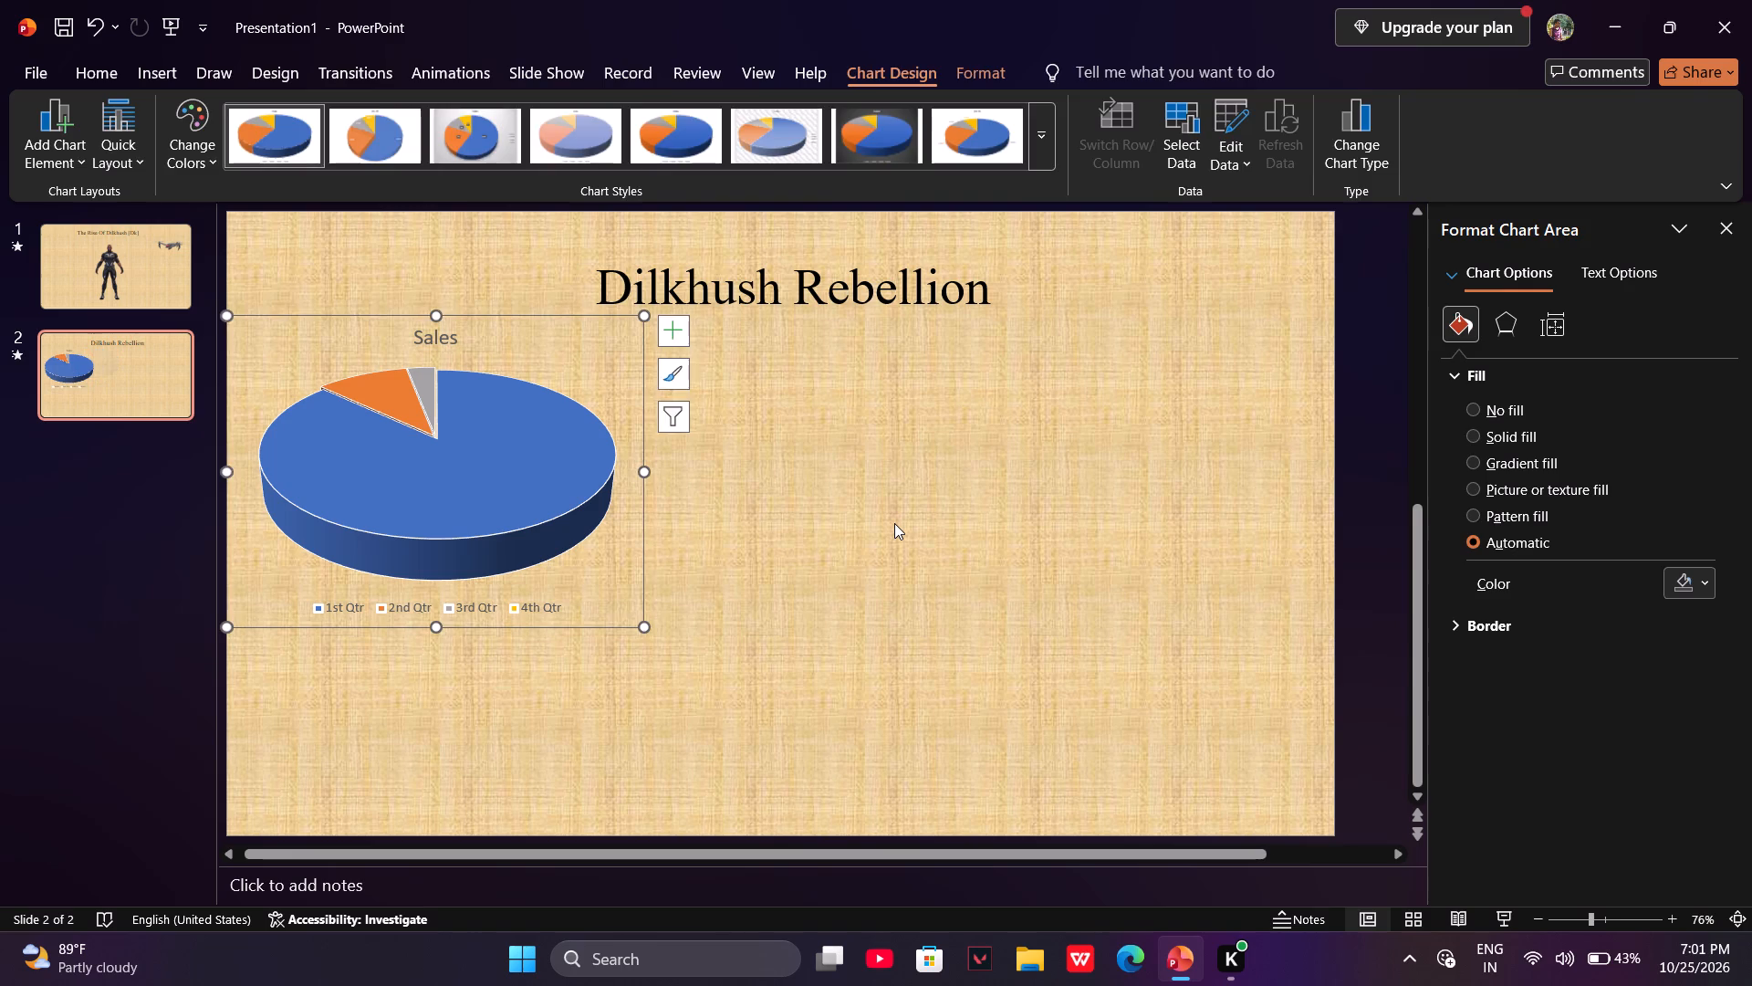
{"action": "left_click", "coordinate": [894, 523]}
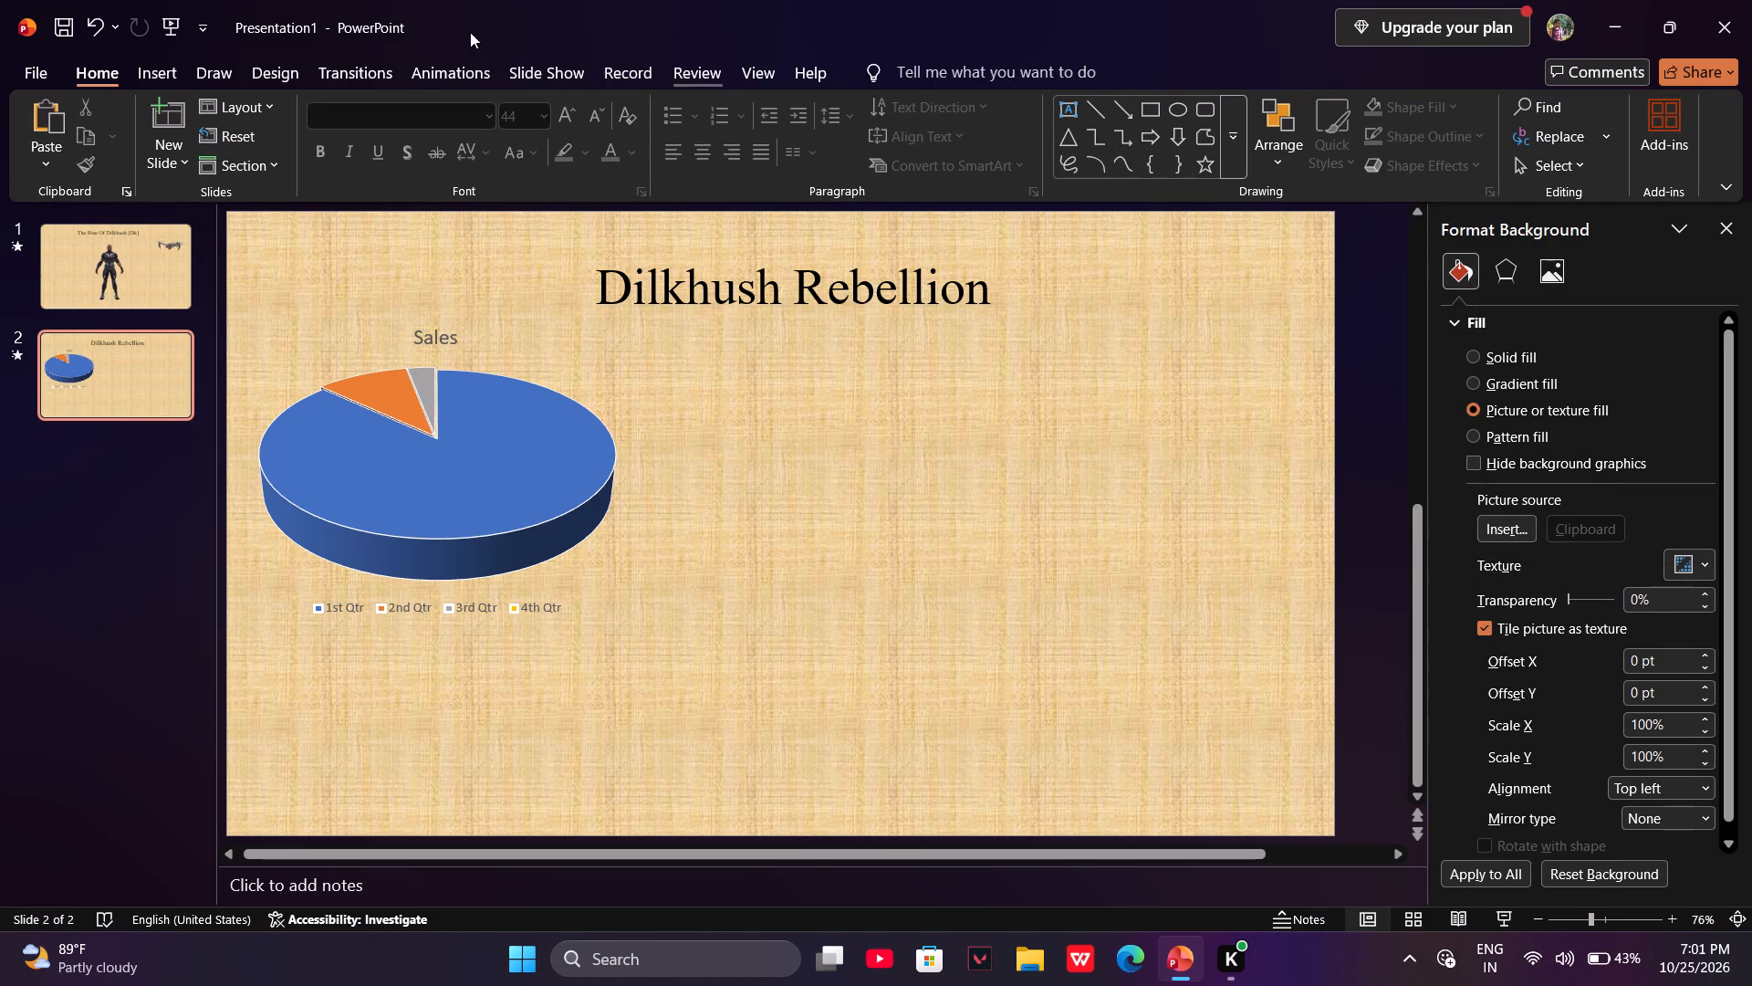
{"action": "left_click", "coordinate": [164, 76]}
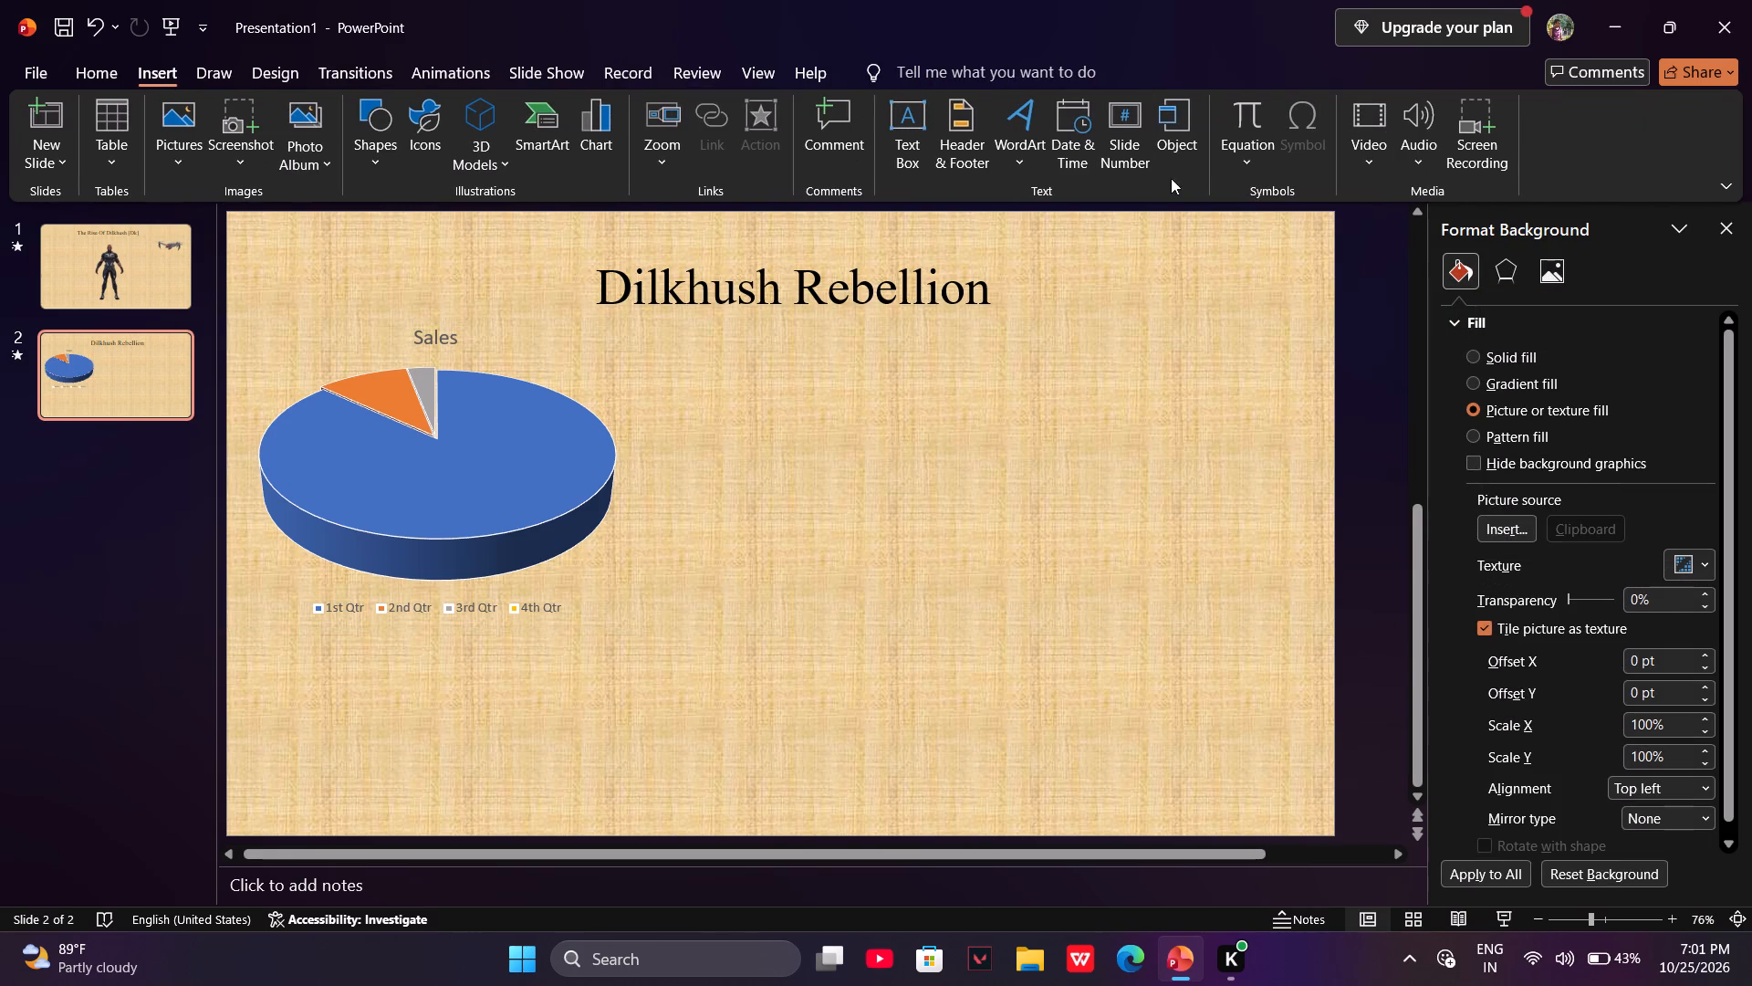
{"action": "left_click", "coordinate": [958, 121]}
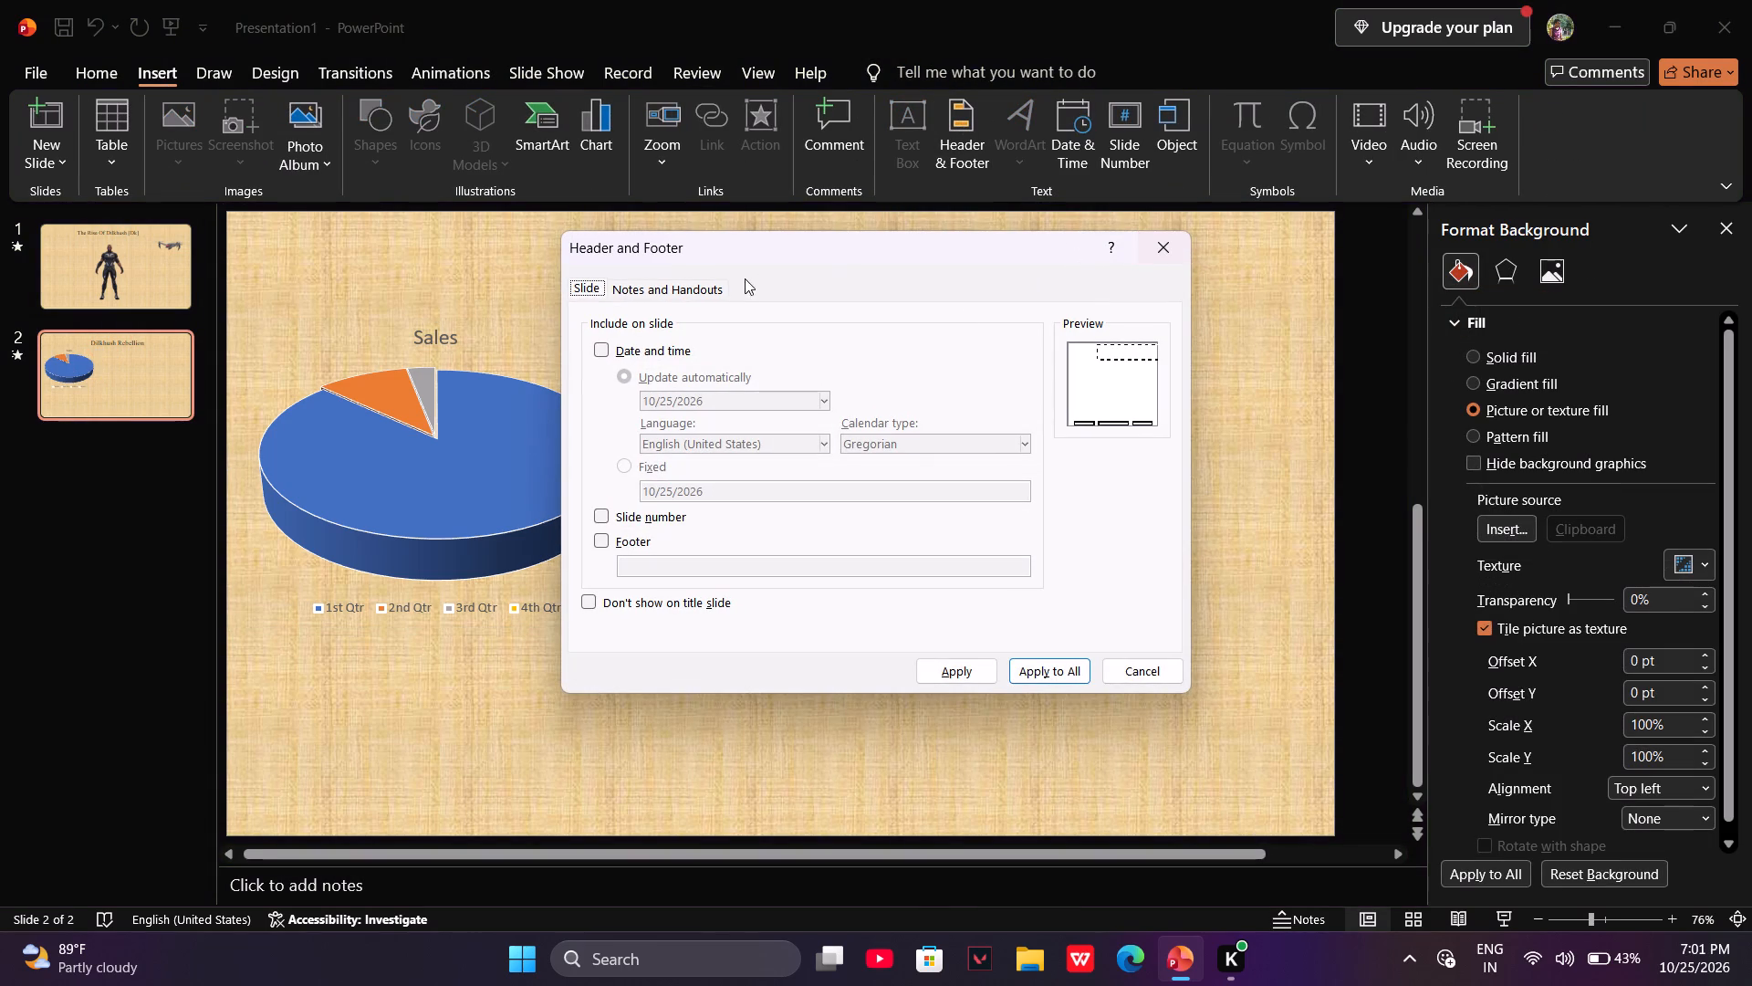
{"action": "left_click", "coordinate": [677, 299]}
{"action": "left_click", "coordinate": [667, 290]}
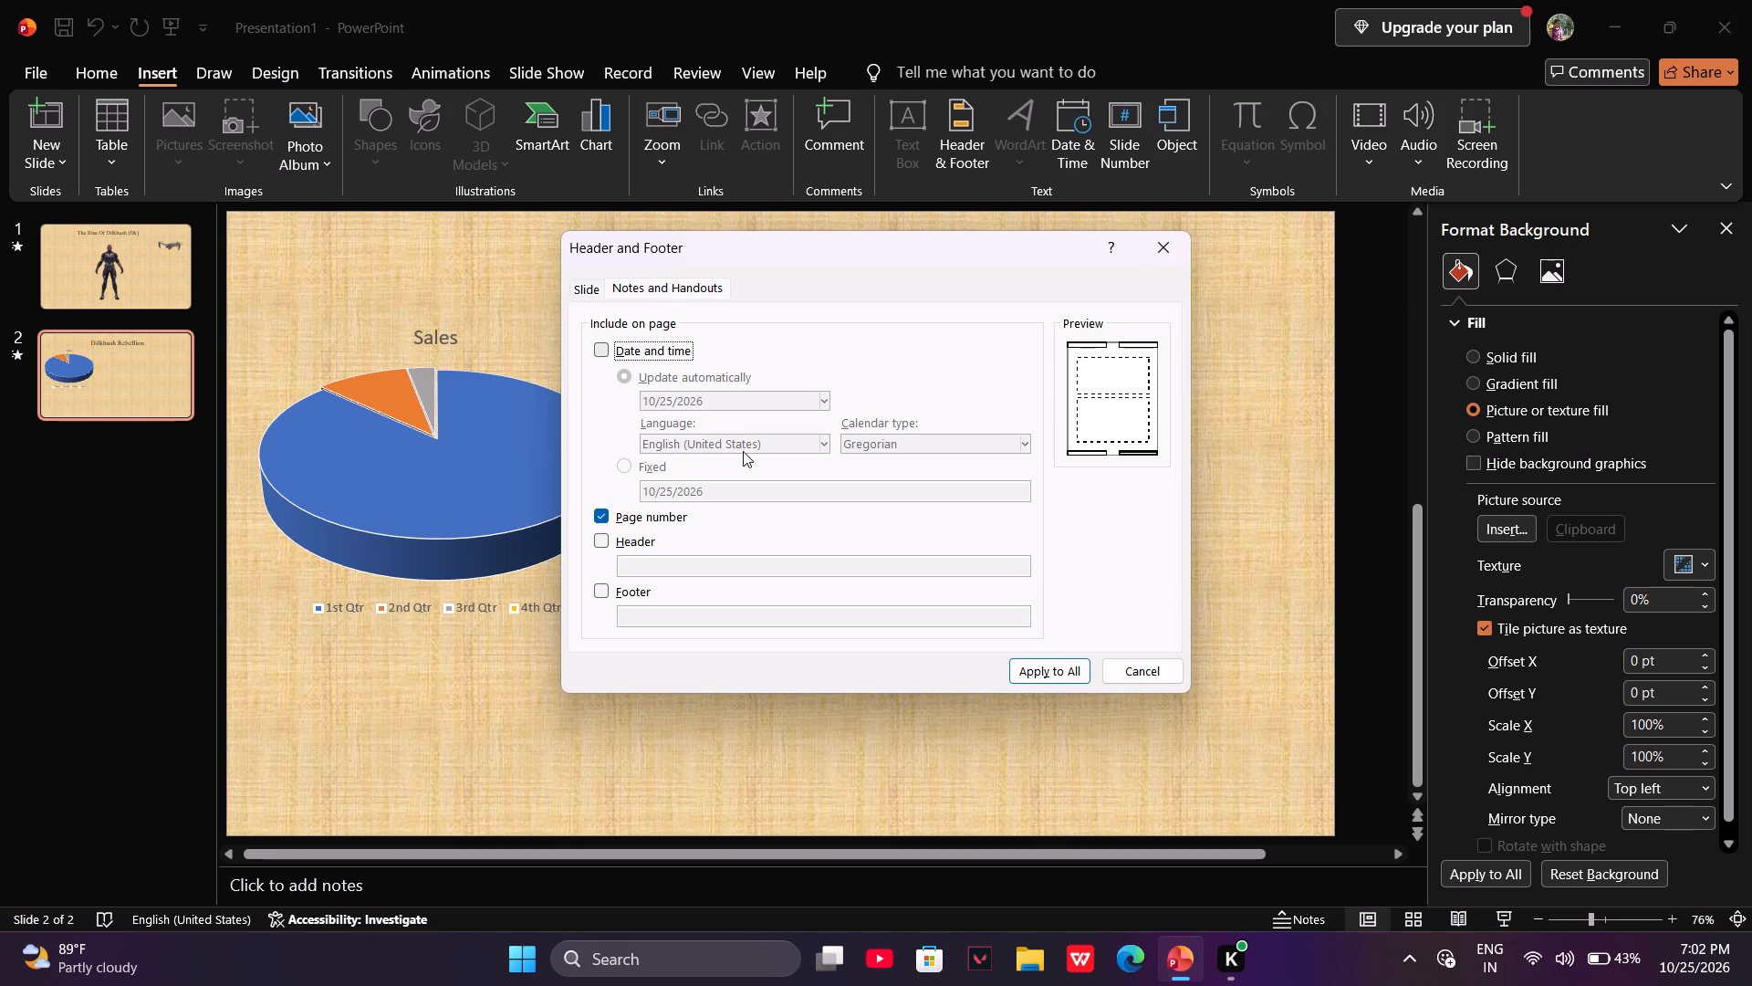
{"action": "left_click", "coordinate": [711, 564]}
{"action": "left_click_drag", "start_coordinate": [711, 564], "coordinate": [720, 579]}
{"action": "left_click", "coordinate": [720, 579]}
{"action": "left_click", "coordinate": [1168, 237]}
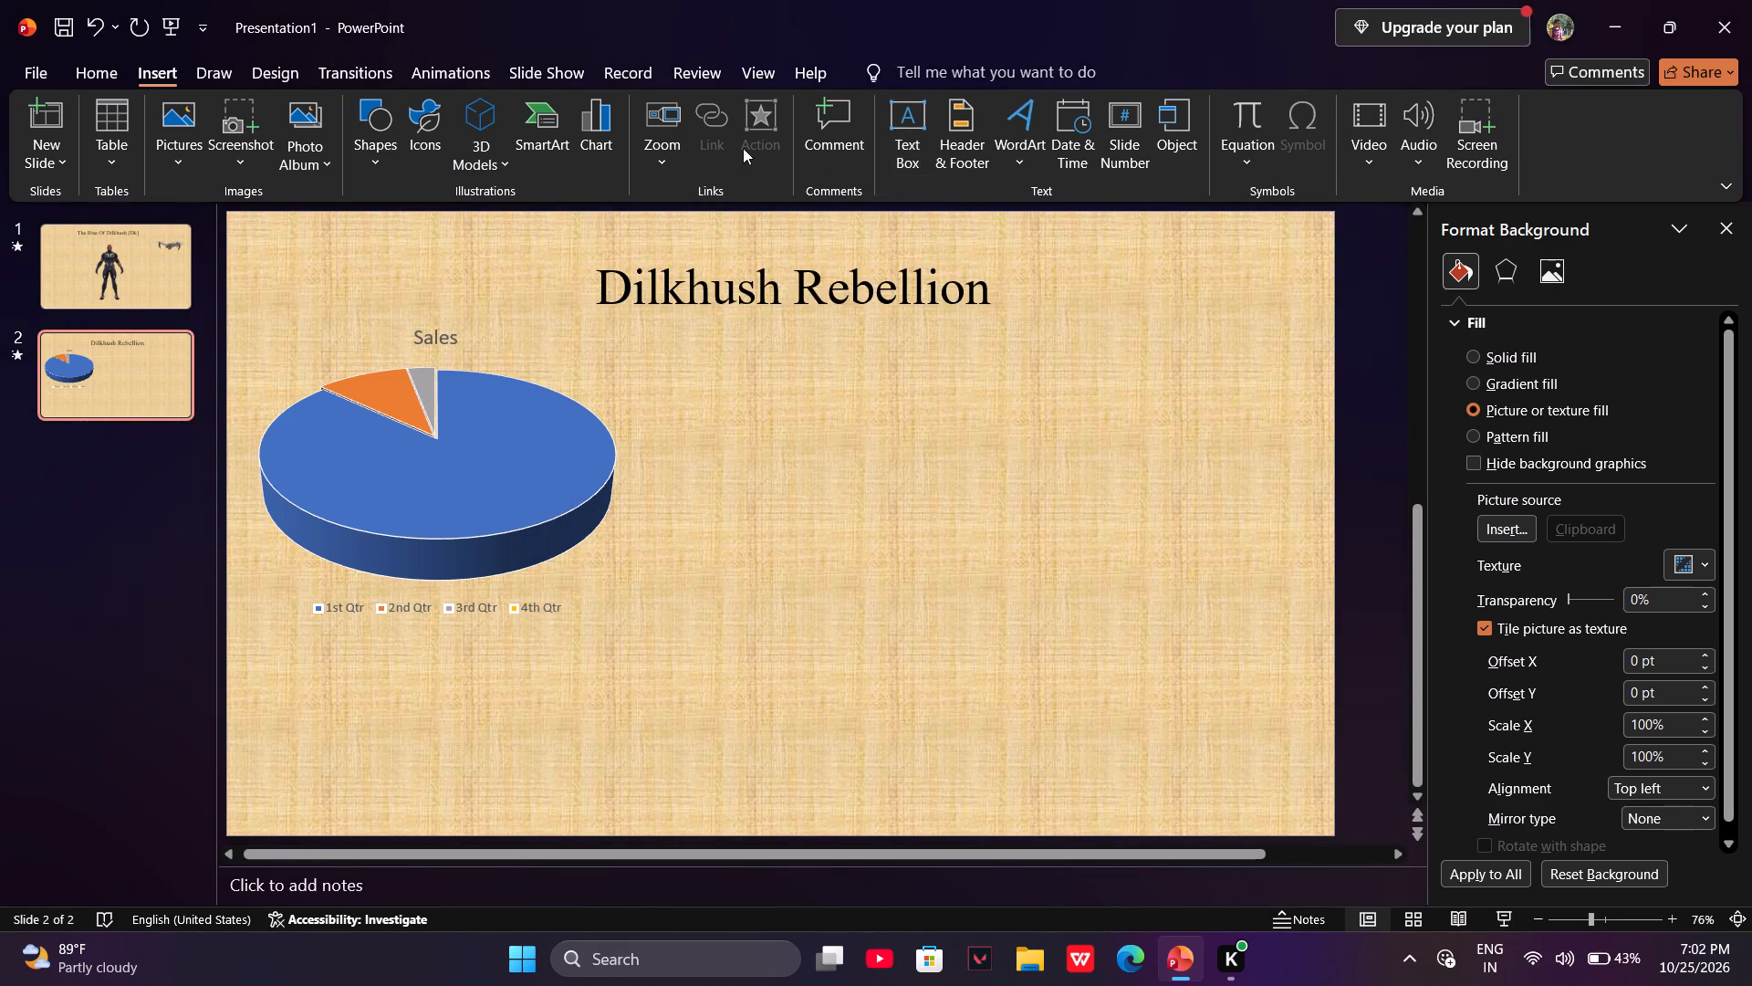
Add a text box to the right of the pie chart reading "Dilkhush's Rebellion was one of the most".
{"action": "left_click", "coordinate": [891, 112]}
{"action": "left_click", "coordinate": [770, 392]}
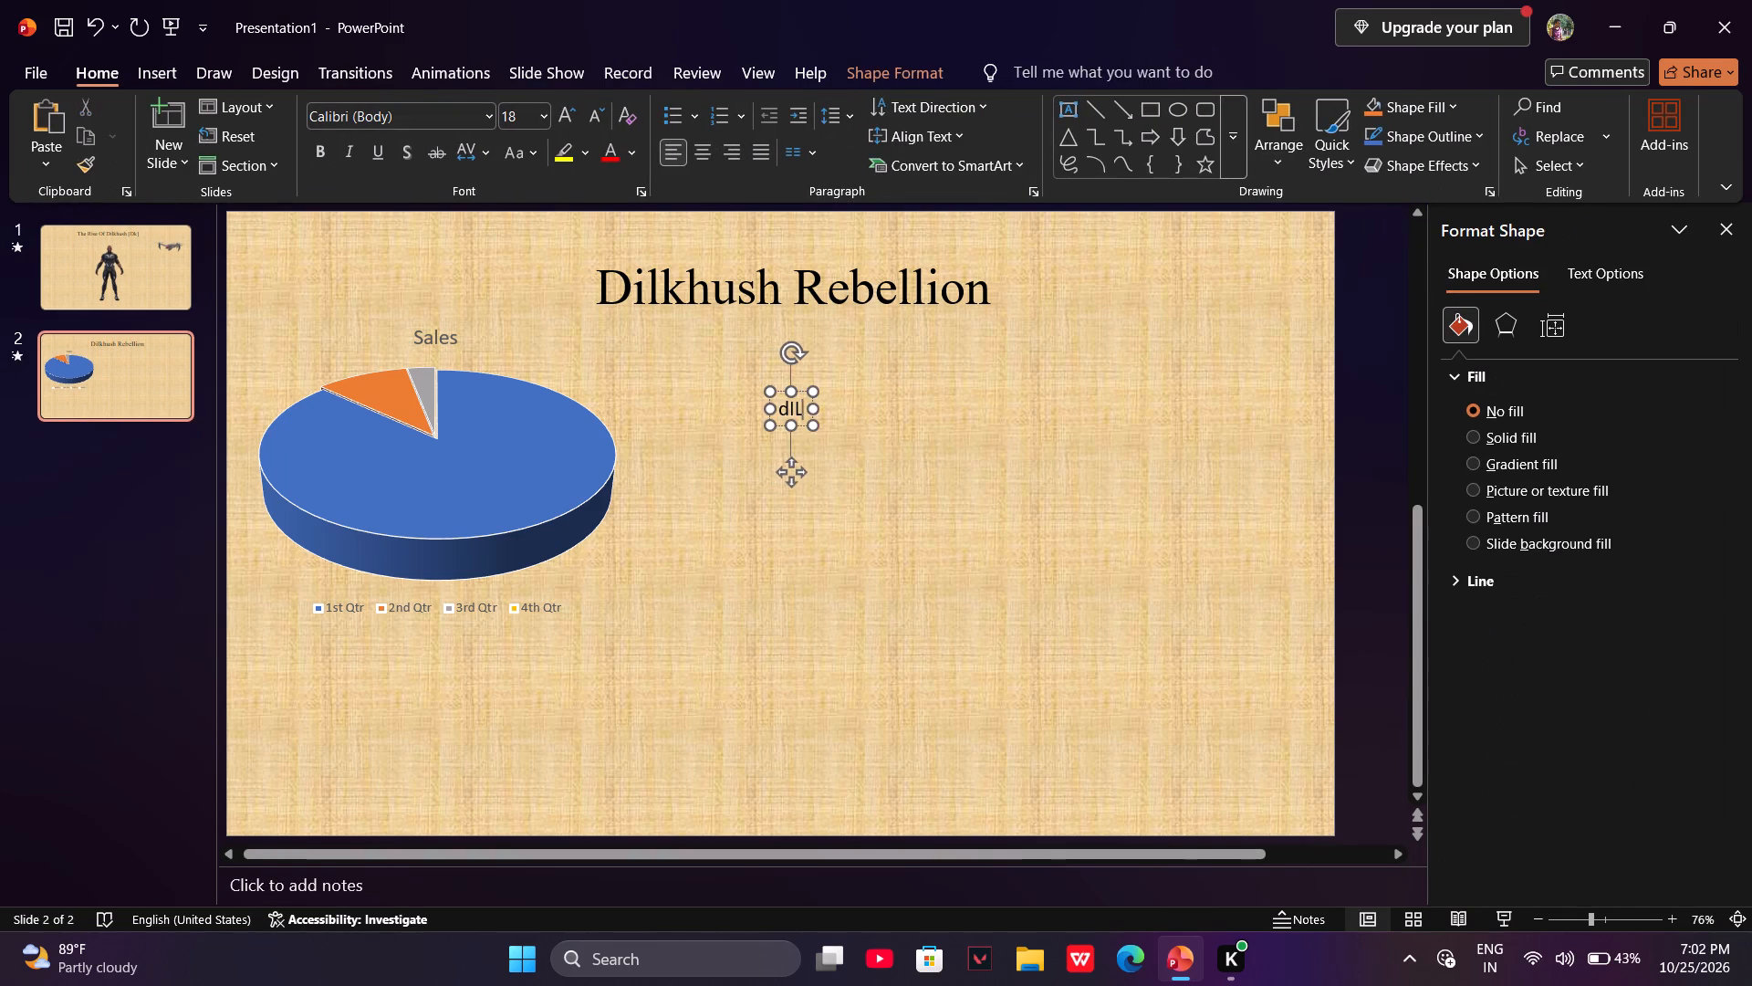
{"action": "key", "text": "ctrl+BackSpace"}
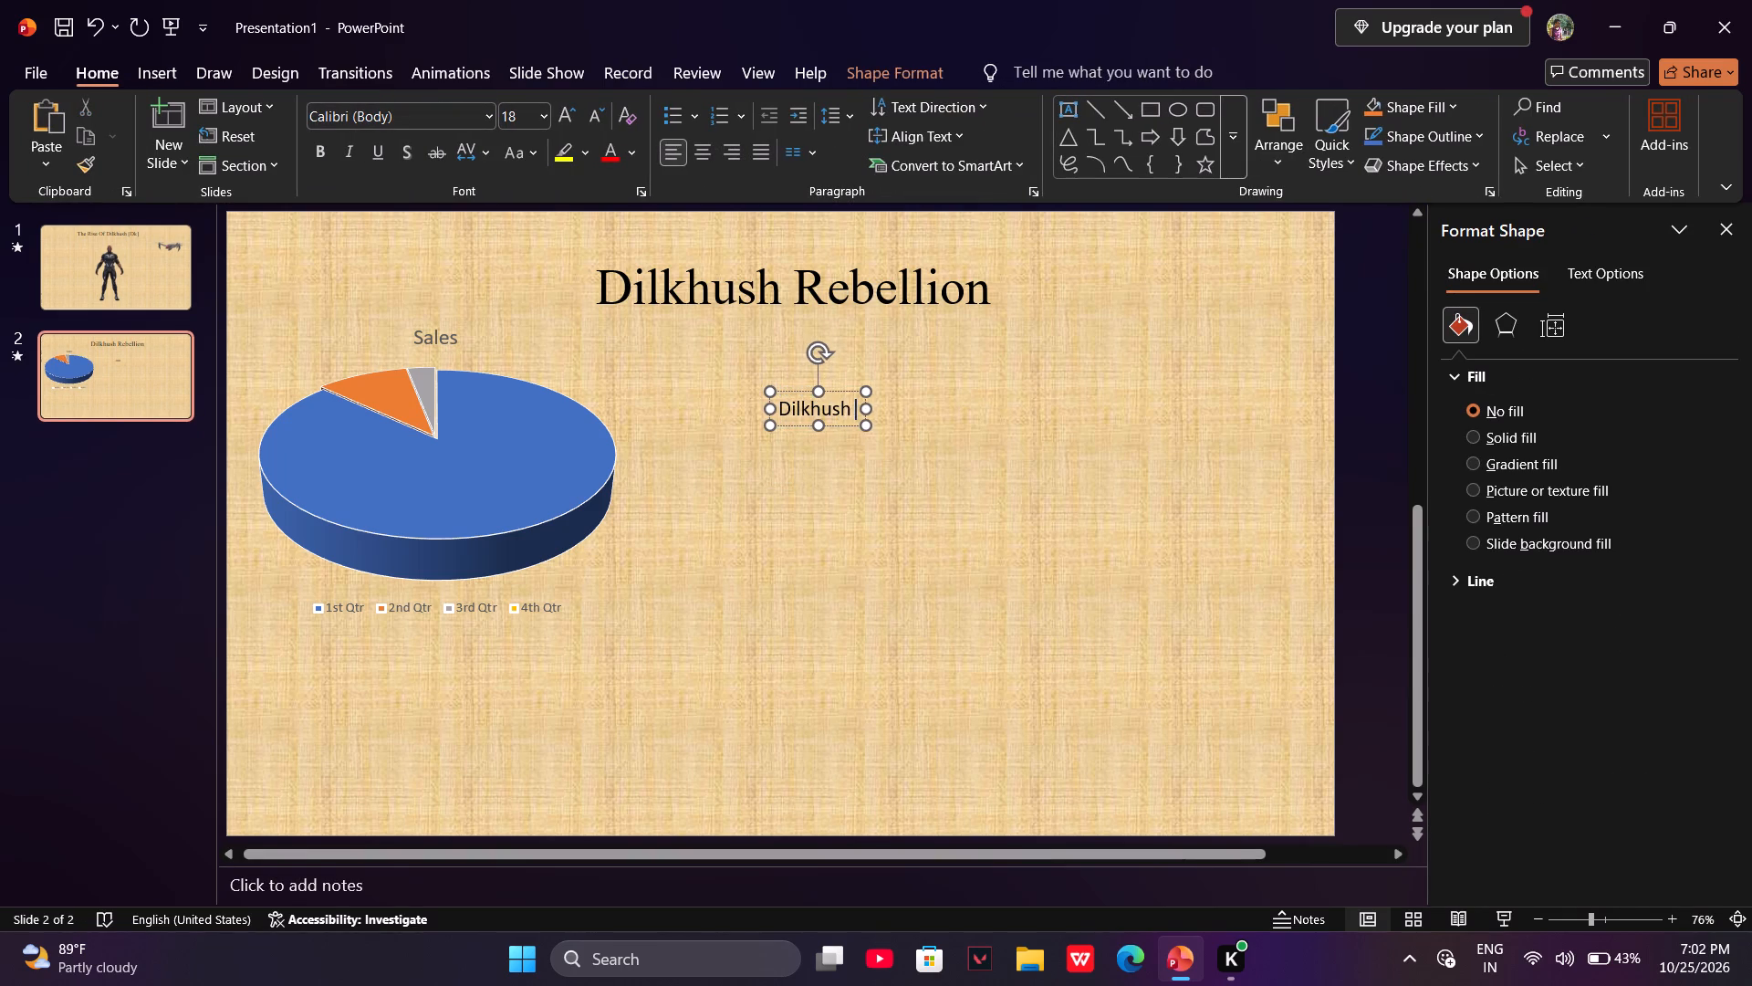
{"action": "key", "text": "BackSpace"}
{"action": "key", "text": "BackSpace"}
{"action": "type", "text": "'S R"}
{"action": "key", "text": "space"}
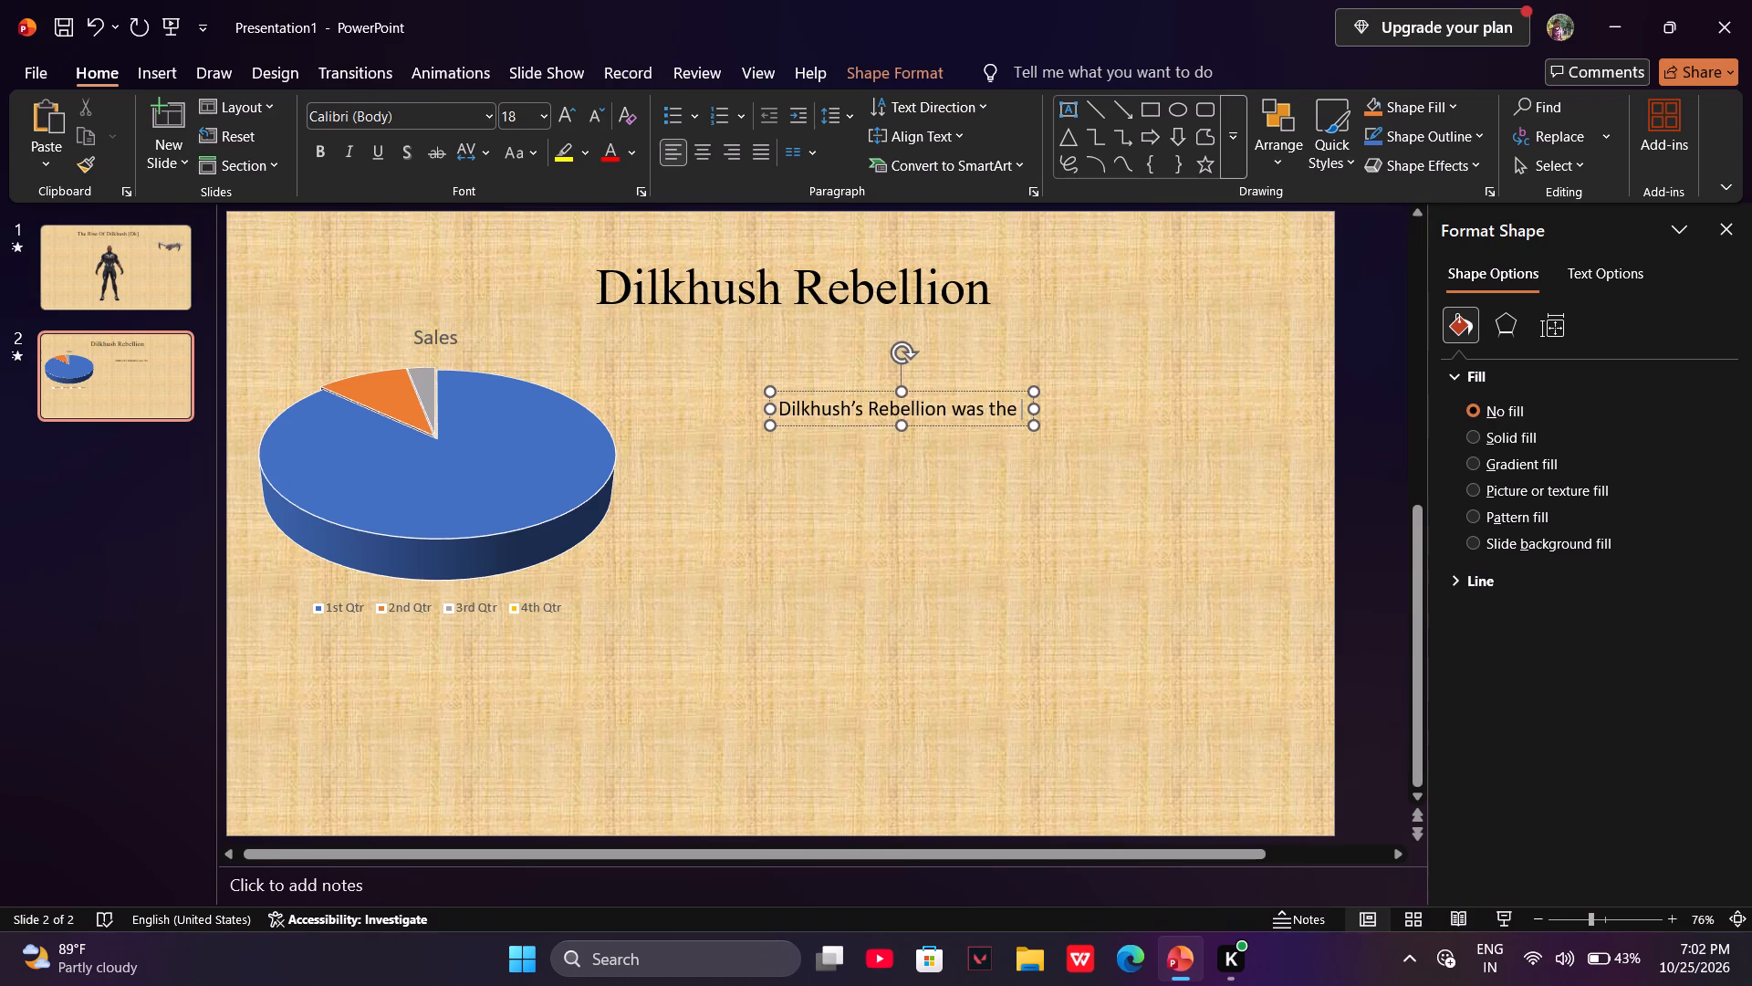
{"action": "key", "text": "ctrl+BackSpace"}
{"action": "type", "text": "on"}
{"action": "key", "text": "space"}
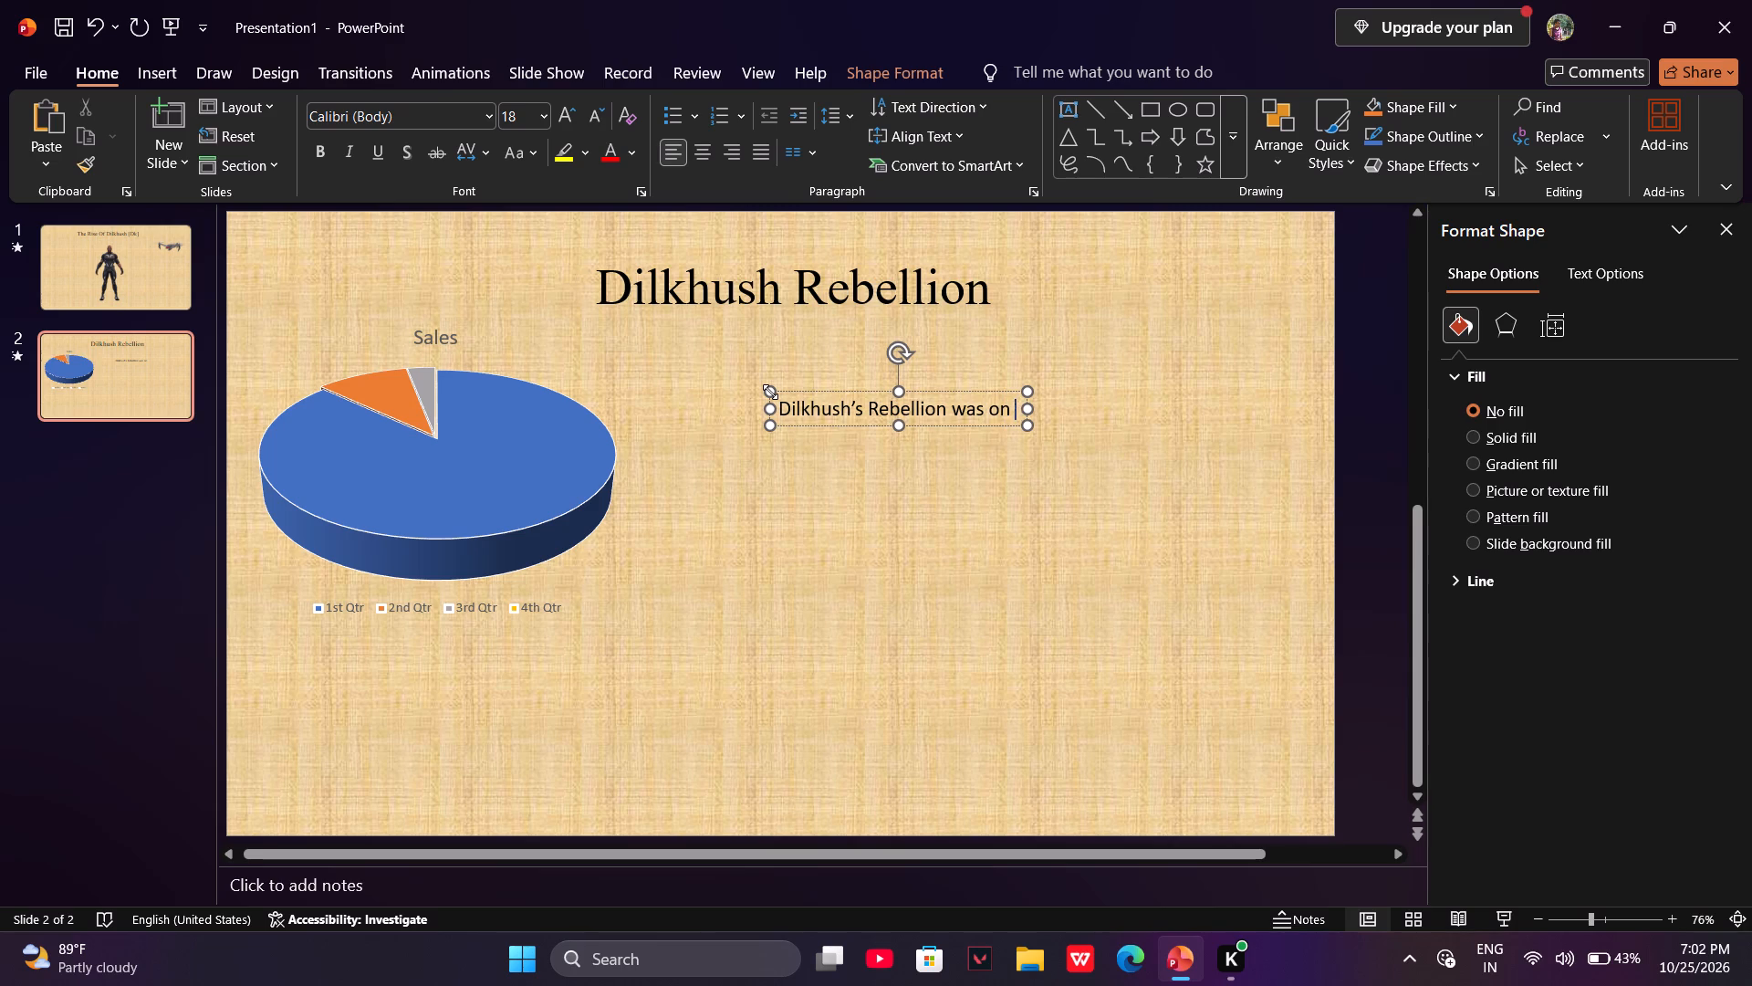
{"action": "key", "text": "BackSpace"}
{"action": "key", "text": "BackSpace"}
{"action": "key", "text": "e"}
{"action": "key", "text": "BackSpace"}
{"action": "type", "text": "on"}
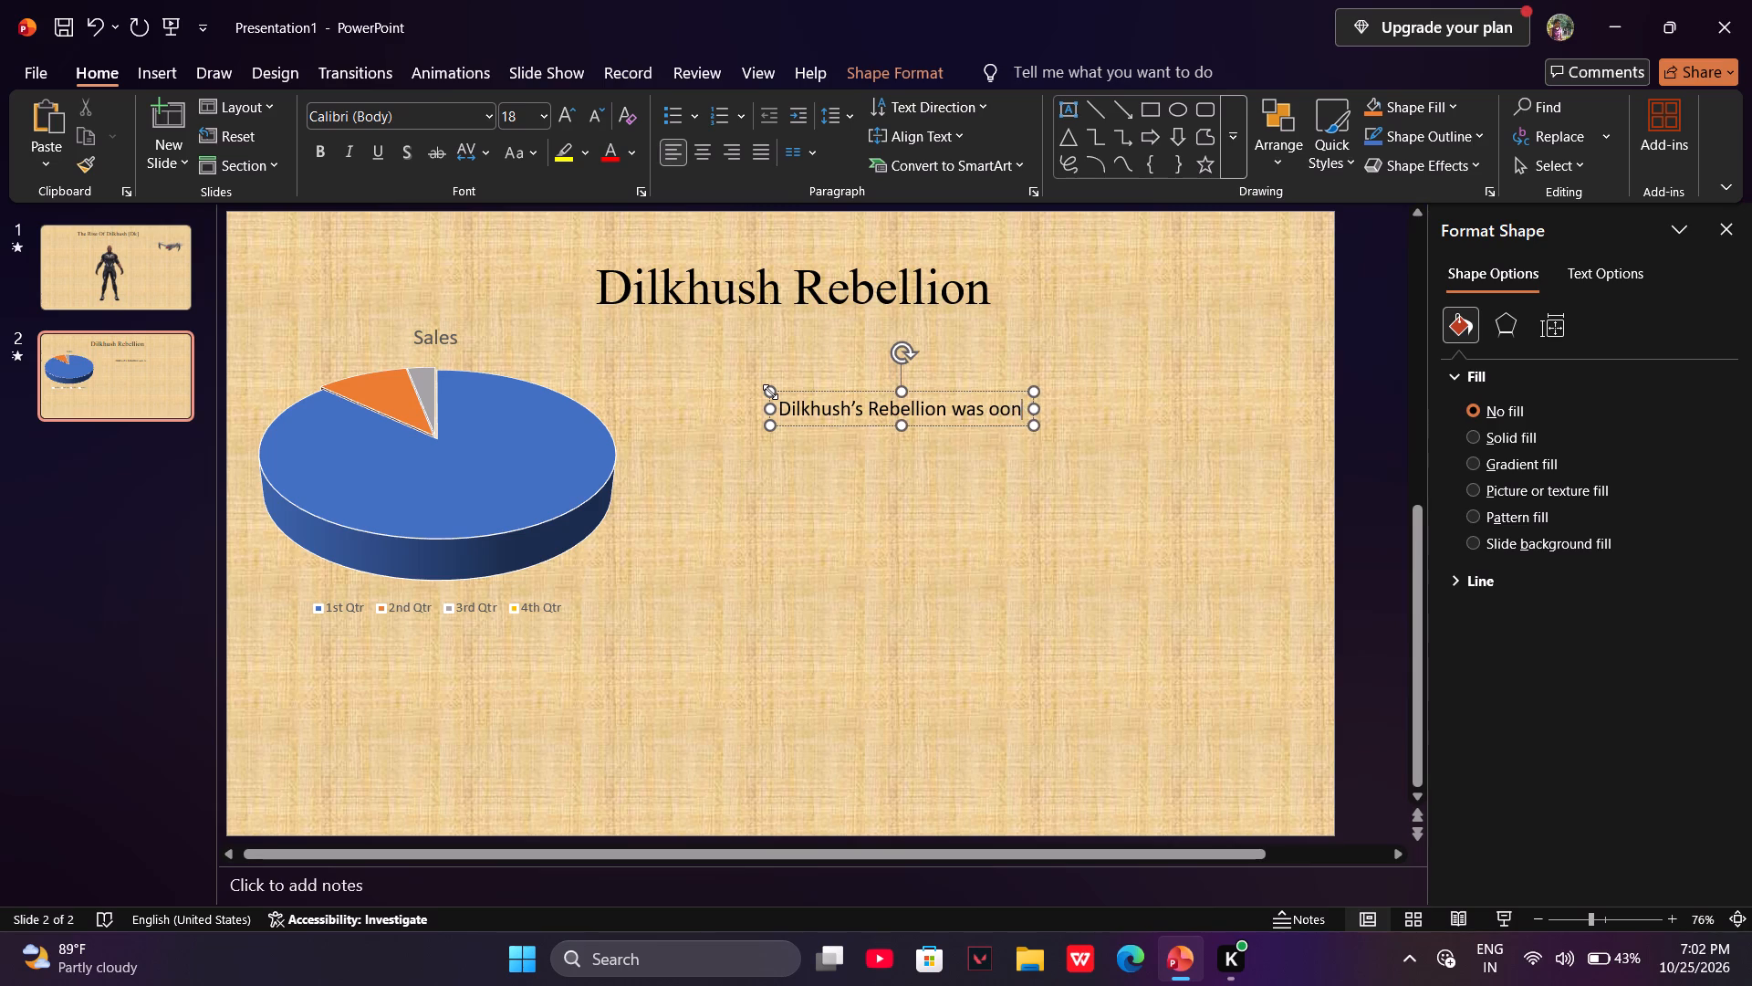
{"action": "key", "text": "BackSpace"}
{"action": "key", "text": "BackSpace"}
{"action": "type", "text": "ne of the mos"}
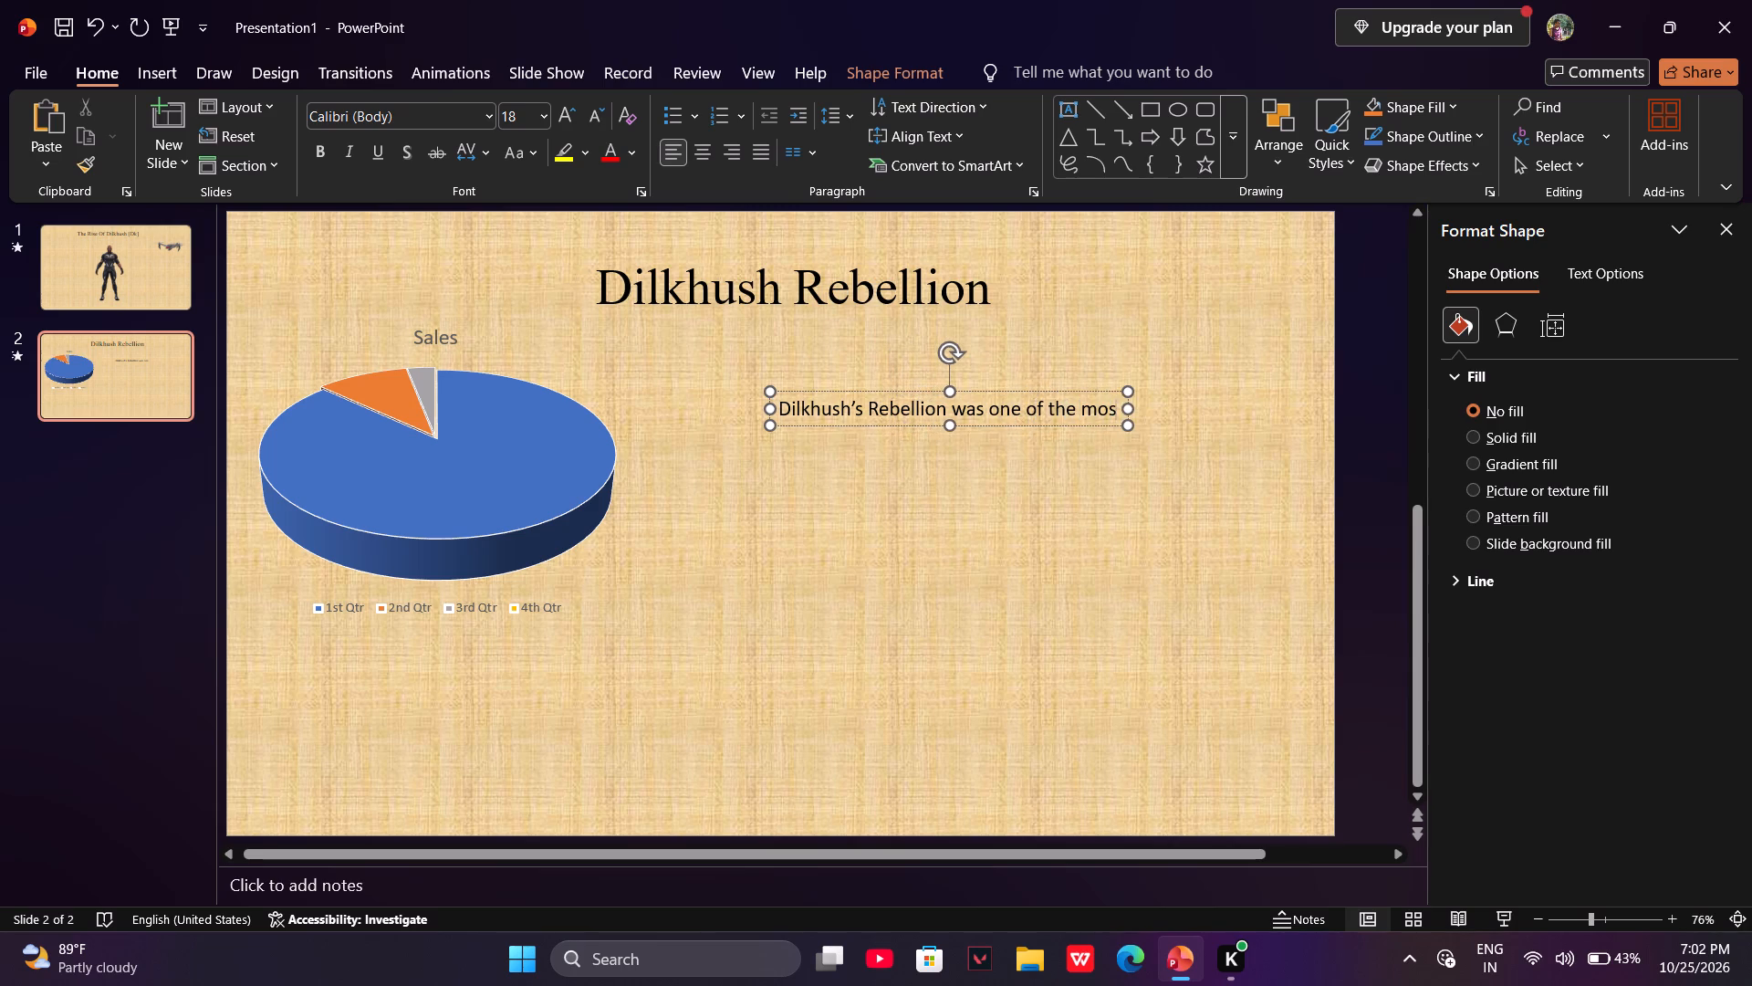
{"action": "key", "text": "space"}
{"action": "key", "text": "BackSpace"}
{"action": "type", "text": "t"}
{"action": "key", "text": "space"}
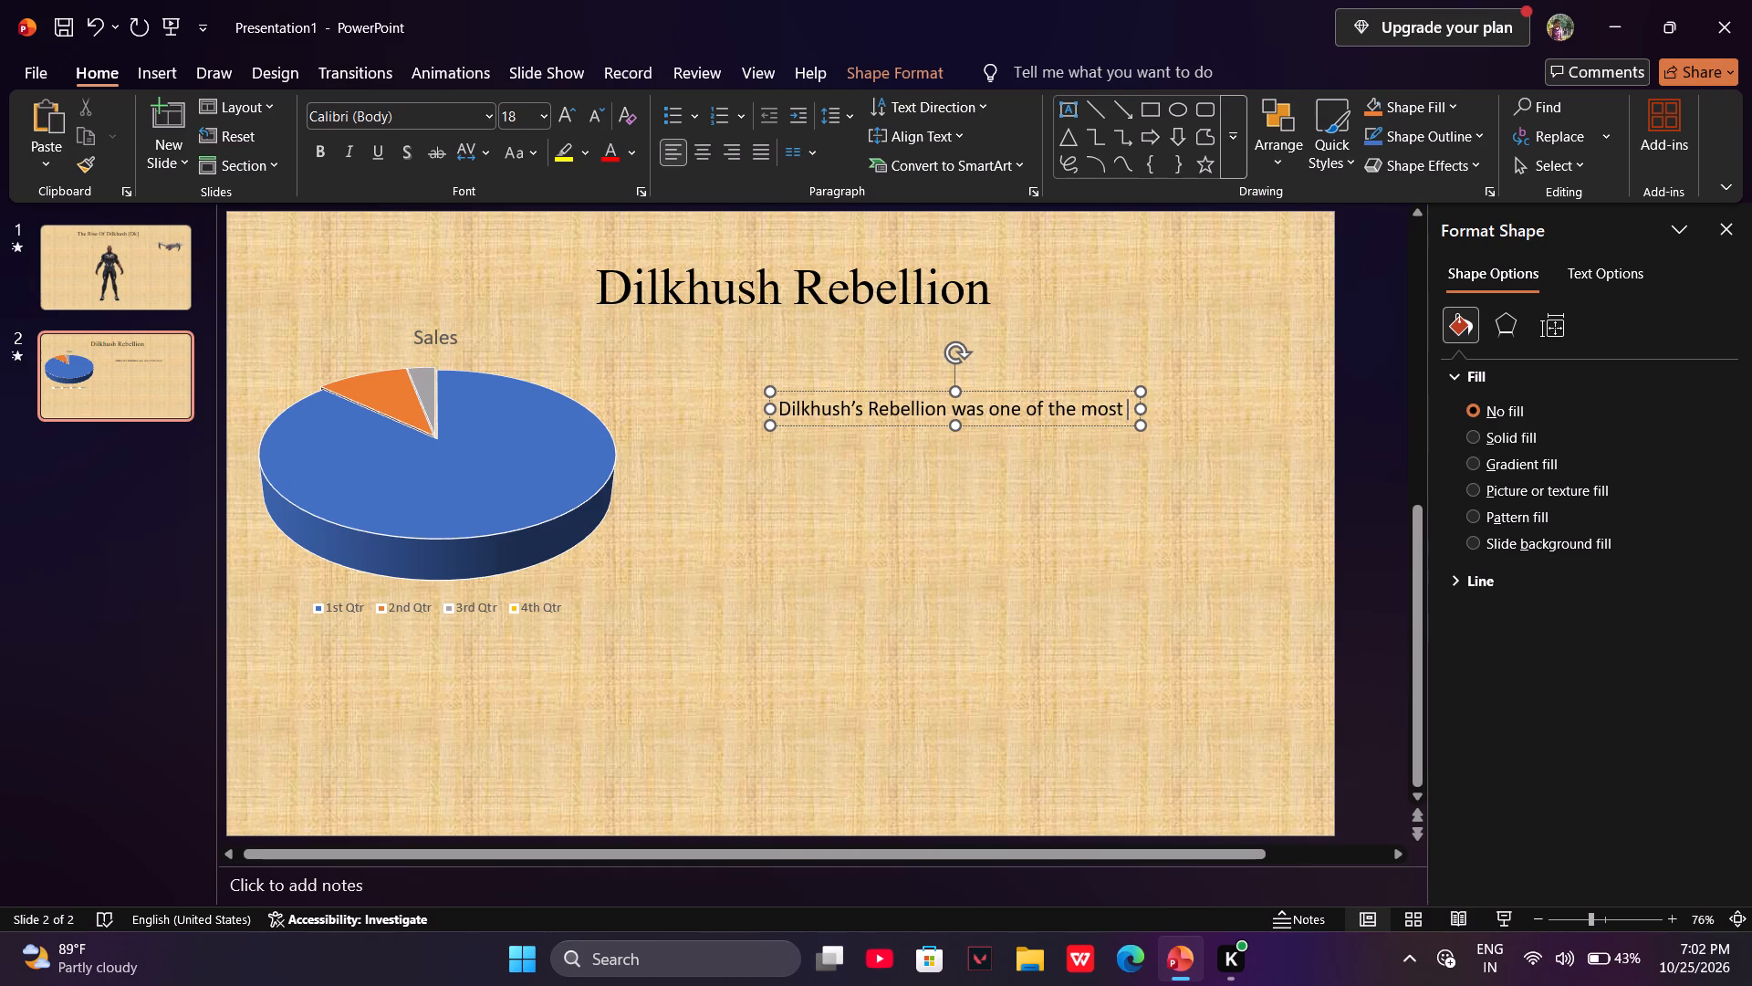
Continue the text box sentence with "massacare event in the history of his fictional world".
{"action": "type", "text": "massac"}
{"action": "type", "text": "ra"}
{"action": "key", "text": "BackSpace"}
{"action": "key", "text": "BackSpace"}
{"action": "type", "text": "are event in the"}
{"action": "key", "text": "space"}
{"action": "key", "text": "j"}
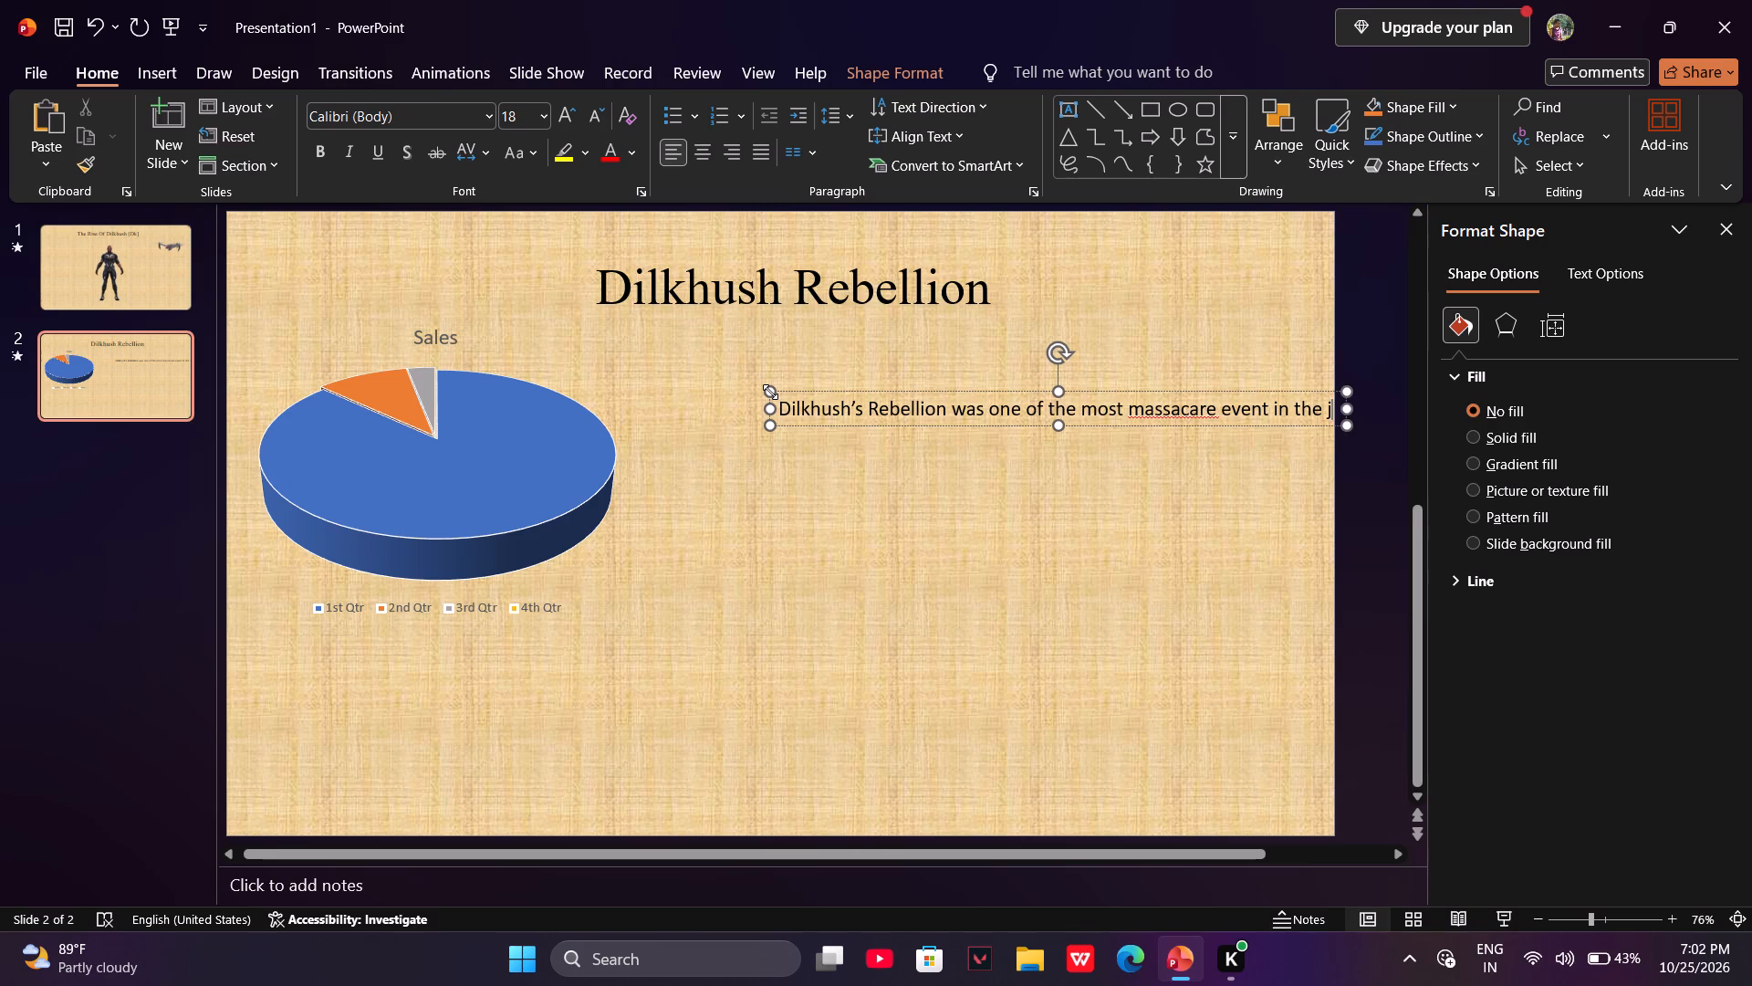
{"action": "key", "text": "BackSpace"}
{"action": "type", "text": "histoy"}
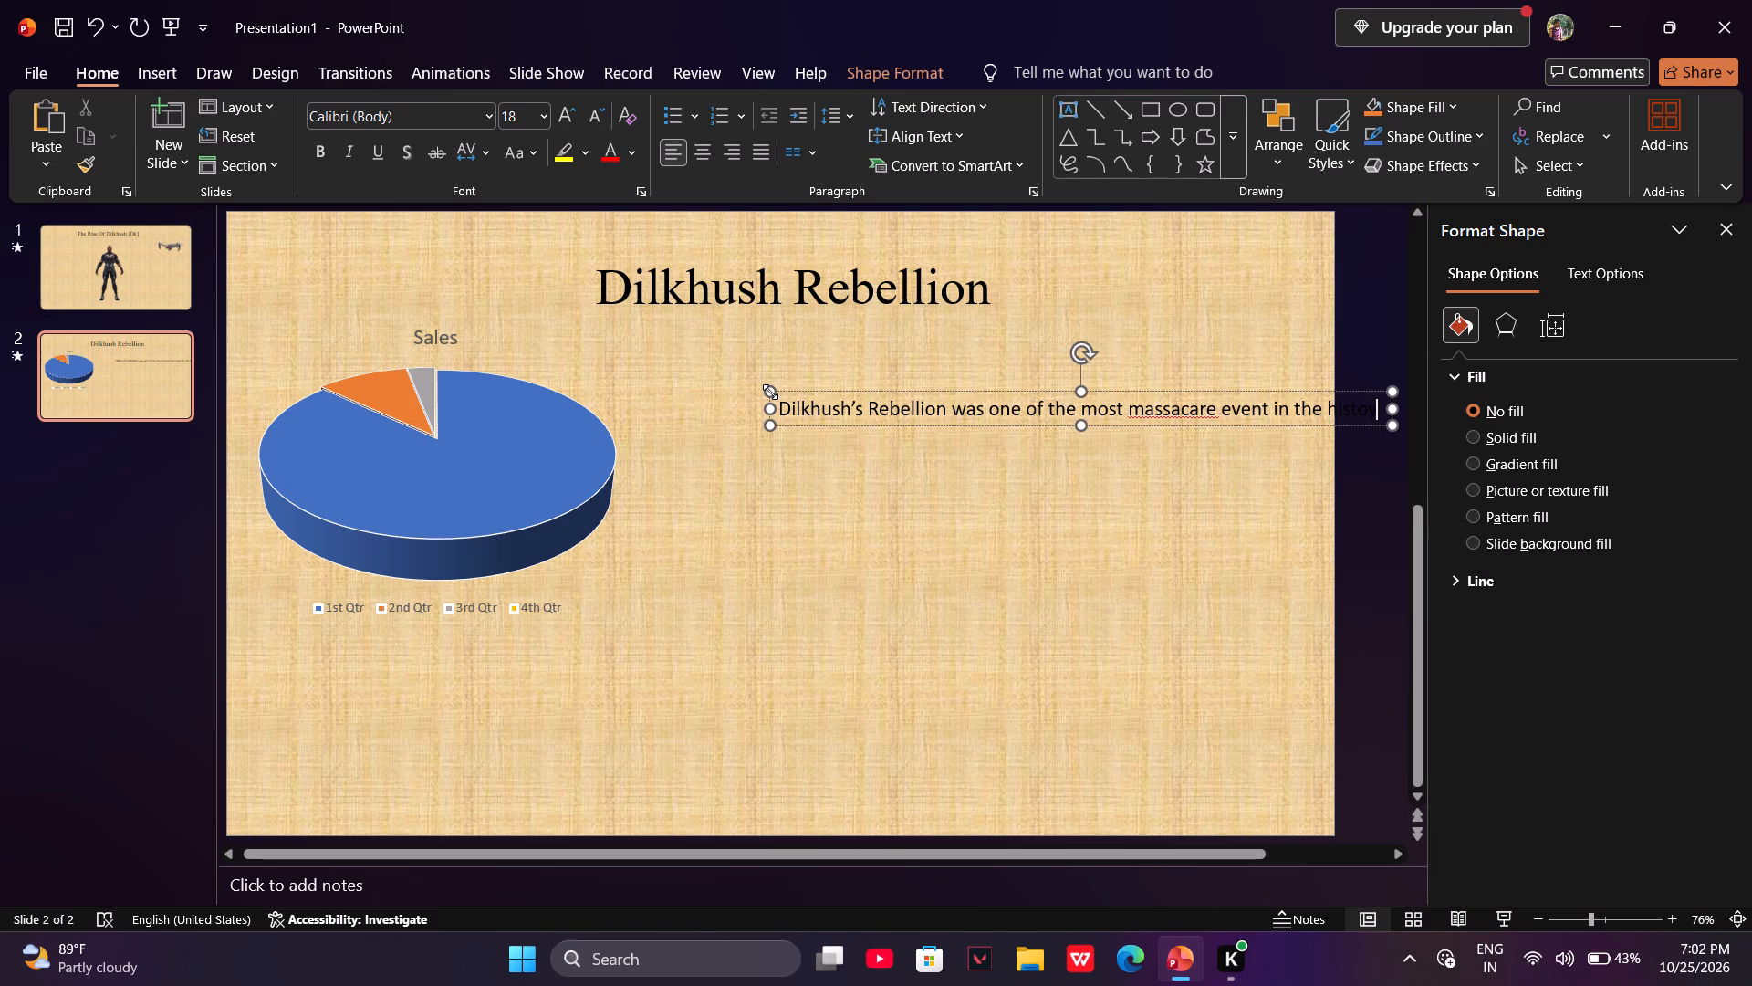
{"action": "key", "text": "ctrl+BackSpace"}
{"action": "type", "text": "history of his"}
{"action": "key", "text": "space"}
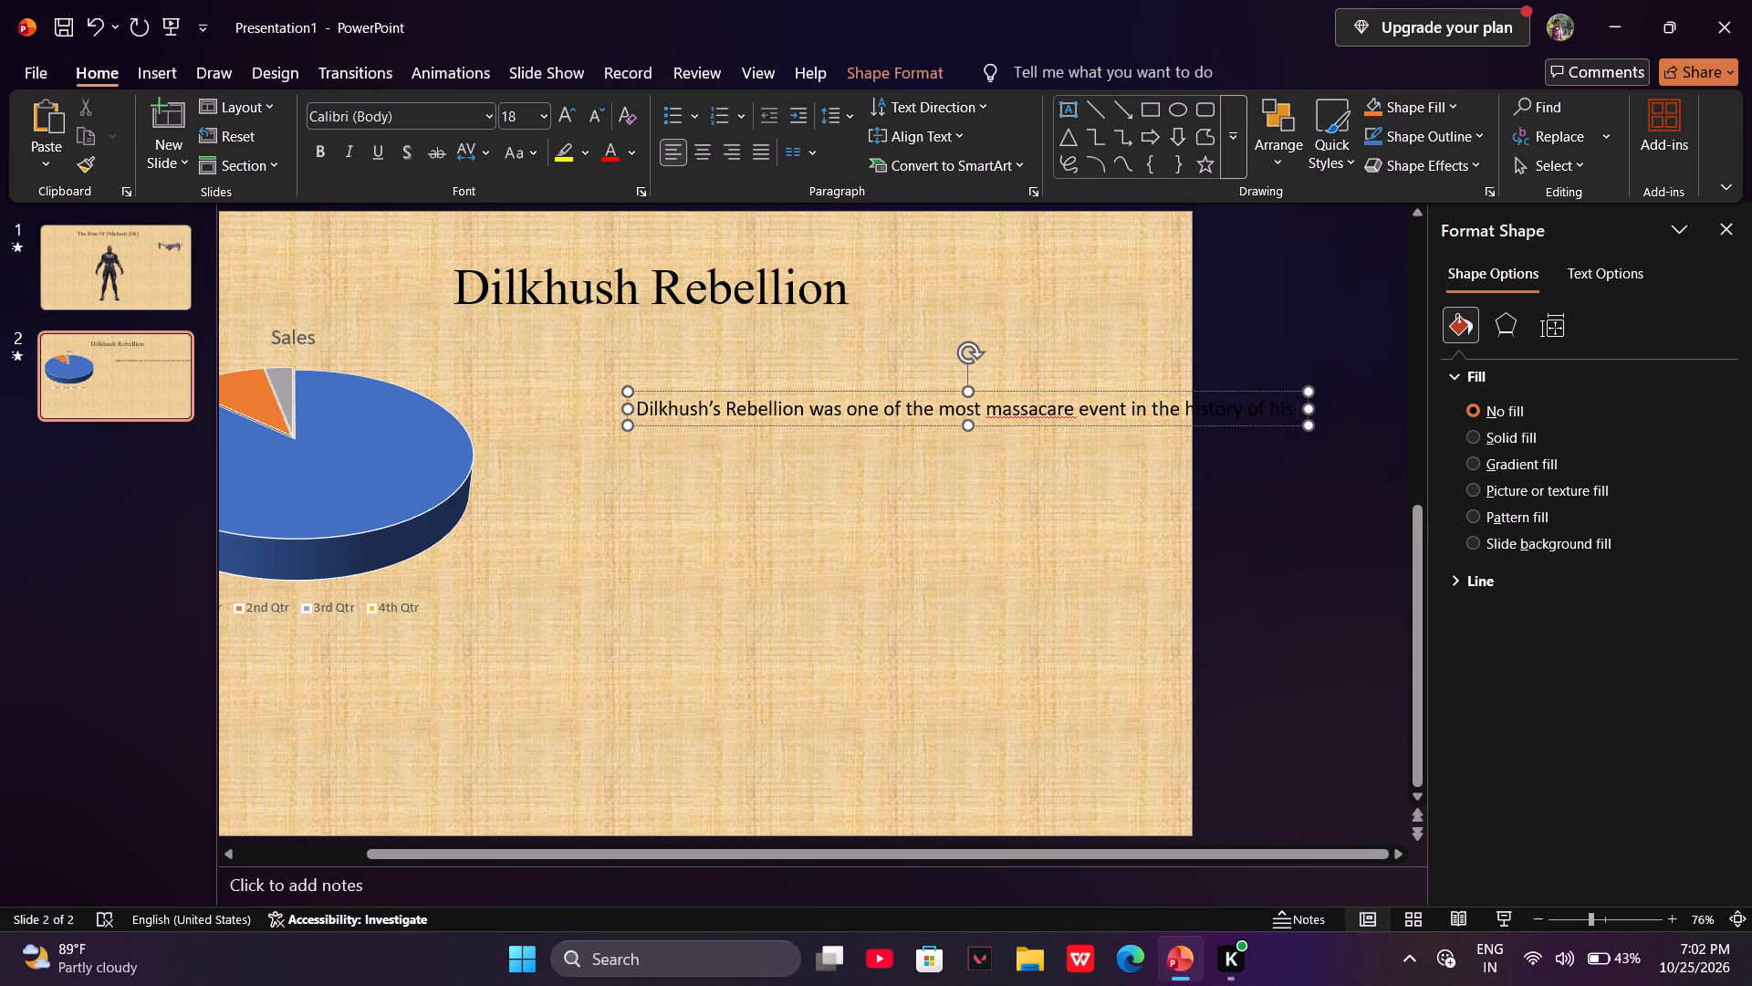
{"action": "key", "text": "space"}
{"action": "type", "text": "fictional"}
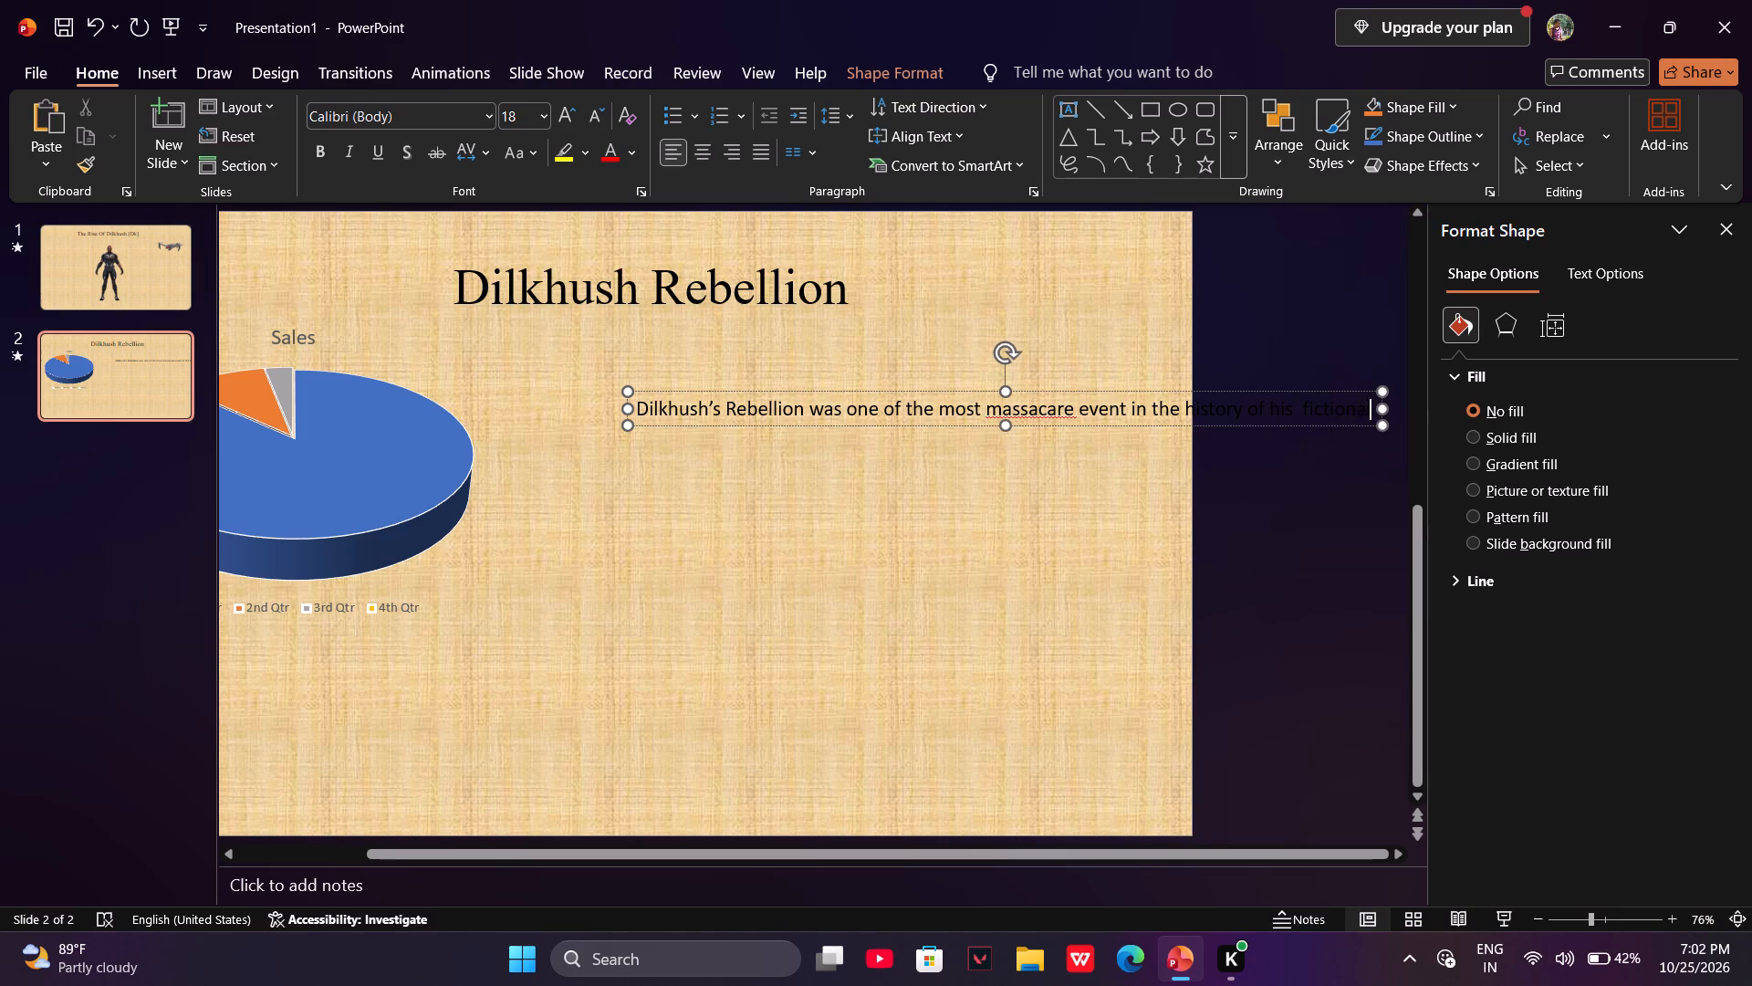
{"action": "key", "text": "space"}
{"action": "type", "text": "world"}
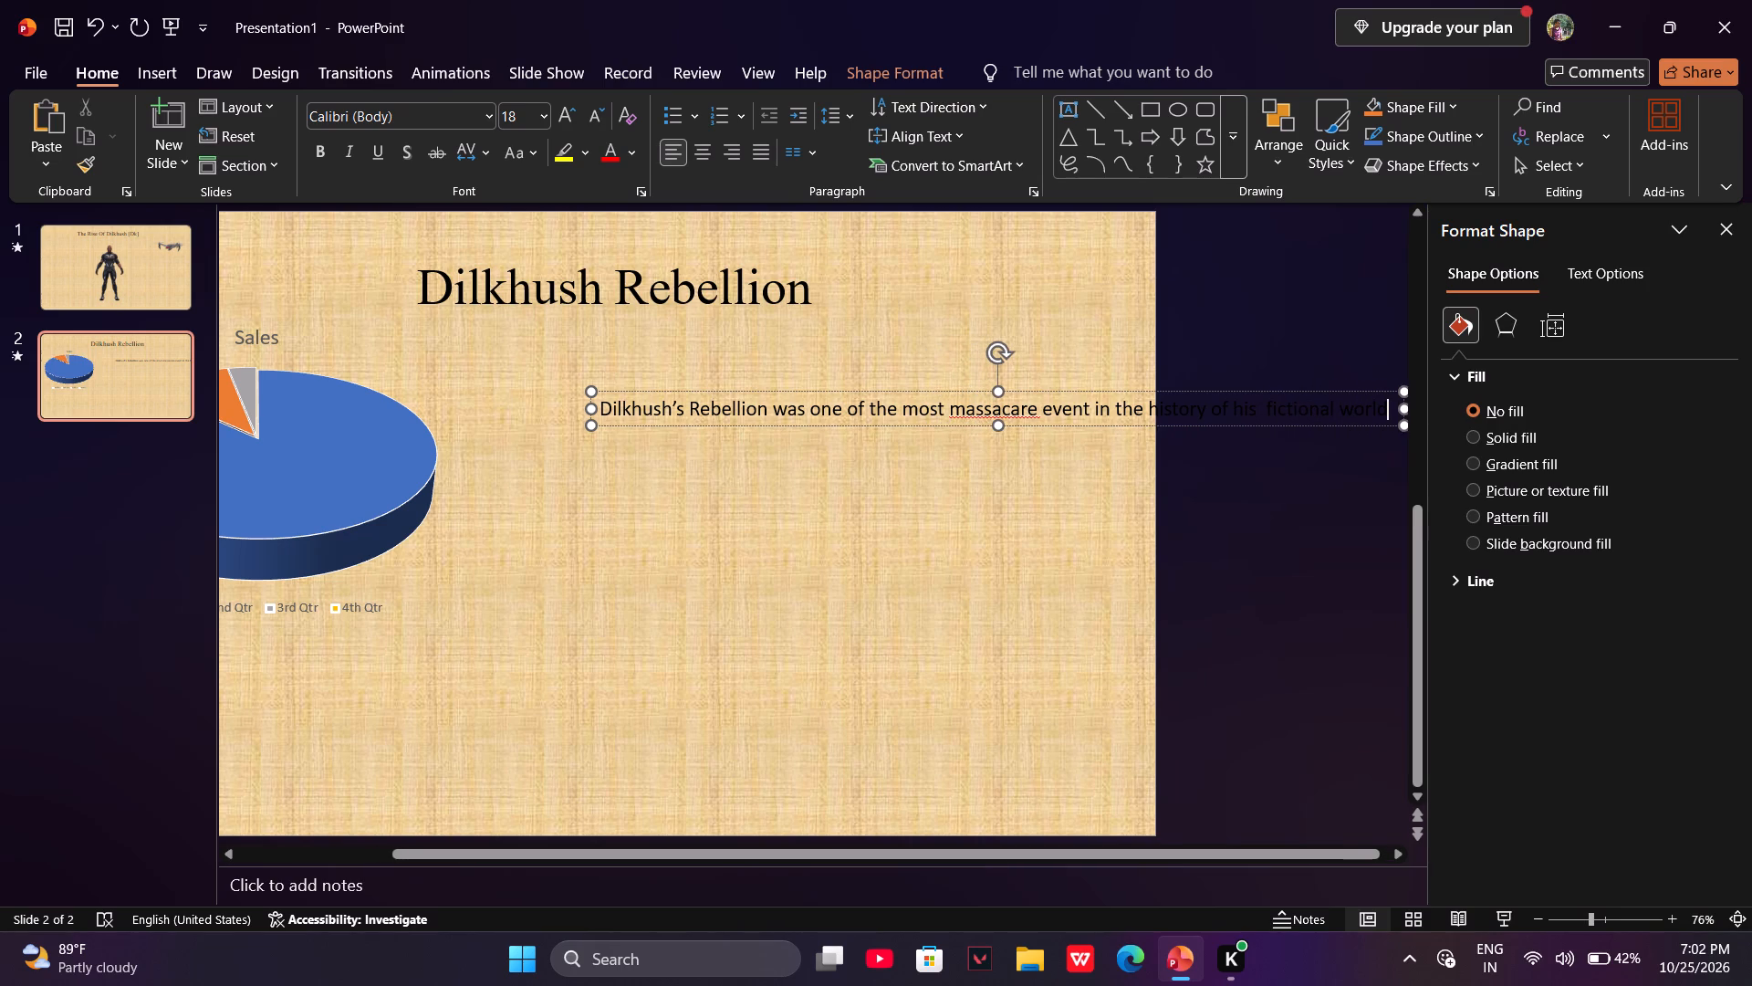
Narrow the text box so its sentence wraps within the slide beside the chart.
{"action": "left_click_drag", "start_coordinate": [1403, 429], "coordinate": [1219, 435]}
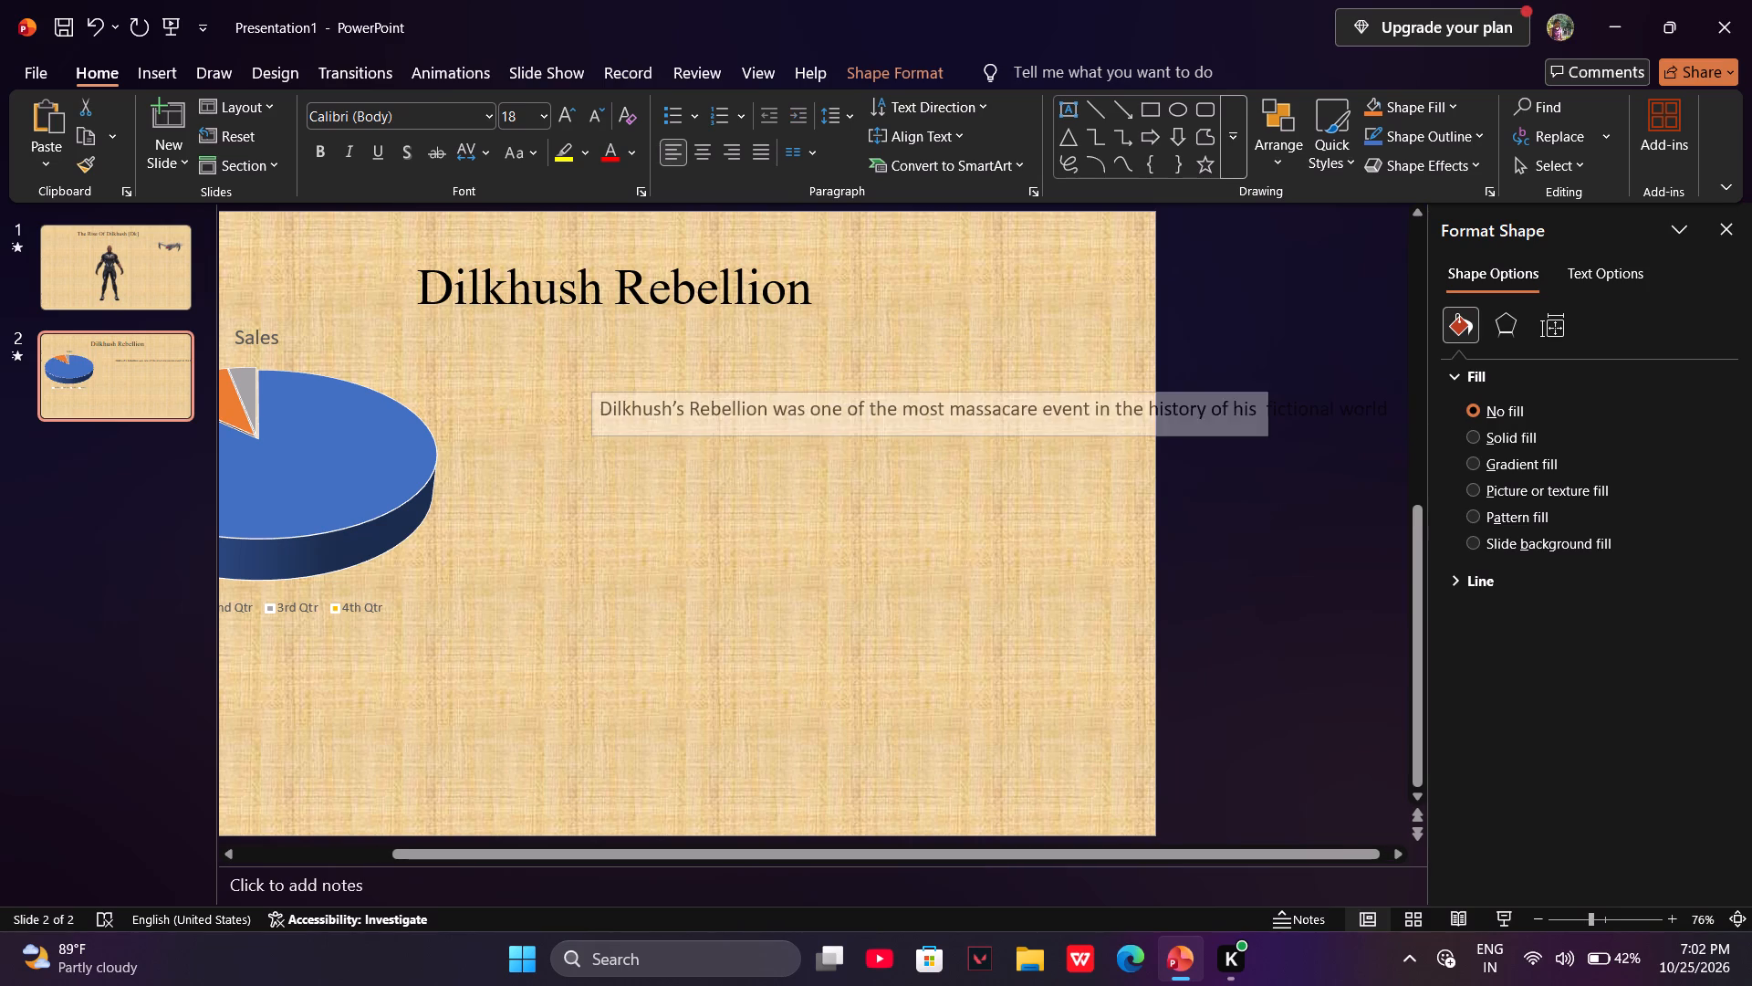
{"action": "left_click_drag", "start_coordinate": [1219, 435], "coordinate": [991, 554]}
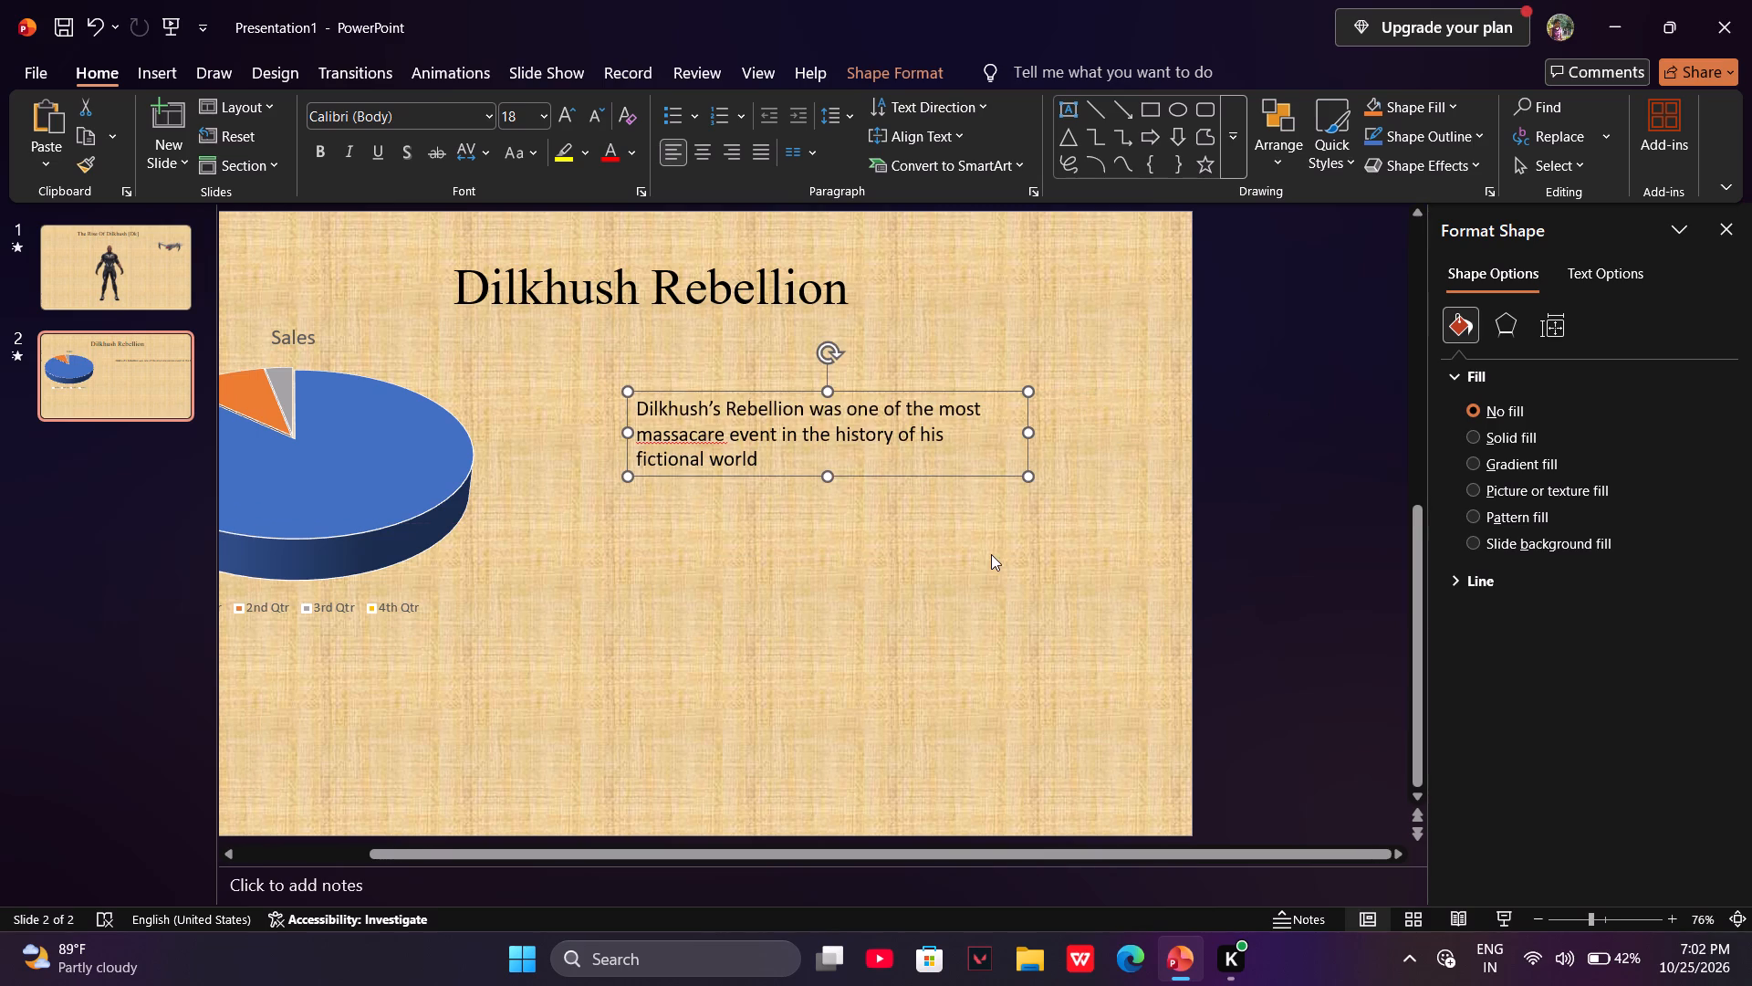
Correct the misspelled word "massacare" to "massacre" in the text box.
{"action": "double_click", "coordinate": [686, 432]}
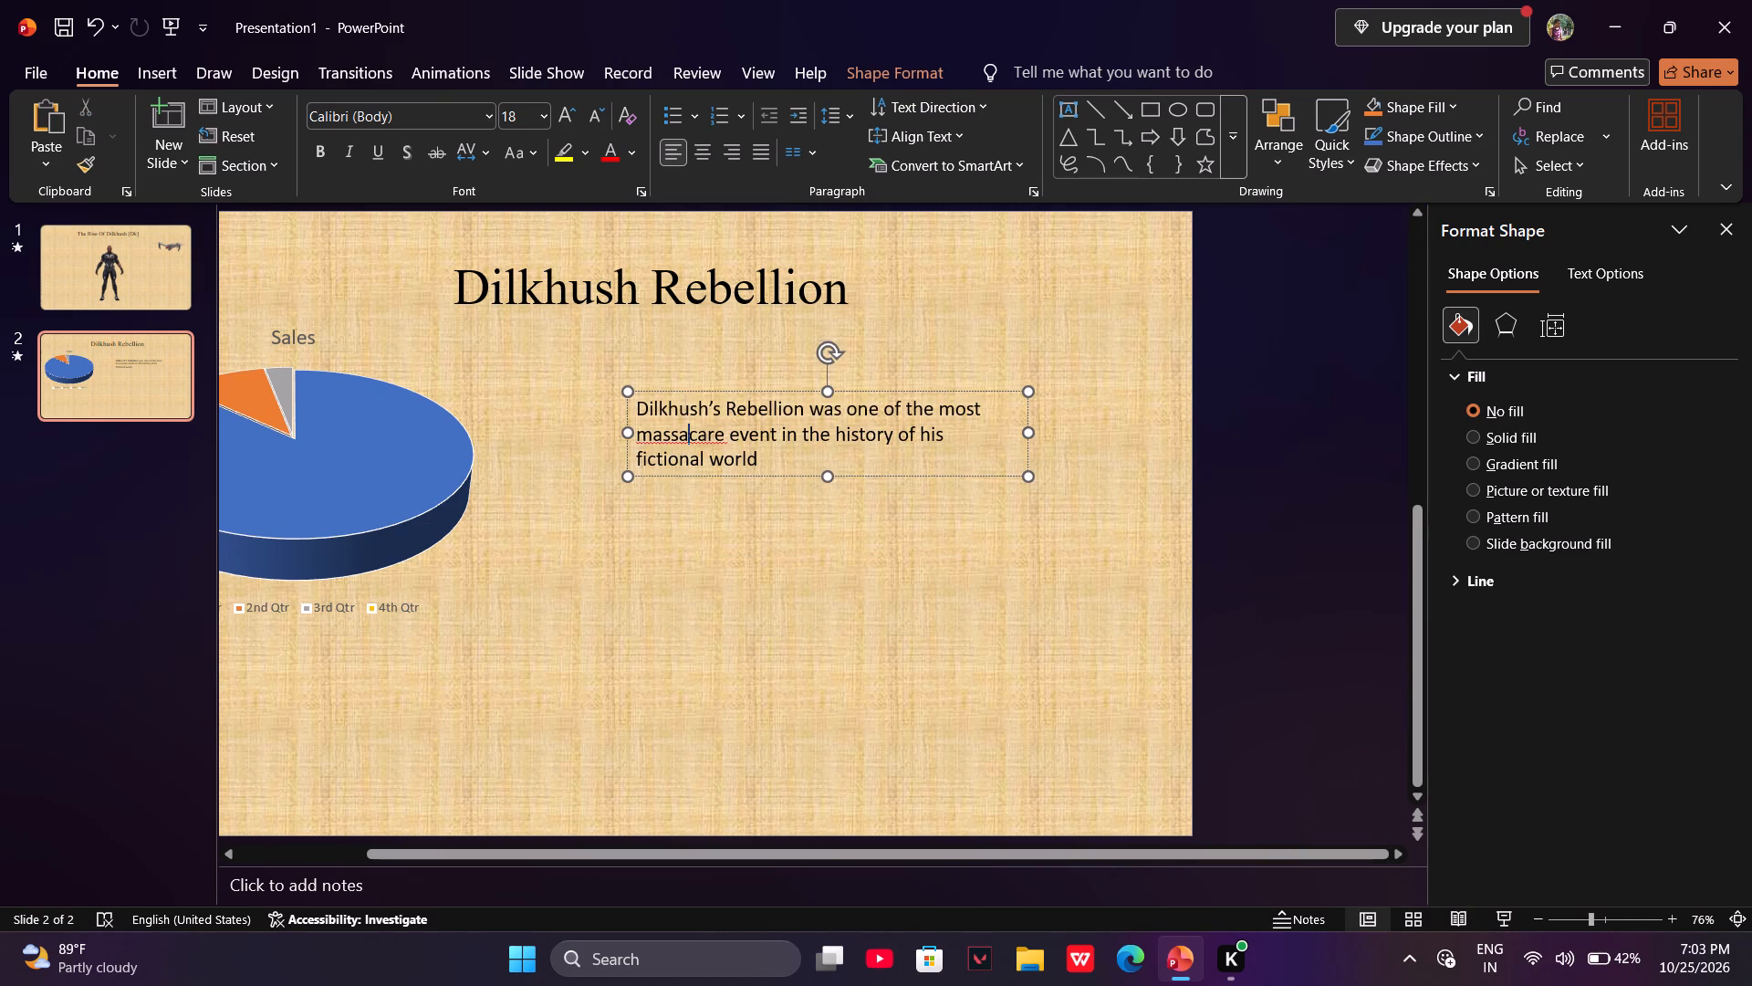
{"action": "right_click", "coordinate": [686, 432]}
{"action": "left_click", "coordinate": [719, 449]}
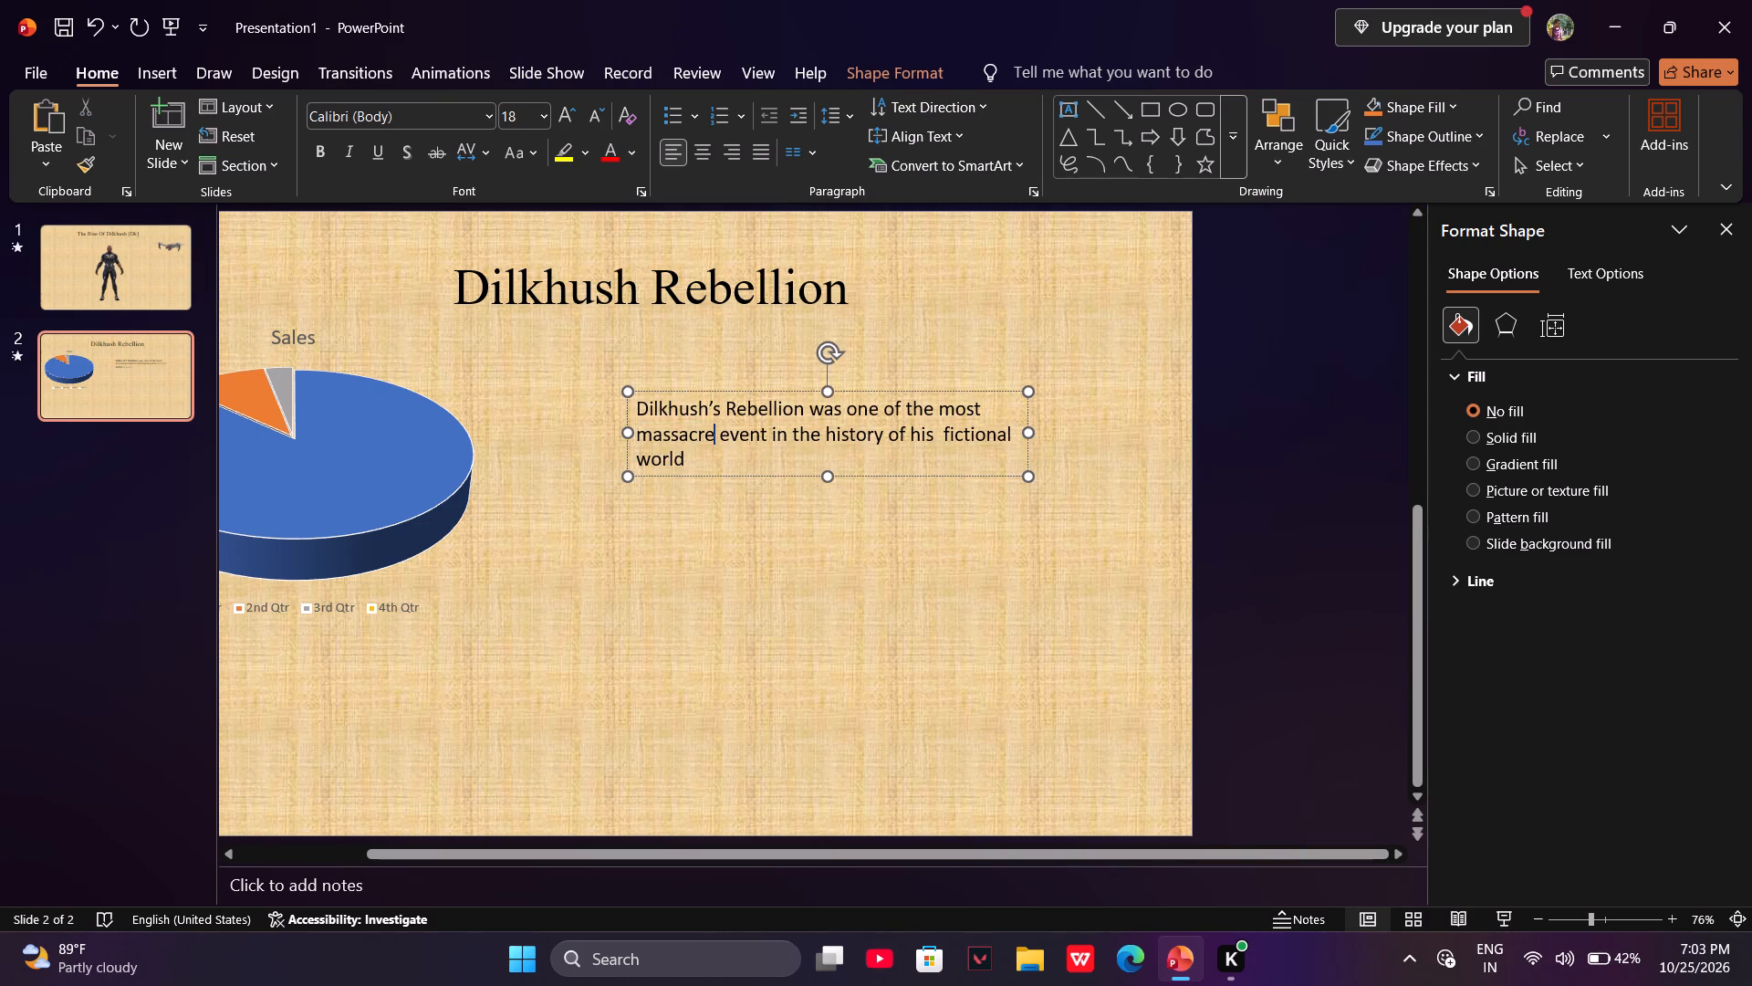
Append "~ One of the chart where people who betrayed him" after "fictional world" in the text box.
{"action": "left_click", "coordinate": [754, 456]}
{"action": "key", "text": "BackSpace"}
{"action": "key", "text": "space"}
{"action": "type", "text": "where pep"}
{"action": "key", "text": "BackSpace"}
{"action": "type", "text": "ople who bety"}
{"action": "key", "text": "BackSpace"}
{"action": "type", "text": "rayed him hi"}
{"action": "key", "text": "BackSpace"}
{"action": "key", "text": "BackSpace"}
{"action": "key", "text": "s"}
{"action": "key", "text": "BackSpace"}
Continue the second sentence with "is shown beside to this paragraph".
{"action": "type", "text": "is shwon"}
{"action": "key", "text": "BackSpace"}
{"action": "key", "text": "BackSpace"}
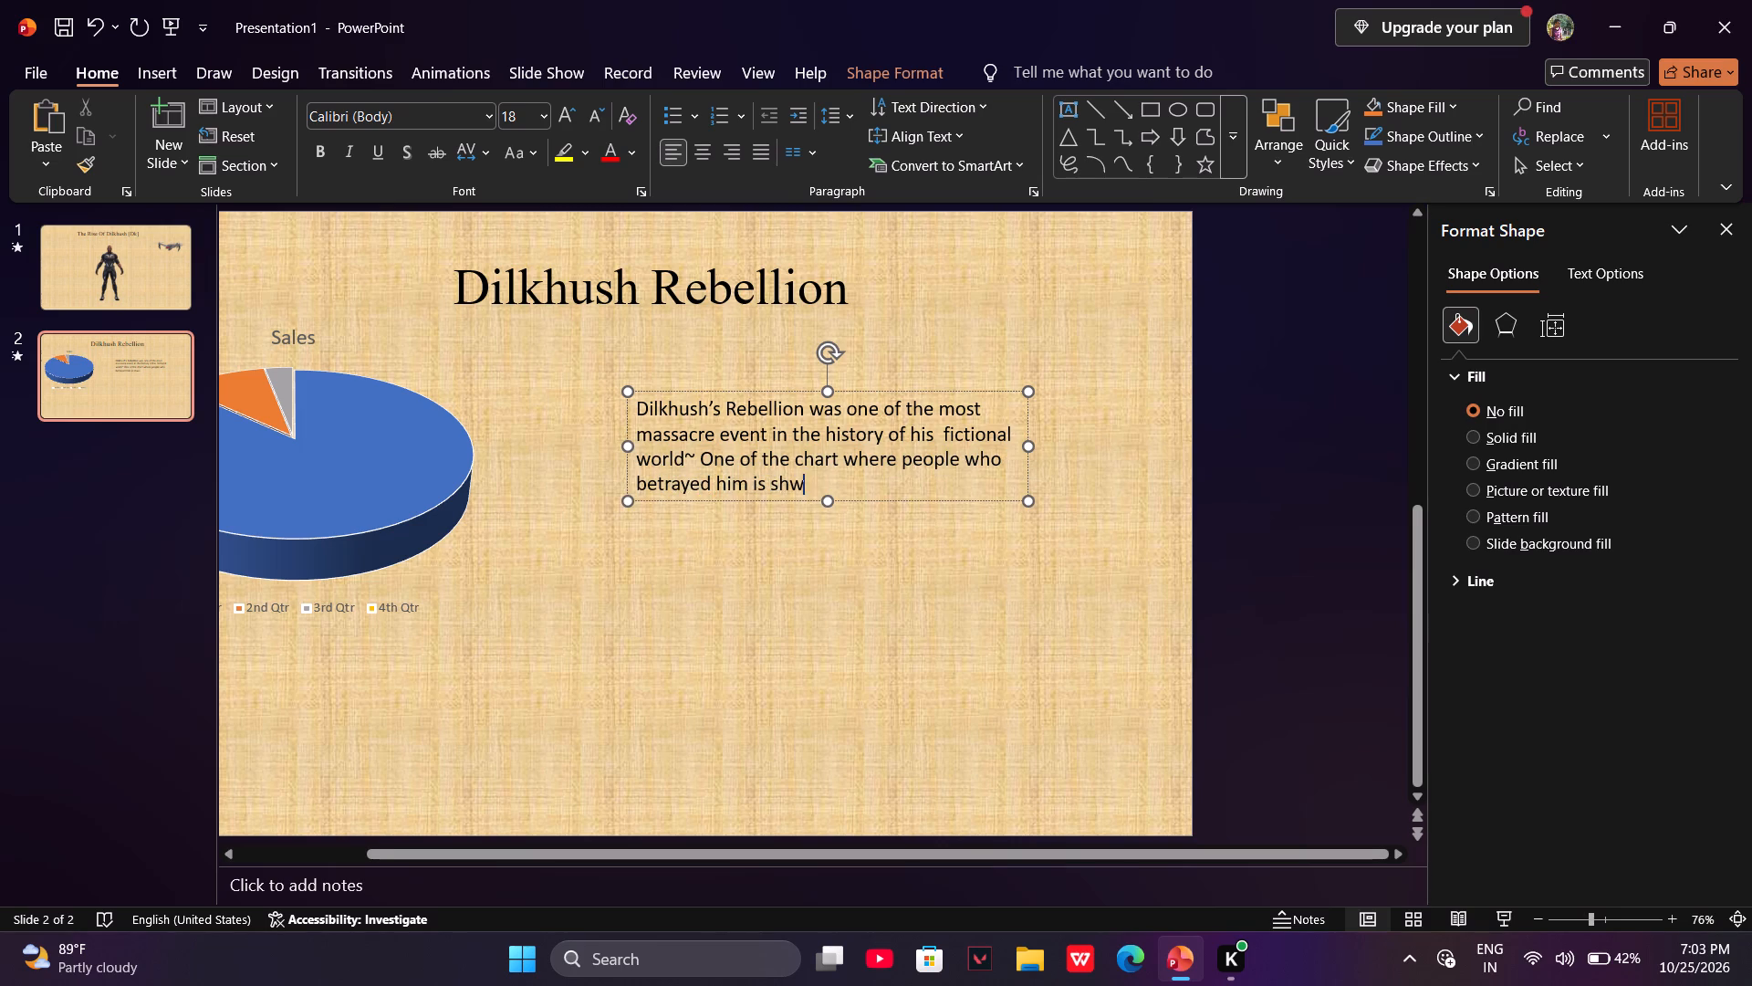
{"action": "key", "text": "BackSpace"}
{"action": "type", "text": "nw"}
{"action": "key", "text": "BackSpace"}
{"action": "key", "text": "BackSpace"}
{"action": "type", "text": "own beside to this paragrahp"}
{"action": "key", "text": "space"}
{"action": "key", "text": "BackSpace"}
{"action": "key", "text": "BackSpace"}
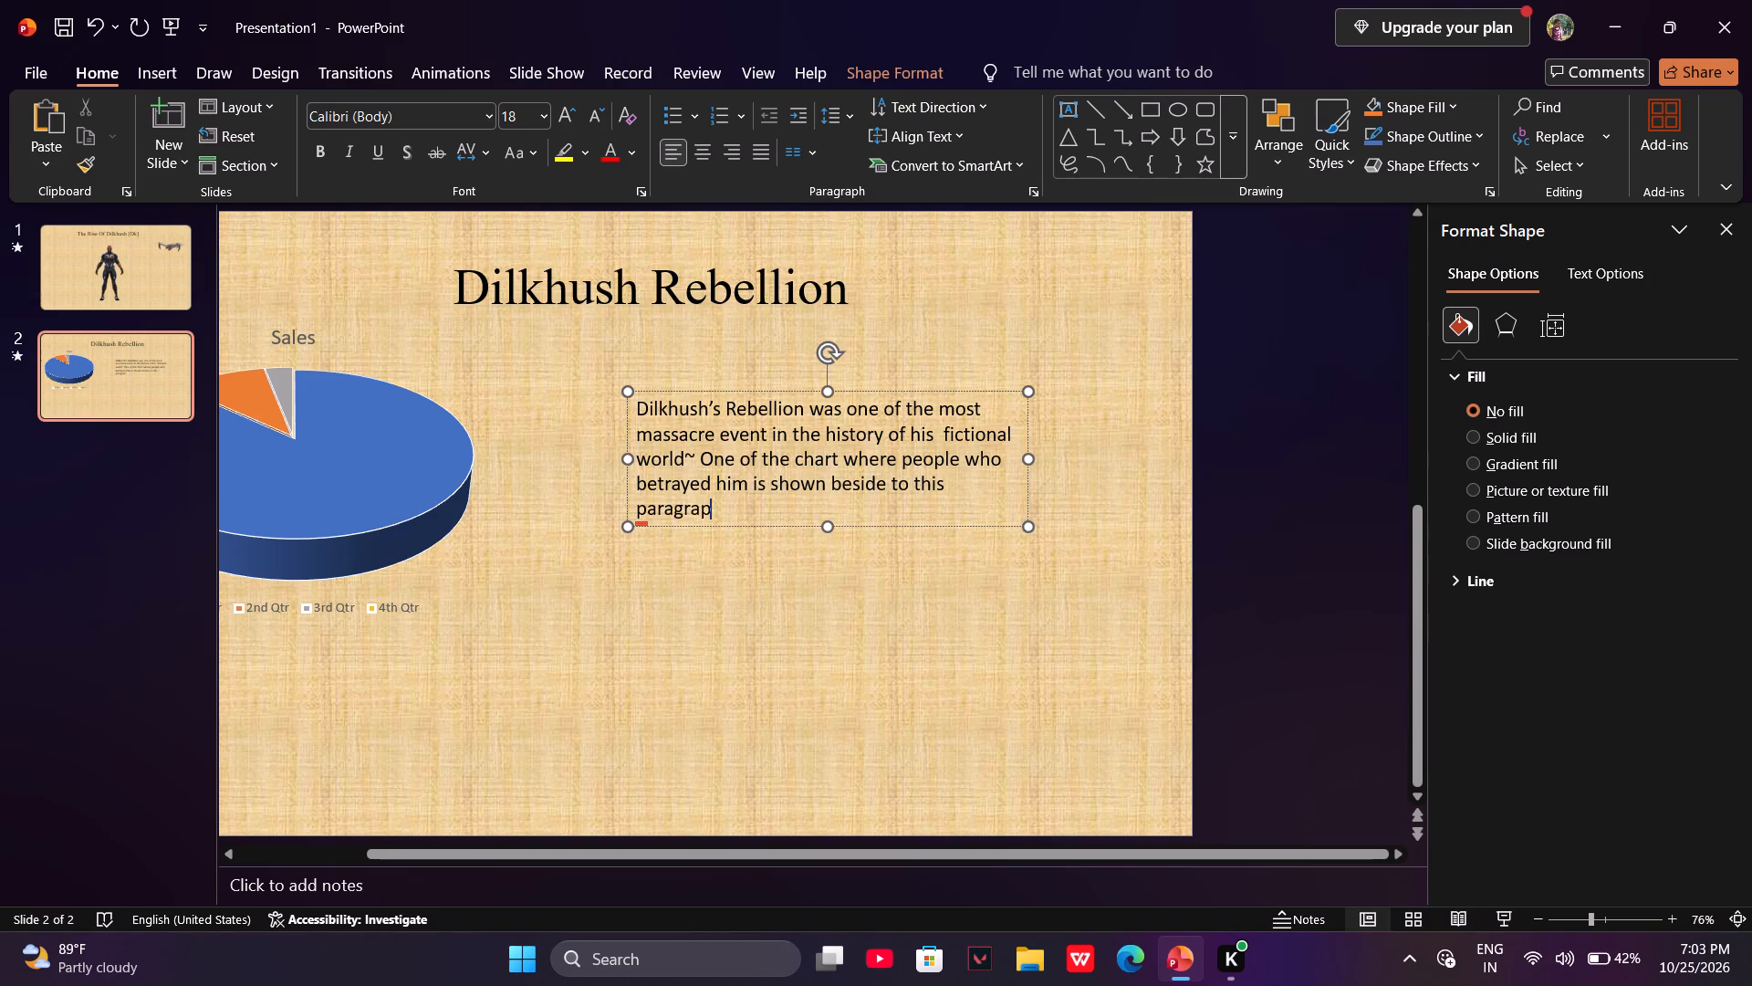
{"action": "key", "text": "p"}
{"action": "key", "text": "BackSpace"}
{"action": "type", "text": "h"}
{"action": "key", "text": "space"}
End the sentence with an exclamation mark and start a new one with "People who were involved in that event".
{"action": "type", "text": "pe"}
{"action": "key", "text": "BackSpace"}
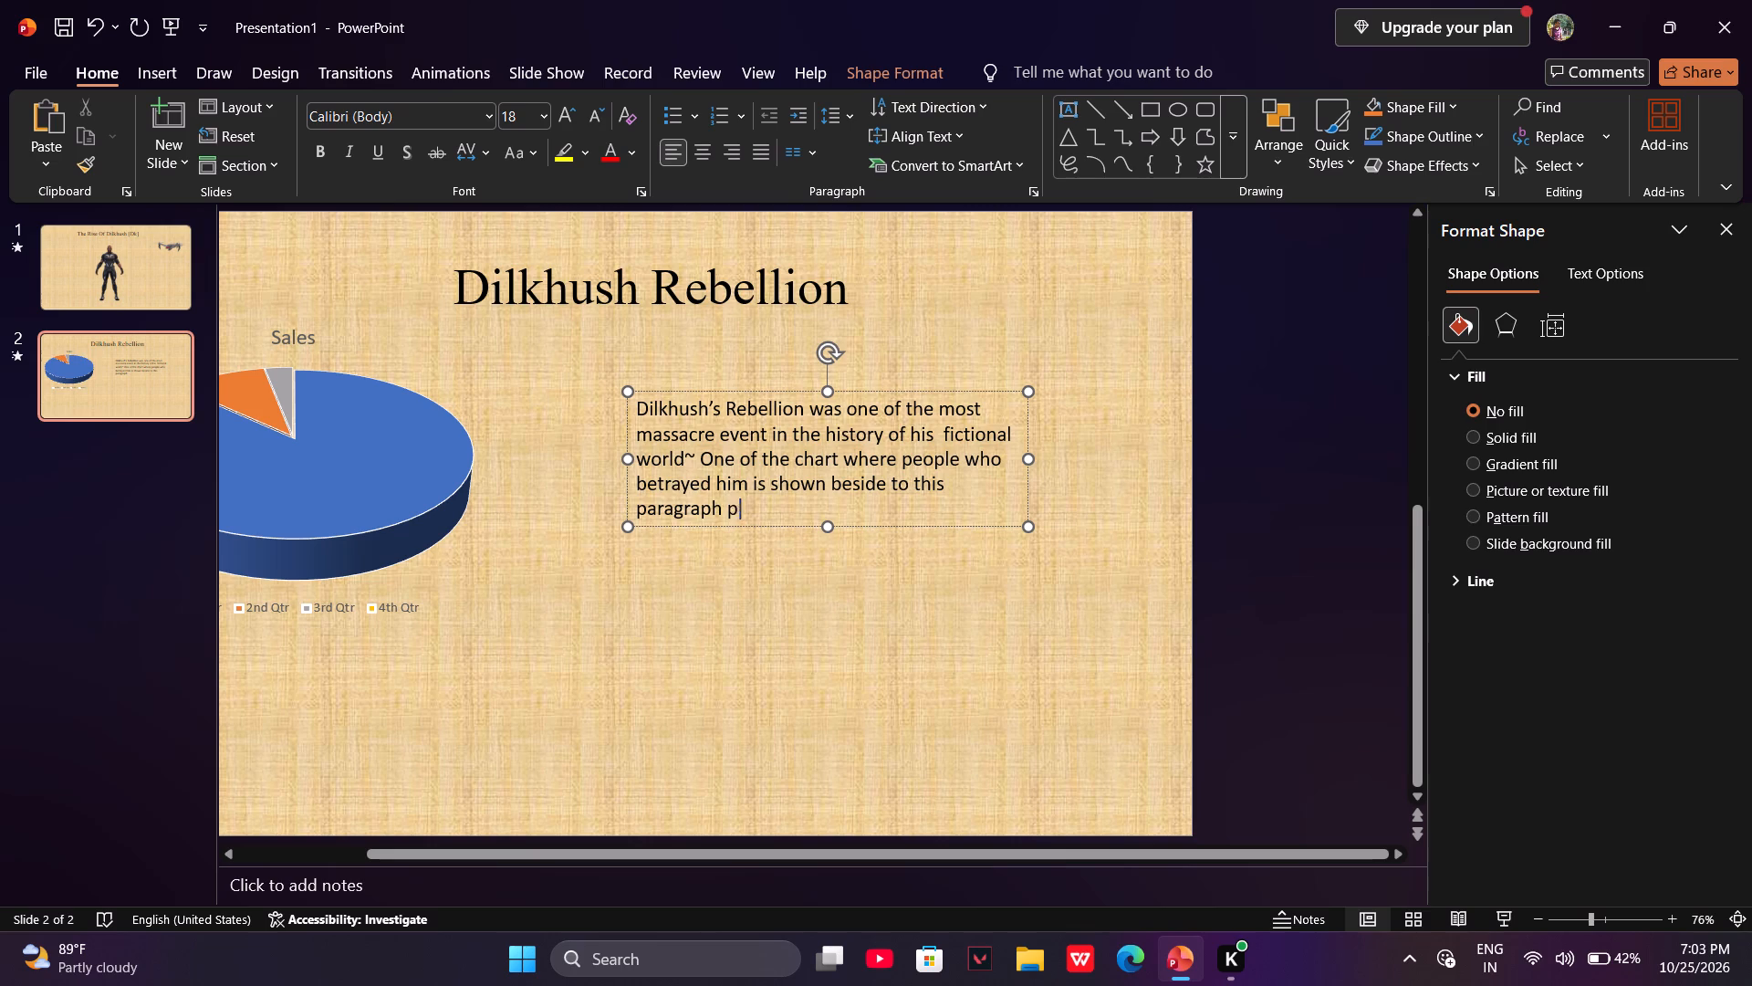
{"action": "key", "text": "BackSpace"}
{"action": "key", "text": "BackSpace"}
{"action": "type", "text": "@"}
{"action": "key", "text": "space"}
{"action": "key", "text": "BackSpace"}
{"action": "key", "text": "shift+BackSpace"}
{"action": "type", "text": "! people who were involved in that"}
{"action": "key", "text": "space"}
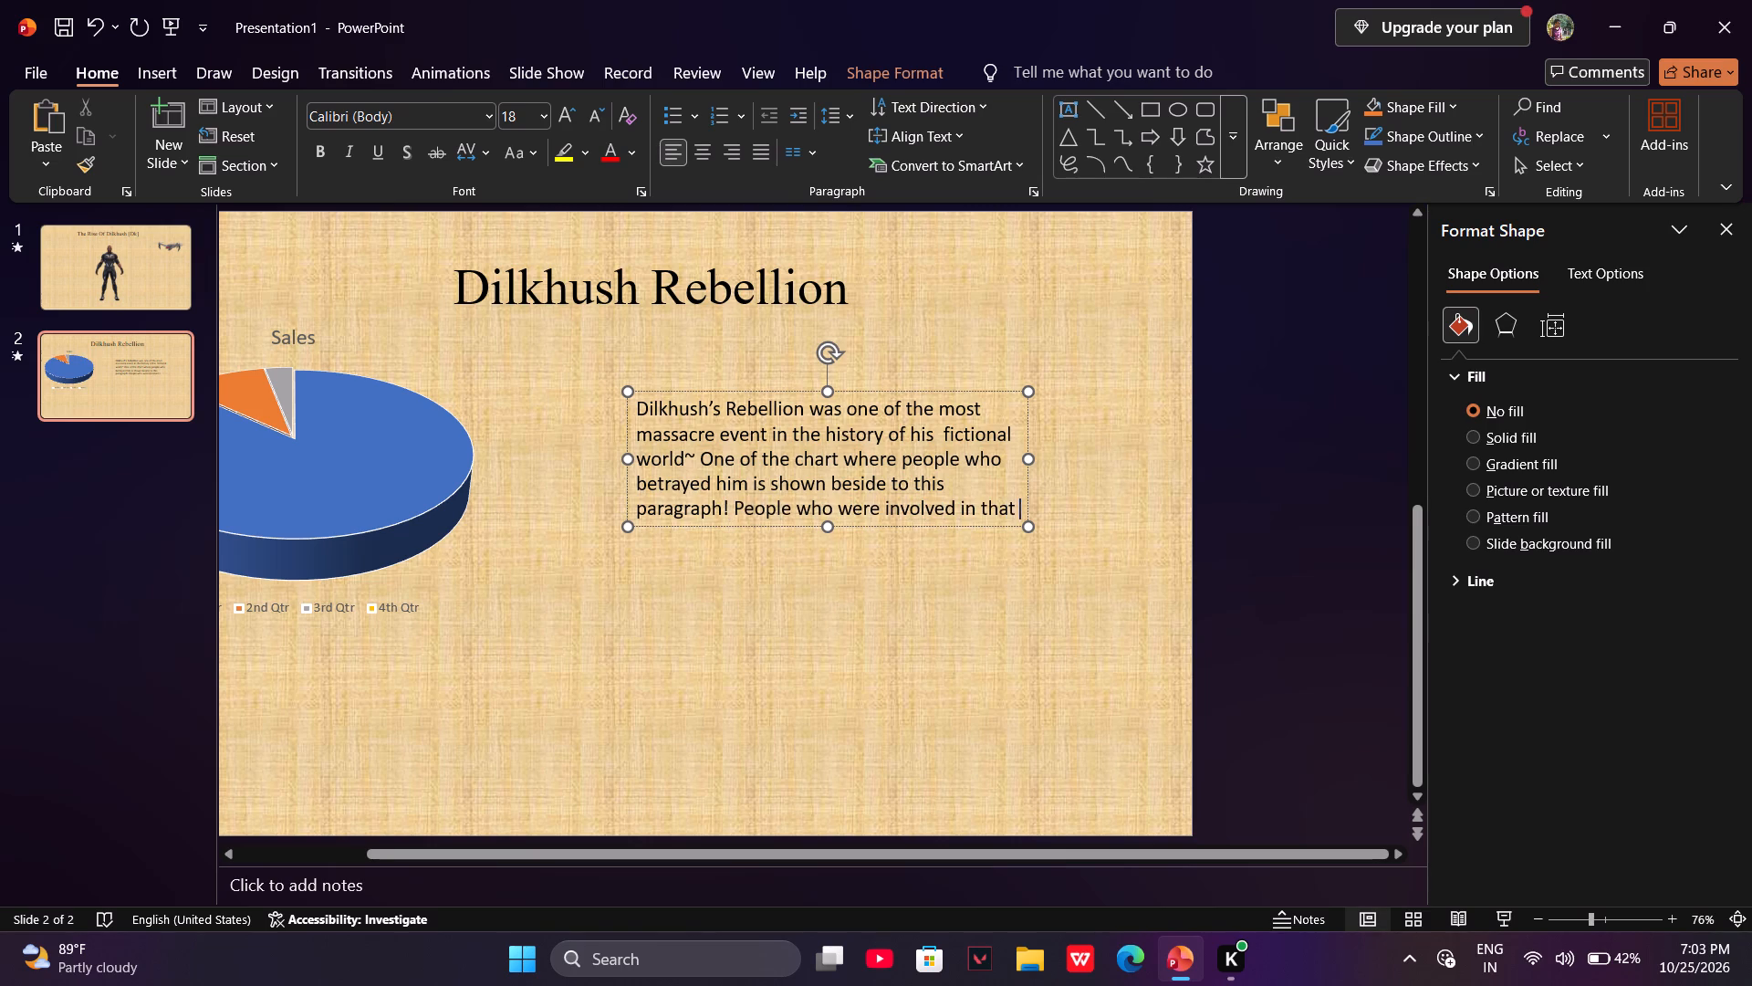
{"action": "type", "text": "event"}
{"action": "key", "text": "space"}
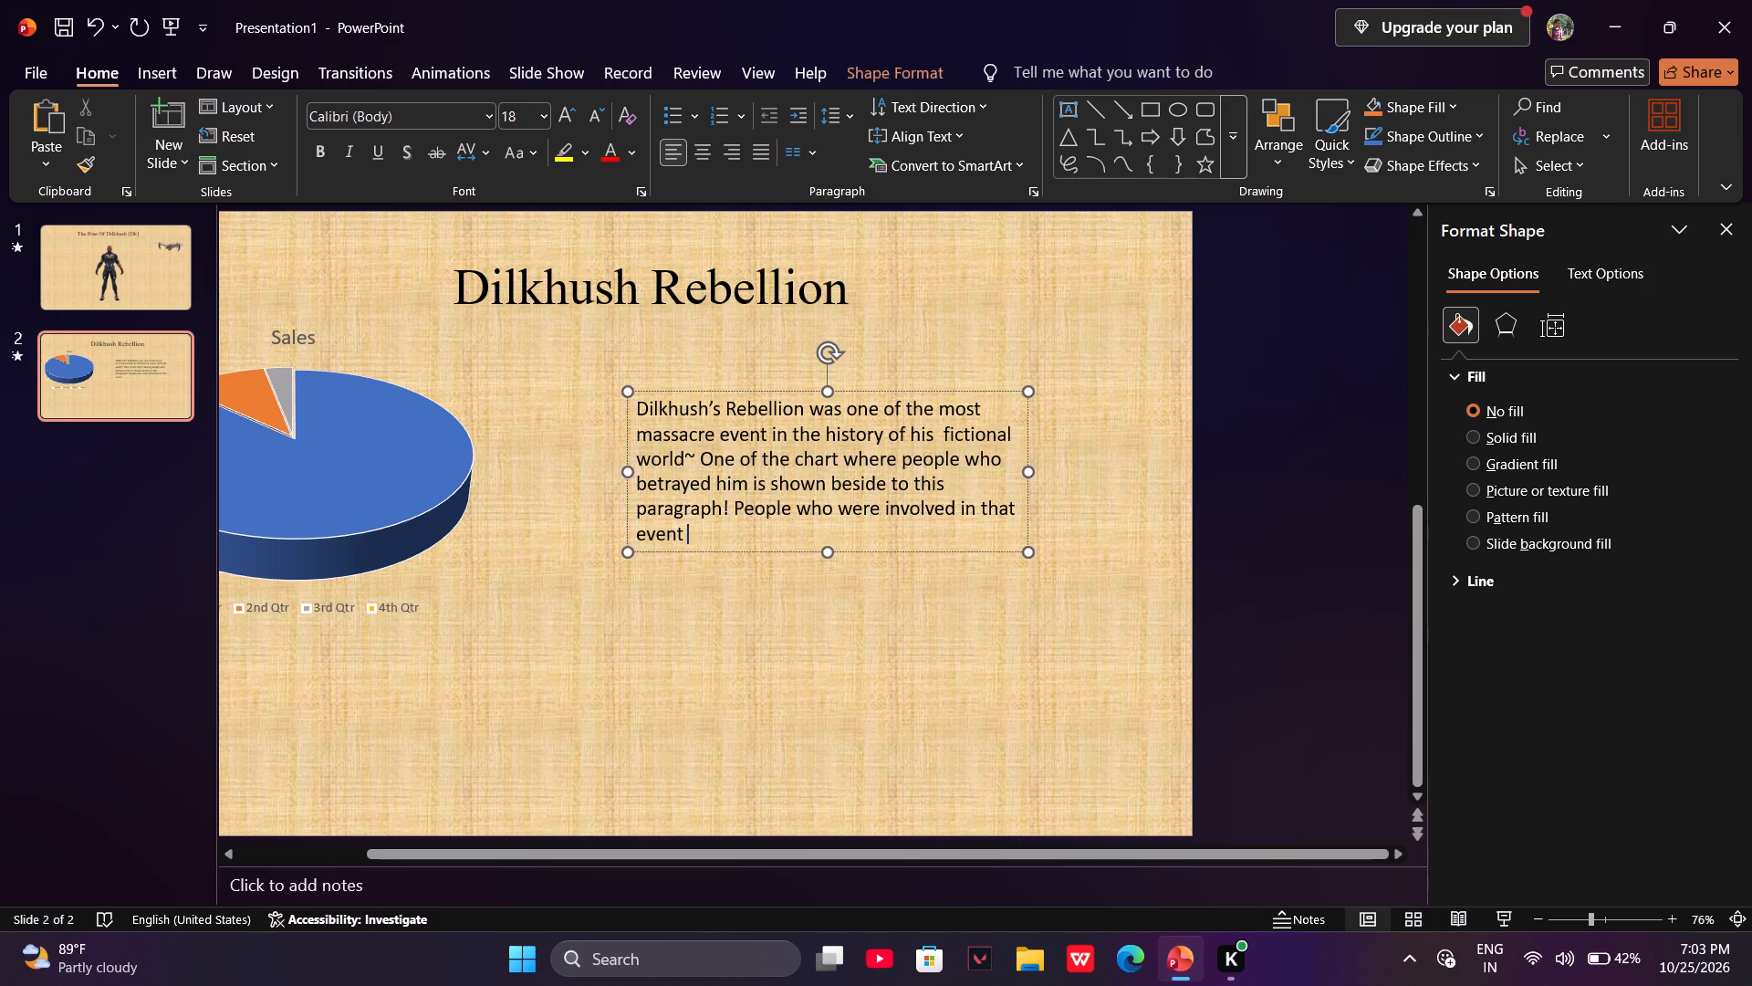
Continue the paragraph's last sentence in the text box with "and houses".
{"action": "type", "text": "and jho"}
{"action": "key", "text": "ctrl+BackSpace"}
{"action": "type", "text": "hos"}
{"action": "key", "text": "BackSpace"}
{"action": "type", "text": "uses"}
{"action": "key", "text": "space"}
Continue the paragraph after "houses" with "1st quarter is the house khmodu and 2nd".
{"action": "type", "text": "1st quarted"}
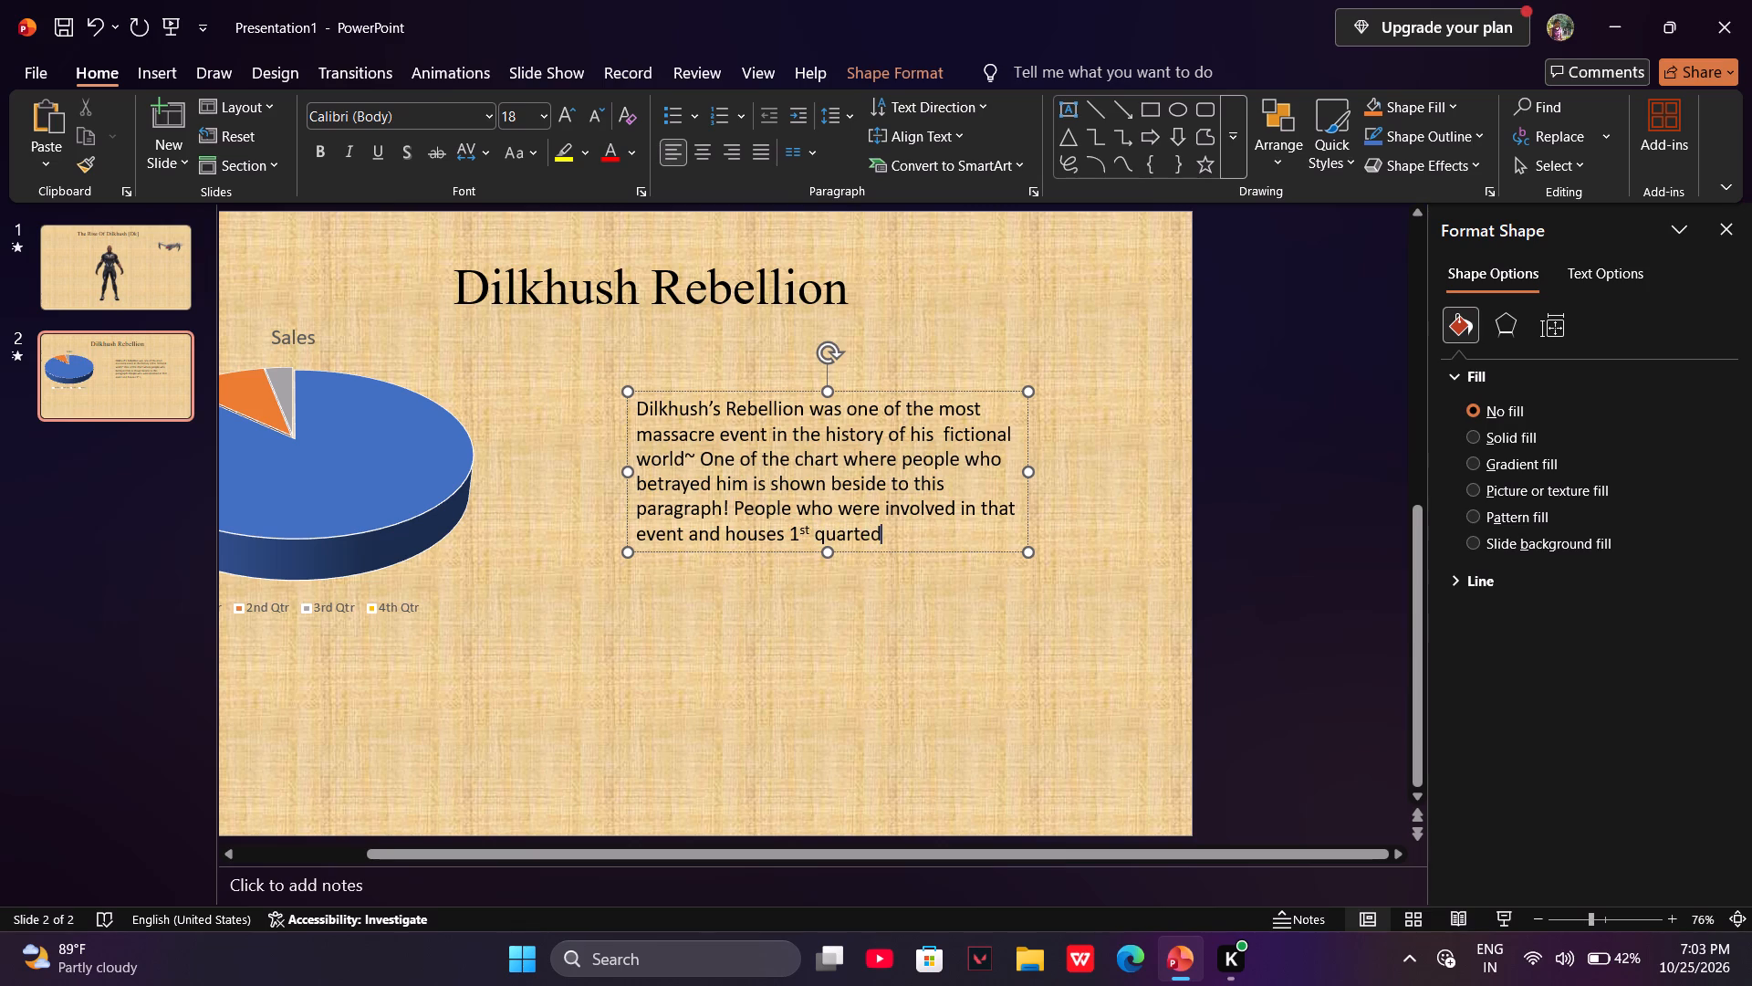
{"action": "key", "text": "BackSpace"}
{"action": "key", "text": "space"}
{"action": "type", "text": "is"}
{"action": "key", "text": "BackSpace"}
{"action": "key", "text": "BackSpace"}
{"action": "key", "text": "BackSpace"}
{"action": "key", "text": "r"}
{"action": "key", "text": "space"}
{"action": "type", "text": "is the house"}
{"action": "key", "text": "space"}
{"action": "type", "text": "khmon"}
{"action": "key", "text": "BackSpace"}
{"action": "type", "text": "du and 2nd"}
{"action": "key", "text": "space"}
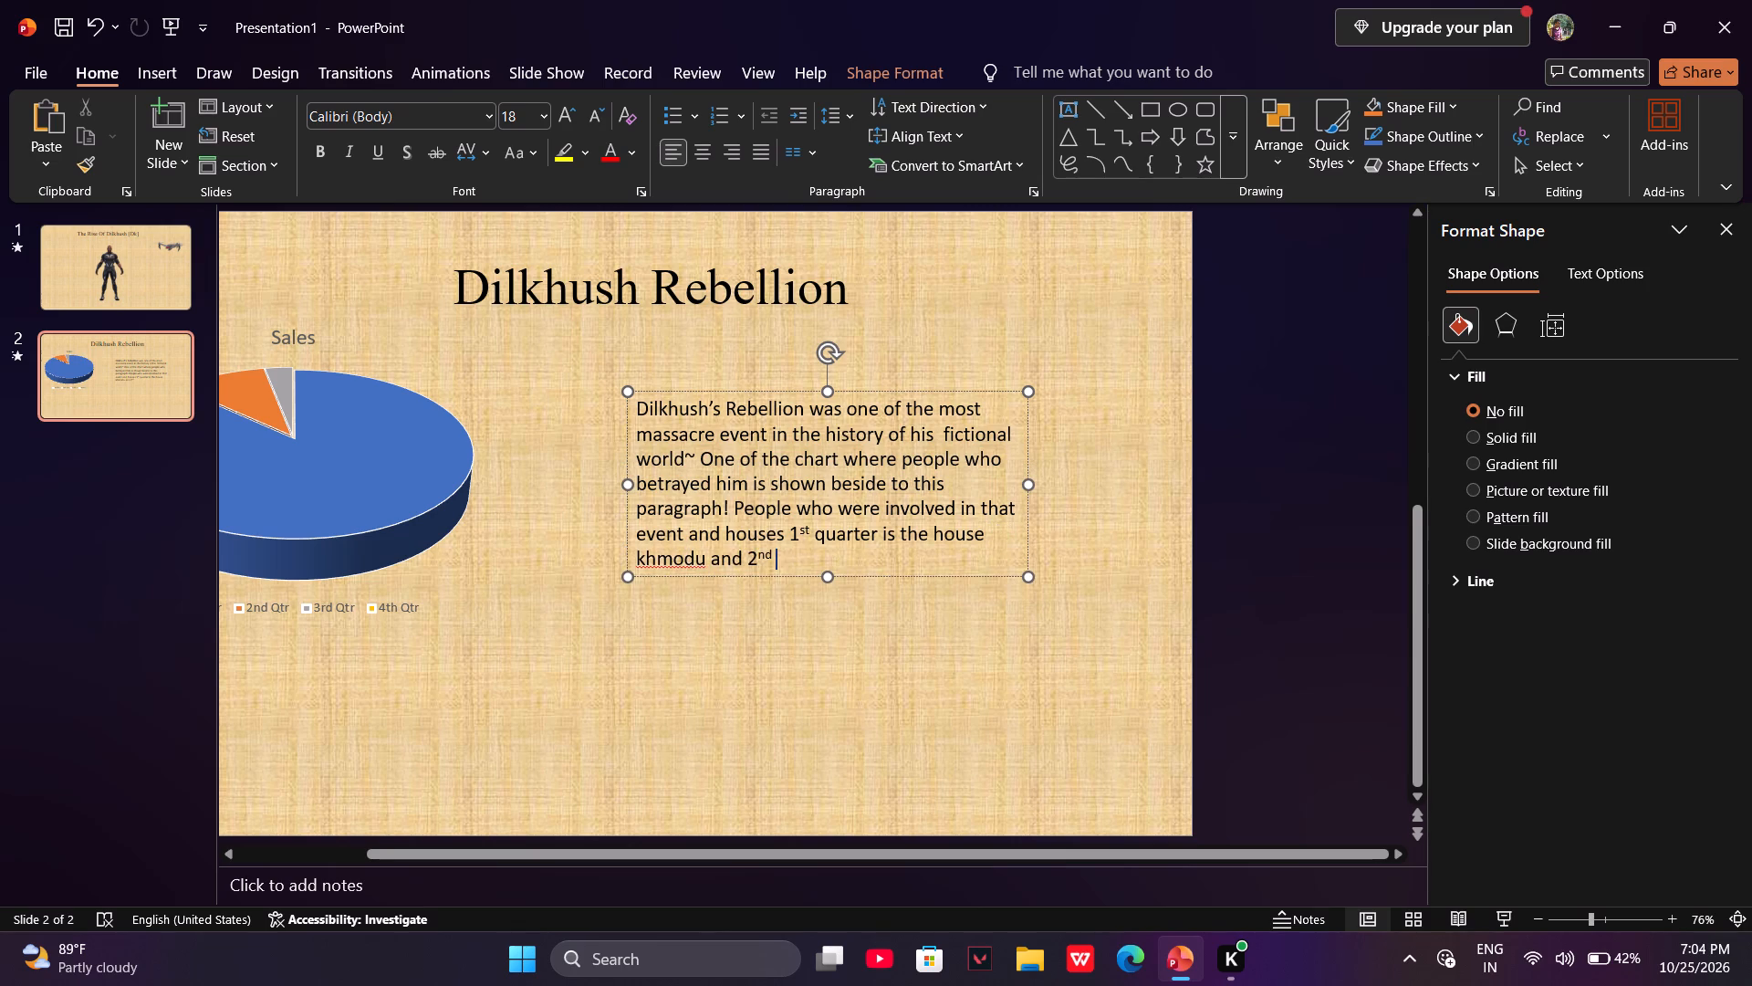
Continue the paragraph with "quarter is the other alliances who were in support of house khmodu and the rest are".
{"action": "type", "text": "quarter is the other alliances who were in supporte"}
{"action": "key", "text": "BackSpace"}
{"action": "key", "text": "space"}
{"action": "type", "text": "of house kh"}
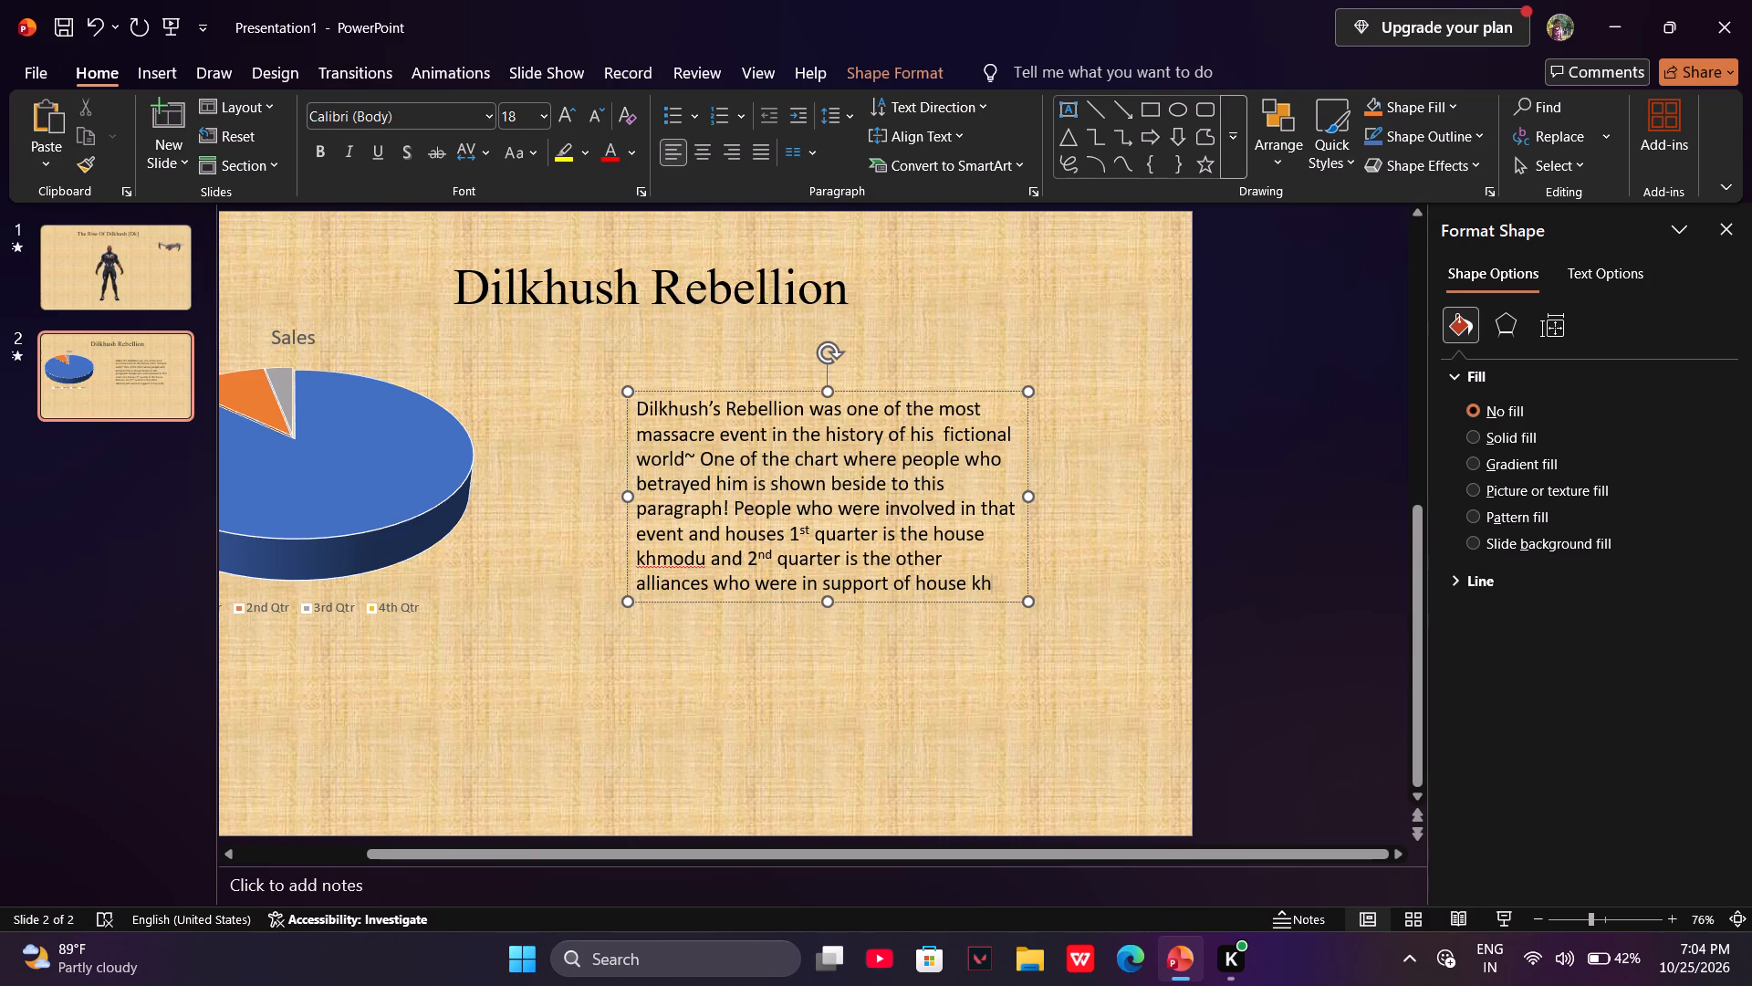
{"action": "type", "text": "modu and the rest are"}
{"action": "key", "text": "space"}
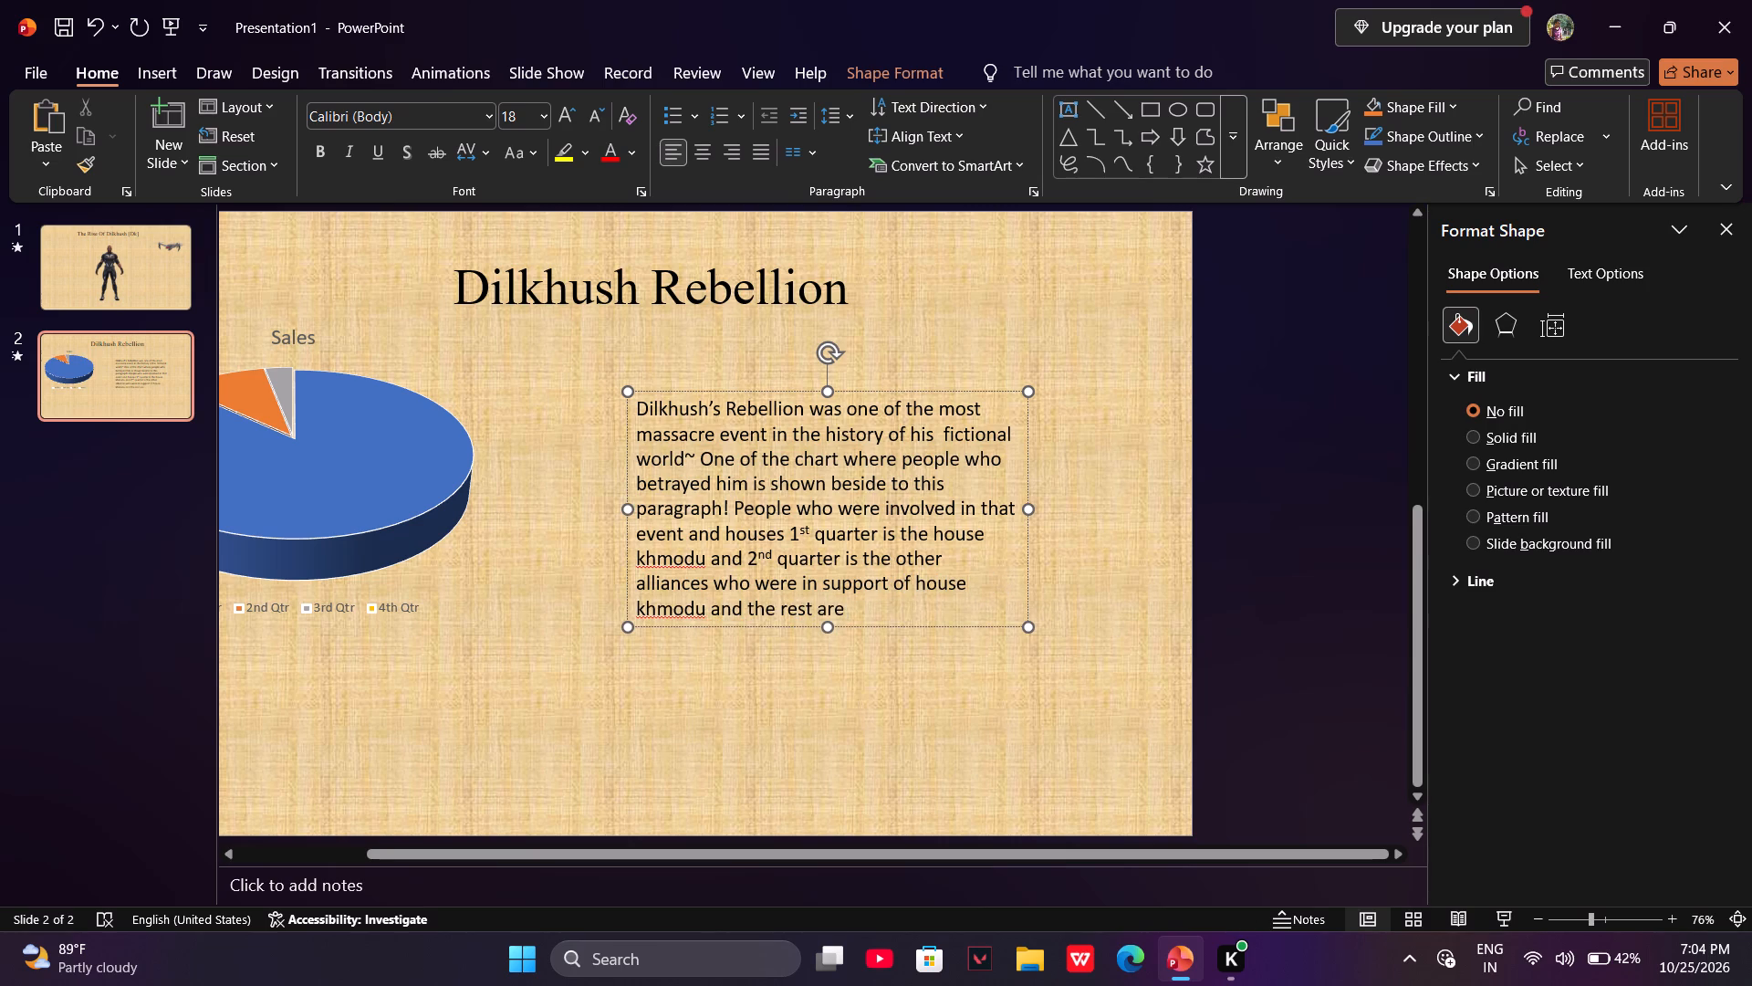
Finish the paragraph with "3rd and the other who were quiet involved in that event".
{"action": "type", "text": "3rd and the other who wer"}
{"action": "type", "text": "re"}
{"action": "key", "text": "BackSpace"}
{"action": "key", "text": "BackSpace"}
{"action": "type", "text": "e quiet involve"}
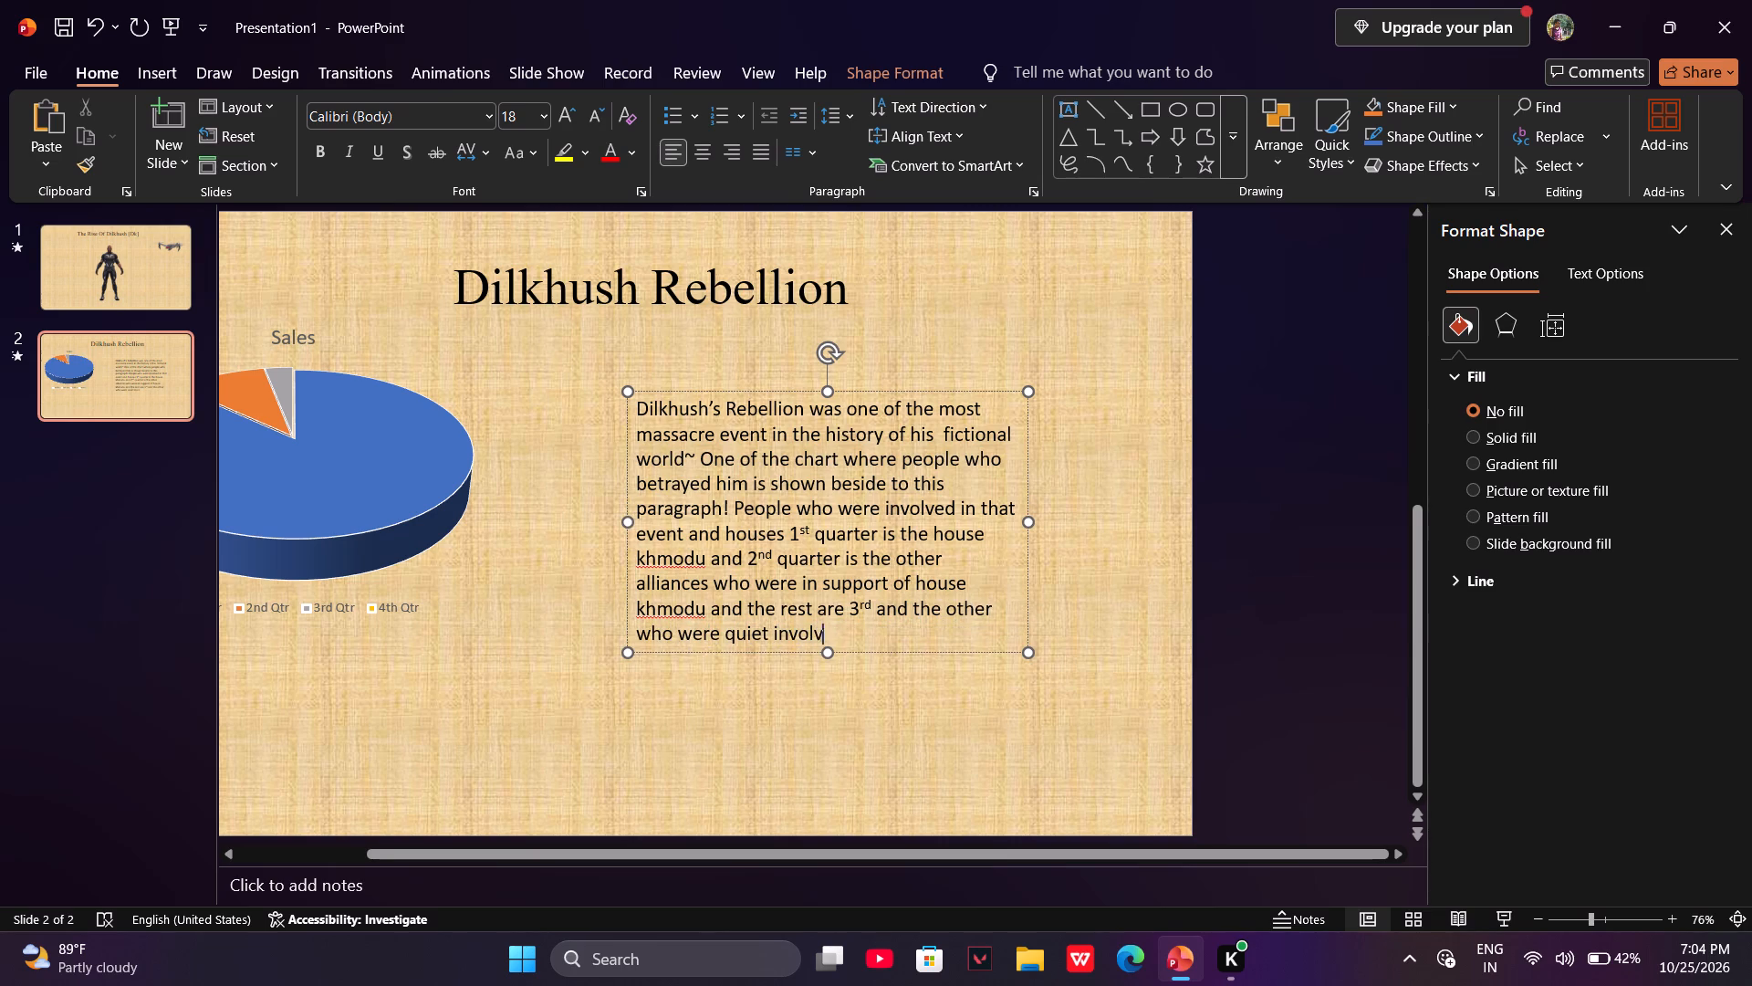
{"action": "key", "text": "space"}
{"action": "key", "text": "BackSpace"}
{"action": "type", "text": "d in that event"}
{"action": "key", "text": "space"}
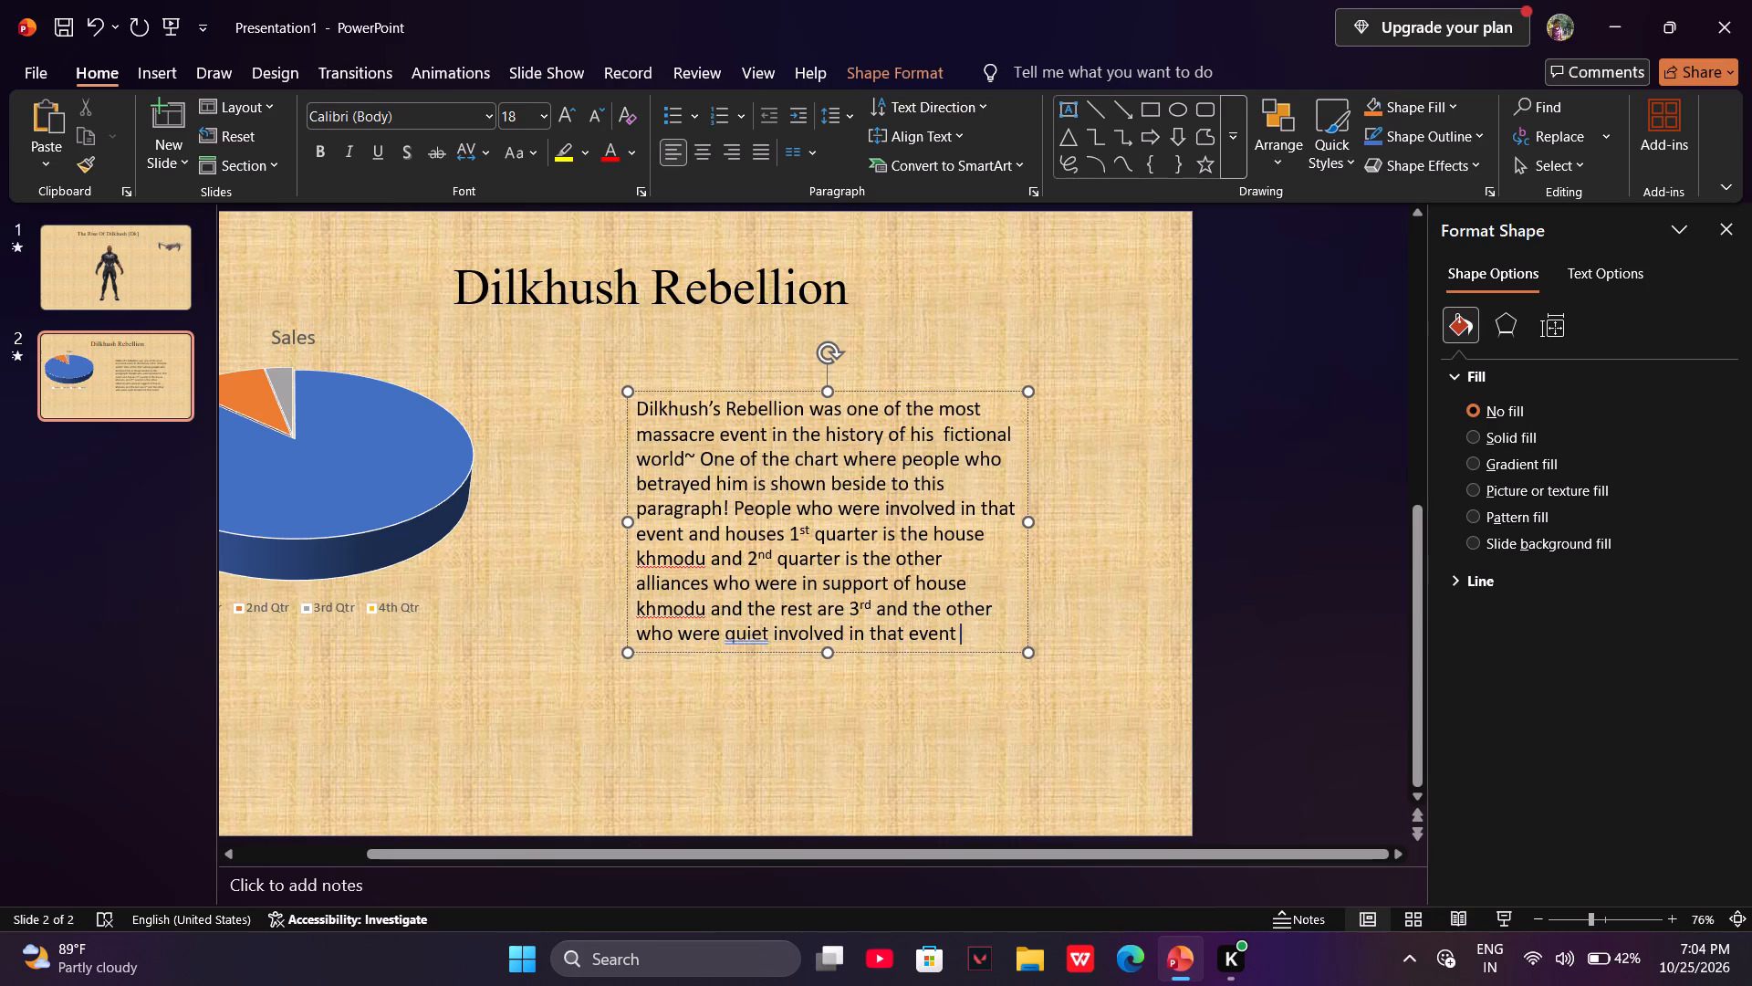
Move the paragraph text box up and closer to the pie chart, just below the slide title.
{"action": "left_click", "coordinate": [826, 519]}
{"action": "left_click", "coordinate": [943, 659]}
{"action": "left_click_drag", "start_coordinate": [943, 645], "coordinate": [933, 626]}
{"action": "left_click", "coordinate": [753, 638]}
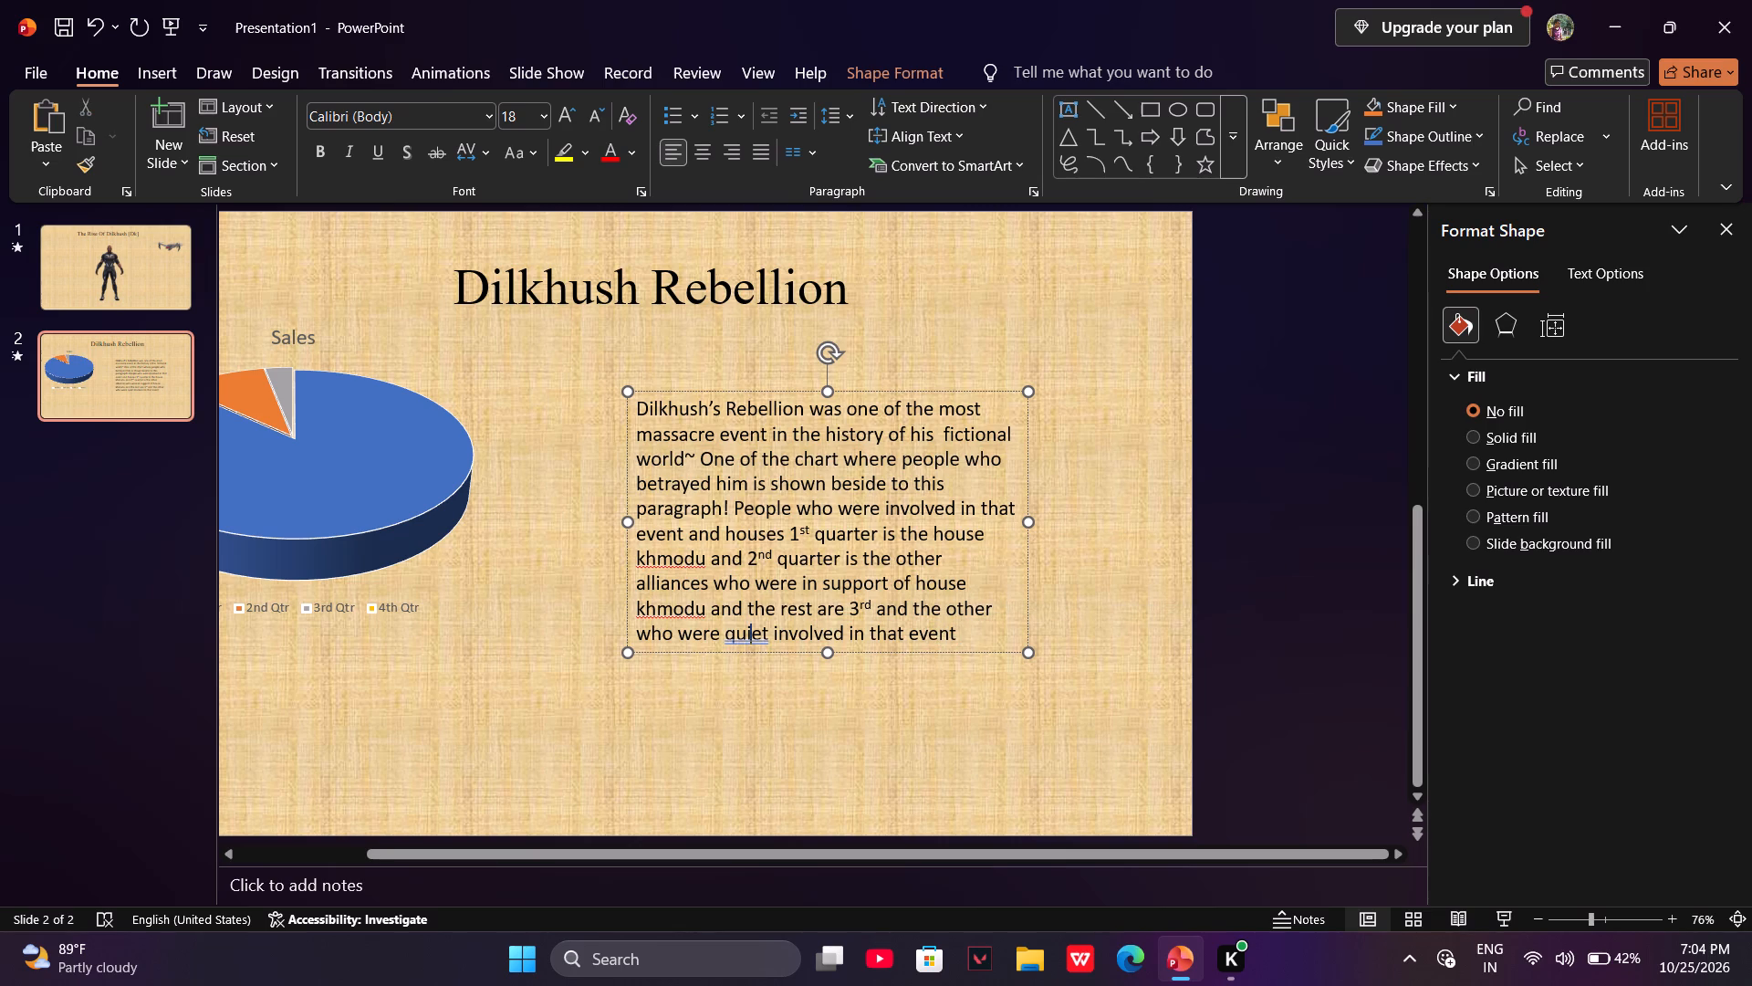
{"action": "left_click", "coordinate": [757, 639]}
{"action": "left_click", "coordinate": [756, 639]}
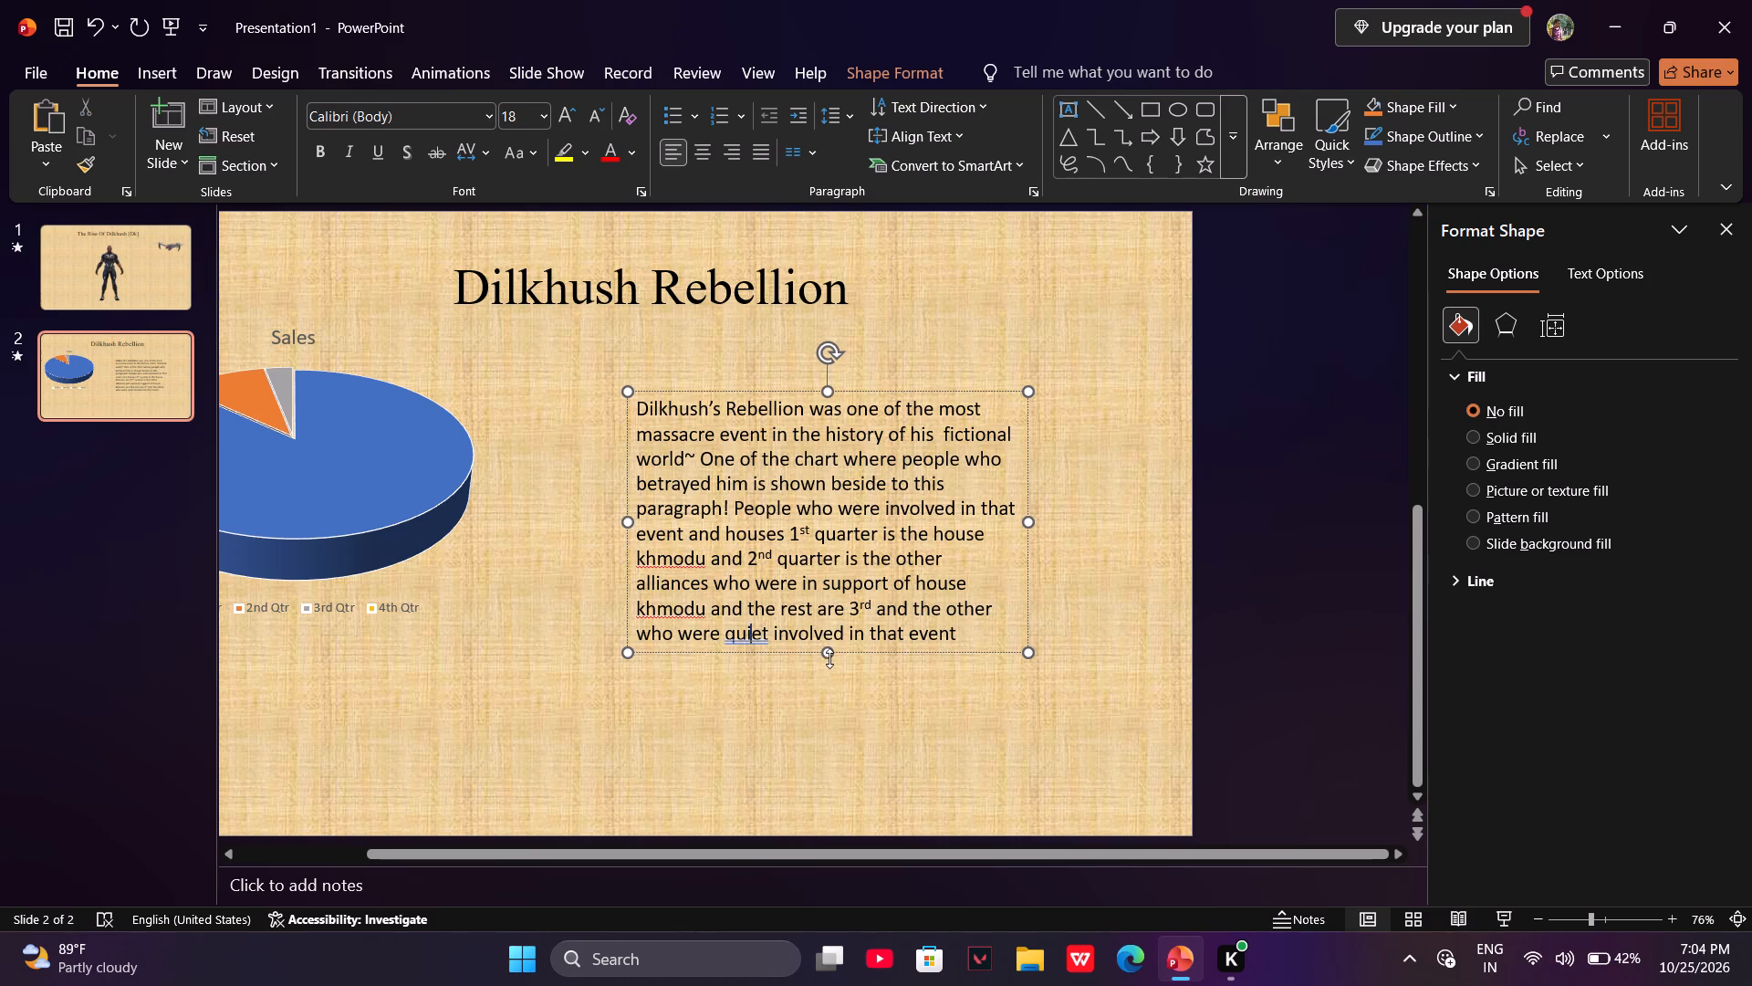
{"action": "double_click", "coordinate": [829, 660]}
{"action": "left_click_drag", "start_coordinate": [931, 651], "coordinate": [888, 595]}
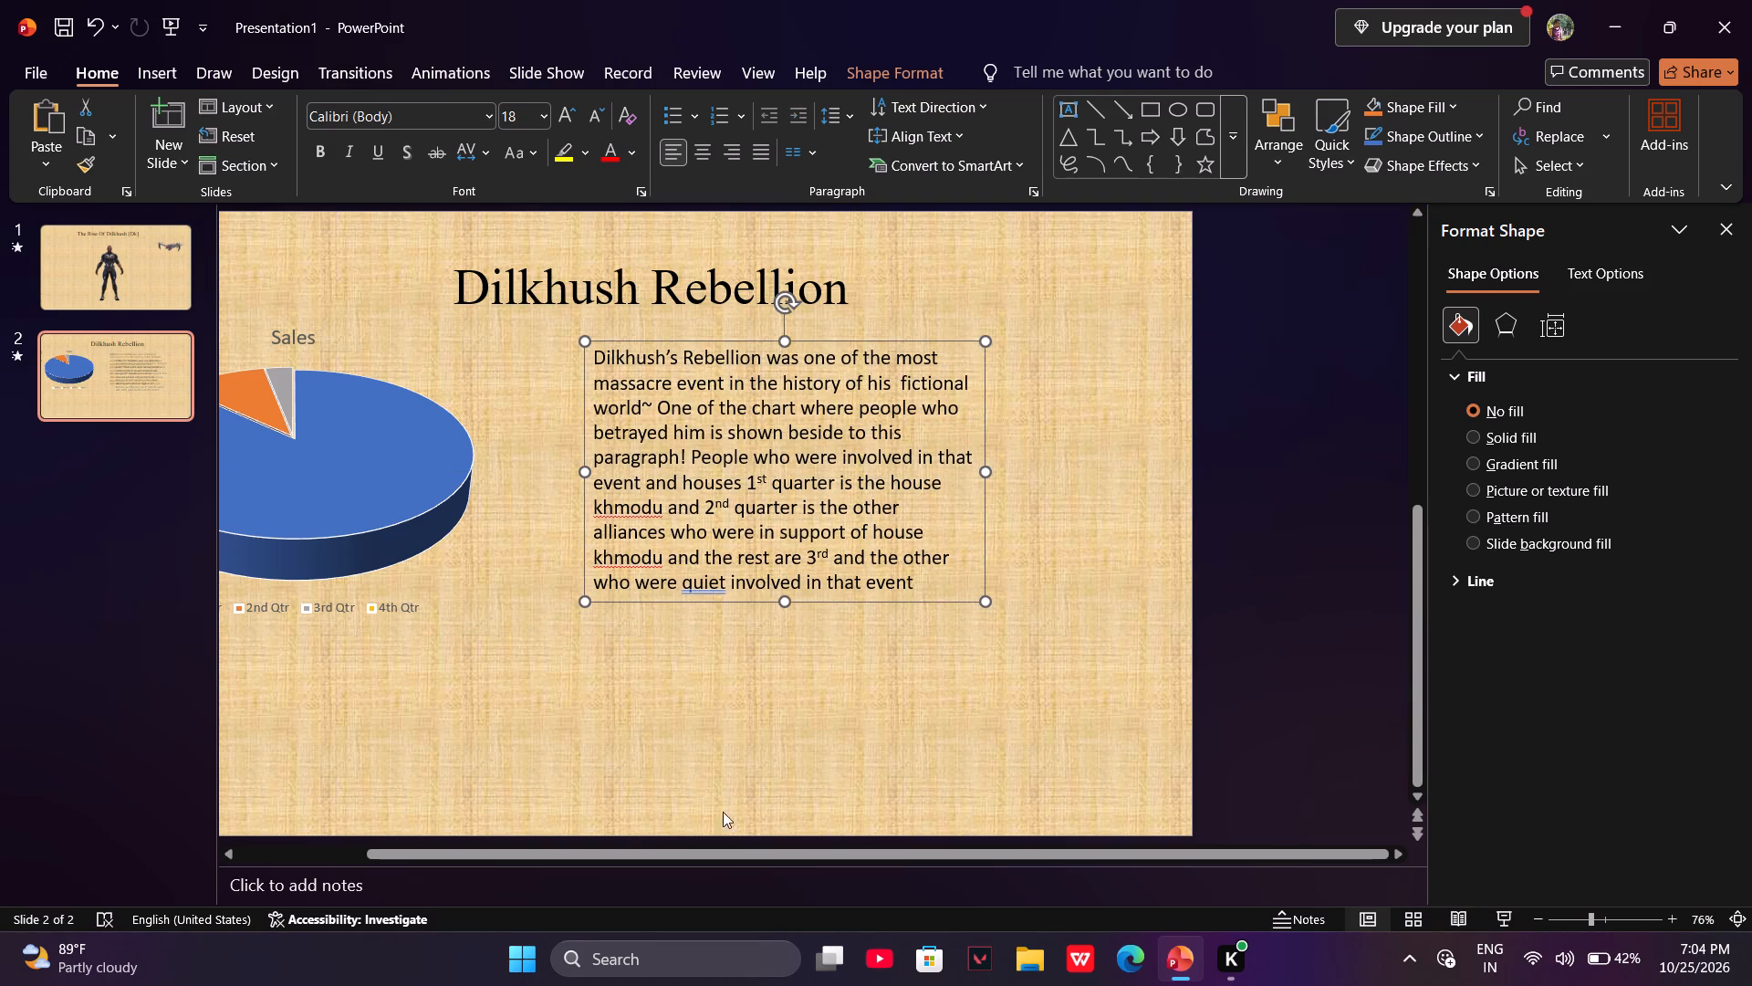
Apply the Split entrance animation to the pie chart.
{"action": "left_click_drag", "start_coordinate": [688, 848], "coordinate": [427, 876]}
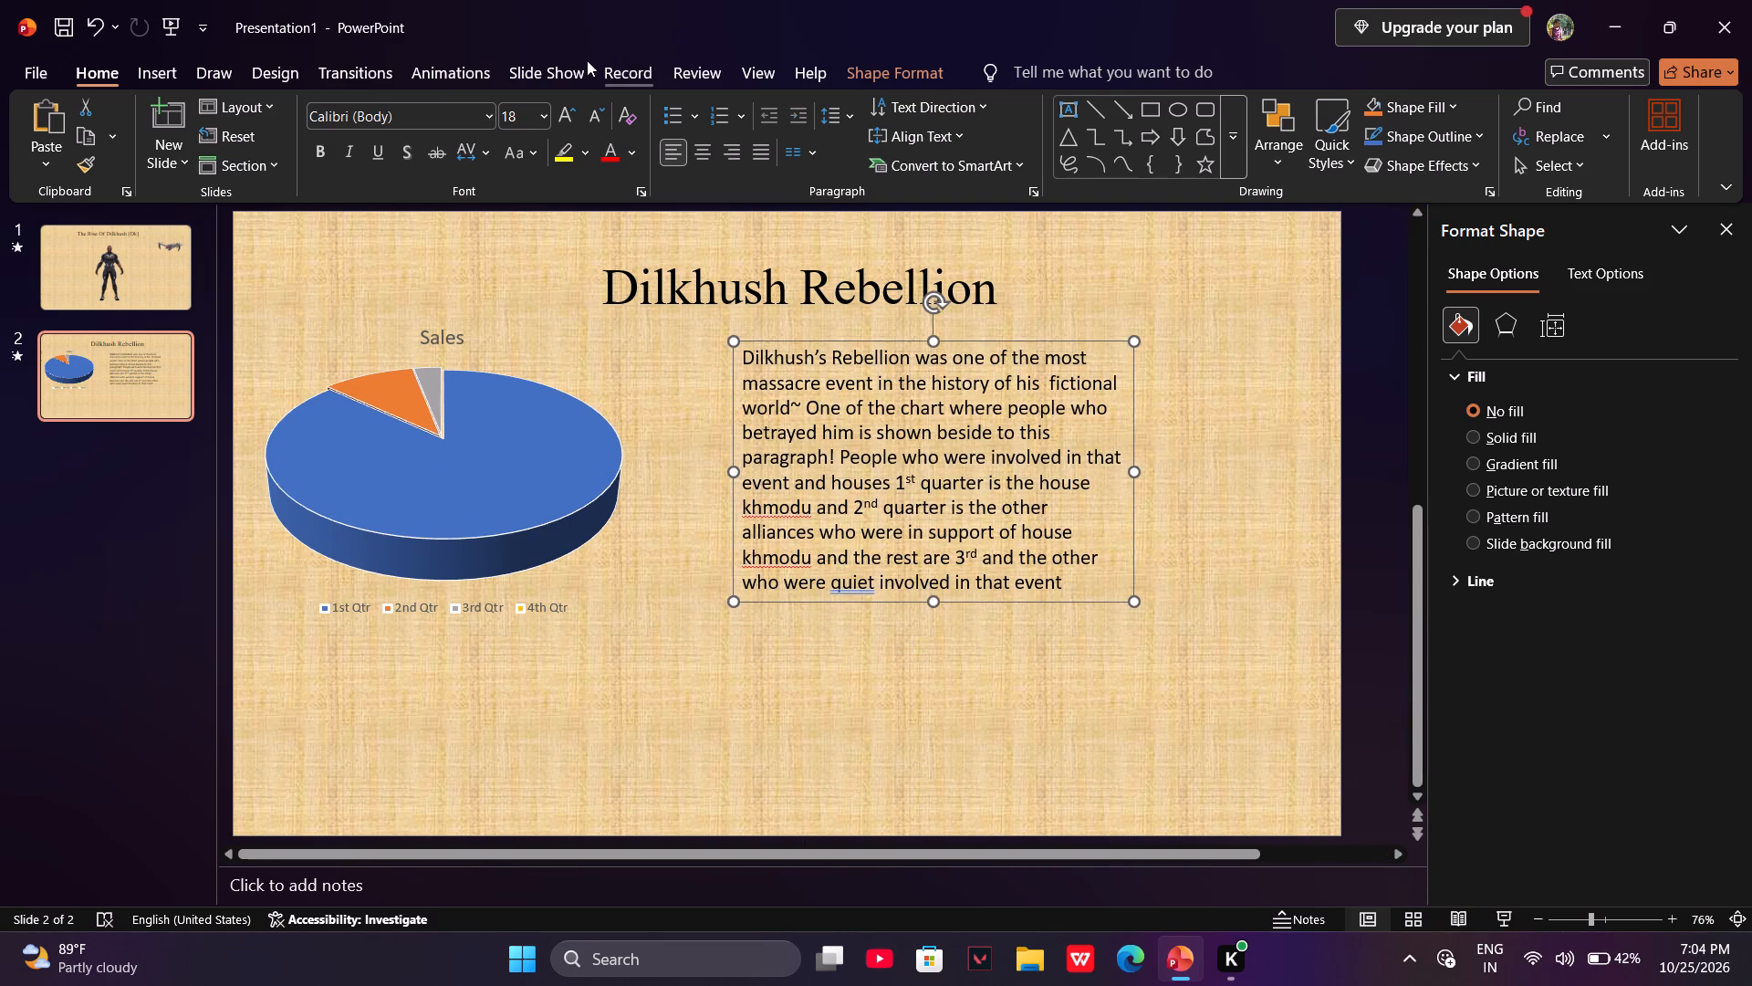
{"action": "double_click", "coordinate": [444, 85]}
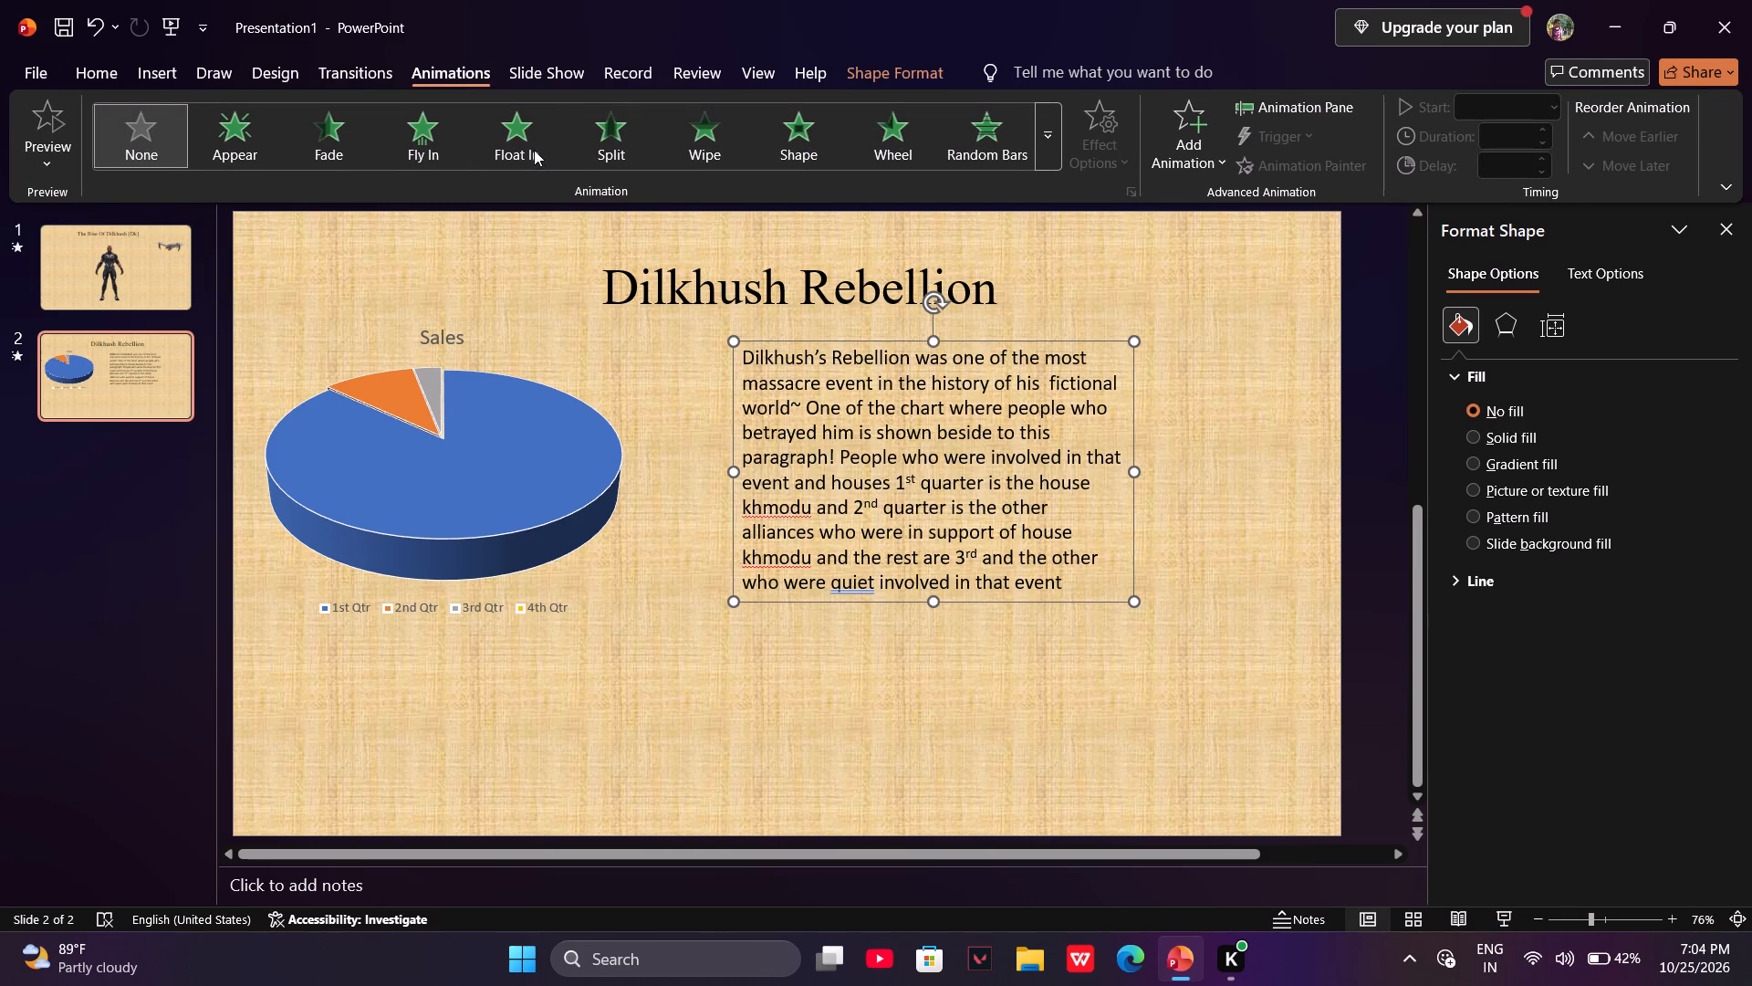
{"action": "left_click", "coordinate": [472, 509]}
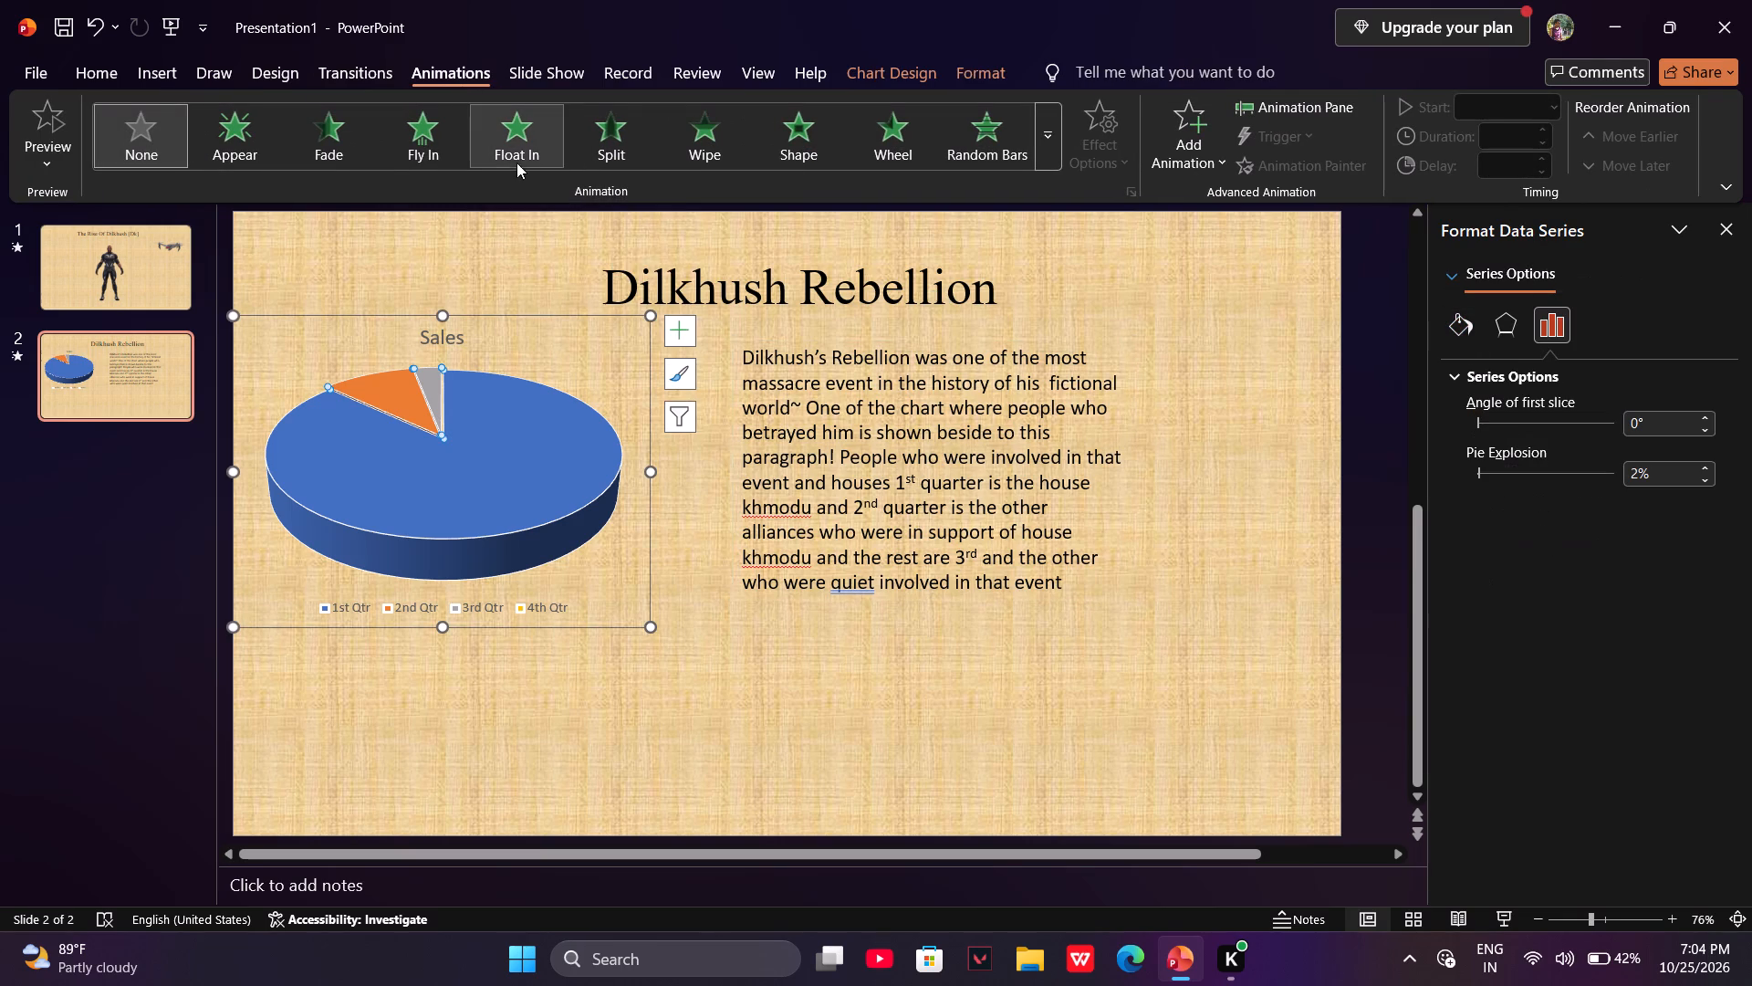
{"action": "left_click", "coordinate": [575, 141]}
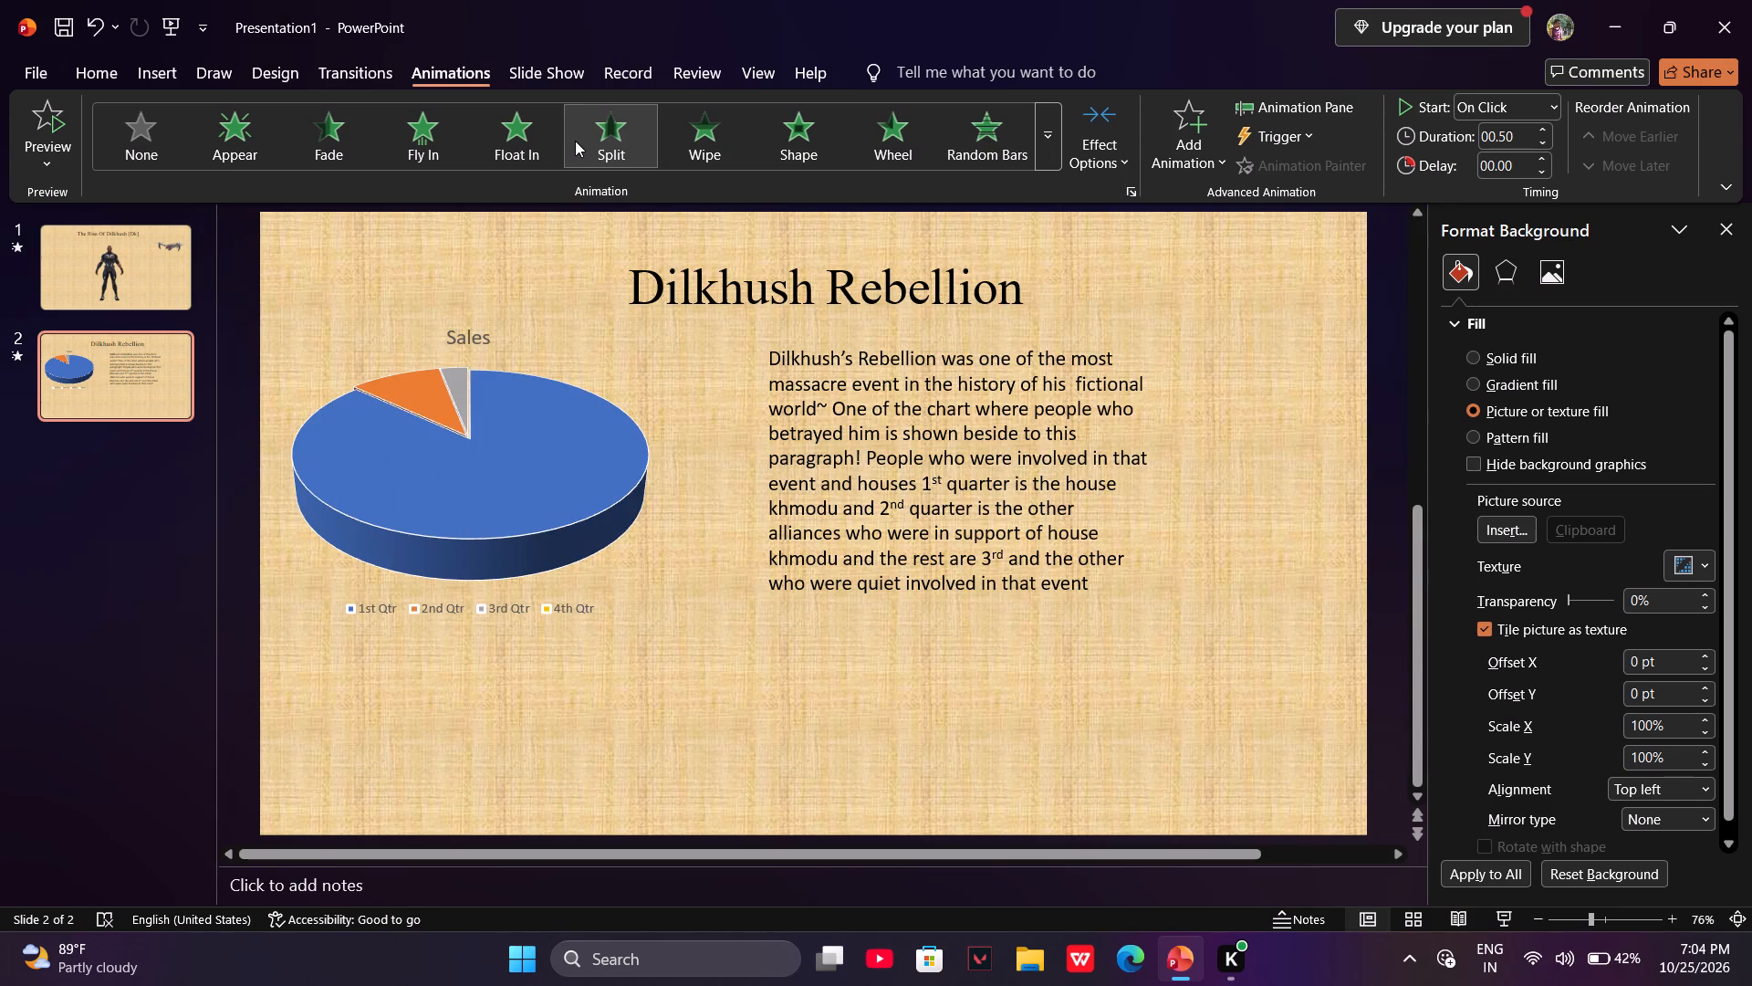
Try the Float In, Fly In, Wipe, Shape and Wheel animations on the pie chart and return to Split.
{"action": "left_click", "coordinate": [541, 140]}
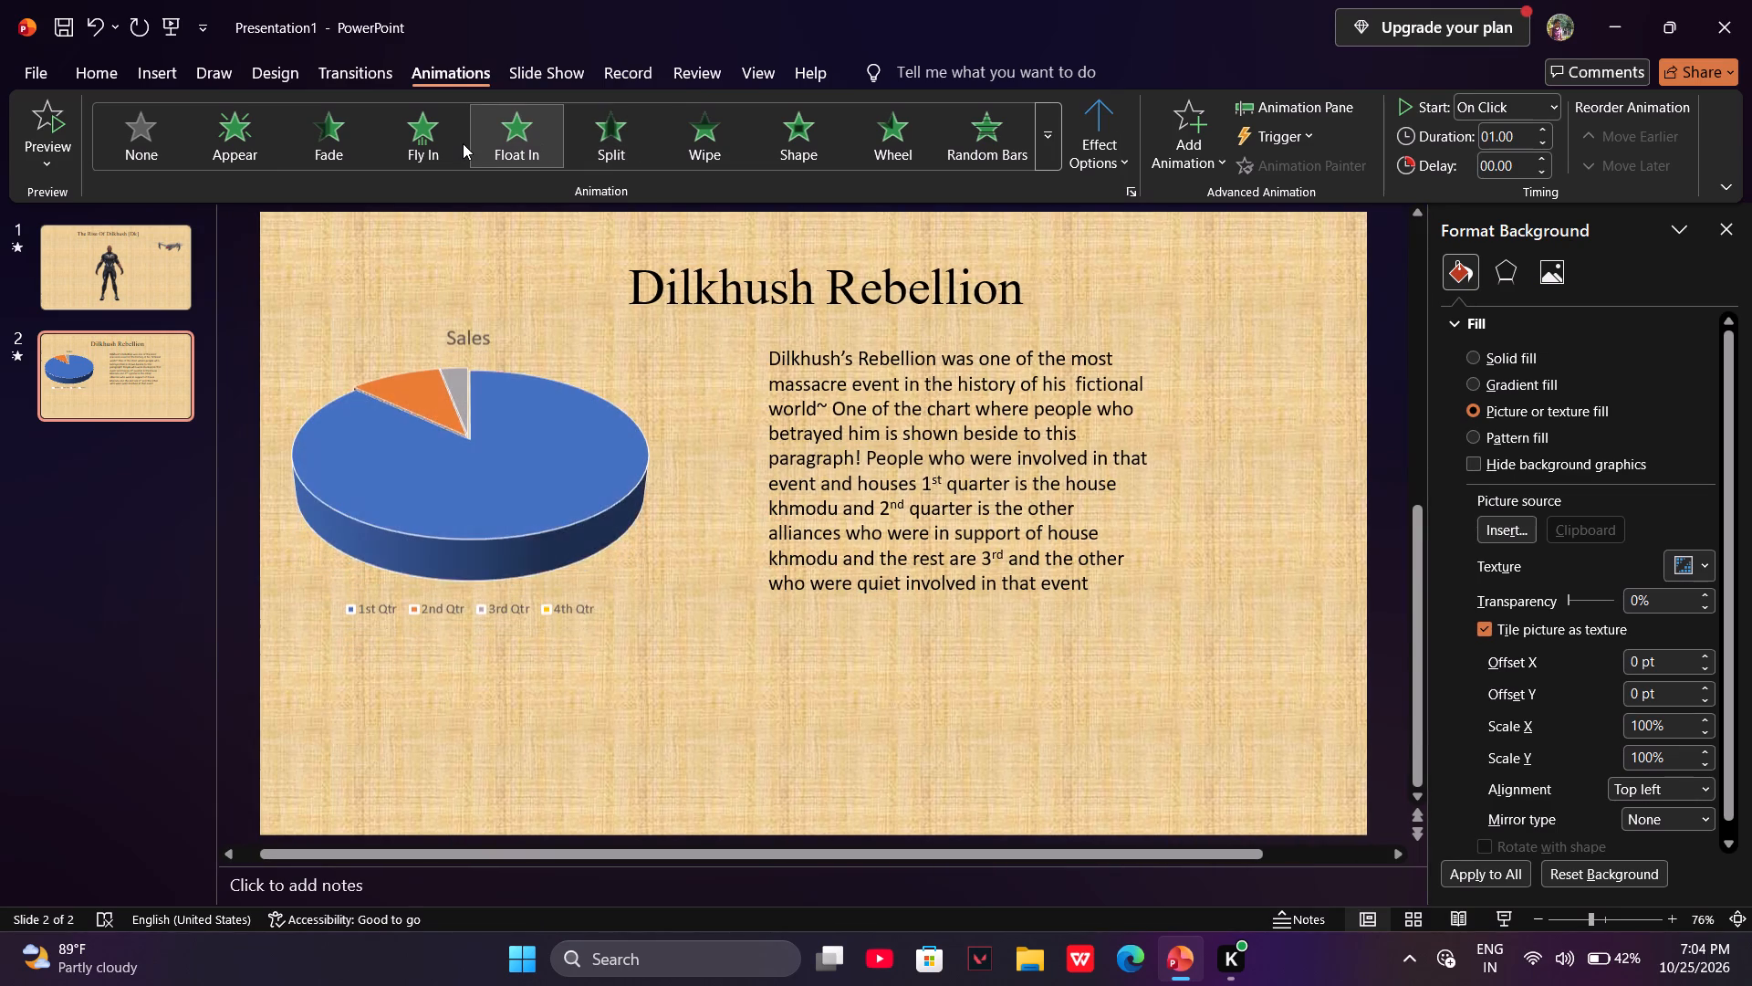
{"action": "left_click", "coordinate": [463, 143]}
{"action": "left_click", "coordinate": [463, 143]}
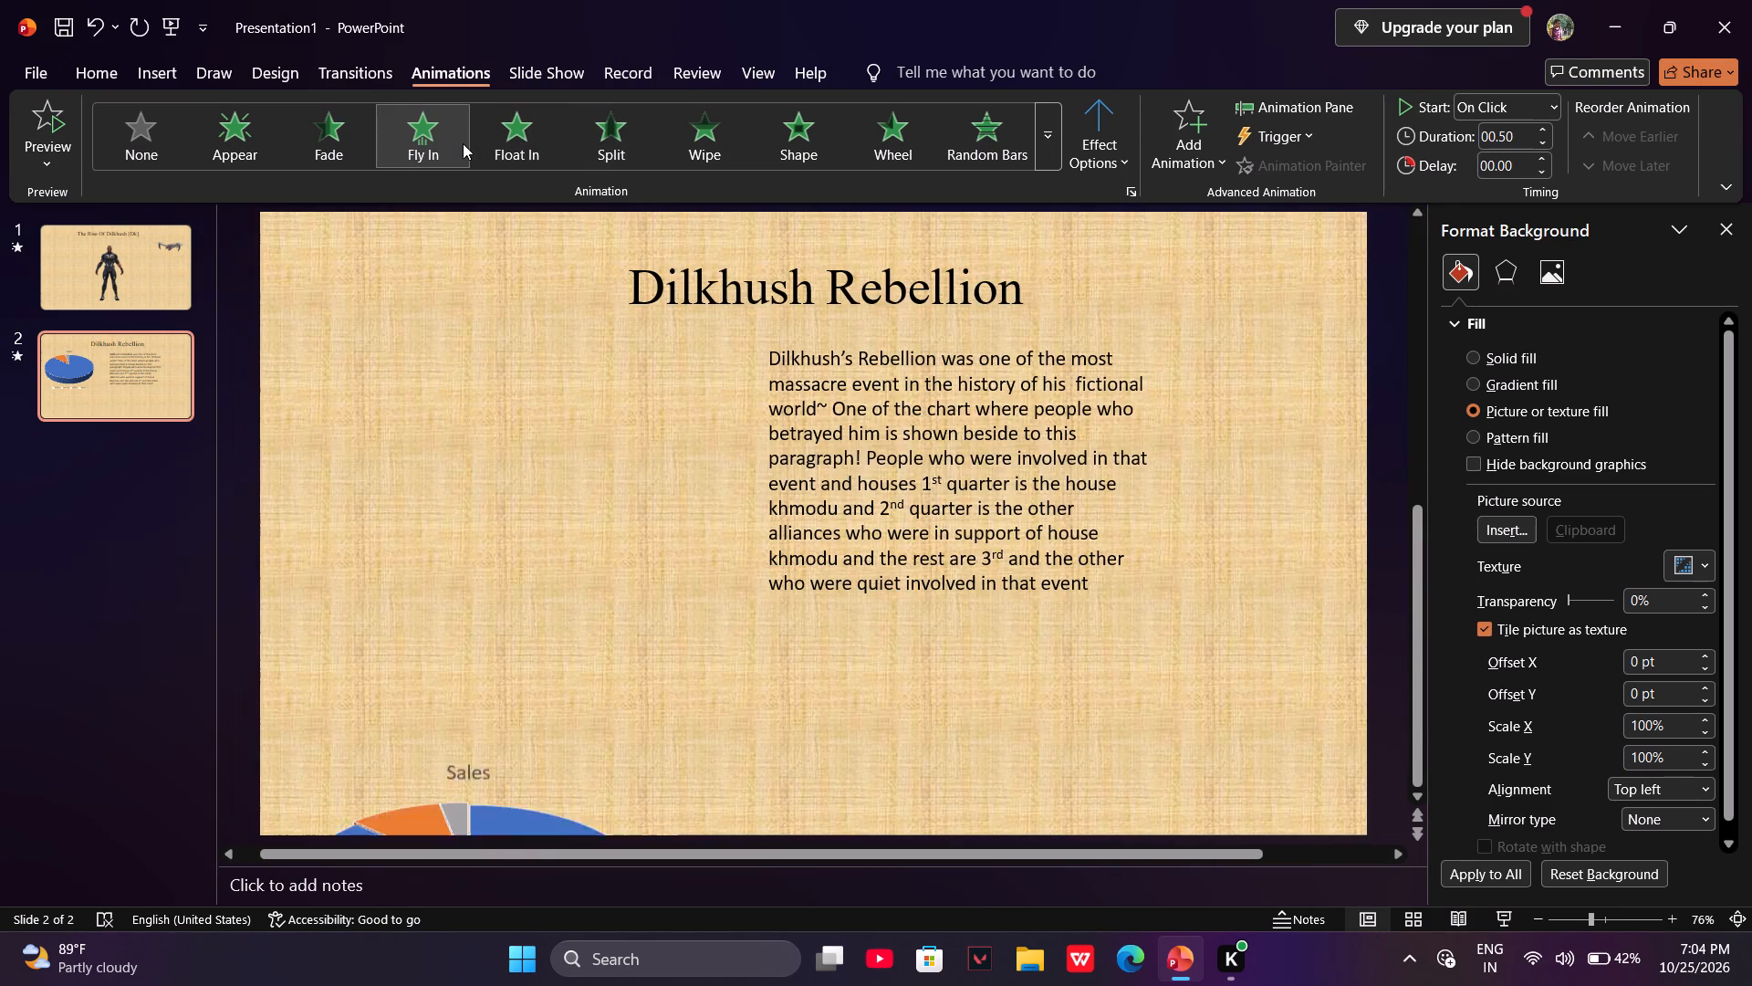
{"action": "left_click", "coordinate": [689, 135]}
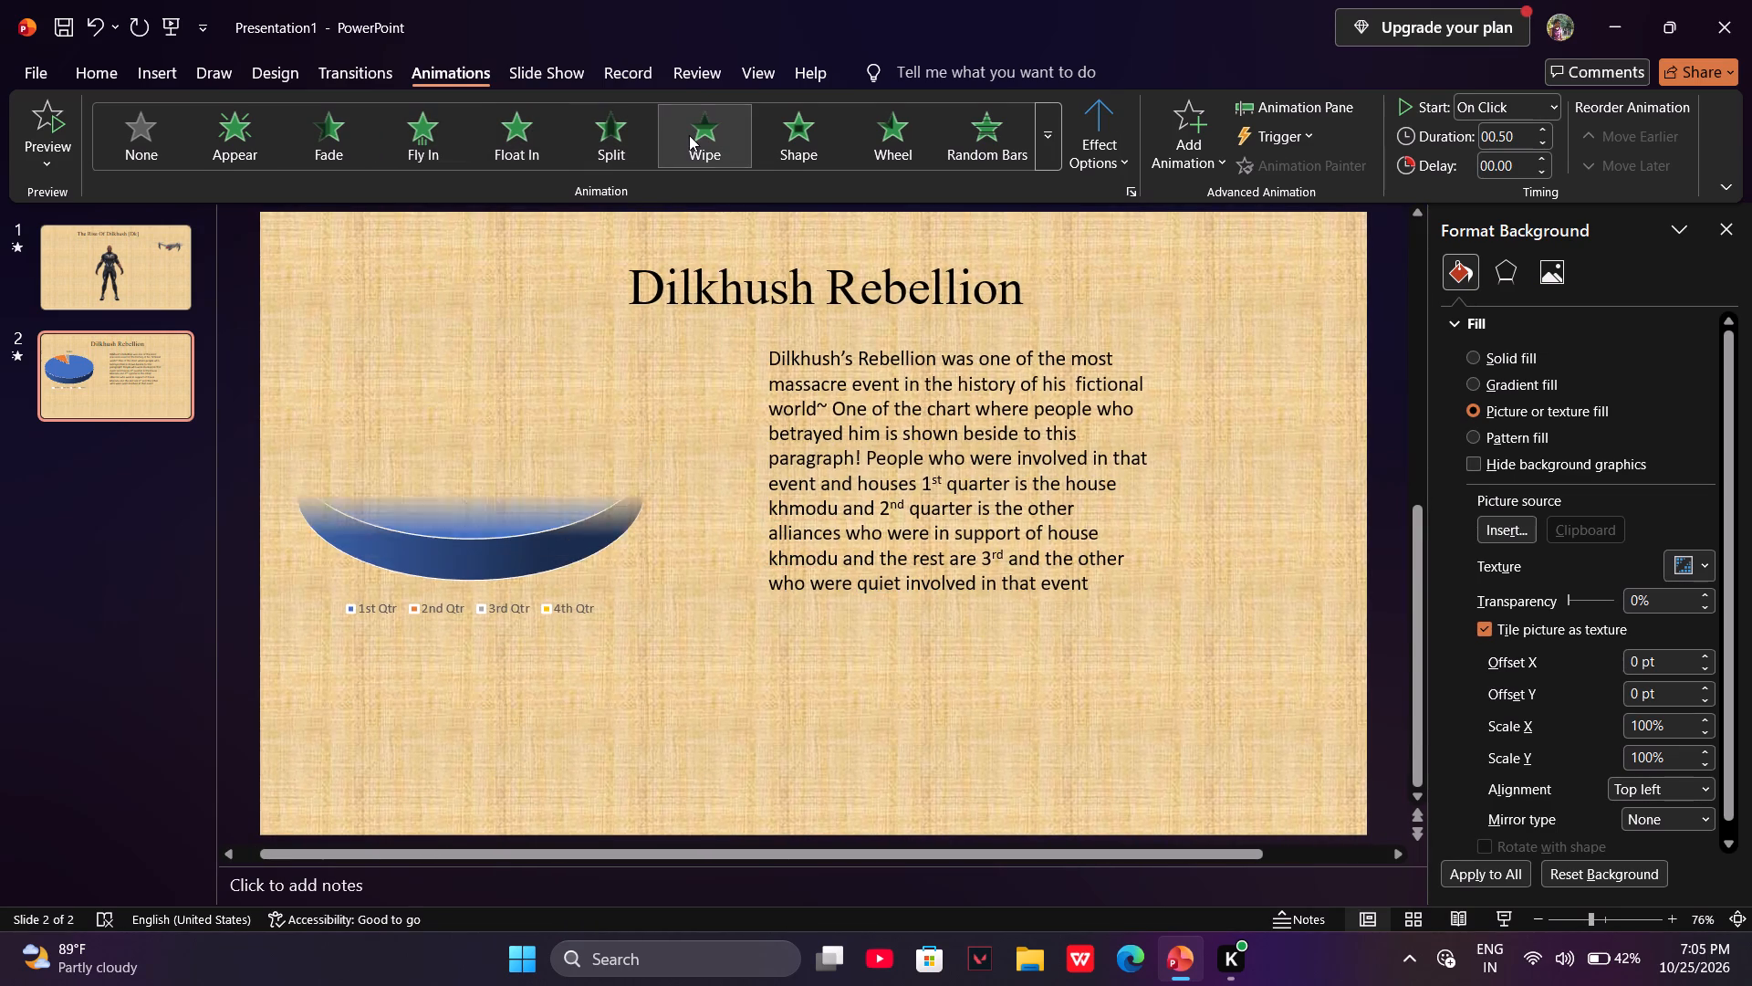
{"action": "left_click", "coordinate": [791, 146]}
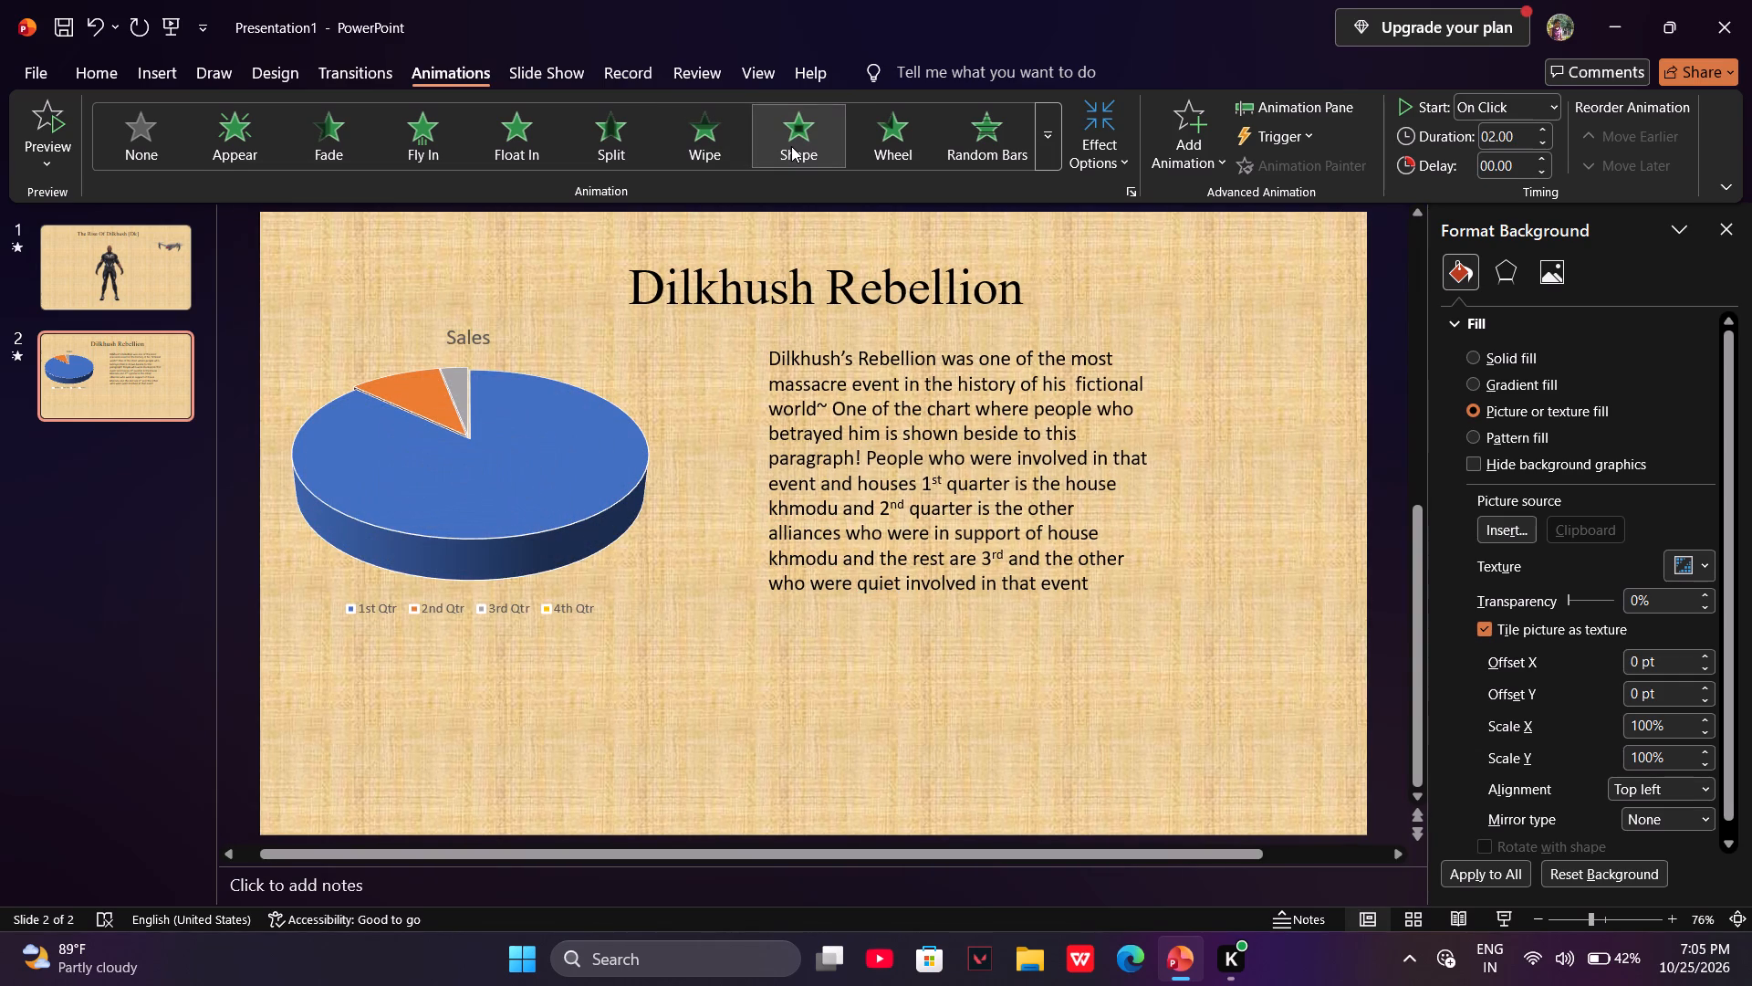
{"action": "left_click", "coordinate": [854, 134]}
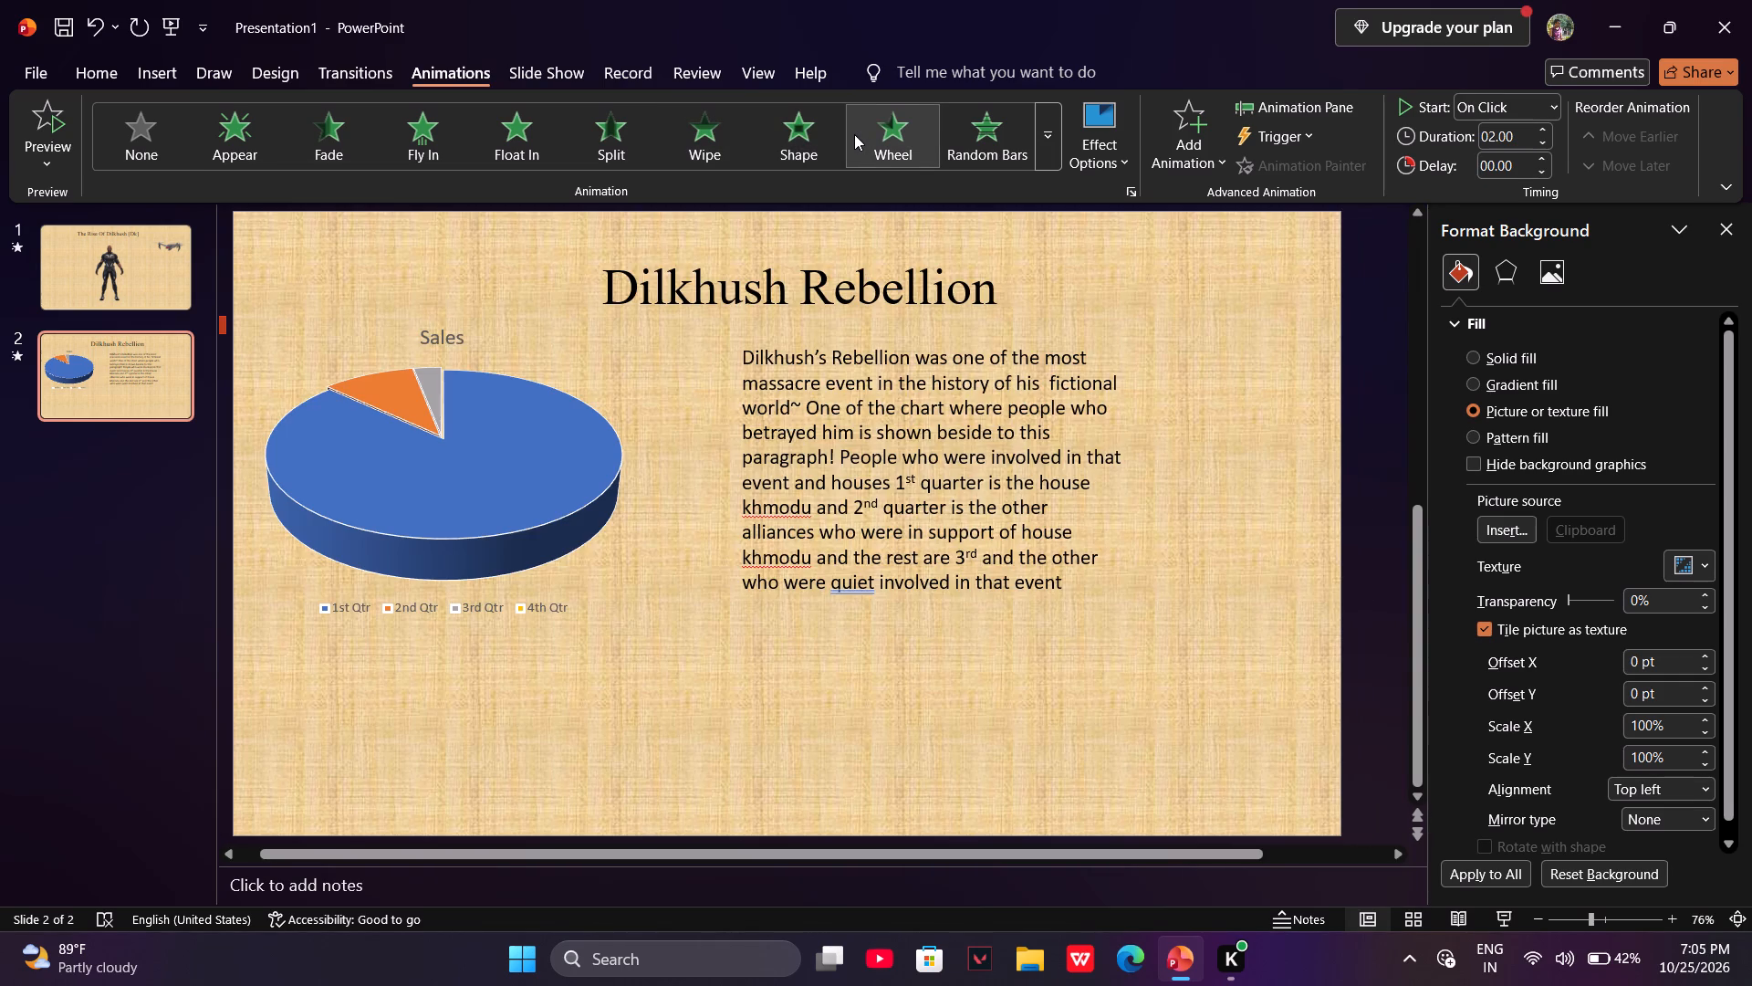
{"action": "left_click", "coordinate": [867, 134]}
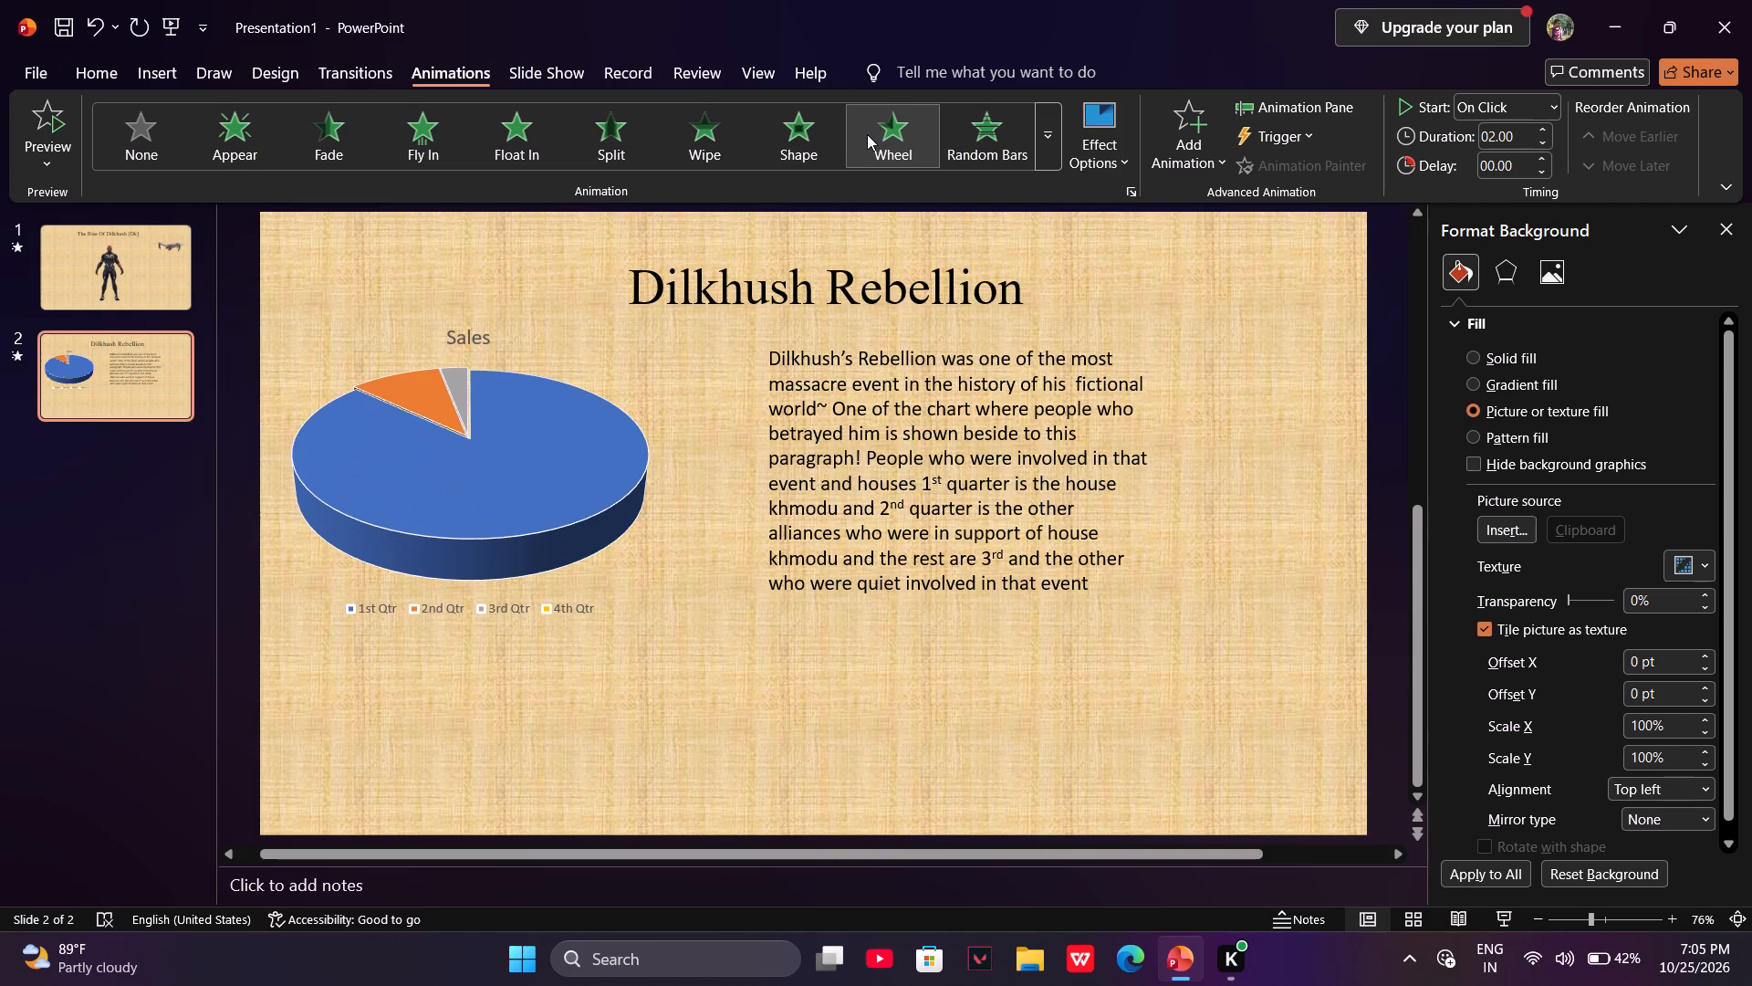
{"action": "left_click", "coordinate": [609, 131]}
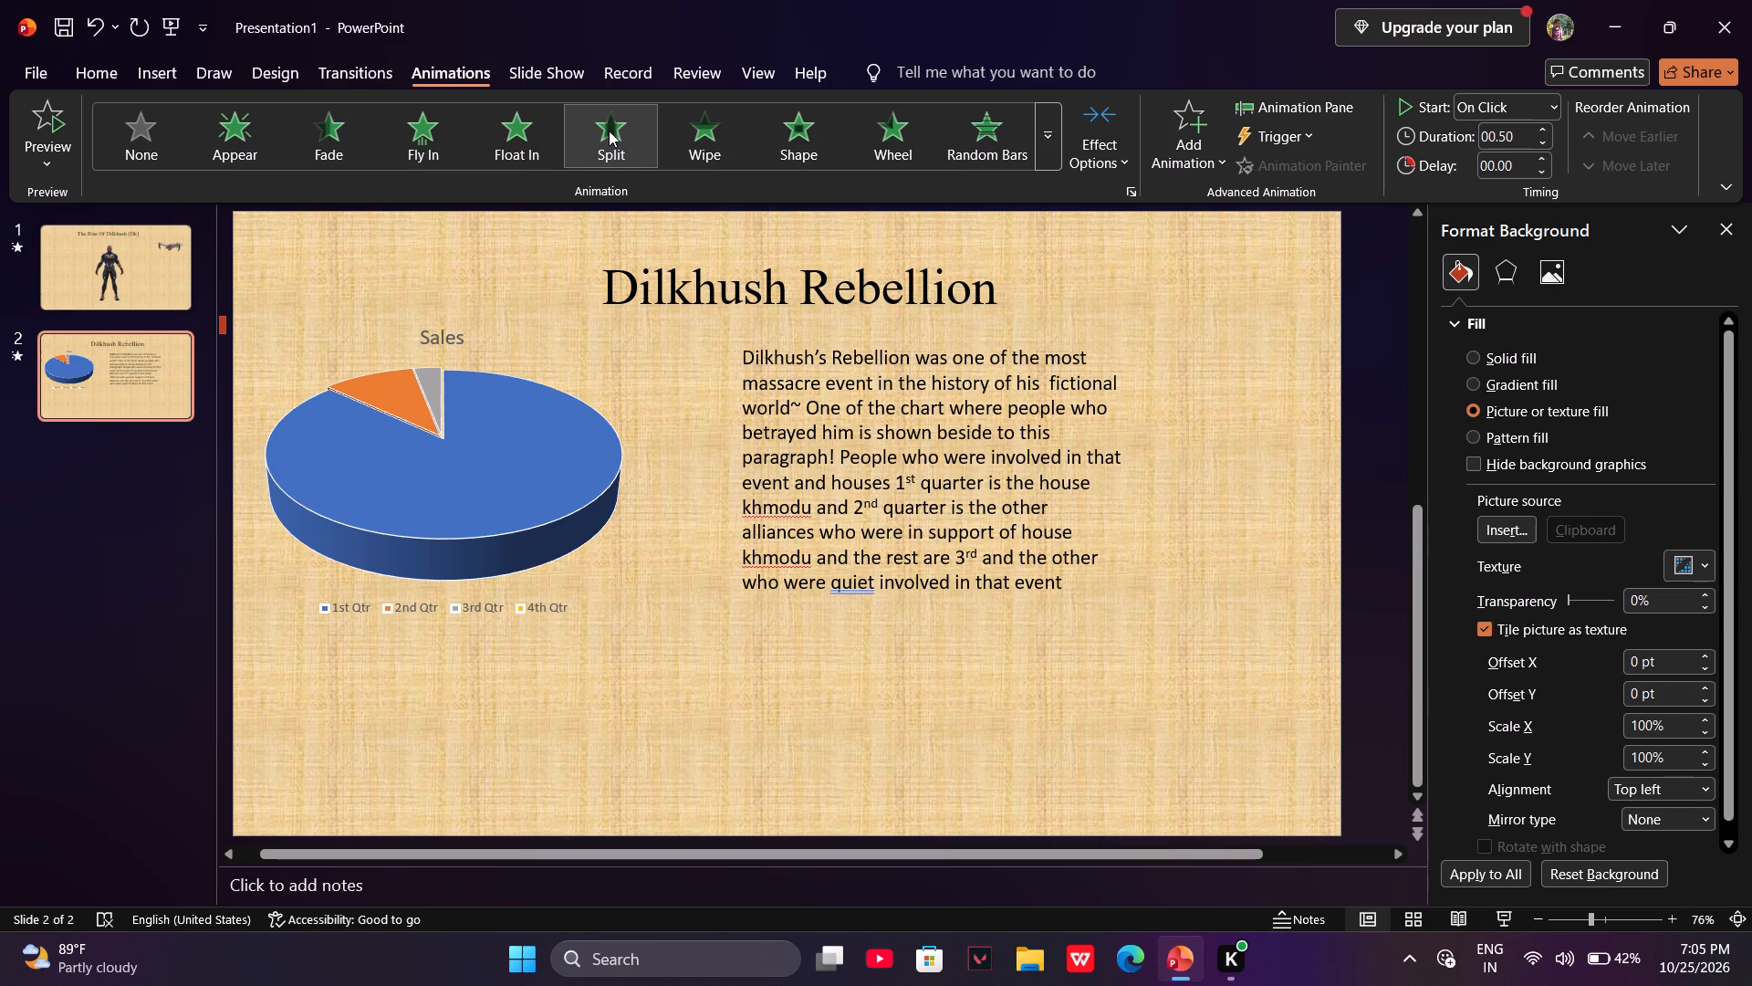
Try the Appear animation on the paragraph text box and settle on Fade.
{"action": "left_click", "coordinate": [819, 479]}
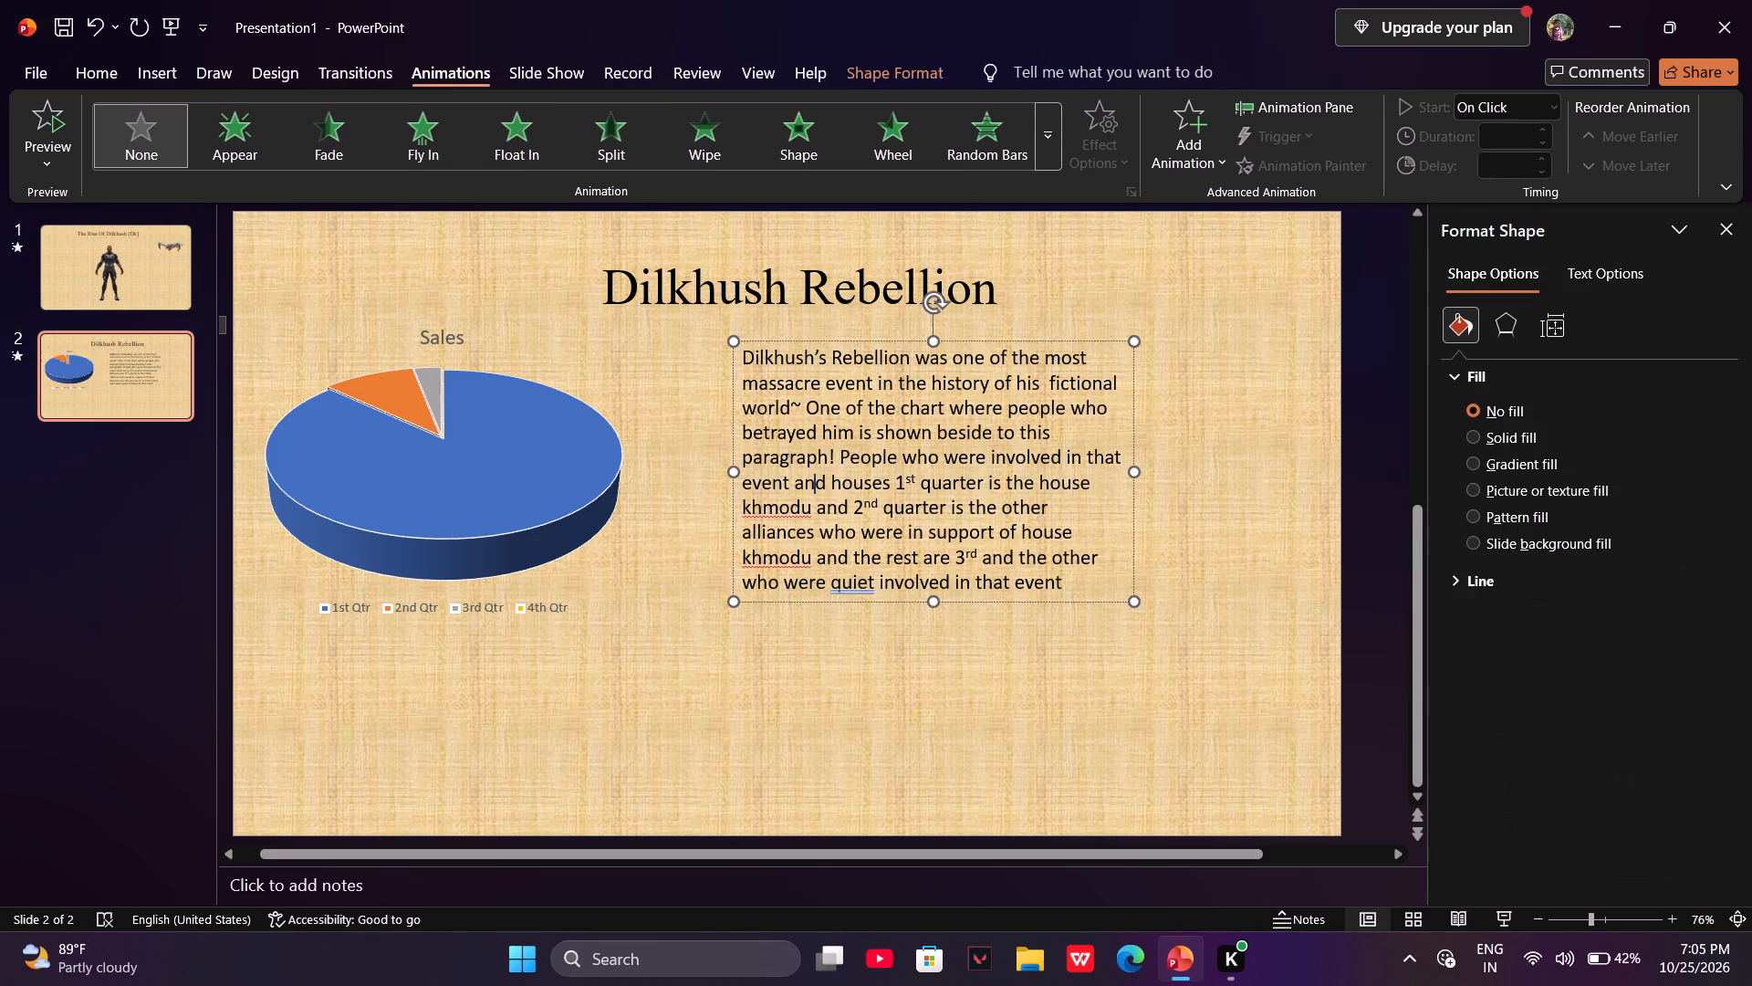
{"action": "left_click", "coordinate": [253, 130]}
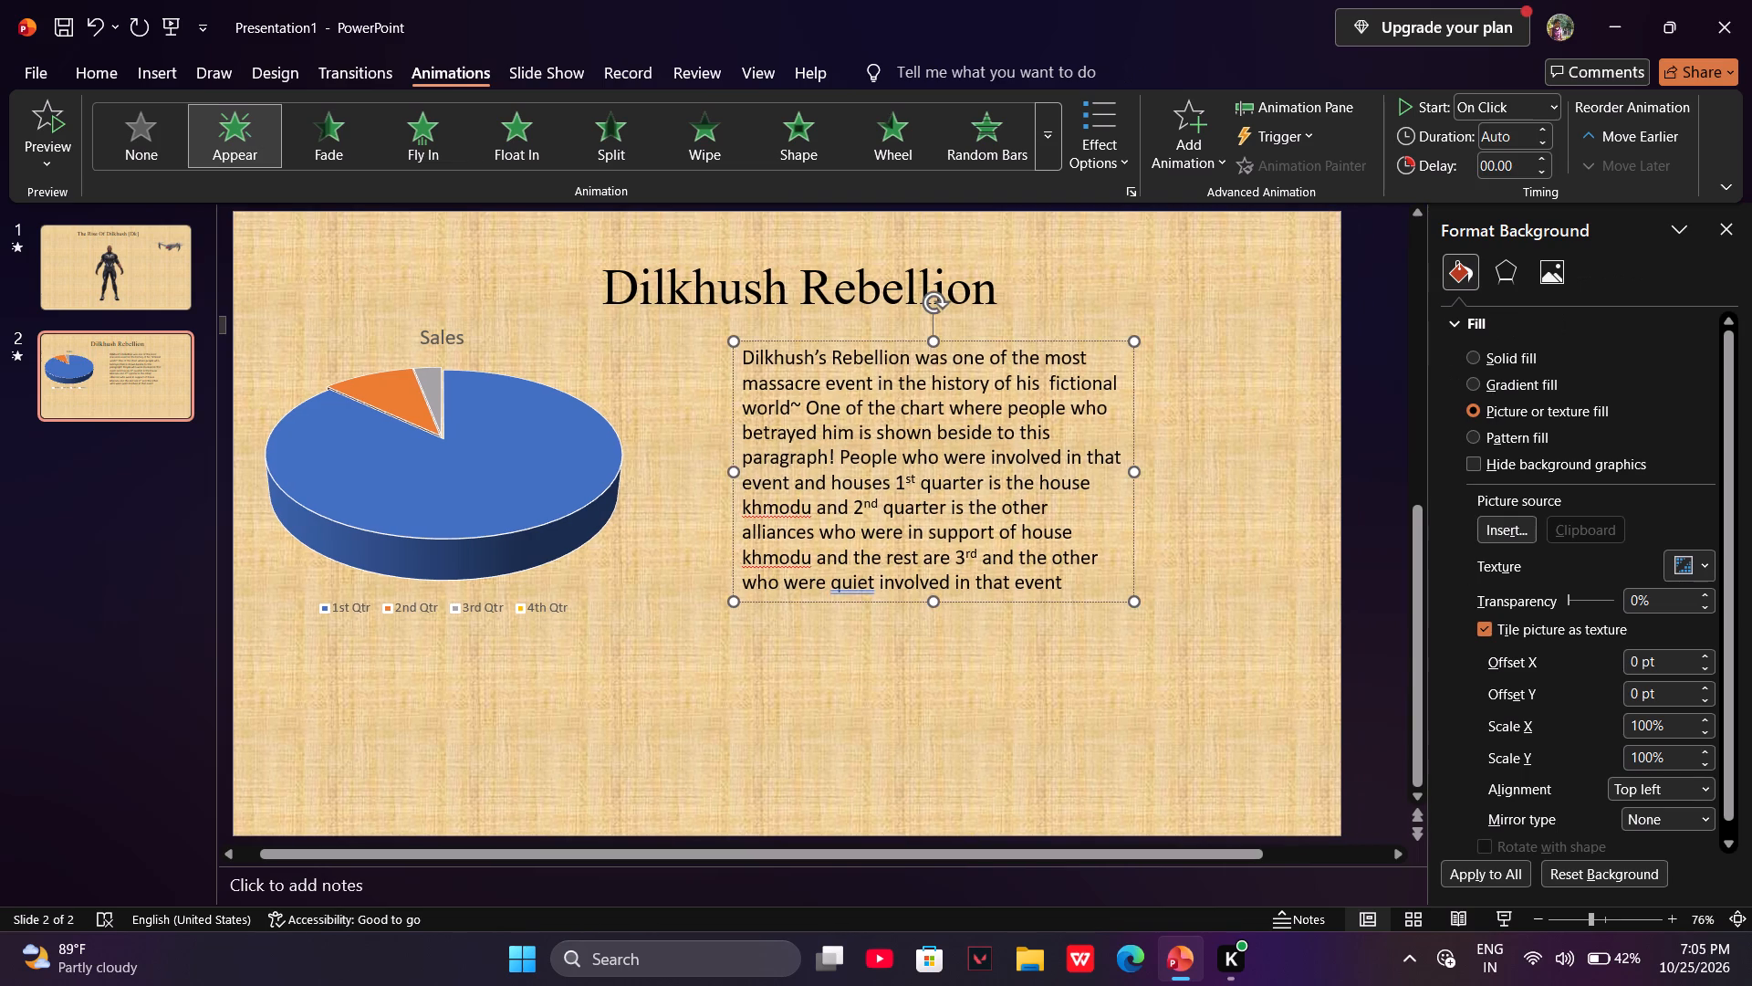
{"action": "left_click", "coordinate": [208, 148]}
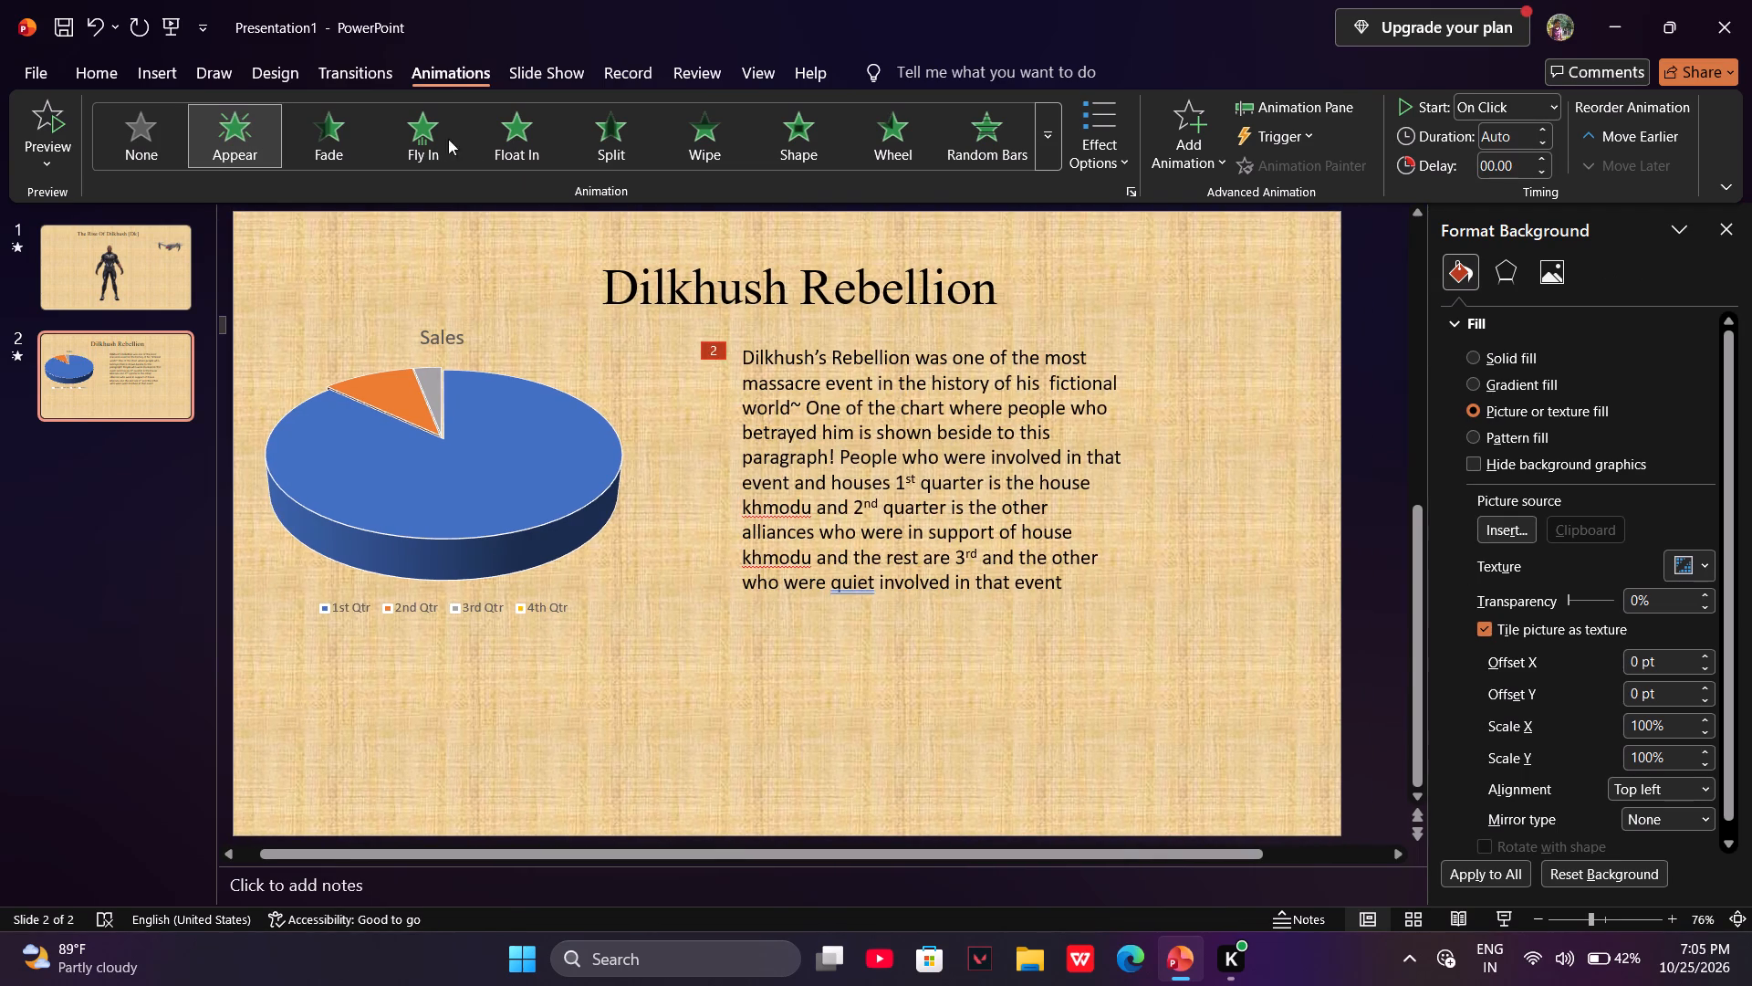
{"action": "left_click", "coordinate": [312, 135]}
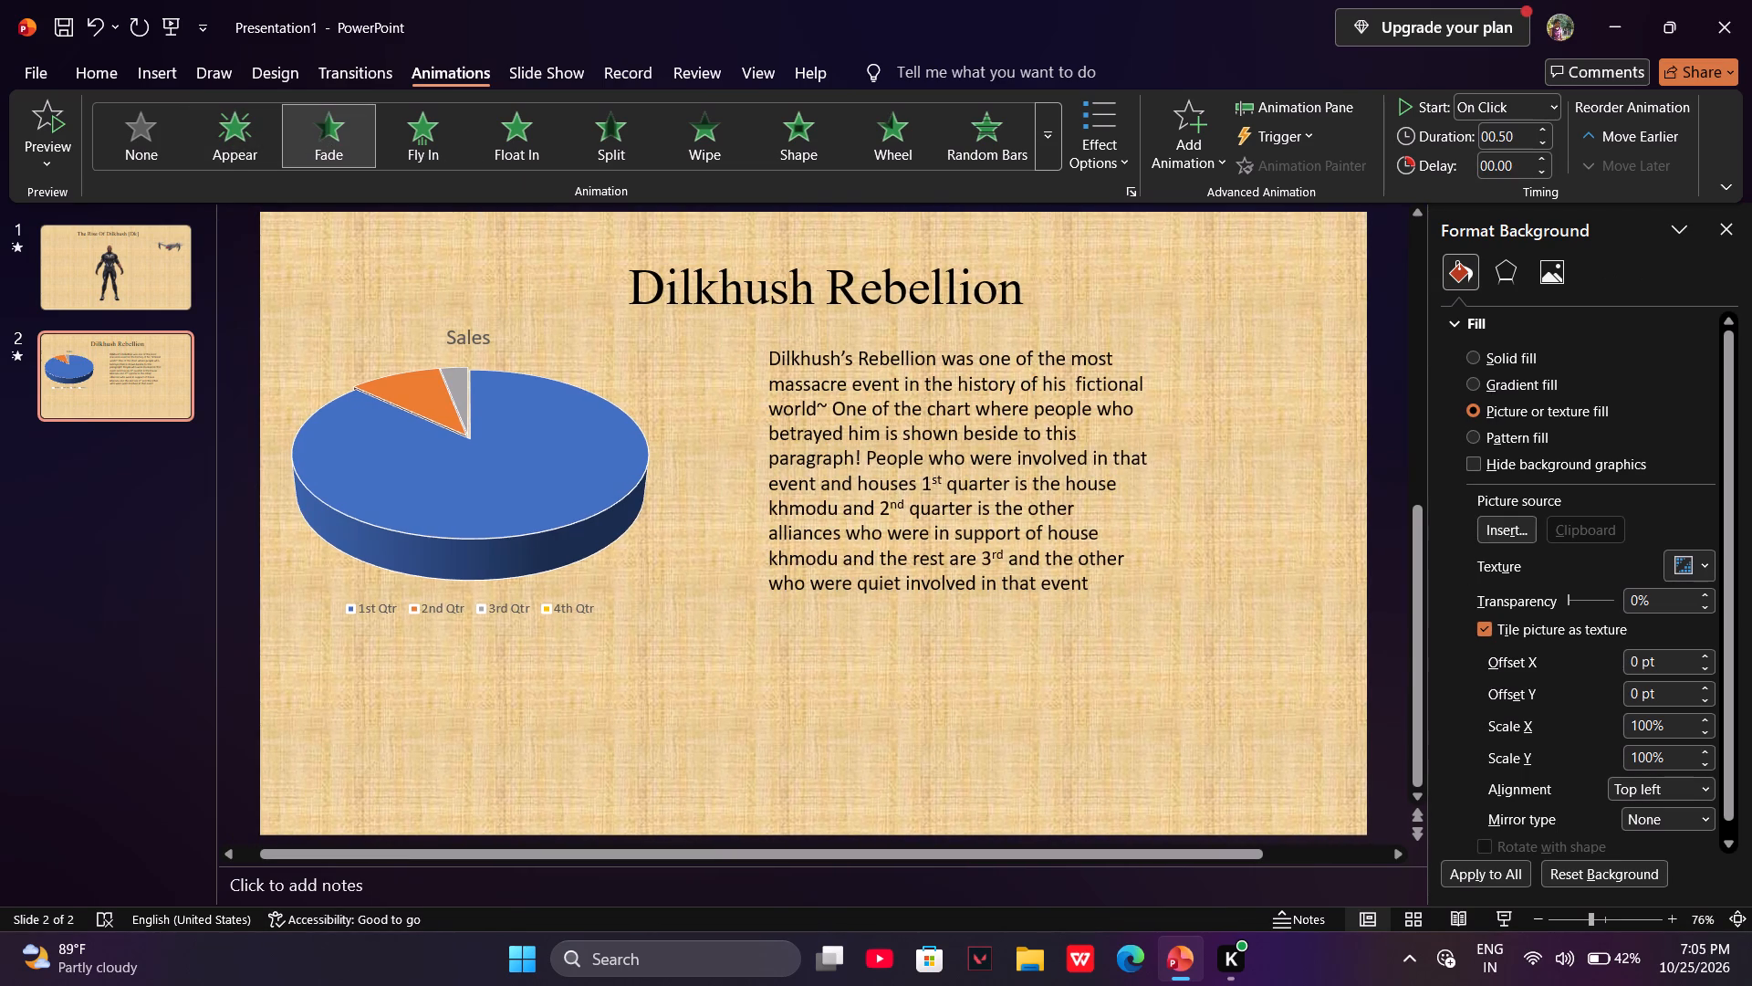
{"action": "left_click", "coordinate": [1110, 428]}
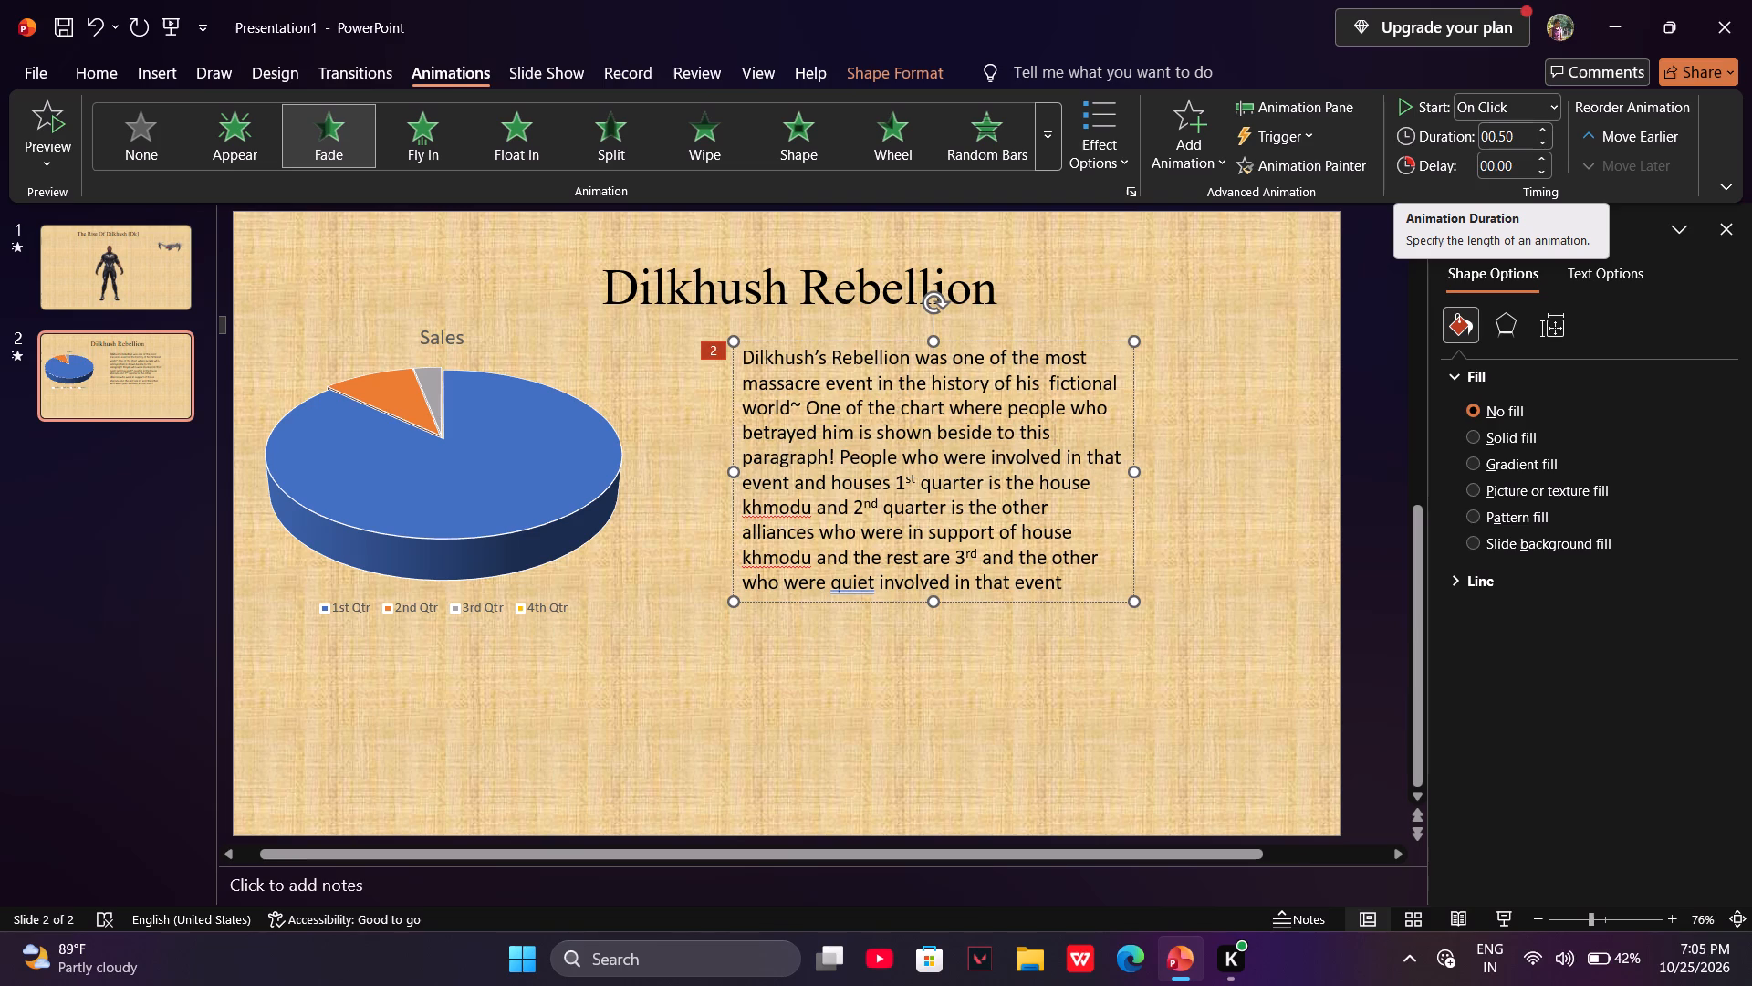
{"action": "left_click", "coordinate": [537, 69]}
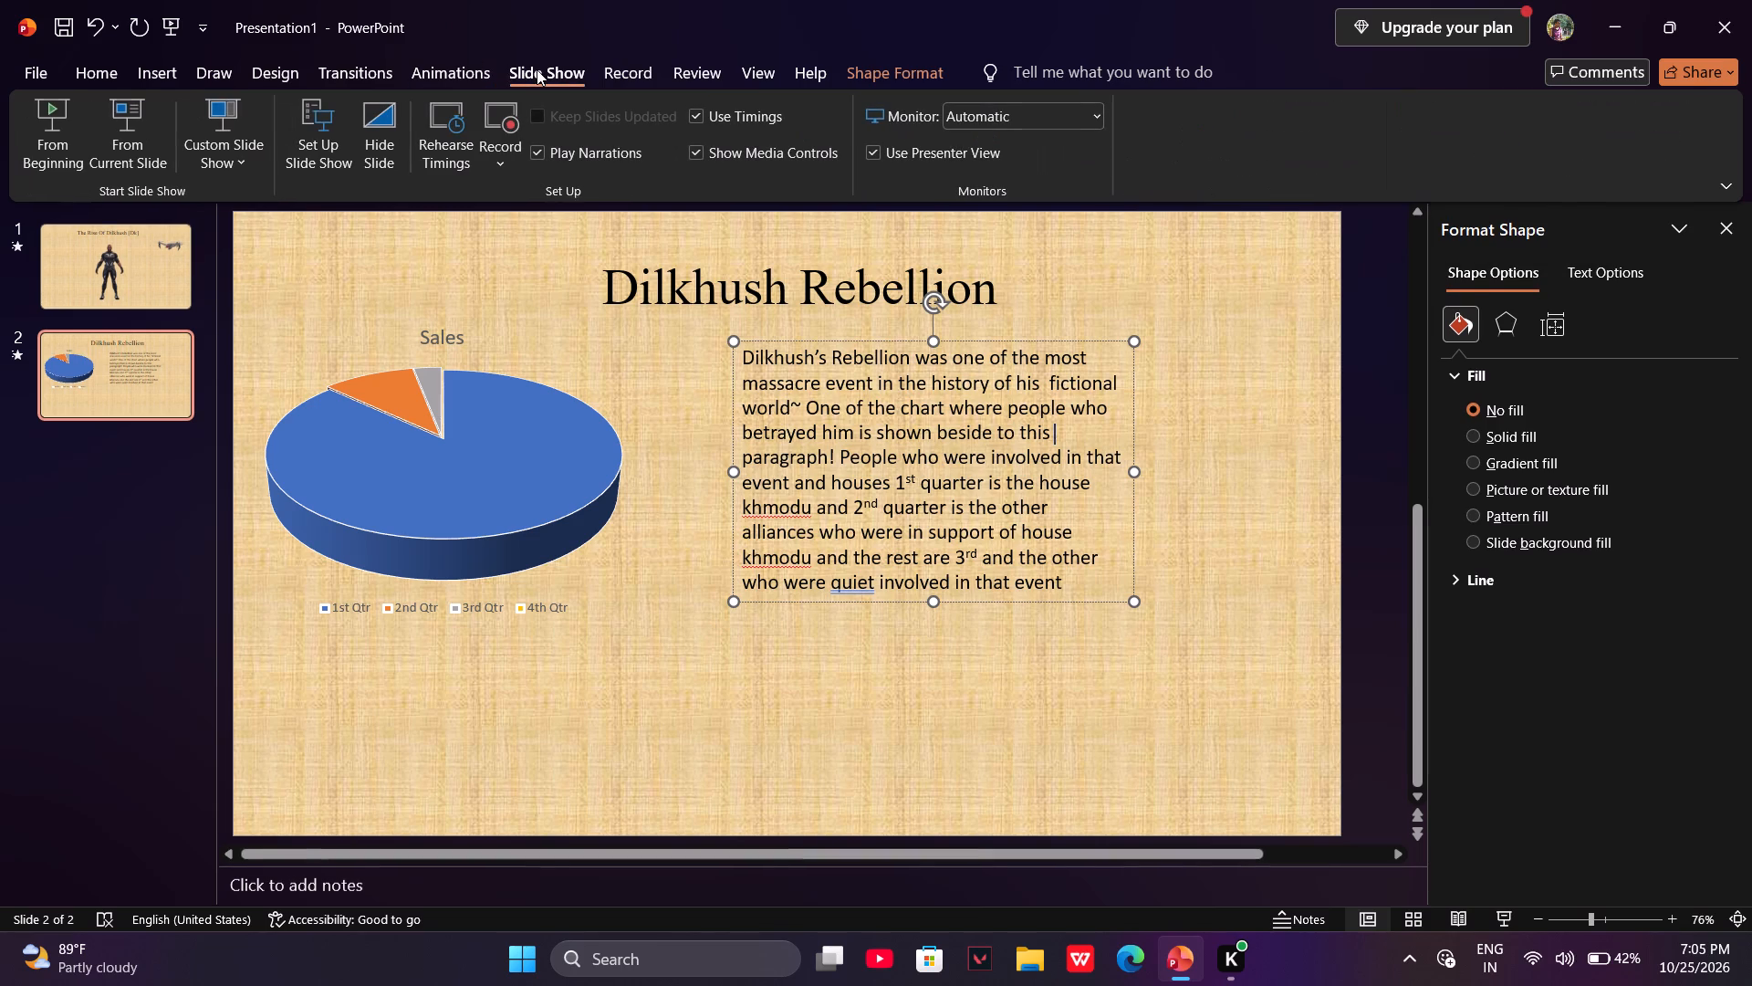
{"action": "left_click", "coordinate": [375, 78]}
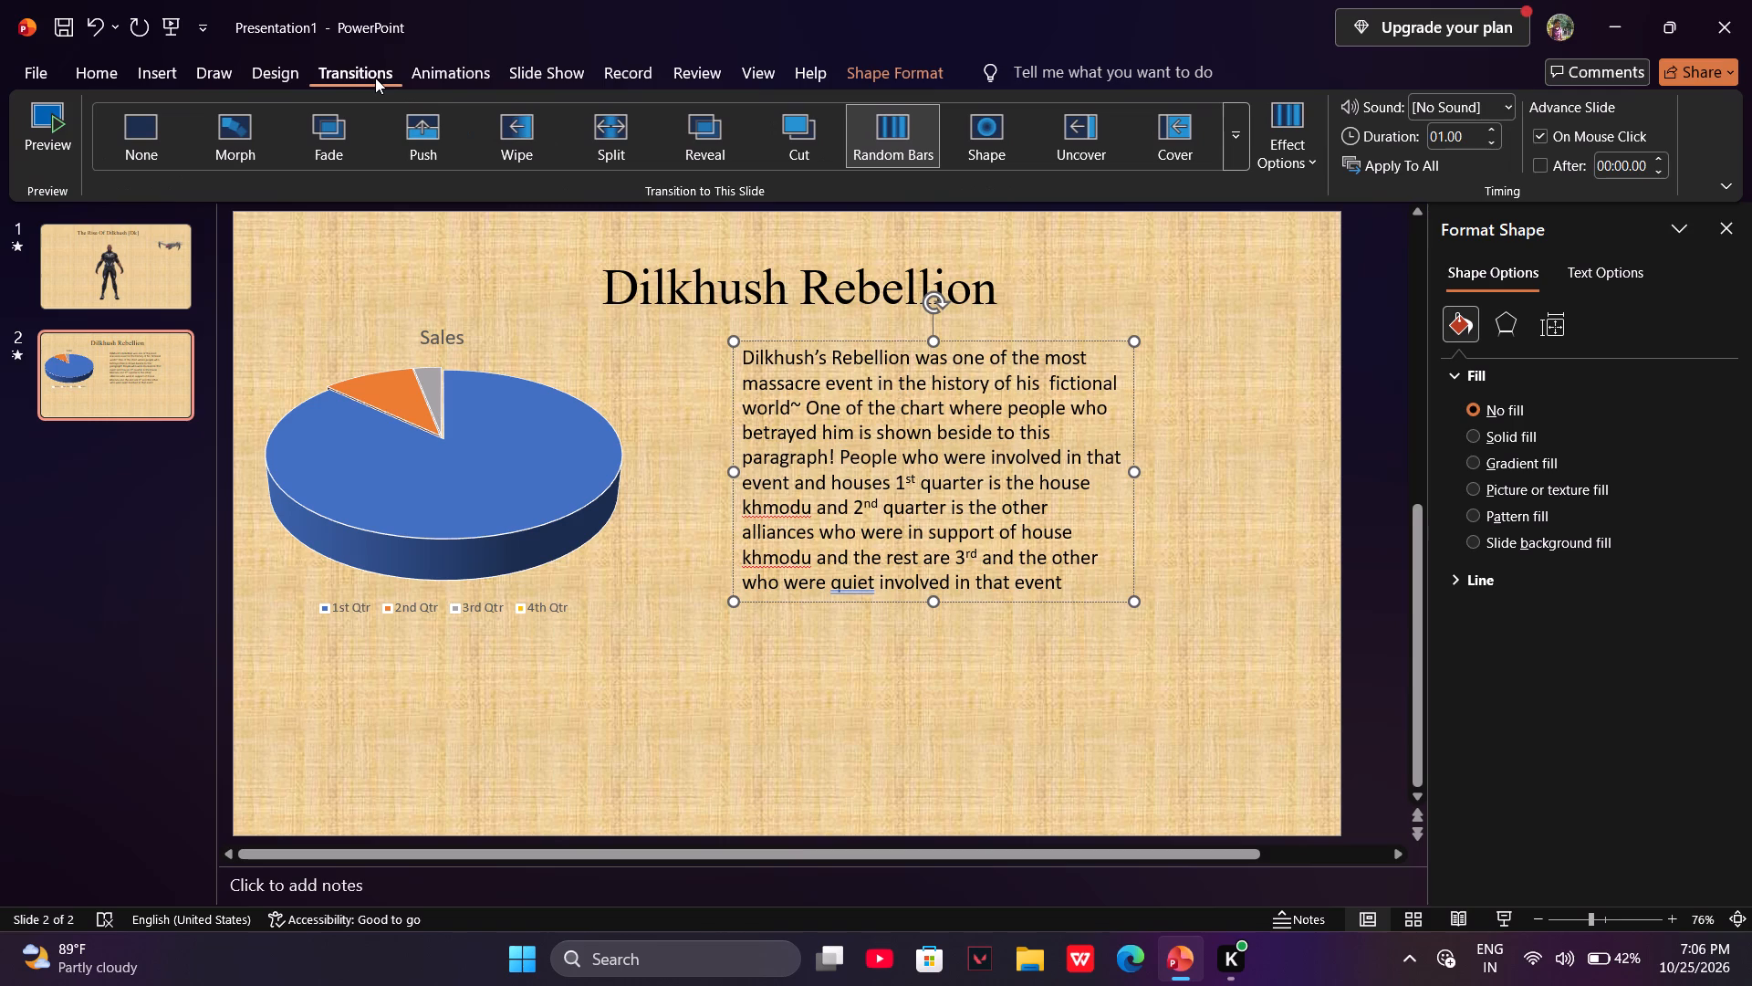
Search the online 3D models for "knight" and insert the armoured knight raising a sword into the slide.
{"action": "left_click", "coordinate": [167, 85]}
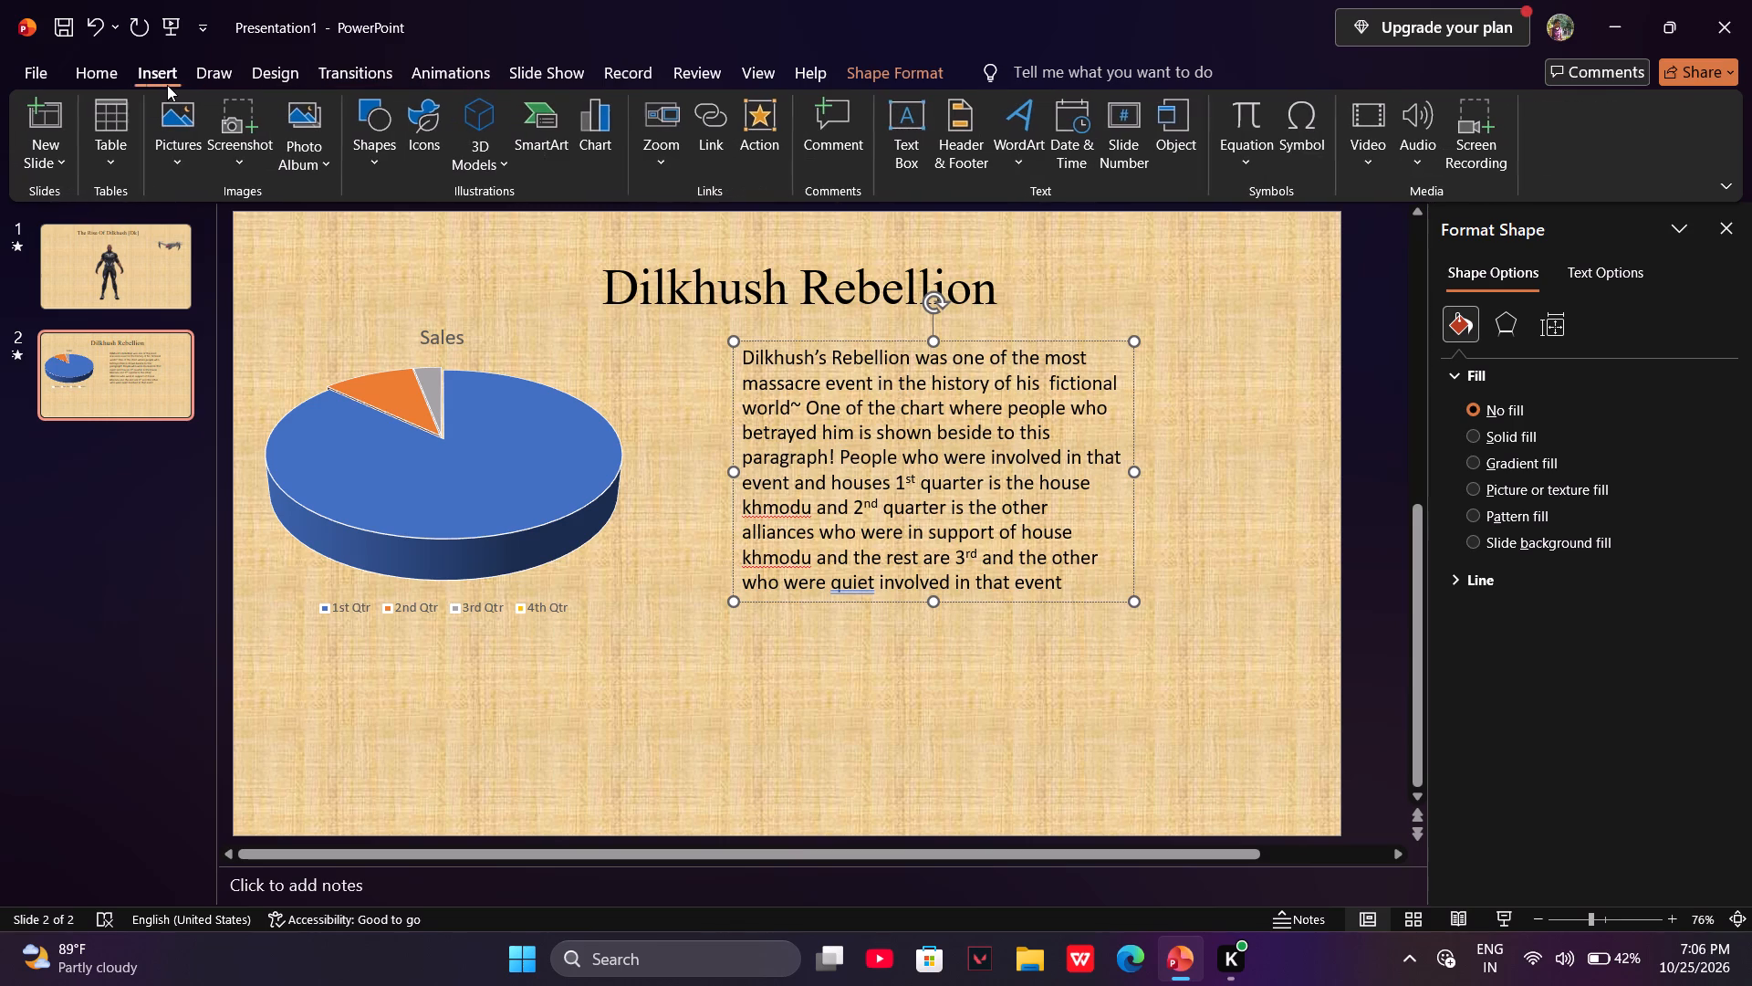
{"action": "left_click", "coordinate": [473, 131]}
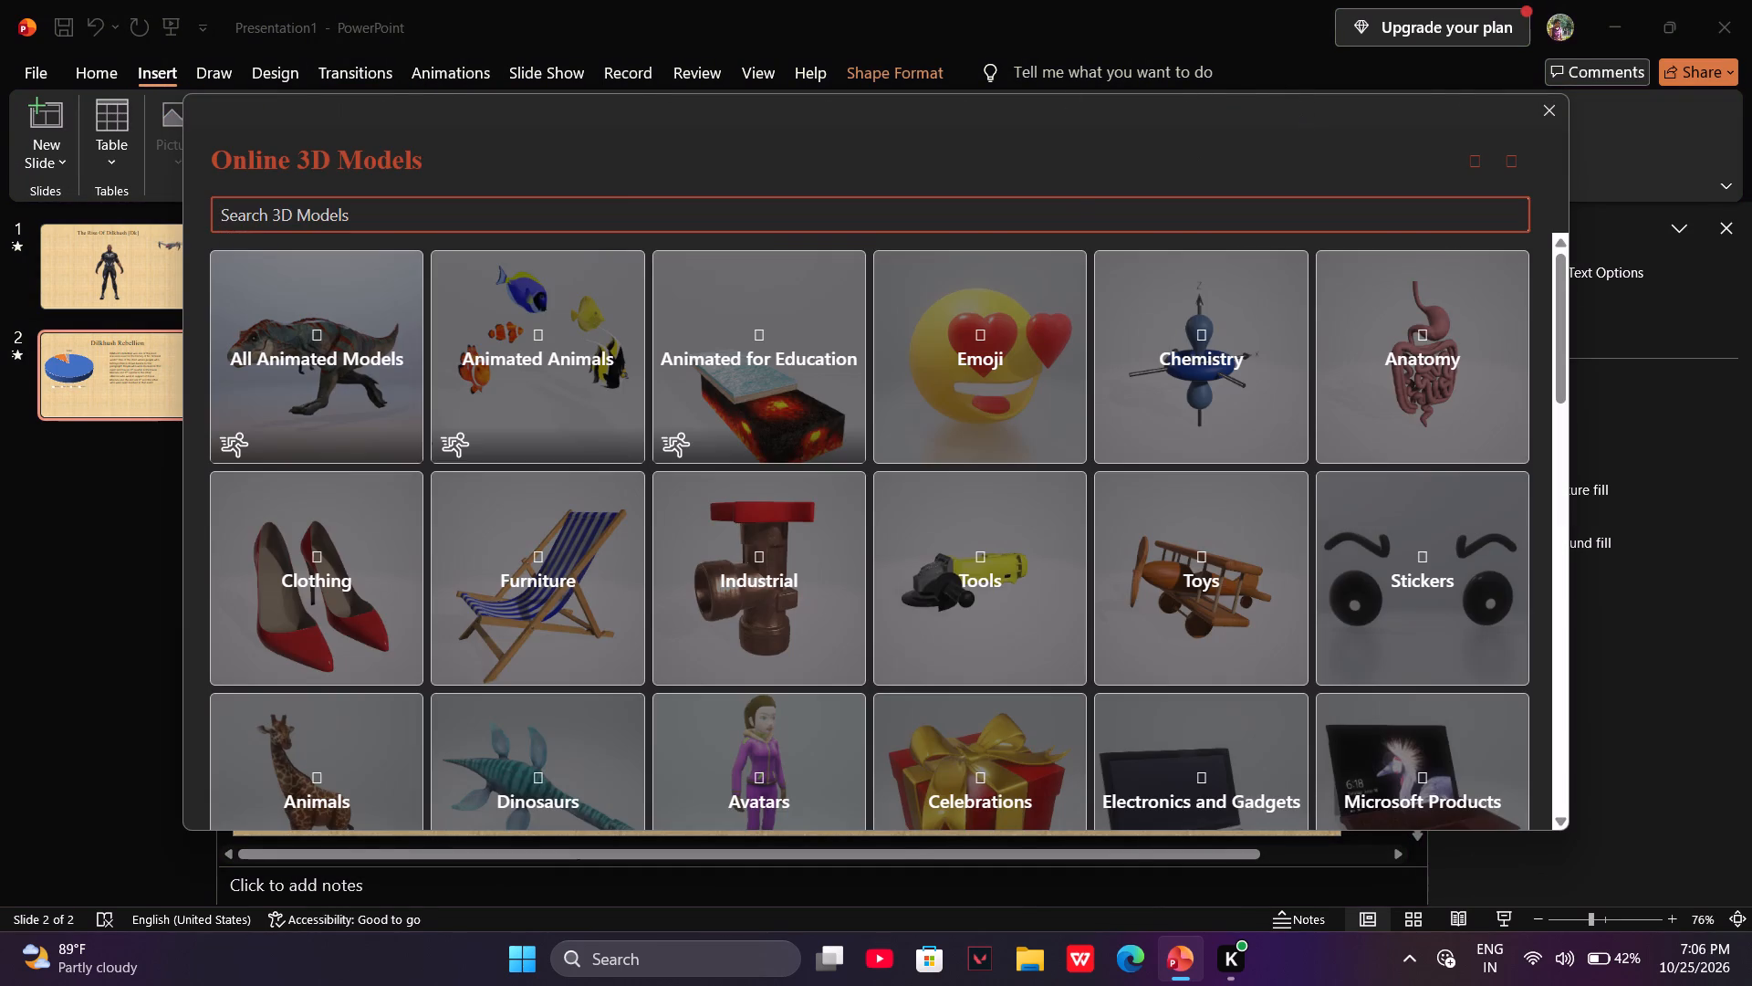
{"action": "type", "text": "knight"}
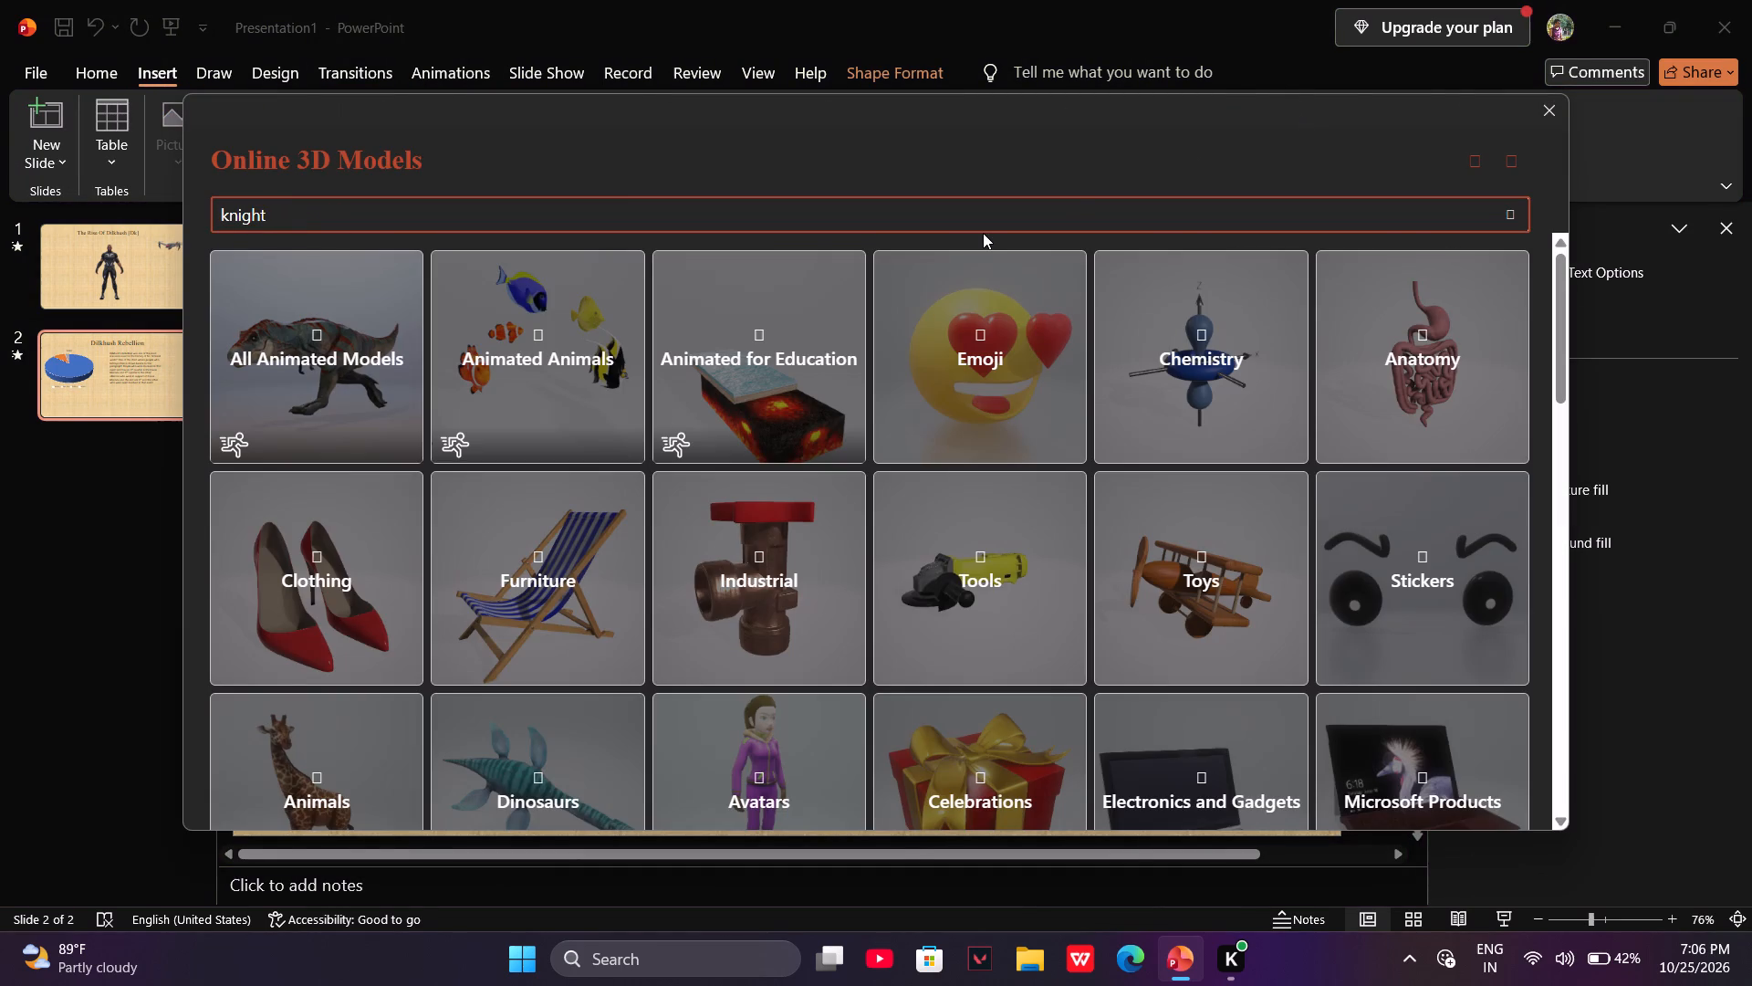
{"action": "key", "text": "Return"}
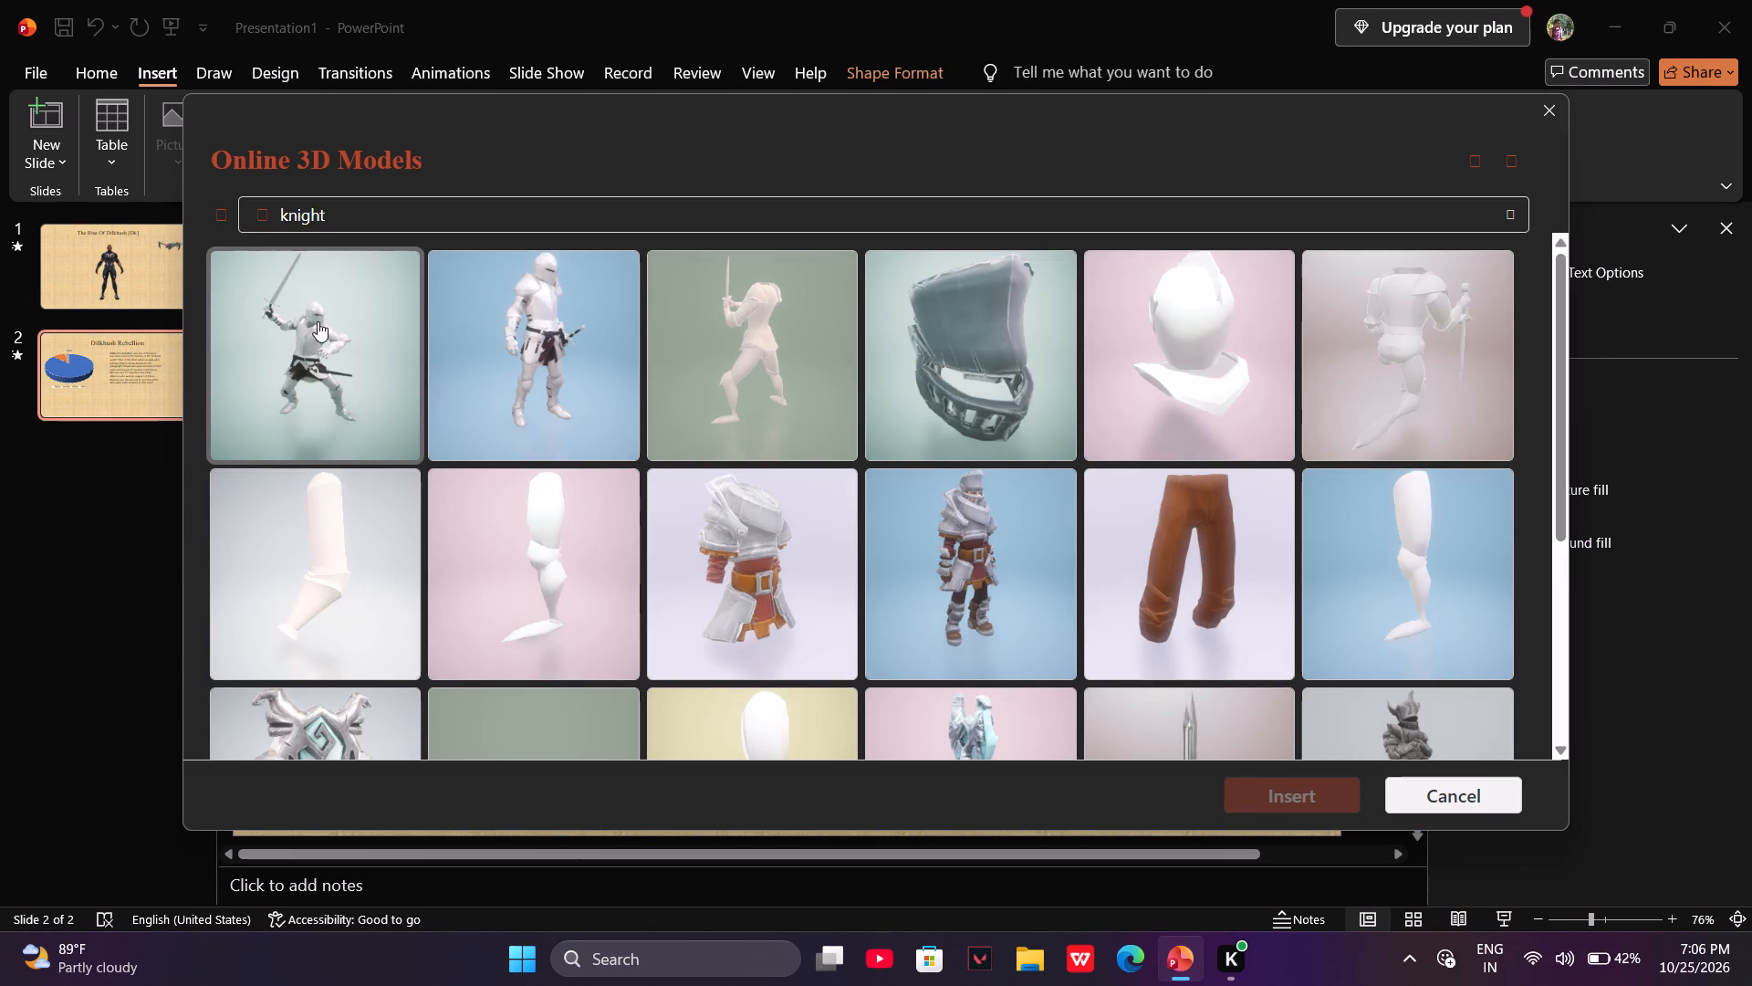
{"action": "left_click", "coordinate": [311, 320]}
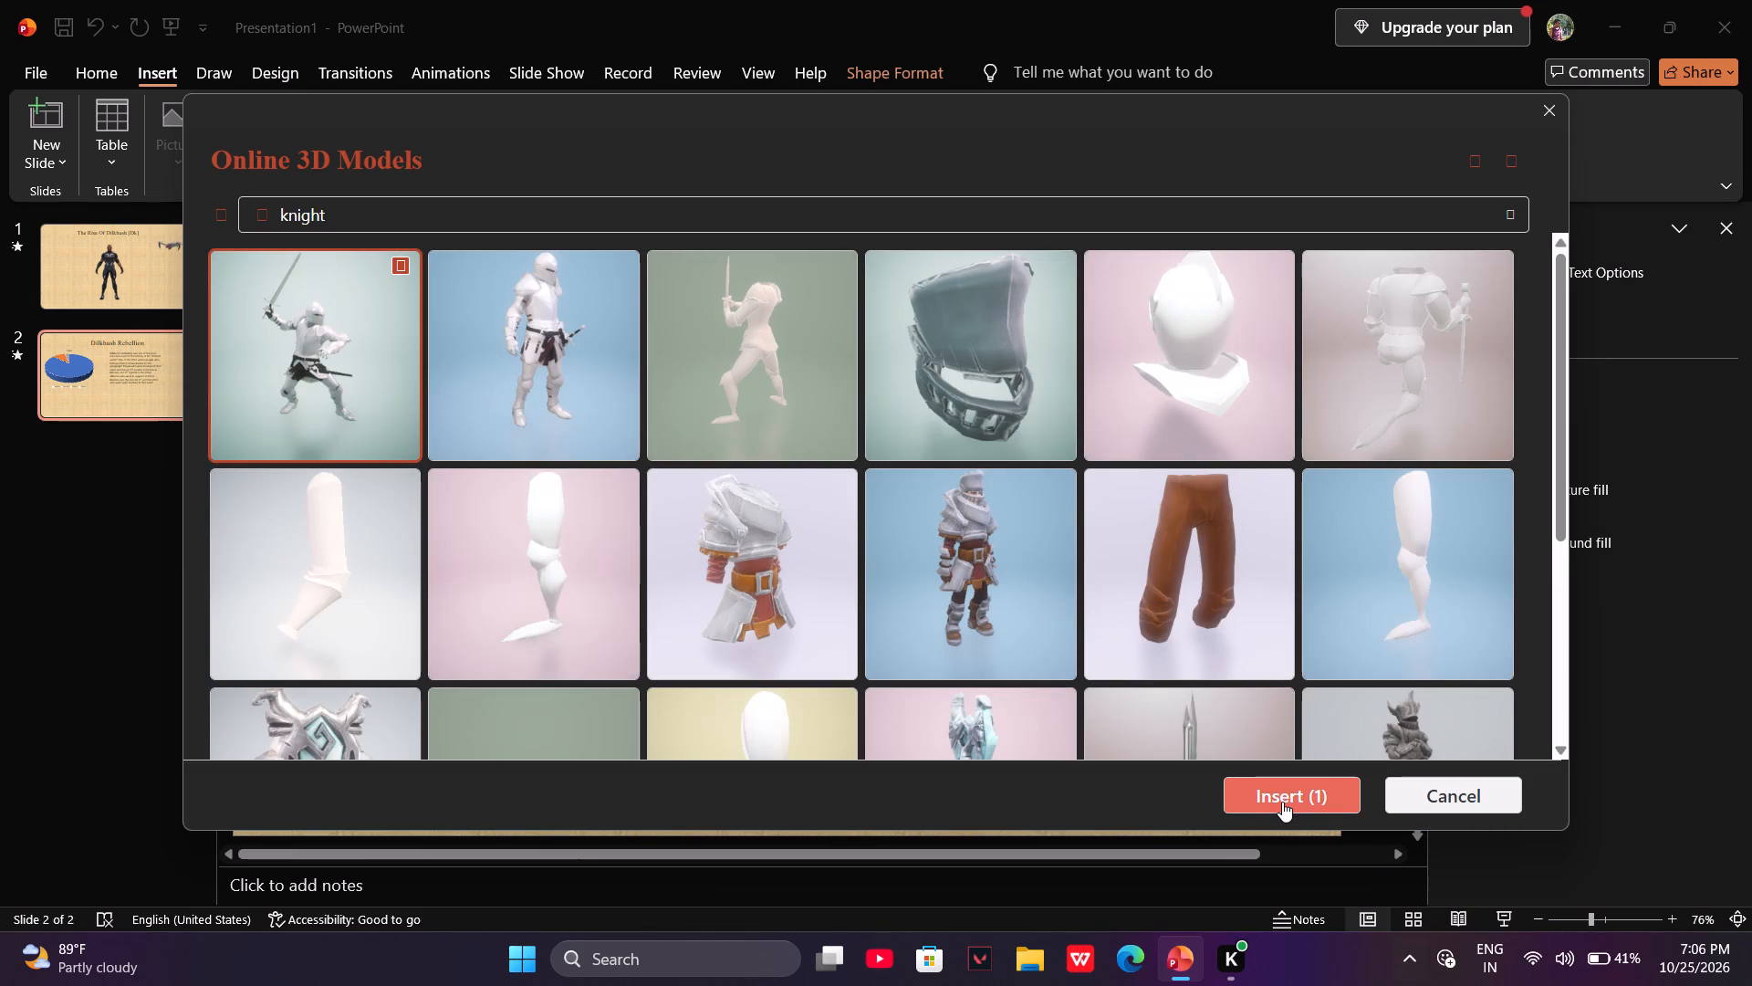
{"action": "left_click", "coordinate": [1274, 795]}
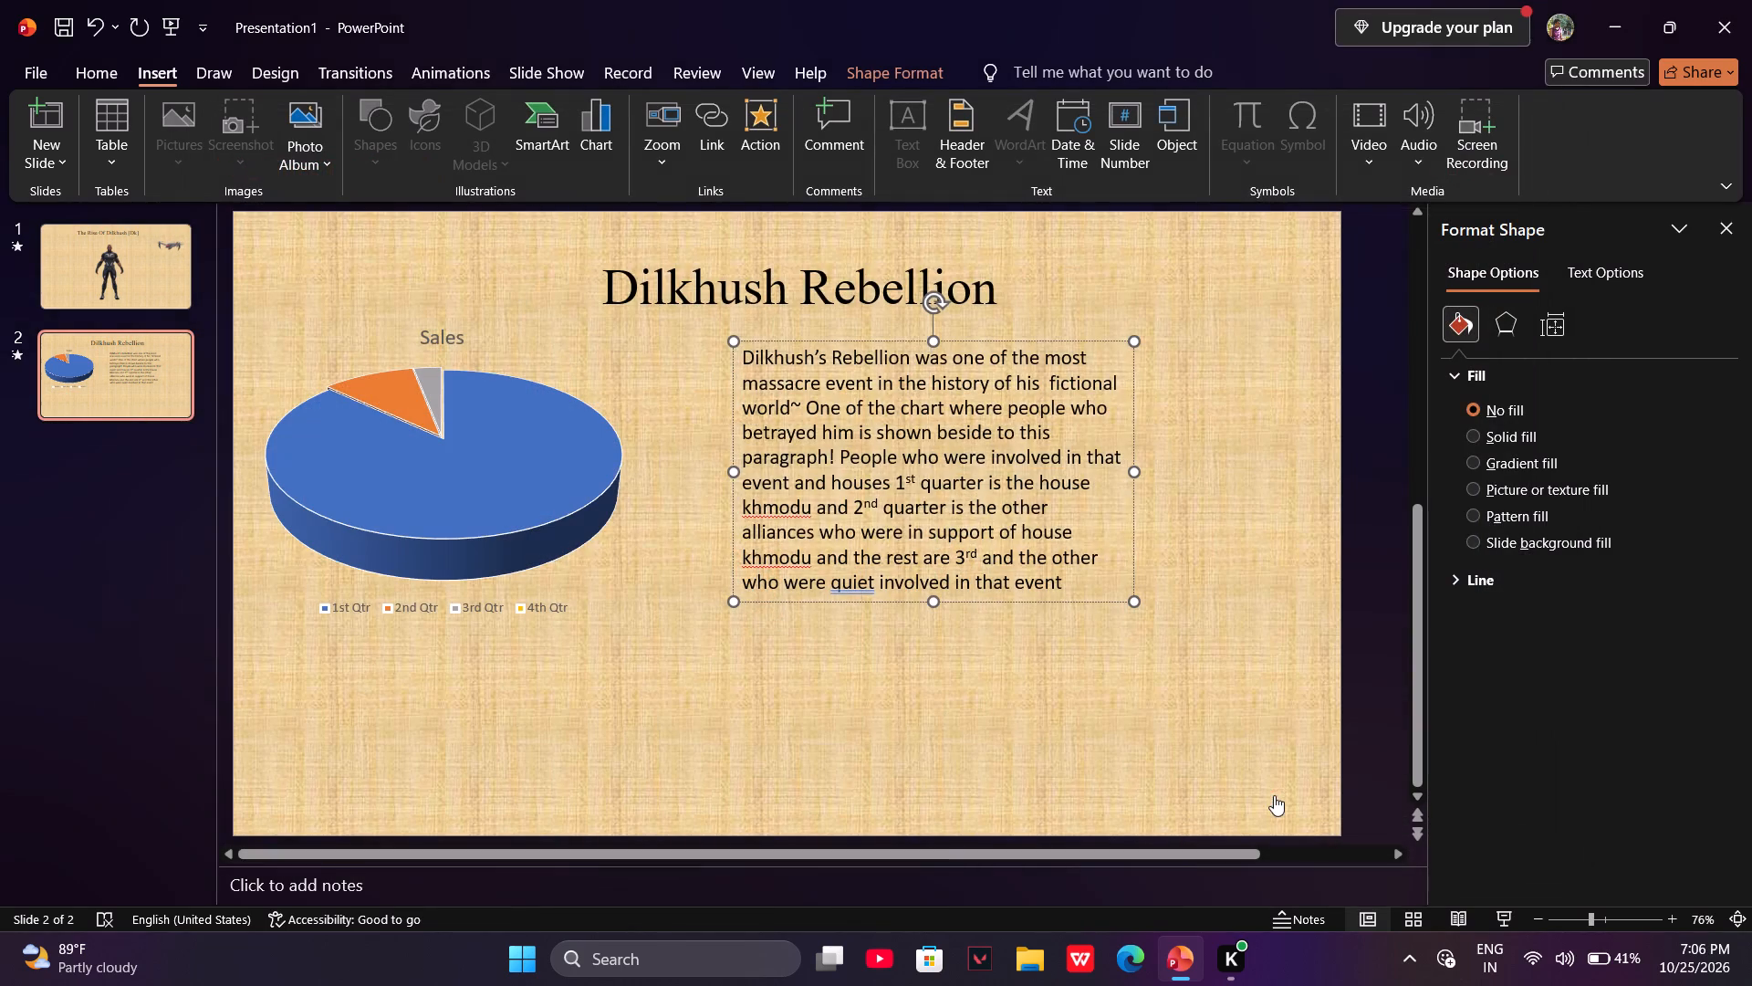
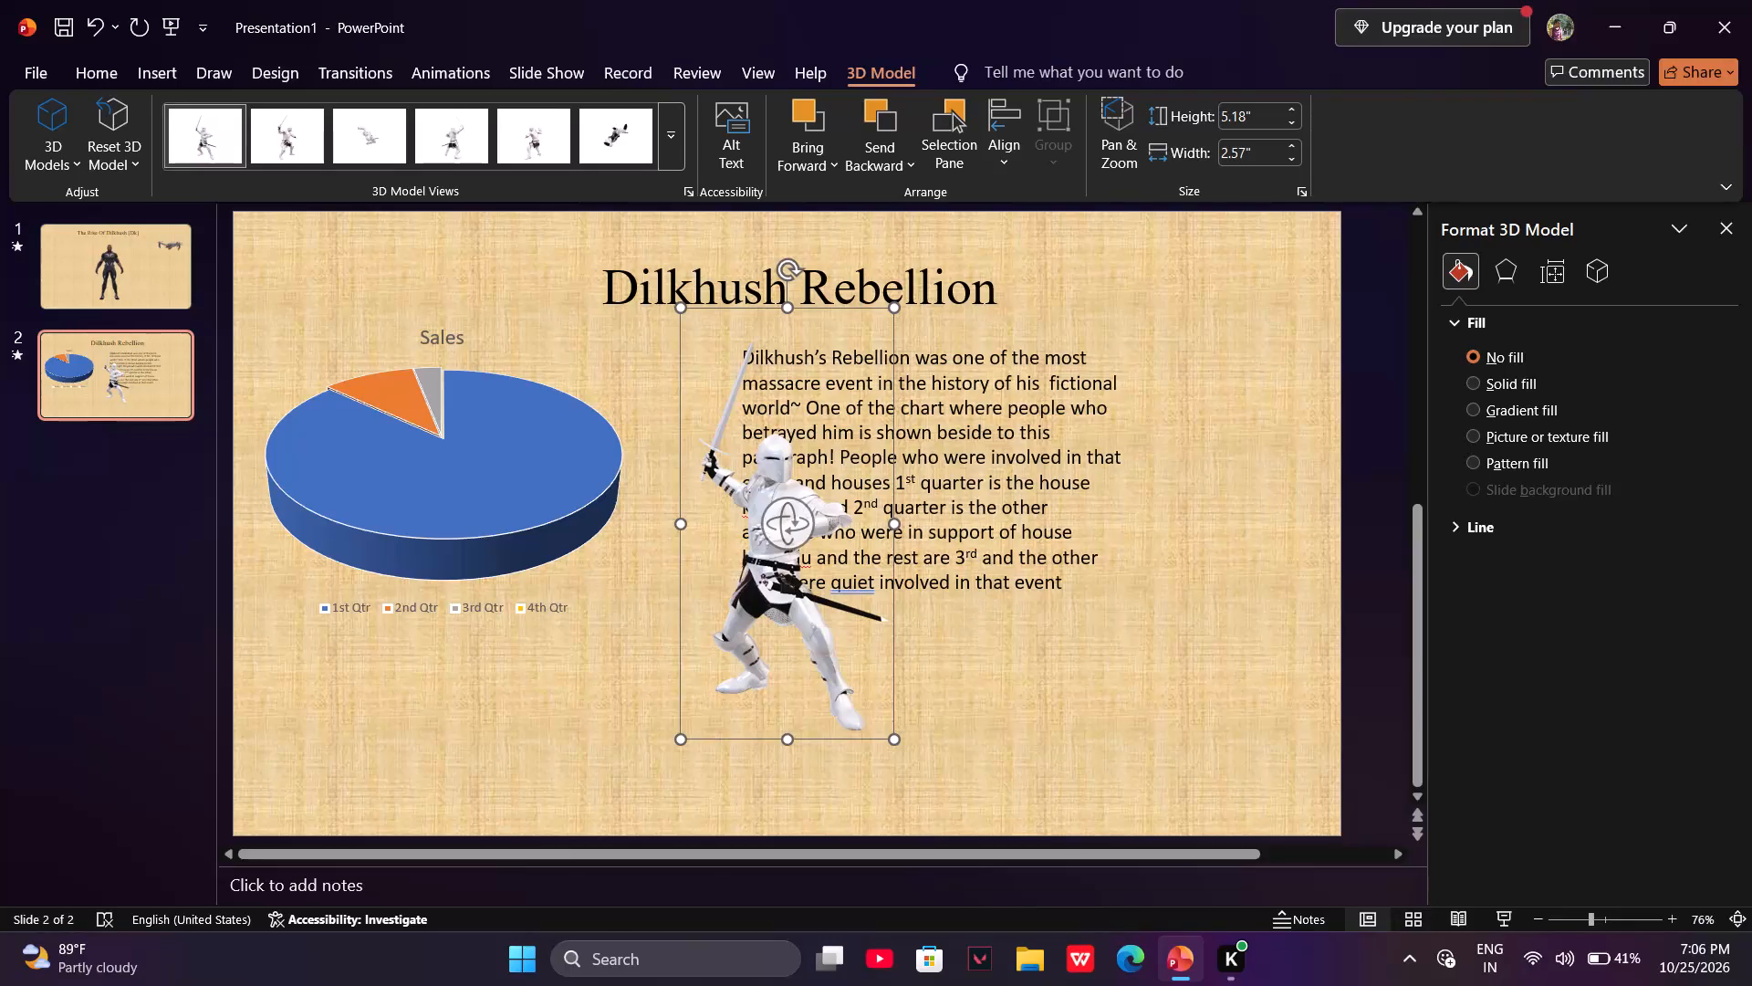
Rotate the sword-raising knight slightly in 3D and shrink it to about 3.75" high by 2.41" wide.
{"action": "left_click_drag", "start_coordinate": [792, 536], "coordinate": [901, 523]}
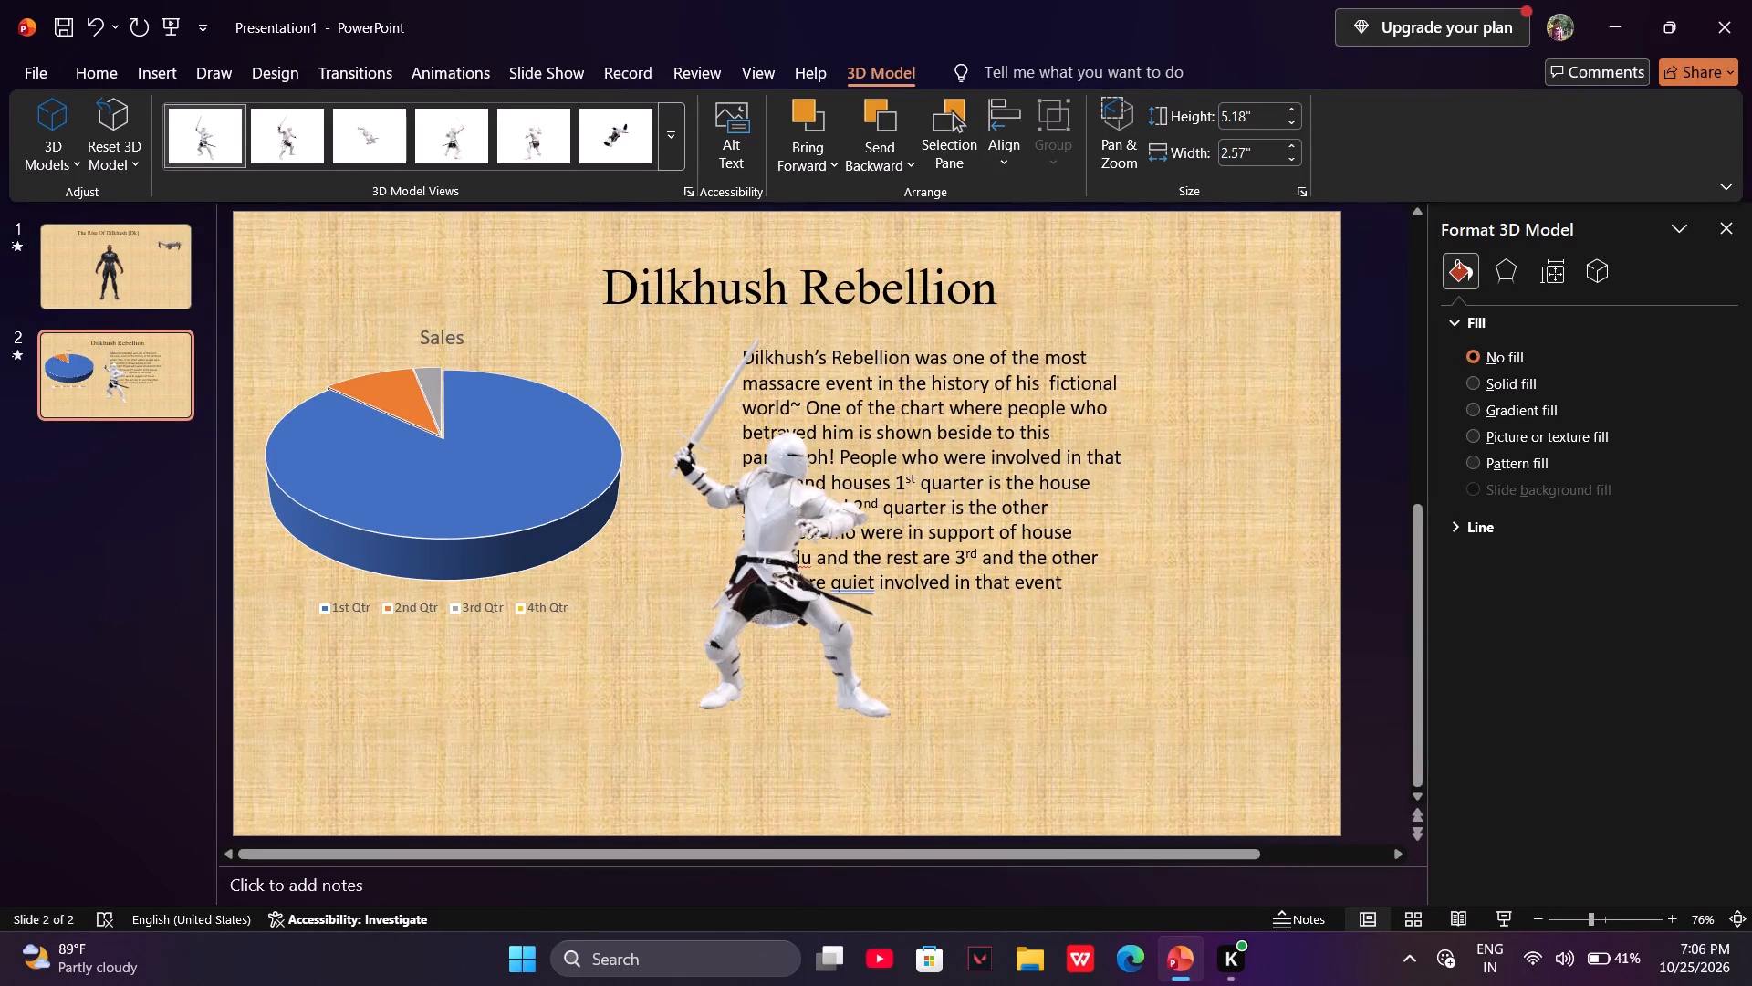
{"action": "left_click_drag", "start_coordinate": [901, 523], "coordinate": [949, 530]}
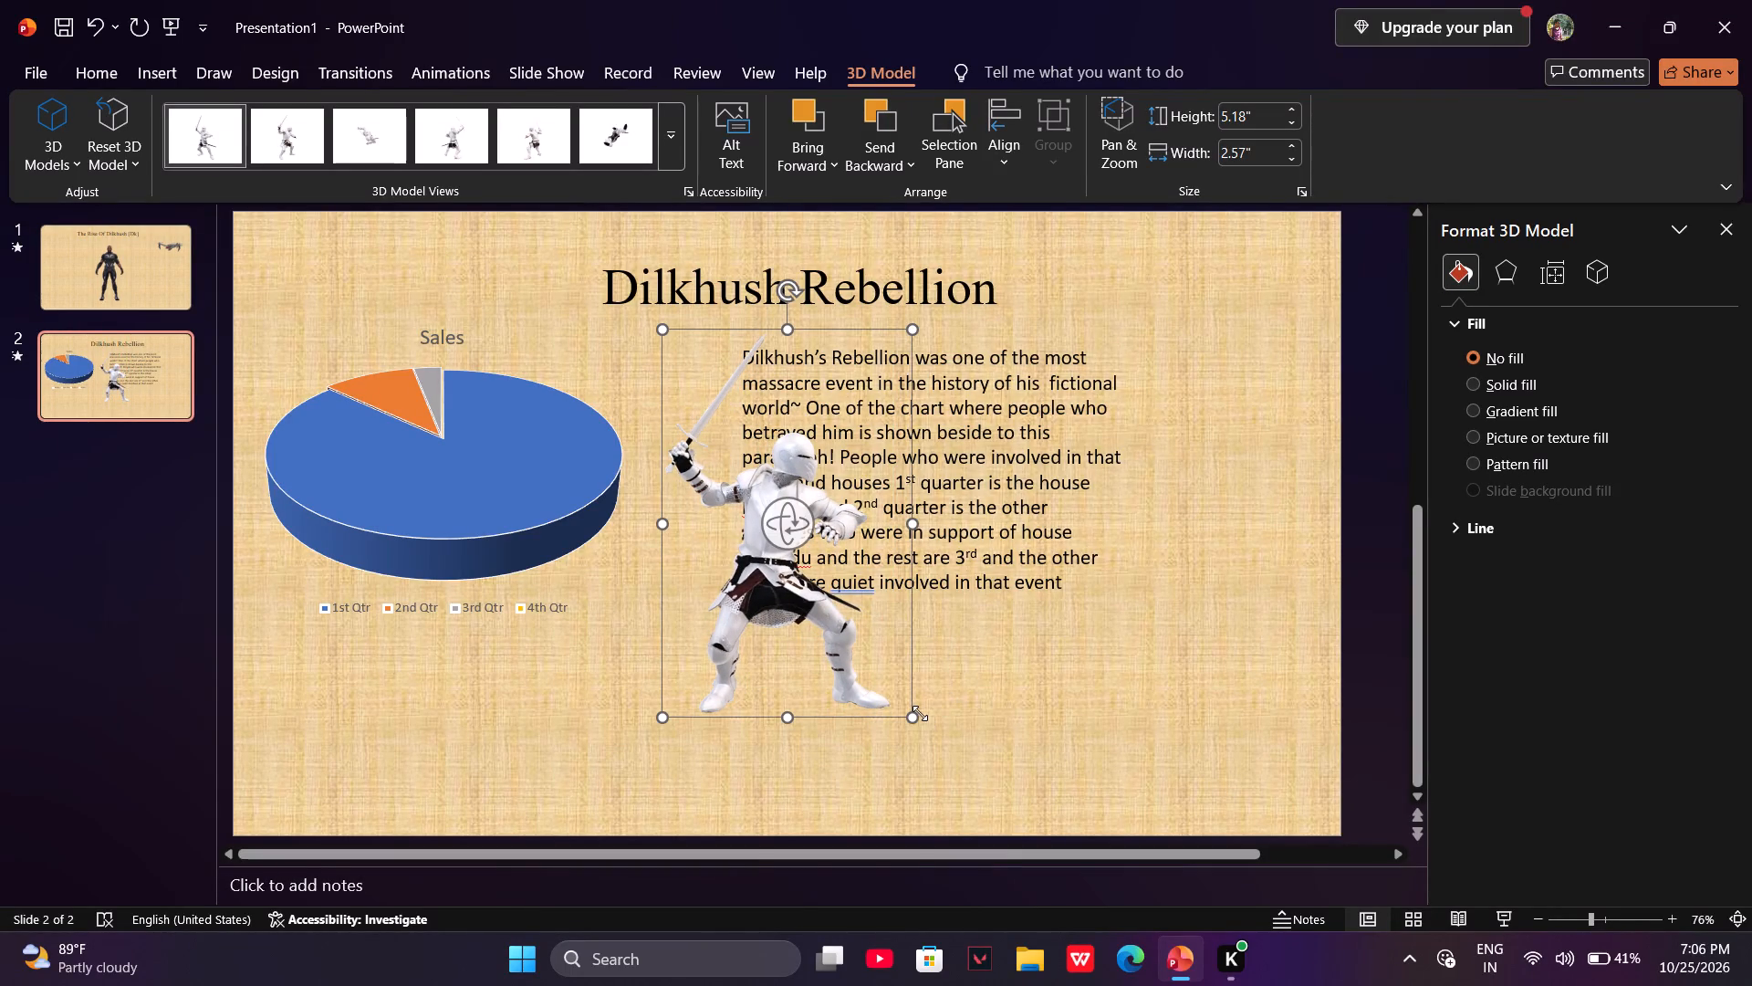
{"action": "left_click_drag", "start_coordinate": [919, 713], "coordinate": [852, 635]}
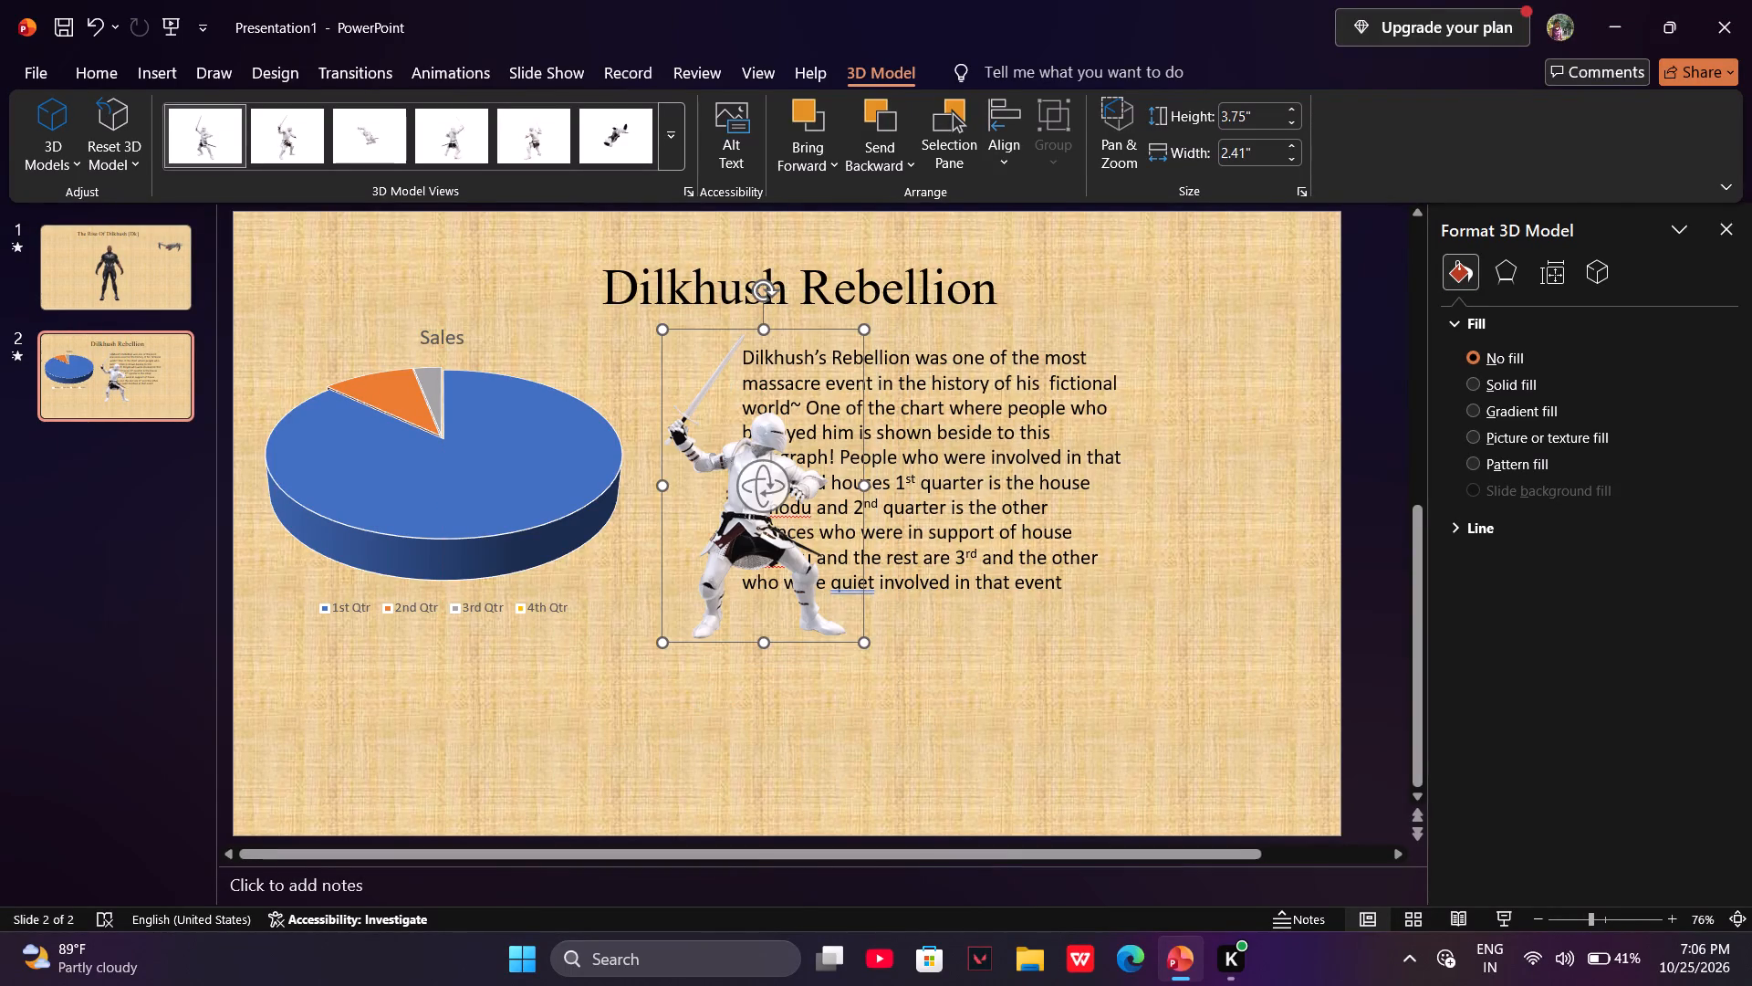
Move the sword-raising knight off the paragraph into the empty area below the text and pie chart, nudging the slide title slightly.
{"action": "left_click_drag", "start_coordinate": [785, 530], "coordinate": [757, 662]}
{"action": "left_click", "coordinate": [771, 509]}
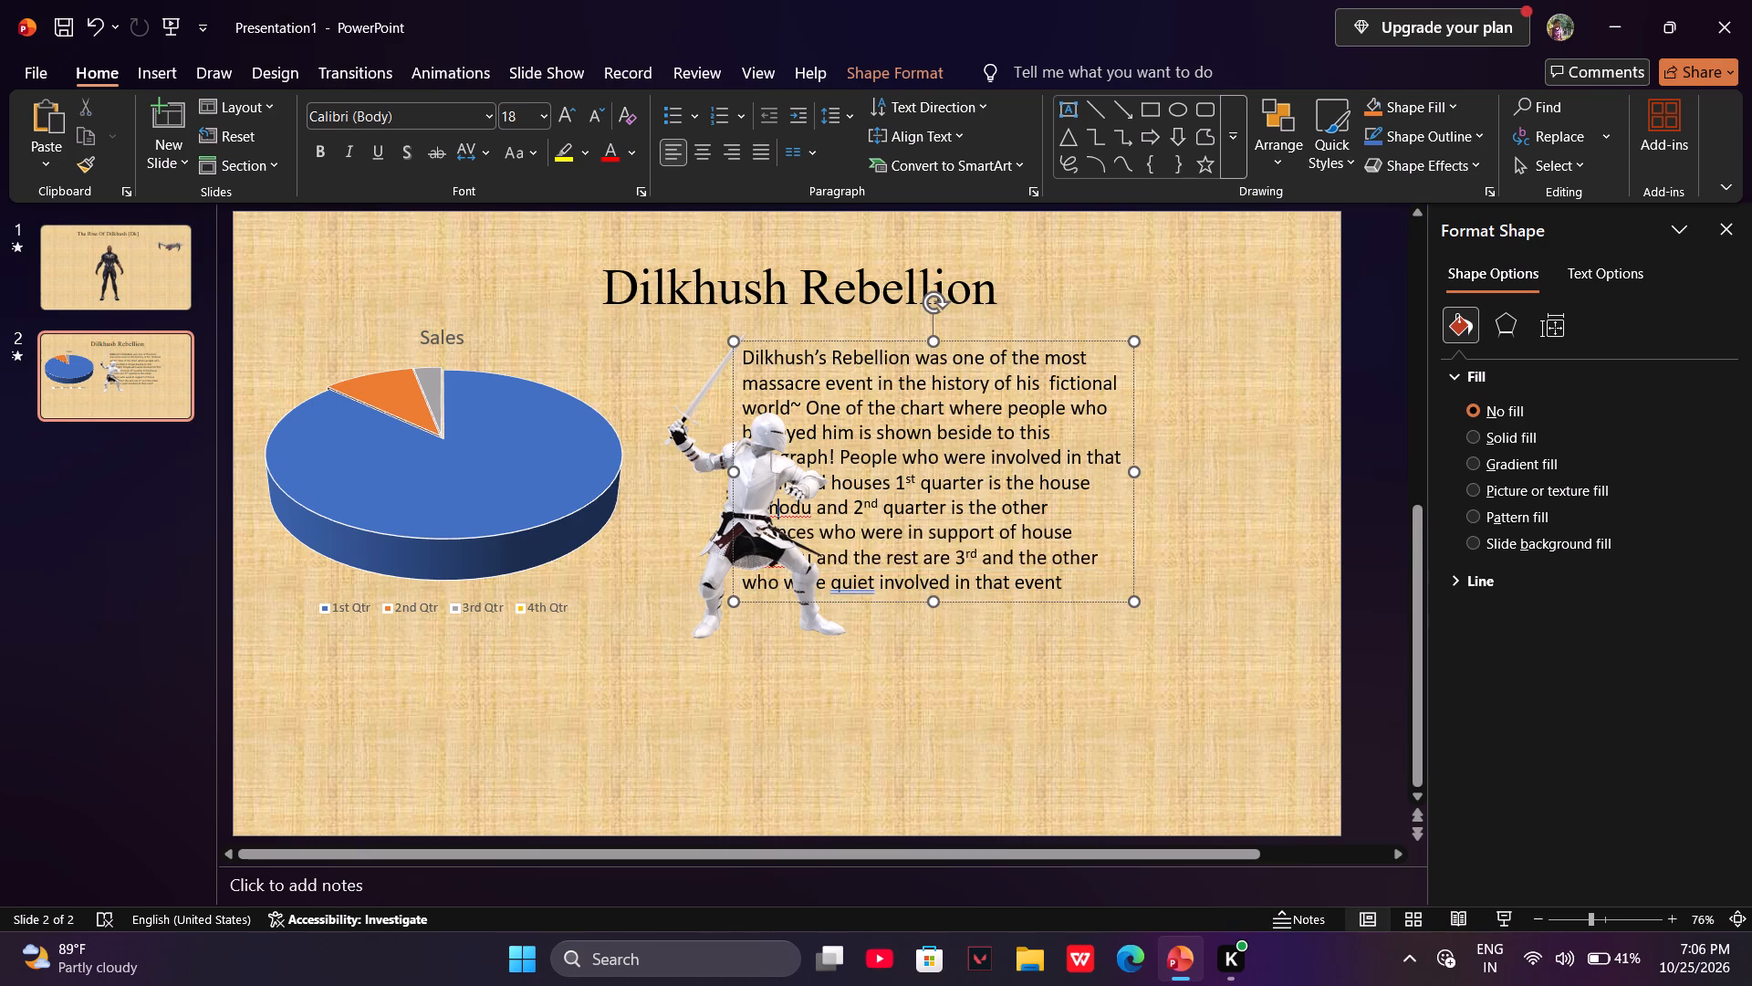
{"action": "left_click", "coordinate": [740, 502]}
{"action": "left_click", "coordinate": [750, 477]}
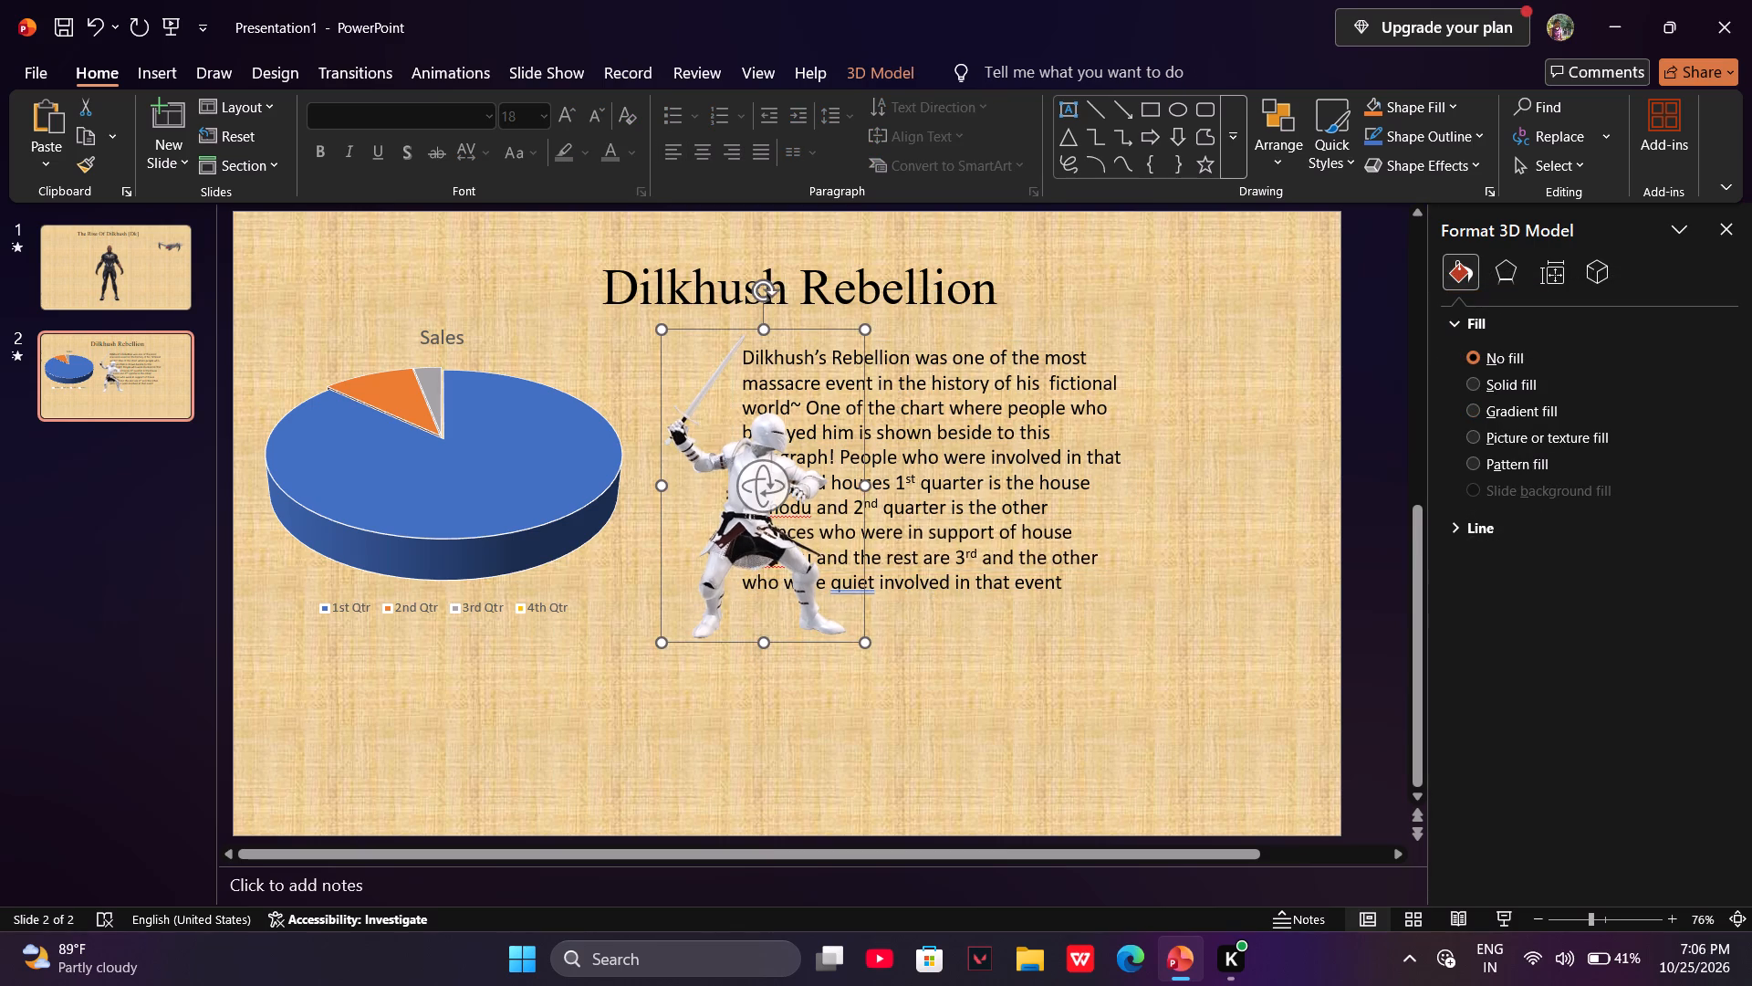
{"action": "left_click", "coordinate": [664, 479]}
{"action": "left_click_drag", "start_coordinate": [683, 349], "coordinate": [699, 353]}
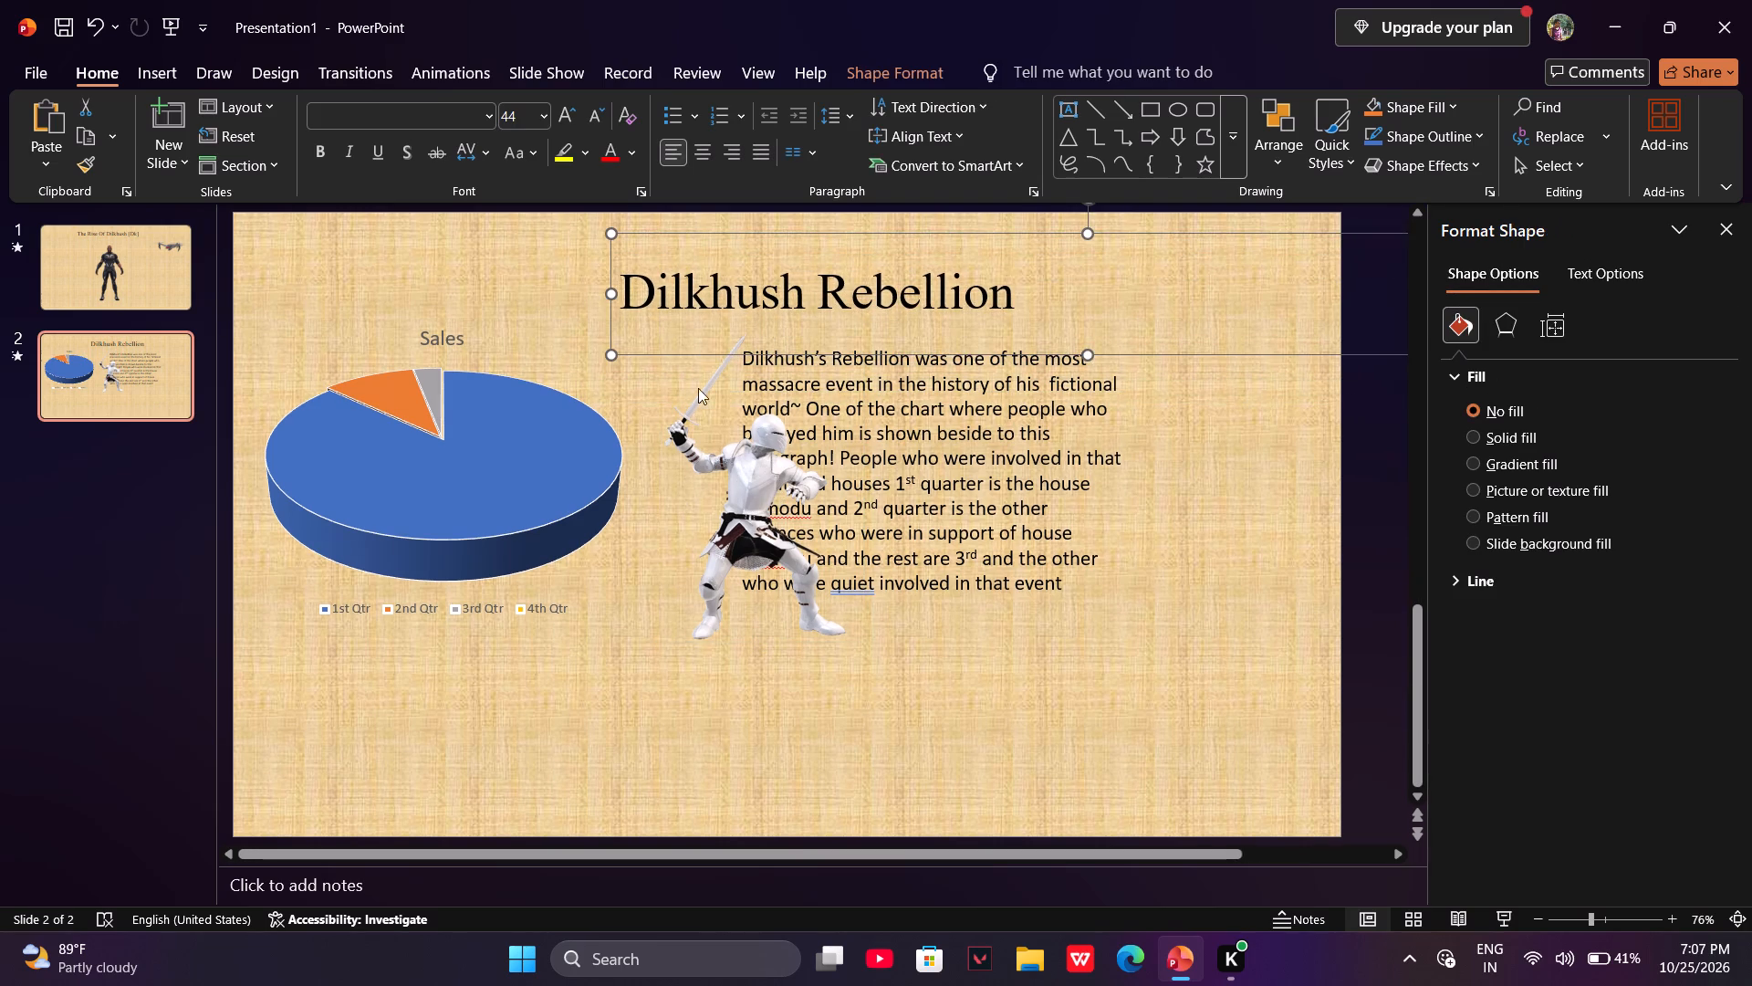
{"action": "left_click", "coordinate": [683, 470]}
{"action": "left_click", "coordinate": [724, 470]}
{"action": "left_click", "coordinate": [694, 425]}
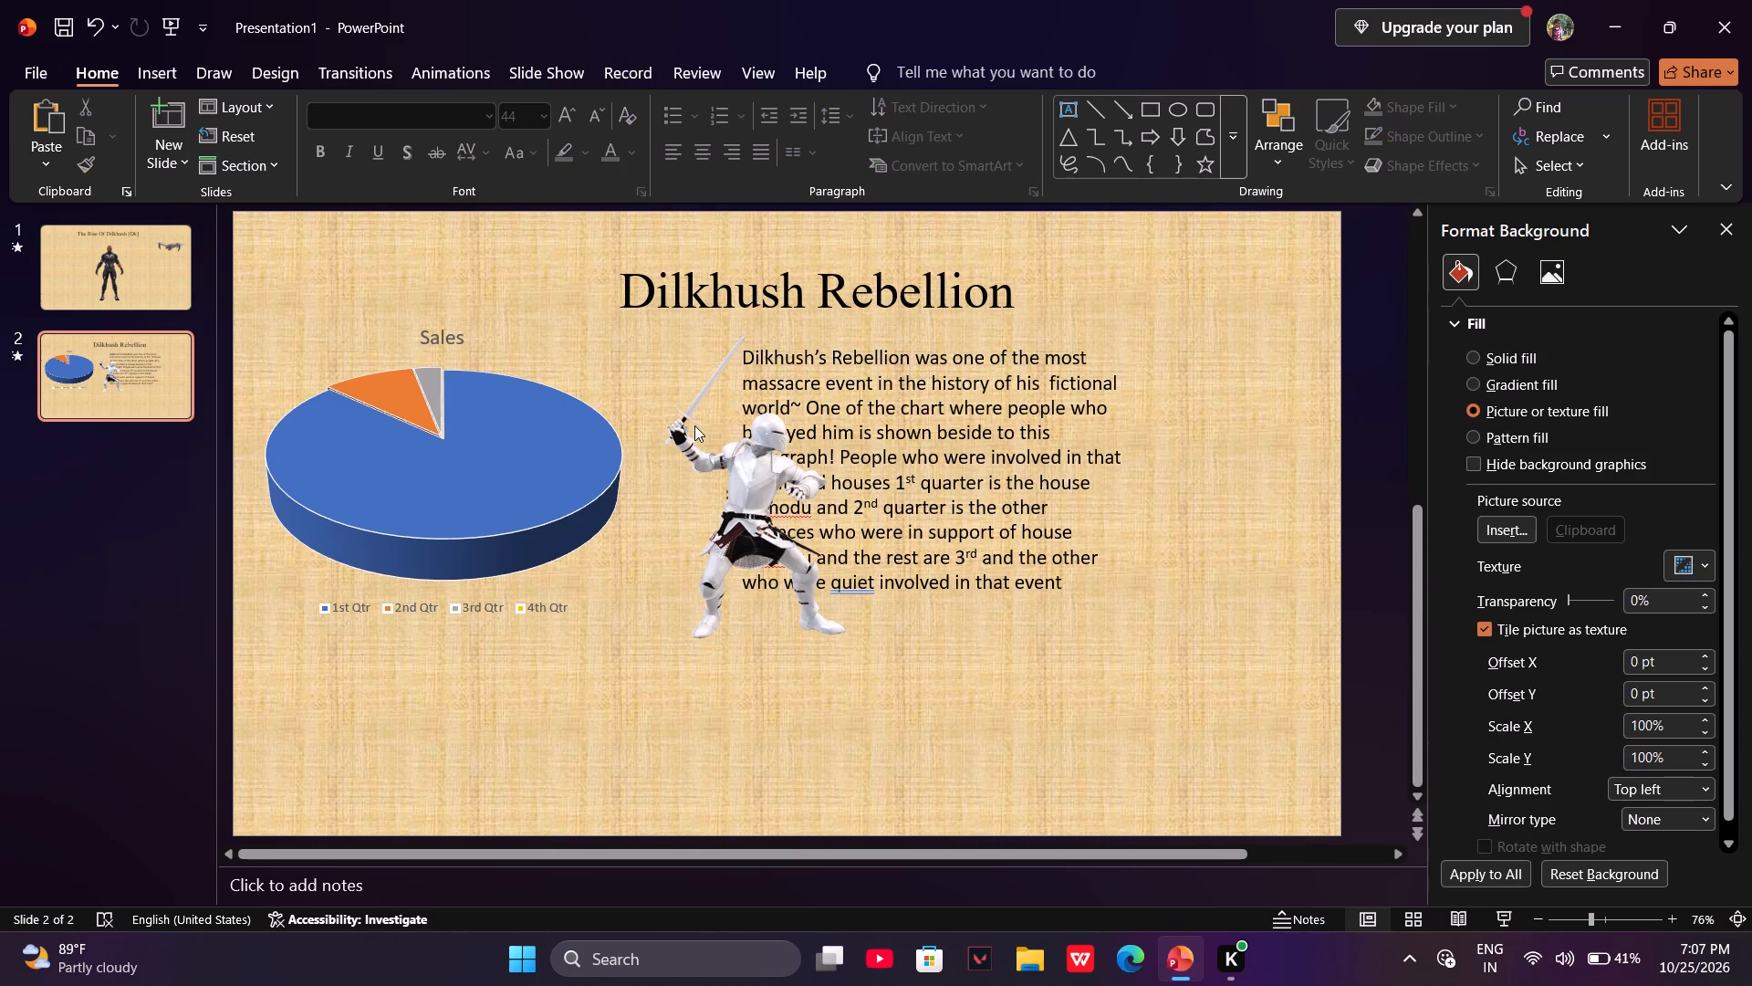
{"action": "left_click", "coordinate": [752, 431]}
{"action": "left_click_drag", "start_coordinate": [753, 434], "coordinate": [743, 476]}
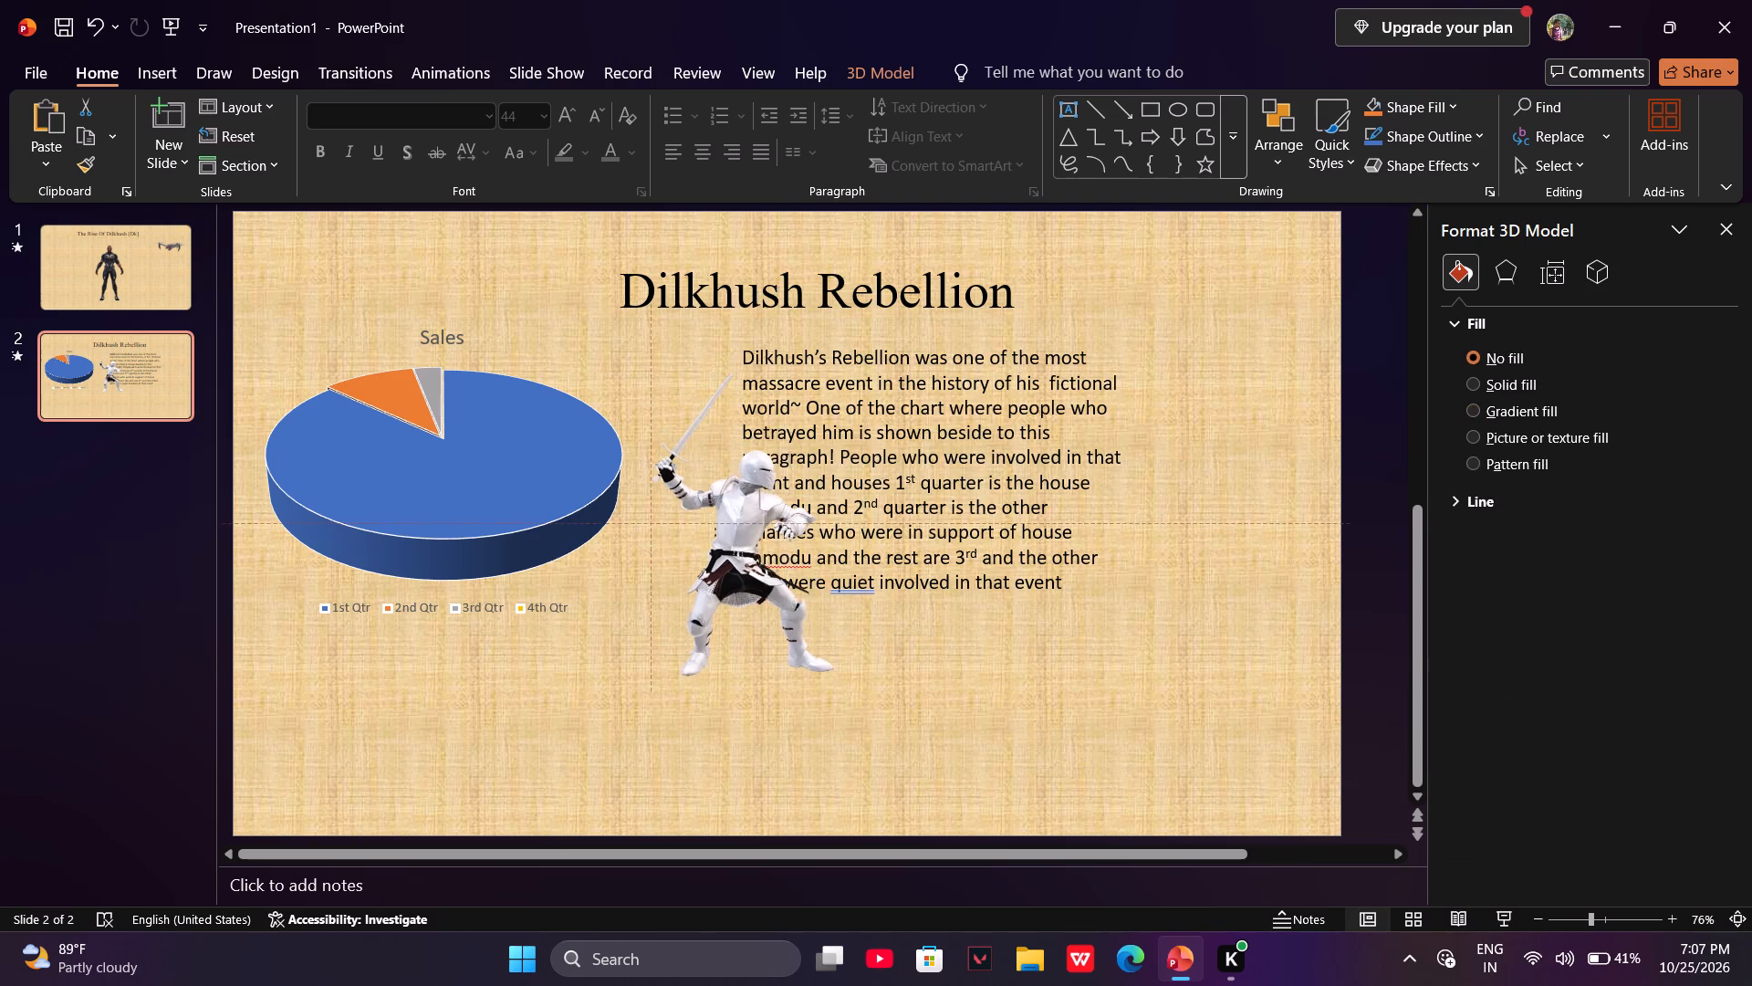
{"action": "left_click_drag", "start_coordinate": [743, 476], "coordinate": [677, 624]}
Shrink the sword-raising knight further and place it at the slide's bottom edge, just beyond the pie chart's legend.
{"action": "left_click_drag", "start_coordinate": [783, 826], "coordinate": [735, 768]}
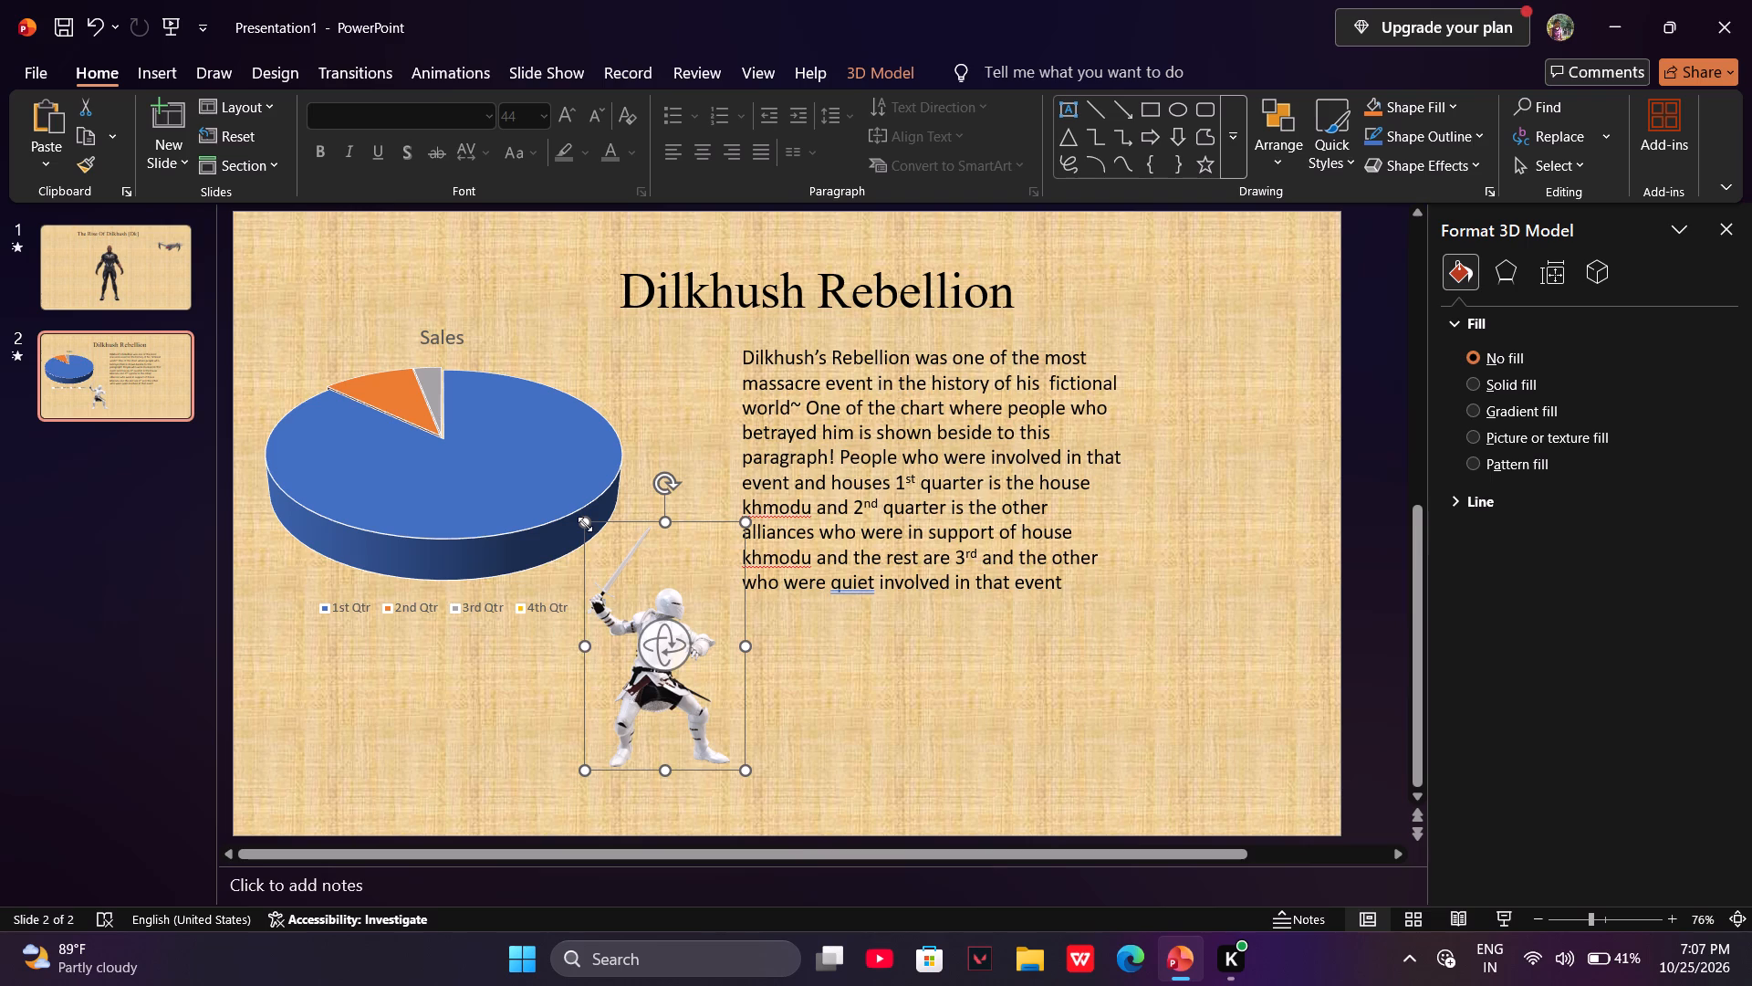
{"action": "left_click_drag", "start_coordinate": [638, 519], "coordinate": [618, 574]}
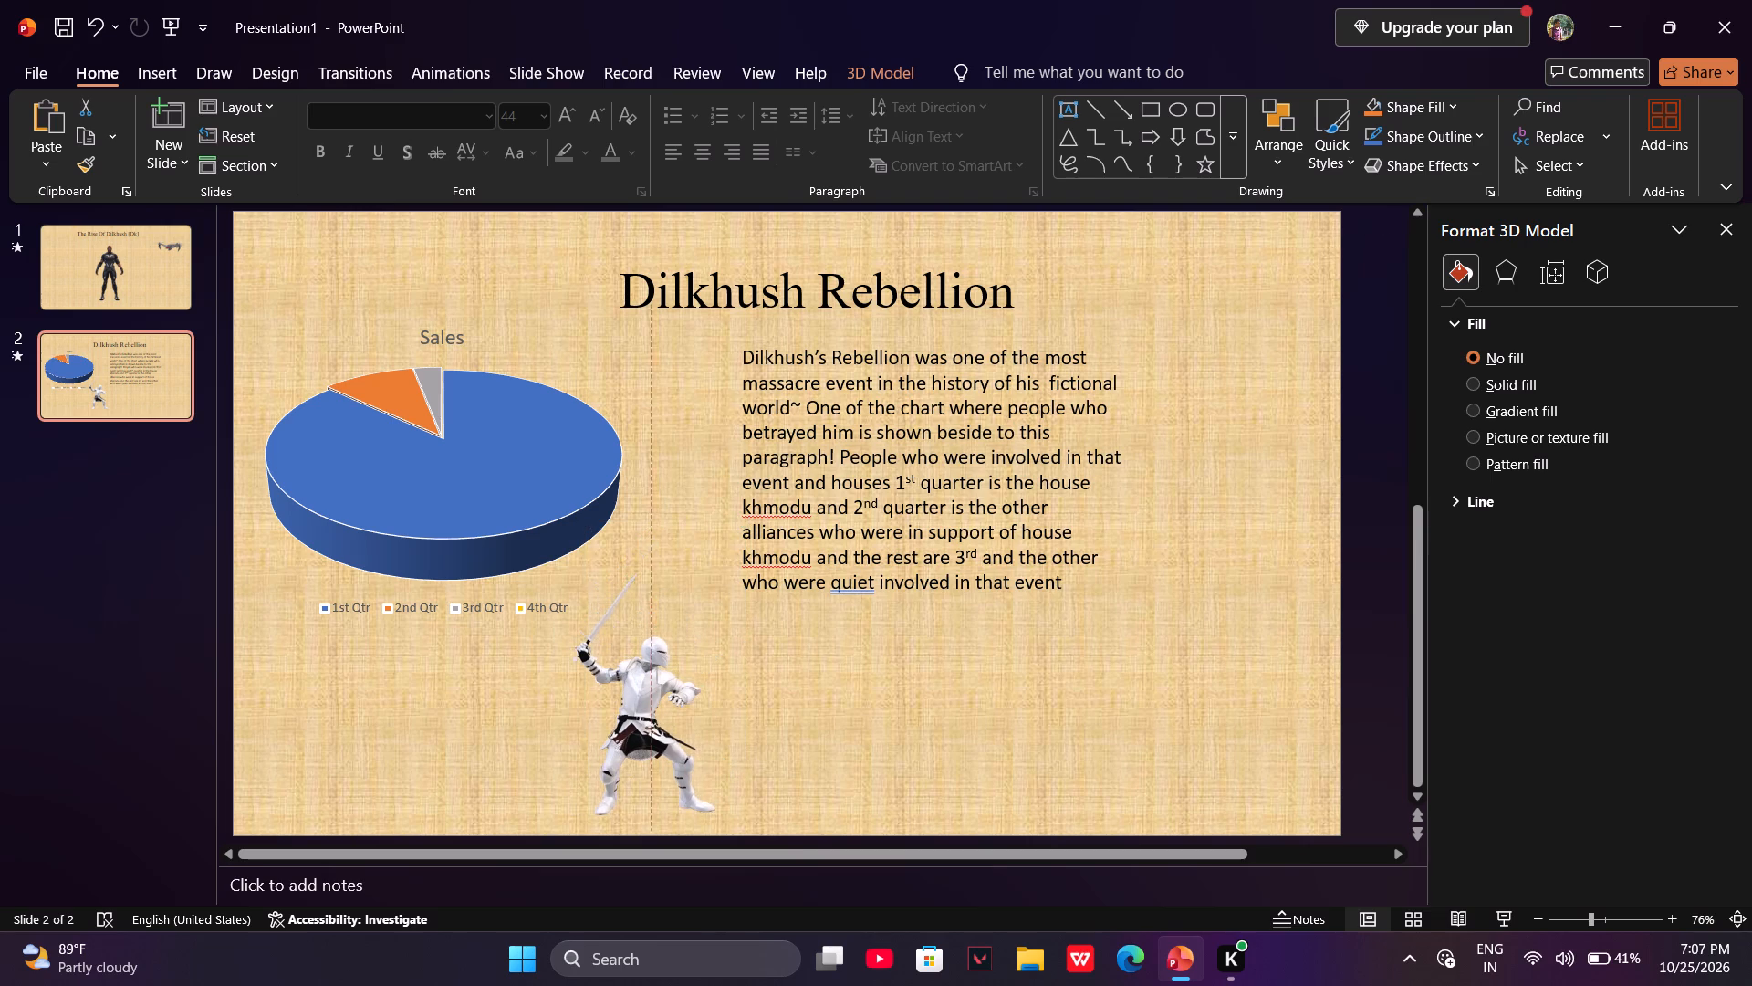
{"action": "left_click_drag", "start_coordinate": [618, 574], "coordinate": [624, 573]}
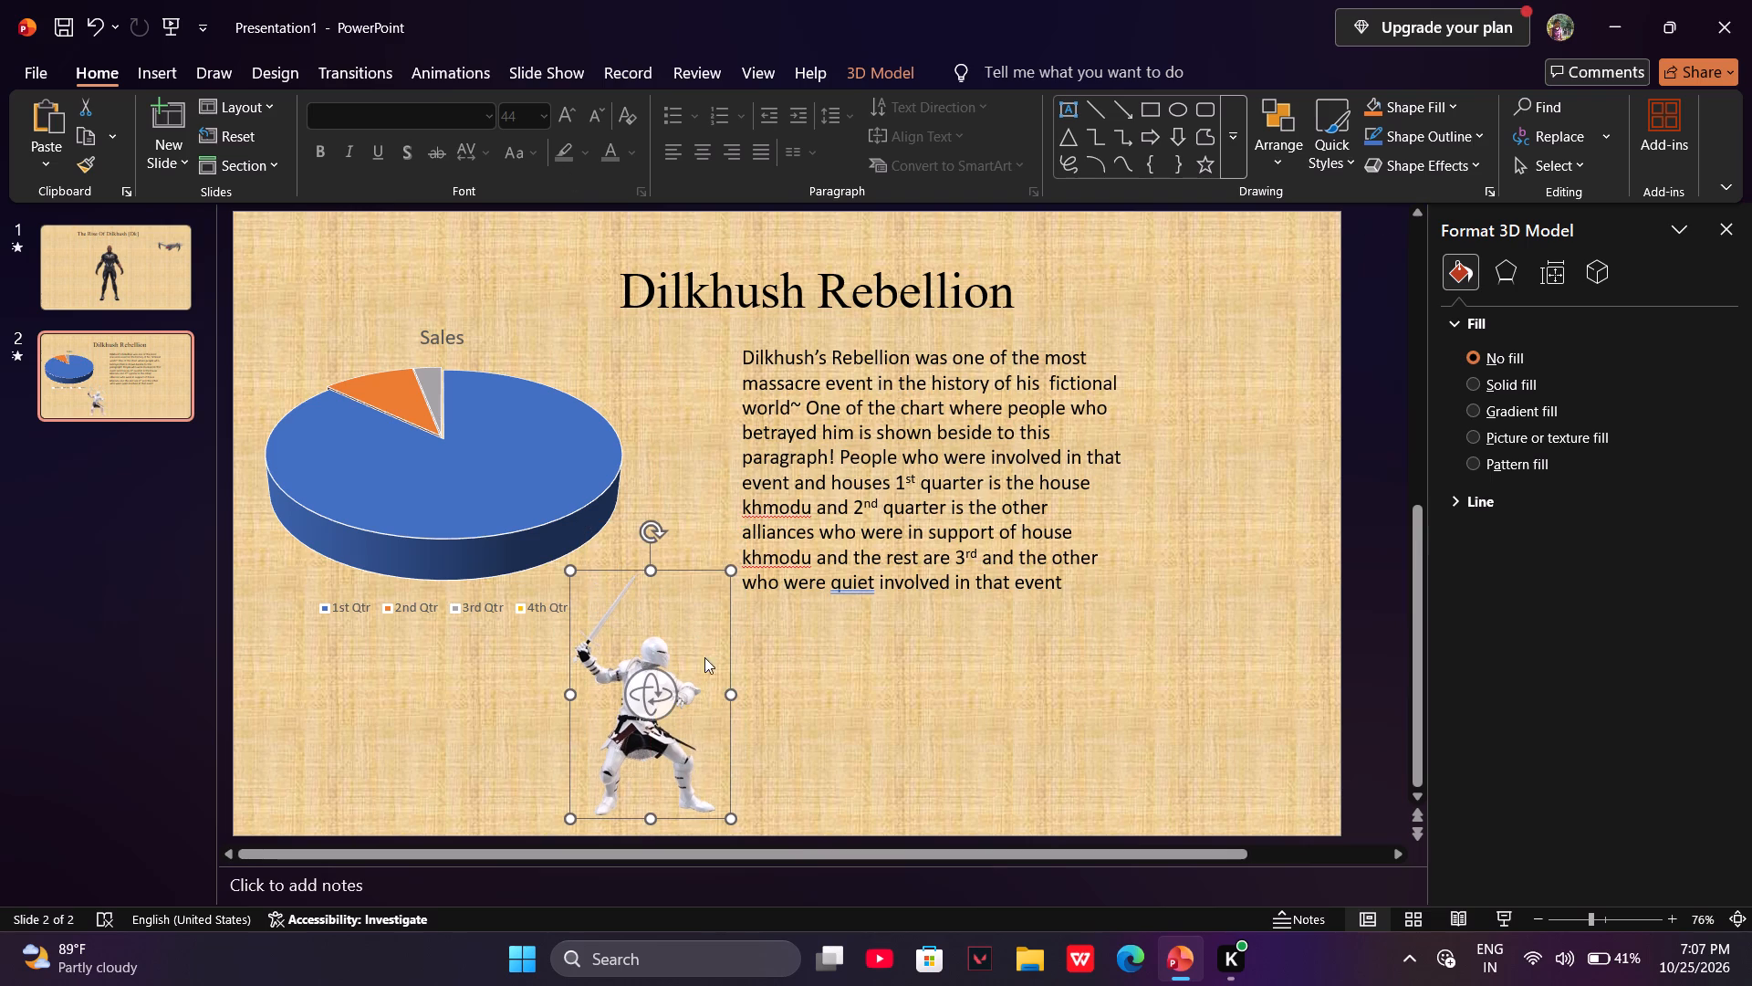
{"action": "left_click", "coordinate": [711, 739]}
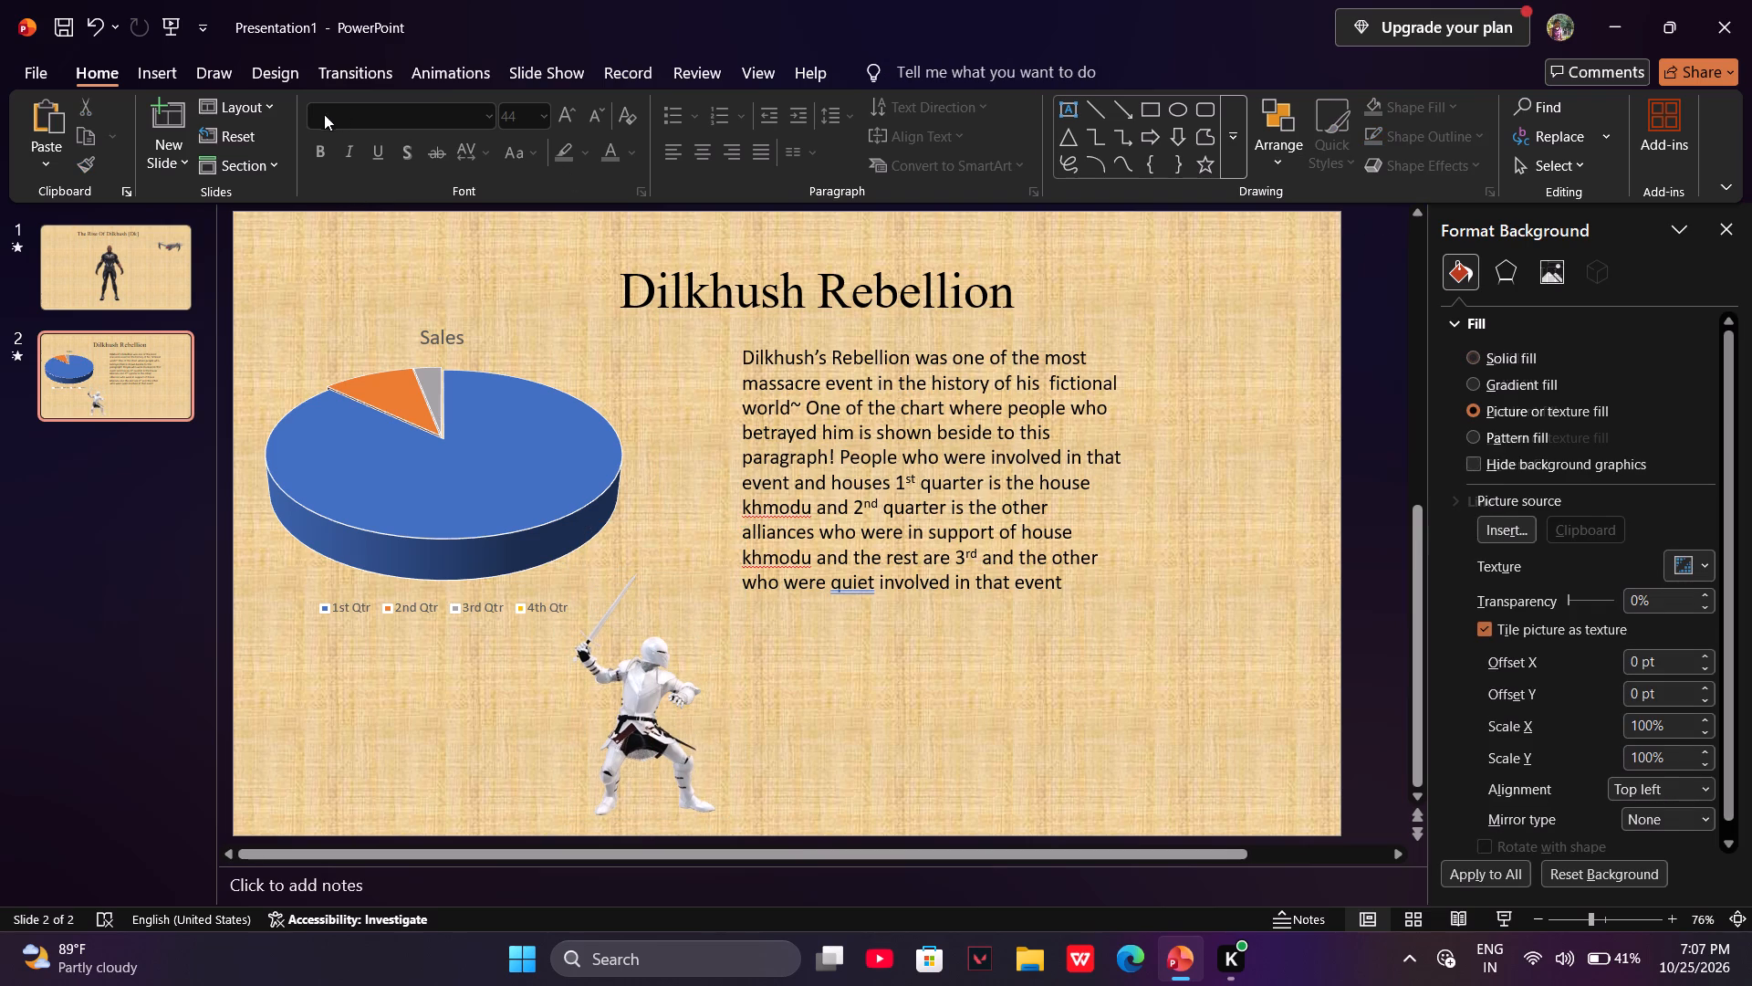
Search the online 3D models for "knight" and insert the standing armoured knight into the slide.
{"action": "left_click", "coordinate": [173, 75]}
{"action": "left_click", "coordinate": [656, 701]}
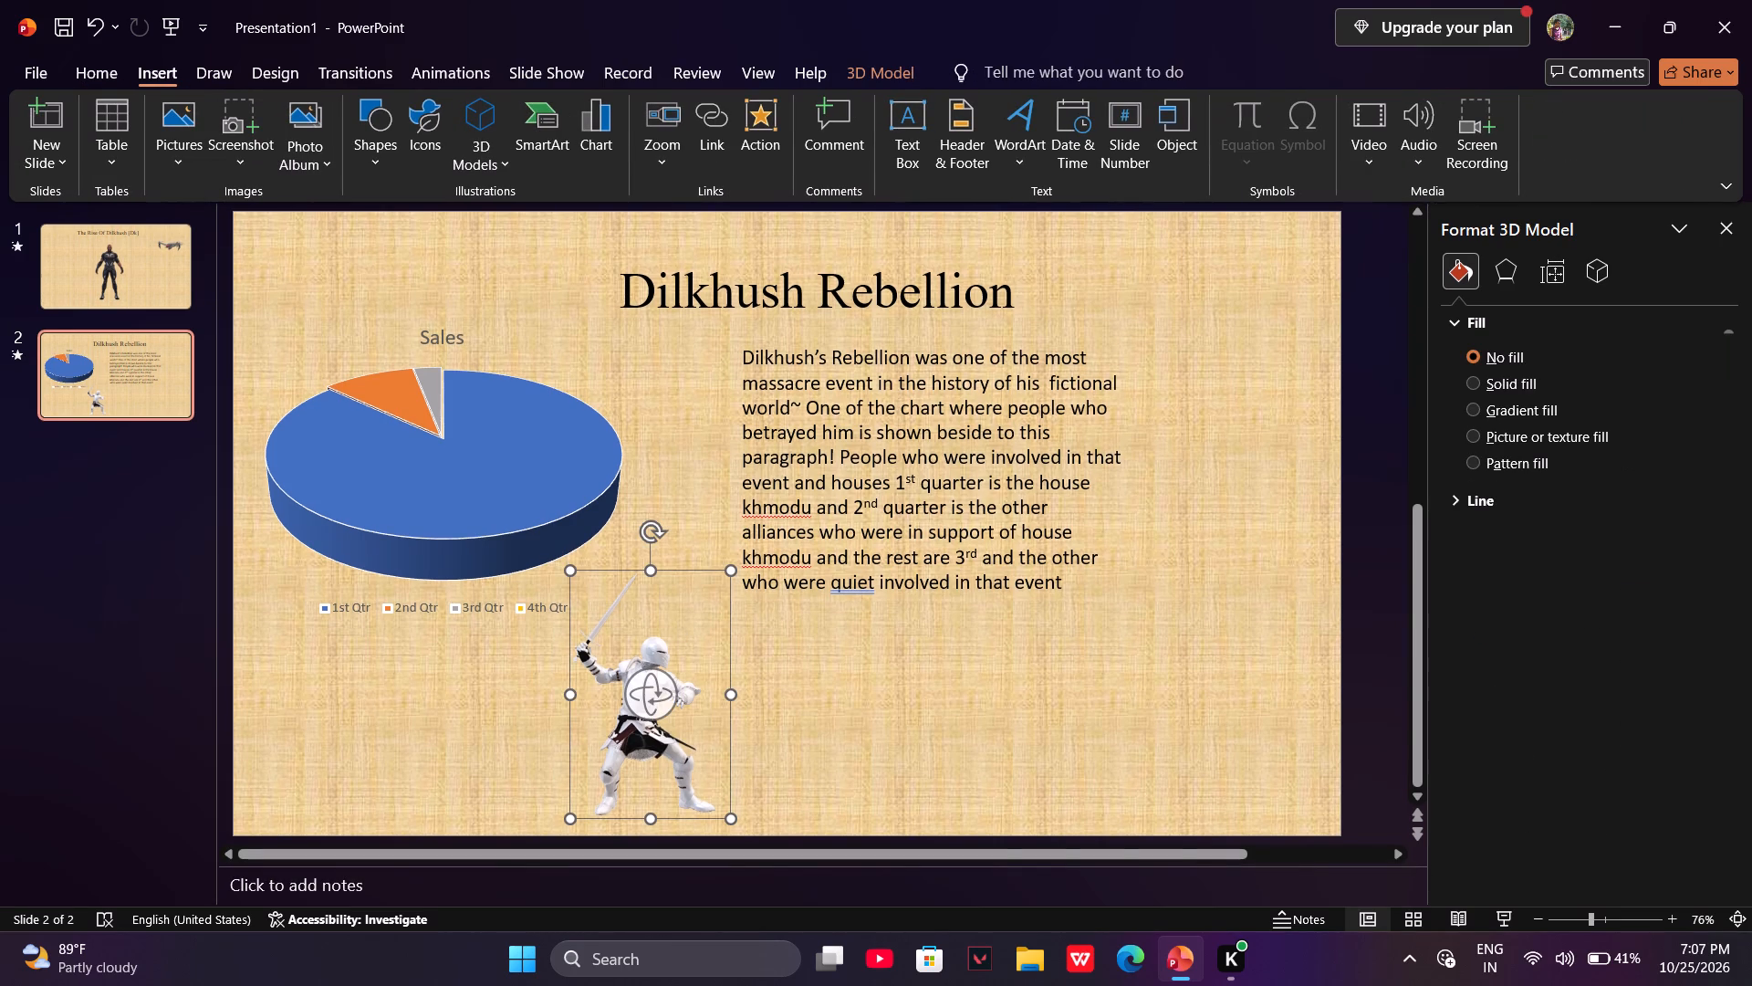
{"action": "left_click", "coordinate": [1040, 59]}
{"action": "left_click", "coordinate": [1040, 59]}
{"action": "left_click", "coordinate": [1040, 59]}
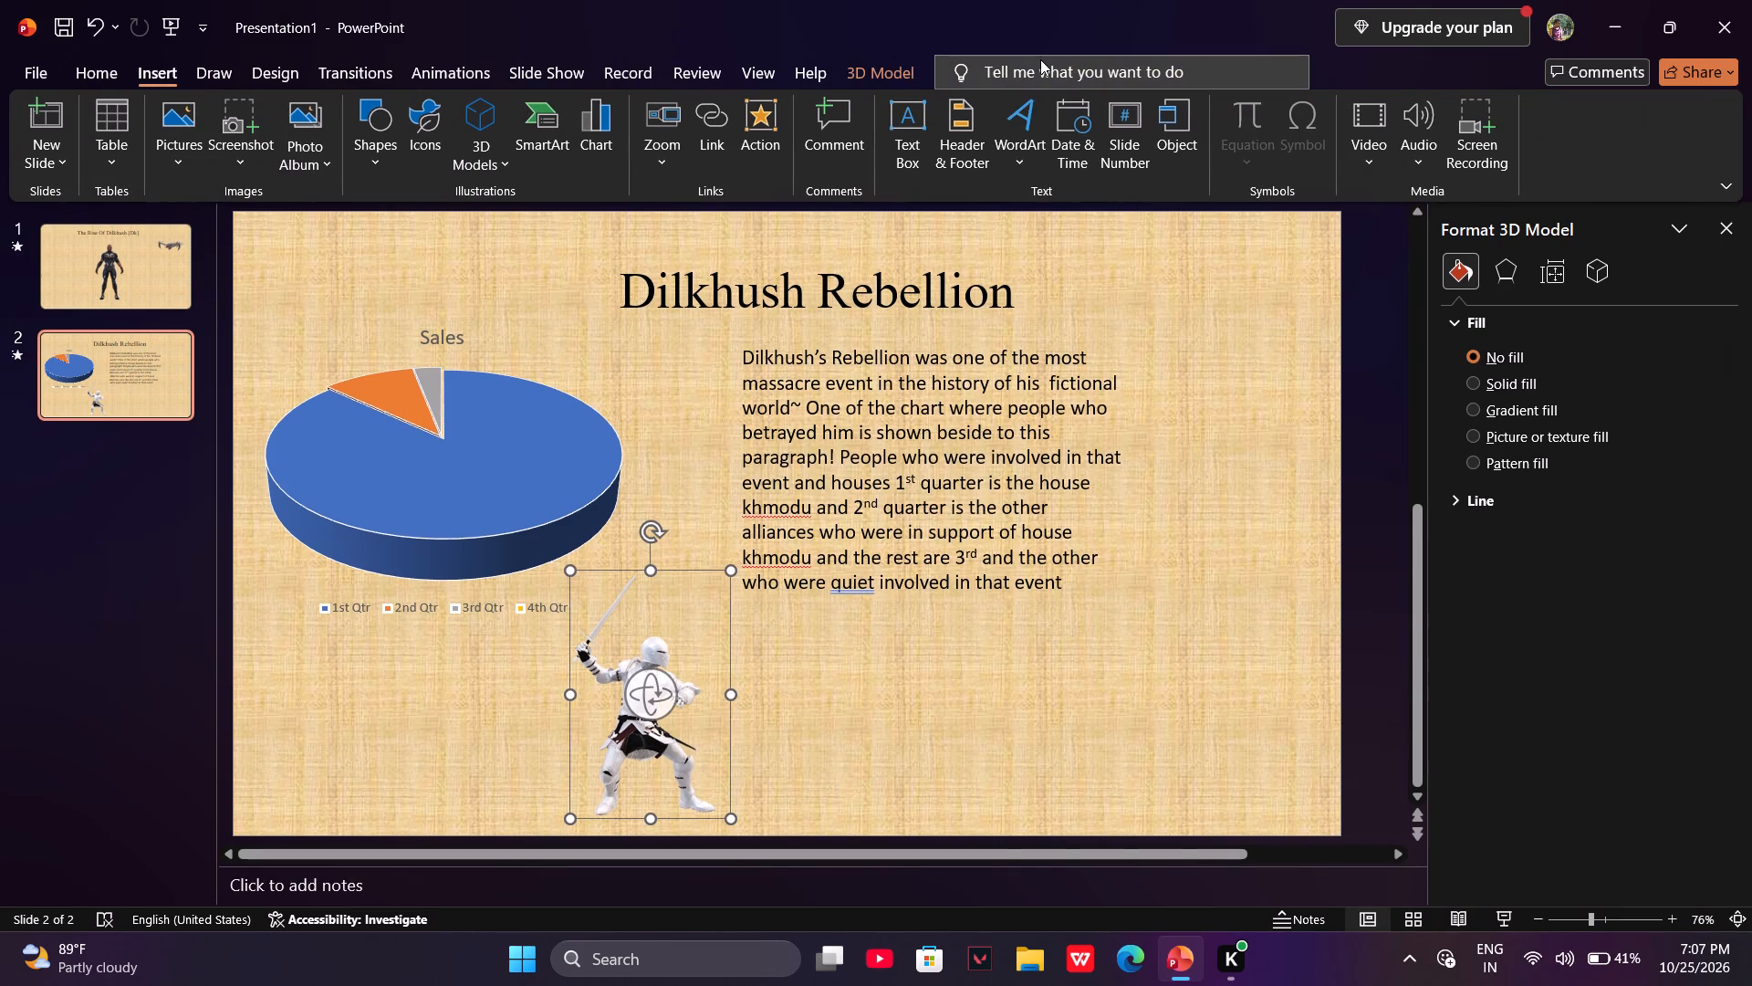
{"action": "left_click", "coordinate": [1009, 77]}
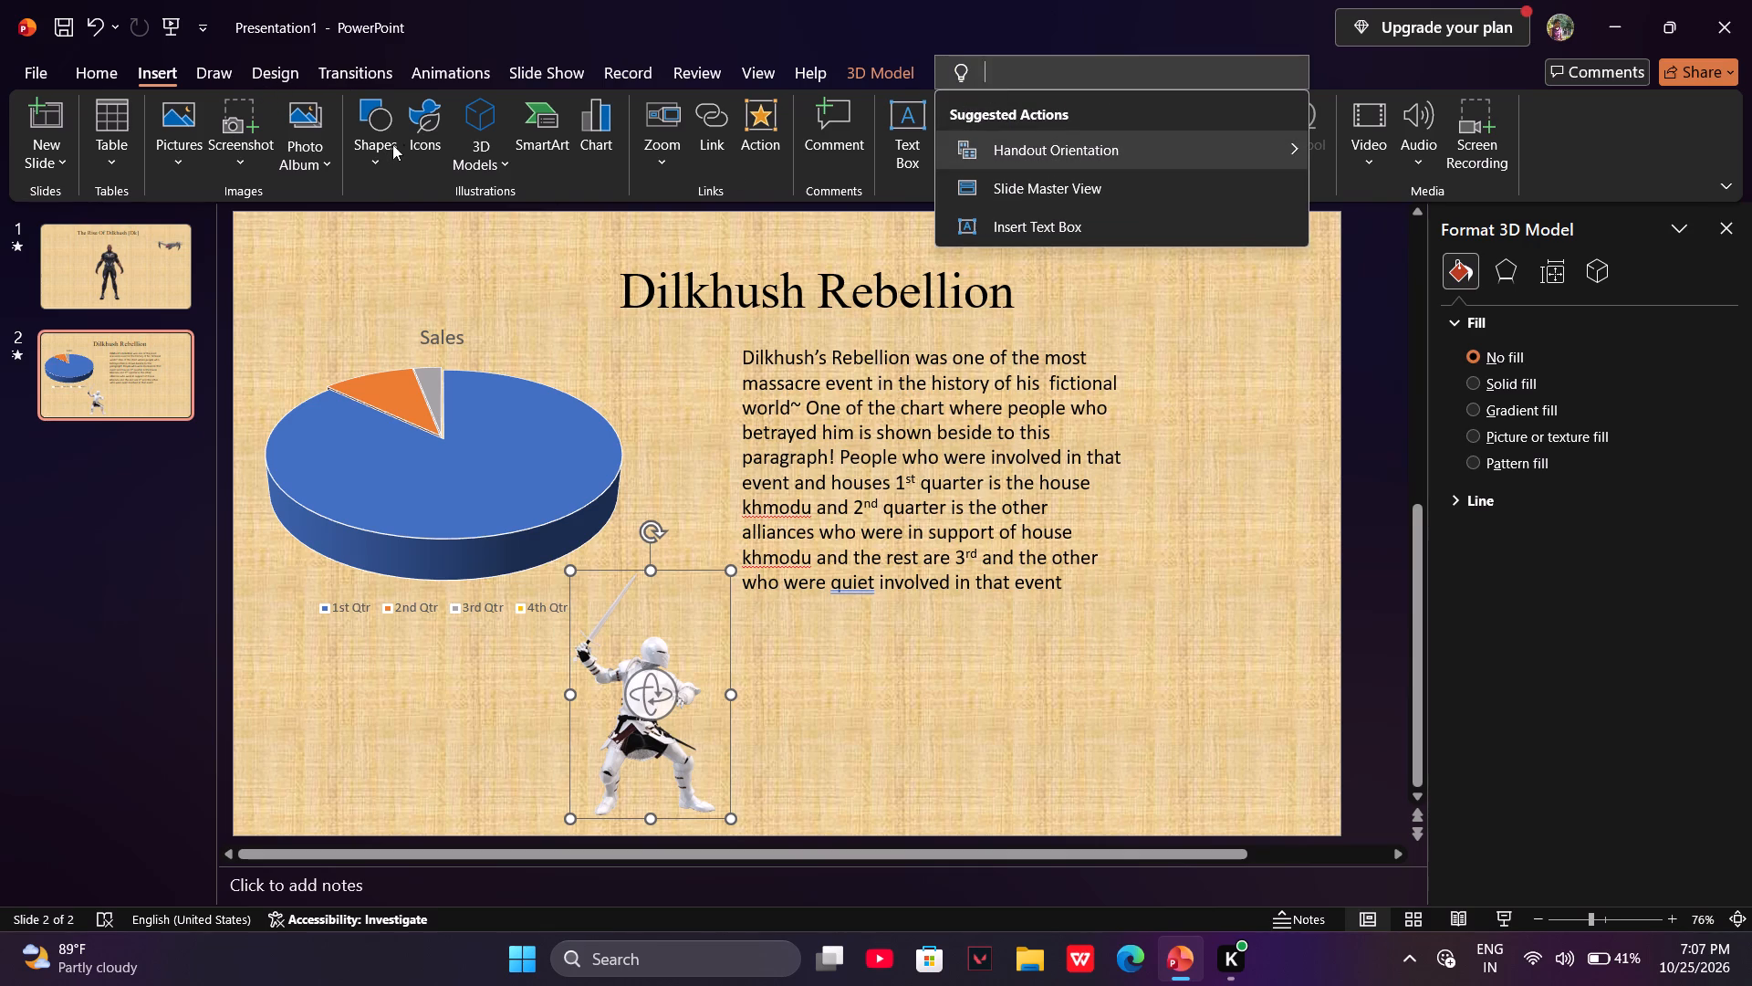
{"action": "left_click", "coordinate": [468, 100]}
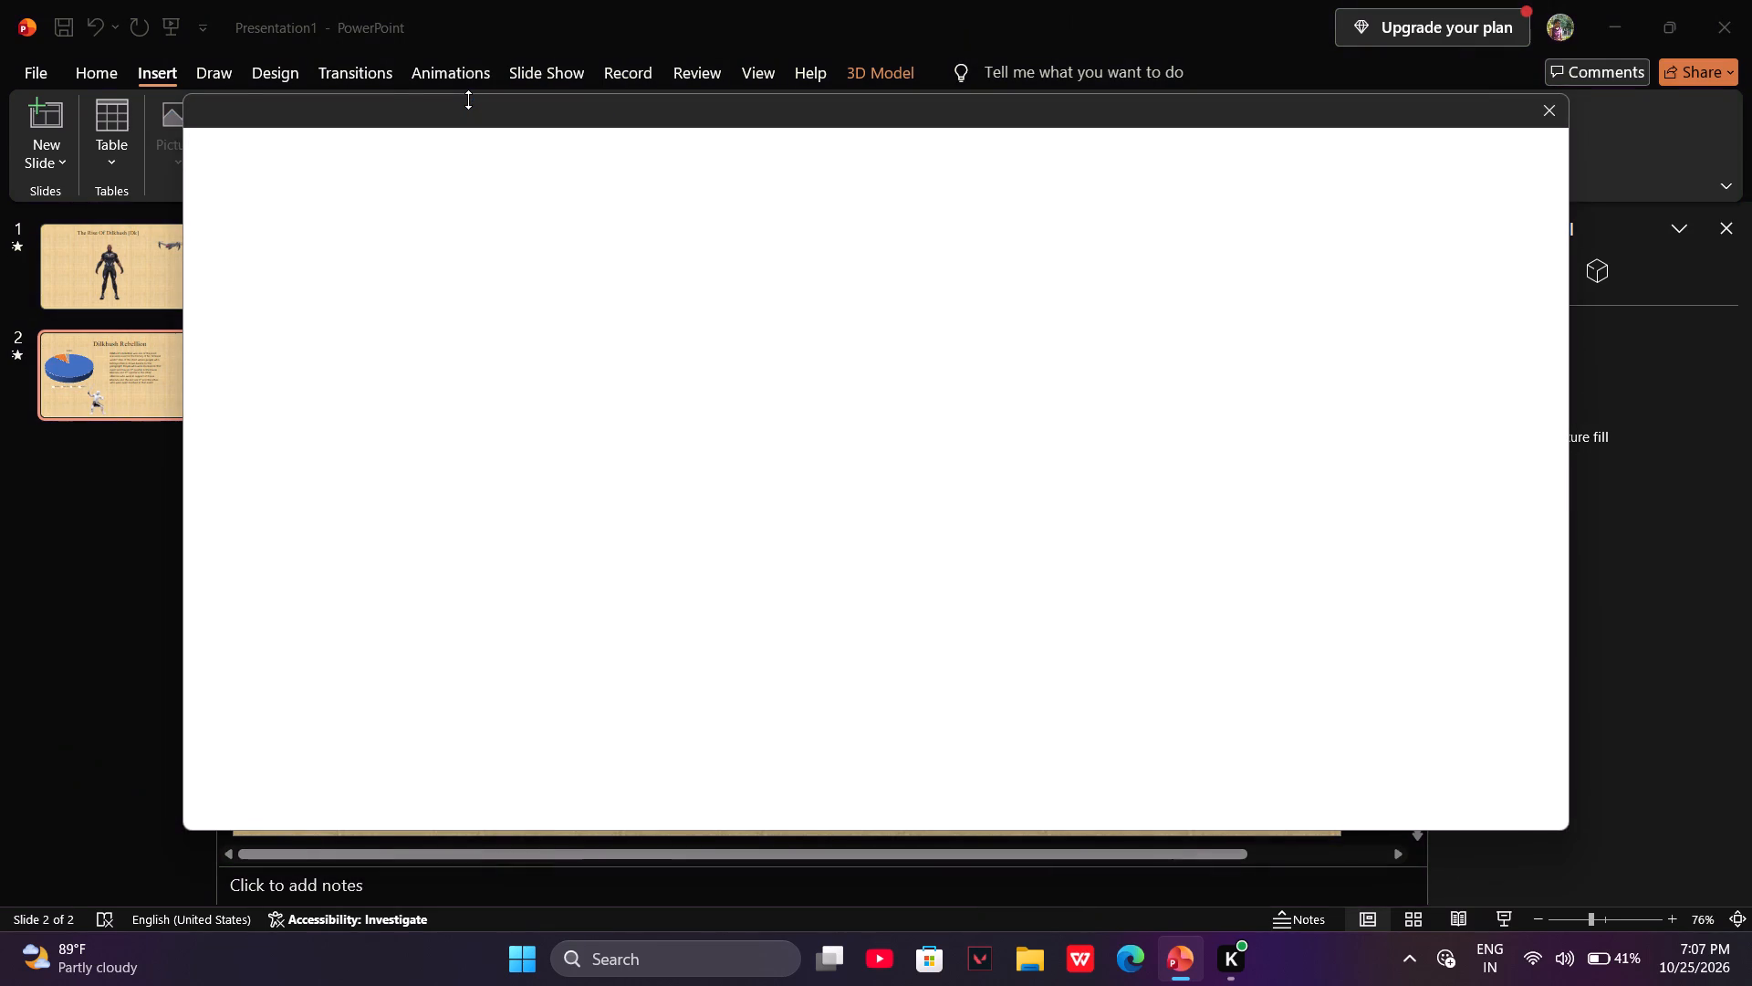
{"action": "left_click", "coordinate": [468, 216]}
{"action": "type", "text": "knight"}
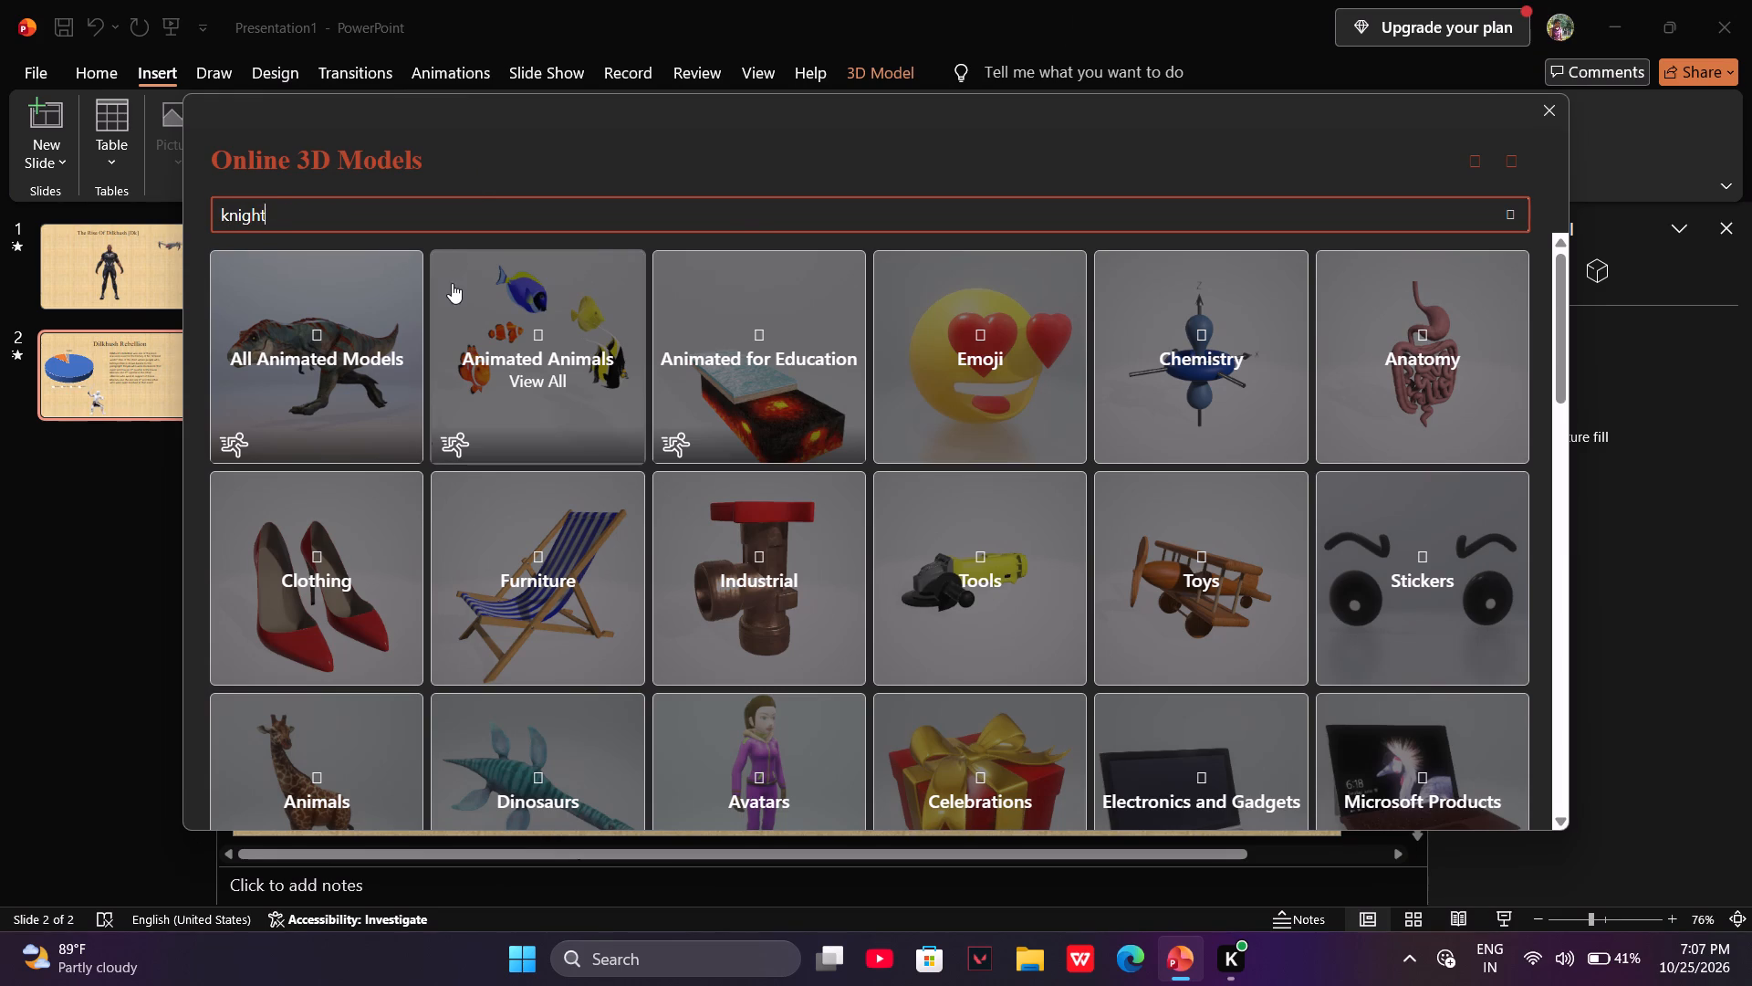
{"action": "key", "text": "Return"}
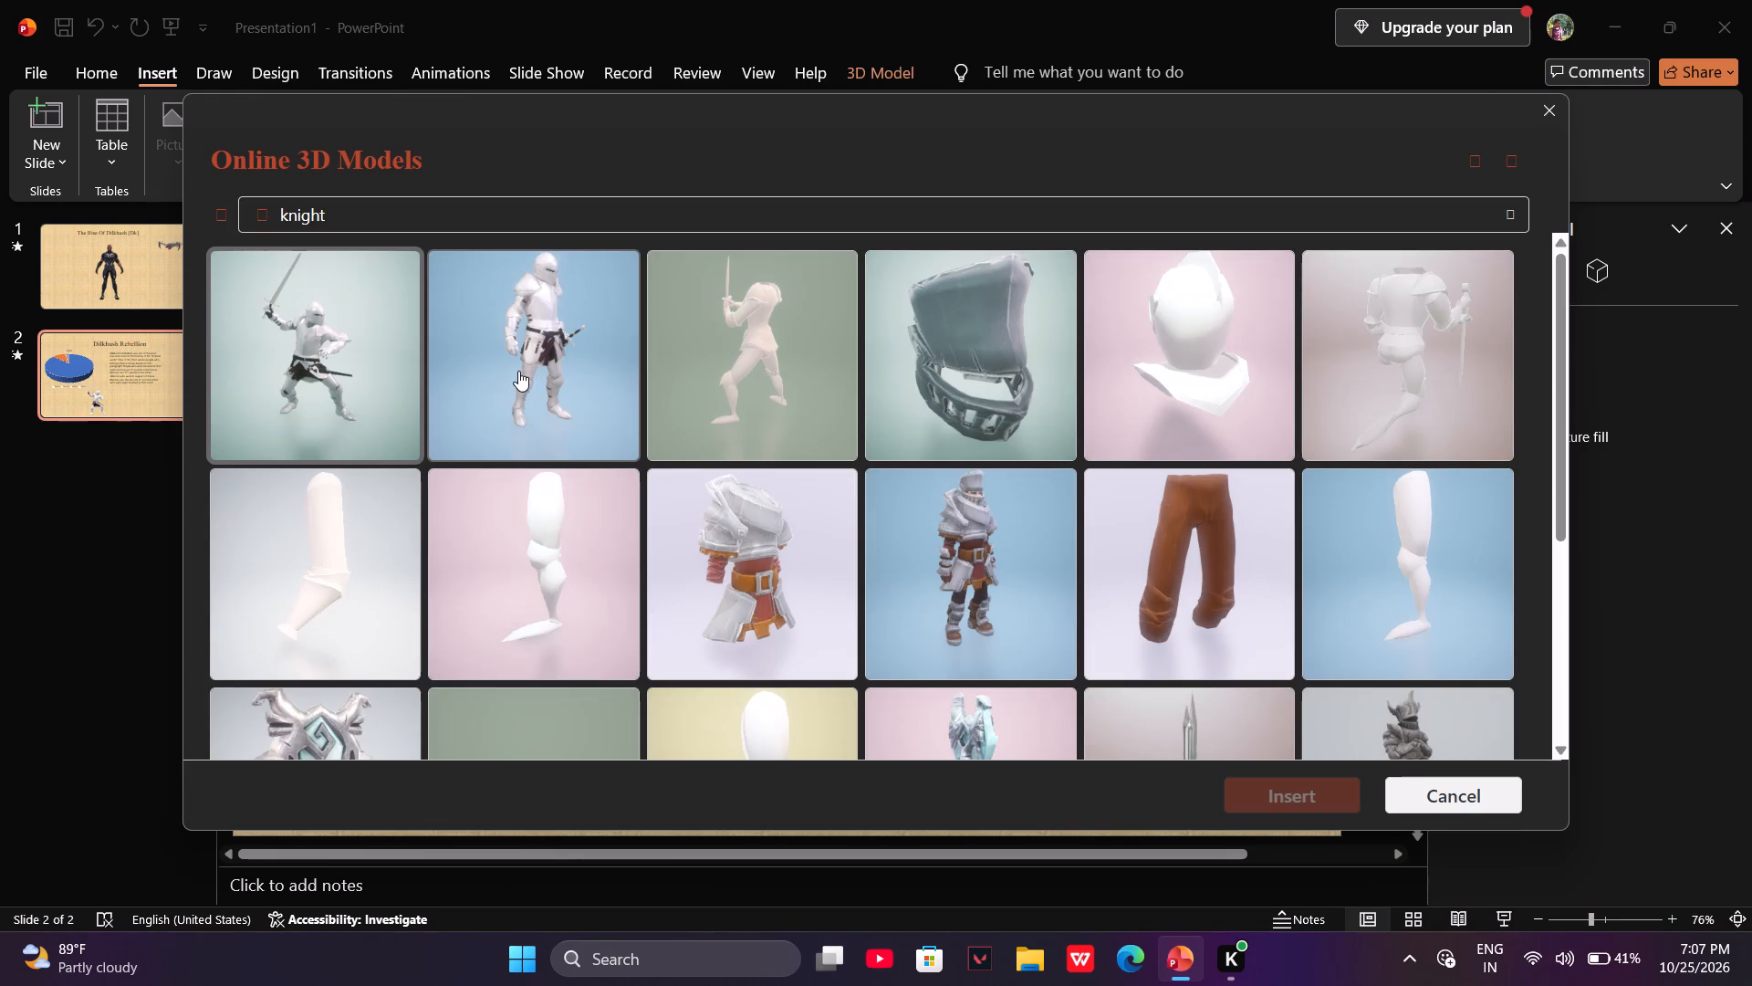
{"action": "left_click", "coordinate": [518, 371]}
{"action": "scroll", "coordinate": [889, 647], "scroll_direction": "down", "scroll_amount": 1}
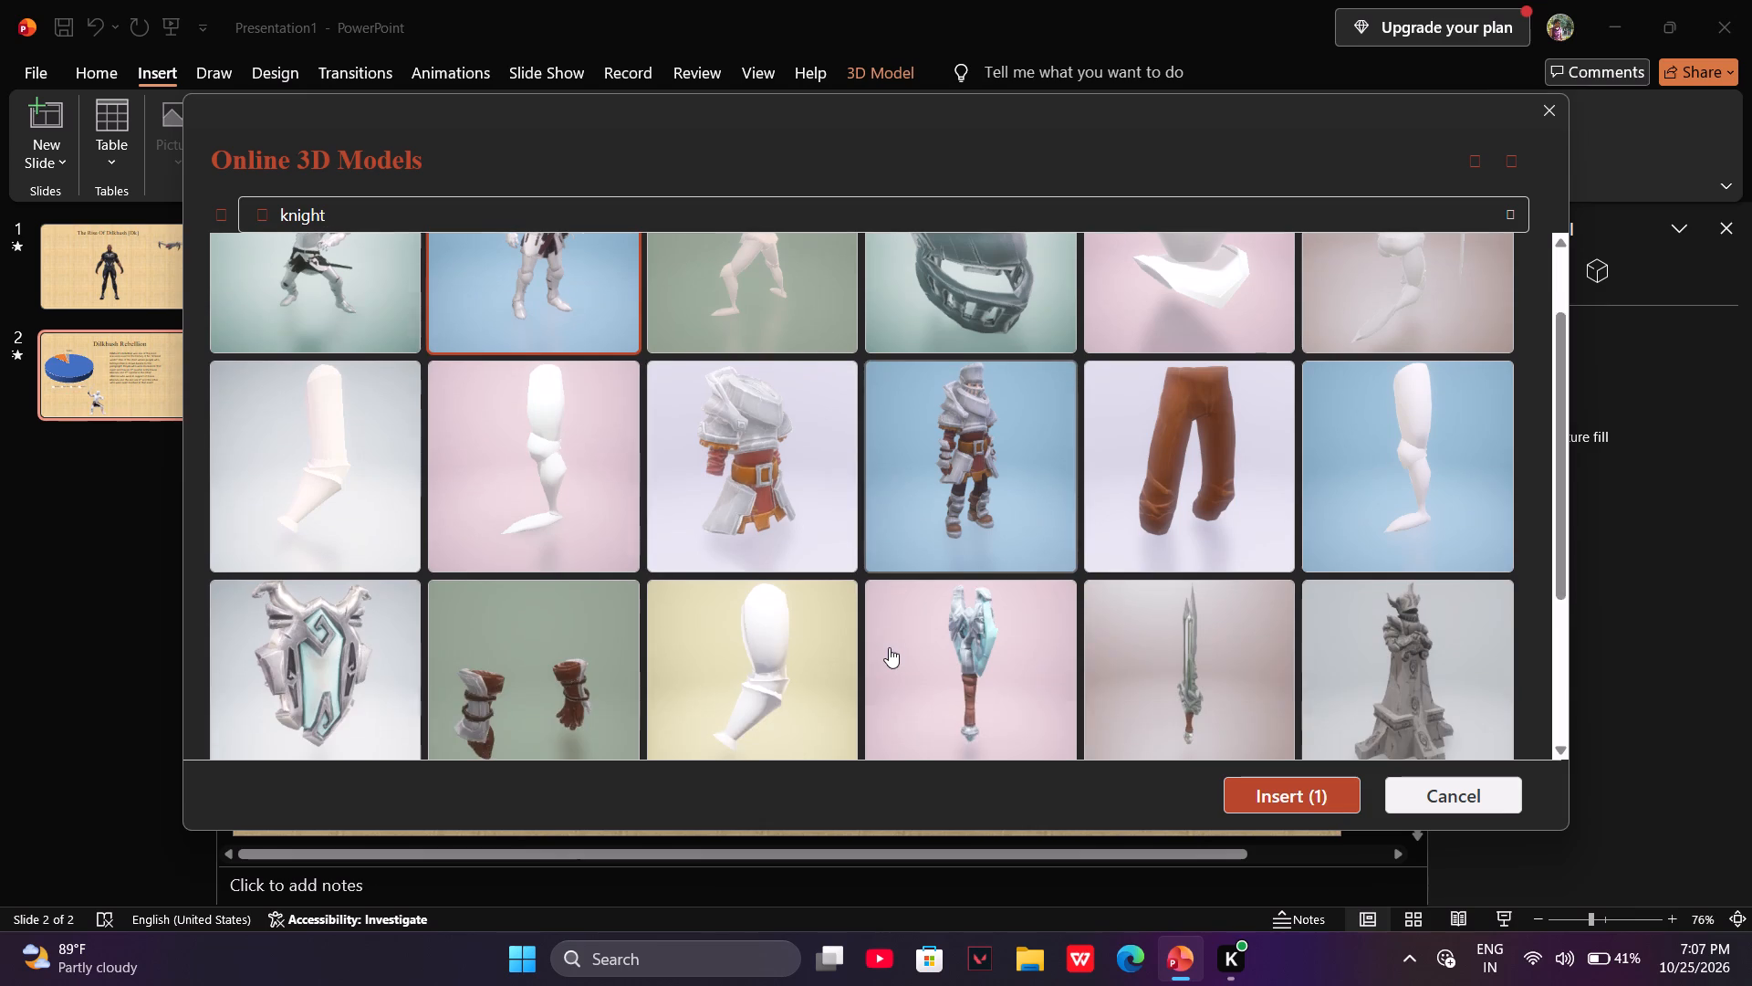
{"action": "scroll", "coordinate": [889, 647], "scroll_direction": "down", "scroll_amount": 3}
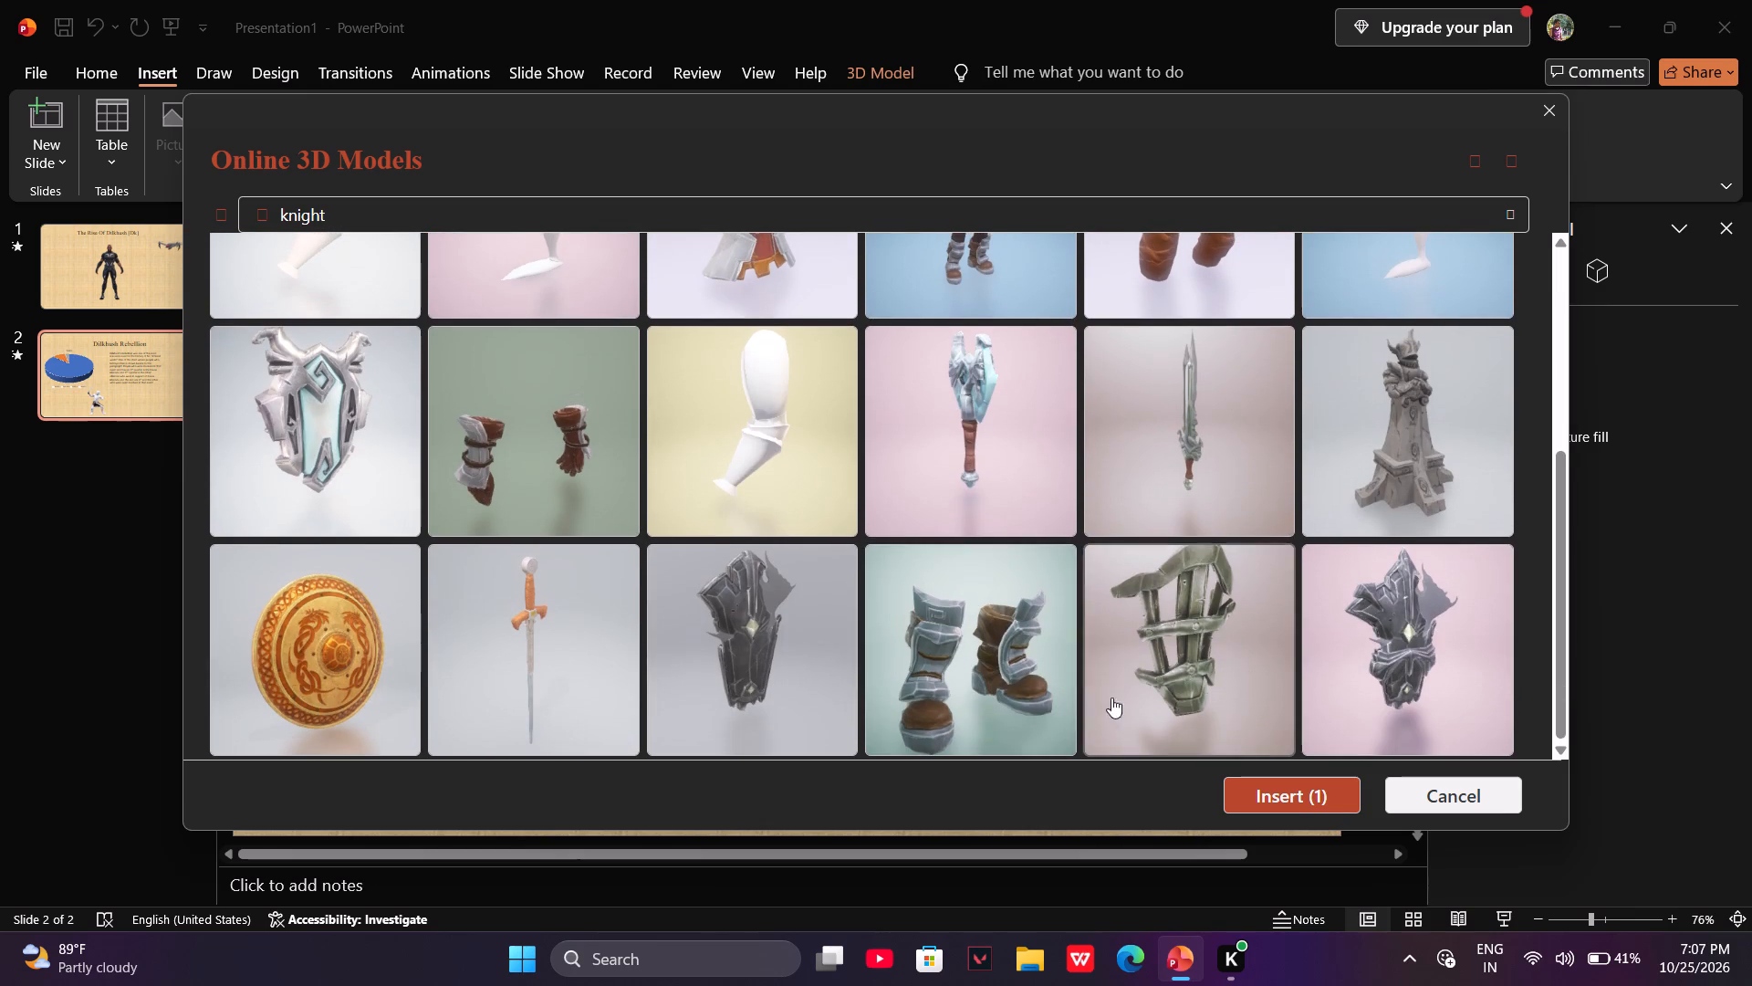
{"action": "left_click", "coordinate": [1283, 789]}
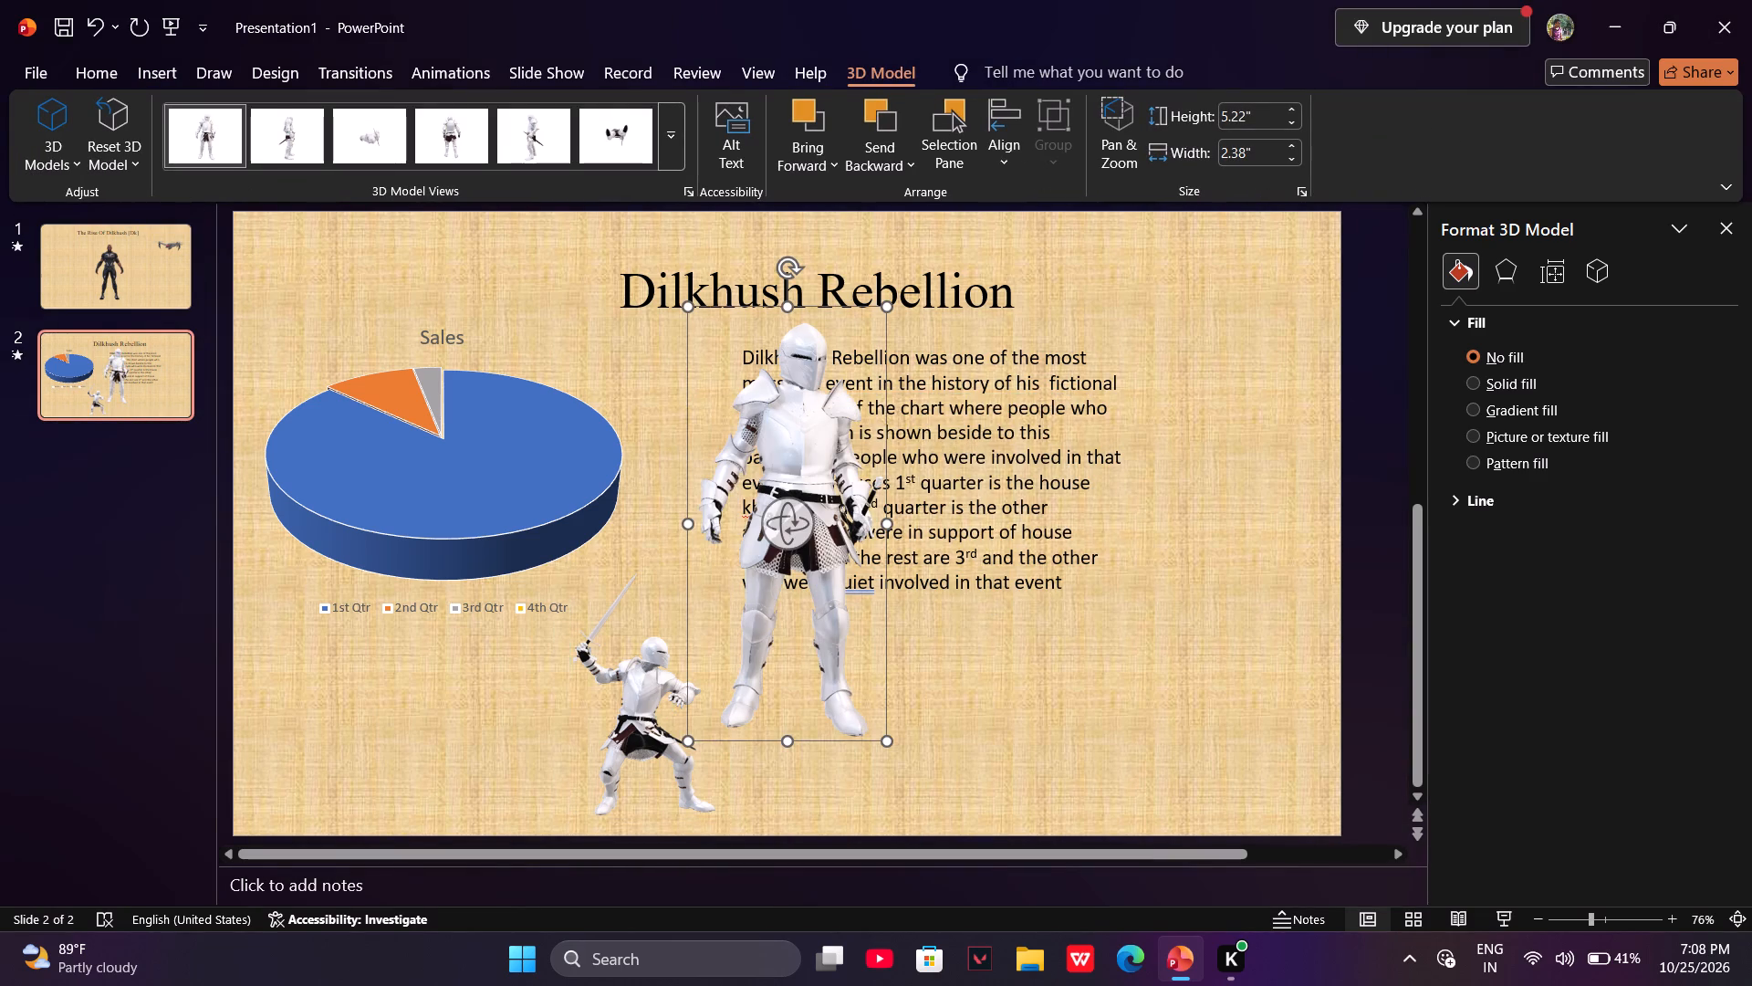
Rotate the standing knight into a side view and shrink it to about 2.98" high by 1.37" wide.
{"action": "left_click_drag", "start_coordinate": [784, 537], "coordinate": [772, 537]}
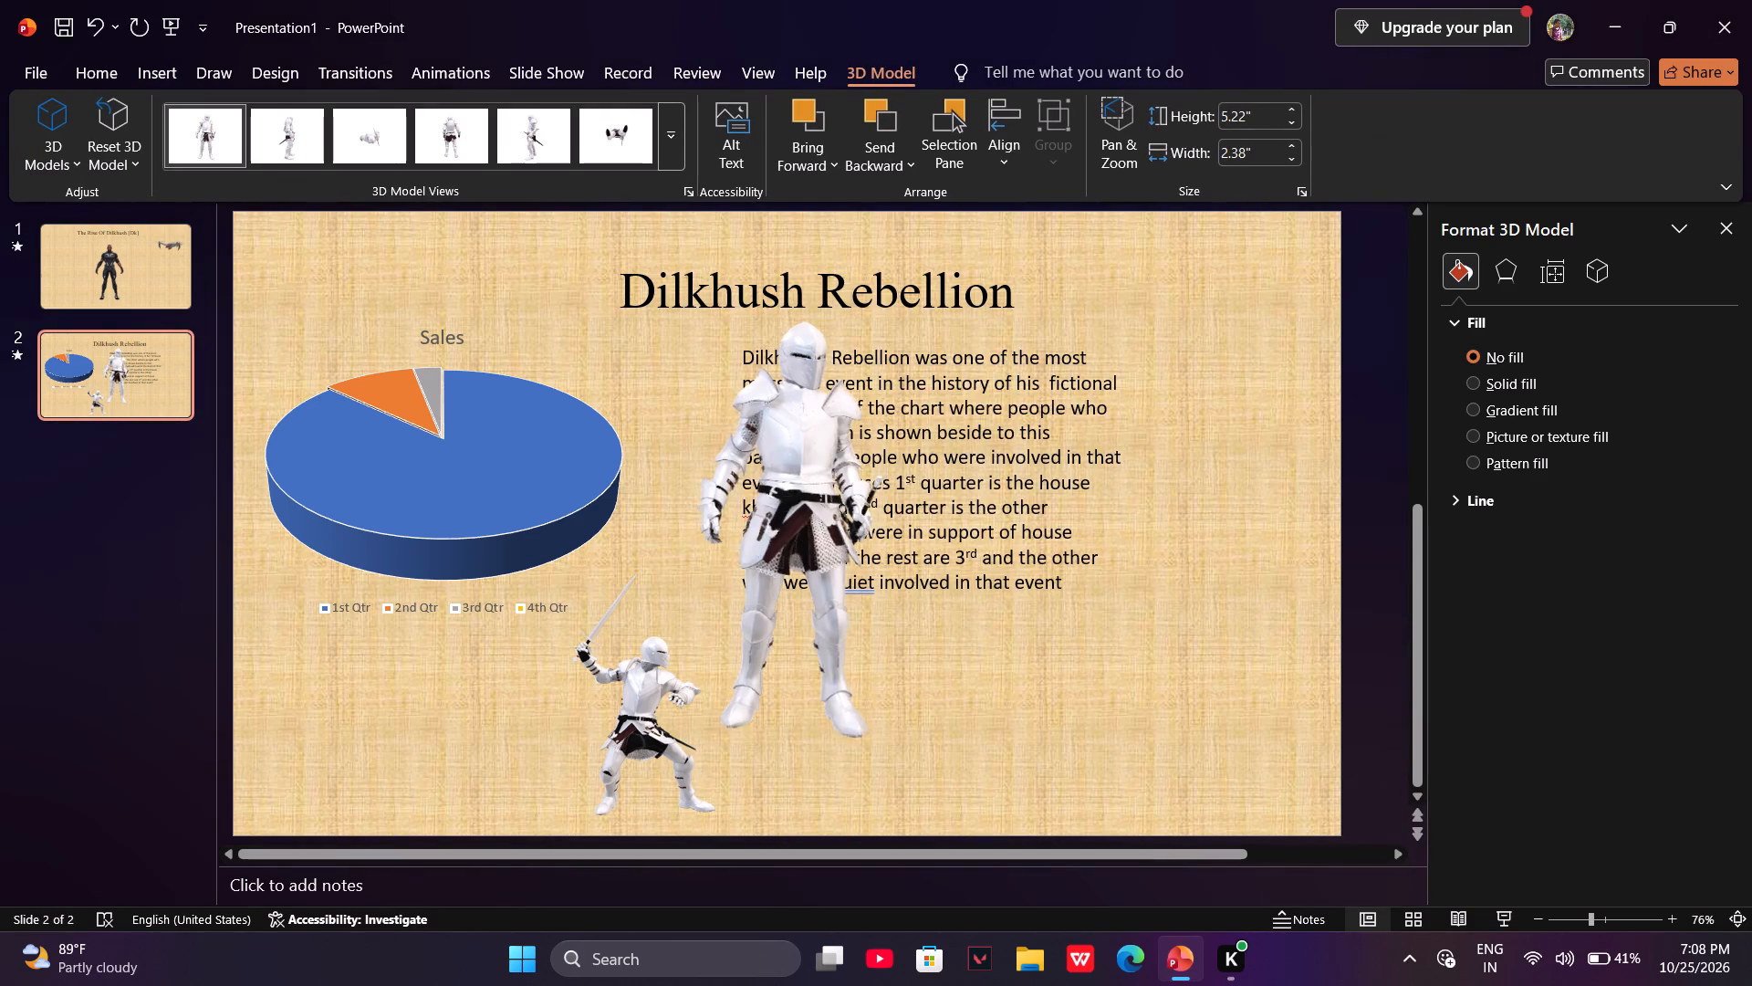
{"action": "left_click_drag", "start_coordinate": [772, 537], "coordinate": [515, 529]}
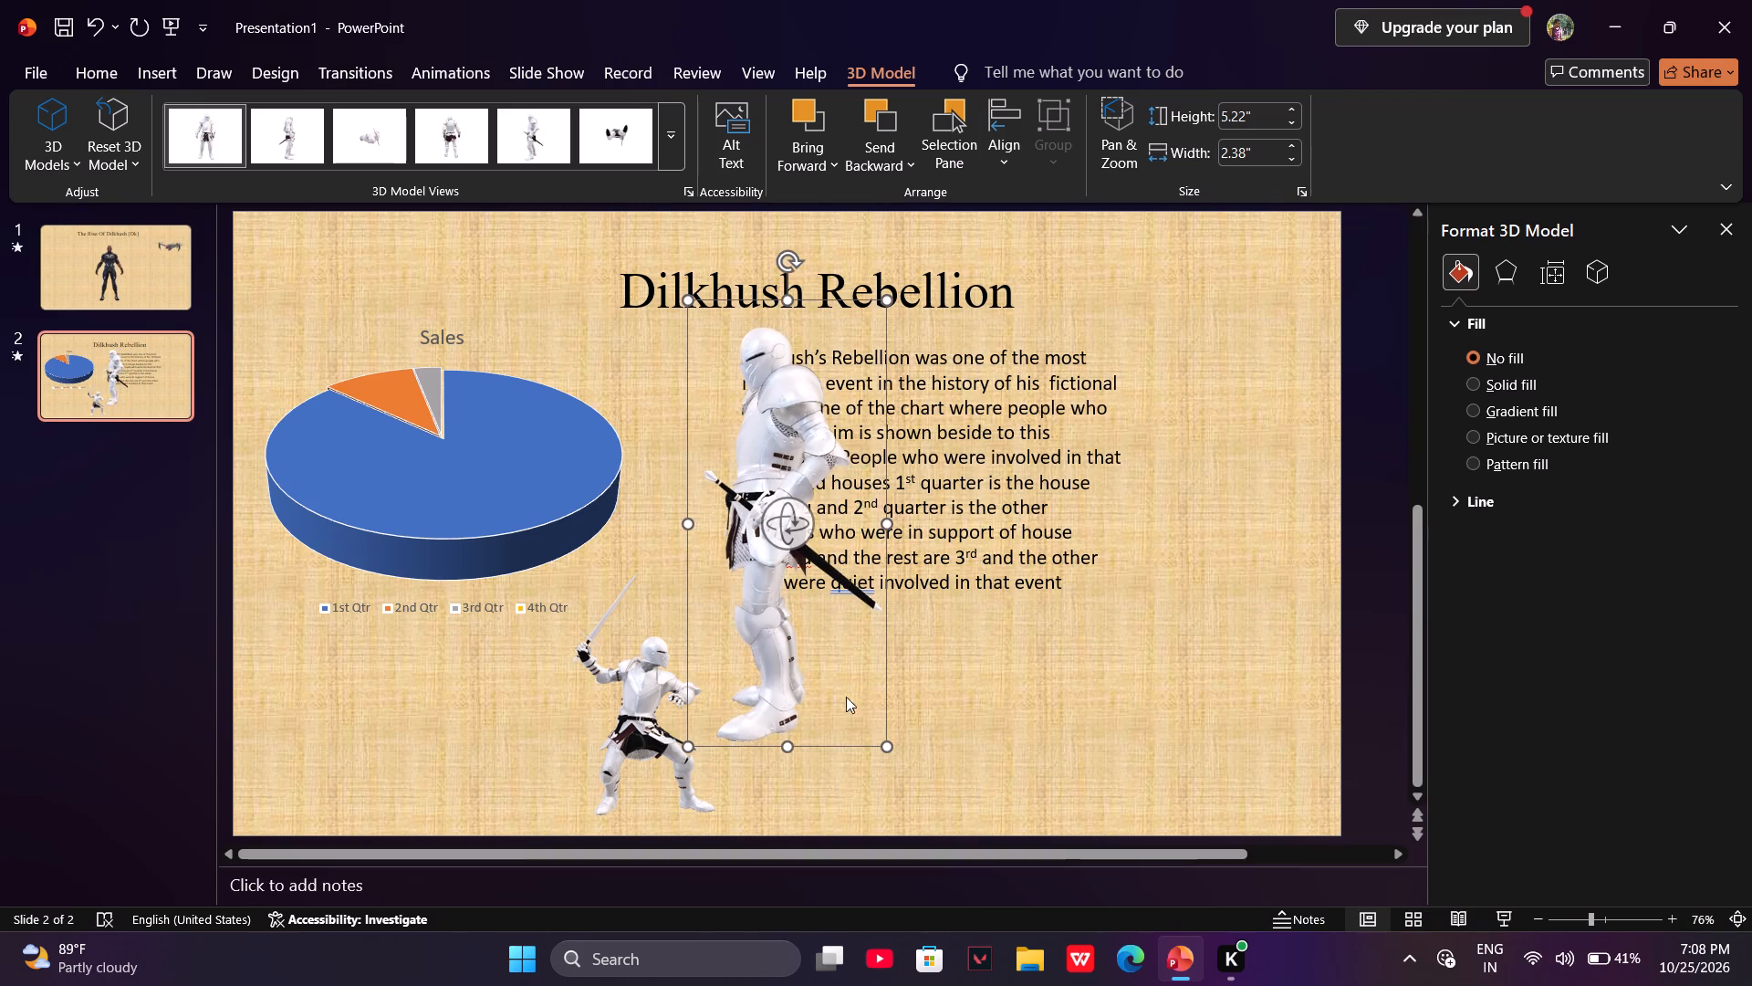
{"action": "left_click_drag", "start_coordinate": [886, 745], "coordinate": [825, 661]}
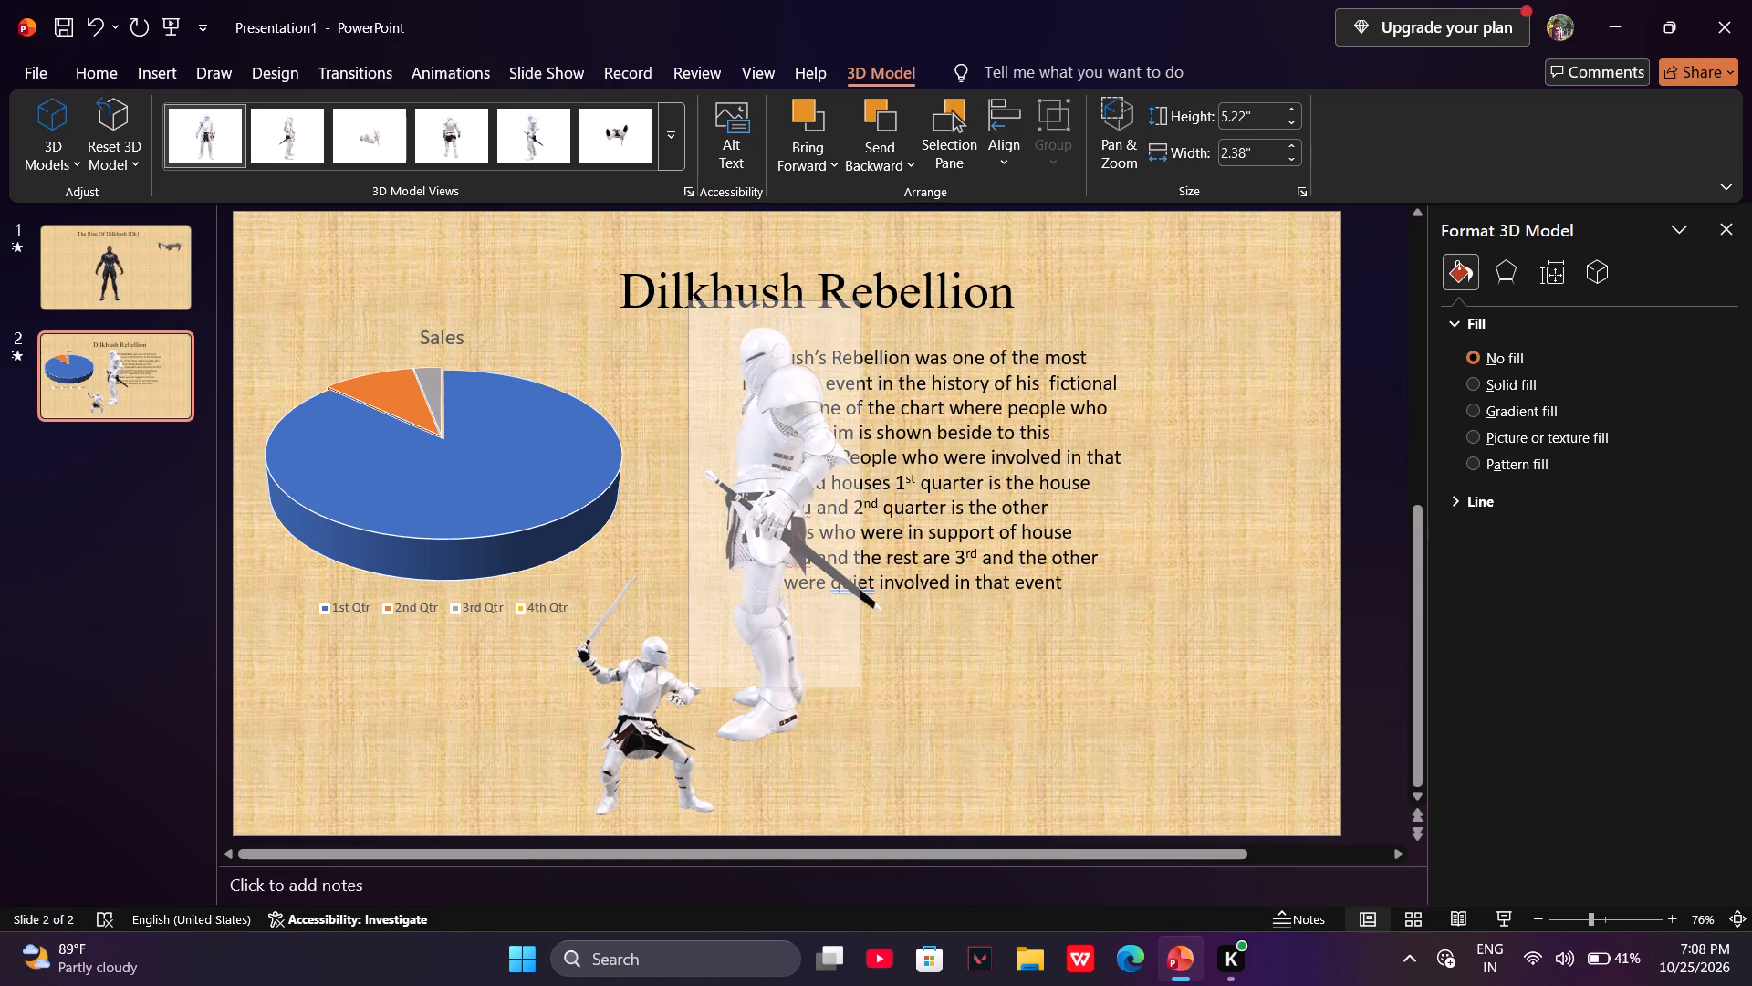
{"action": "left_click_drag", "start_coordinate": [825, 661], "coordinate": [771, 566]}
{"action": "left_click", "coordinate": [745, 426]}
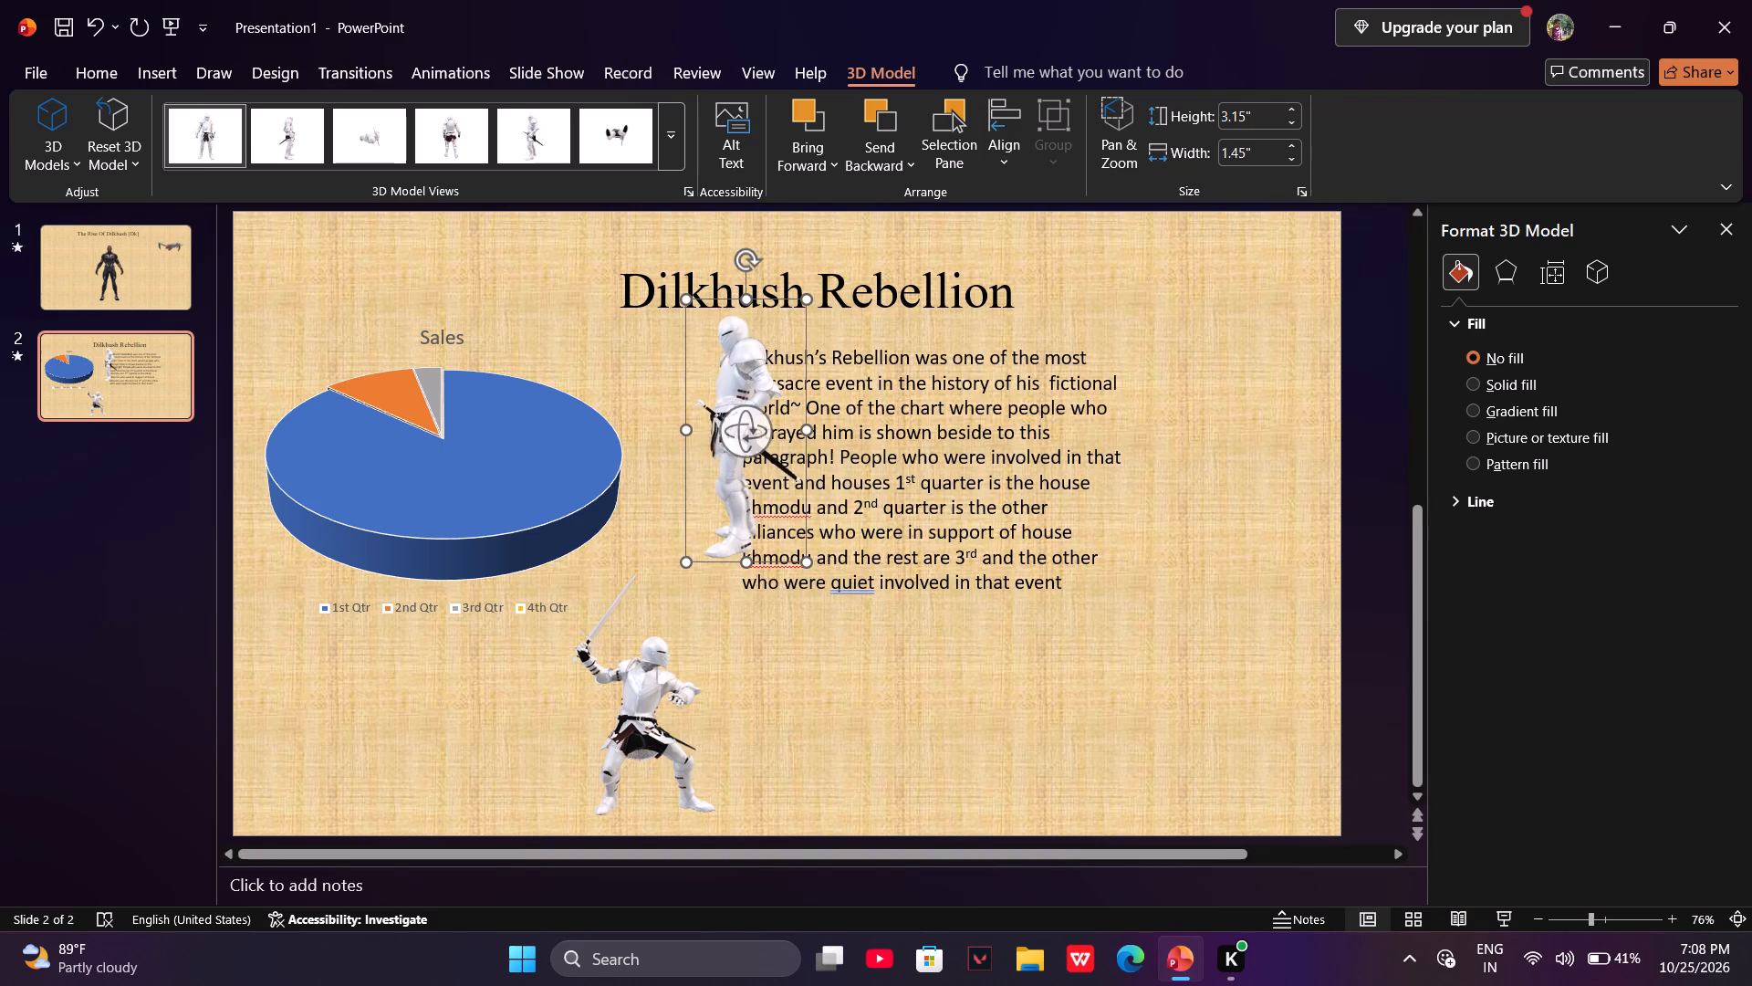
{"action": "left_click_drag", "start_coordinate": [807, 565], "coordinate": [792, 544]}
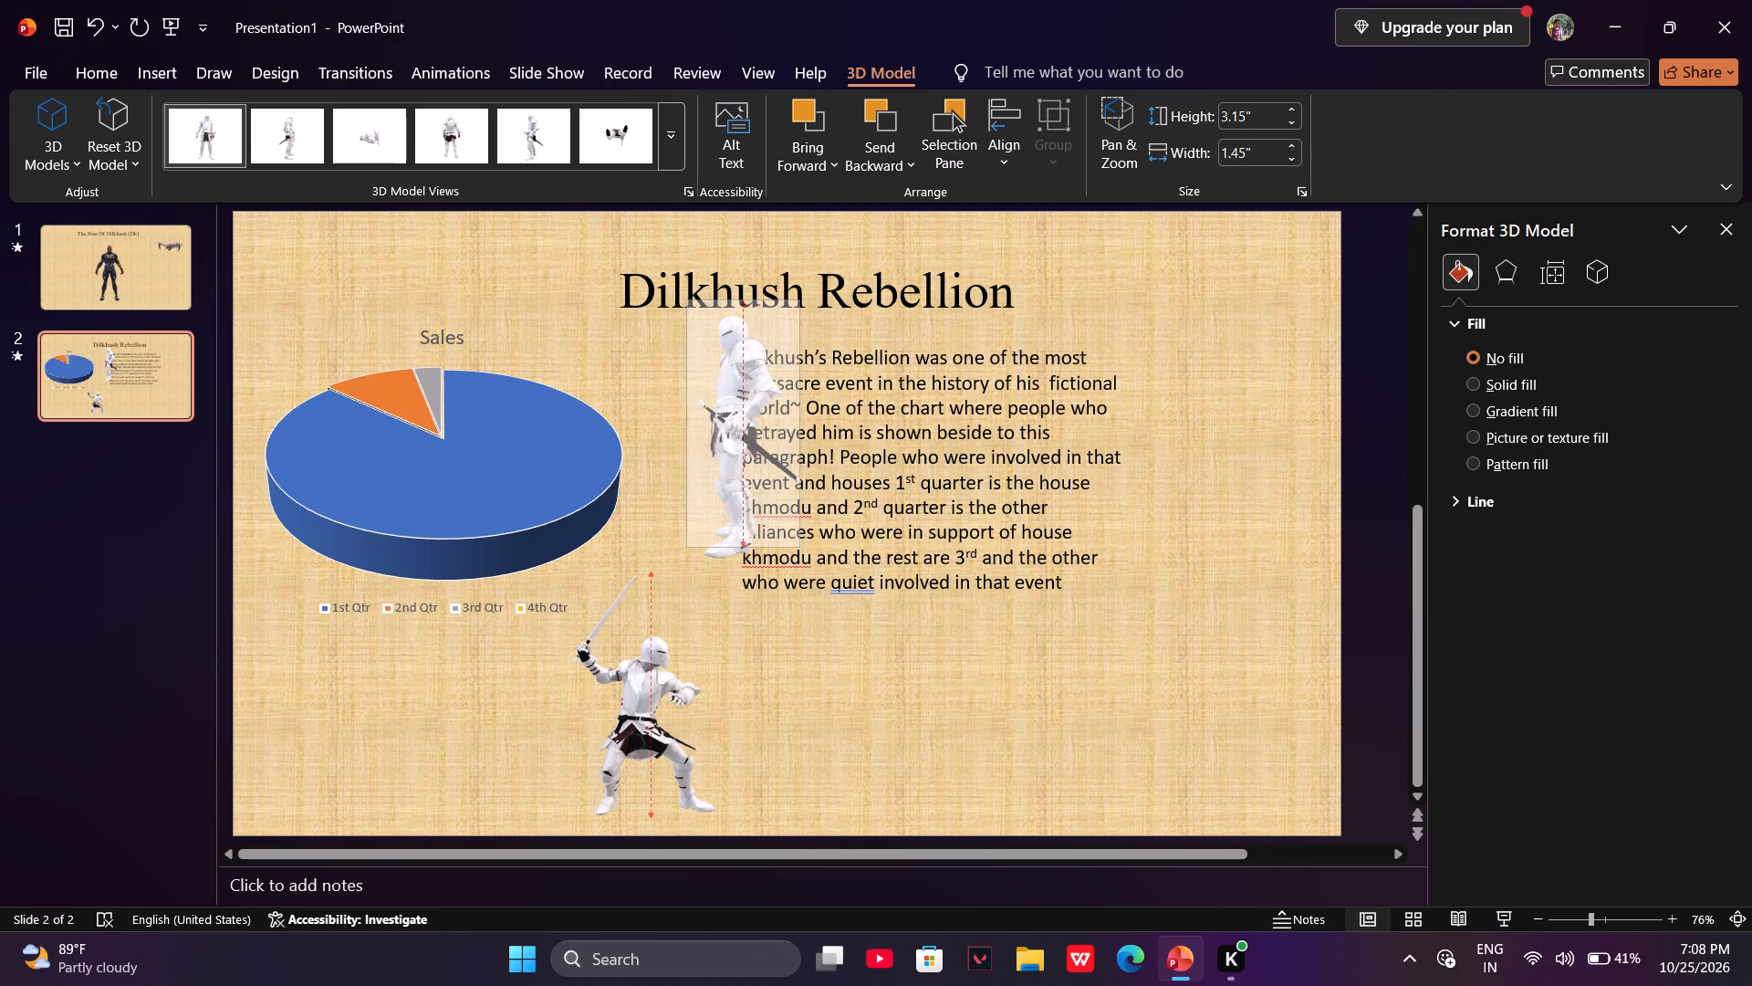
{"action": "left_click_drag", "start_coordinate": [792, 544], "coordinate": [793, 545]}
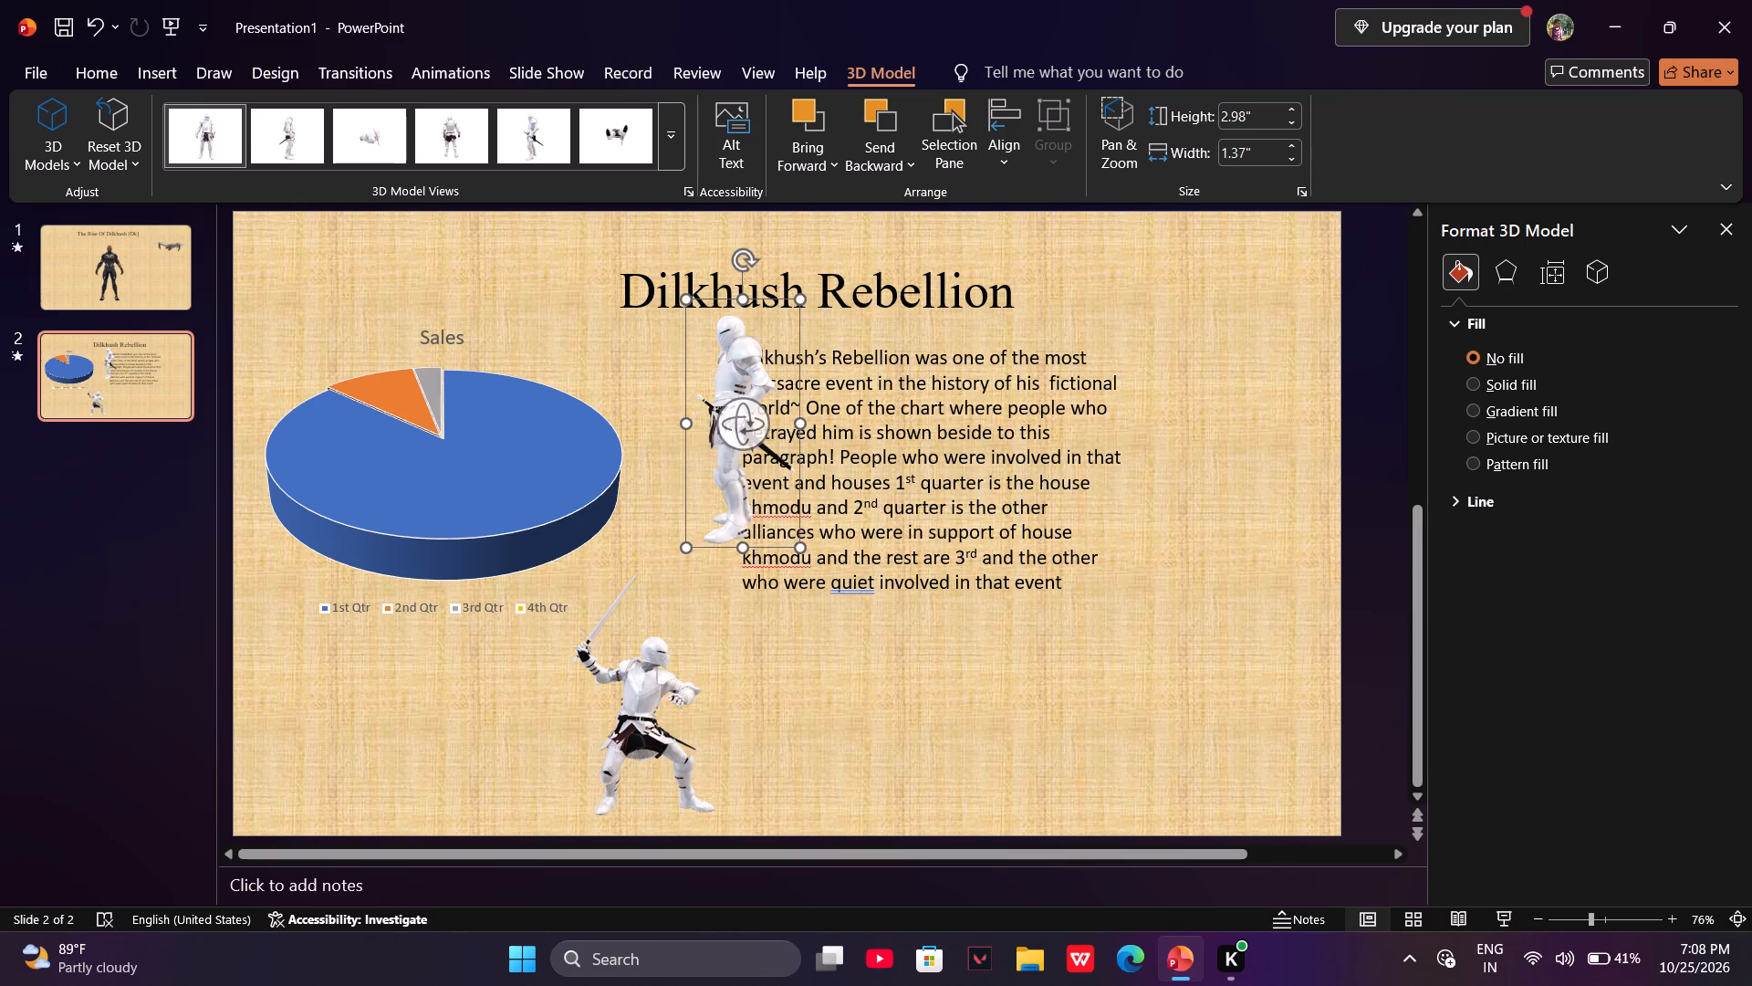
Place the standing knight beside the sword-raising knight, below the paragraph, and shrink it to about 2.91" high.
{"action": "left_click_drag", "start_coordinate": [751, 298], "coordinate": [808, 572]}
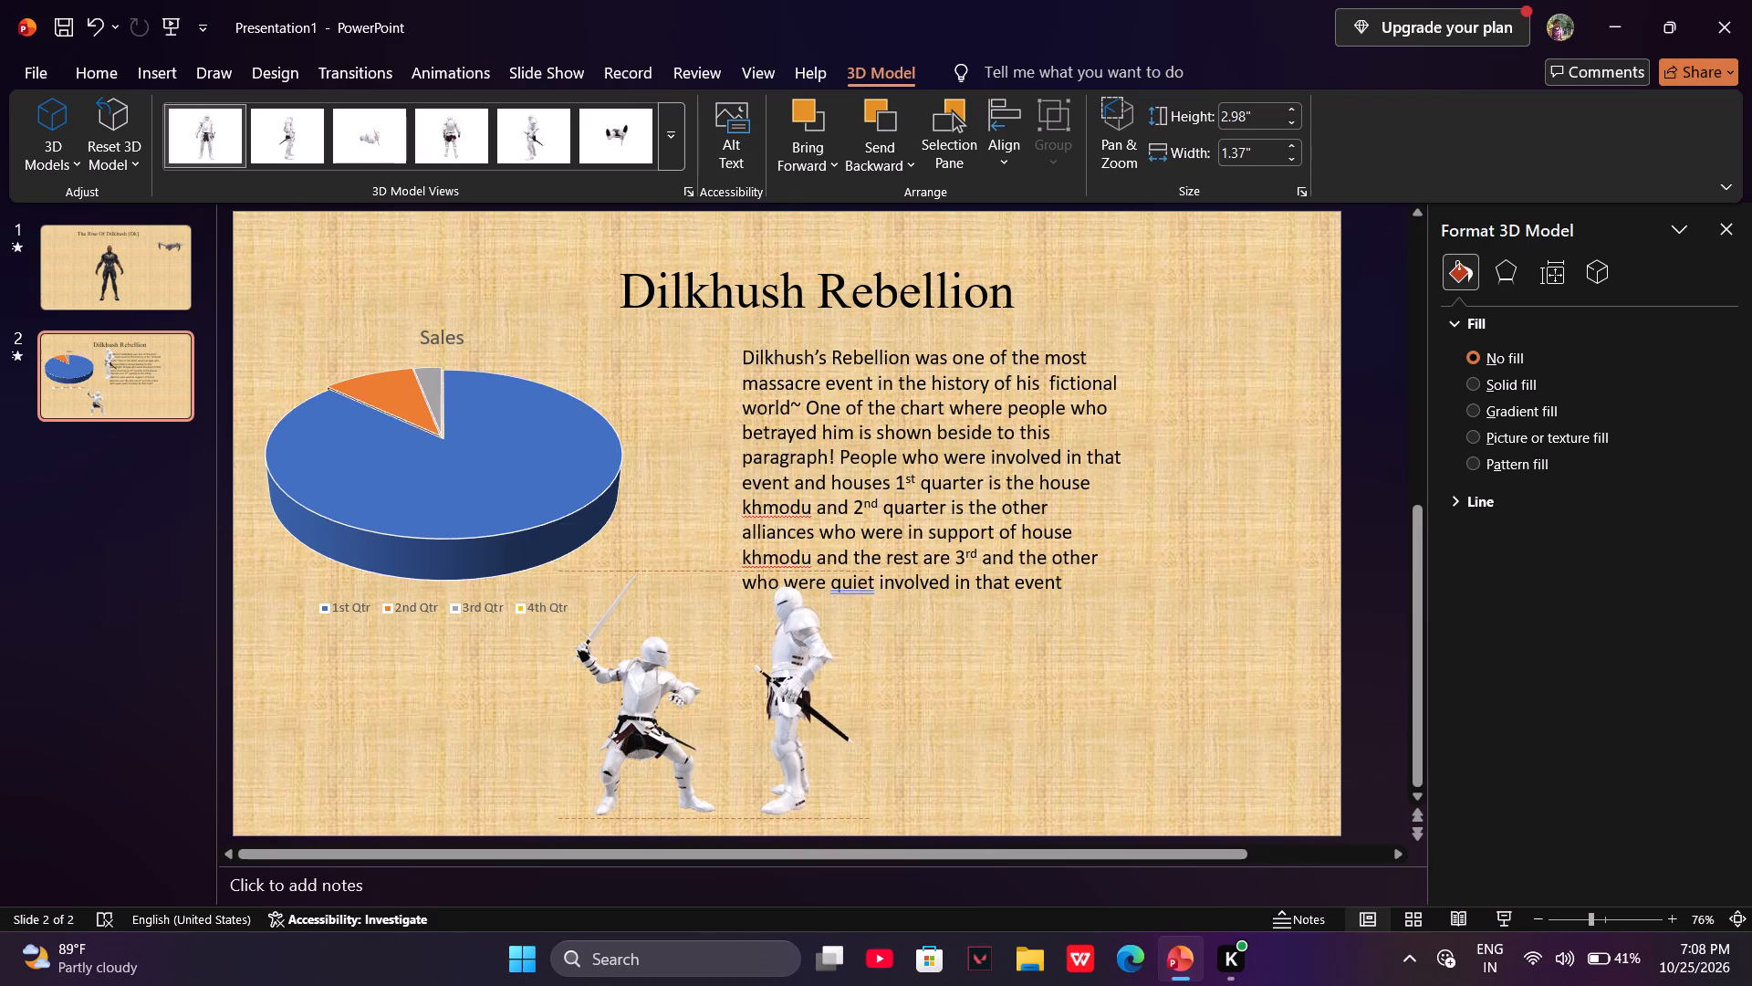
{"action": "left_click_drag", "start_coordinate": [808, 572], "coordinate": [809, 579]}
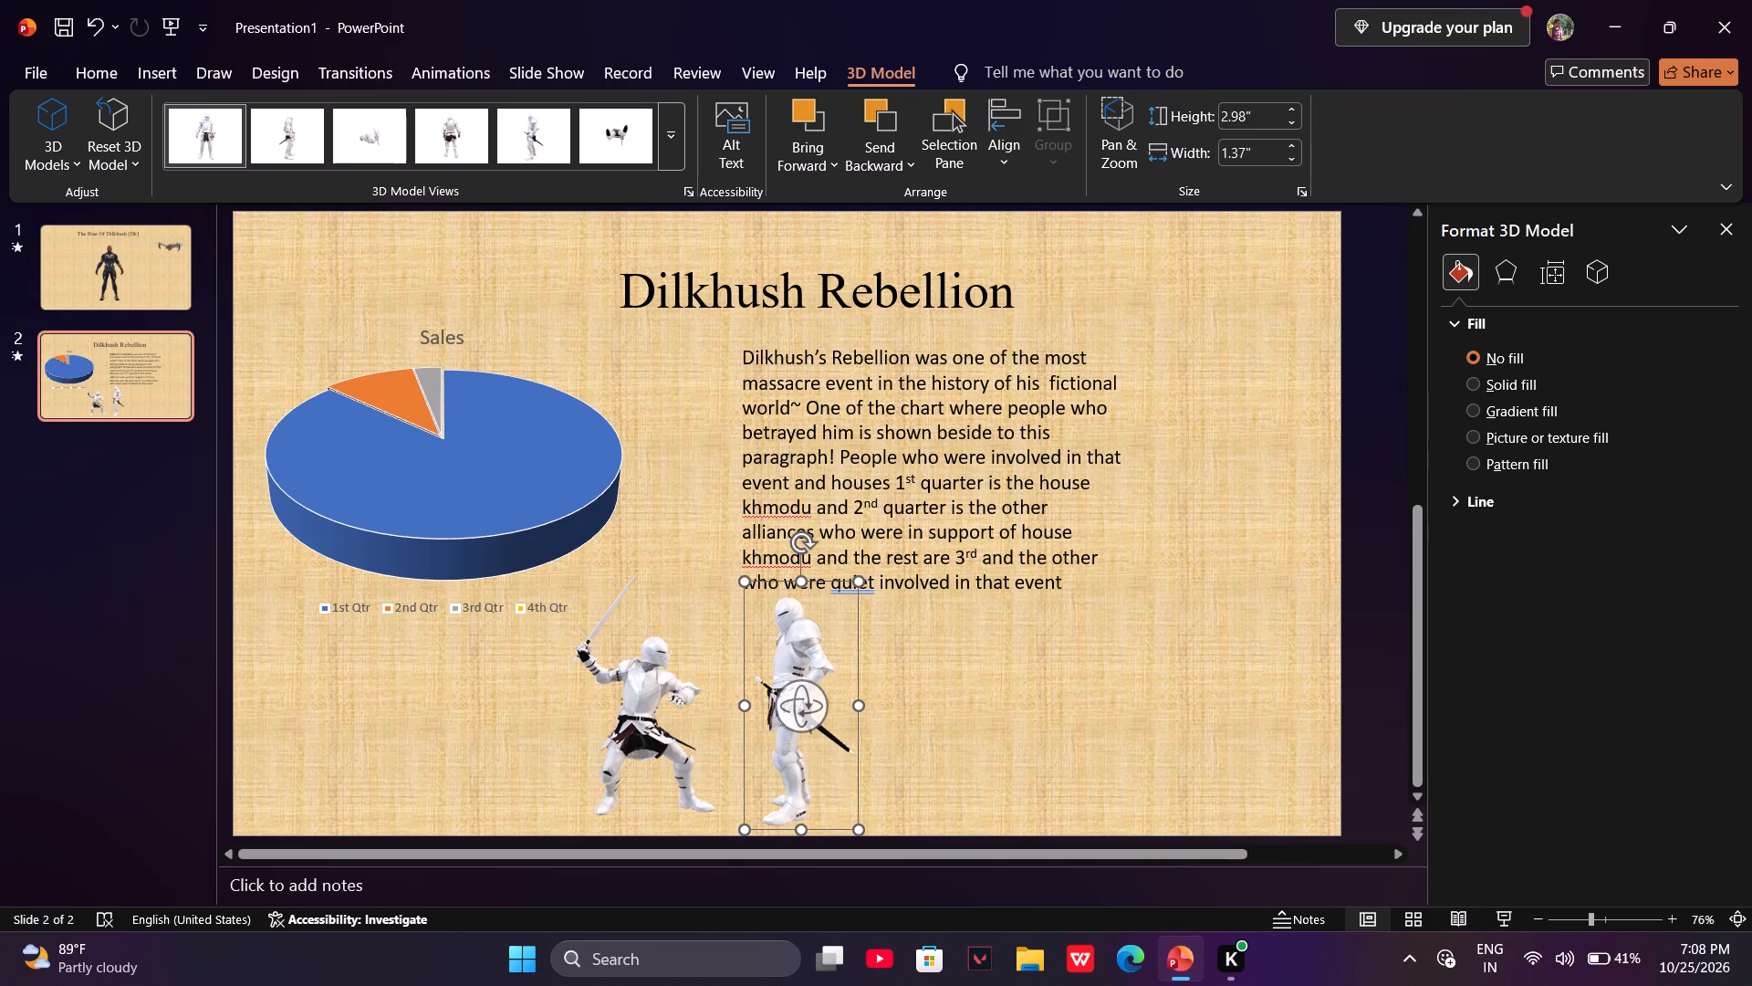
{"action": "left_click_drag", "start_coordinate": [865, 828], "coordinate": [854, 813]}
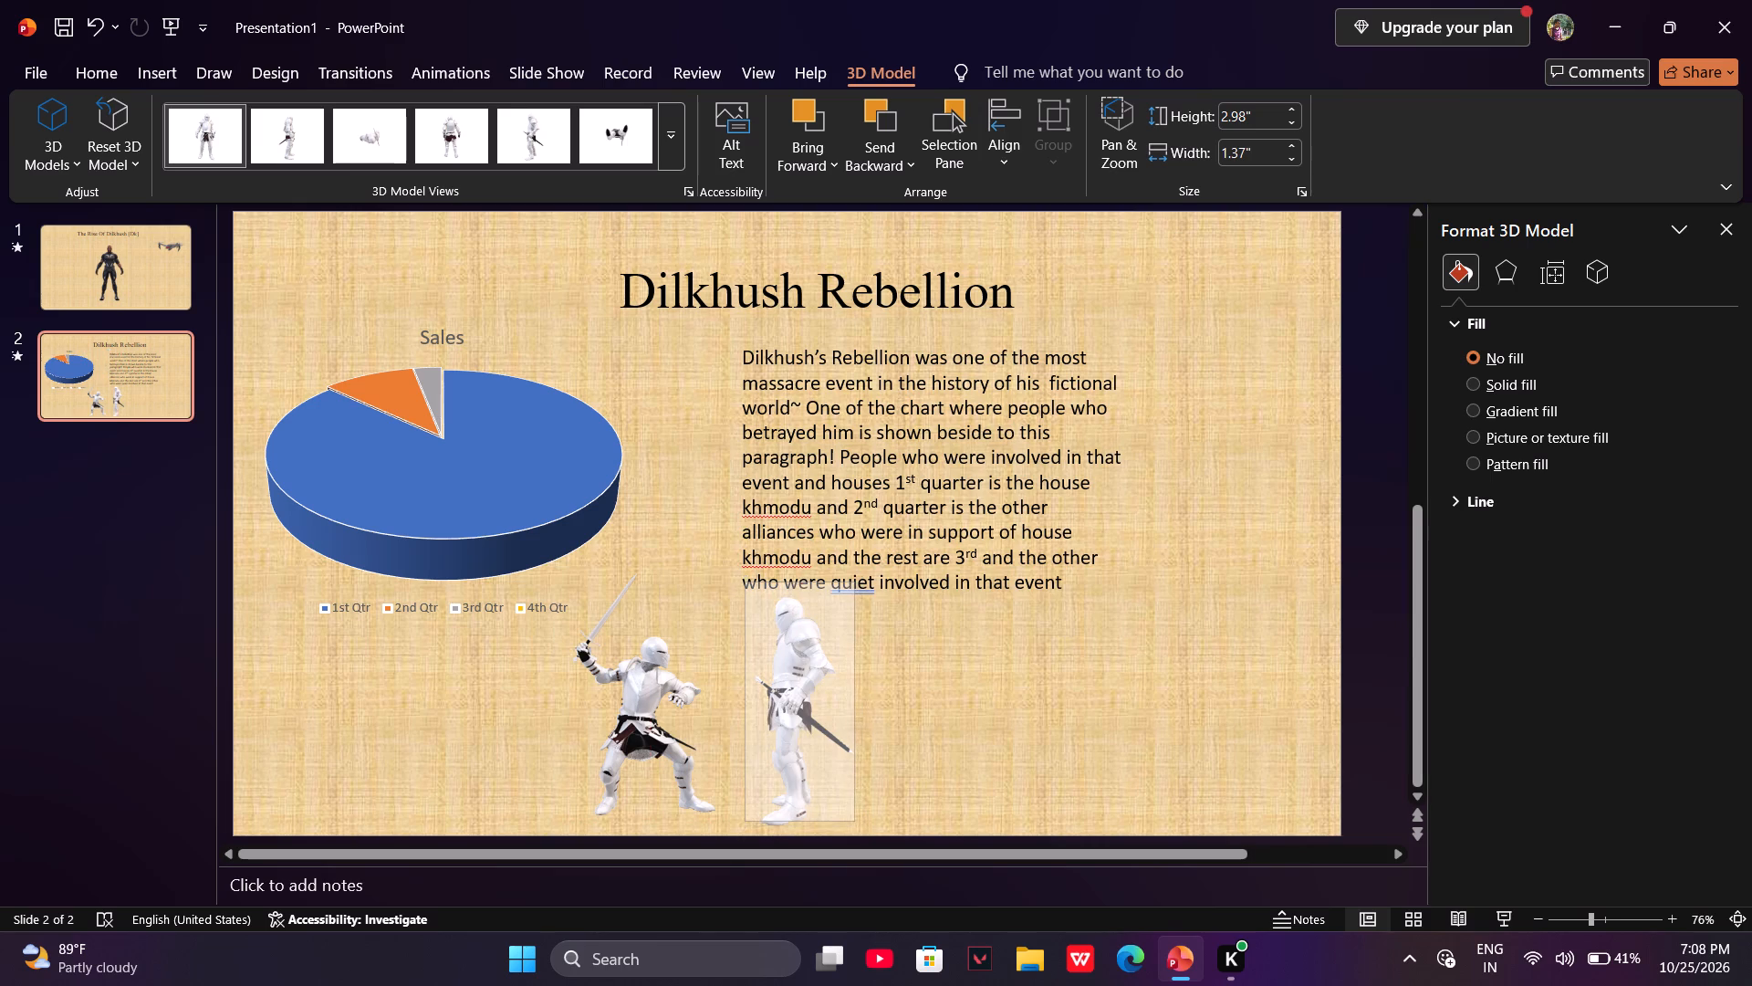
{"action": "left_click_drag", "start_coordinate": [854, 813], "coordinate": [855, 812]}
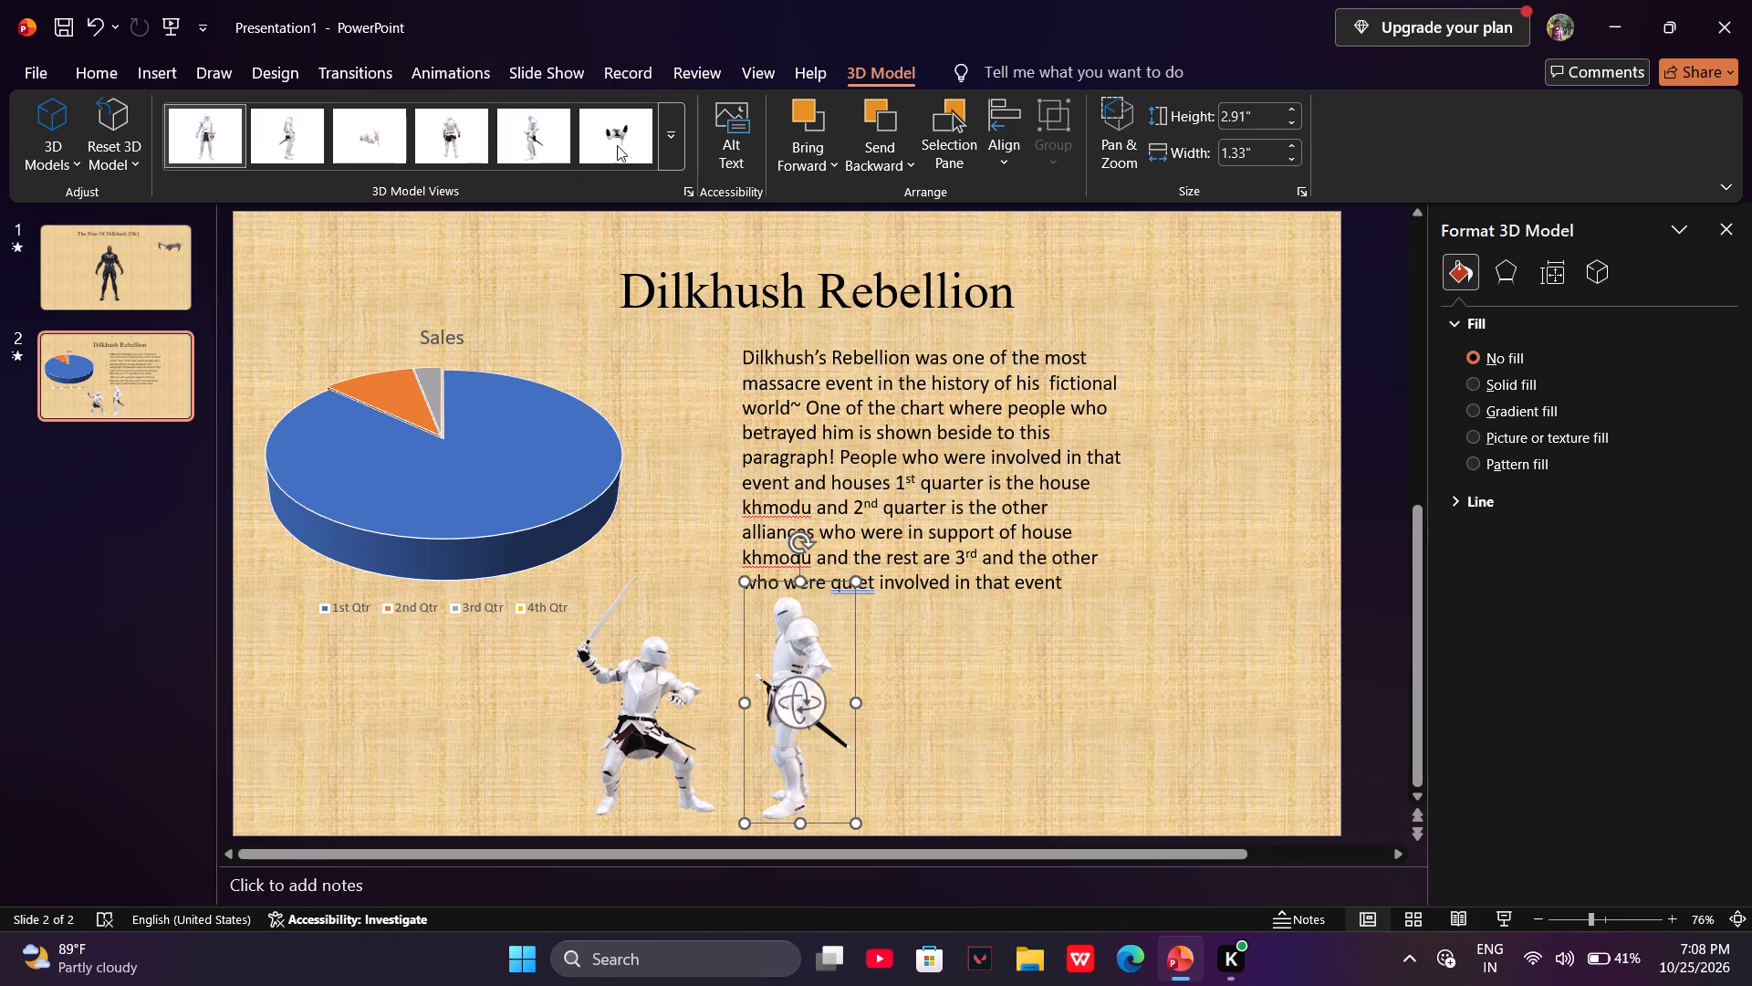
Try several preset 3D views on the standing knight, including the back view, and settle on the one facing the sword-raising knight.
{"action": "left_click", "coordinate": [436, 158]}
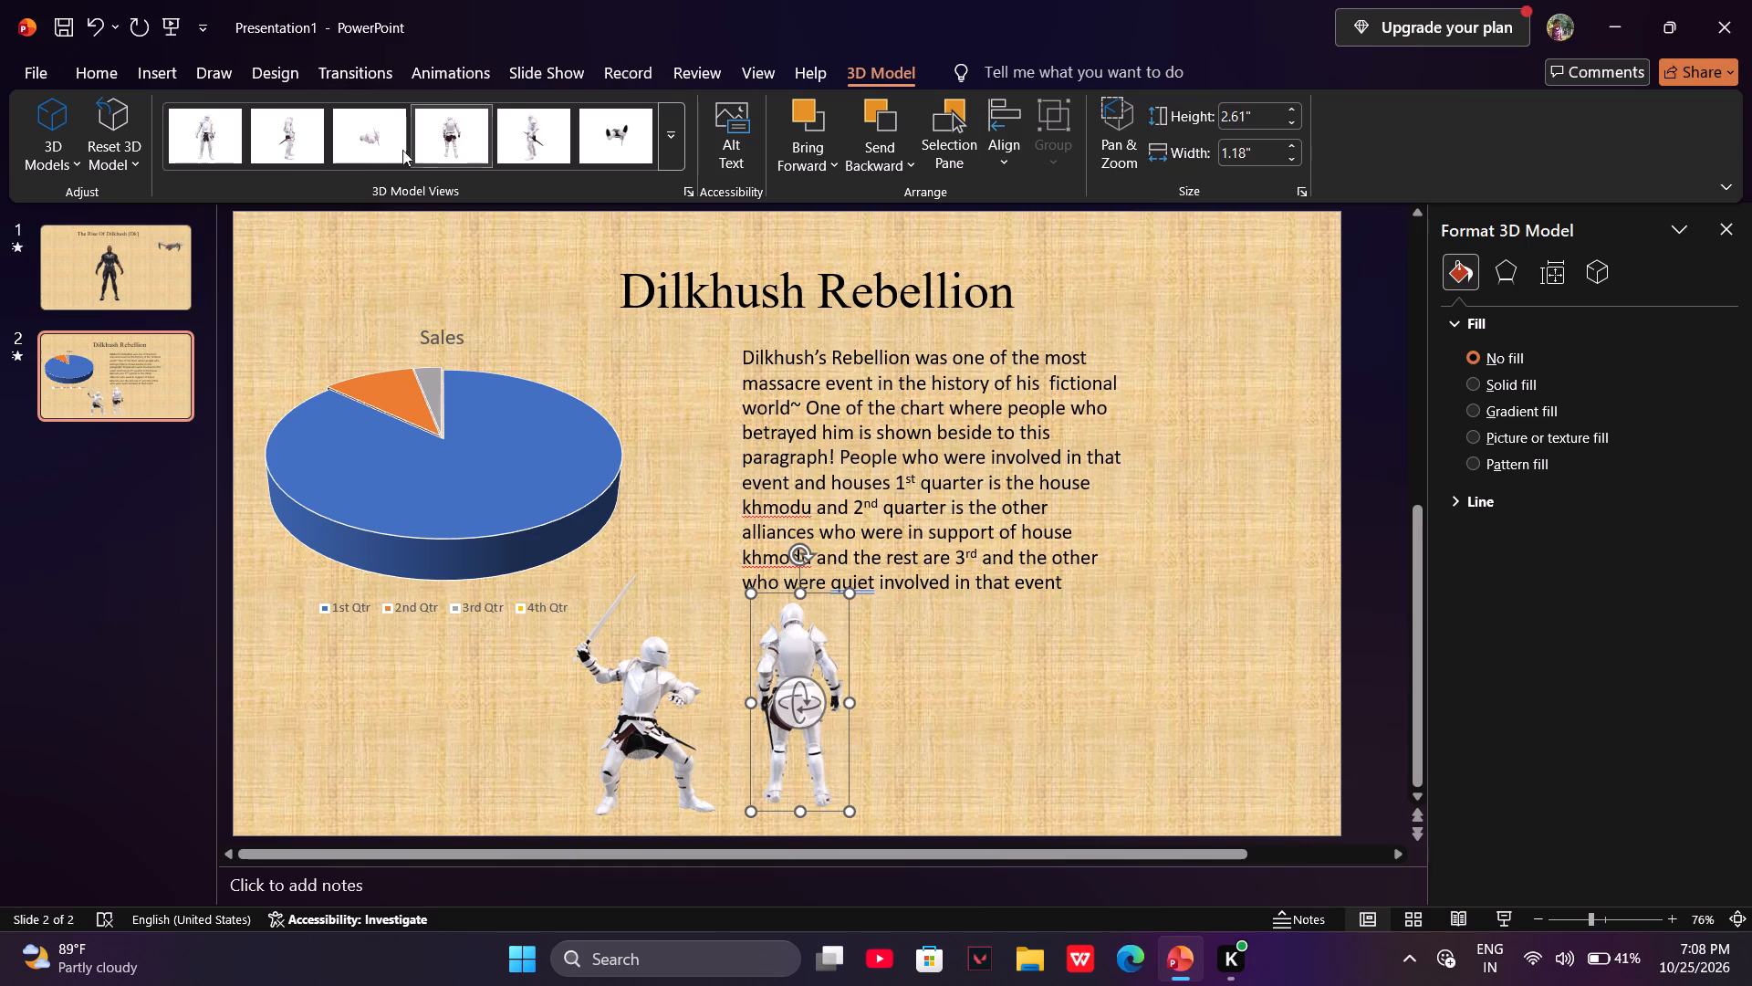
{"action": "left_click", "coordinate": [267, 145]}
{"action": "left_click", "coordinate": [216, 131]}
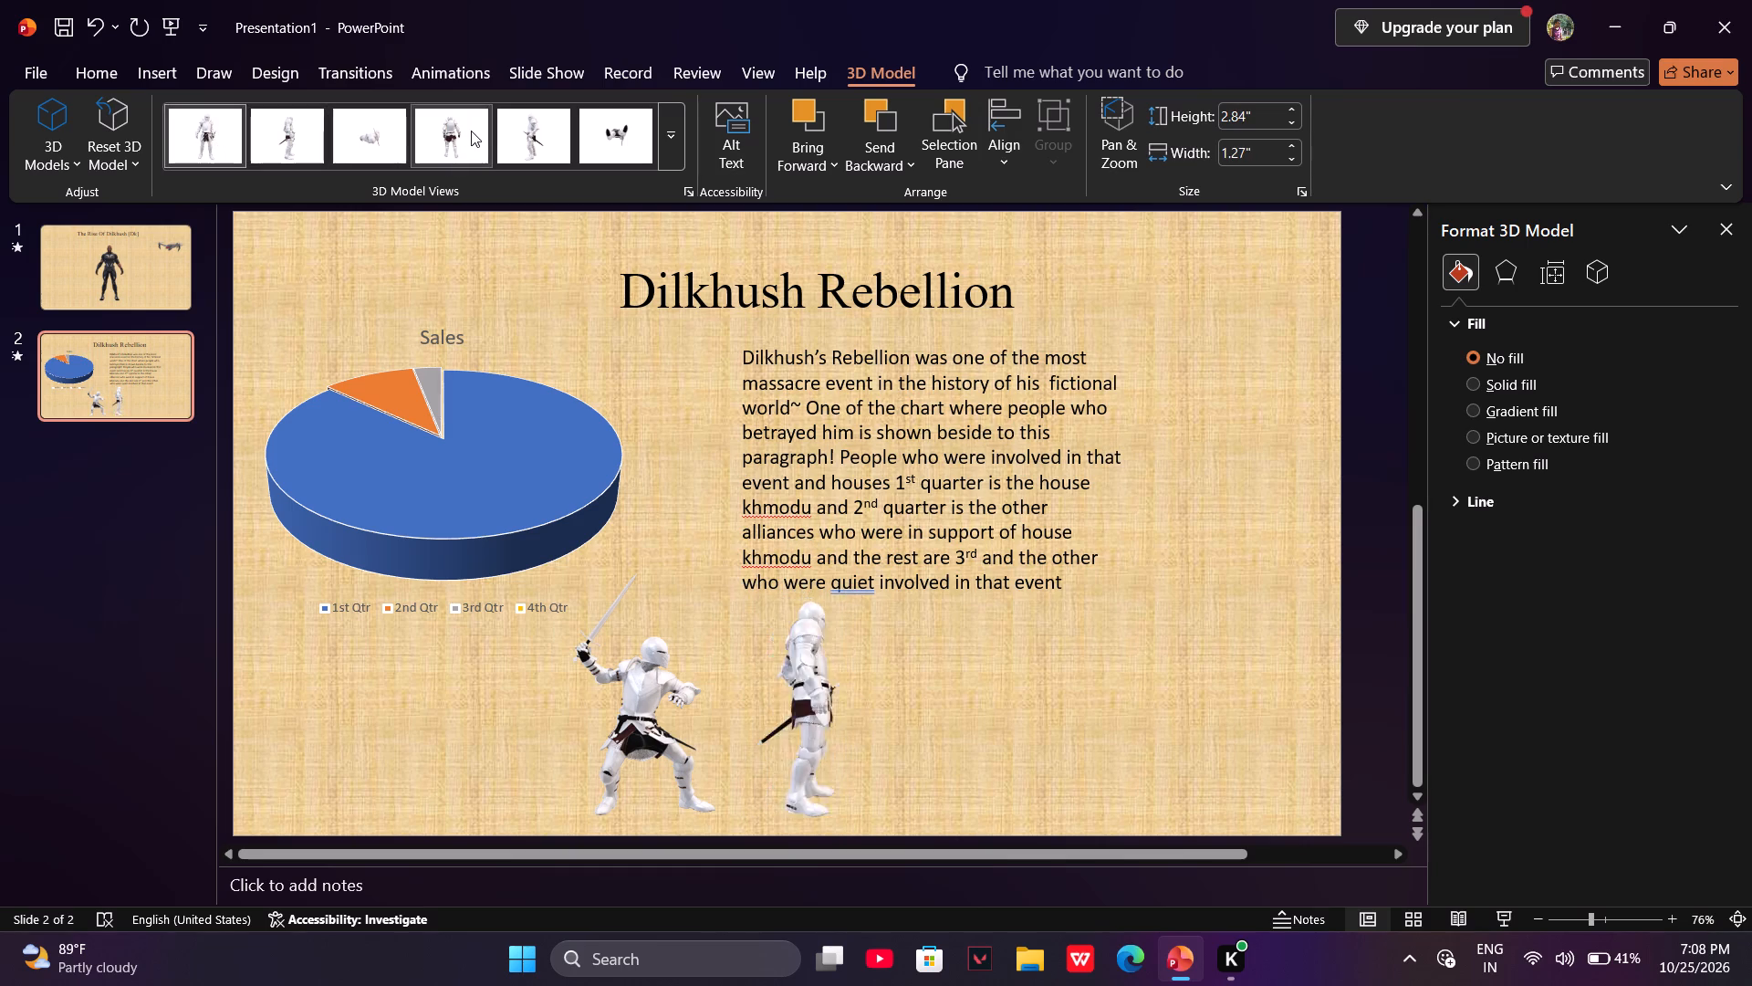
{"action": "left_click", "coordinate": [547, 140]}
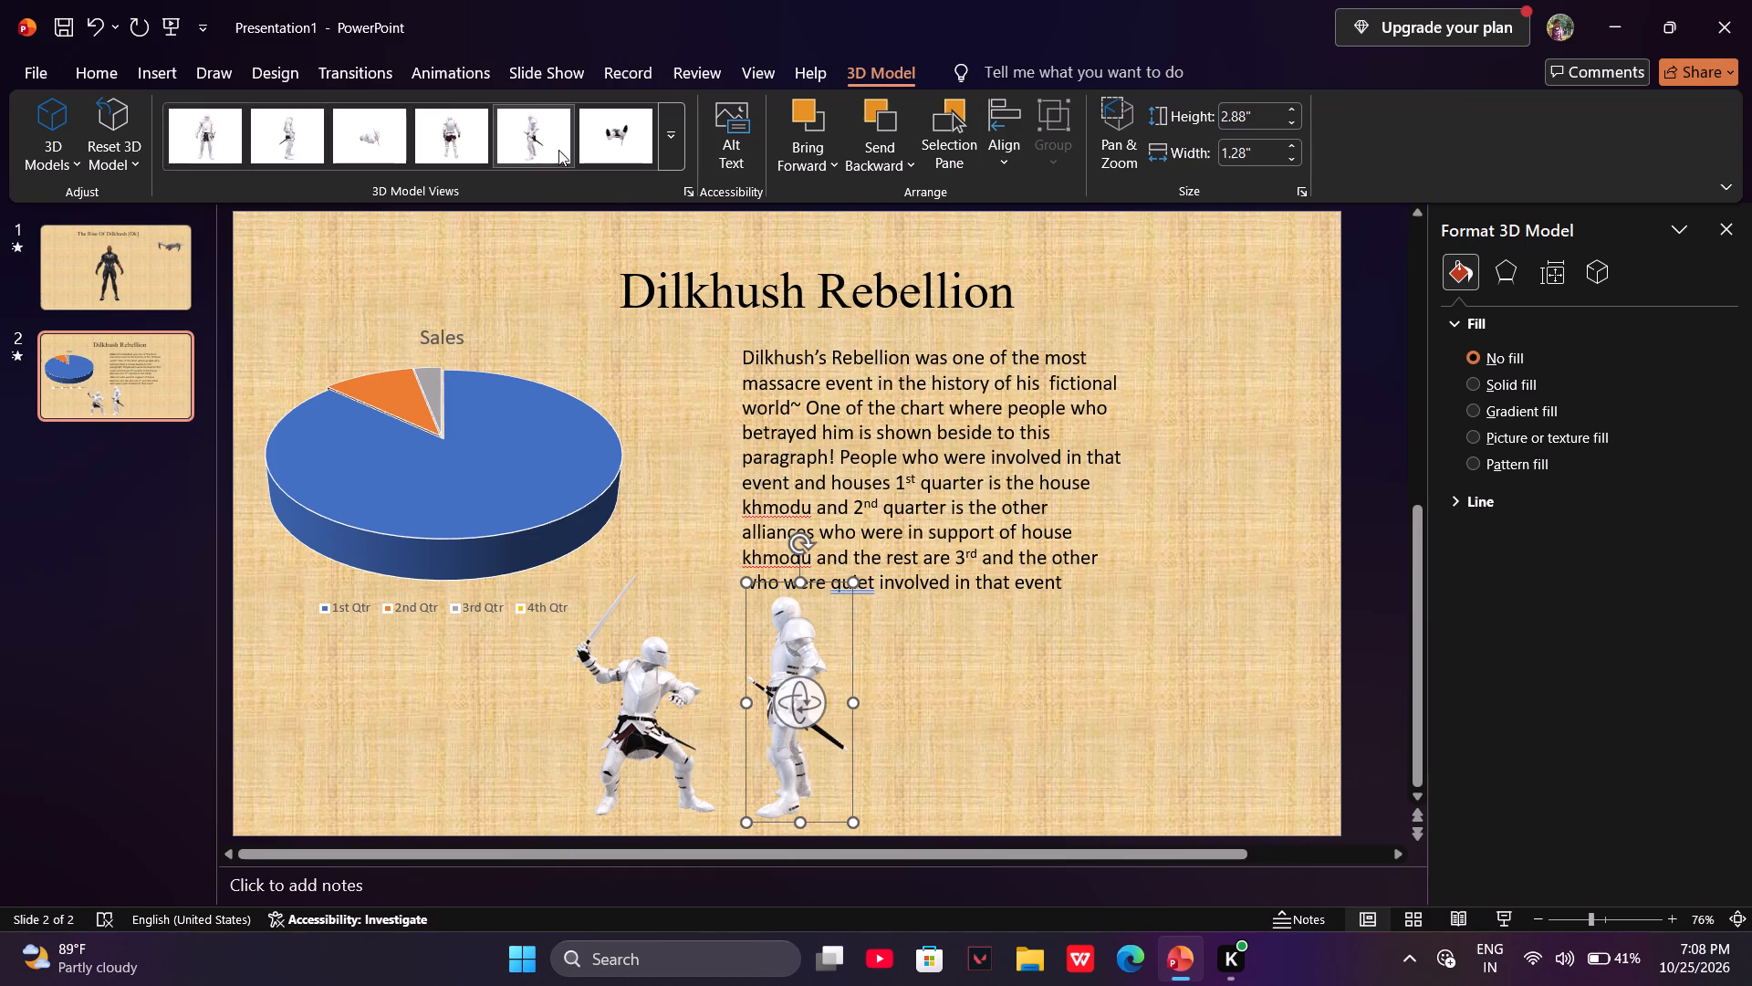
Apply a glow in a darker shade of the blue theme color to the standing knight.
{"action": "right_click", "coordinate": [803, 667]}
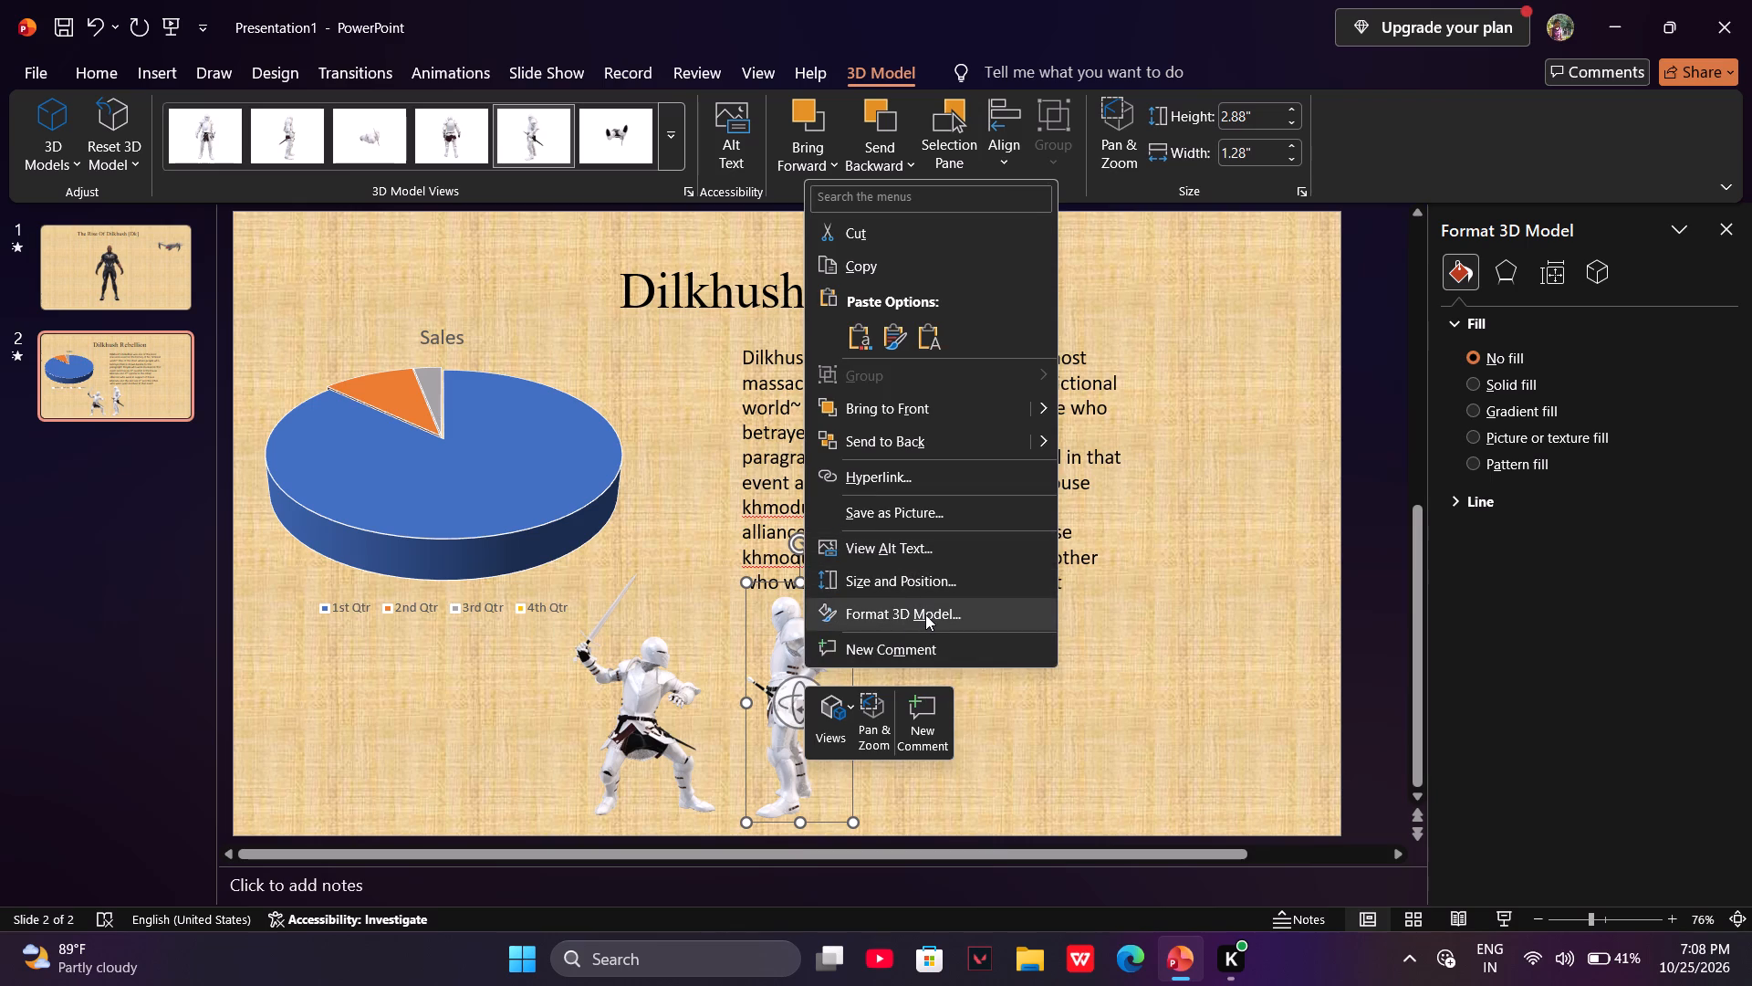
{"action": "left_click", "coordinate": [925, 614]}
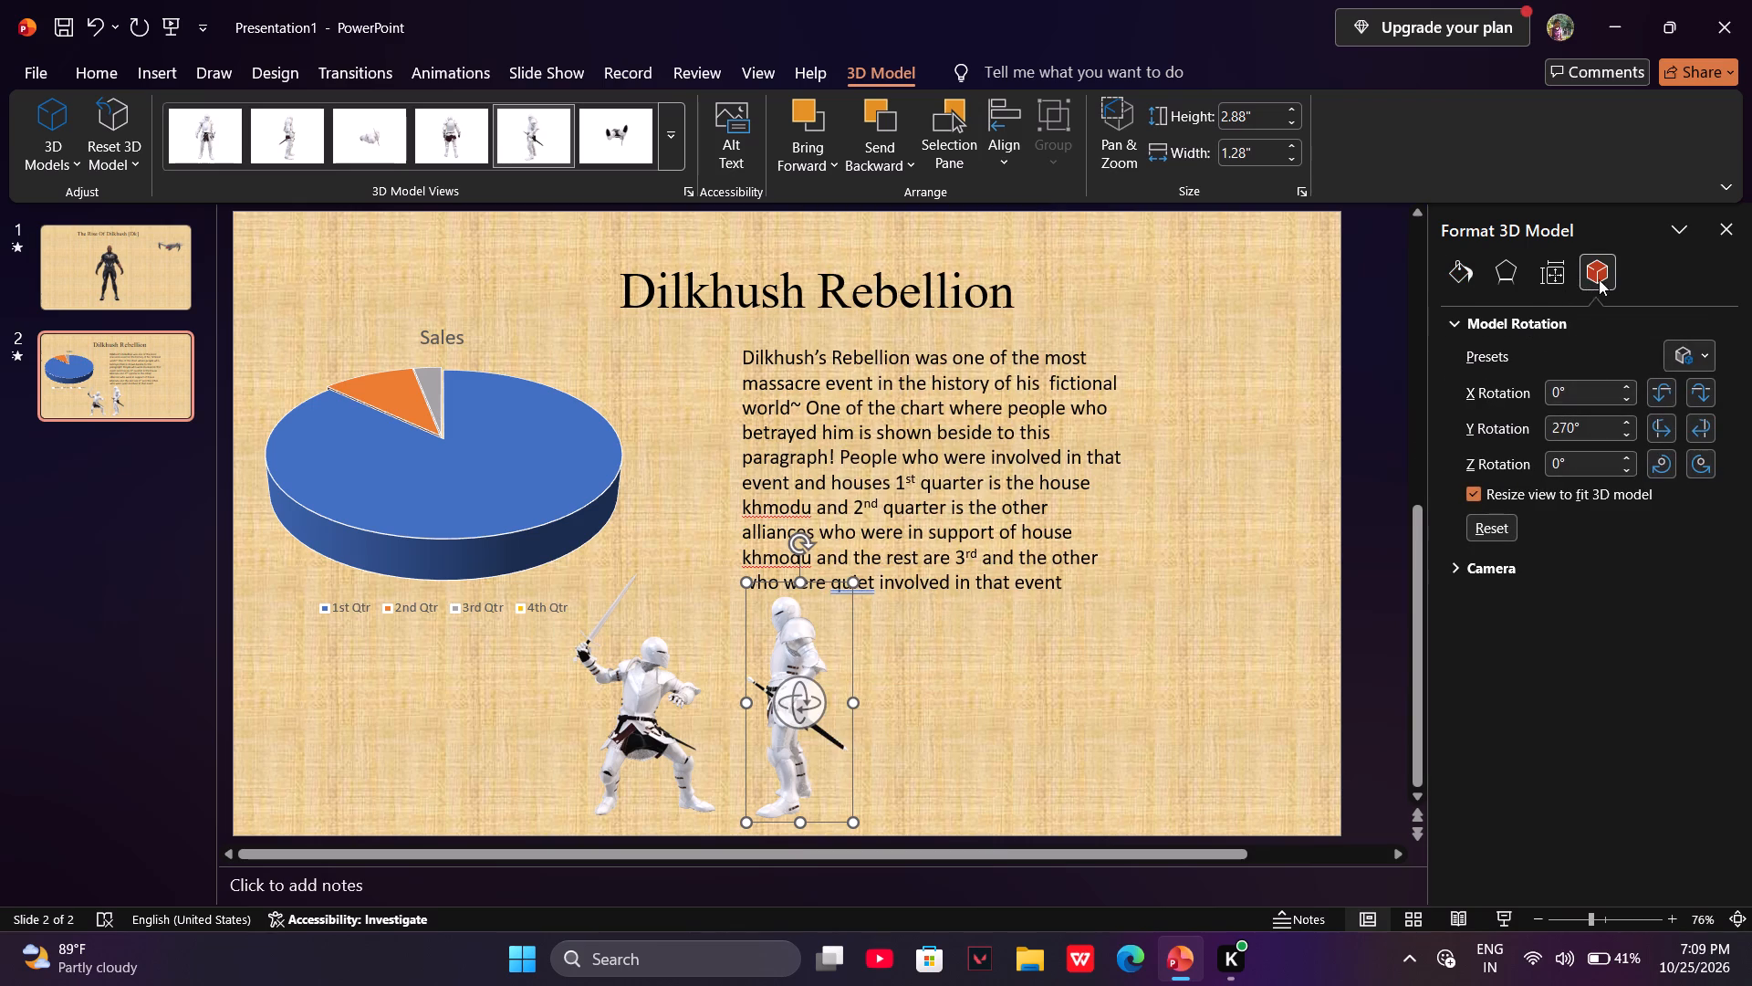
{"action": "left_click", "coordinate": [1498, 273]}
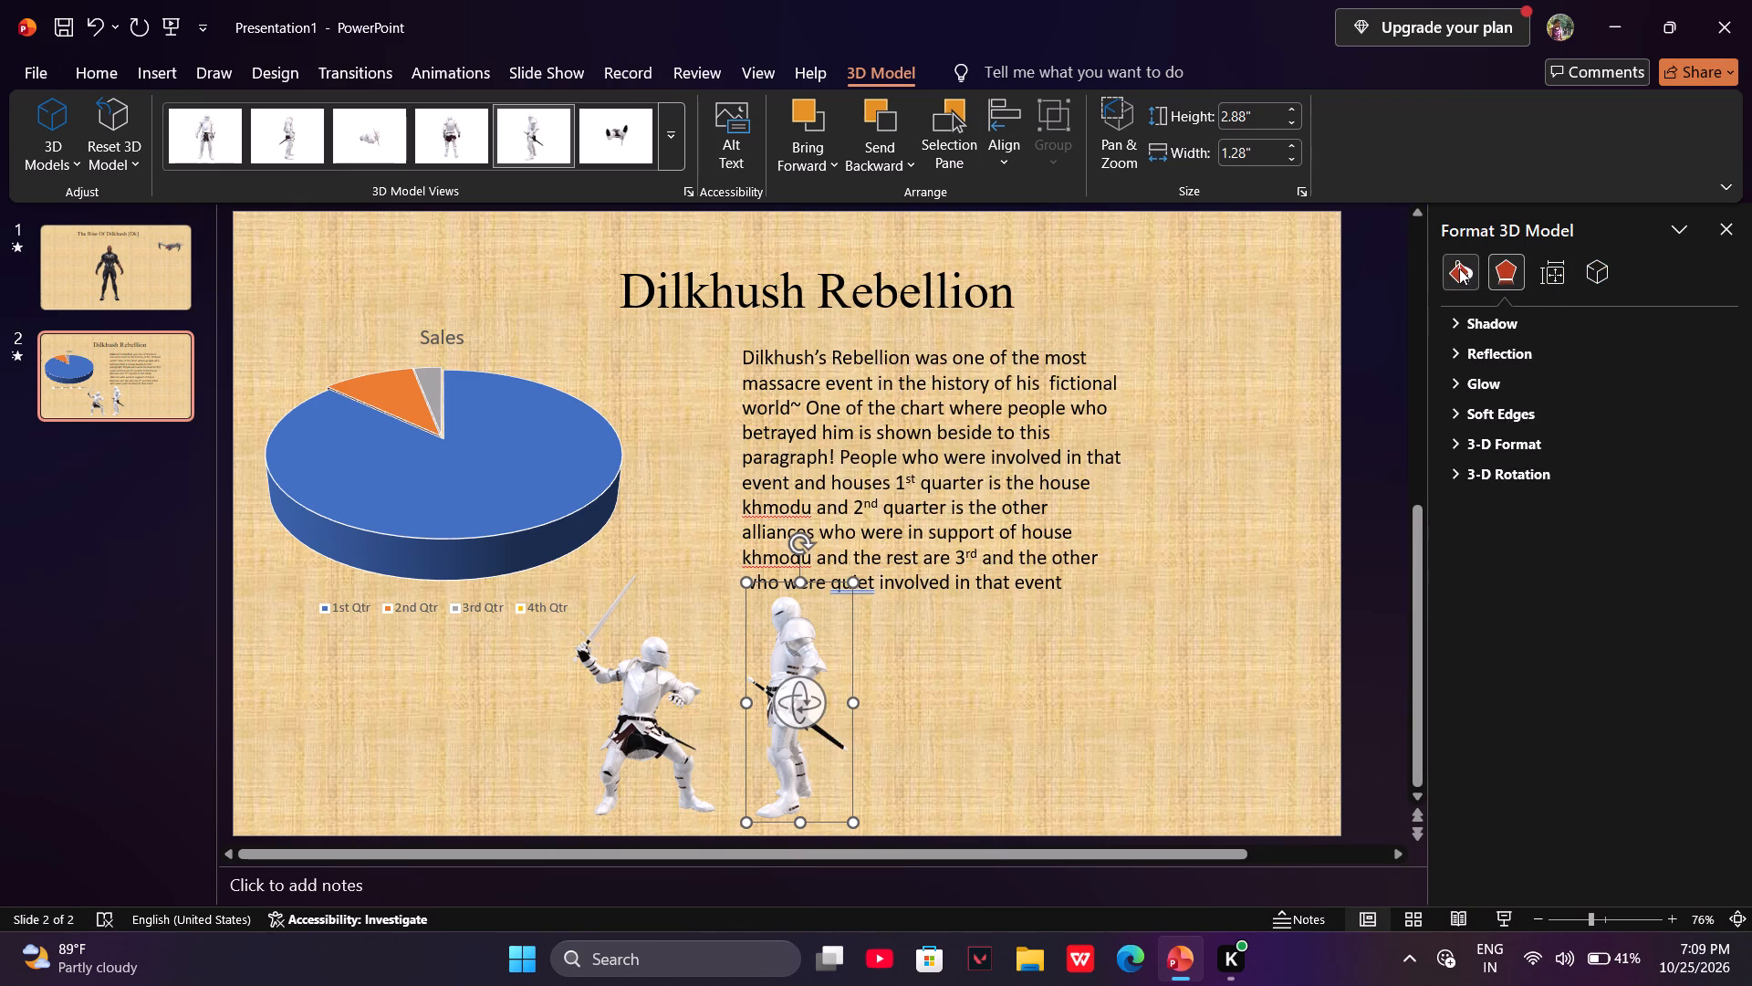
{"action": "left_click", "coordinate": [1486, 380]}
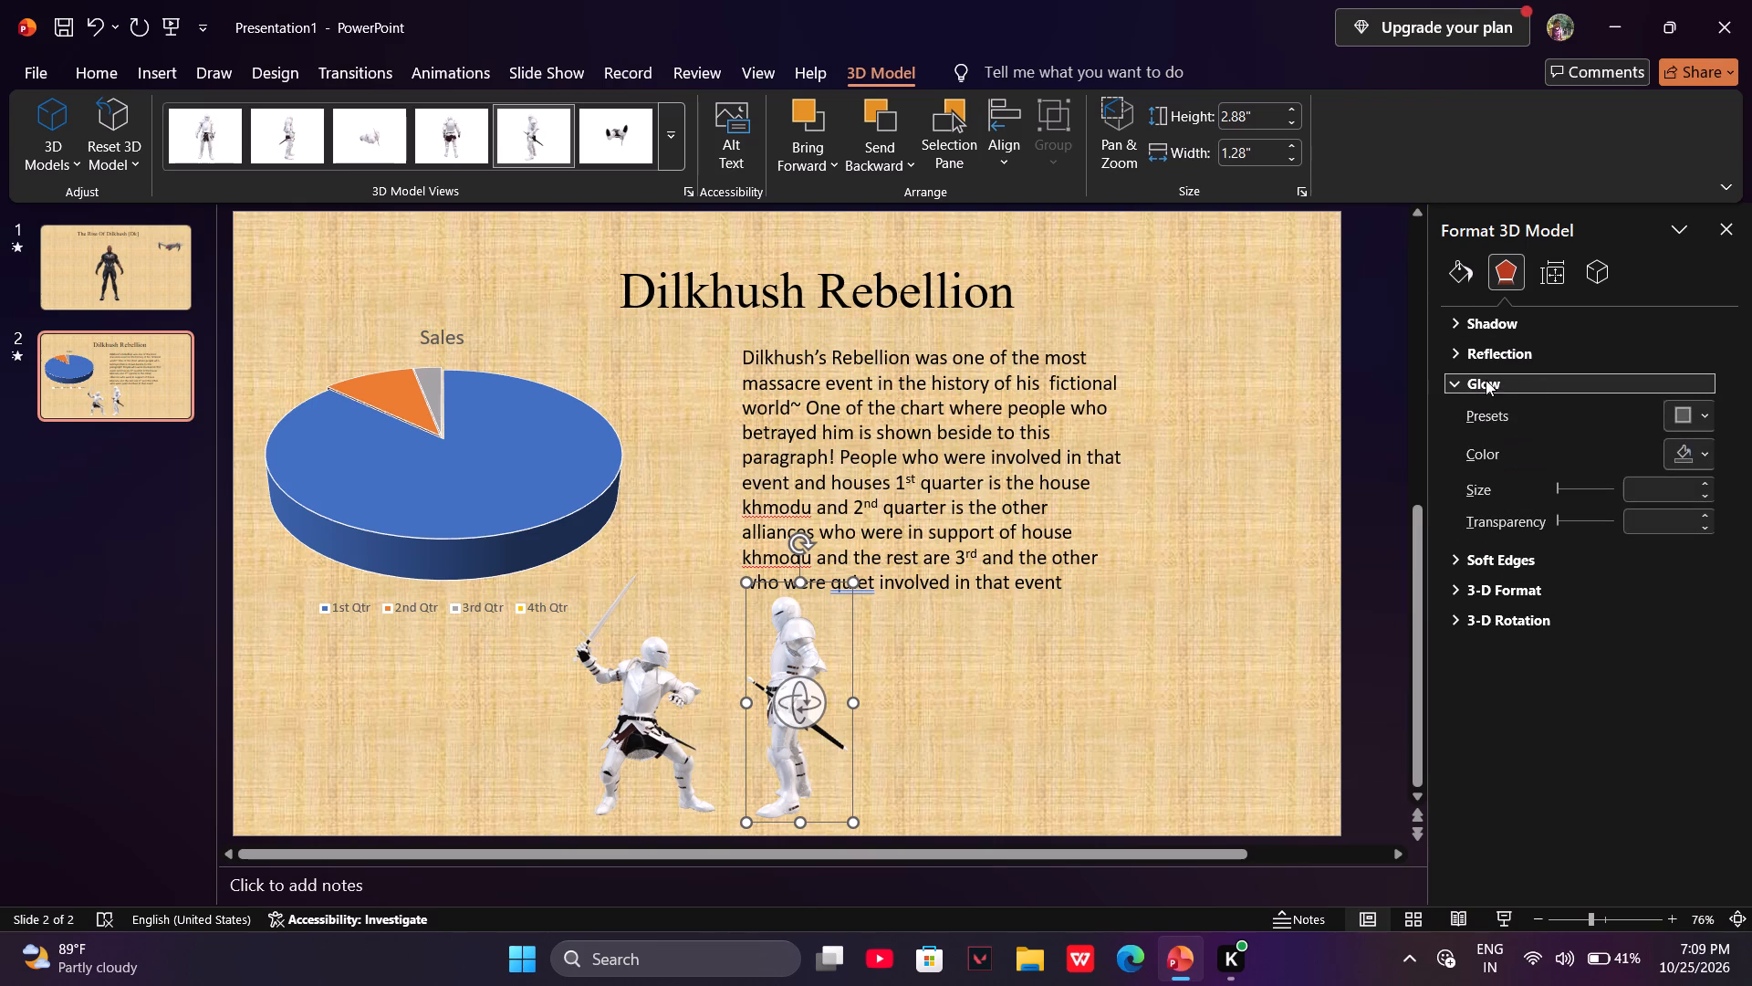
{"action": "left_click", "coordinate": [1690, 457]}
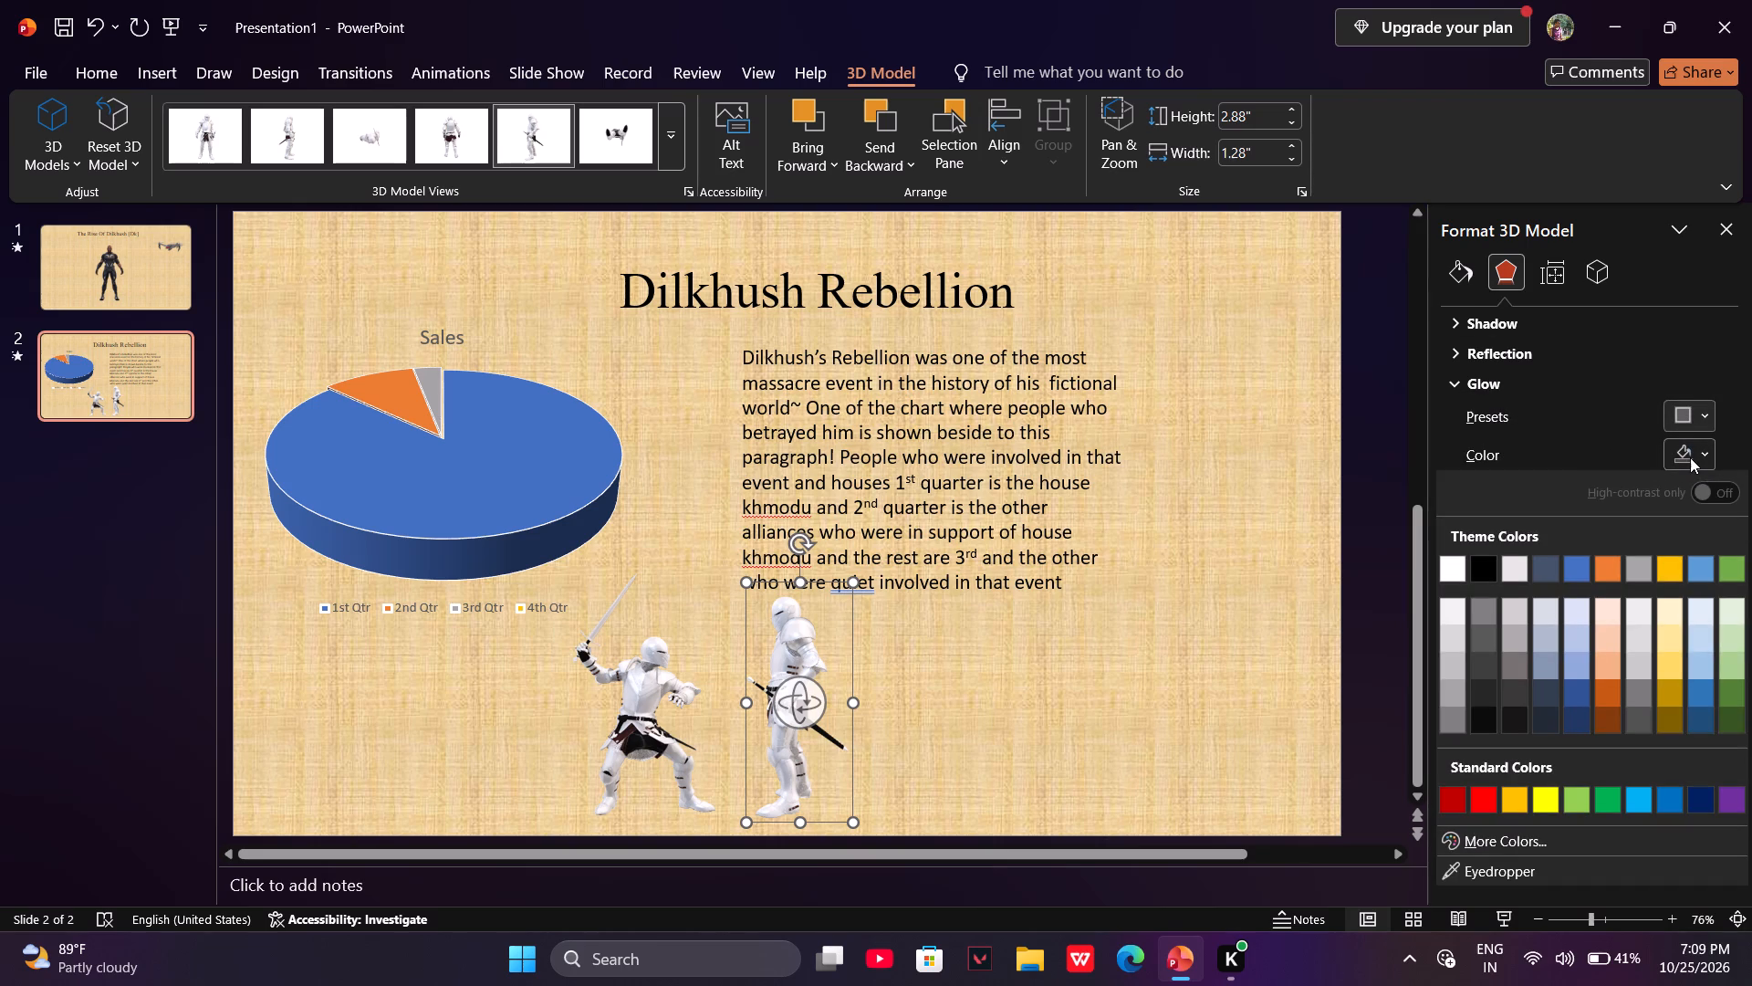
{"action": "left_click", "coordinate": [1576, 688]}
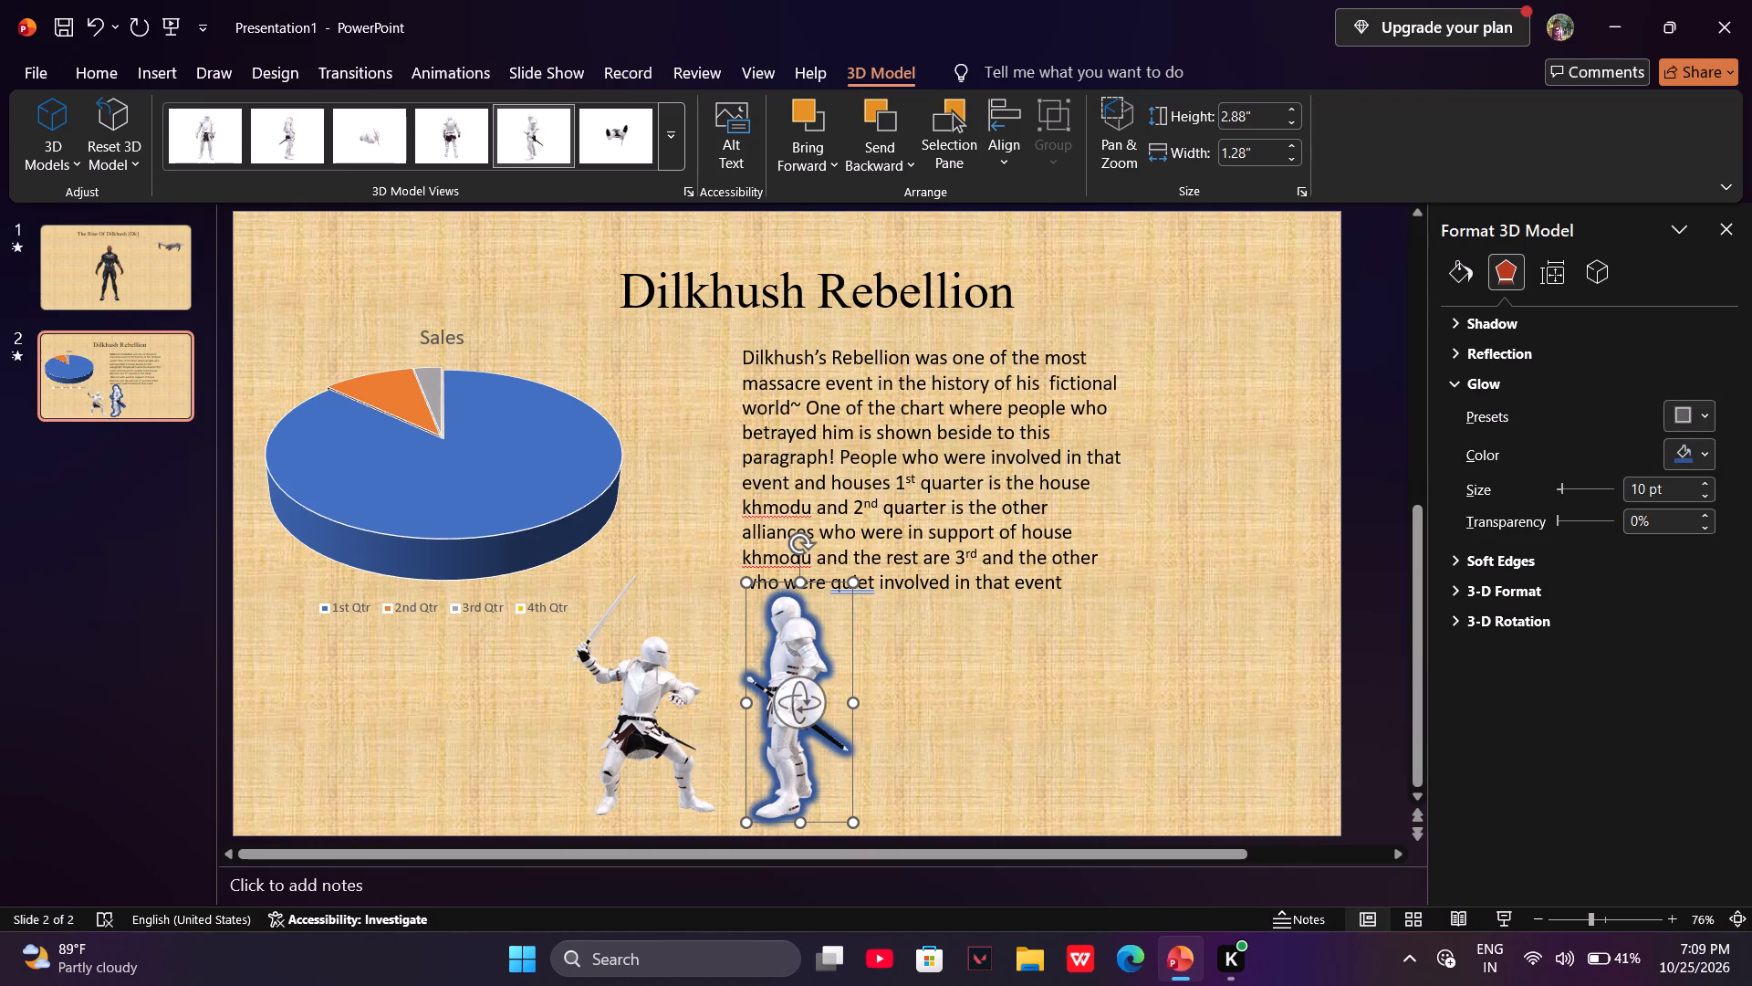
Apply a glow in the standard red color to the sword-raising knight.
{"action": "left_click", "coordinate": [641, 704]}
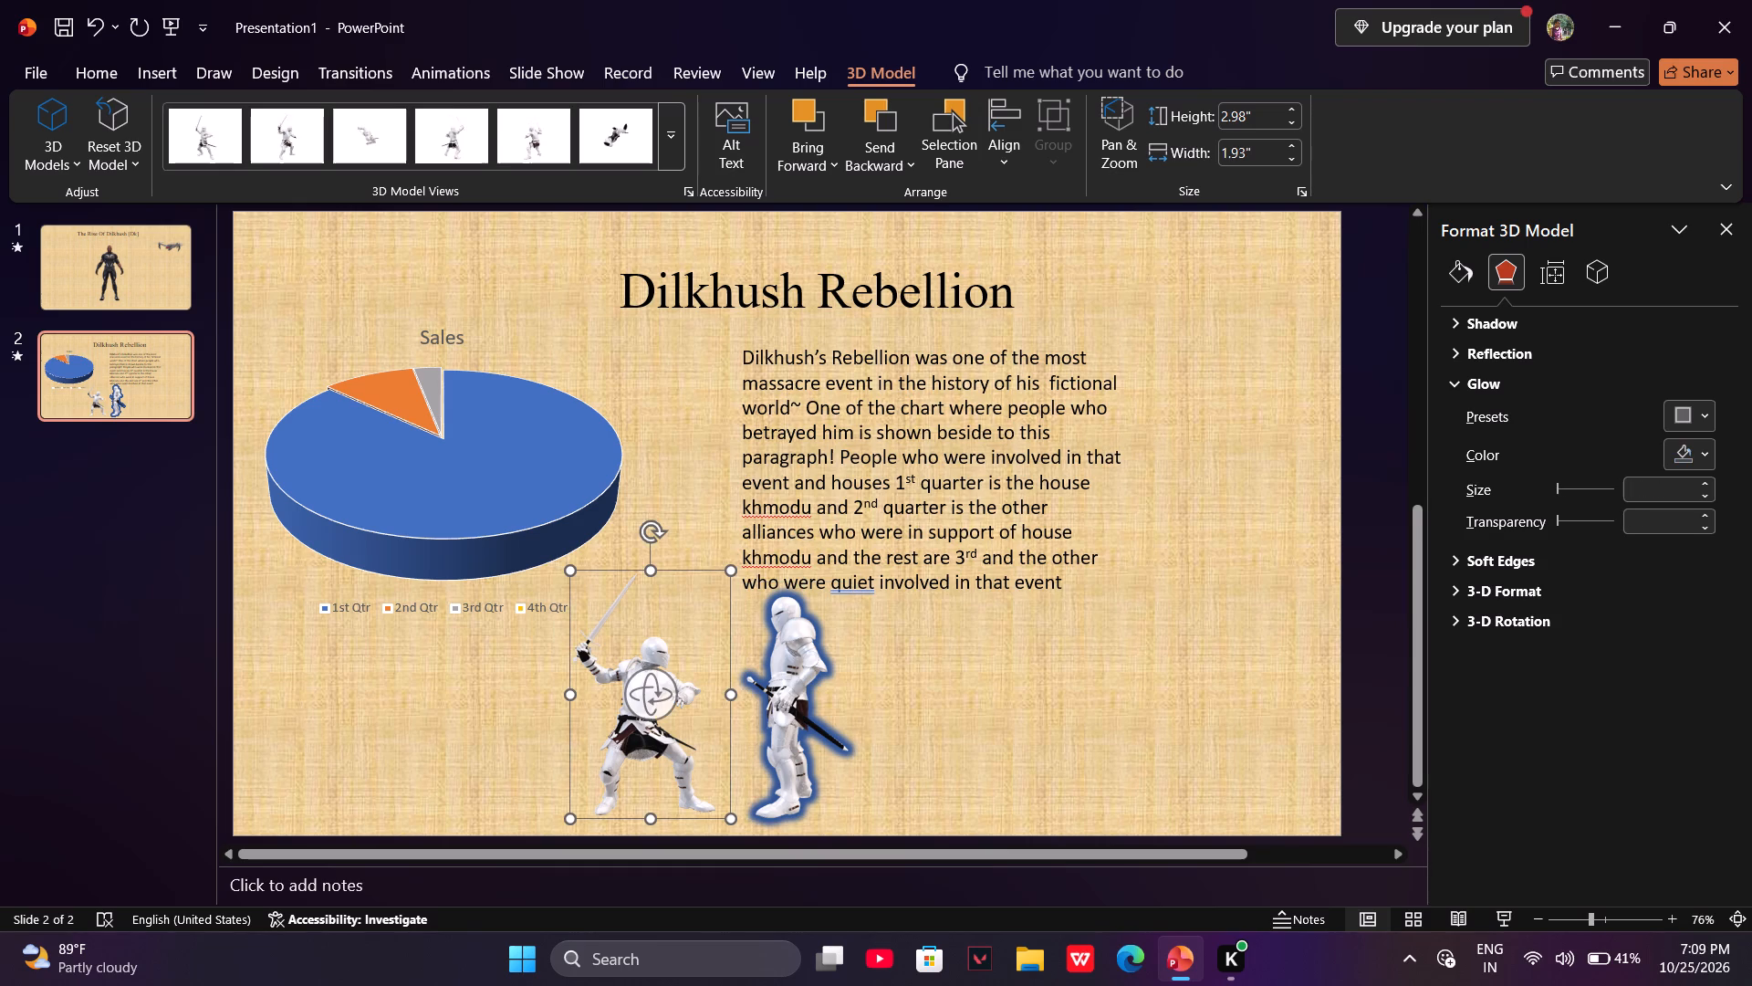
{"action": "right_click", "coordinate": [641, 704]}
{"action": "left_click", "coordinate": [779, 638]}
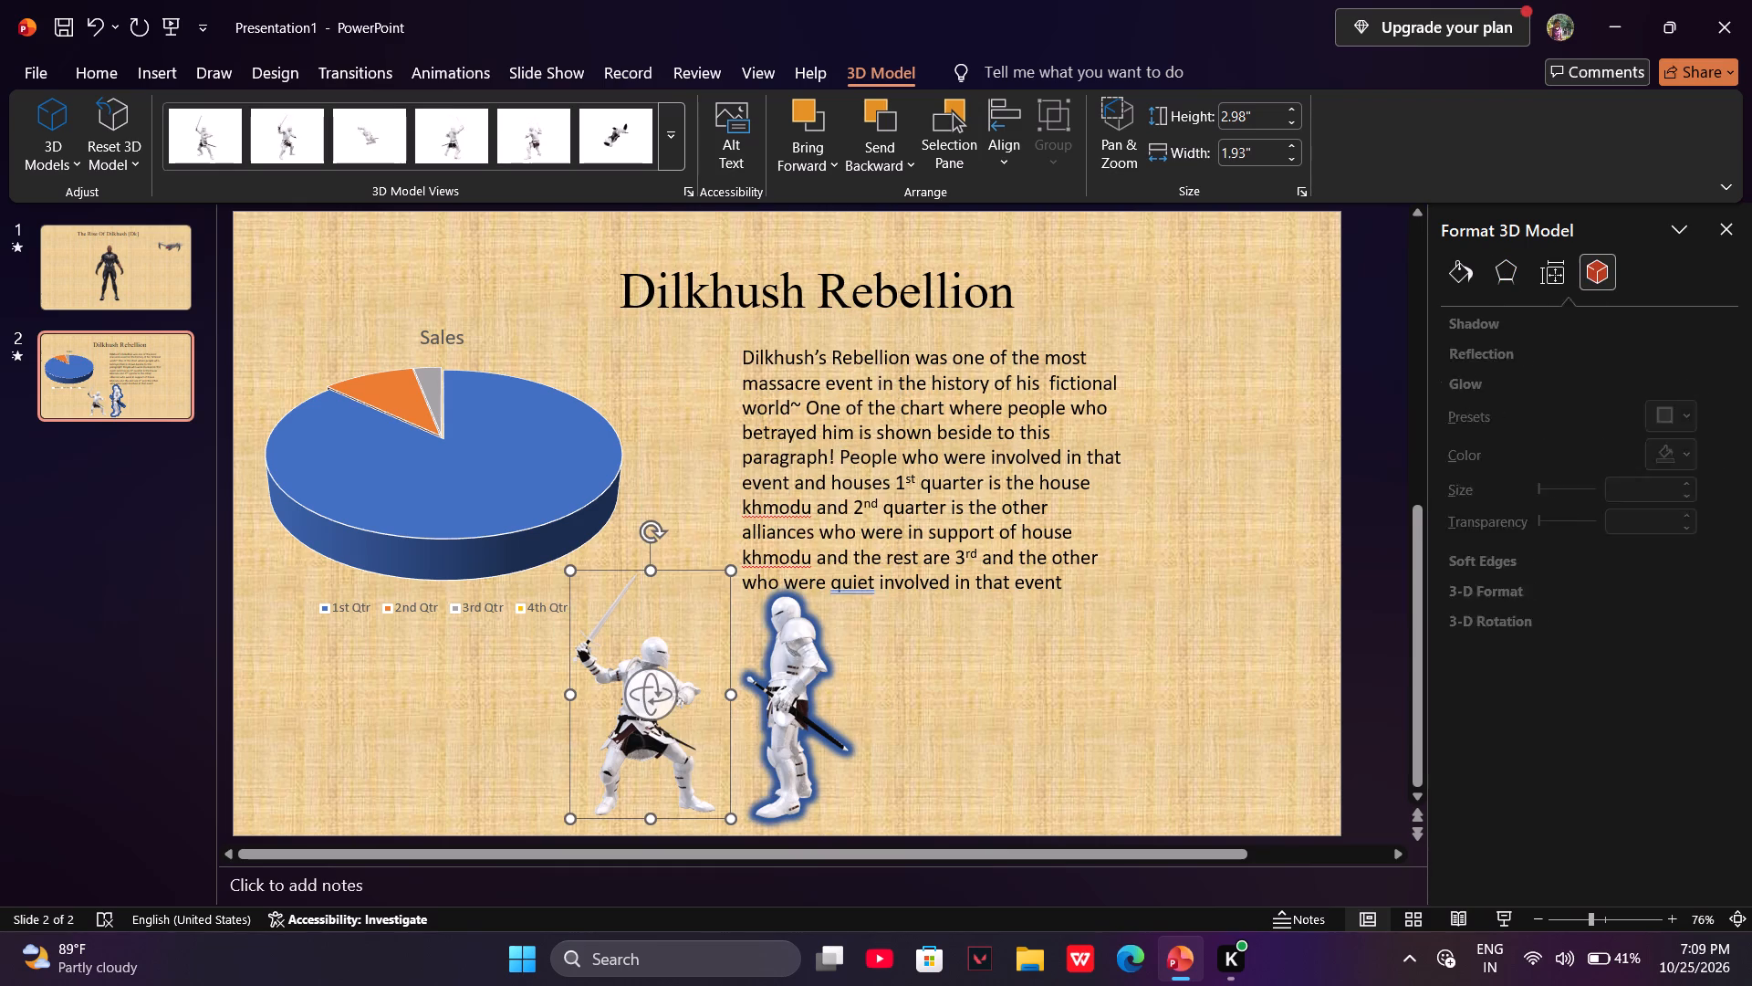
{"action": "left_click", "coordinate": [1506, 274]}
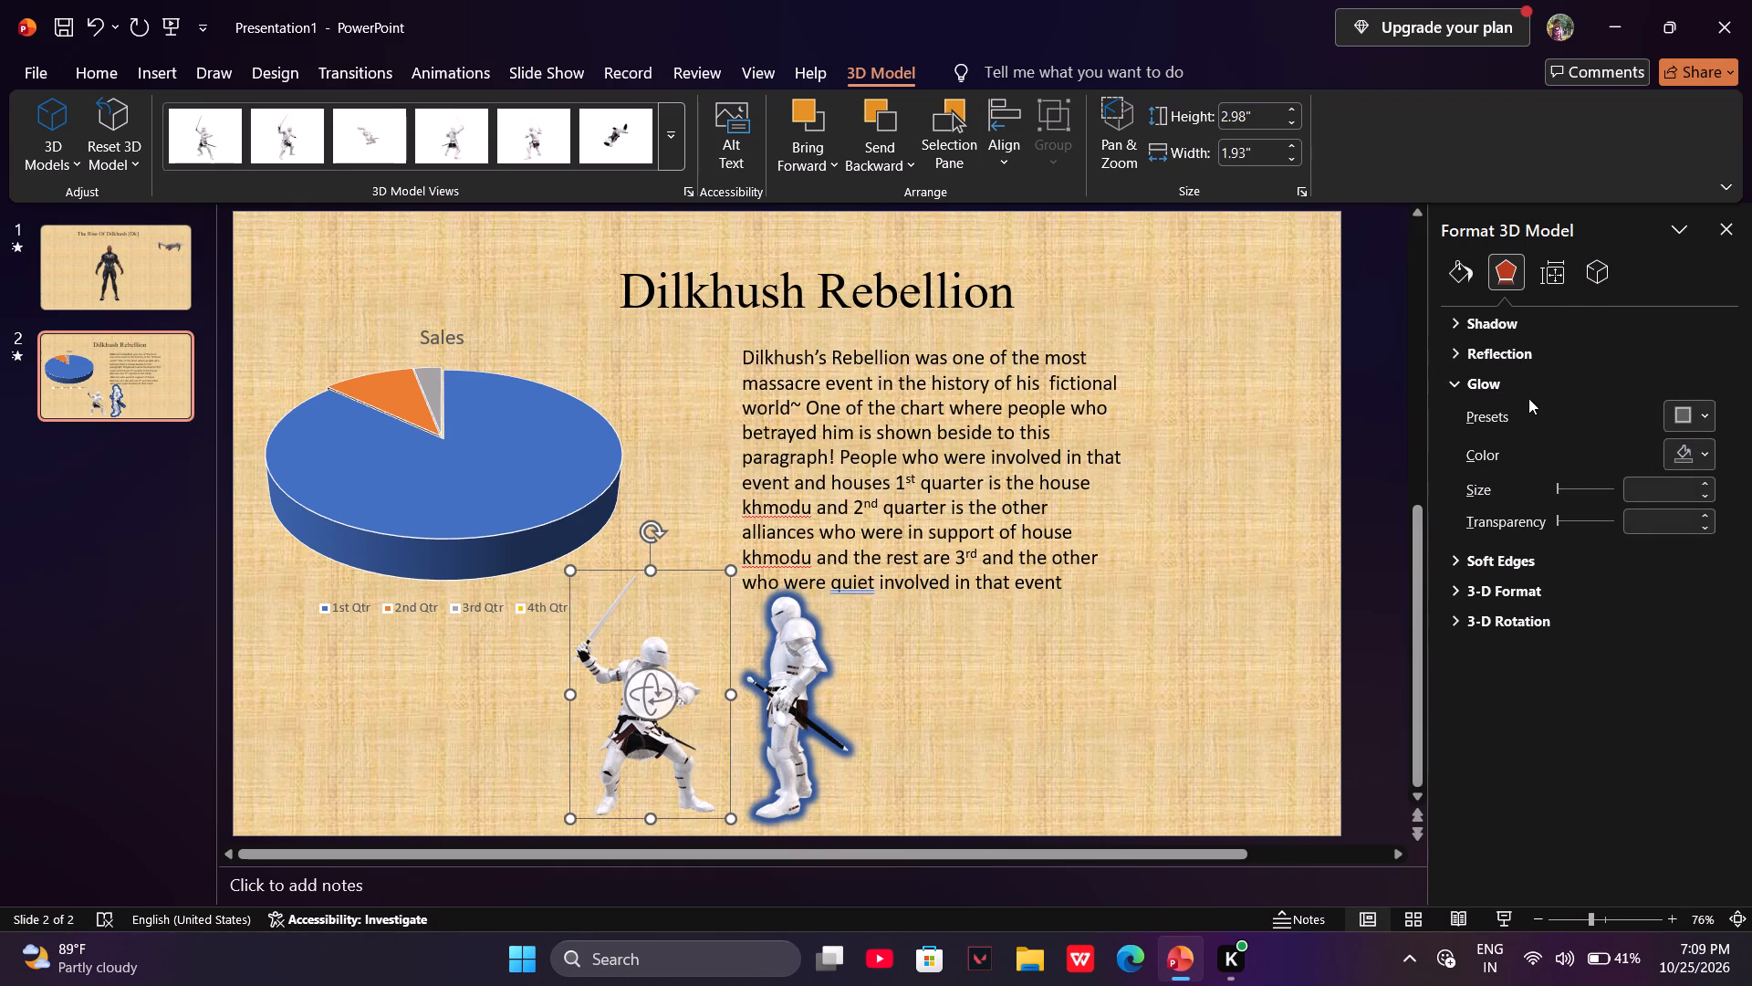
{"action": "left_click", "coordinate": [1684, 409]}
{"action": "left_click", "coordinate": [1732, 375]}
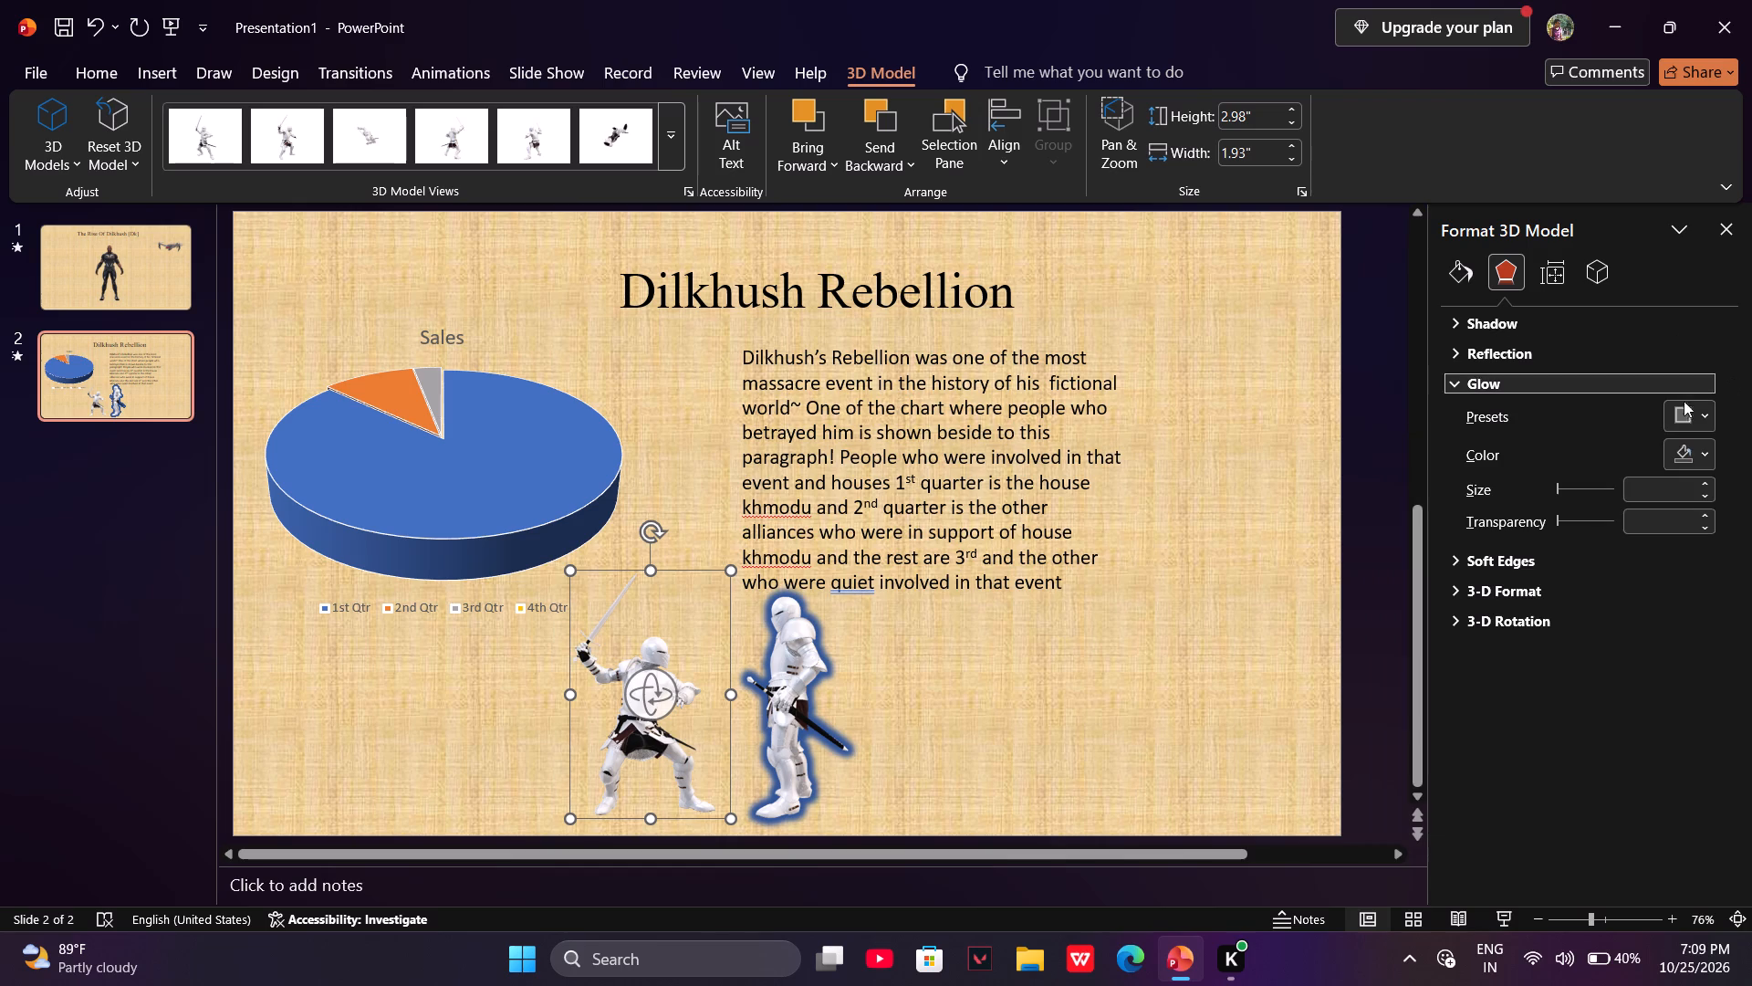
{"action": "left_click", "coordinate": [1695, 446]}
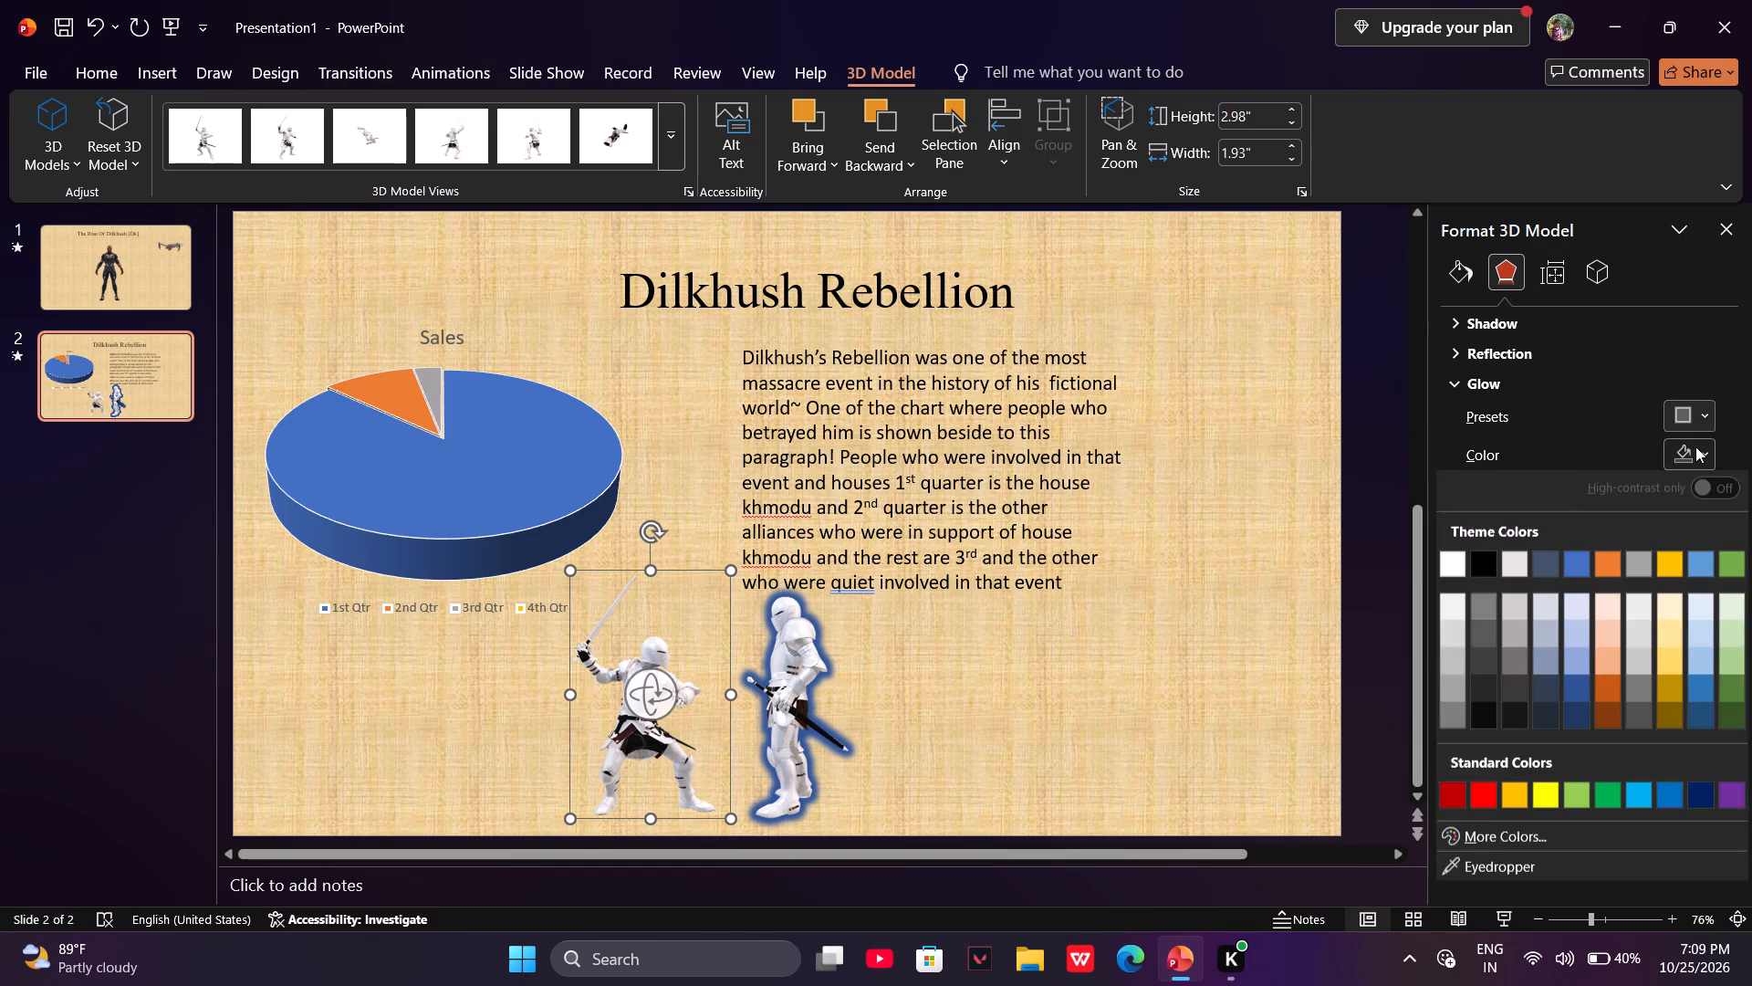
{"action": "left_click", "coordinate": [1480, 806]}
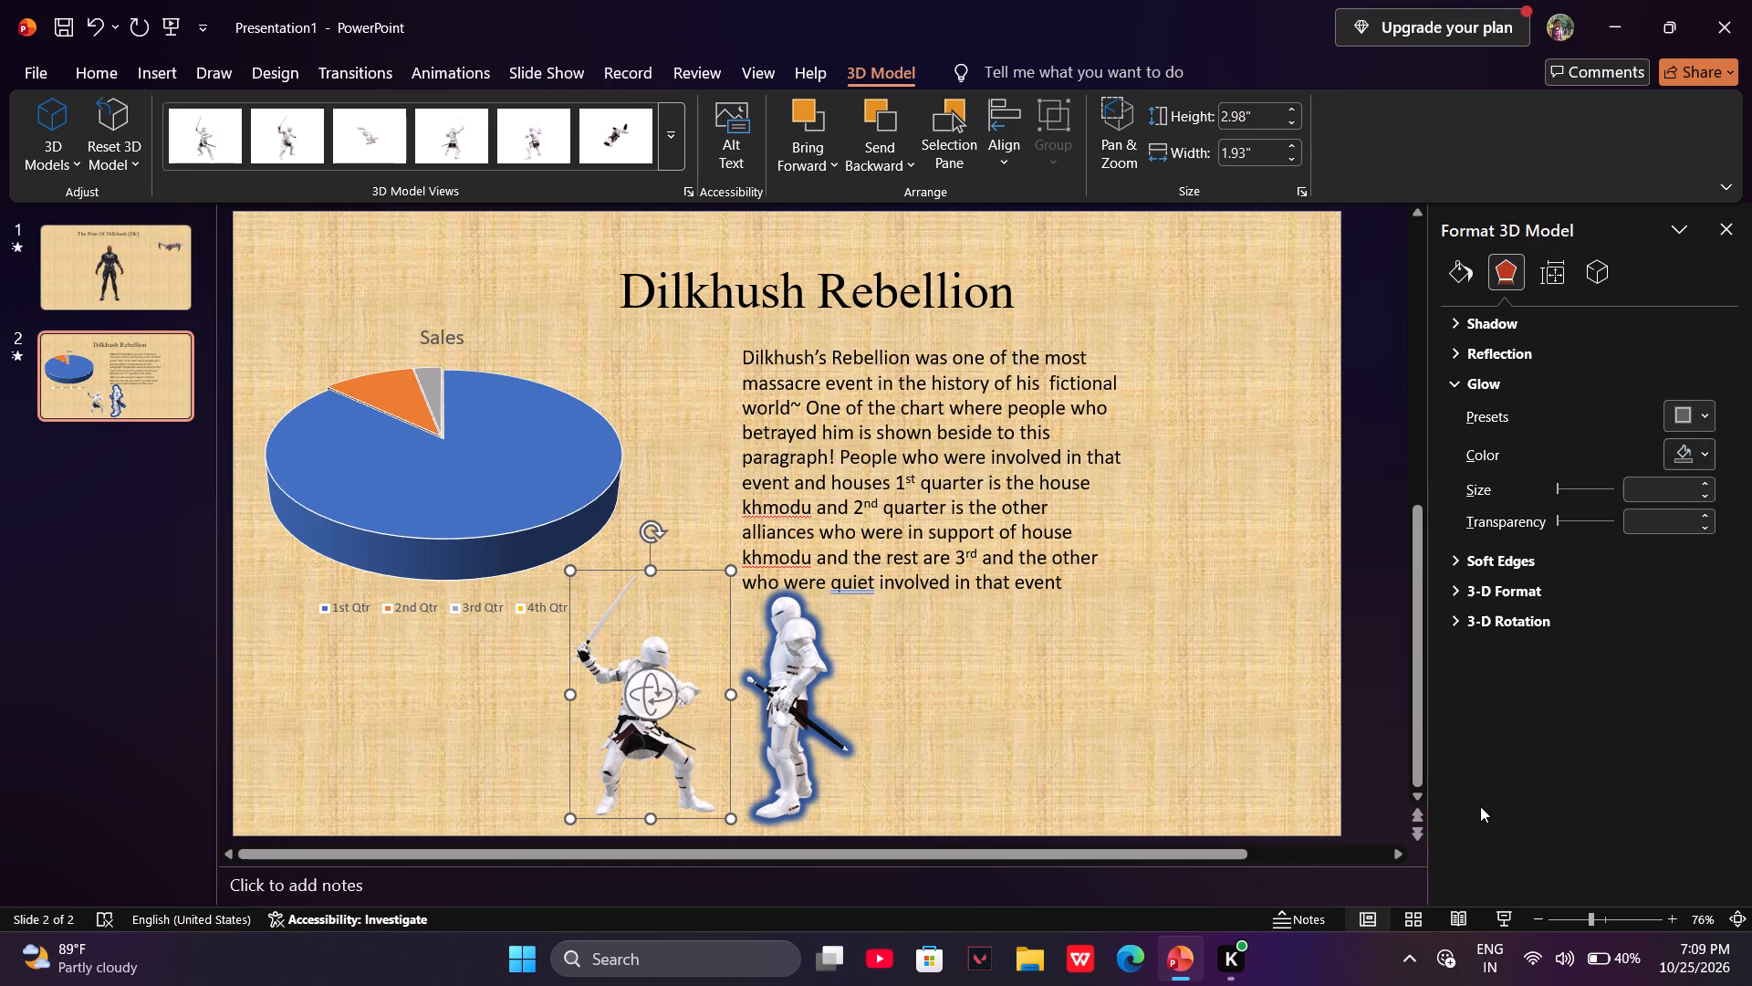
{"action": "left_click", "coordinate": [1118, 713]}
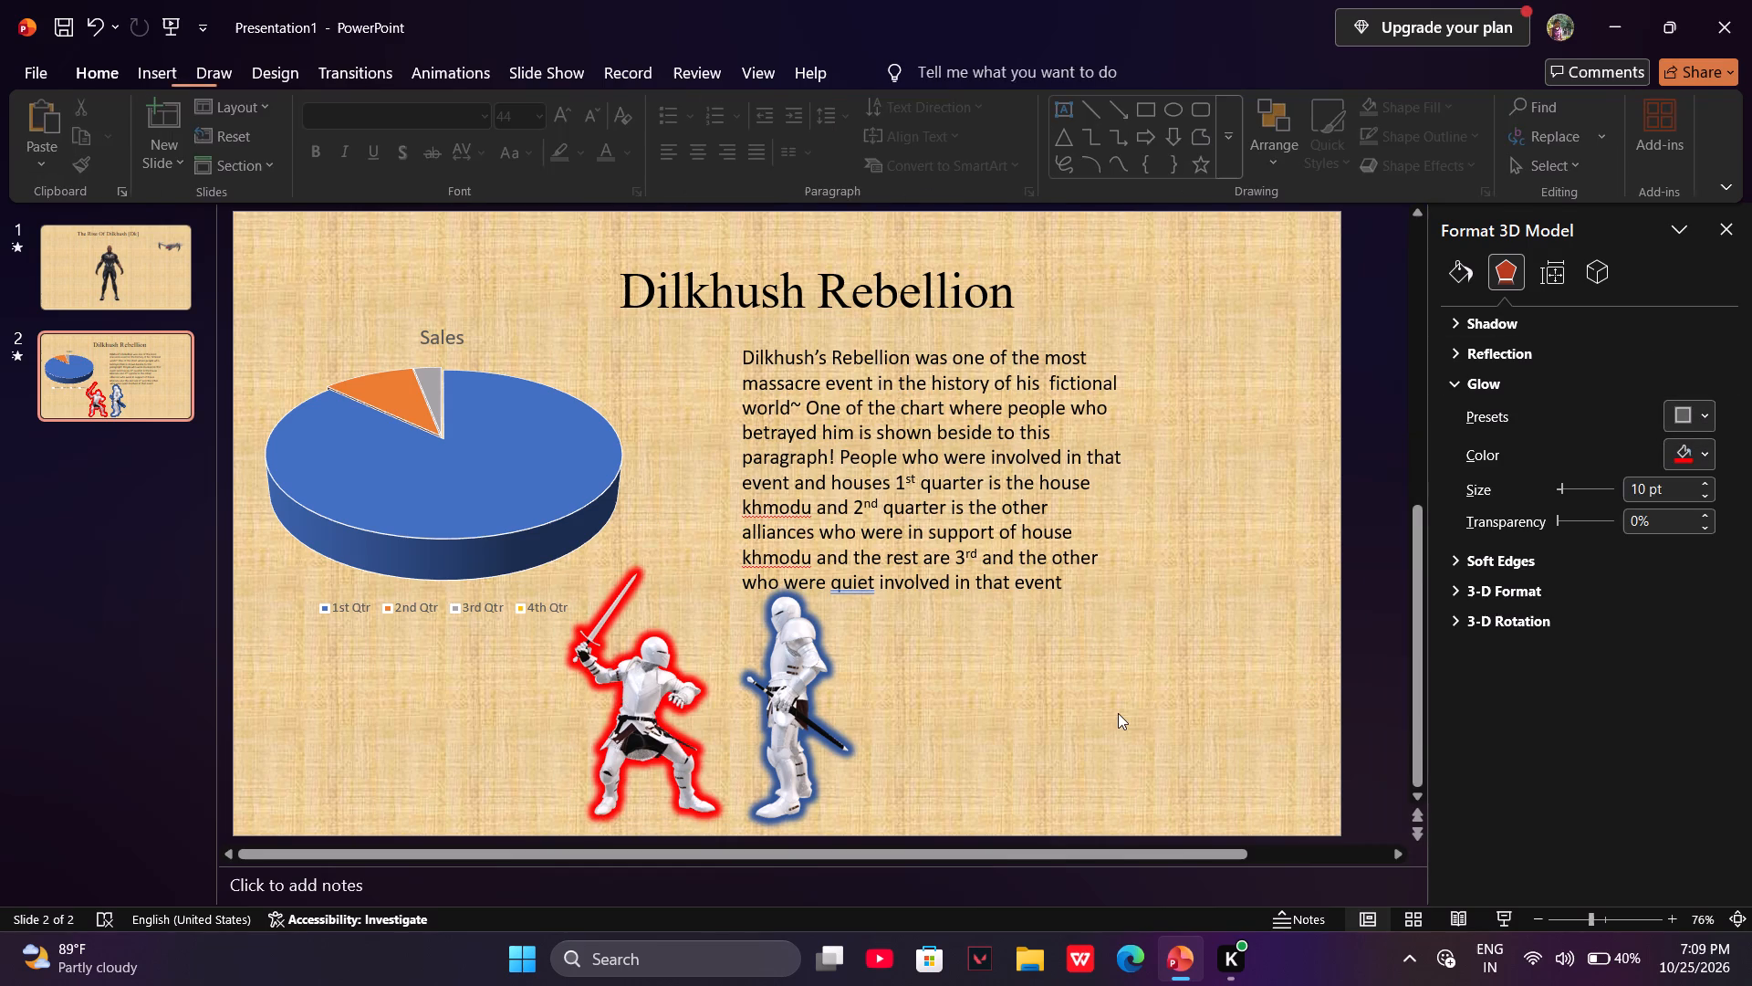
Bring the standing knight forward in the stacking order.
{"action": "left_click", "coordinate": [803, 708]}
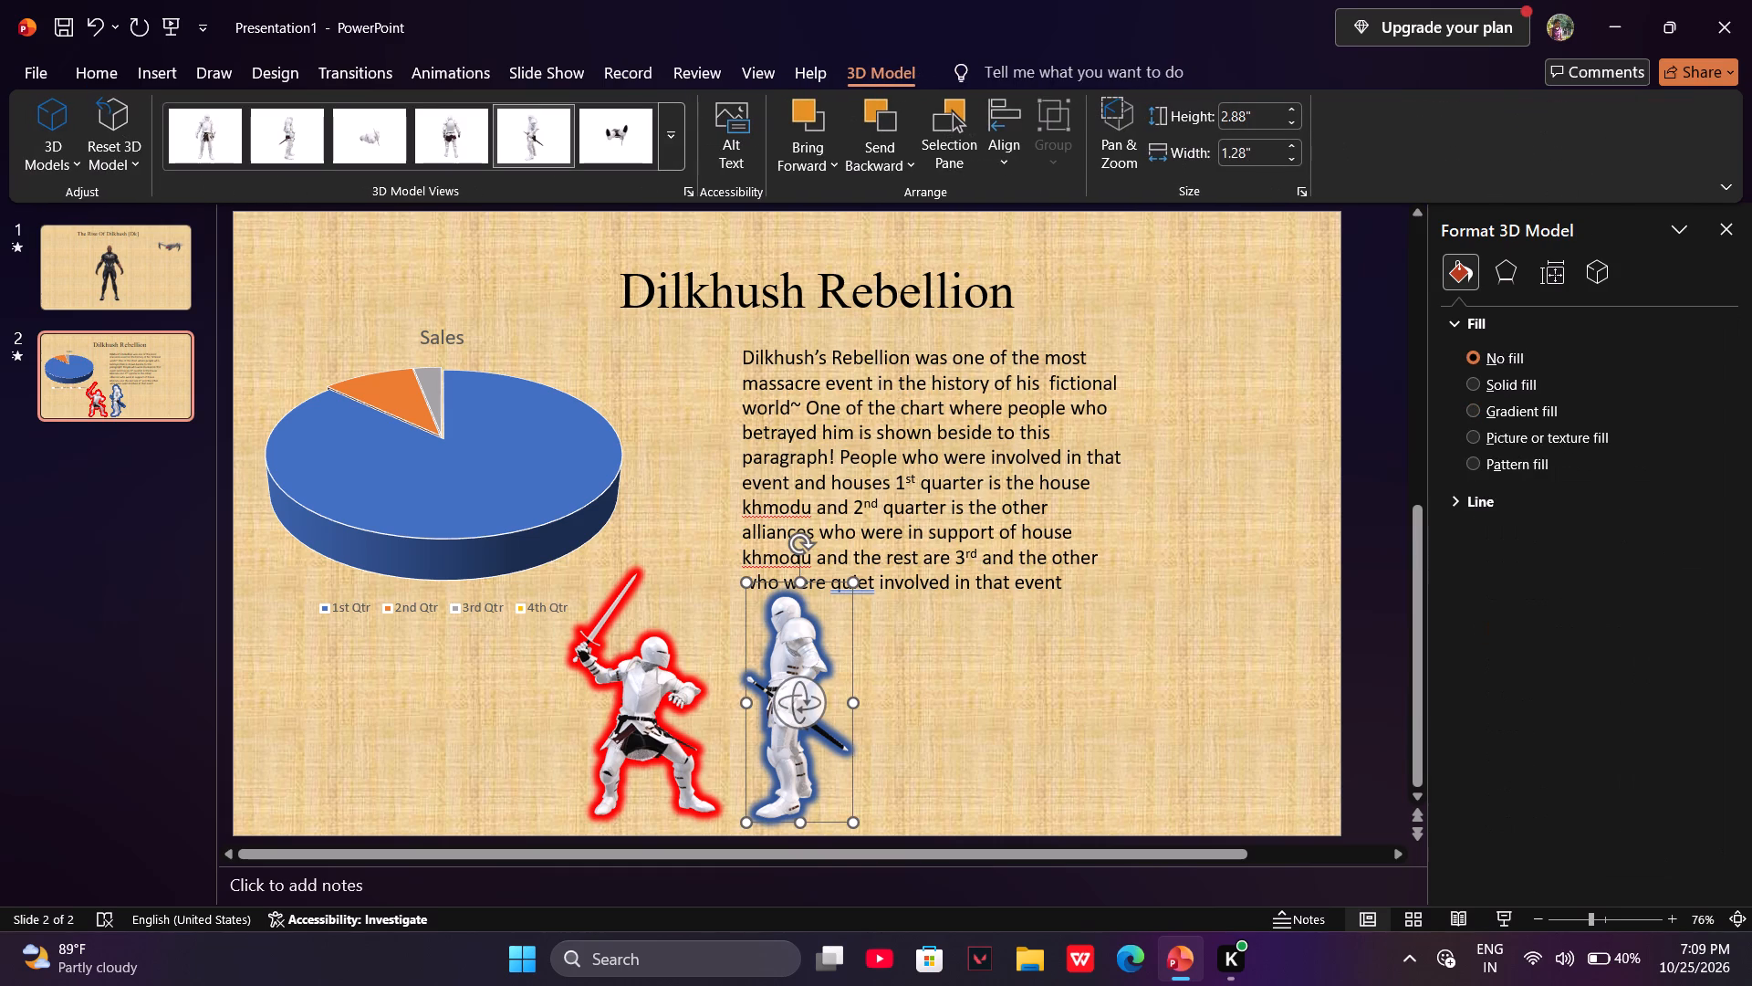
{"action": "left_click", "coordinate": [787, 136]}
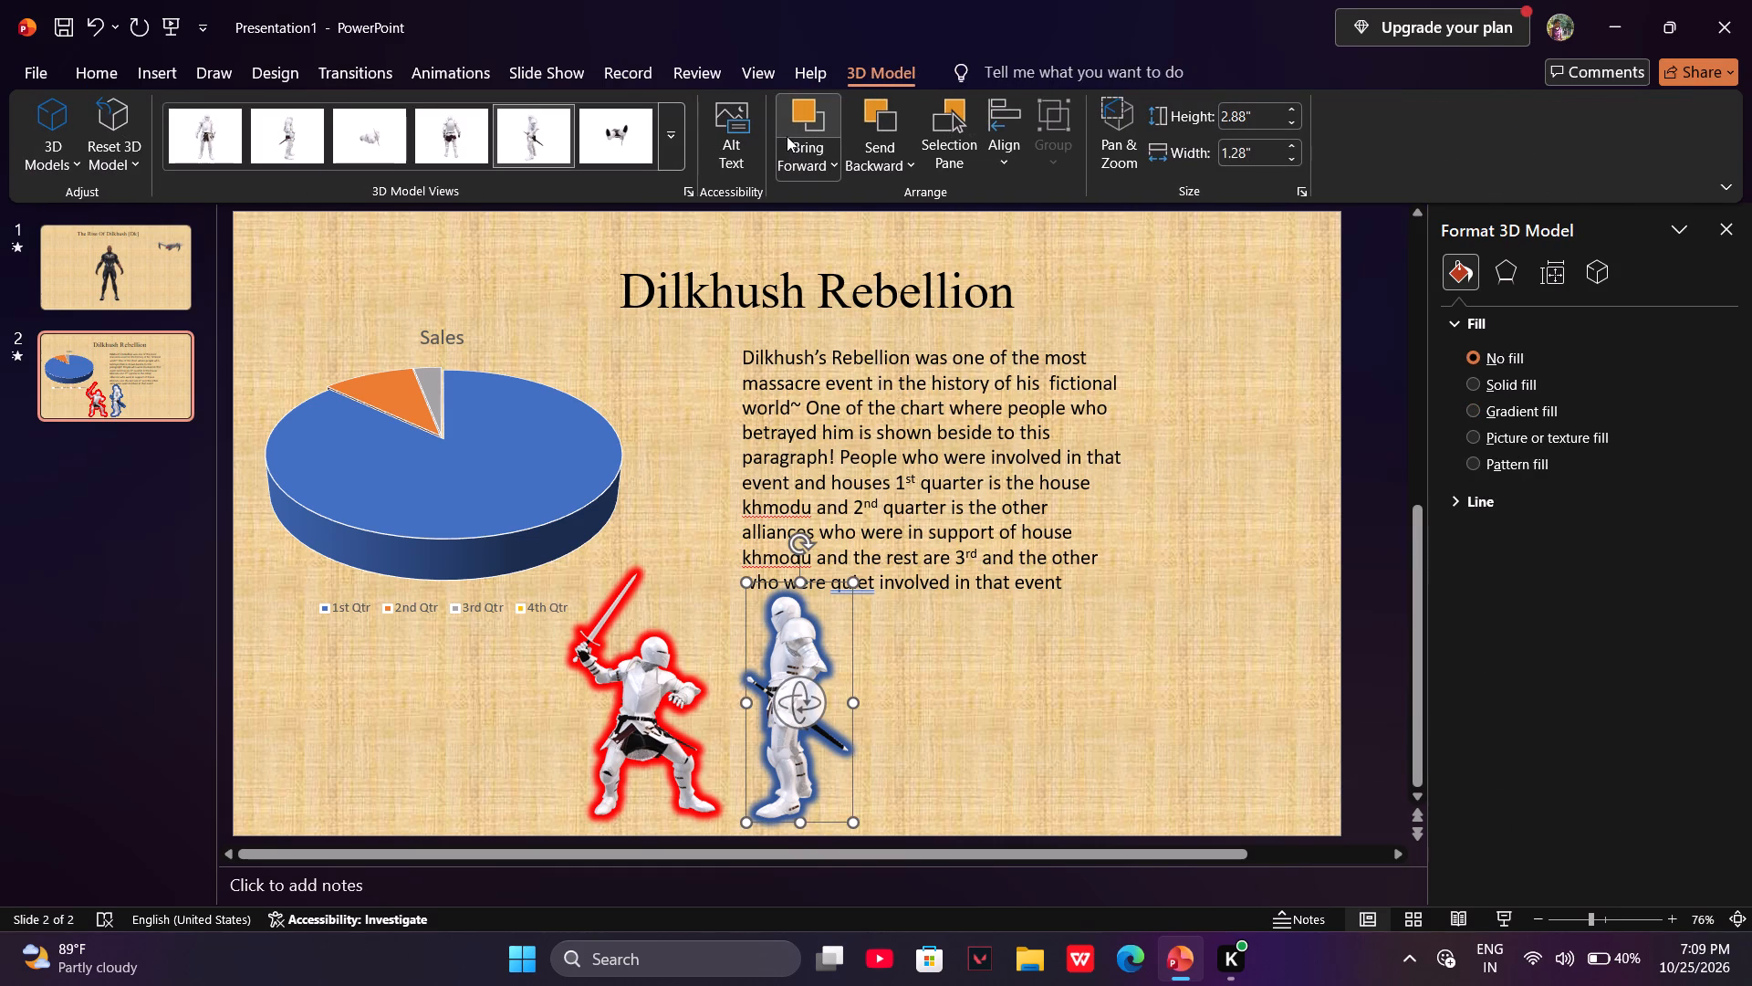
{"action": "left_click", "coordinate": [794, 134]}
{"action": "left_click", "coordinate": [794, 134]}
Add the Arrive animation to the standing knight.
{"action": "left_click", "coordinate": [420, 76]}
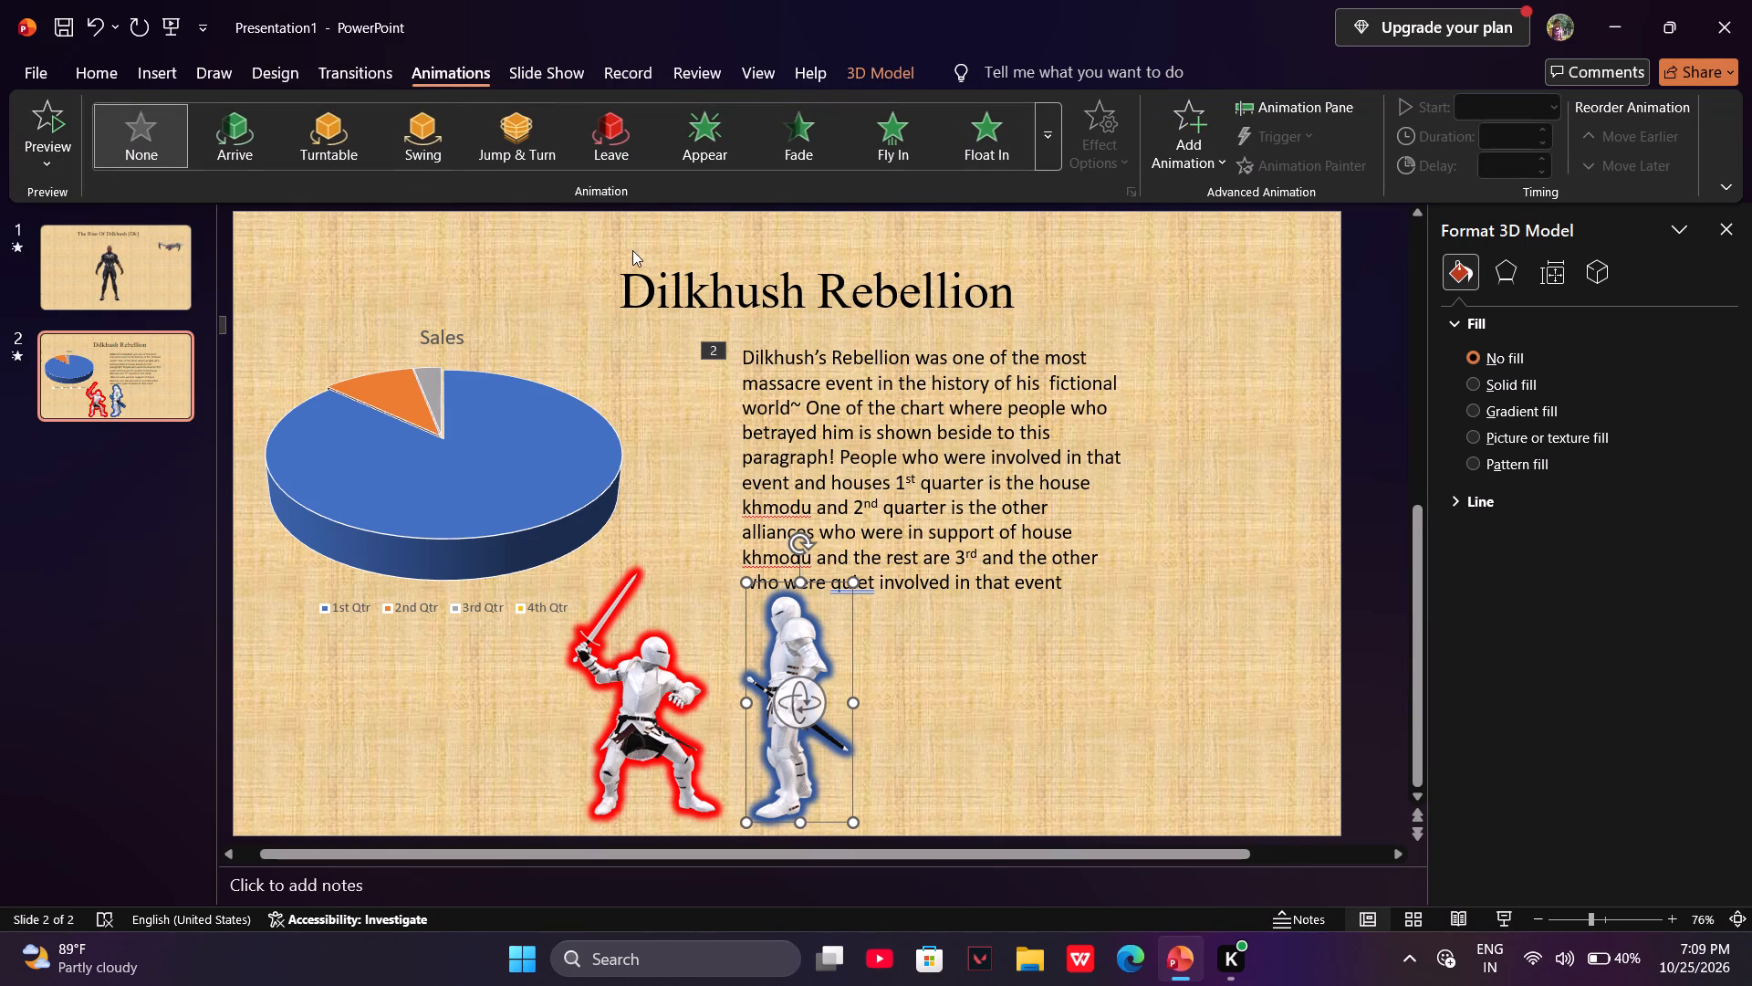
{"action": "left_click", "coordinate": [247, 136]}
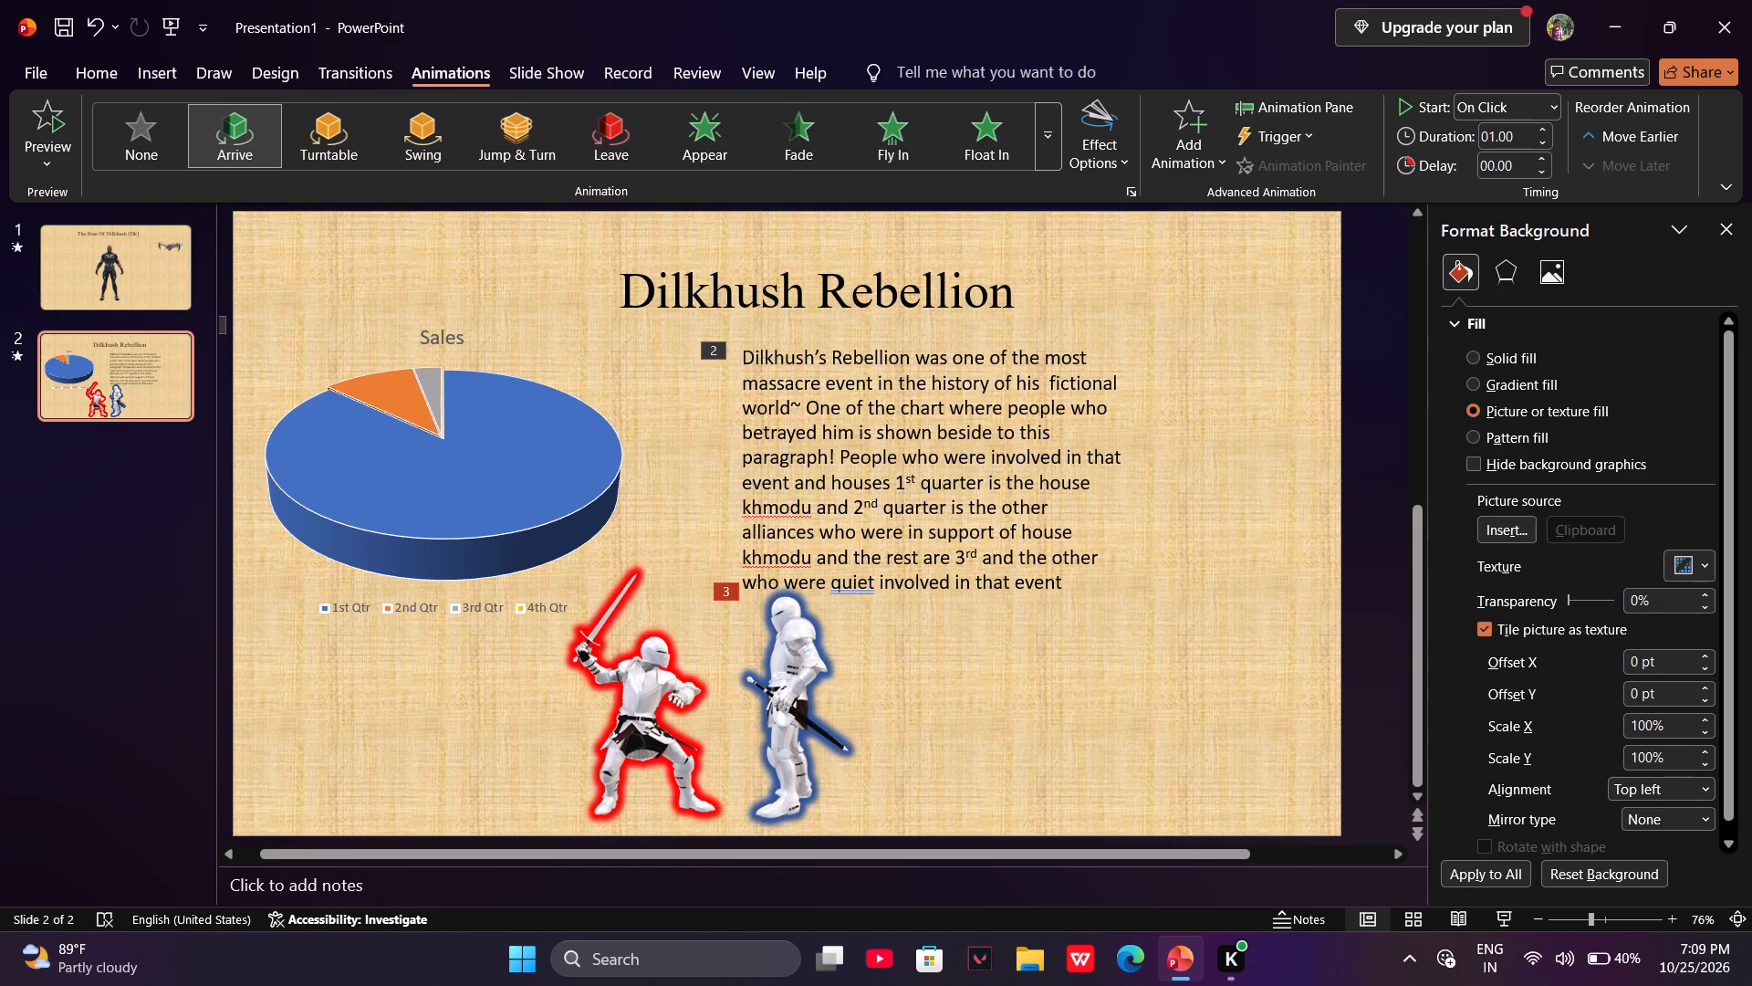
Add the Swing animation to the sword-raising knight.
{"action": "left_click", "coordinate": [652, 692]}
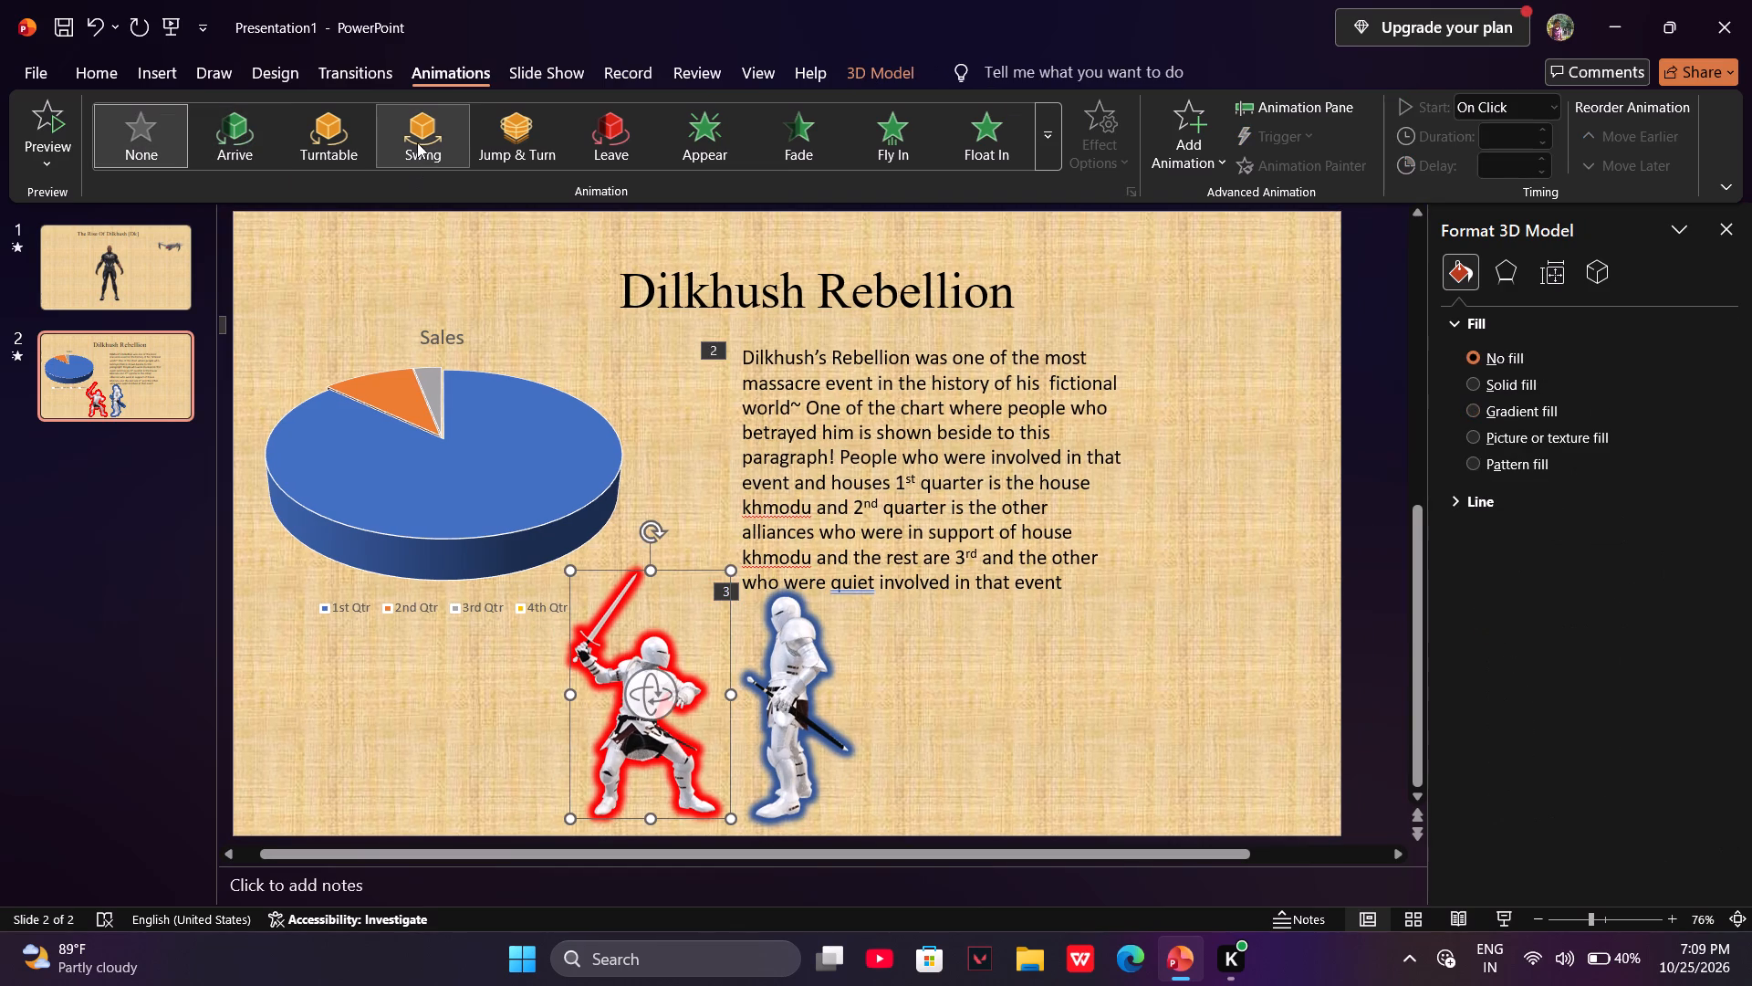
{"action": "left_click", "coordinate": [417, 142]}
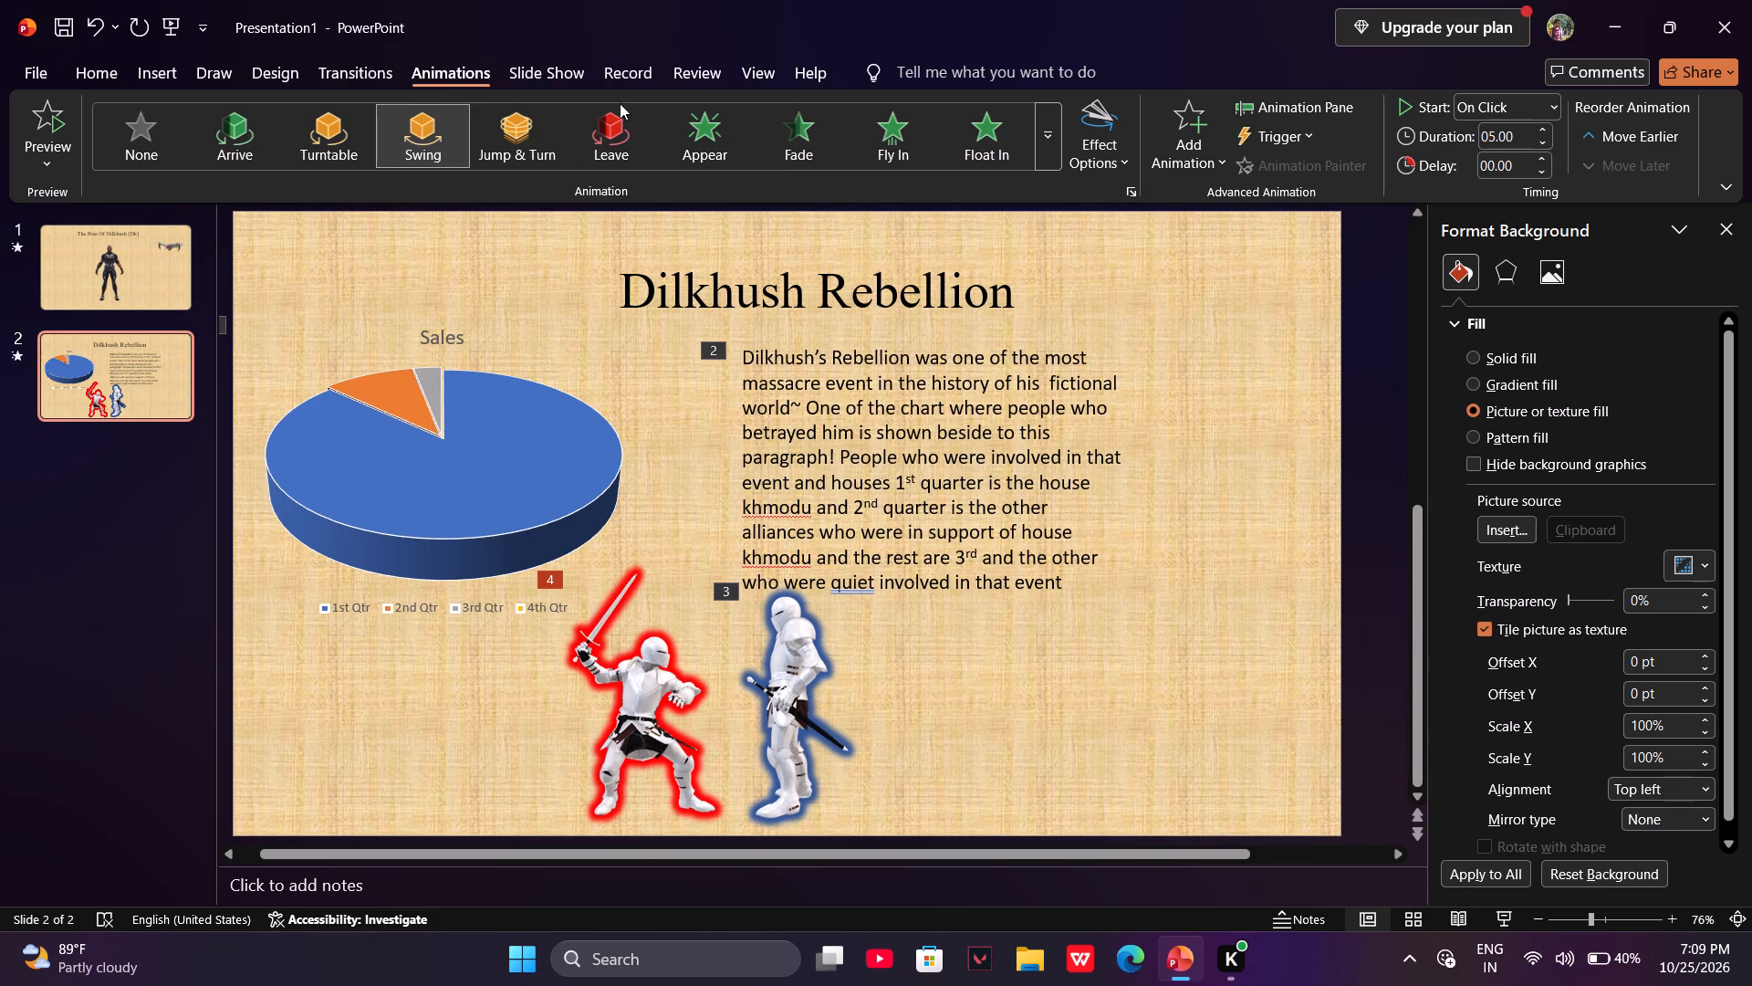
Insert a text box beside the sword-raising knight reading "The Knight of the house Dilkhush" on two lines.
{"action": "left_click", "coordinate": [137, 72]}
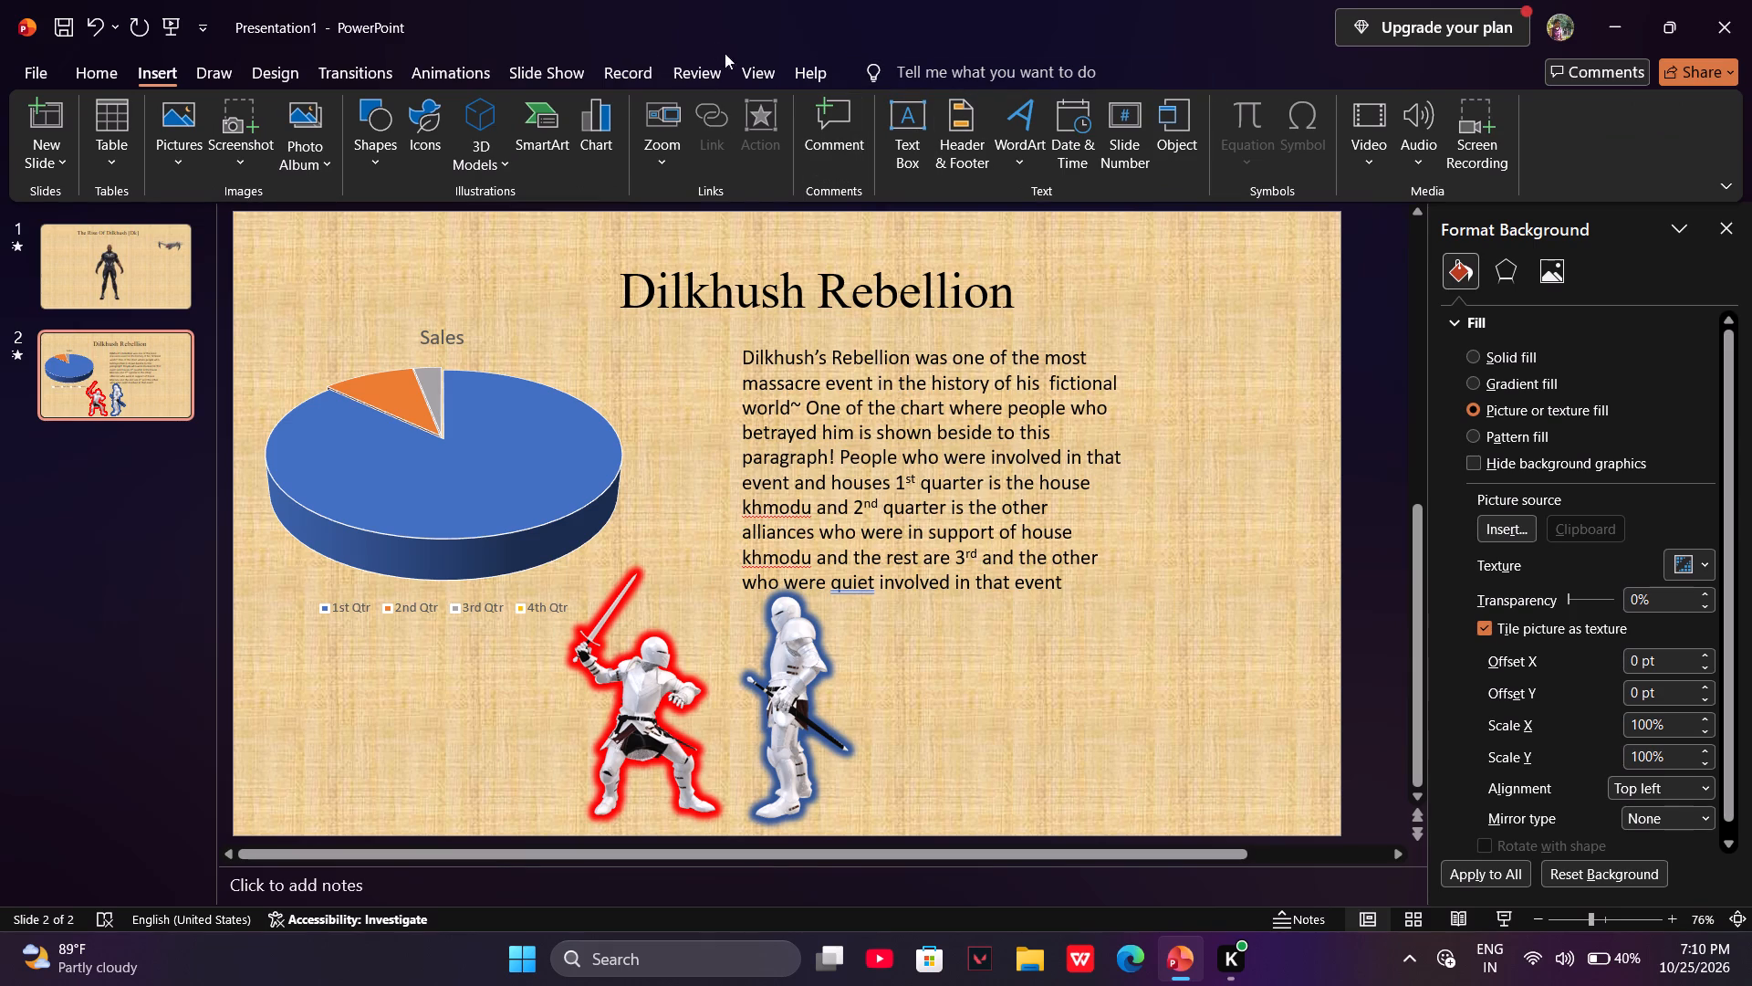
{"action": "left_click", "coordinate": [889, 110]}
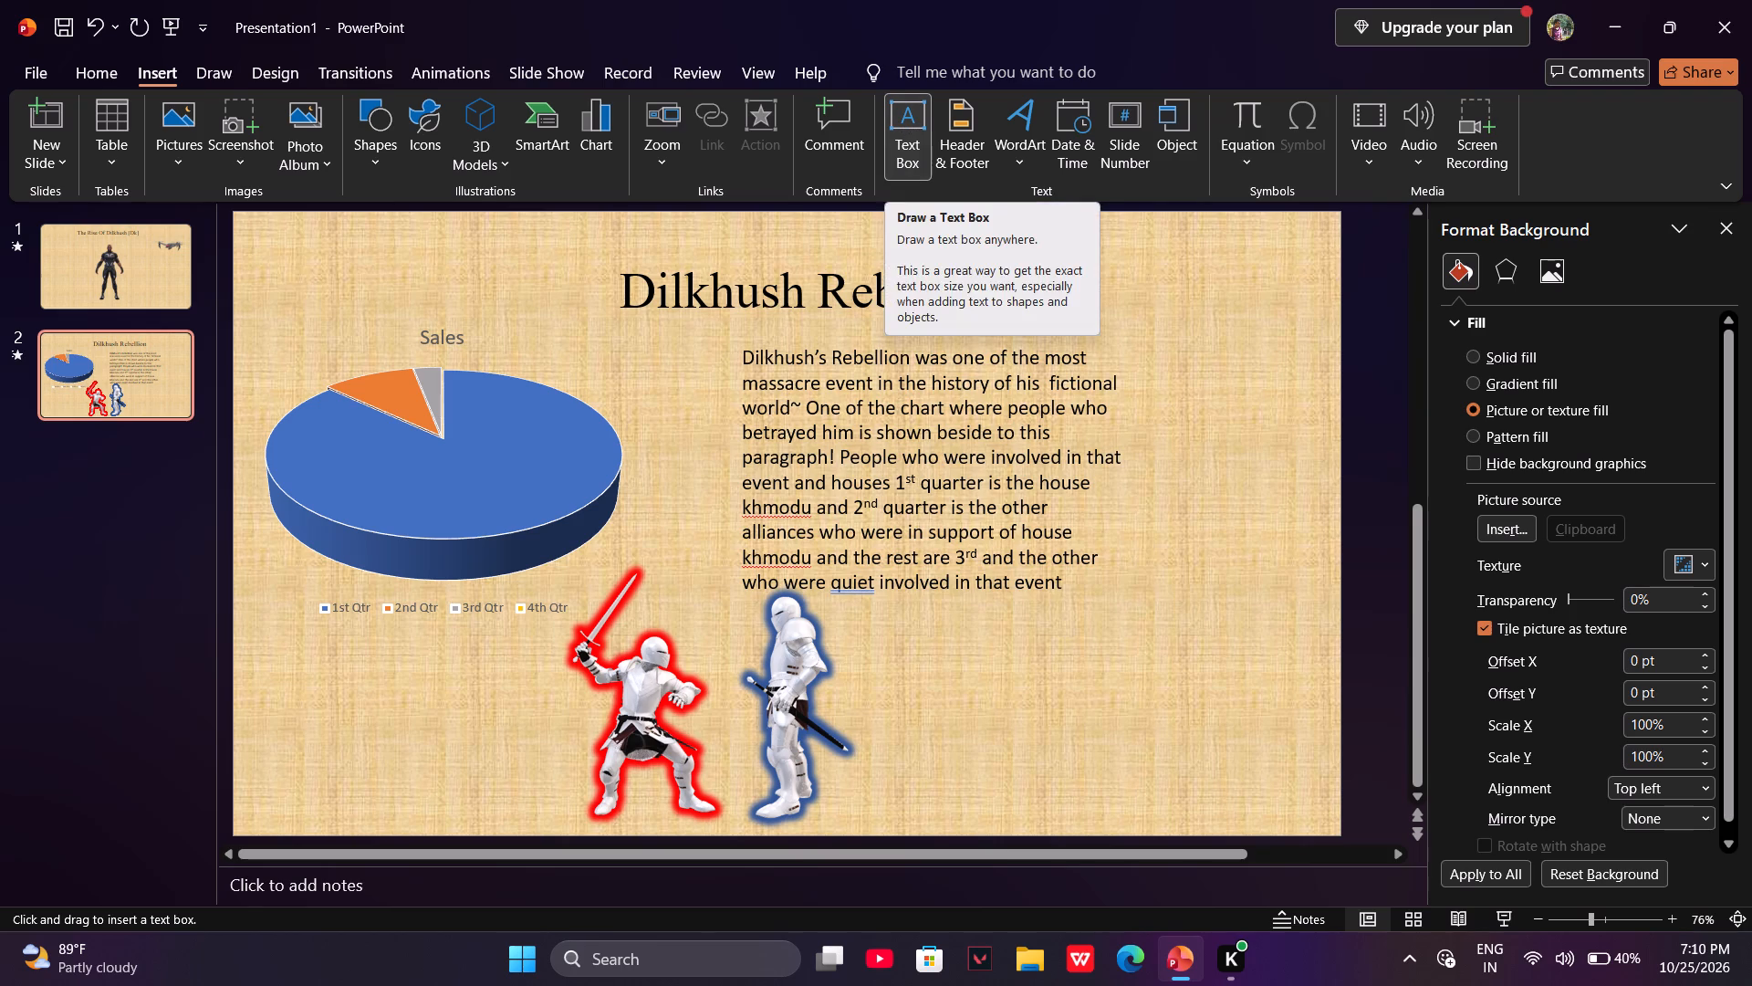
{"action": "left_click", "coordinate": [406, 725]}
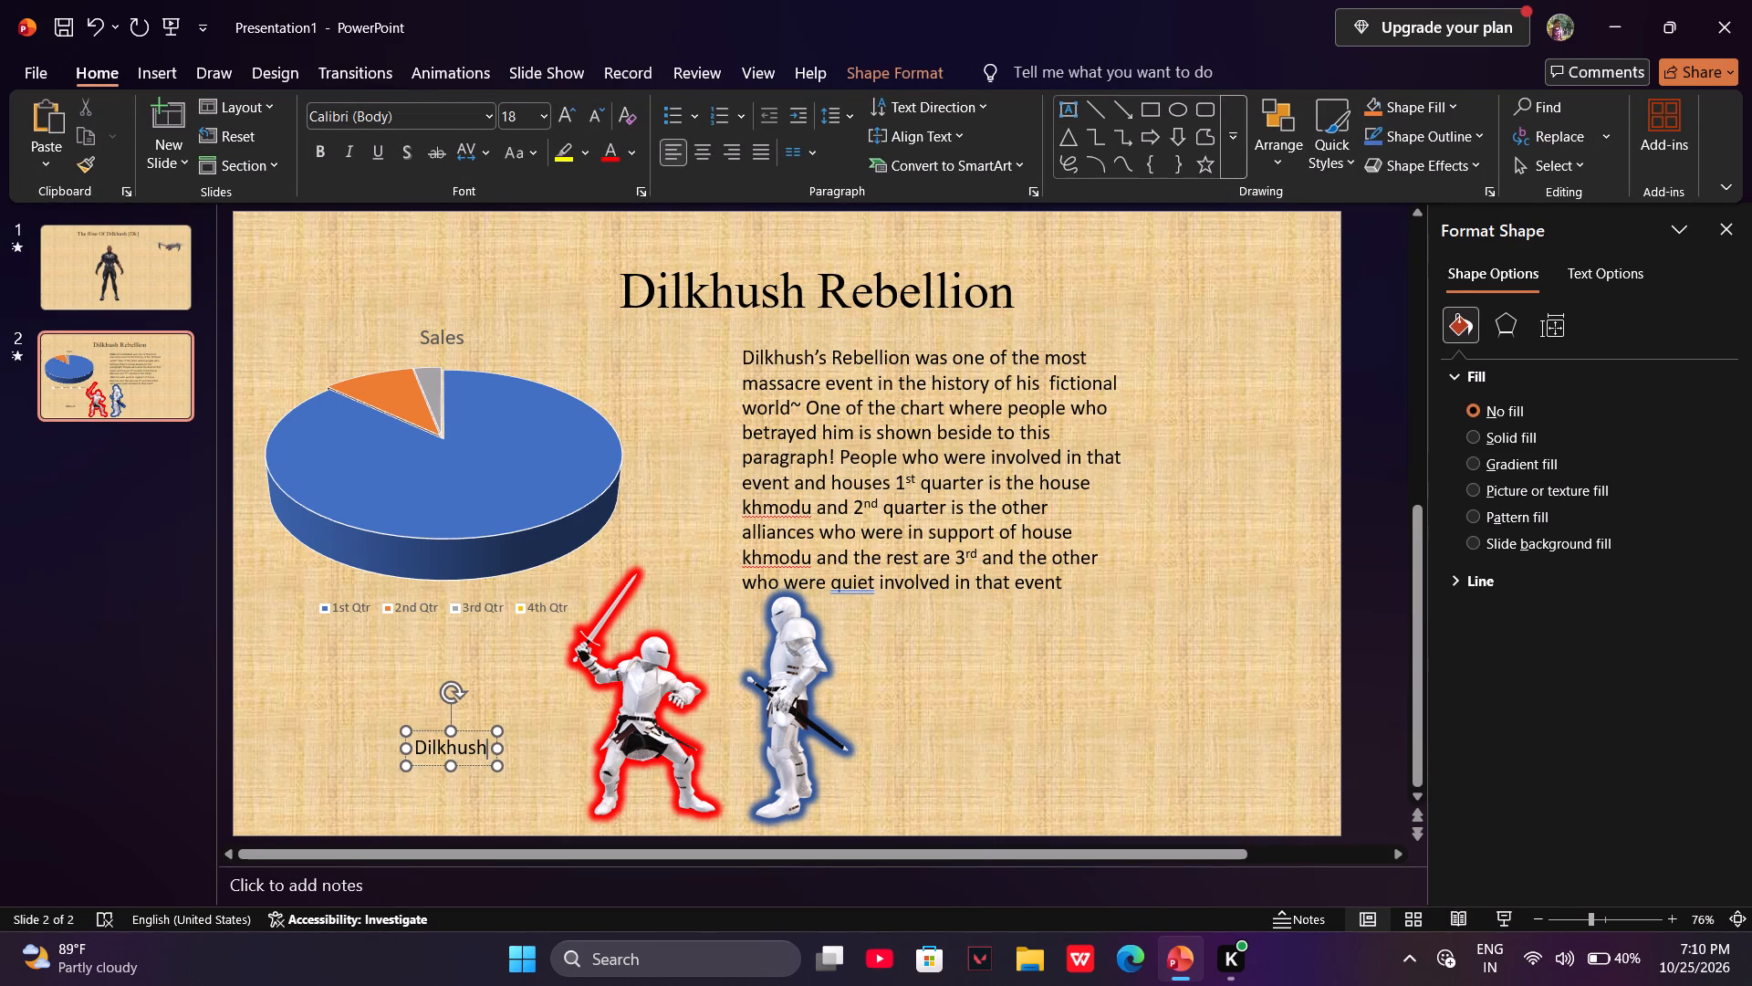
{"action": "key", "text": "BackSpace"}
{"action": "key", "text": "ctrl+BackSpace"}
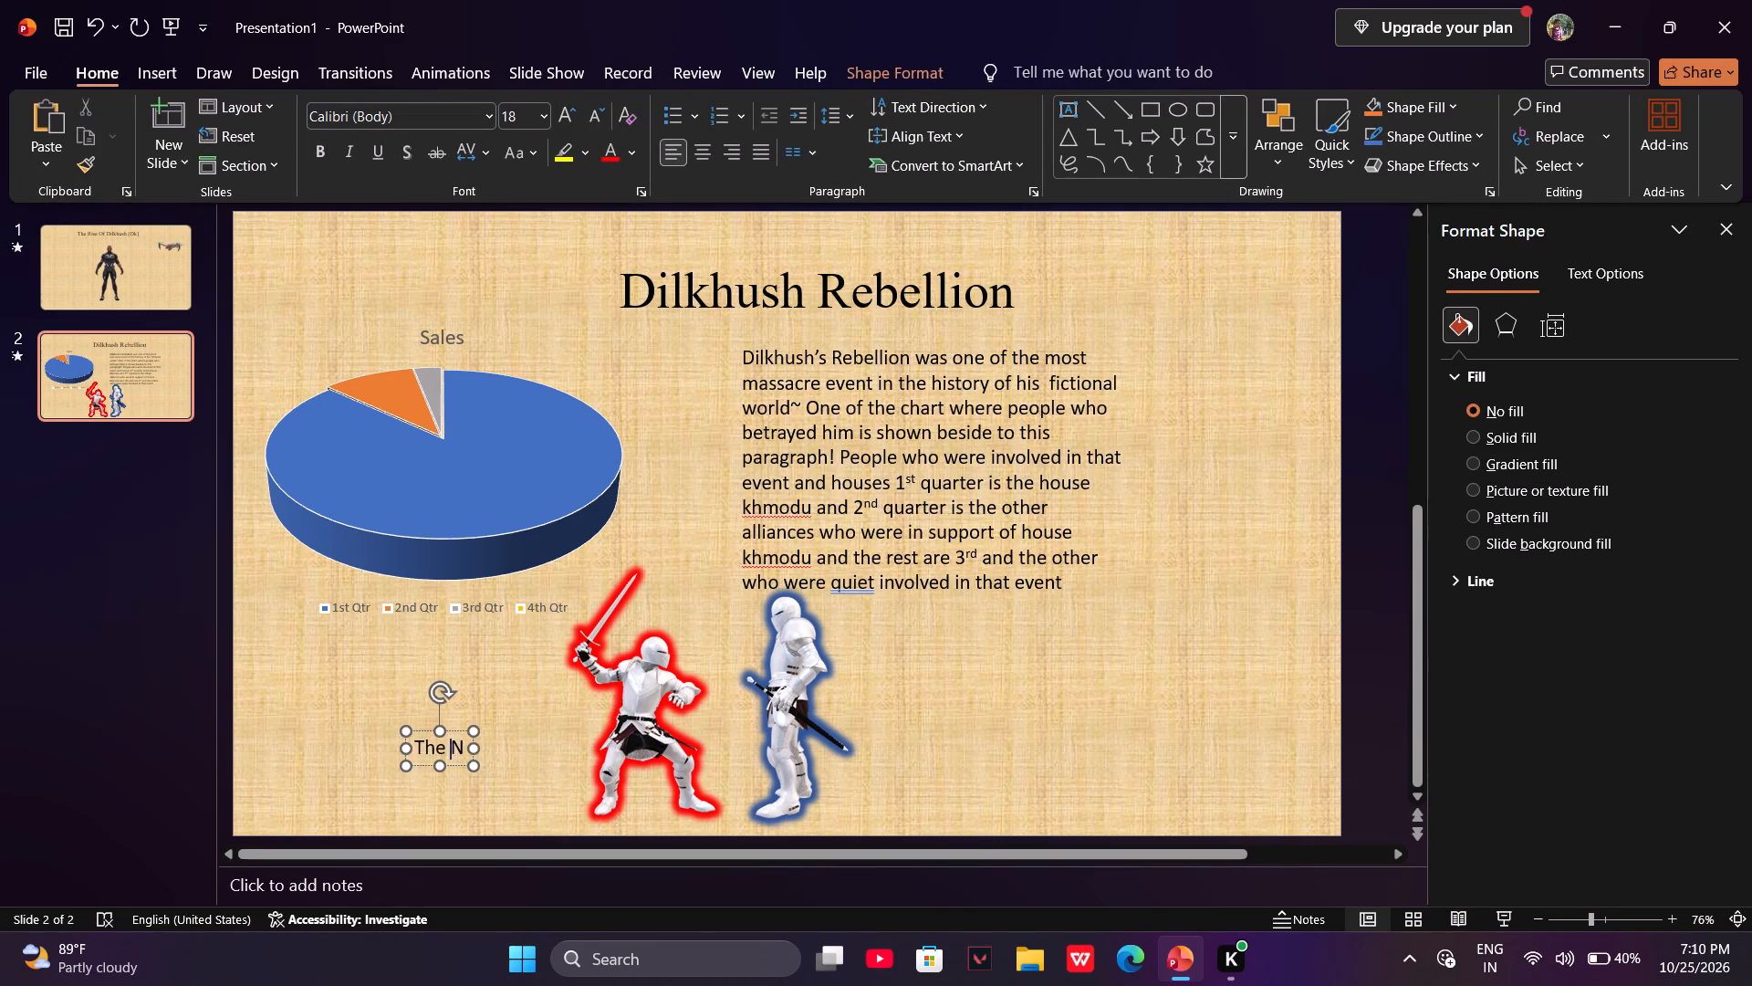
{"action": "key", "text": "BackSpace"}
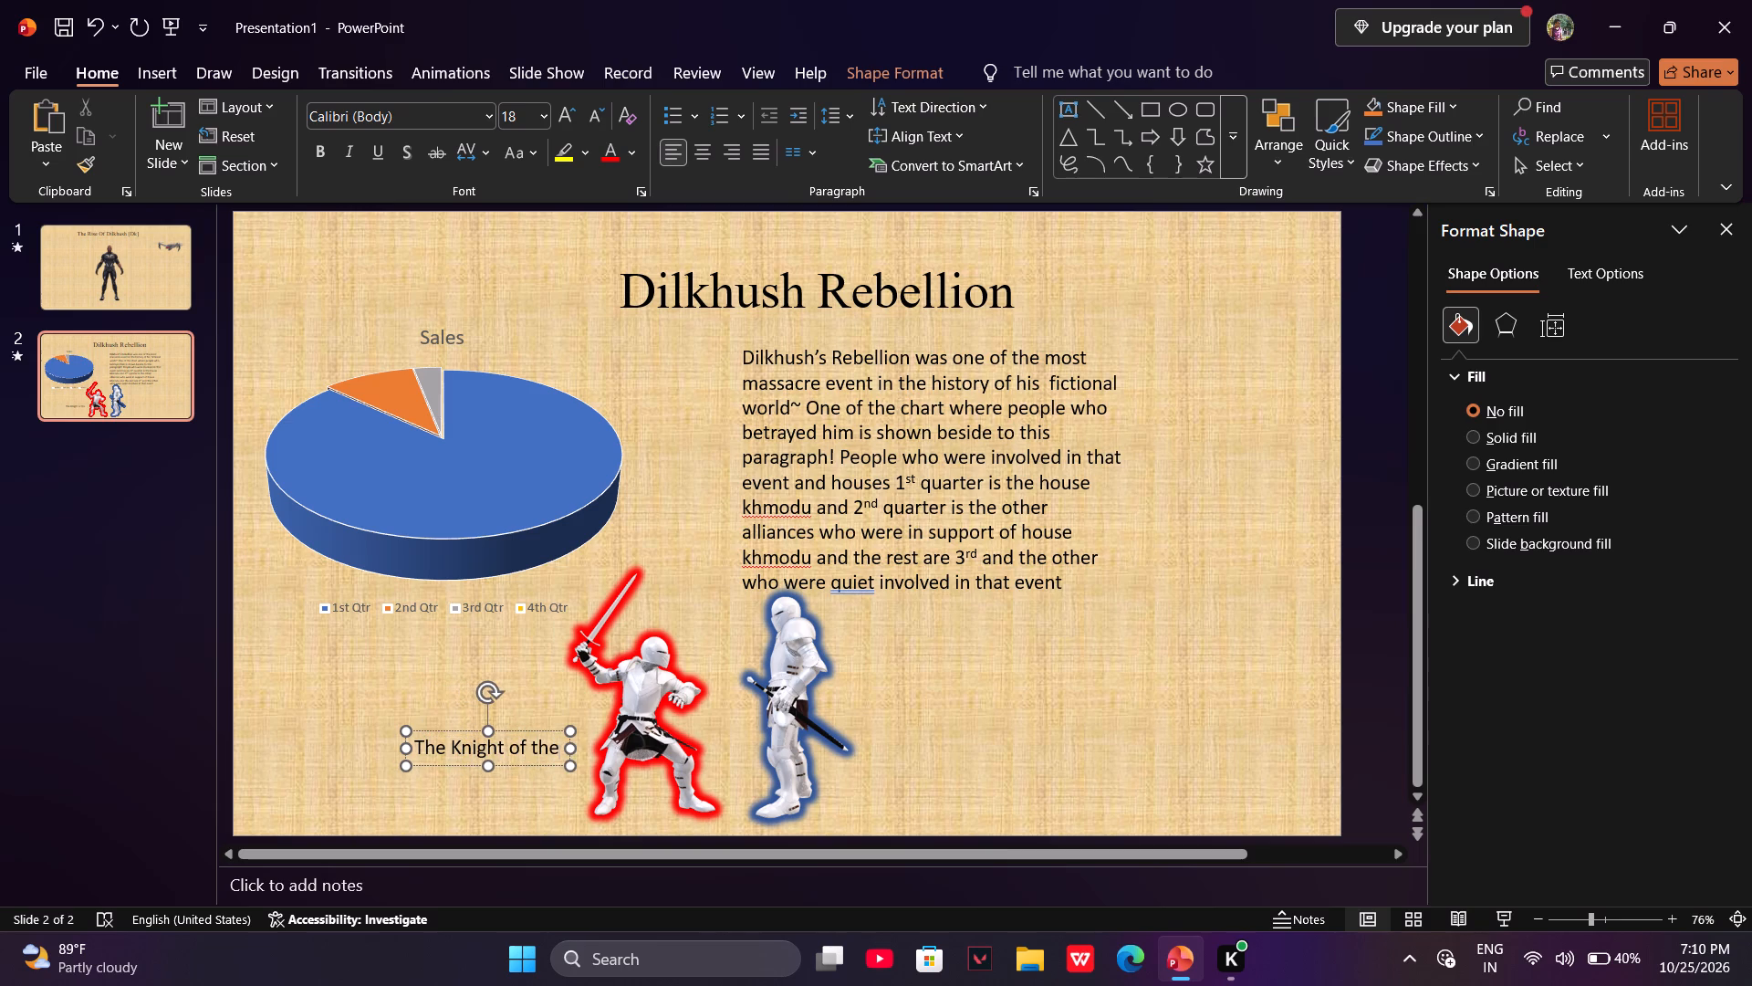
{"action": "key", "text": "shift+Return"}
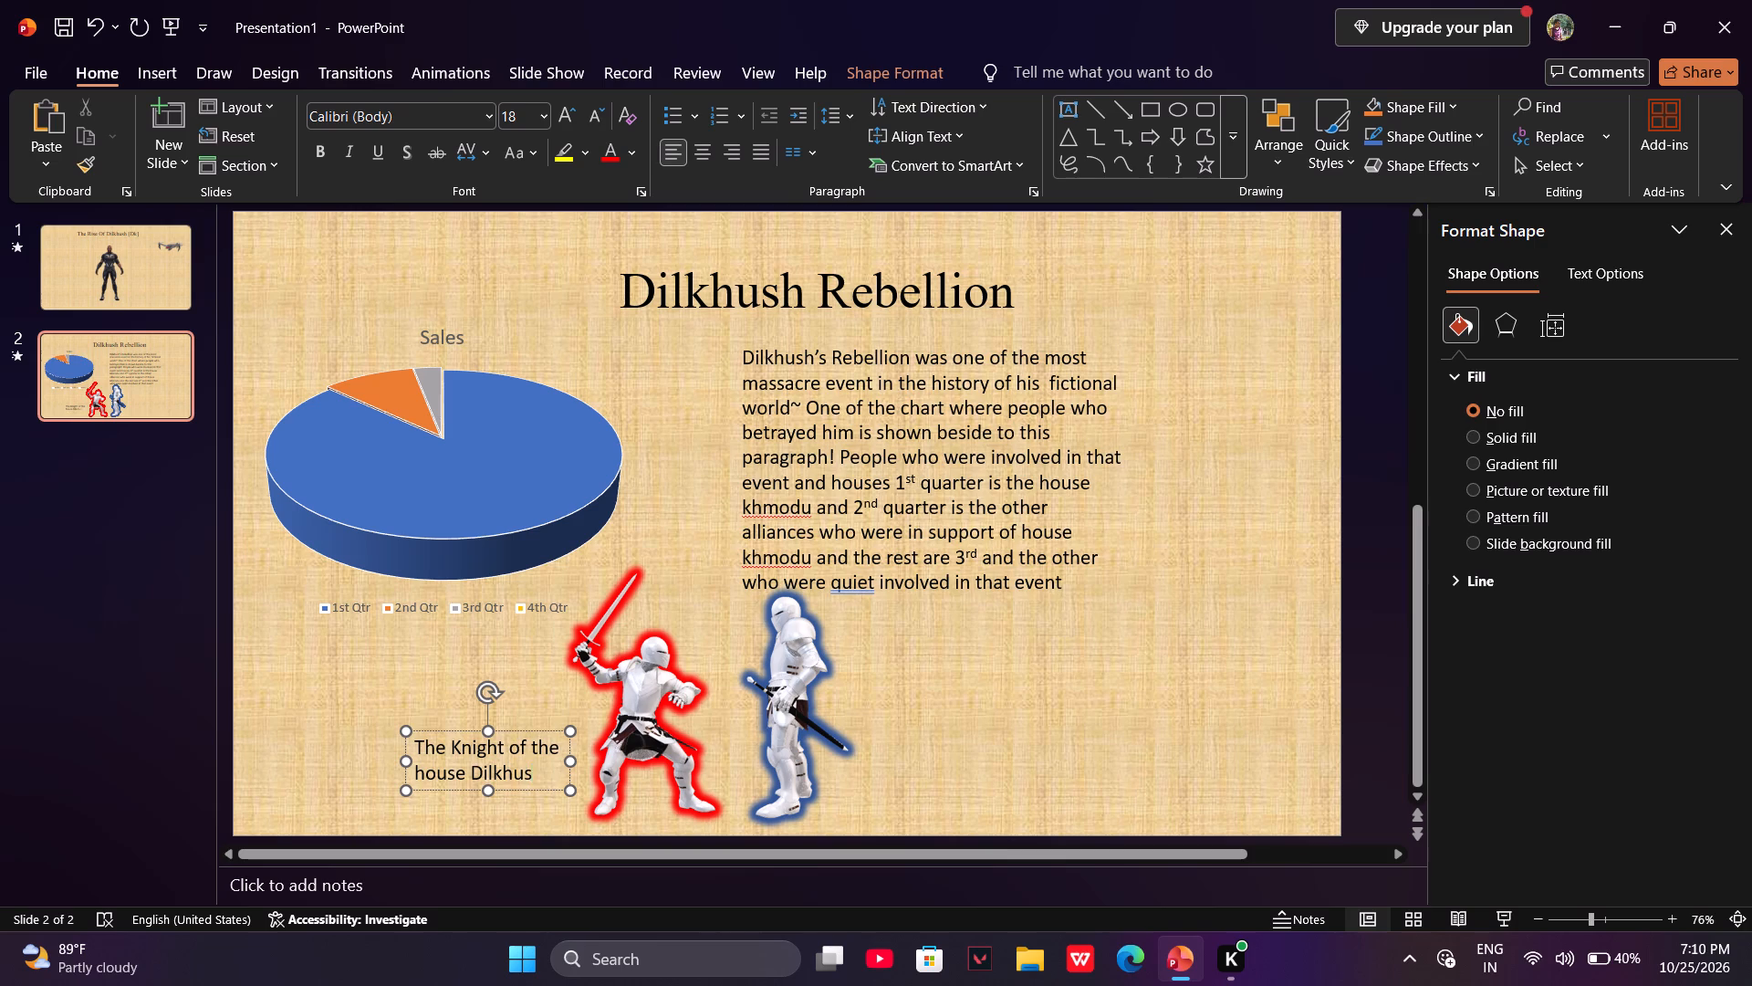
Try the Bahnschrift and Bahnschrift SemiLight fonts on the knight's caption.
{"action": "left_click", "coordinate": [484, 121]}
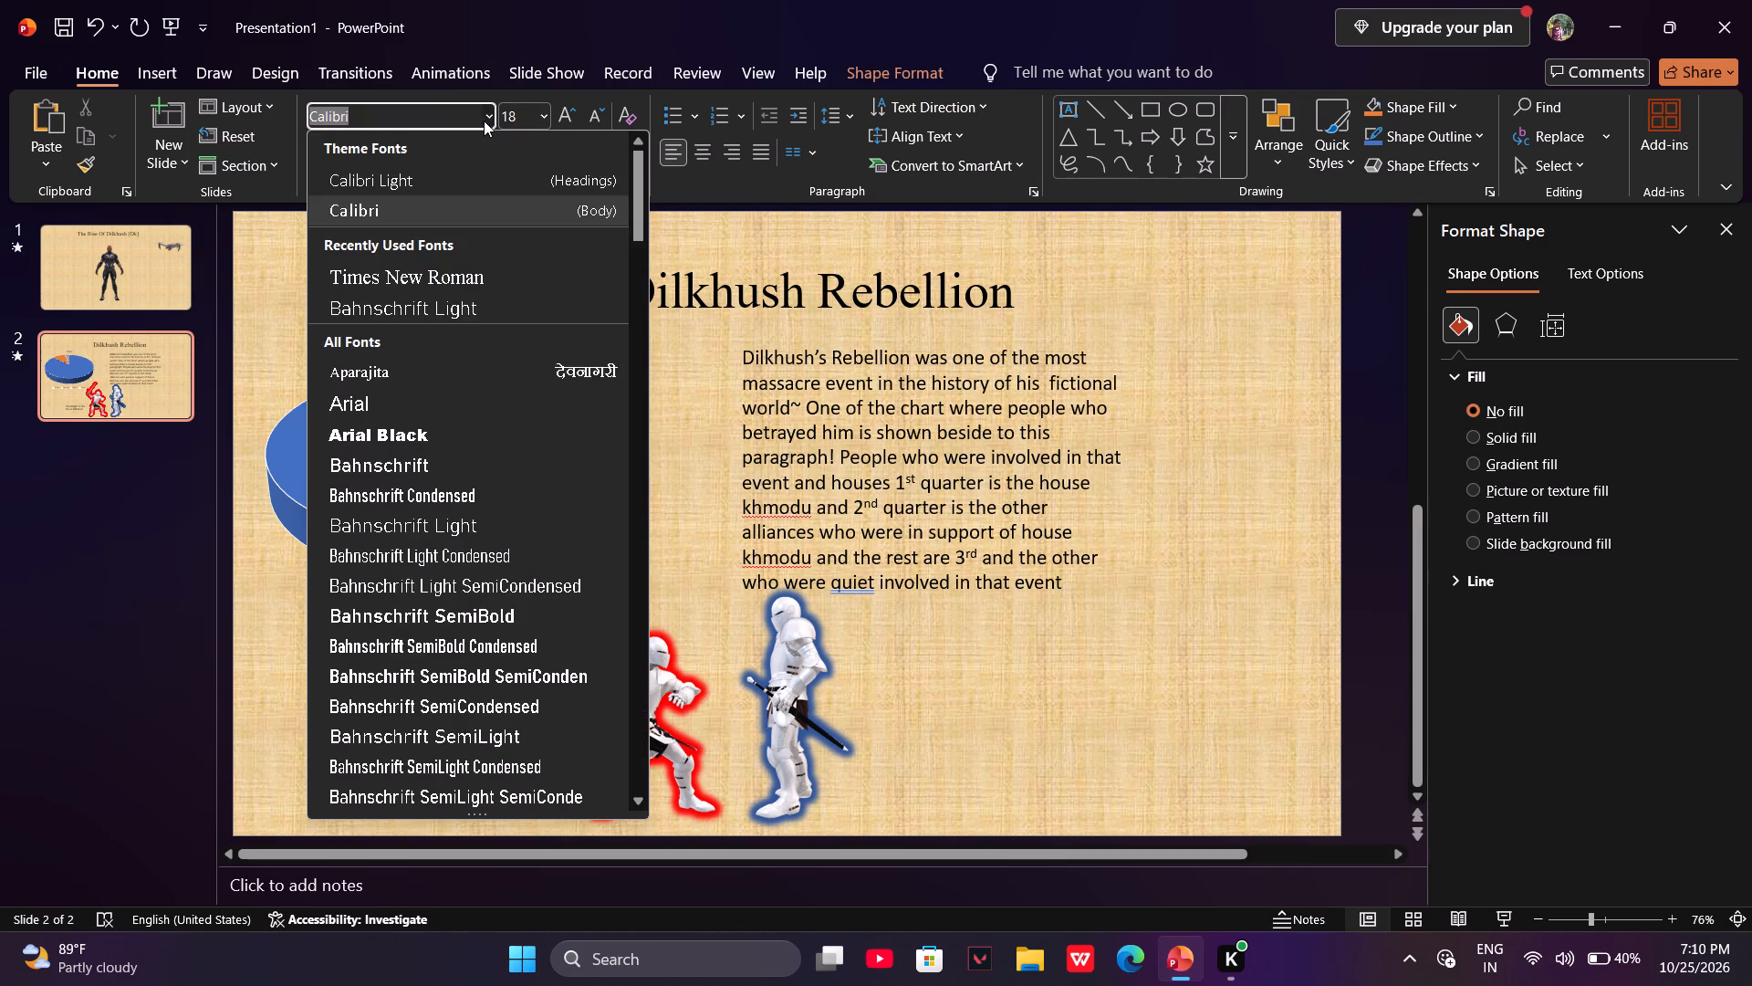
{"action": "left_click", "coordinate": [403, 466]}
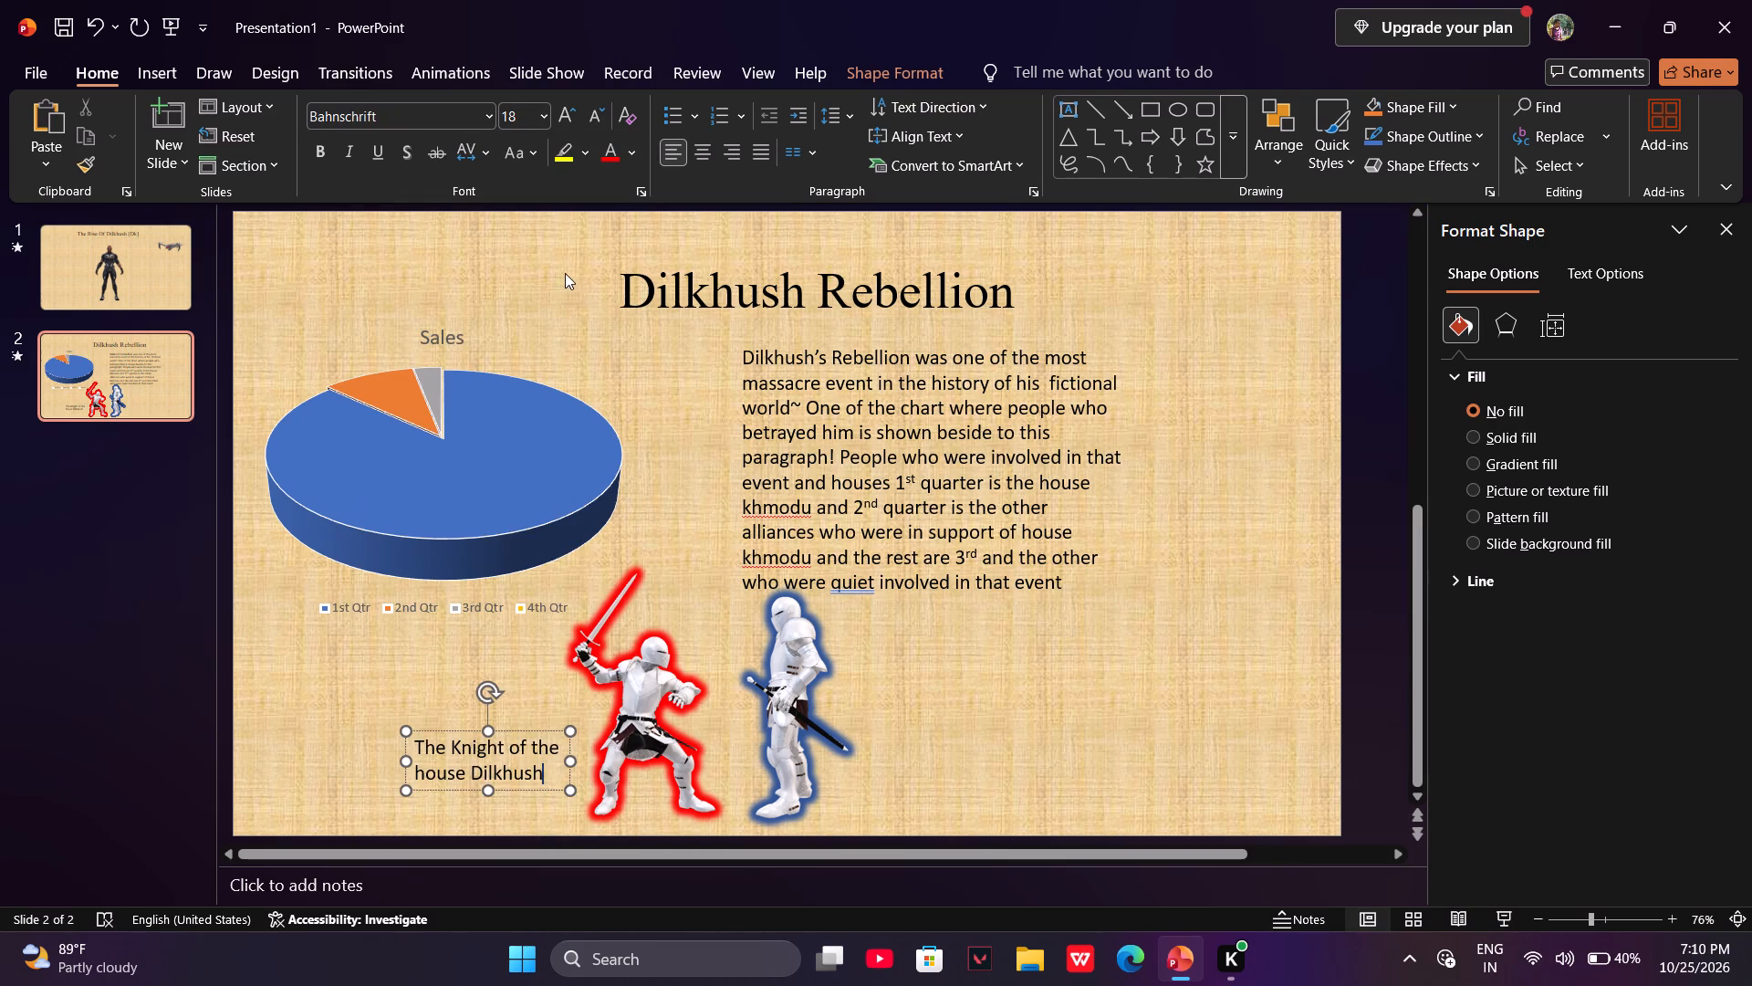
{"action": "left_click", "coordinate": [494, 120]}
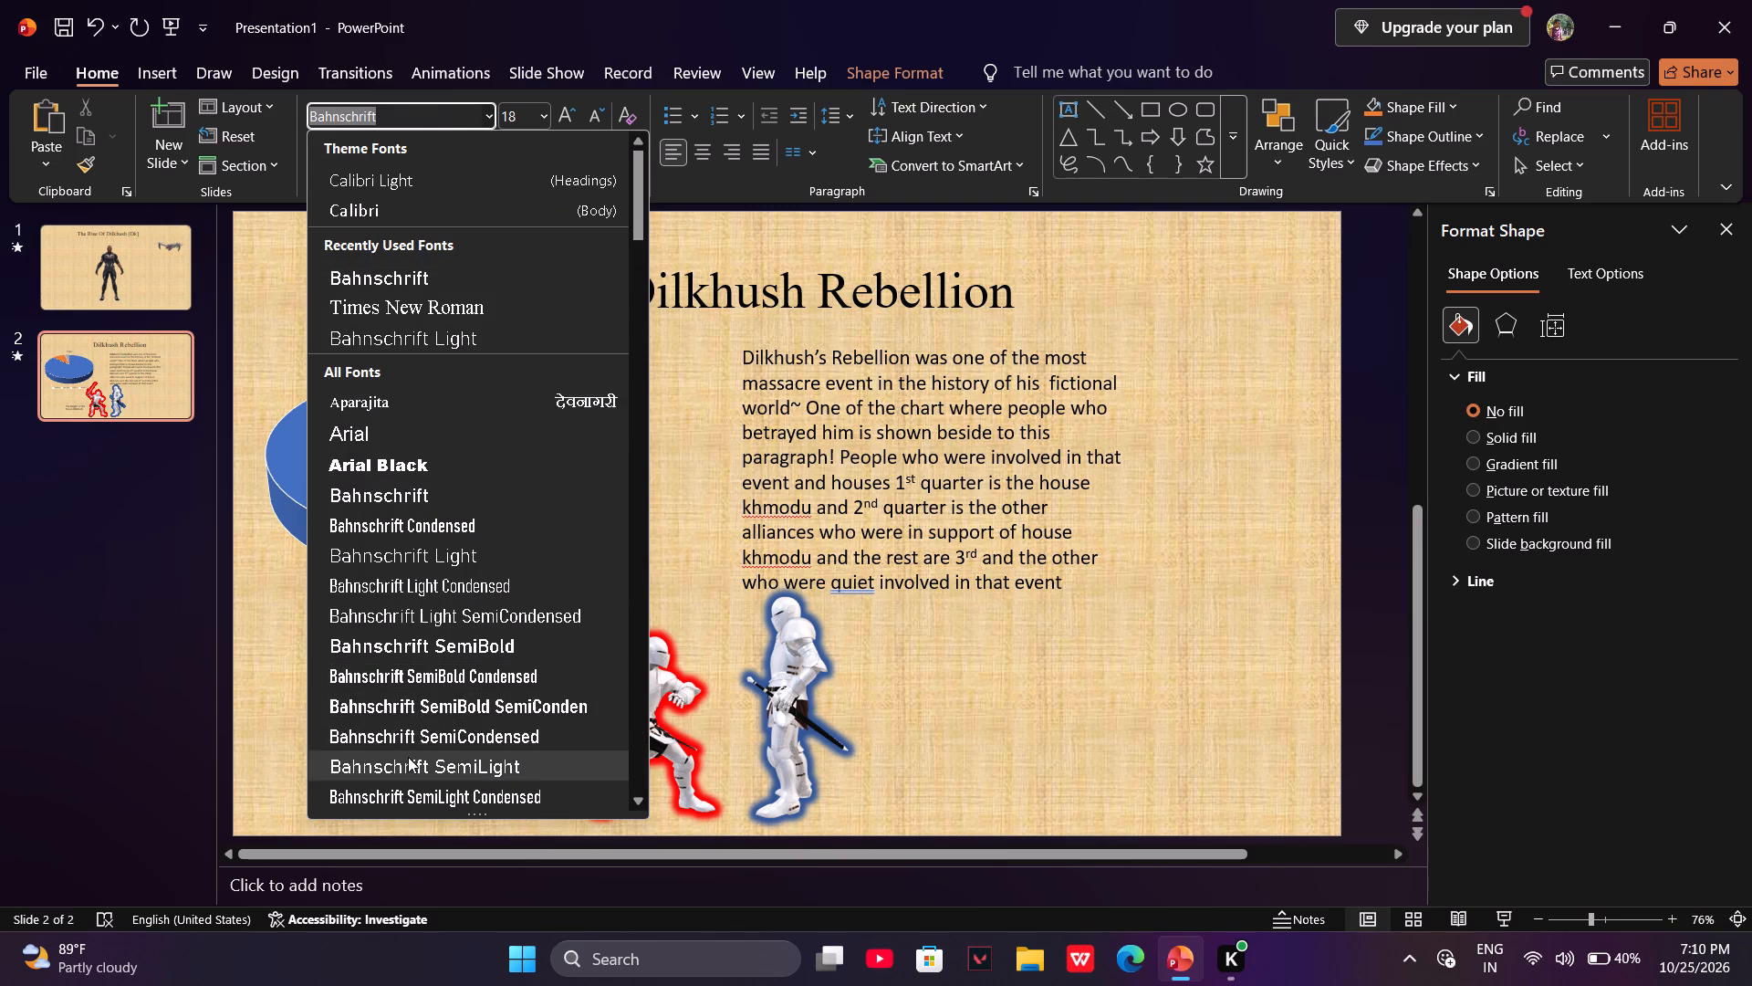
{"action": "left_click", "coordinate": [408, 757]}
Select the whole caption text box beside the sword-raising knight and set its font to Bahnschrift.
{"action": "left_click_drag", "start_coordinate": [370, 716], "coordinate": [564, 795]}
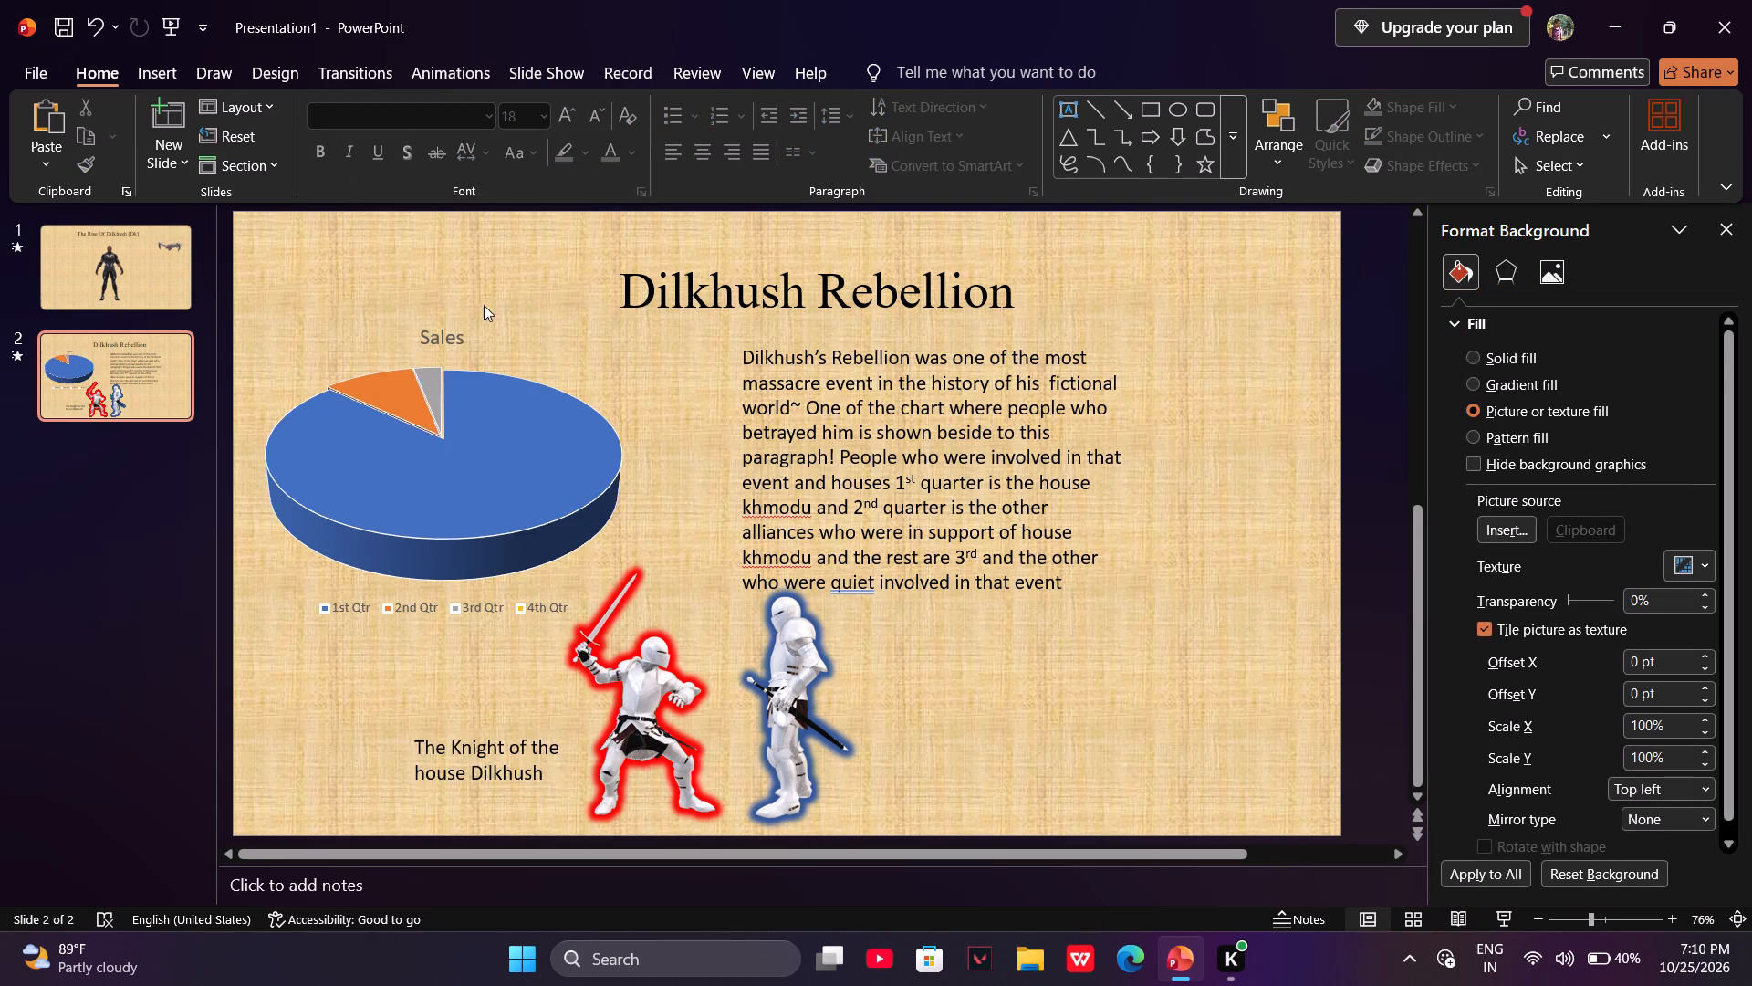
{"action": "left_click_drag", "start_coordinate": [370, 730], "coordinate": [589, 803]}
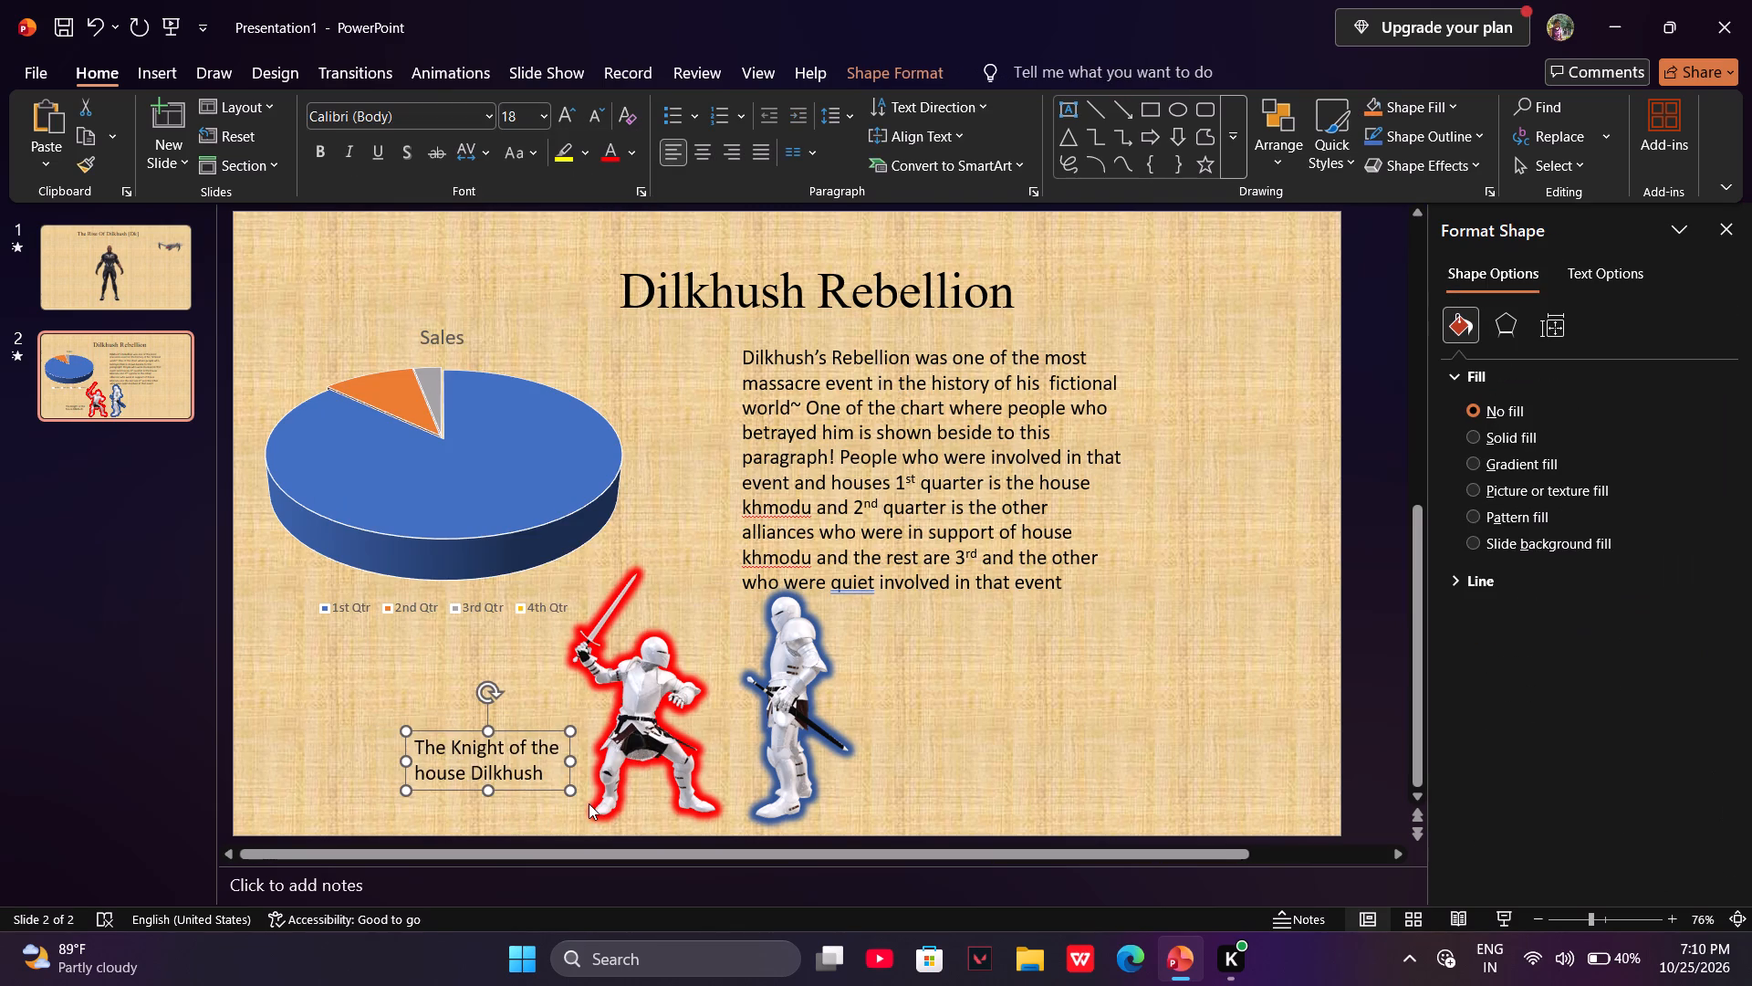
{"action": "left_click", "coordinate": [492, 115]}
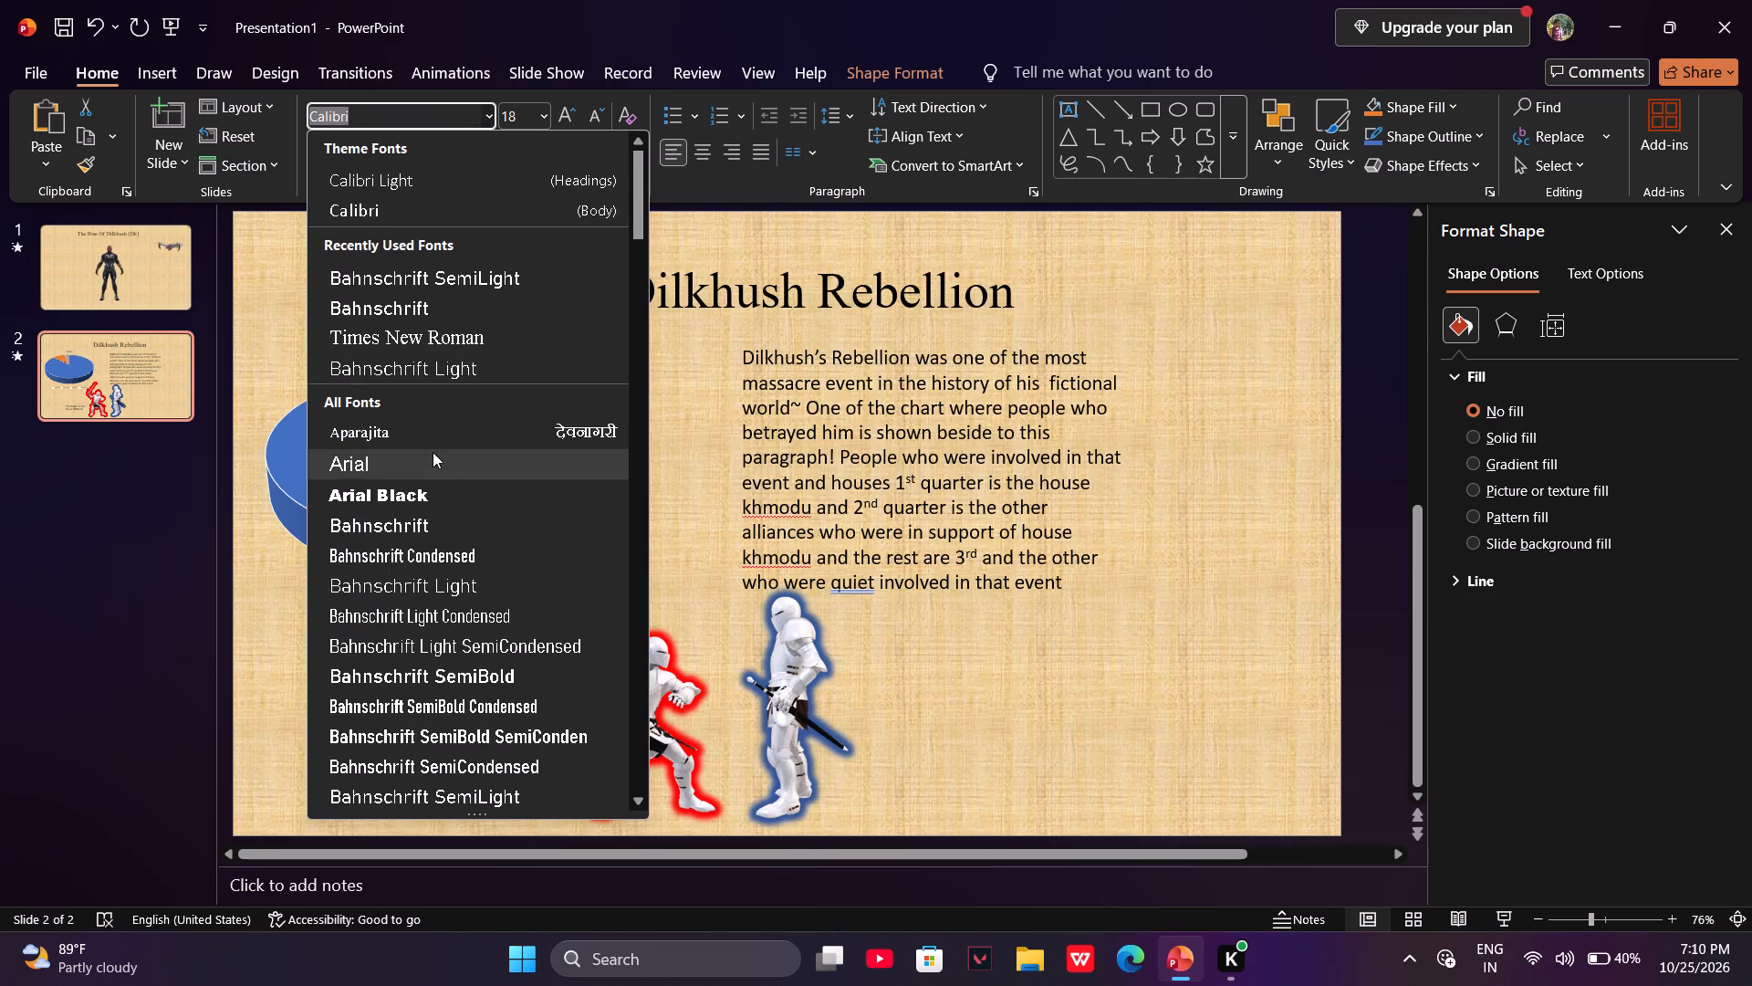
{"action": "left_click", "coordinate": [427, 527]}
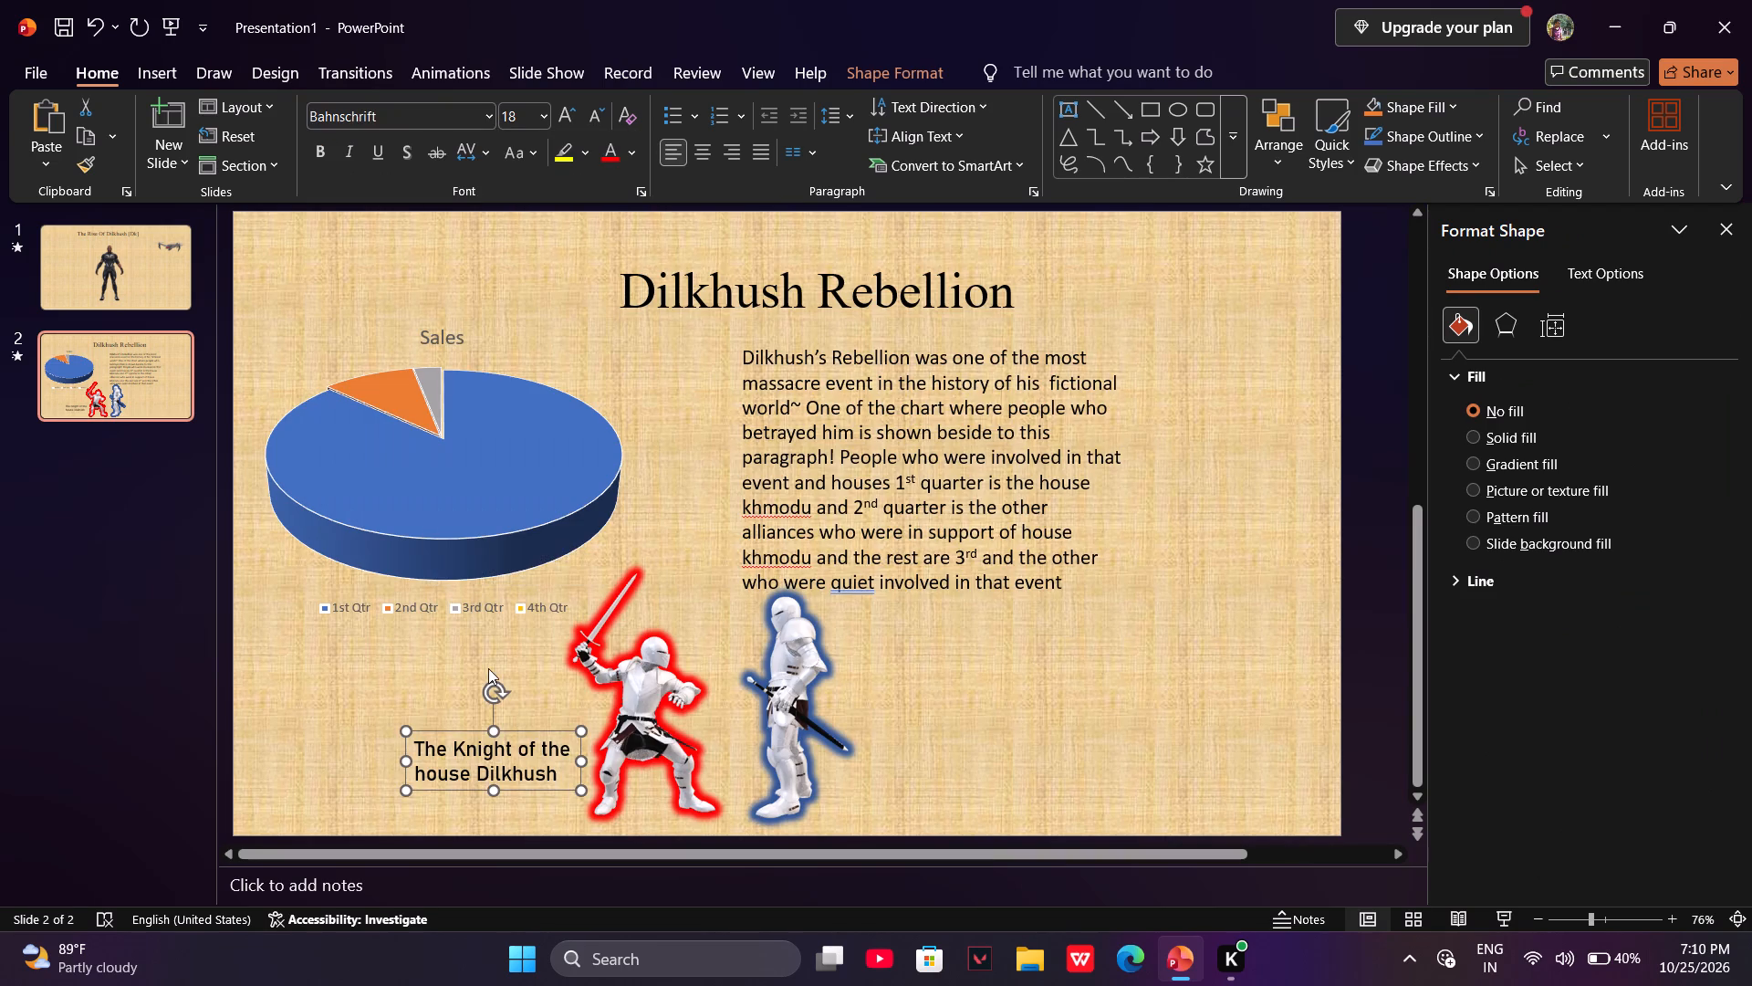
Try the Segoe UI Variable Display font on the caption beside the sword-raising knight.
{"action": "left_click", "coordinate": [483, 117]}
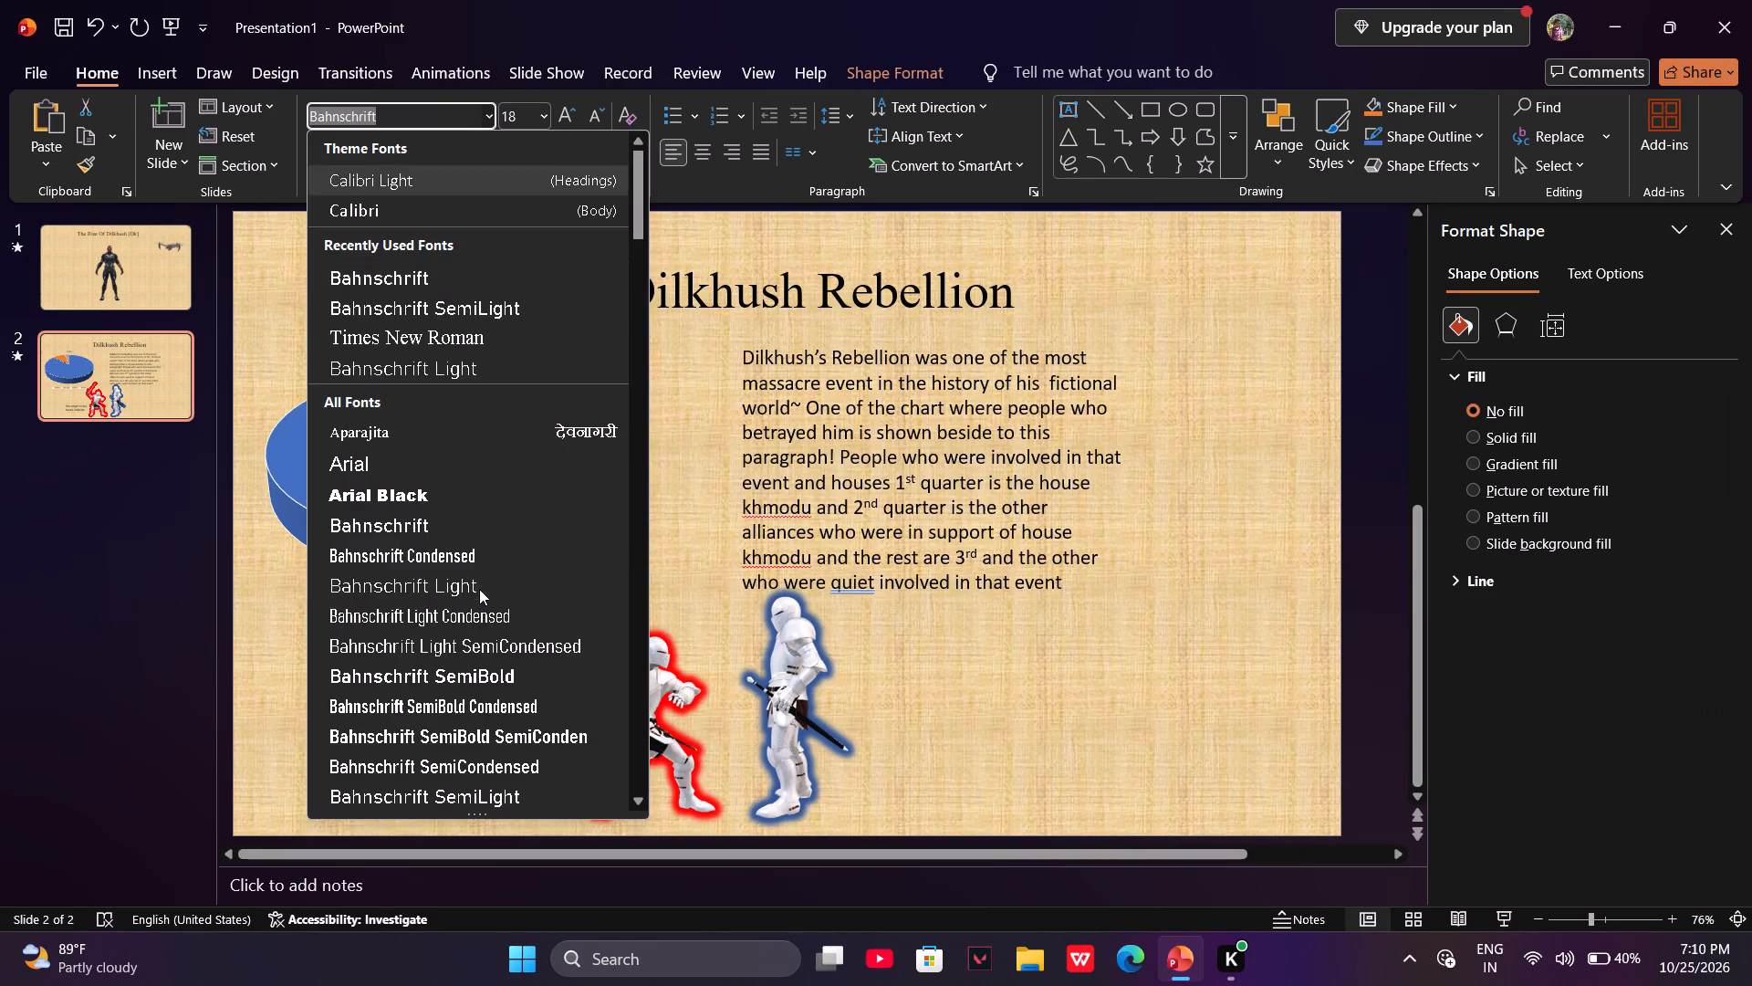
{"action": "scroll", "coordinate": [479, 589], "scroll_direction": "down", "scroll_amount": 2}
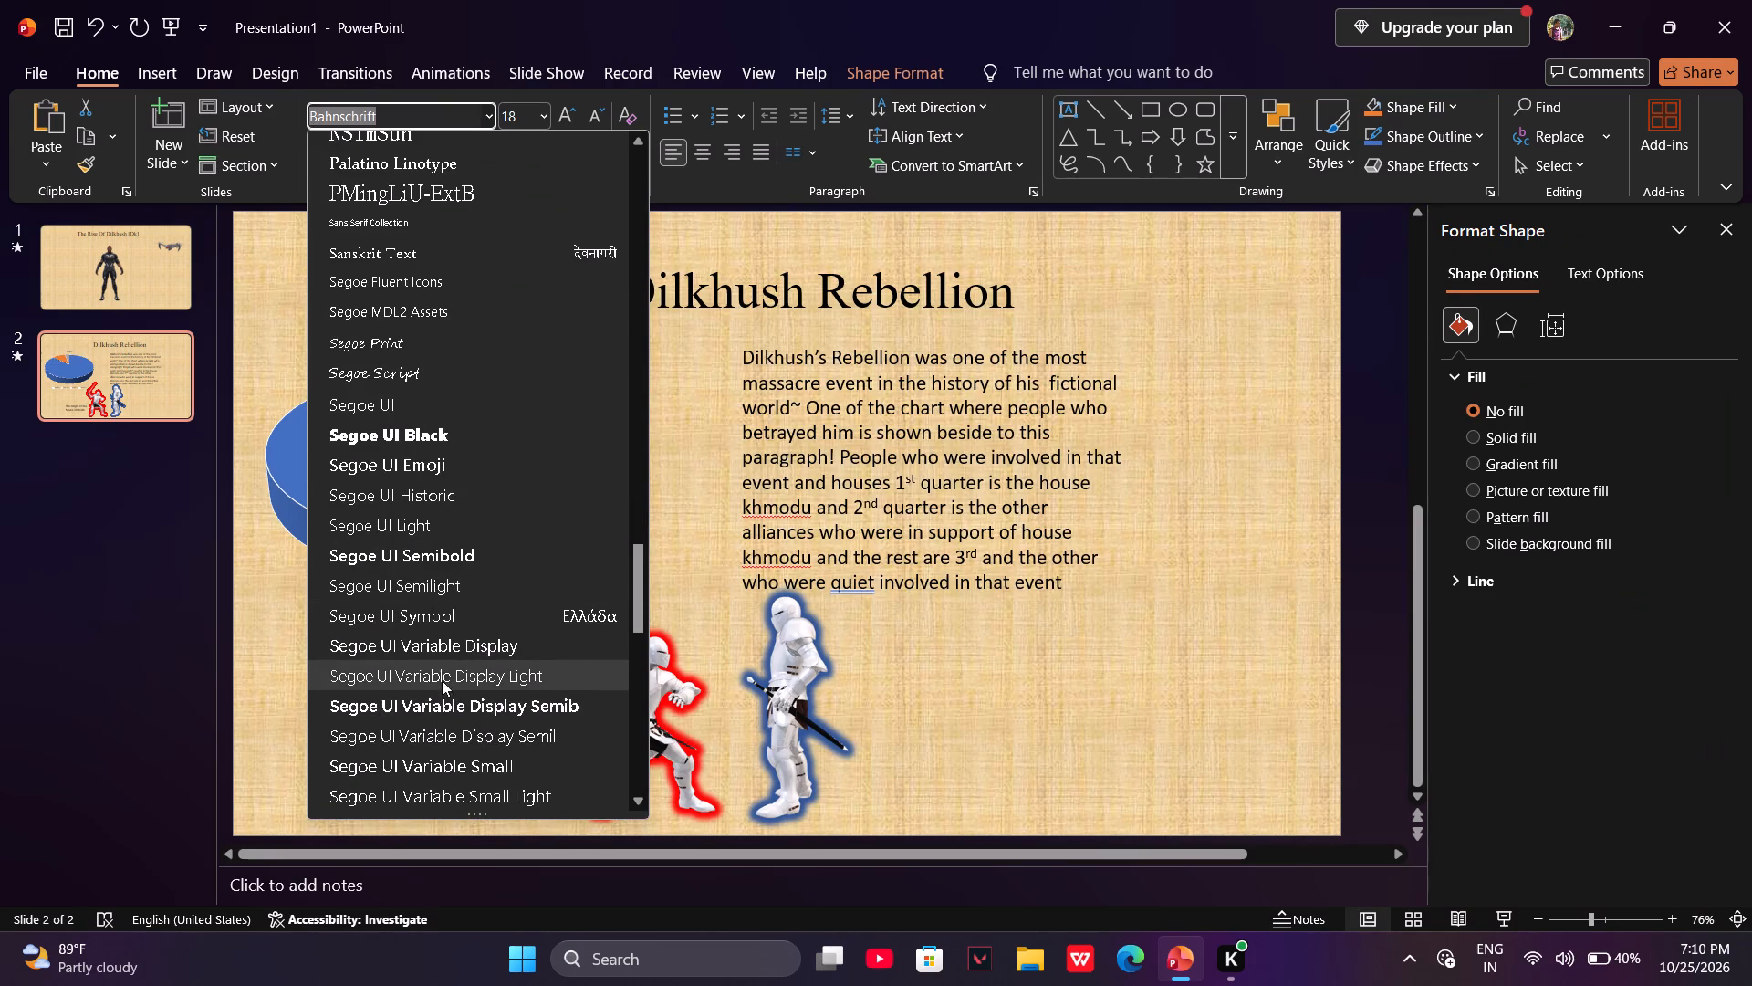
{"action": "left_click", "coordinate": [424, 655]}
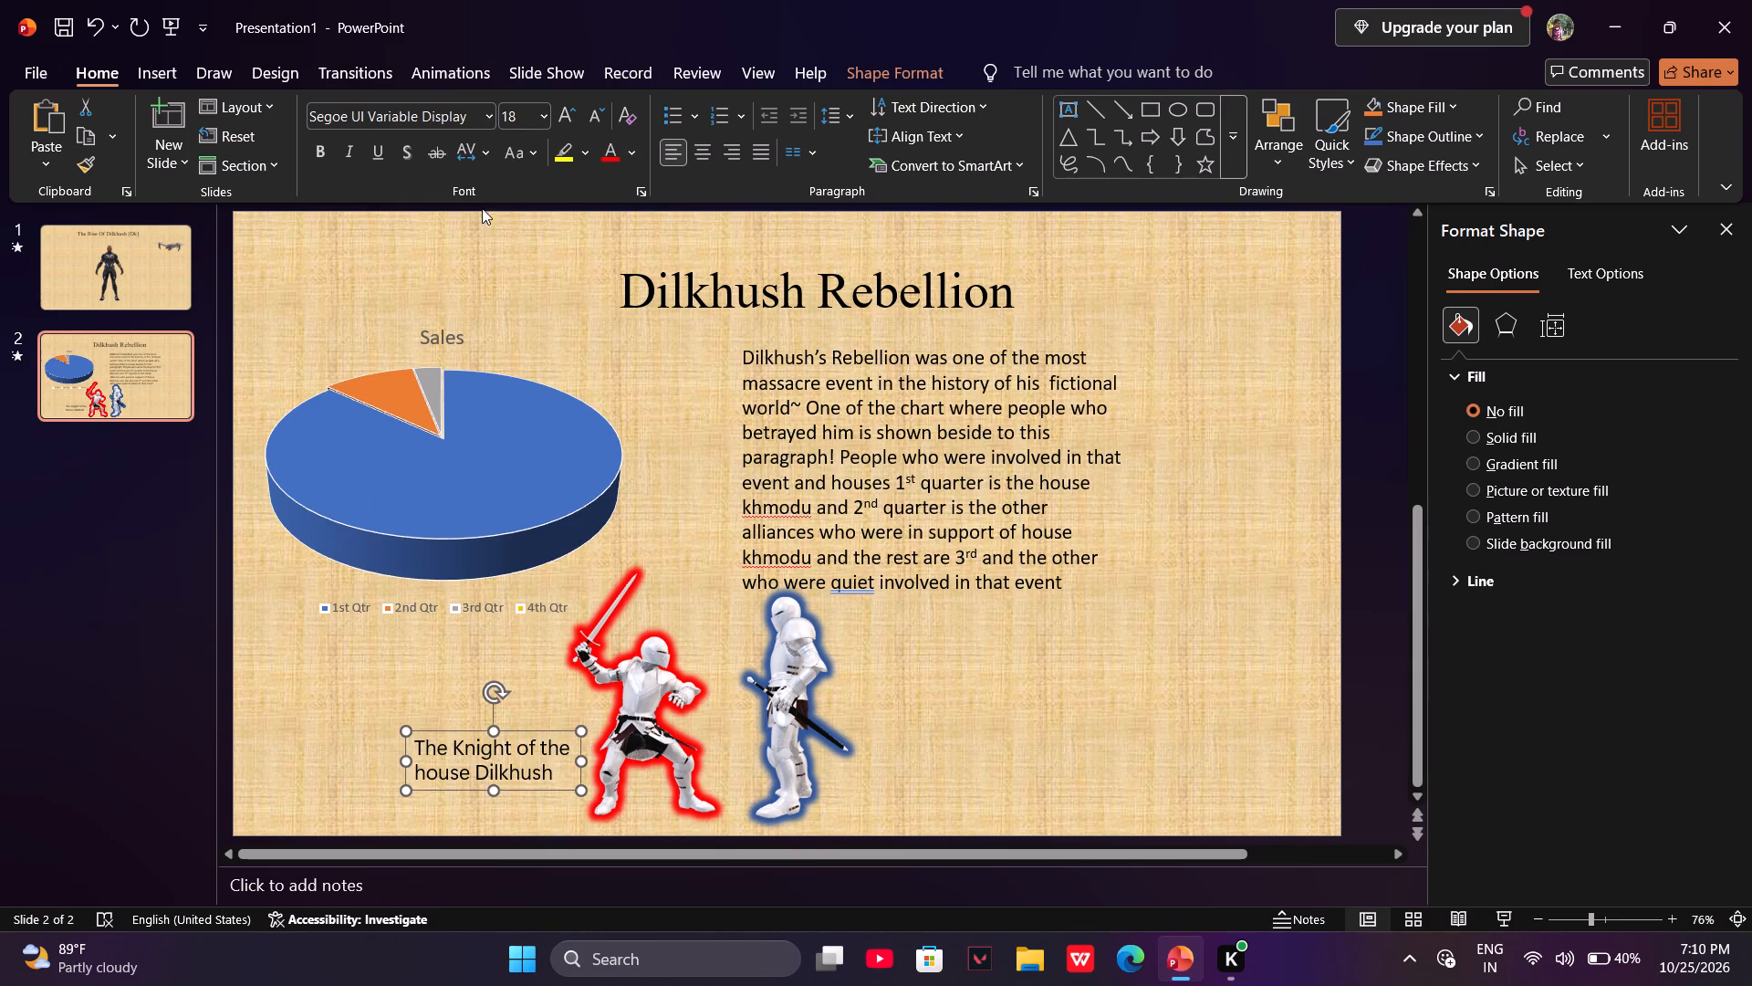
Set the font of the sword-raising knight's caption to Walbaum Display Light.
{"action": "left_click", "coordinate": [482, 117]}
{"action": "scroll", "coordinate": [529, 765], "scroll_direction": "down", "scroll_amount": 3}
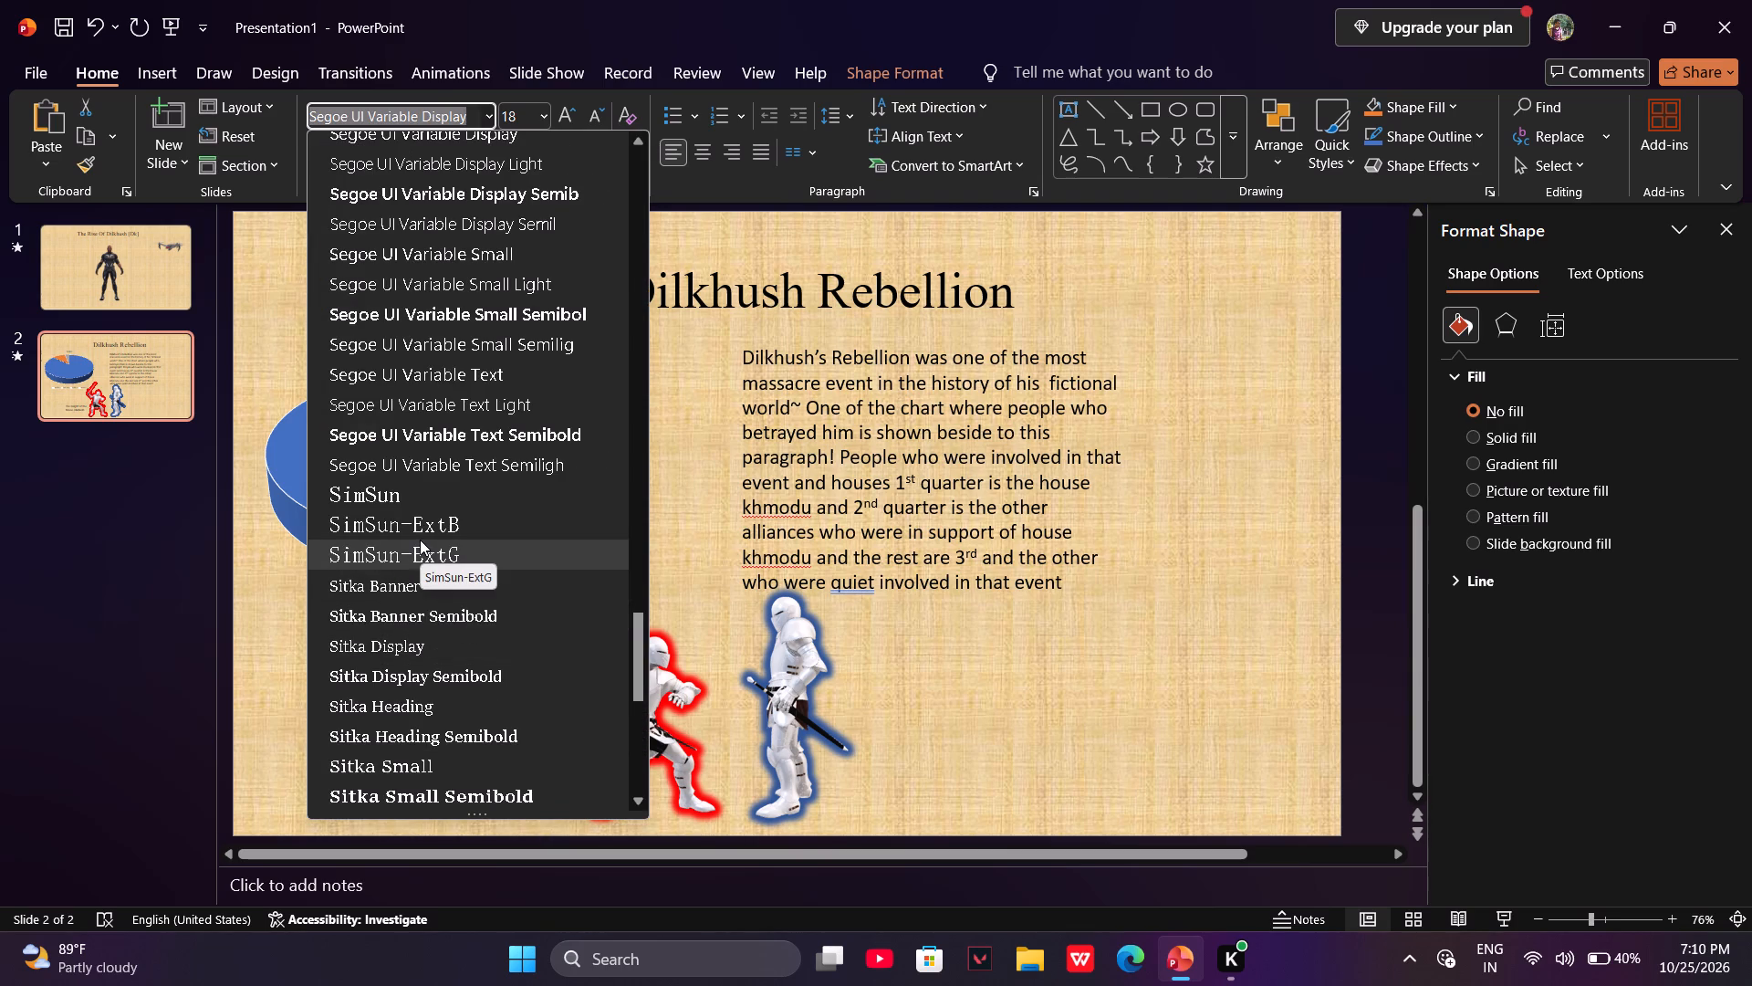
{"action": "scroll", "coordinate": [389, 712], "scroll_direction": "down", "scroll_amount": 2}
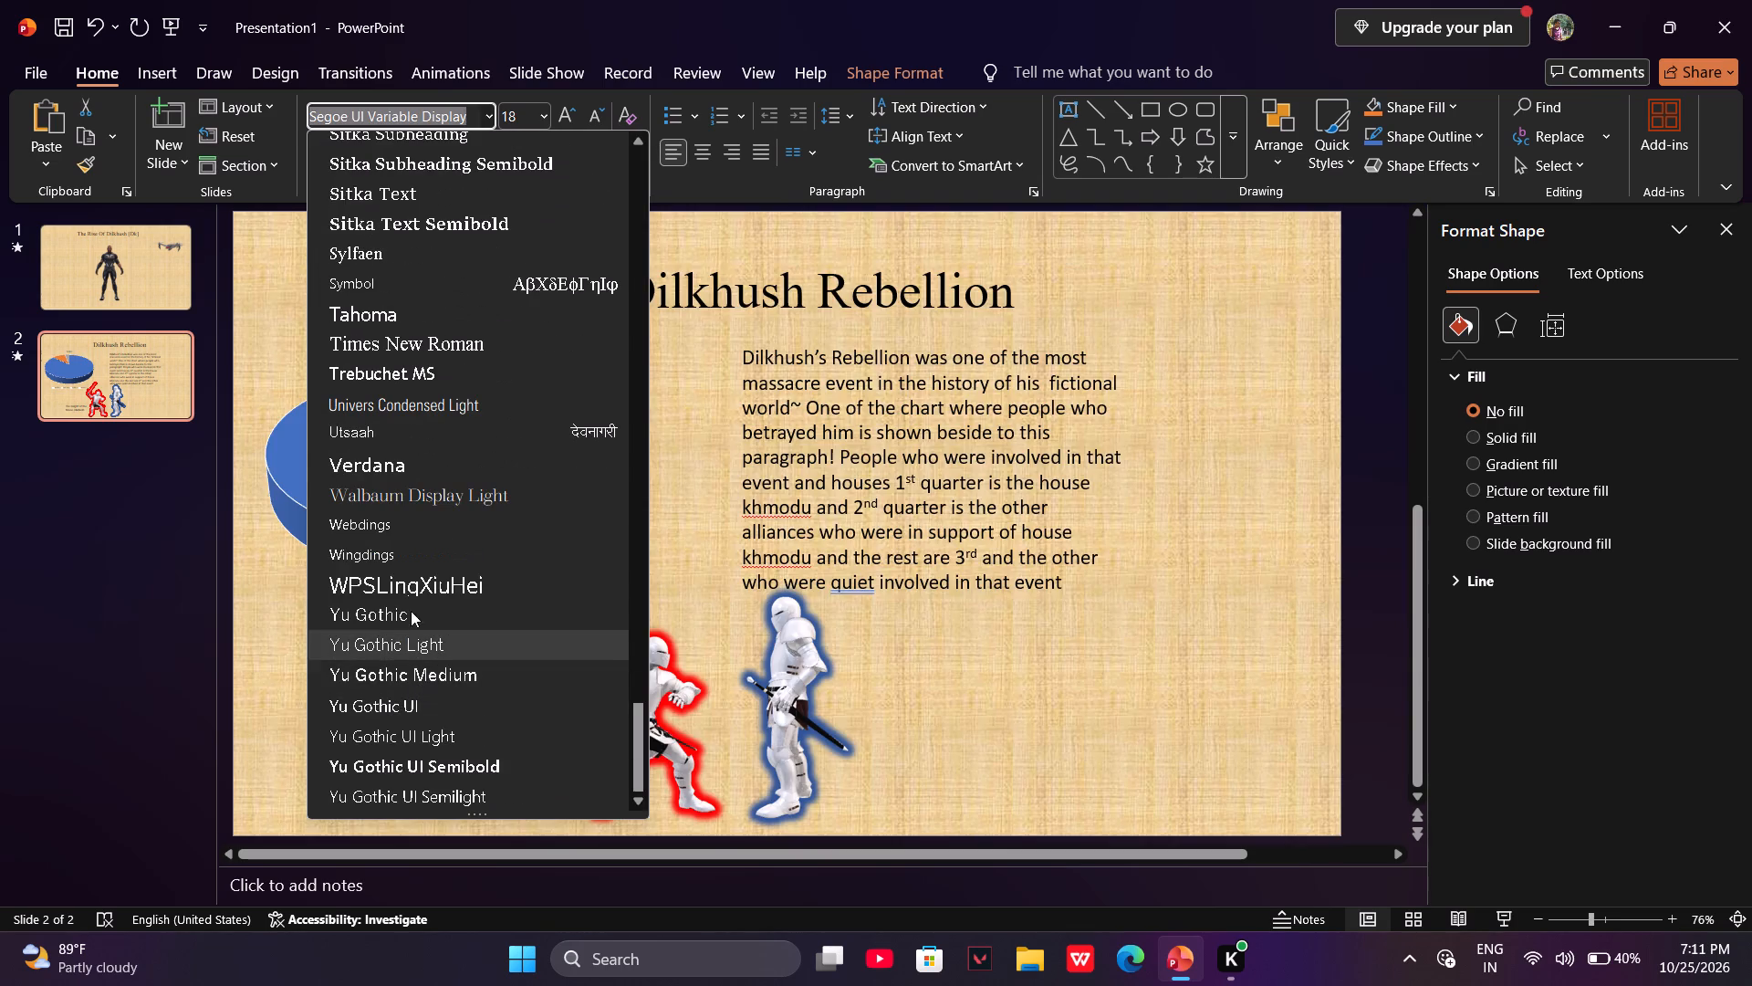
{"action": "left_click", "coordinate": [377, 493]}
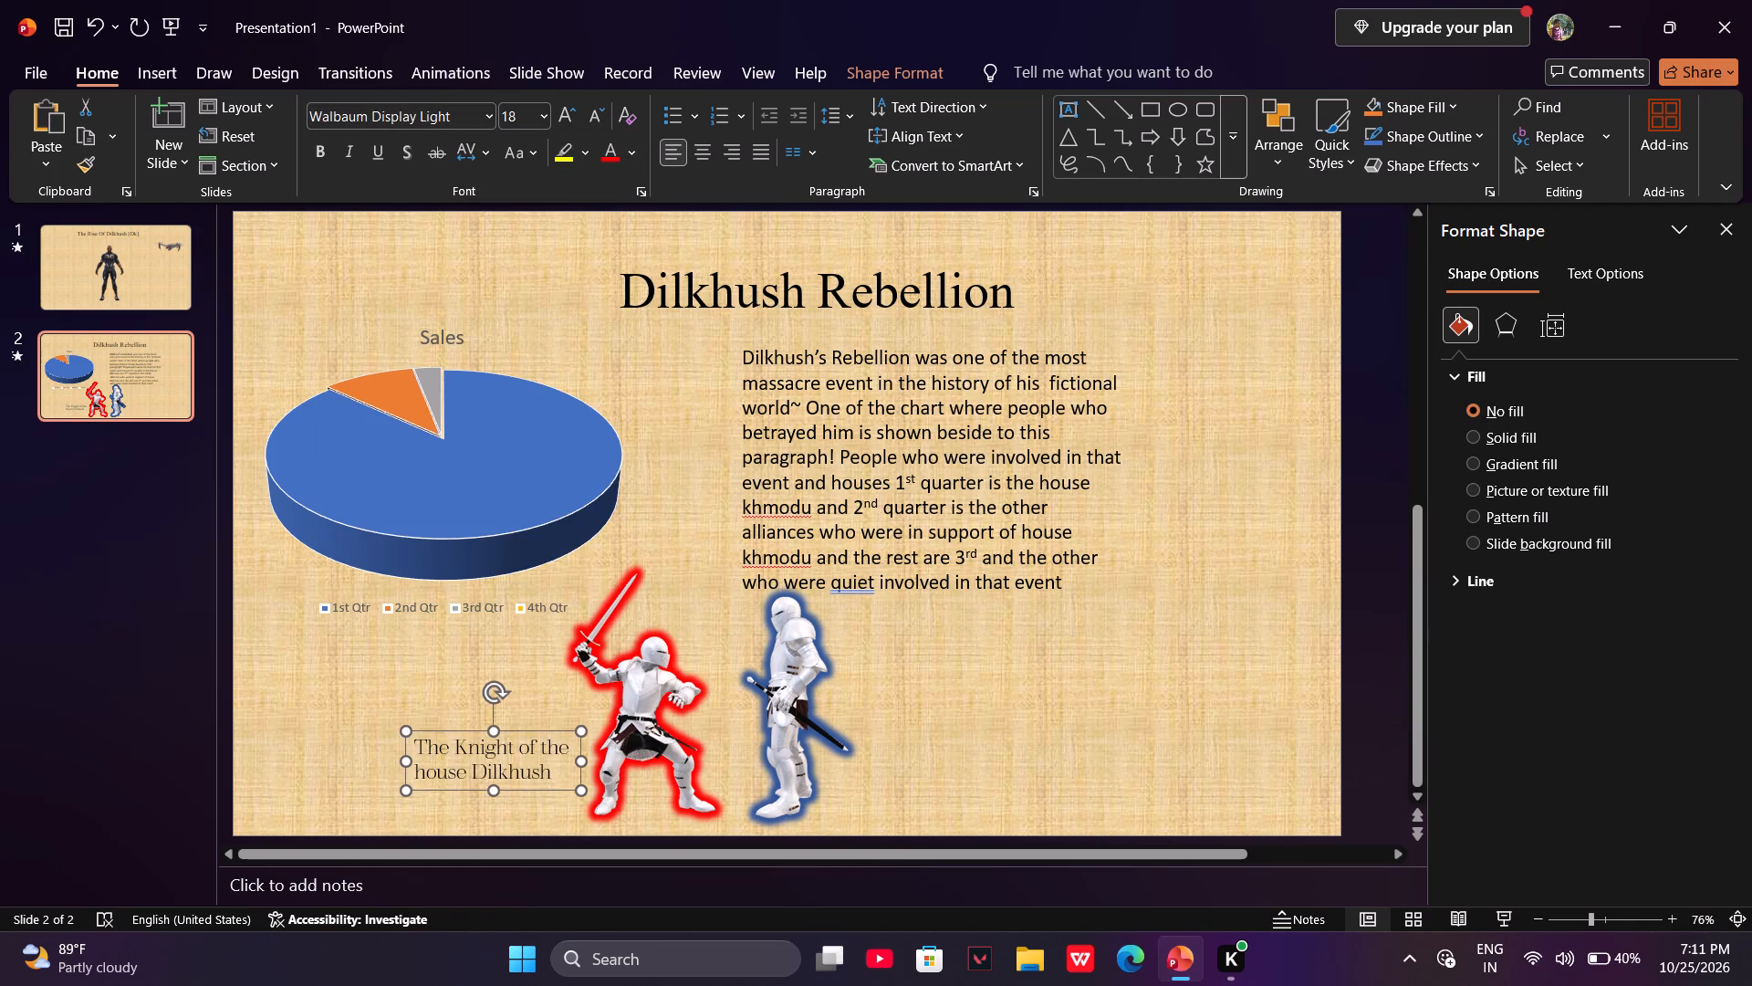
{"action": "left_click", "coordinate": [757, 800]}
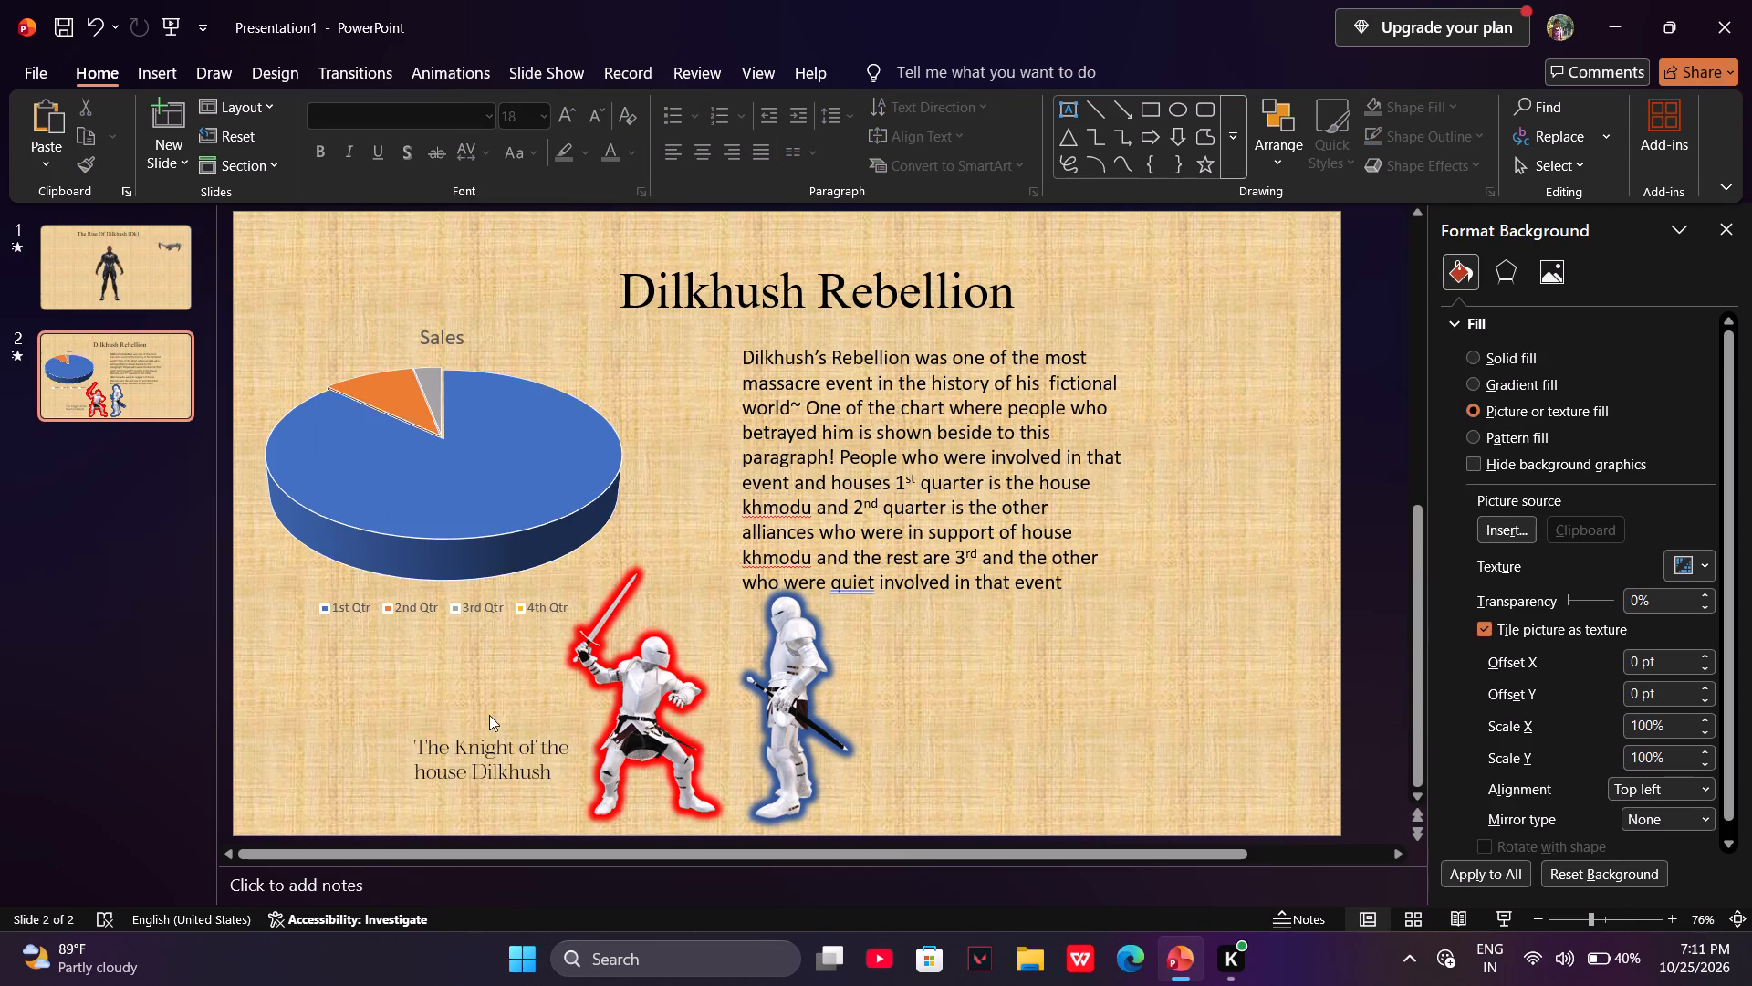
Move the caption slightly higher, just beside the sword-raising knight's waist and below the chart legend.
{"action": "left_click_drag", "start_coordinate": [497, 729], "coordinate": [462, 687]}
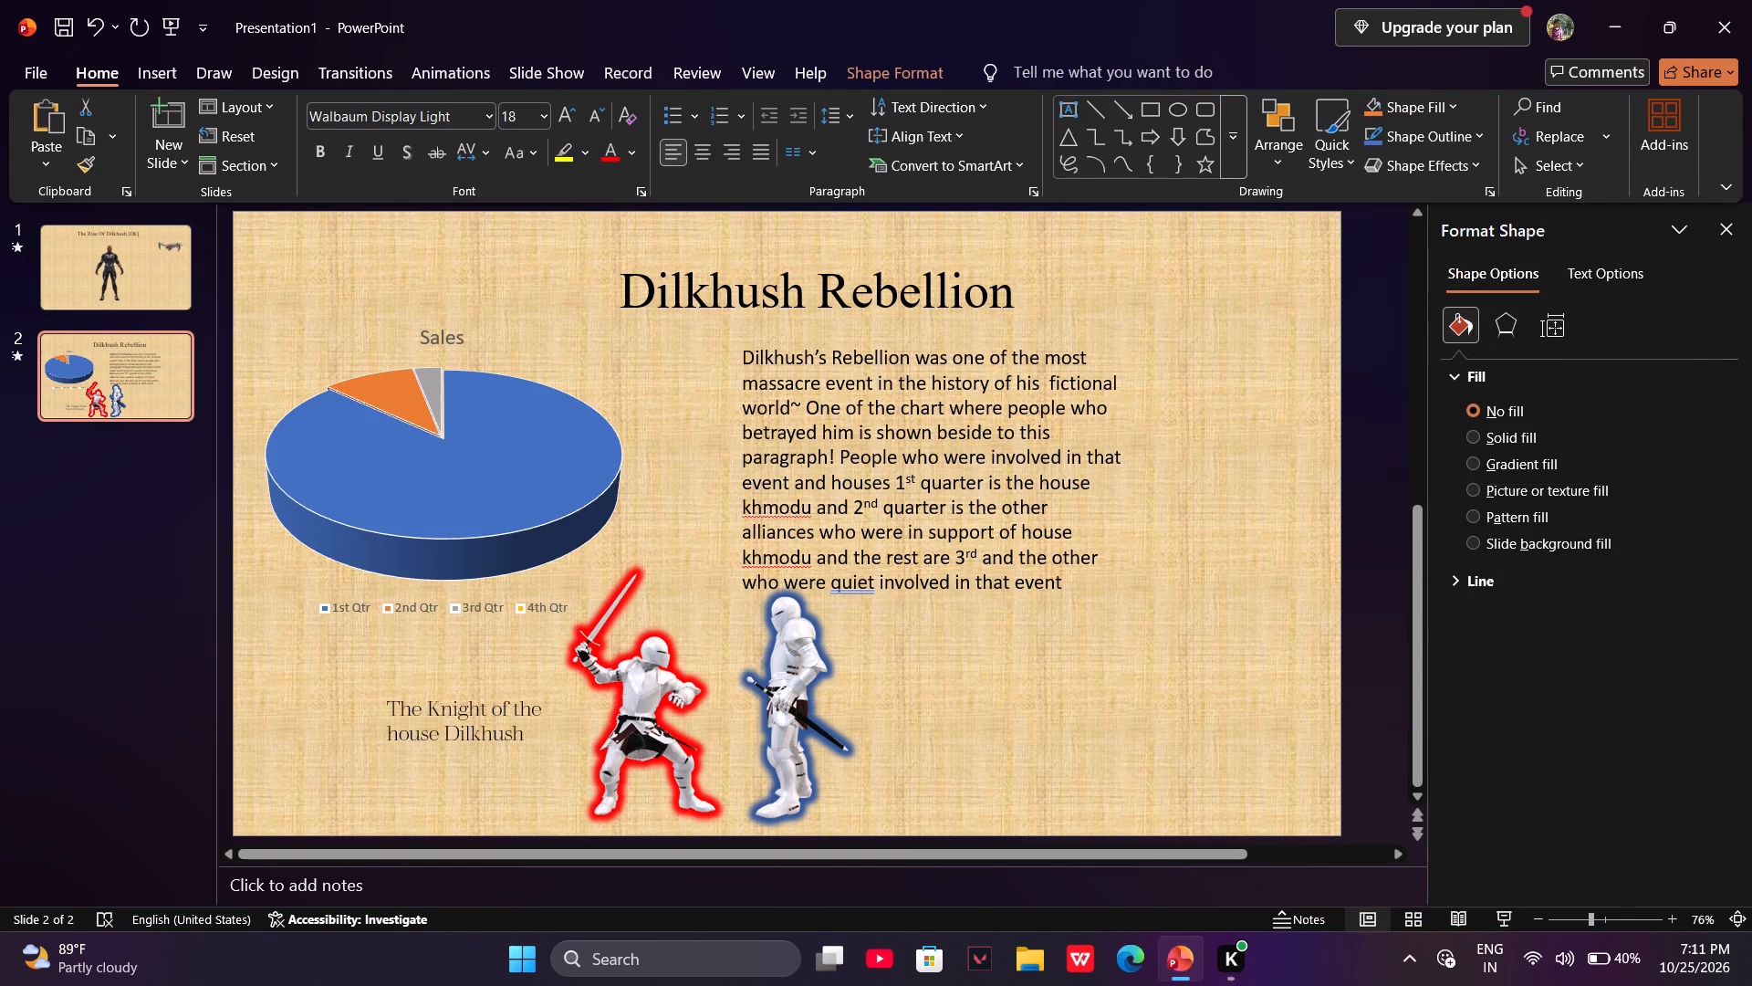
{"action": "left_click_drag", "start_coordinate": [462, 687], "coordinate": [511, 678]}
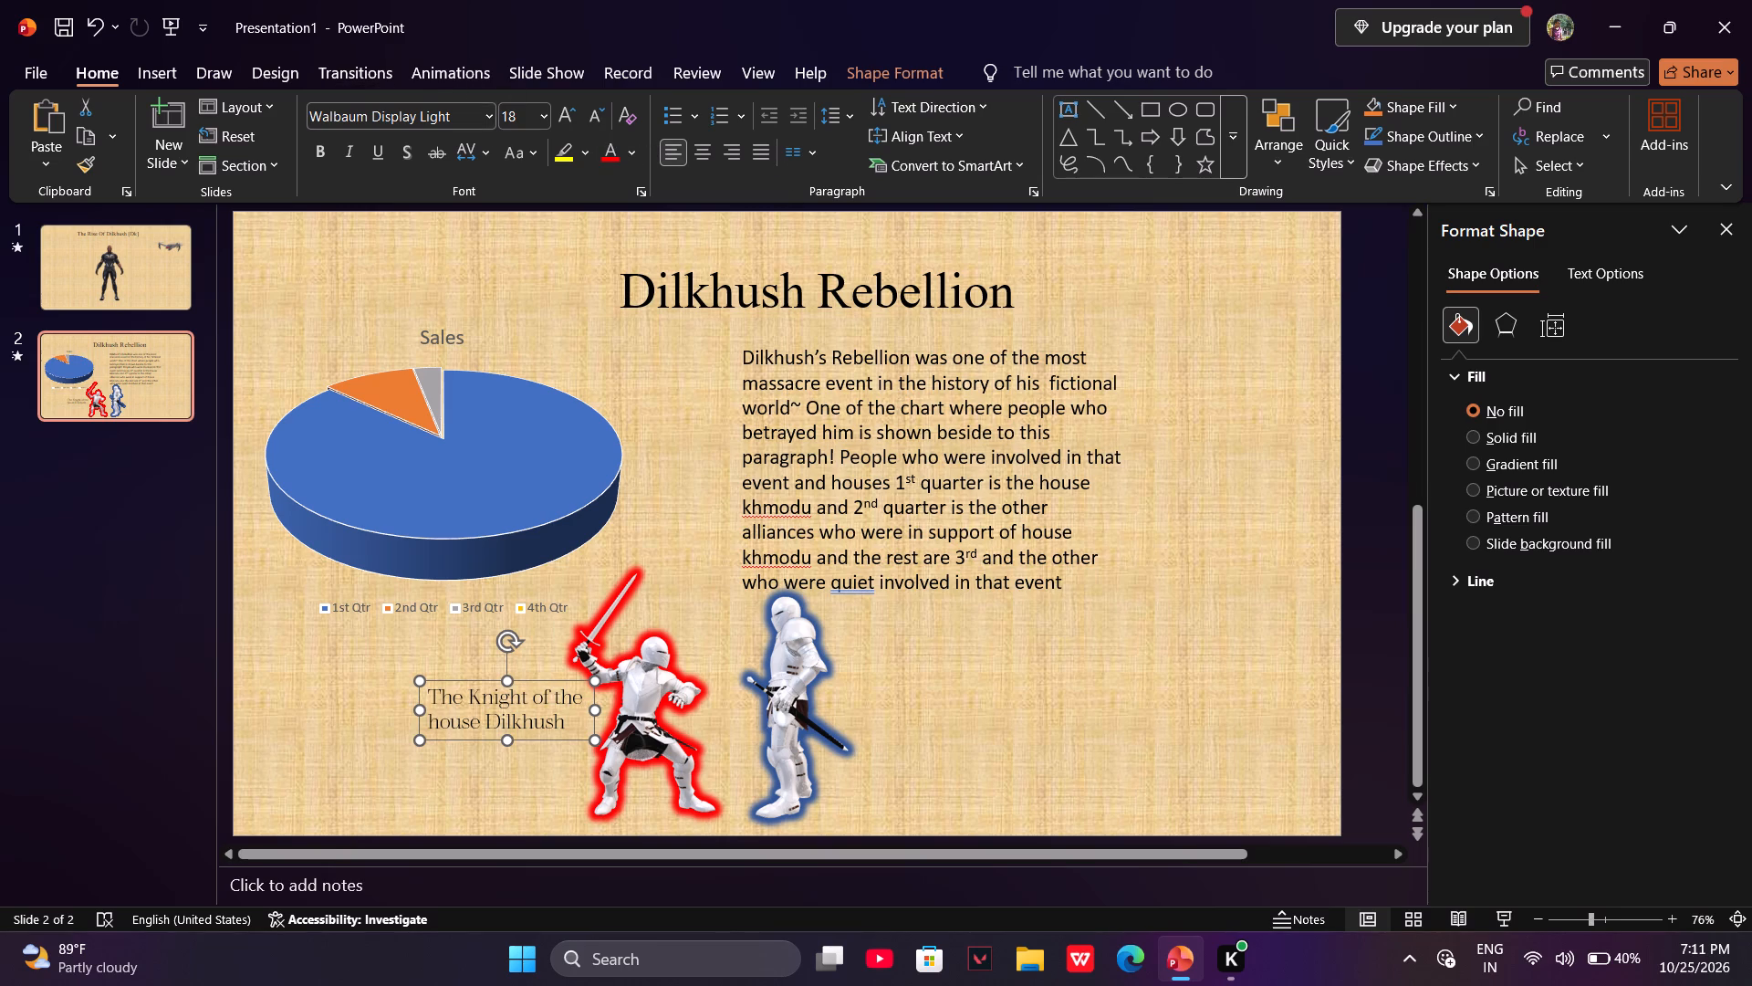
Add the Appear animation to the sword-raising knight's caption.
{"action": "left_click", "coordinate": [443, 79]}
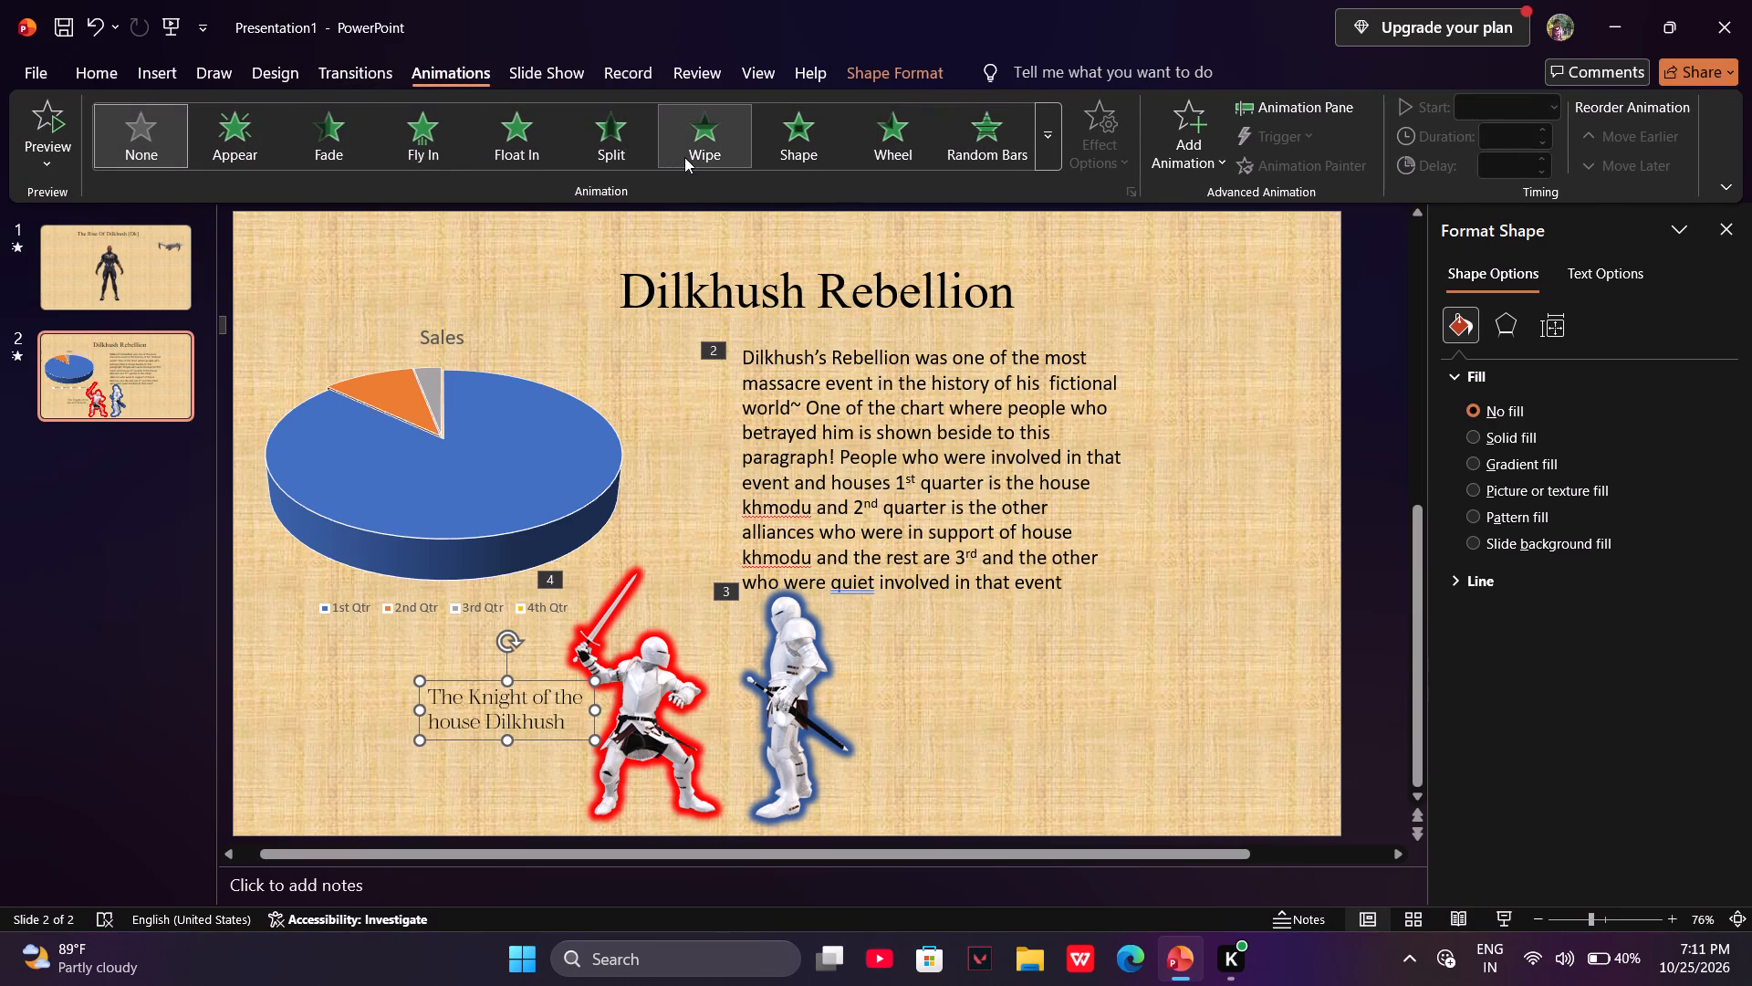
{"action": "left_click", "coordinate": [261, 156]}
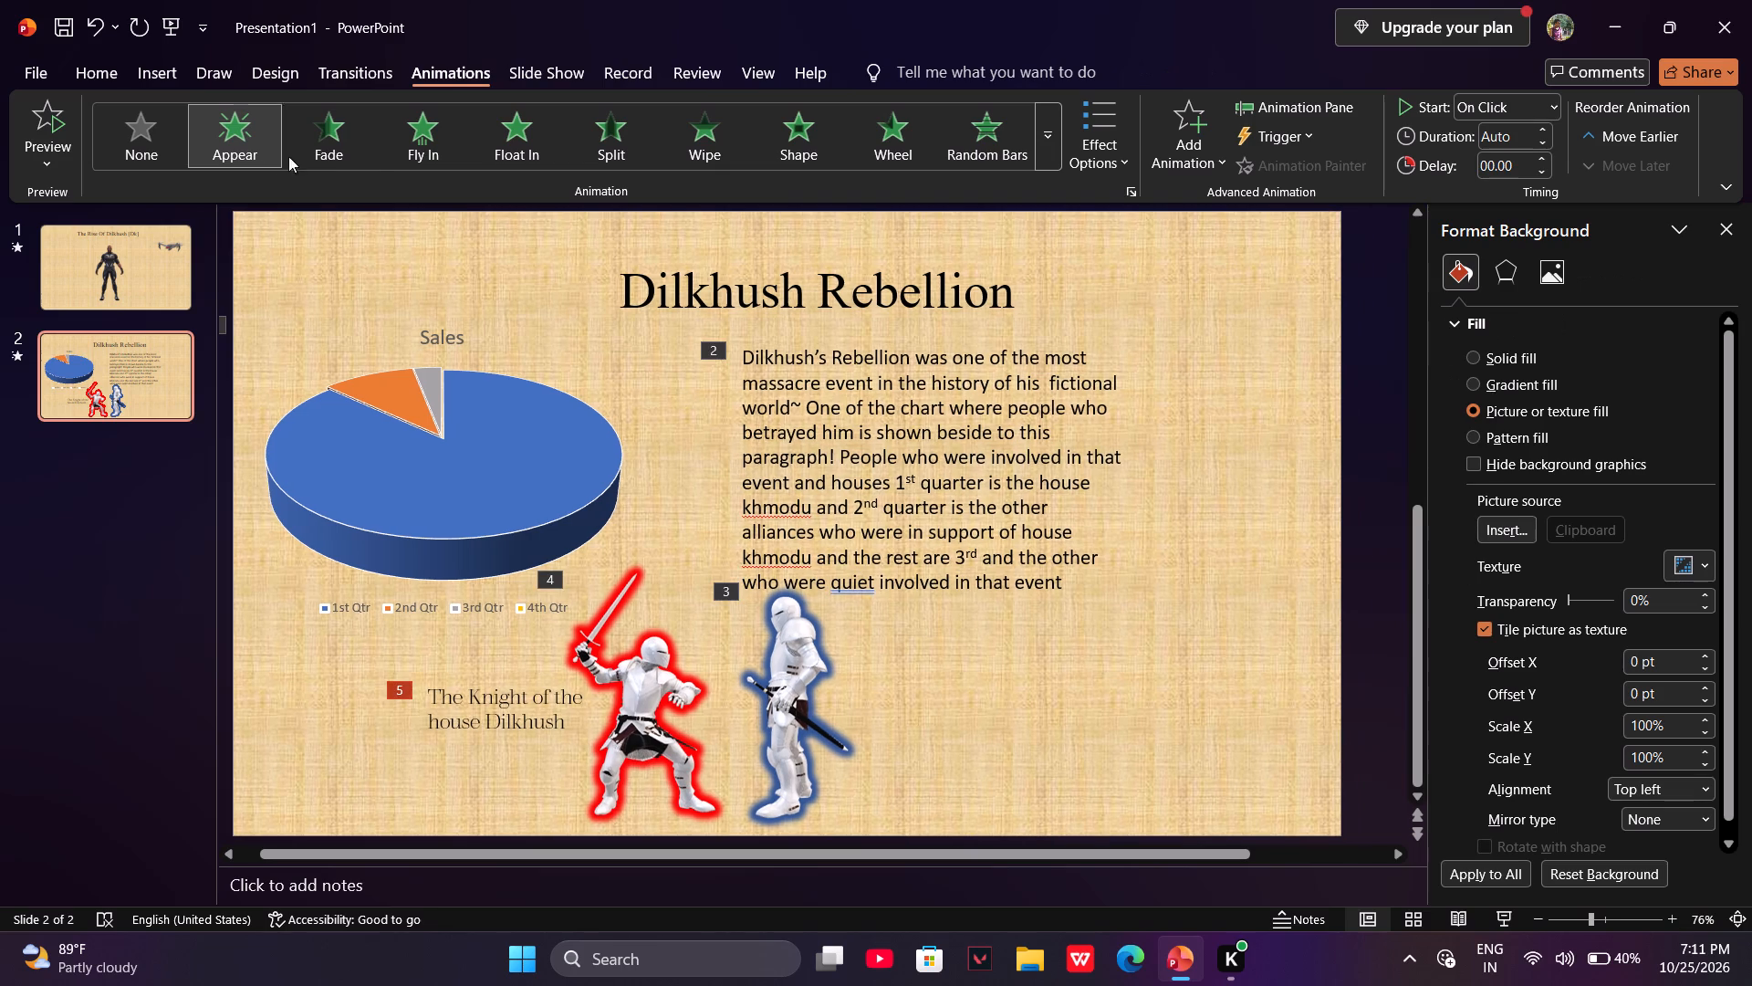
Change the Dilkhush Rebellion slide's transition to Split.
{"action": "left_click", "coordinate": [356, 65]}
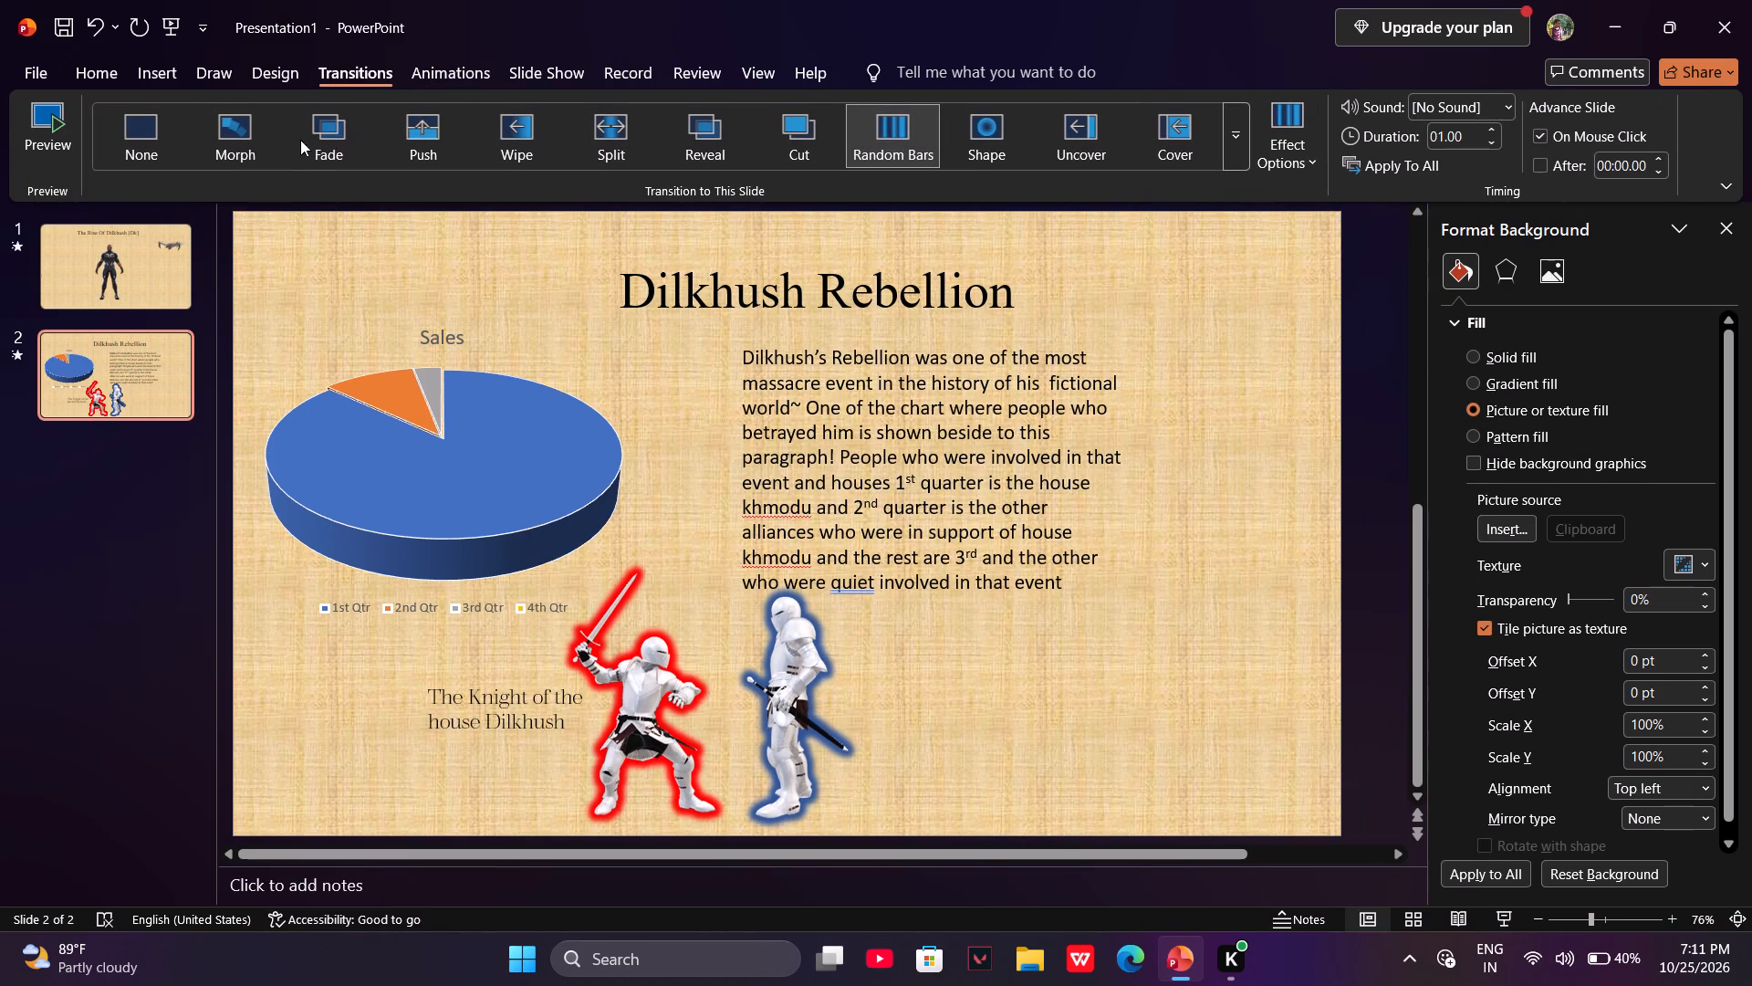
{"action": "left_click", "coordinate": [591, 140]}
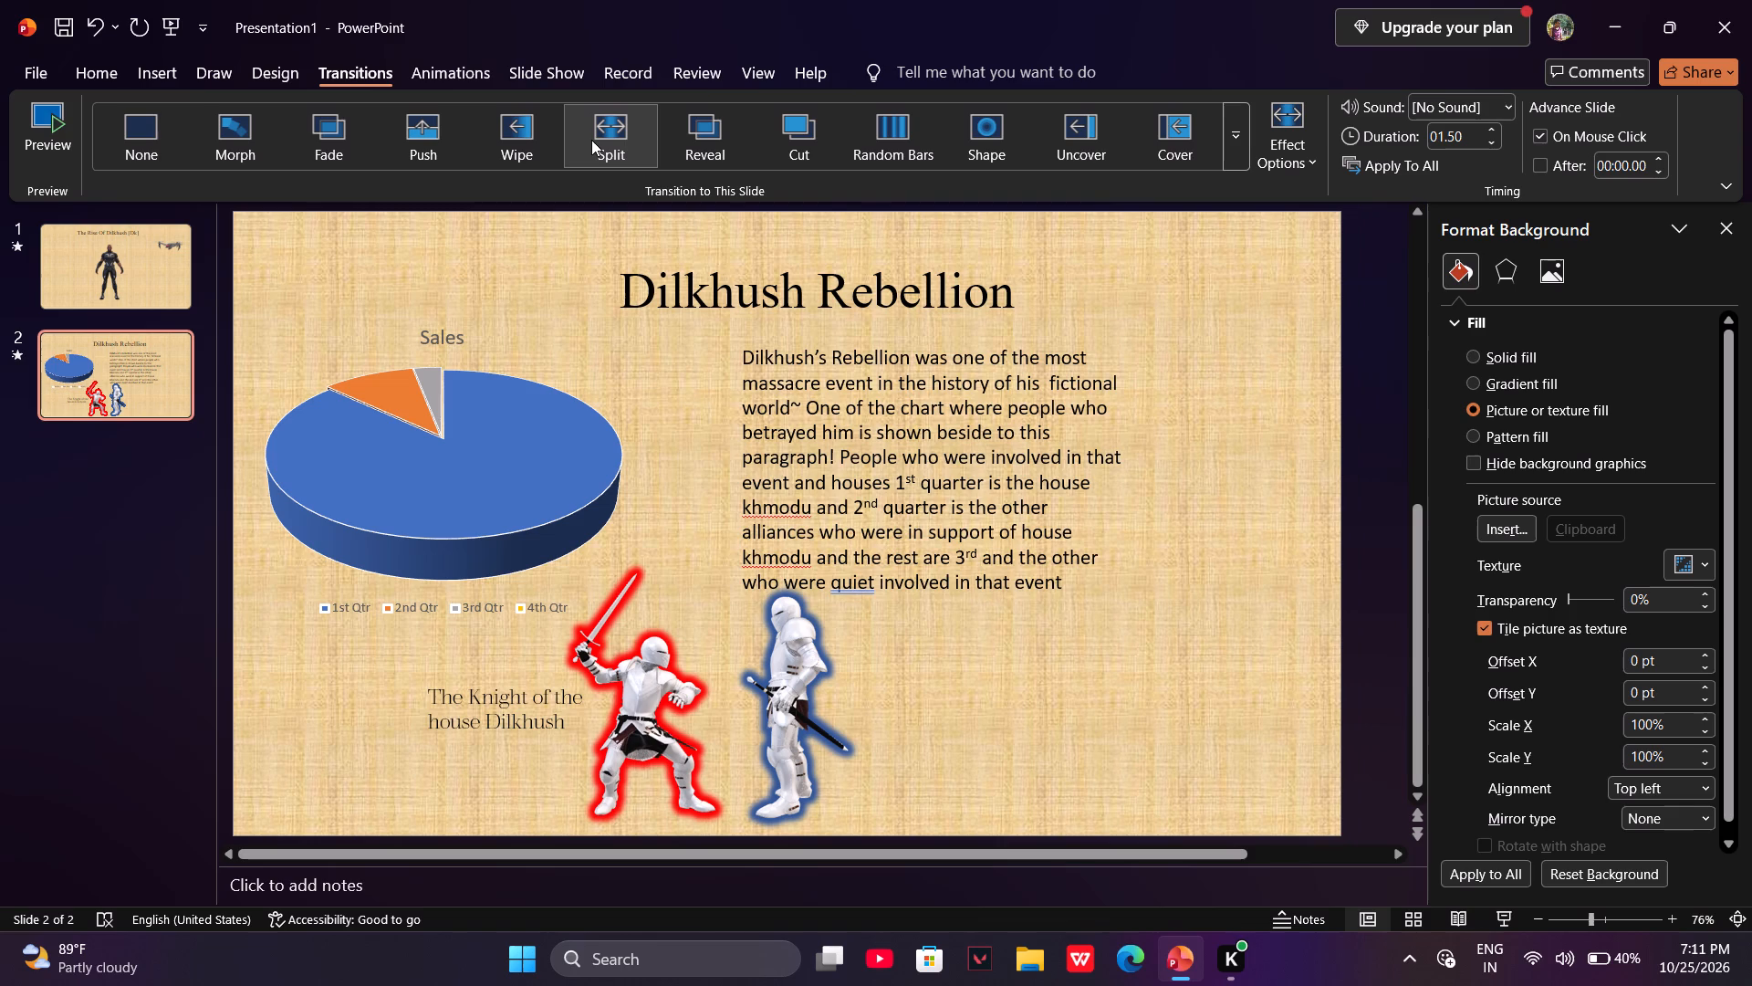
Search the online 3D models for "knight" and insert the round golden shield with the dragon ornament.
{"action": "left_click", "coordinate": [491, 713]}
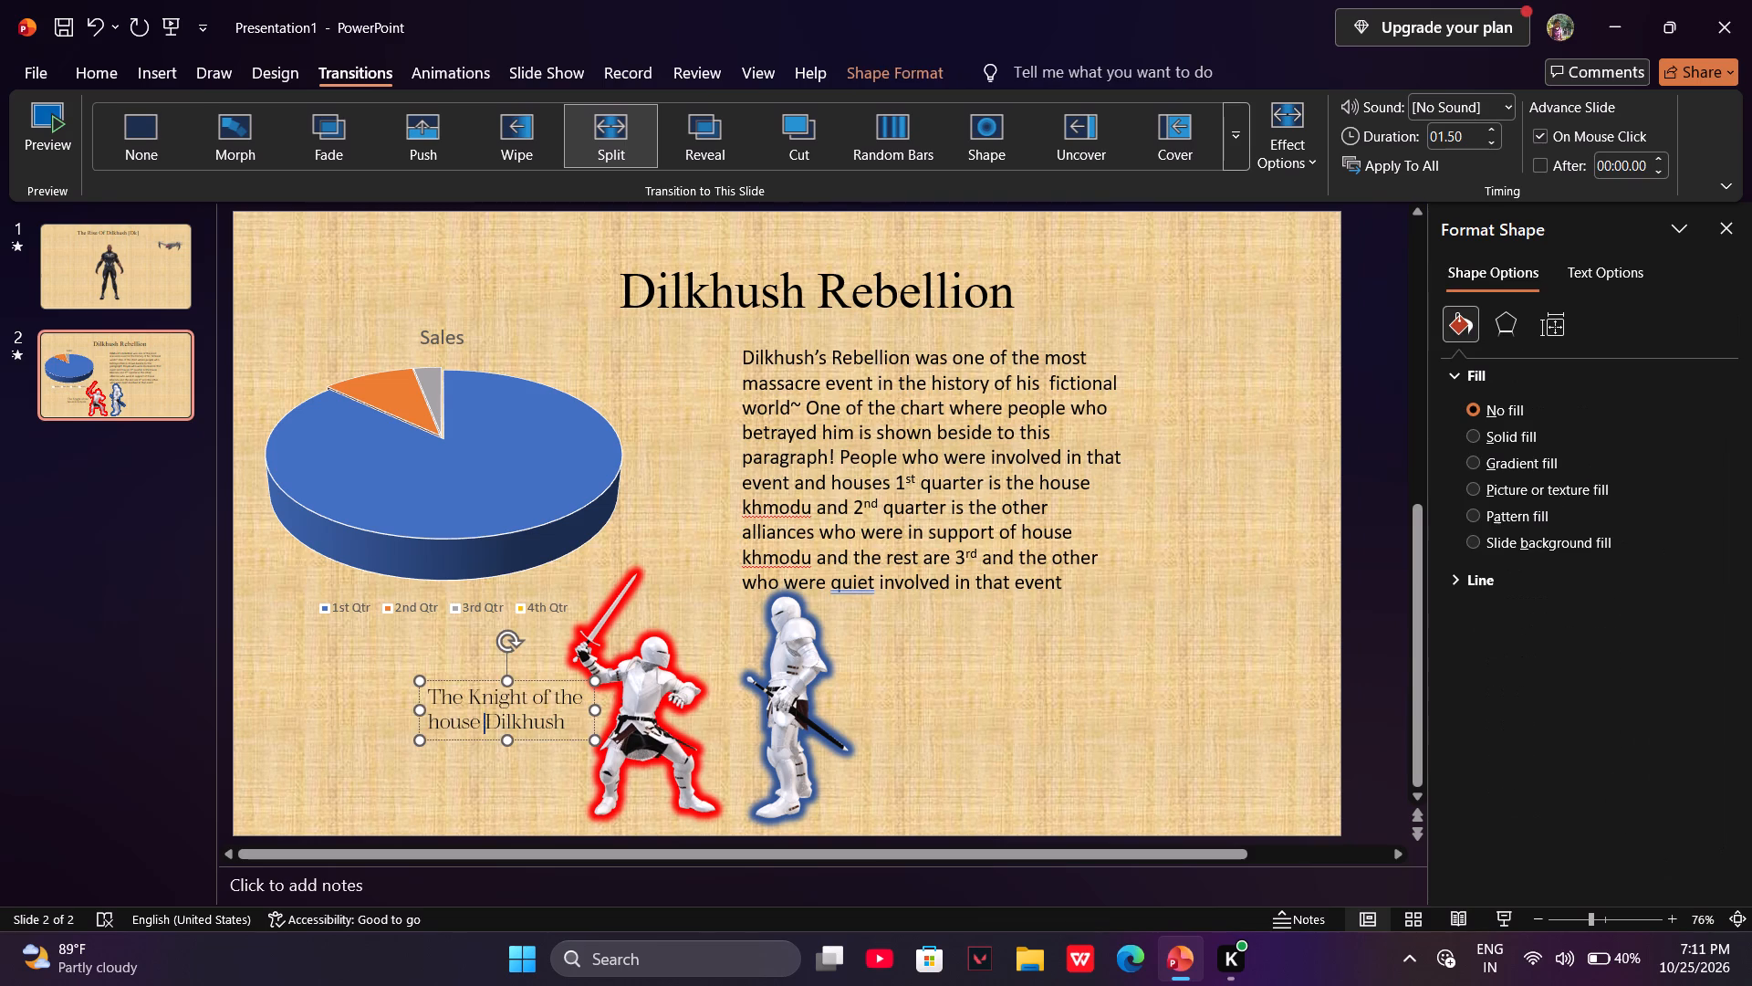
{"action": "left_click_drag", "start_coordinate": [188, 65], "coordinate": [171, 67]}
{"action": "left_click", "coordinate": [171, 67]}
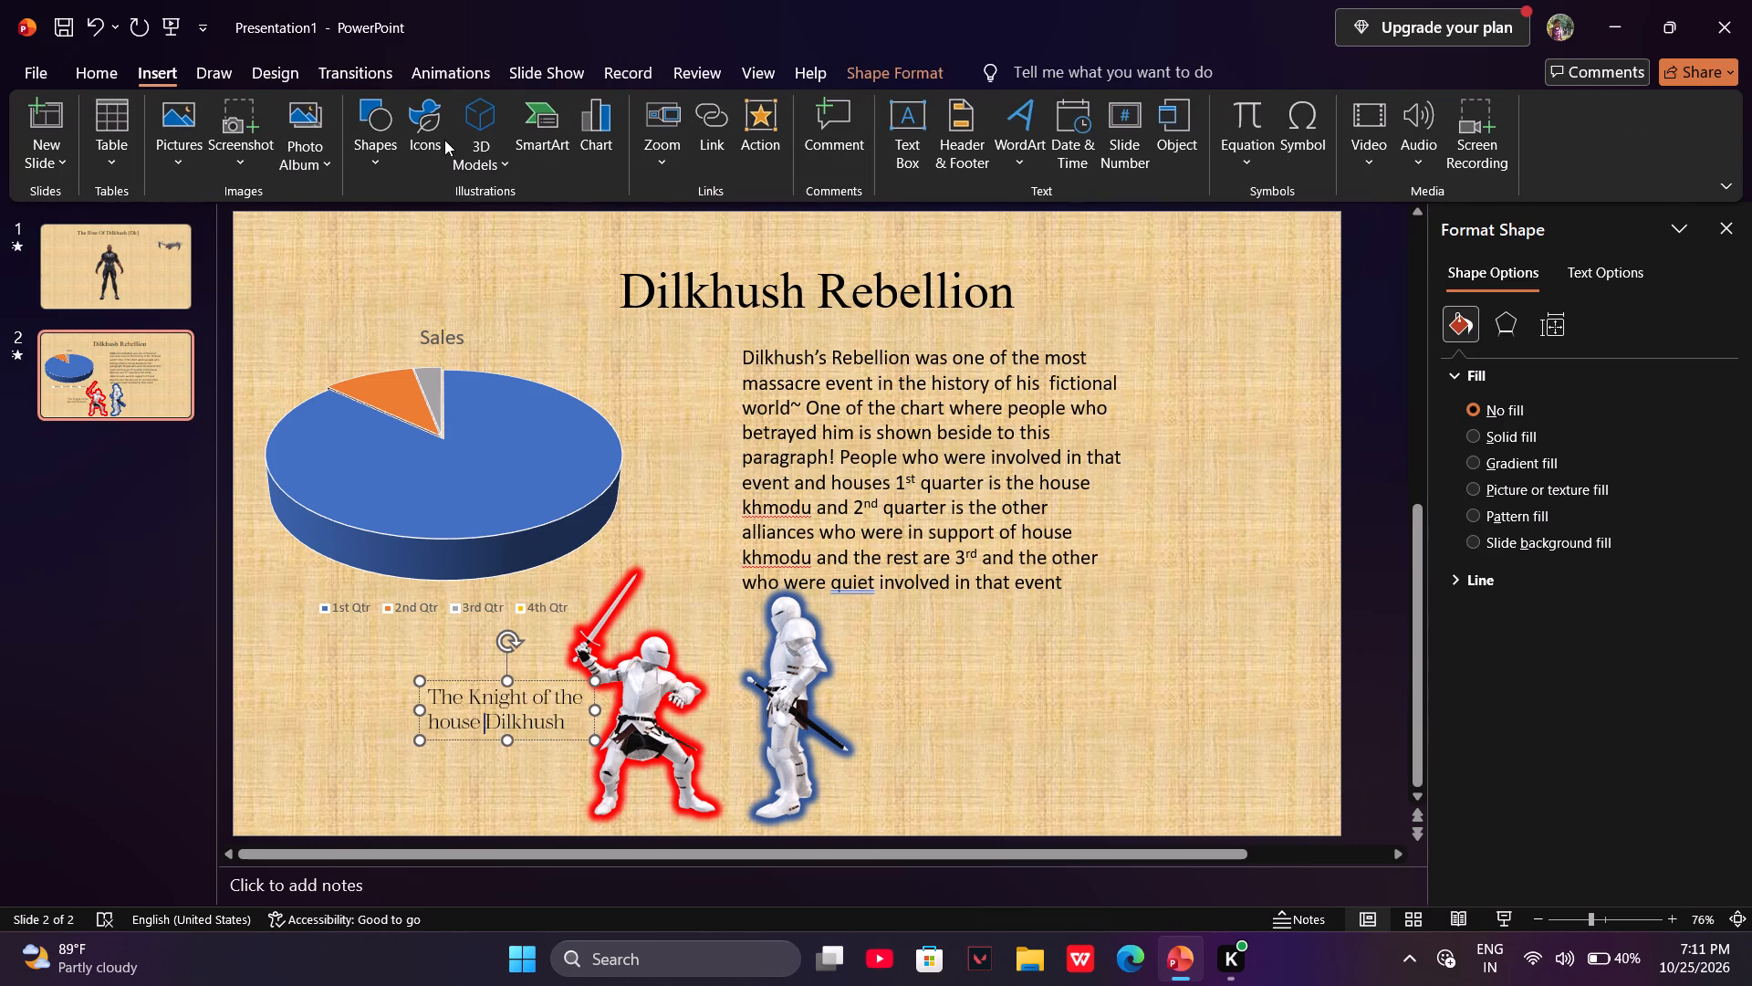
{"action": "left_click", "coordinate": [474, 137]}
{"action": "left_click", "coordinate": [486, 140]}
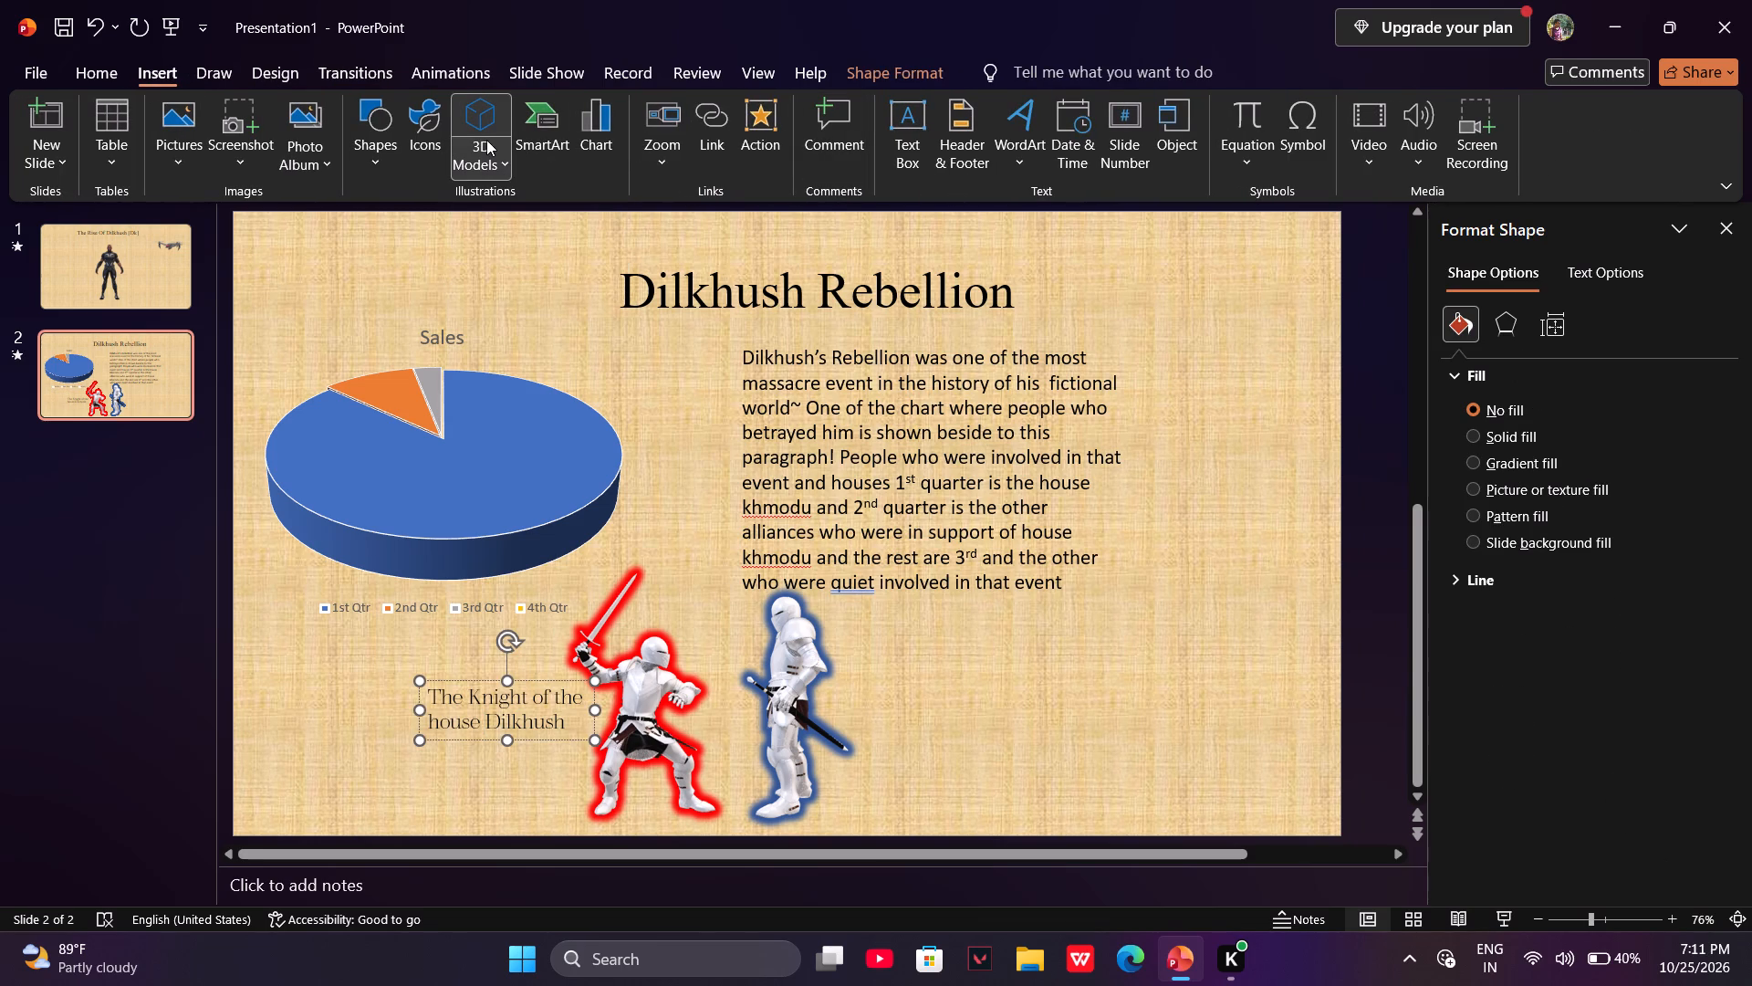
{"action": "left_click", "coordinate": [481, 122]}
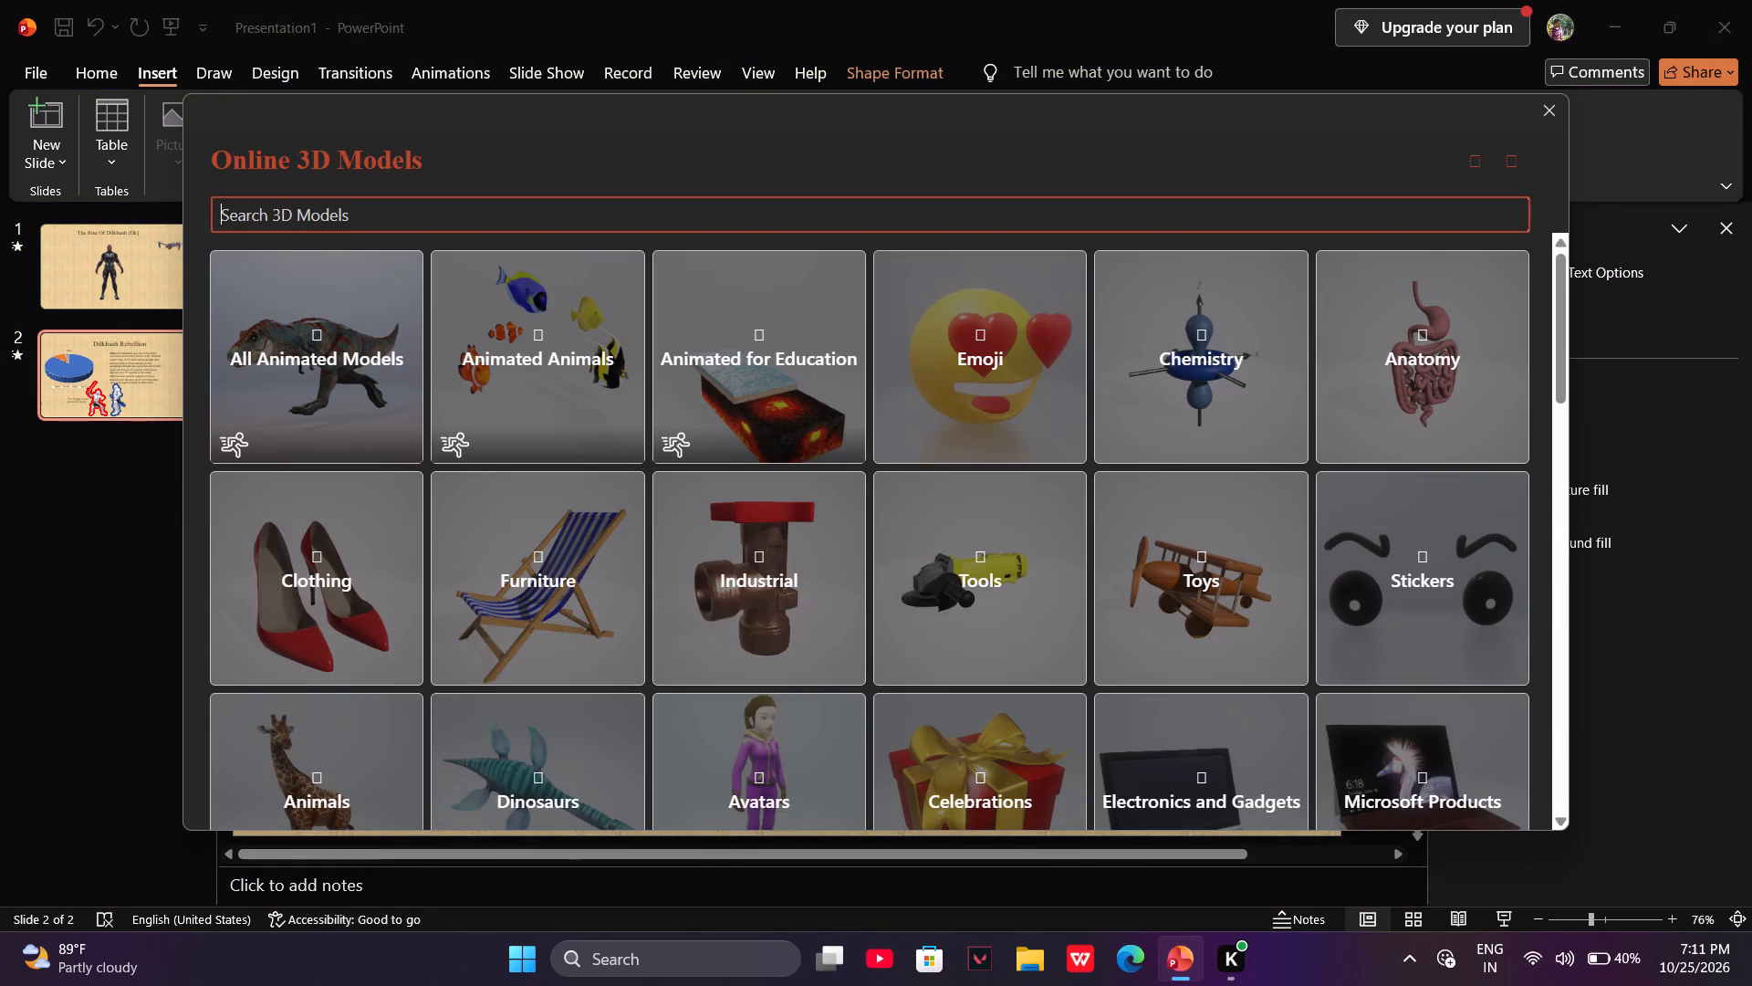
{"action": "left_click", "coordinate": [531, 195]}
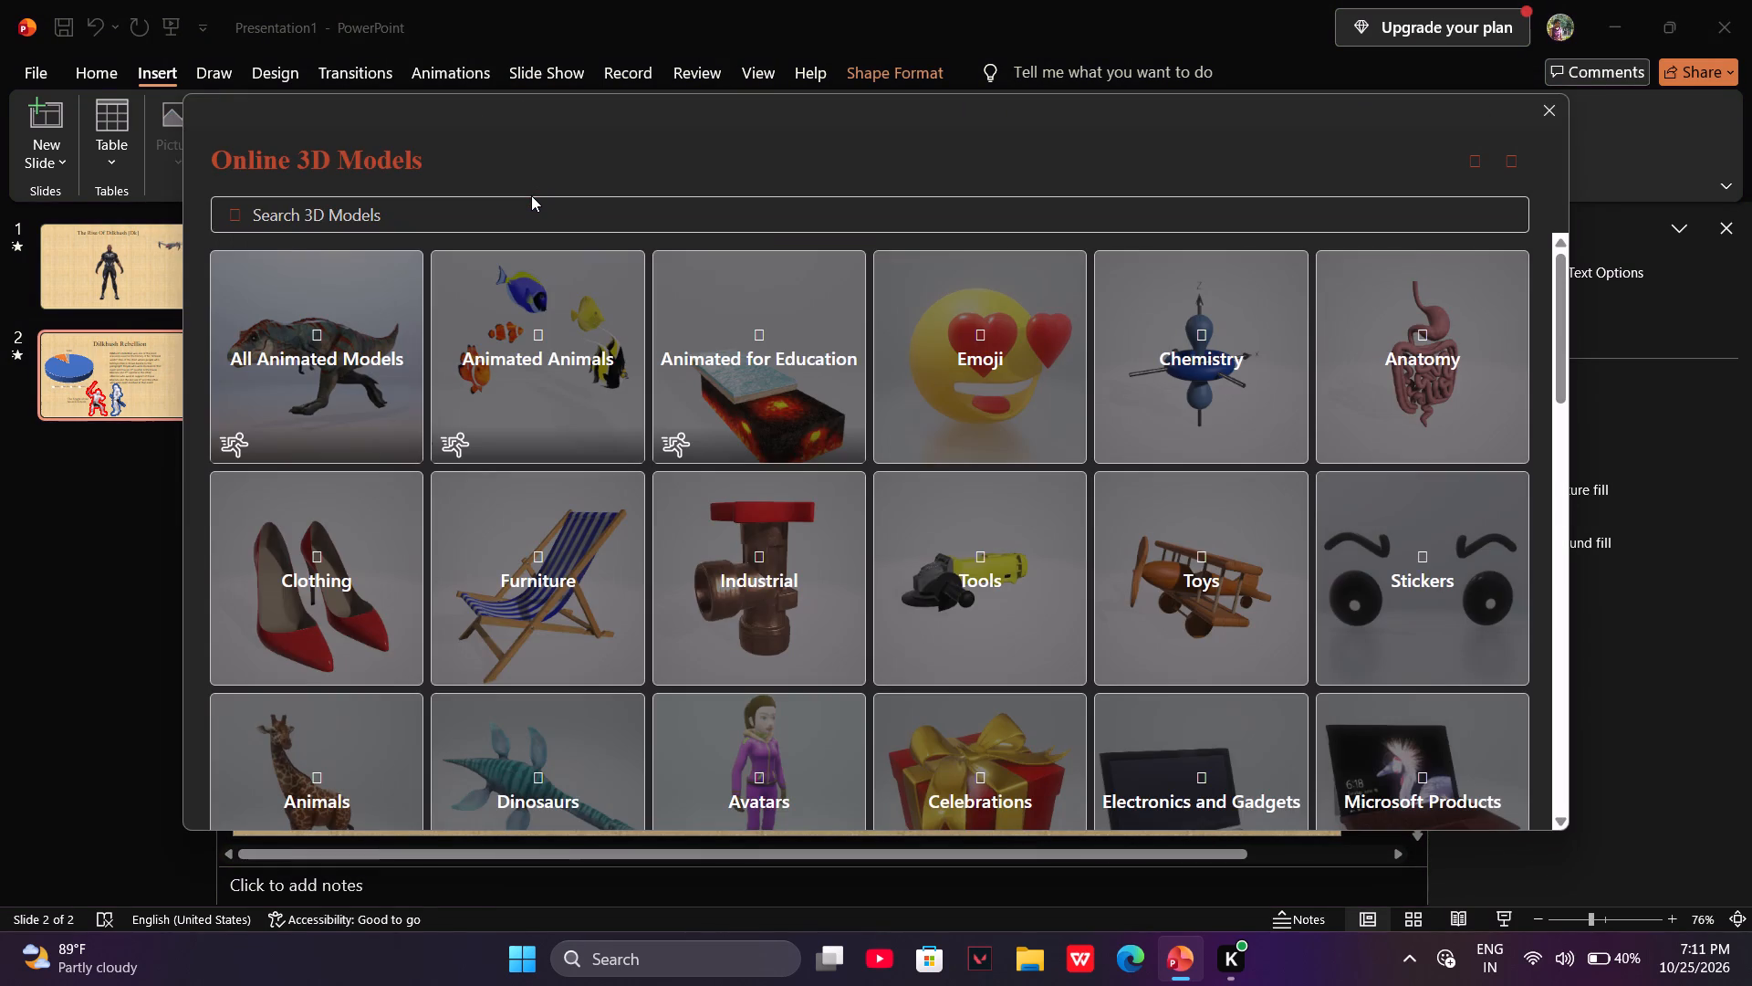
{"action": "left_click", "coordinate": [531, 209]}
{"action": "type", "text": "knighy"}
{"action": "key", "text": "Return"}
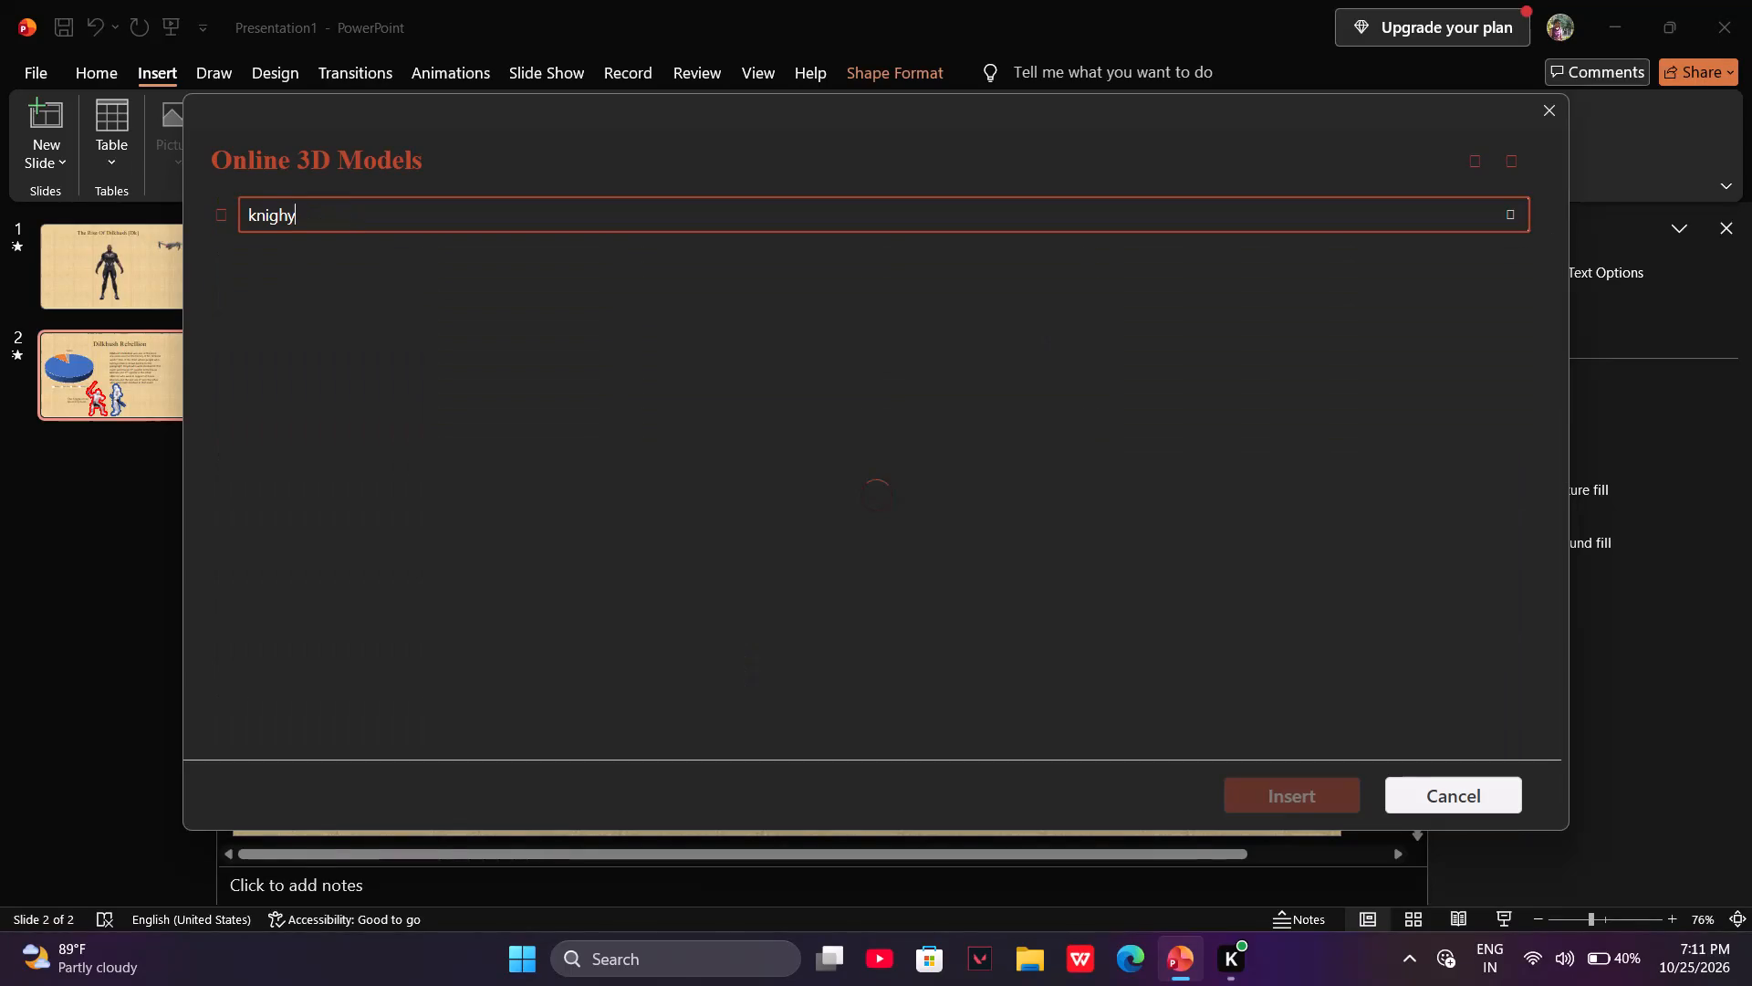
{"action": "key", "text": "BackSpace"}
{"action": "key", "text": "t"}
{"action": "key", "text": "Return"}
{"action": "scroll", "coordinate": [582, 371], "scroll_direction": "down", "scroll_amount": 7}
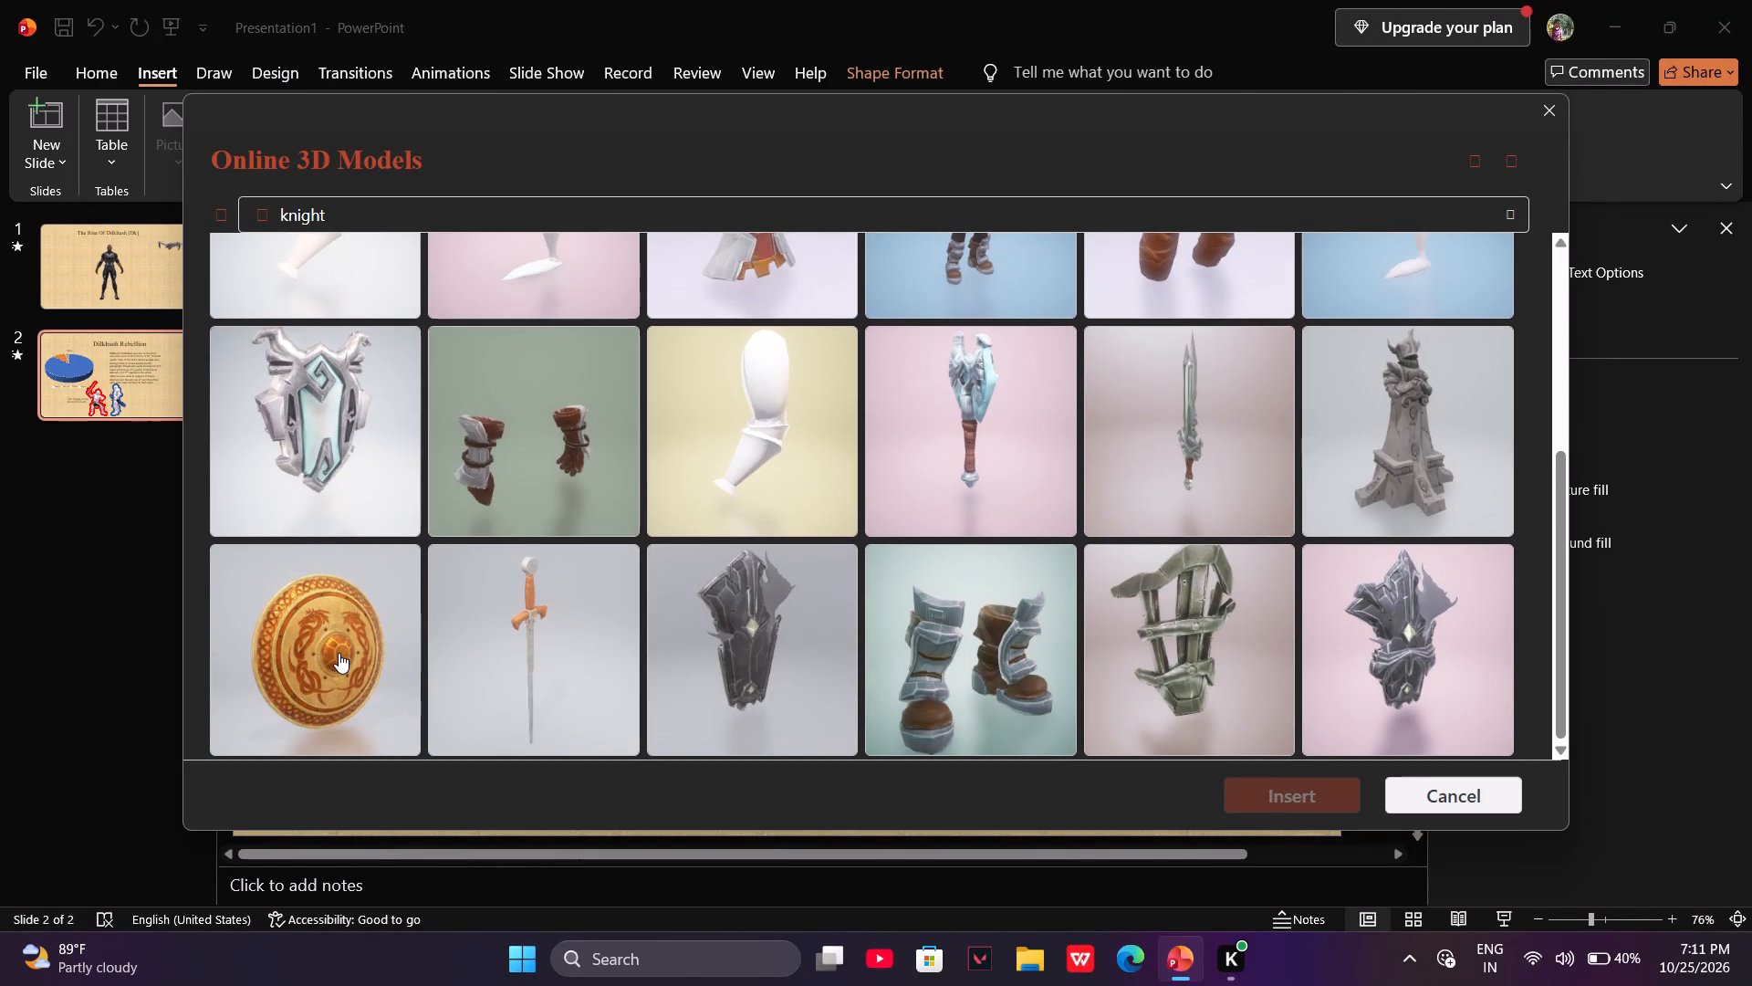
{"action": "left_click", "coordinate": [339, 653]}
{"action": "left_click", "coordinate": [1277, 777]}
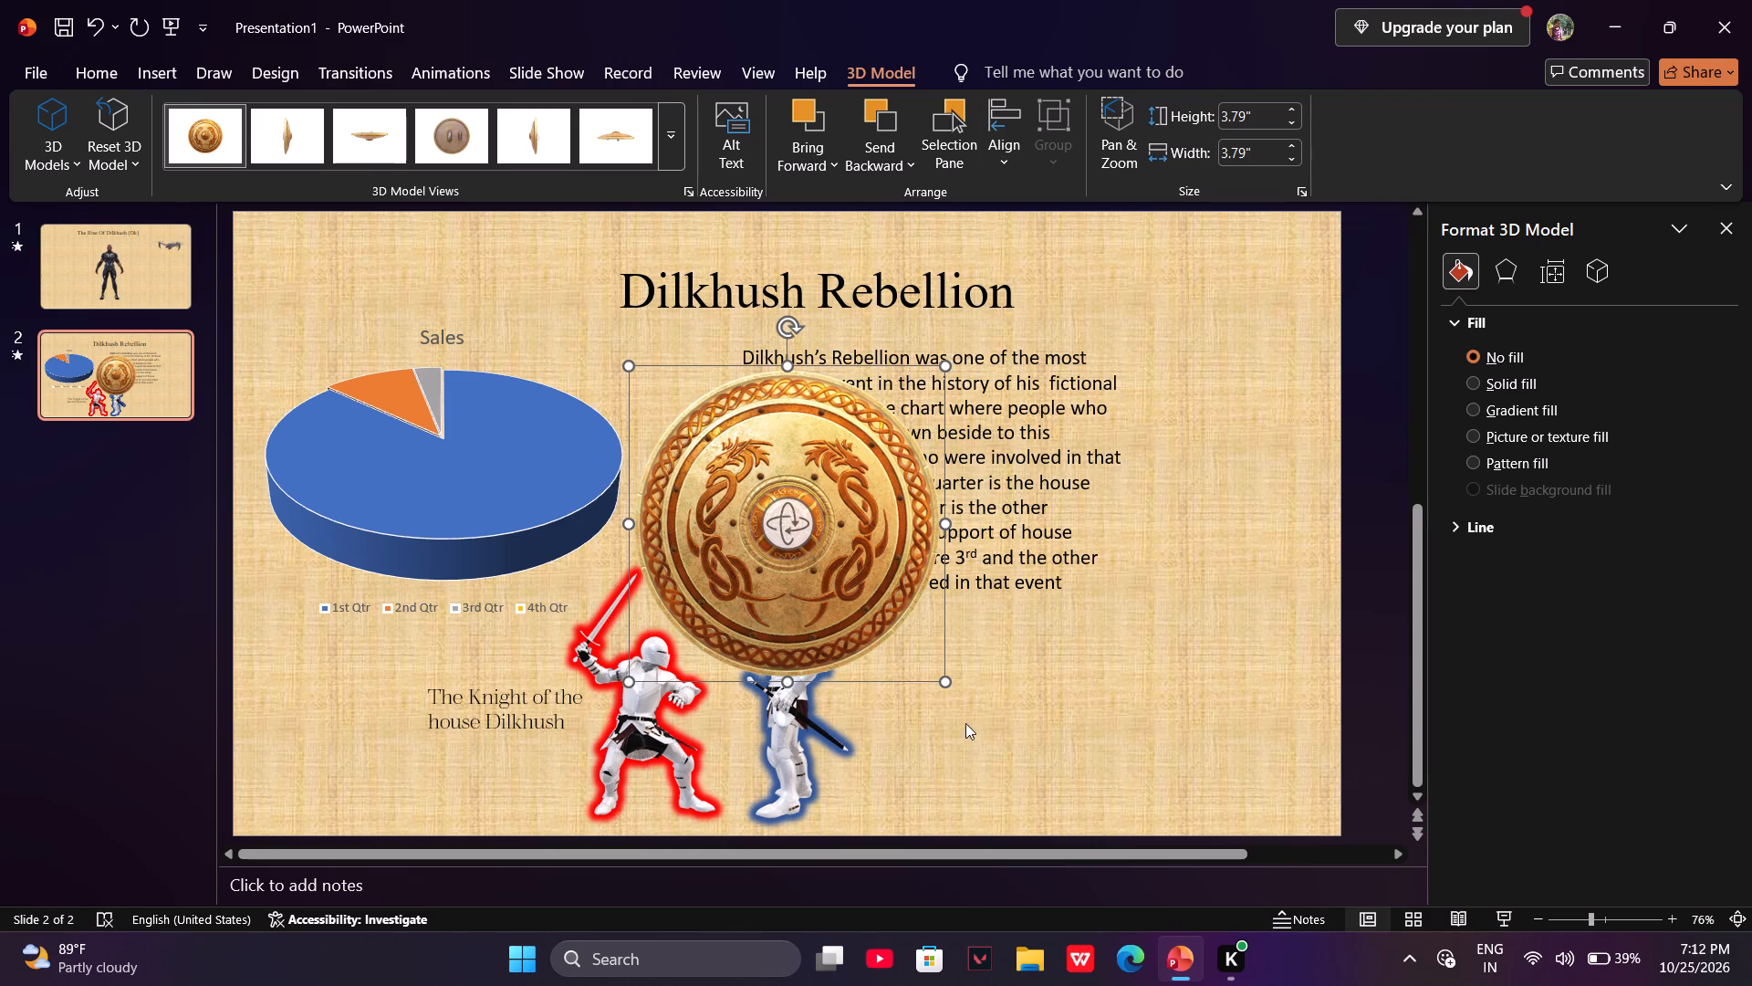
Shrink the golden shield model to about 1.12" high by 1.13" wide.
{"action": "left_click_drag", "start_coordinate": [941, 684], "coordinate": [804, 574]}
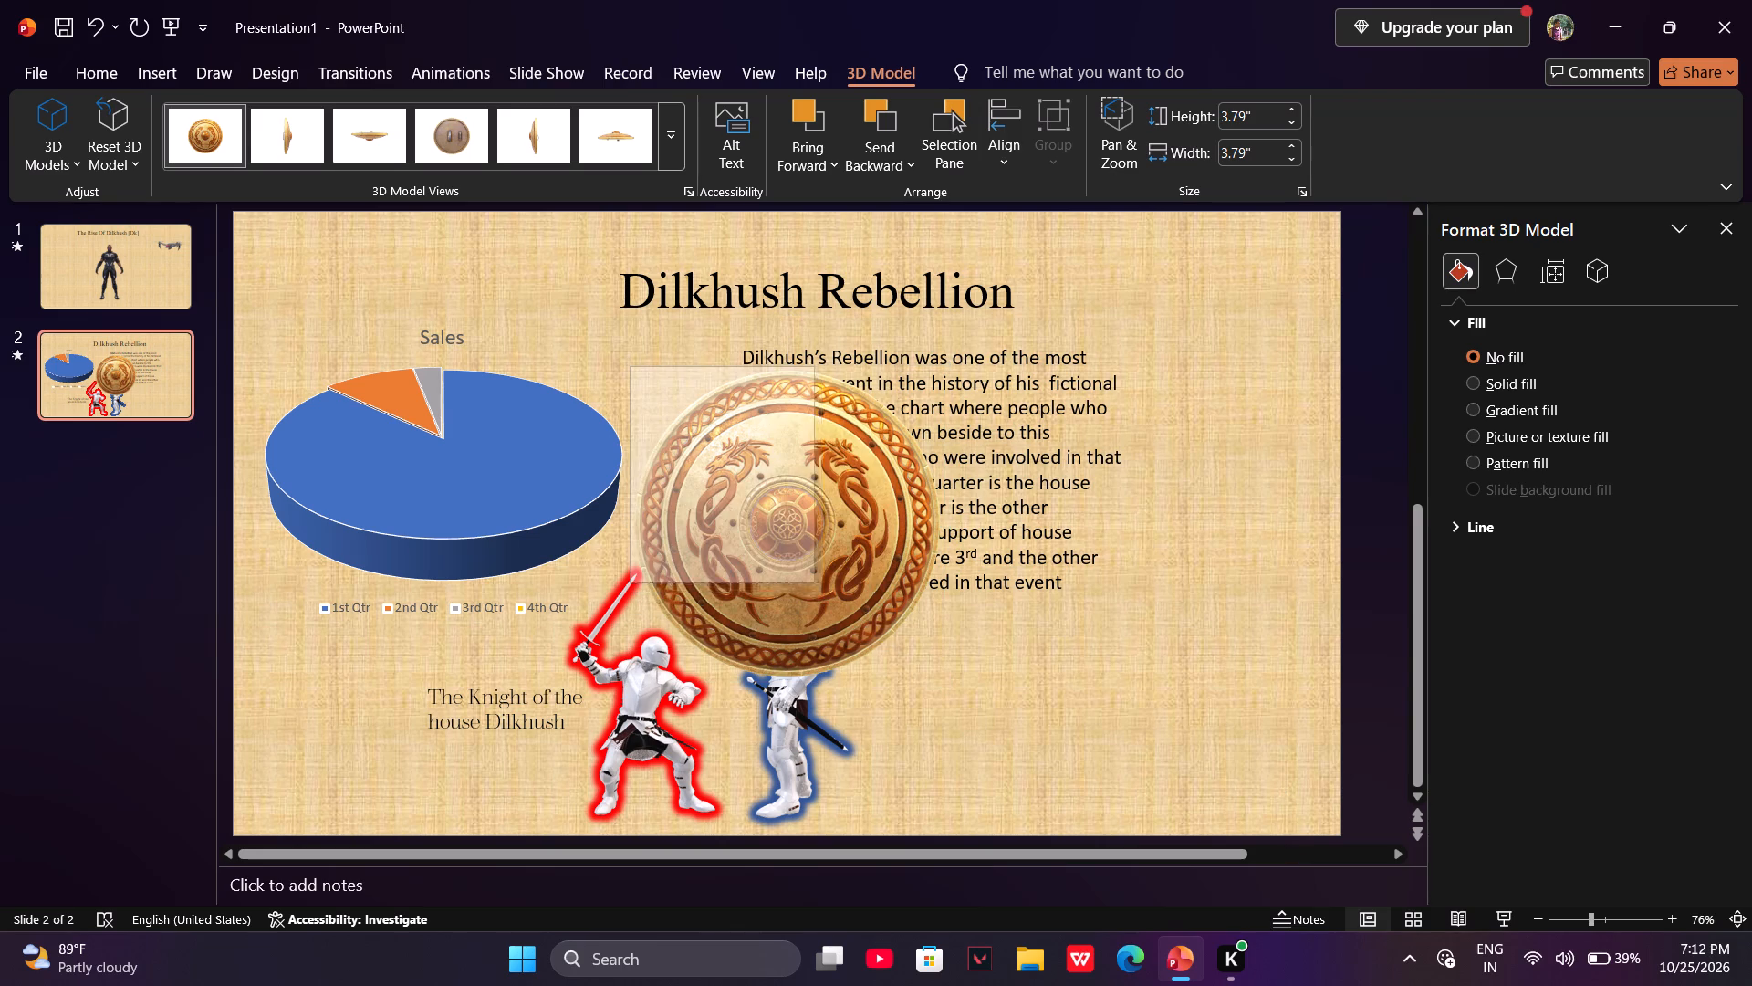
{"action": "left_click_drag", "start_coordinate": [804, 574], "coordinate": [735, 453]}
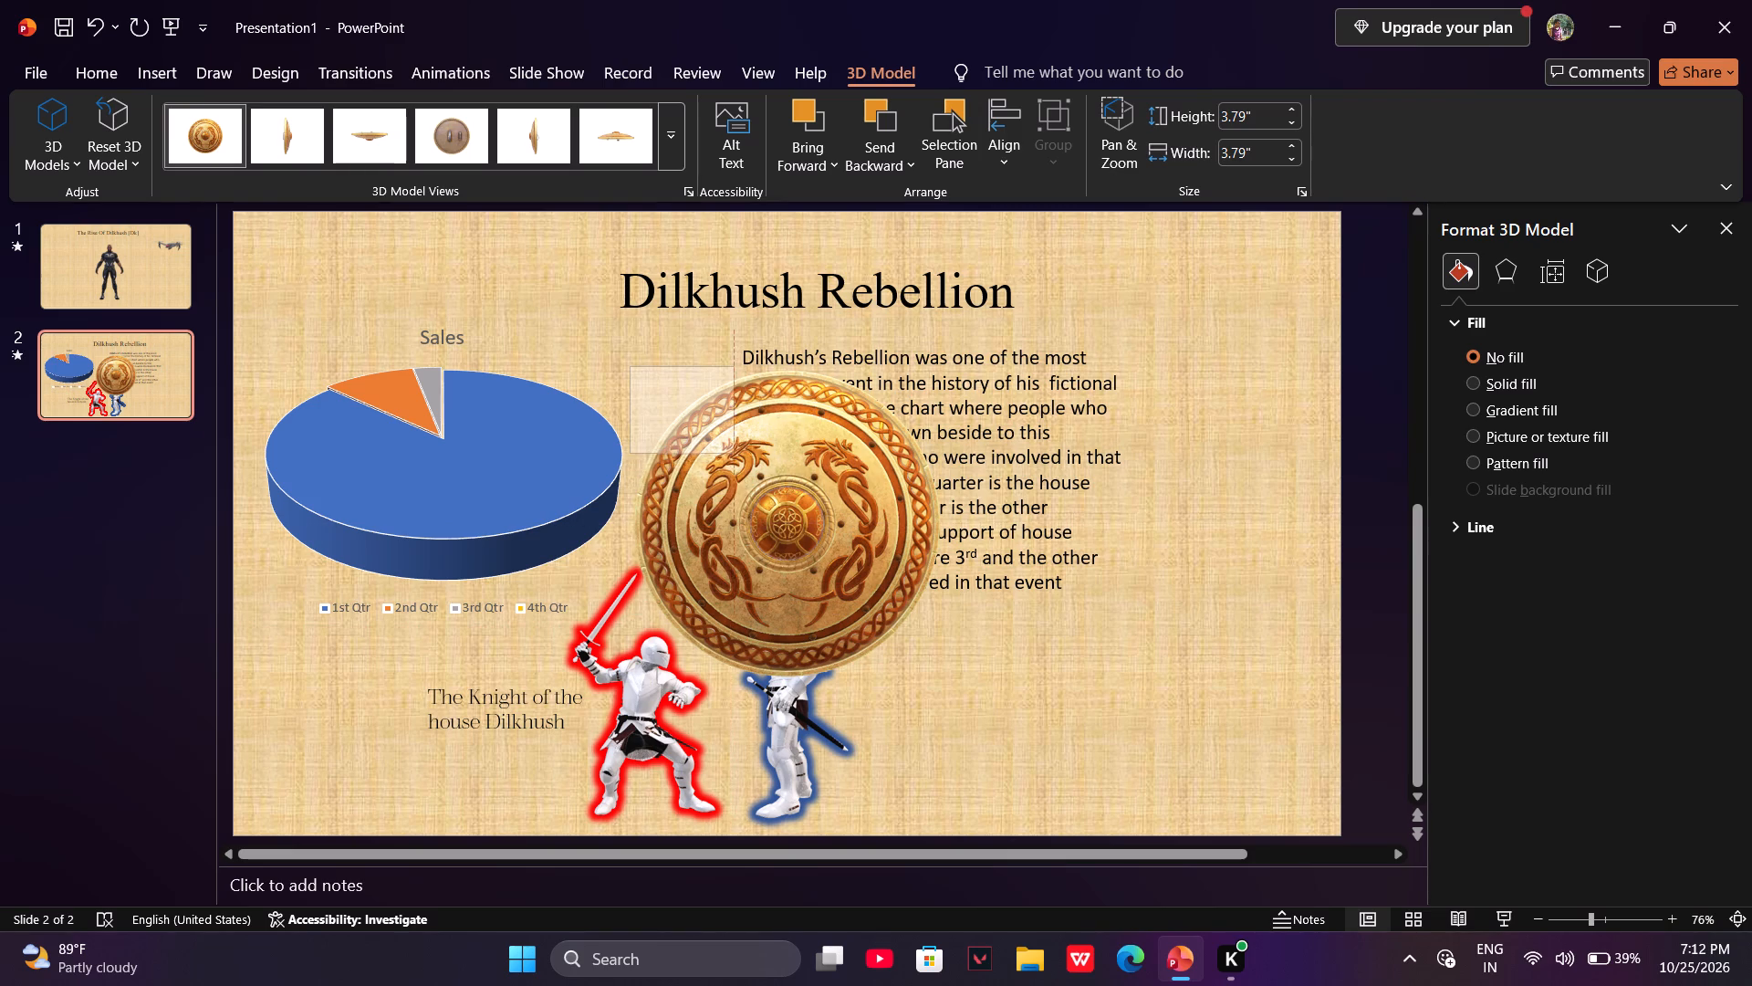
{"action": "left_click_drag", "start_coordinate": [735, 453], "coordinate": [734, 455]}
Move the golden shield directly below the sword-raising knight's caption, near the slide's bottom edge.
{"action": "left_click", "coordinate": [681, 421]}
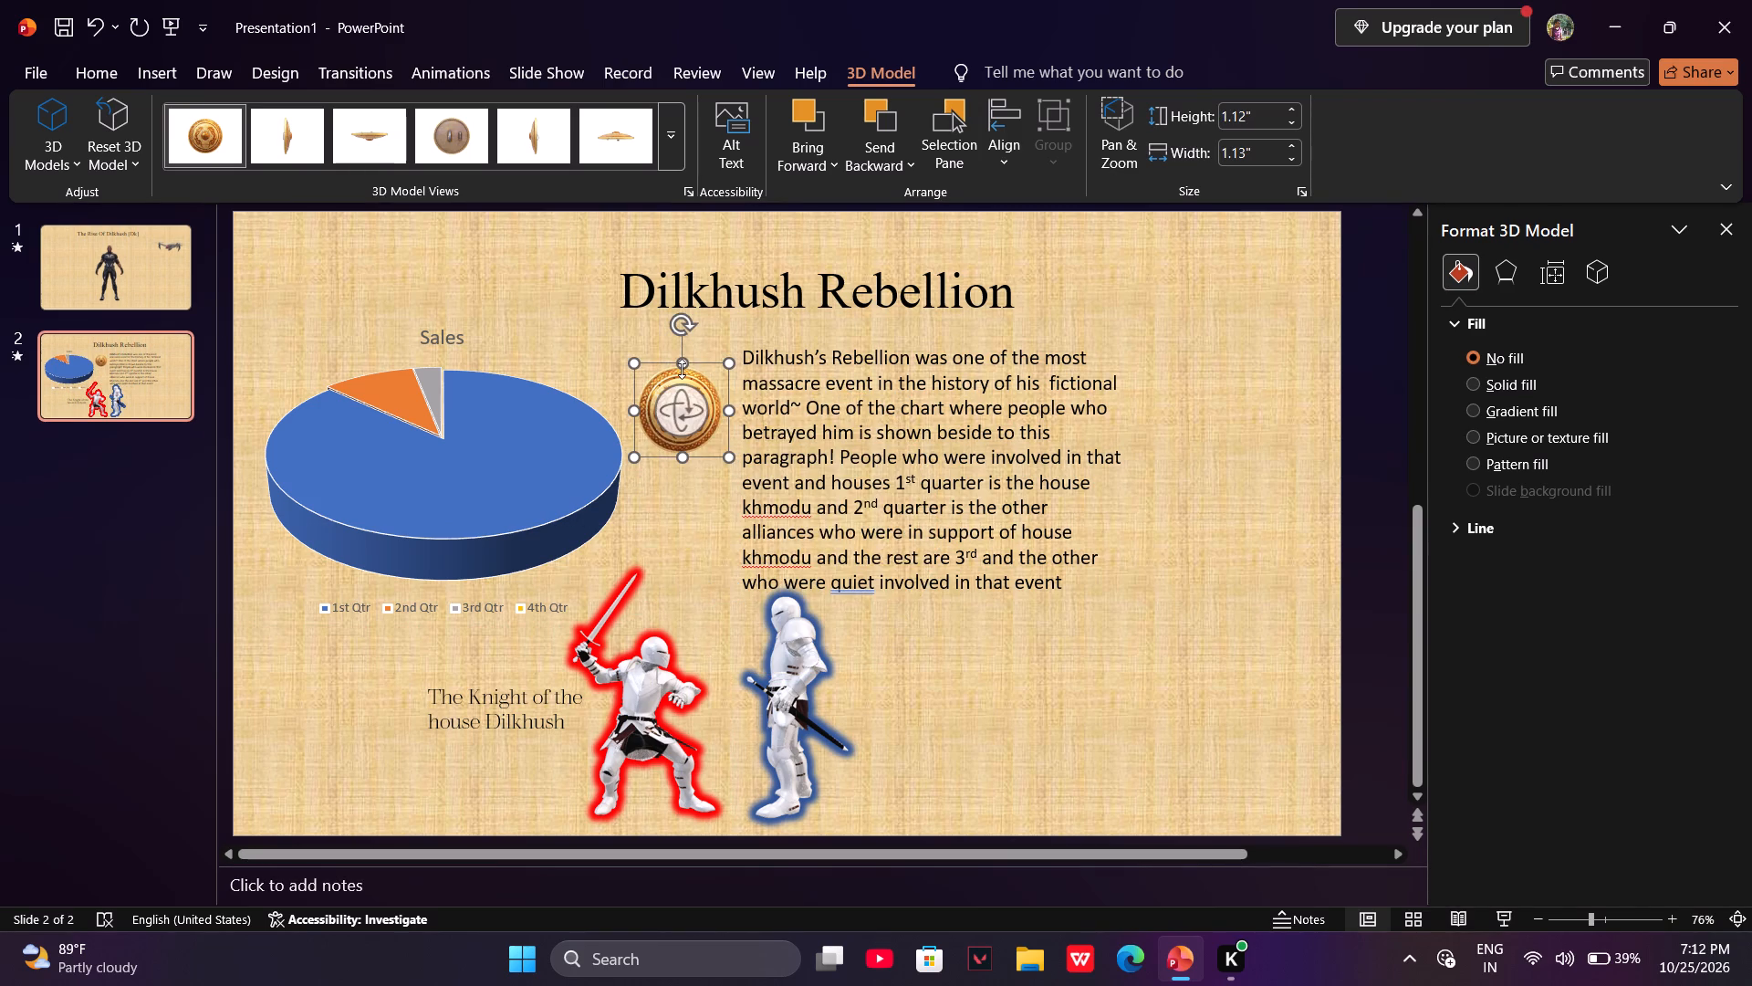
{"action": "left_click_drag", "start_coordinate": [695, 365], "coordinate": [754, 419]}
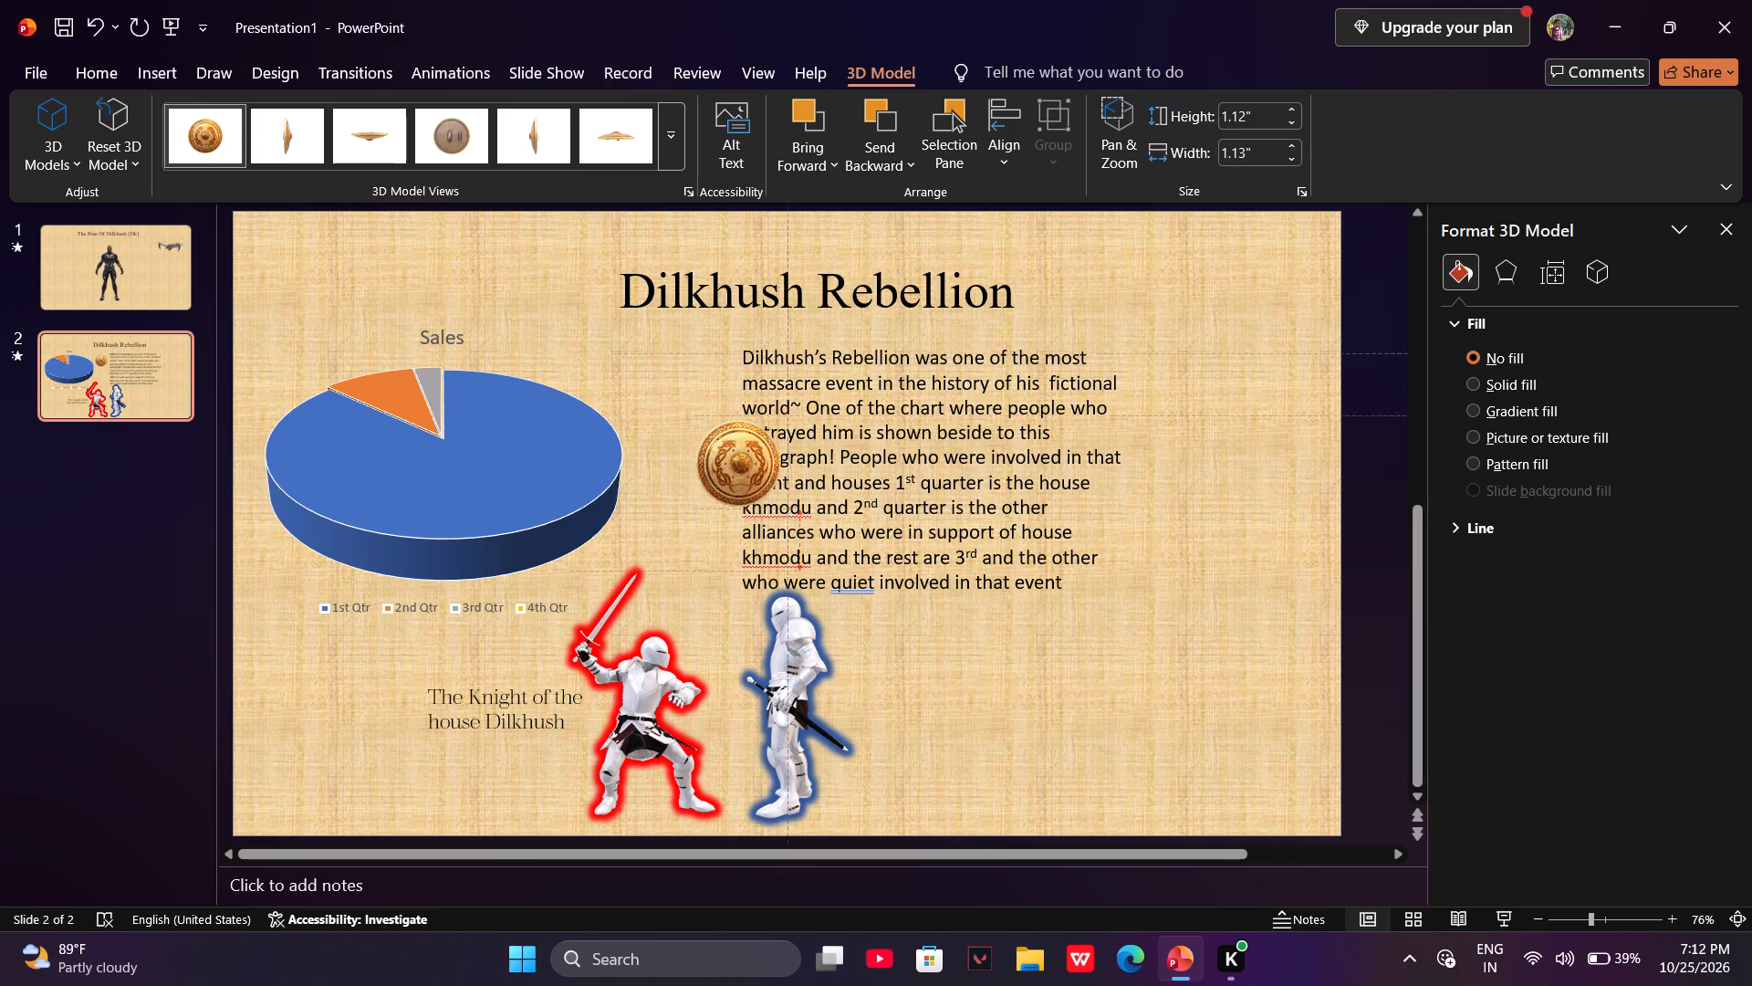
{"action": "left_click_drag", "start_coordinate": [754, 419], "coordinate": [503, 742]}
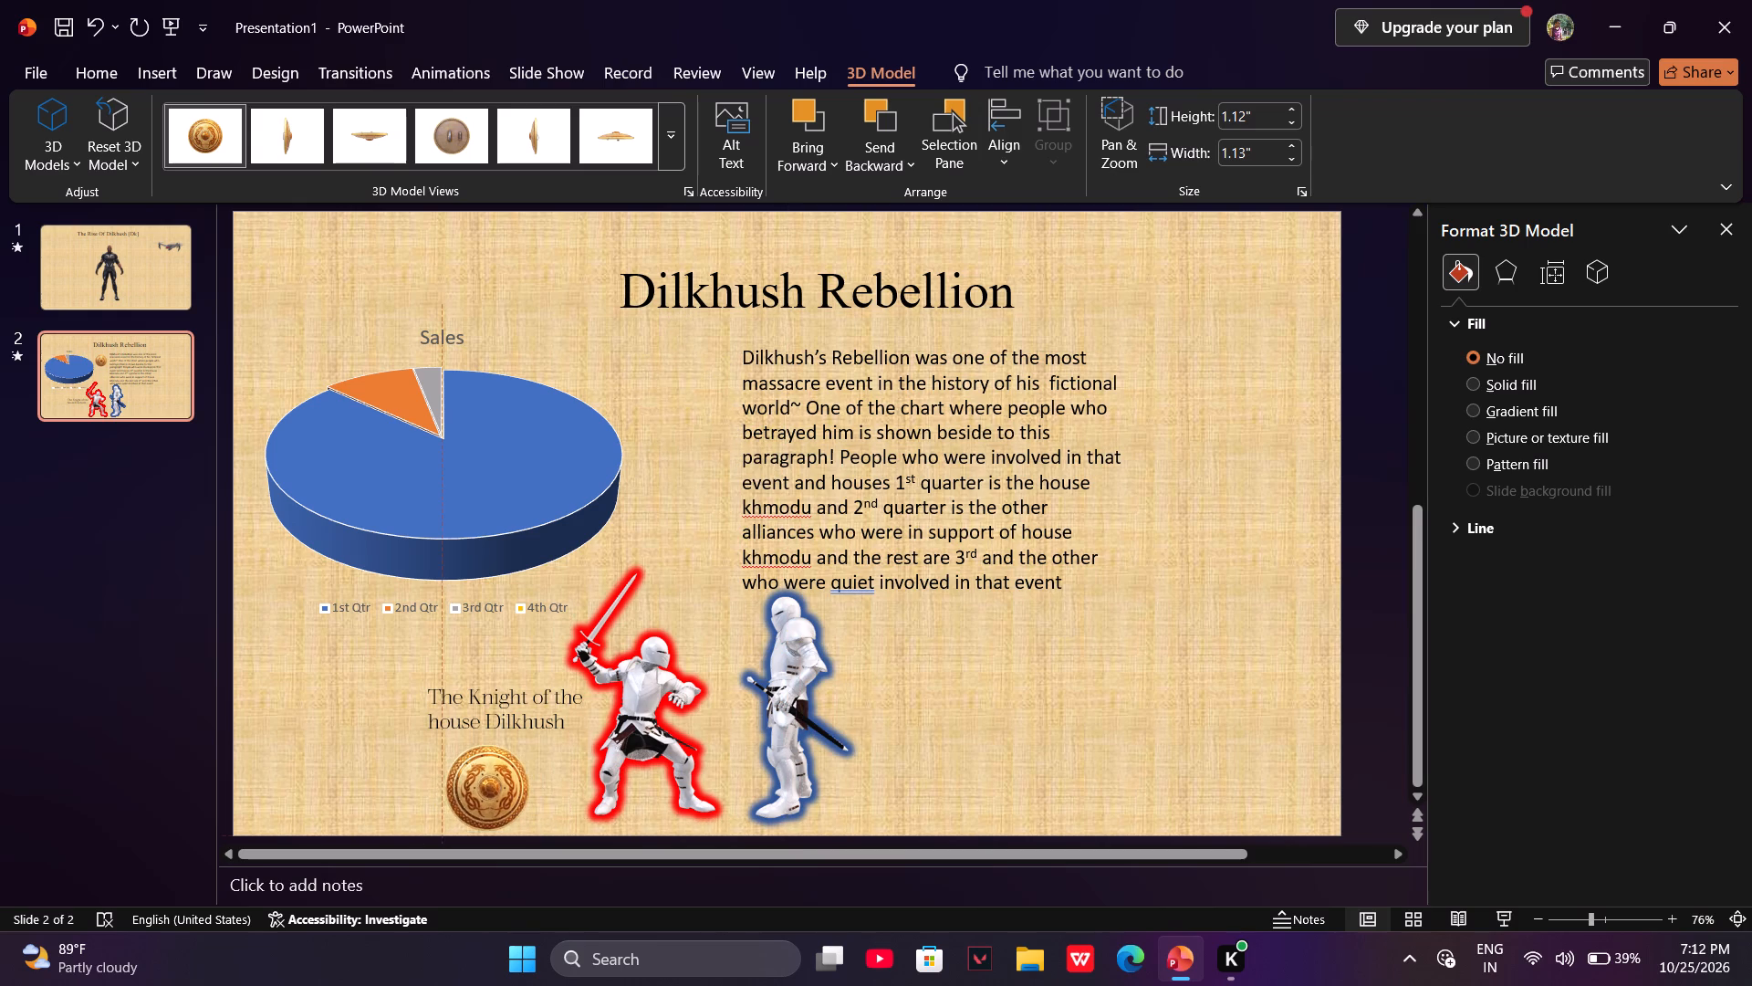
{"action": "left_click_drag", "start_coordinate": [503, 742], "coordinate": [503, 740]}
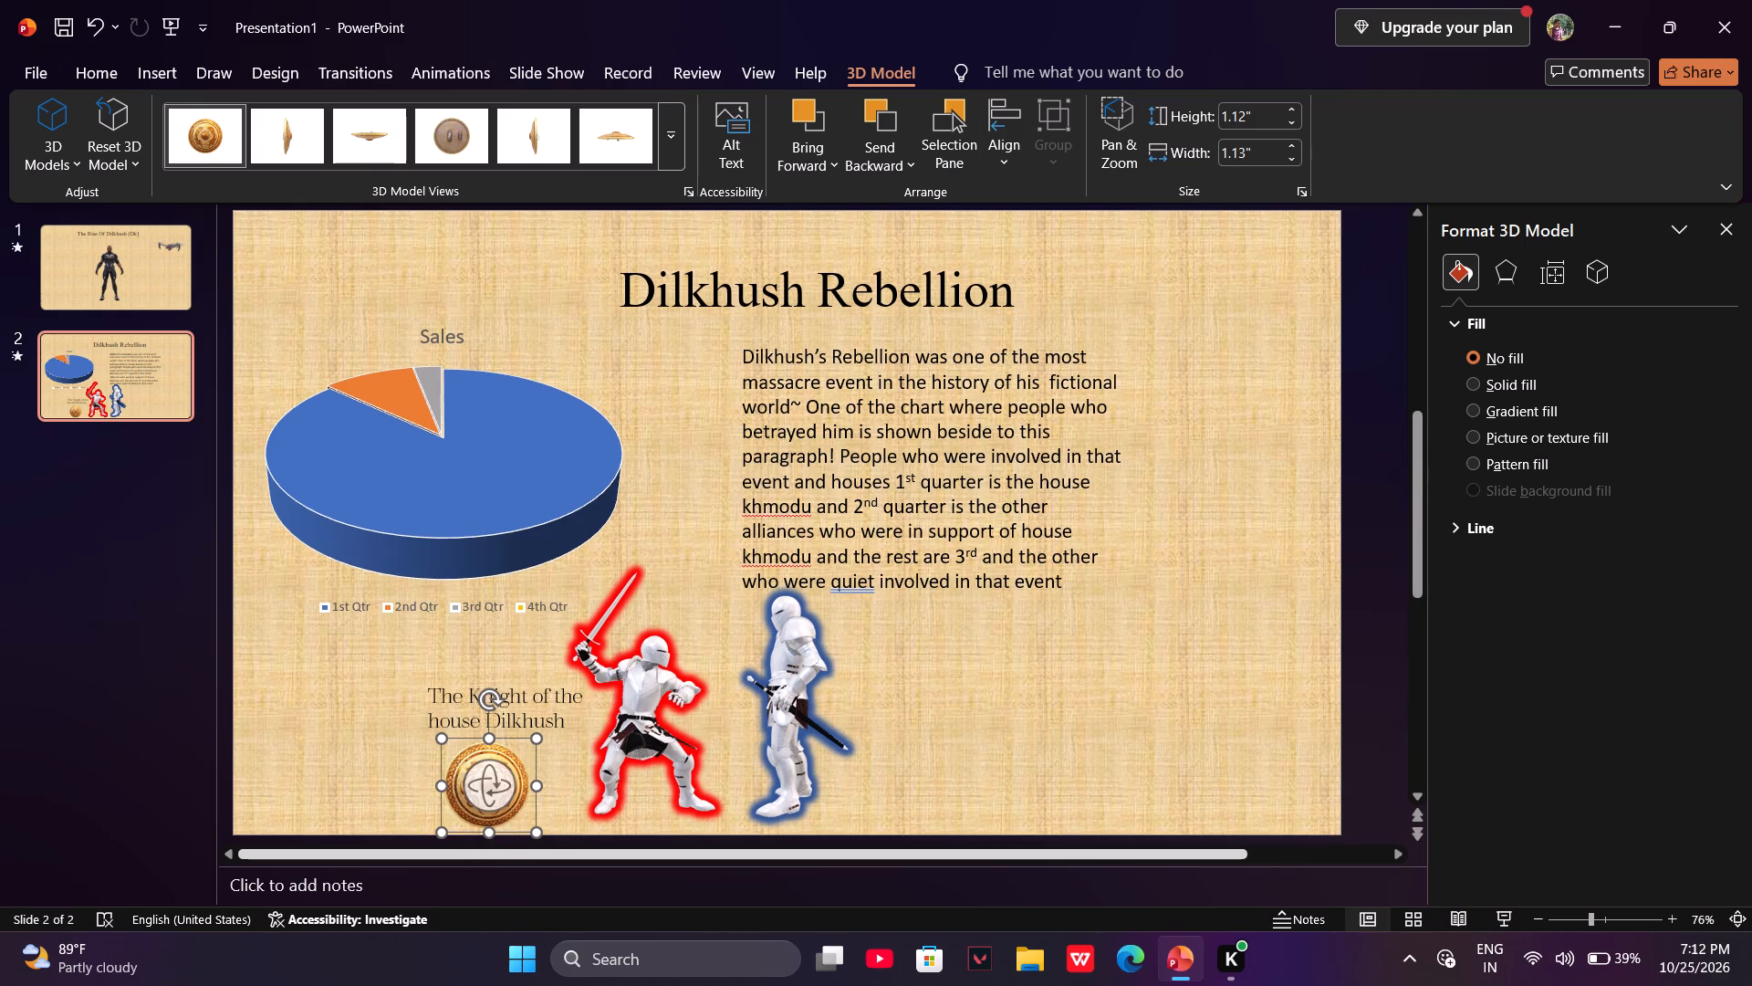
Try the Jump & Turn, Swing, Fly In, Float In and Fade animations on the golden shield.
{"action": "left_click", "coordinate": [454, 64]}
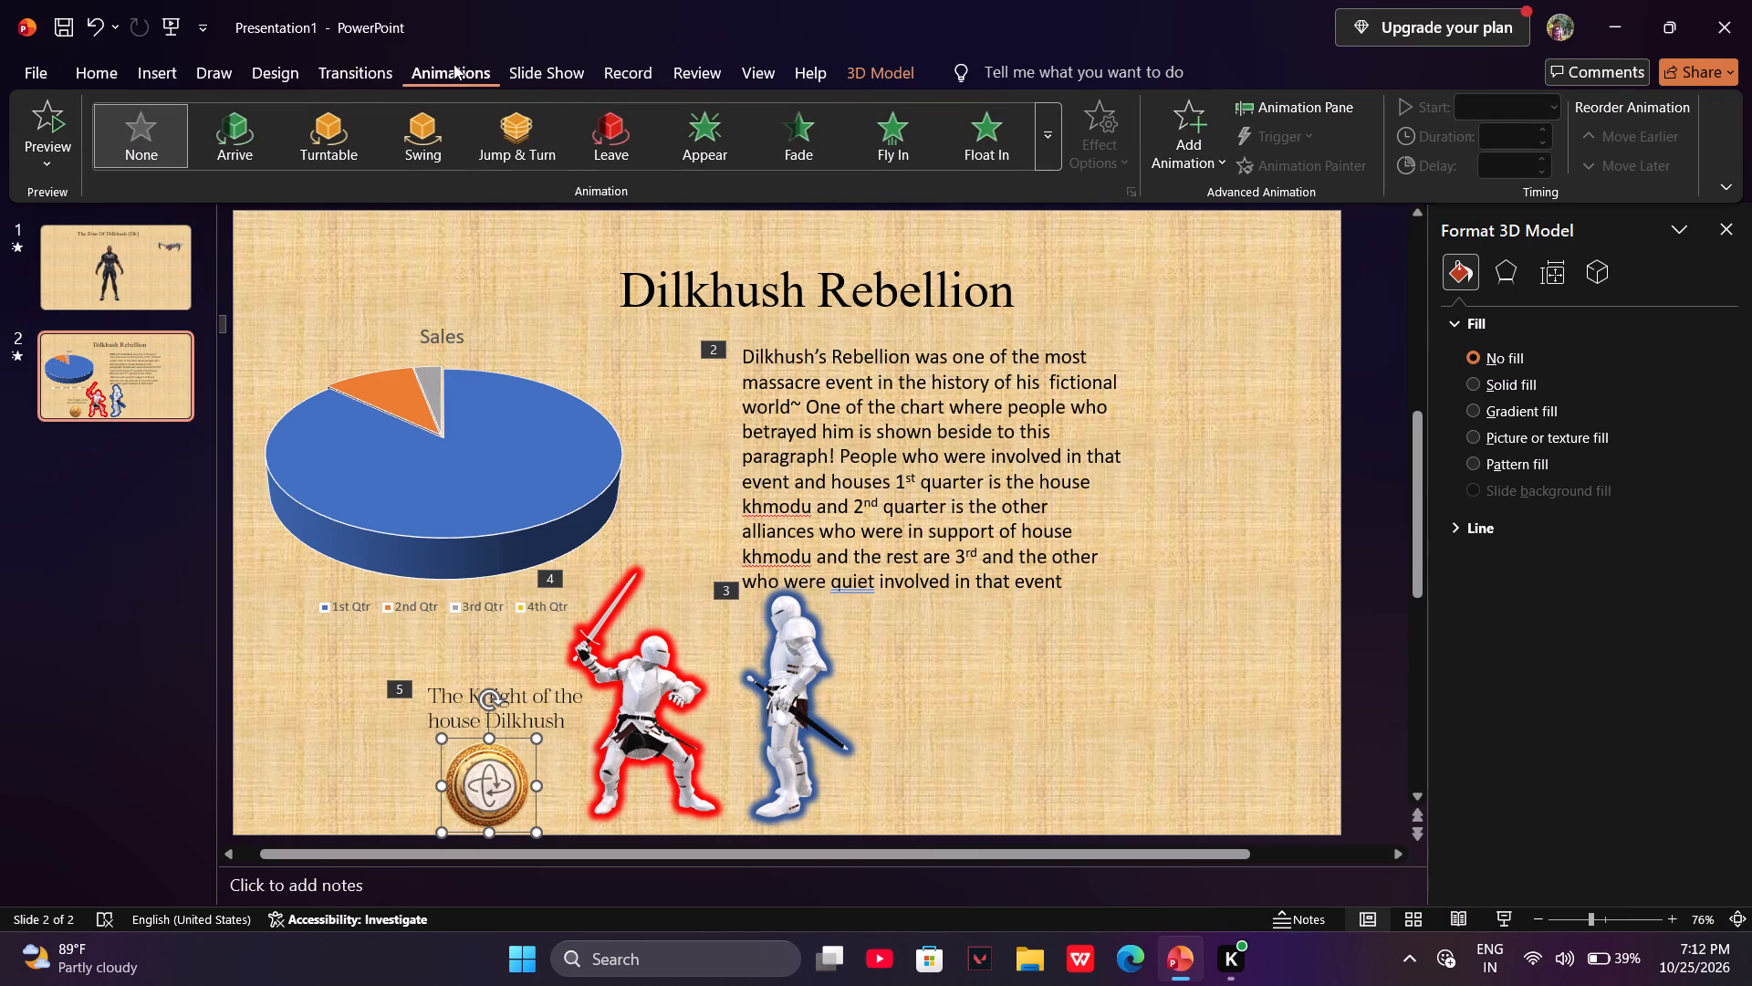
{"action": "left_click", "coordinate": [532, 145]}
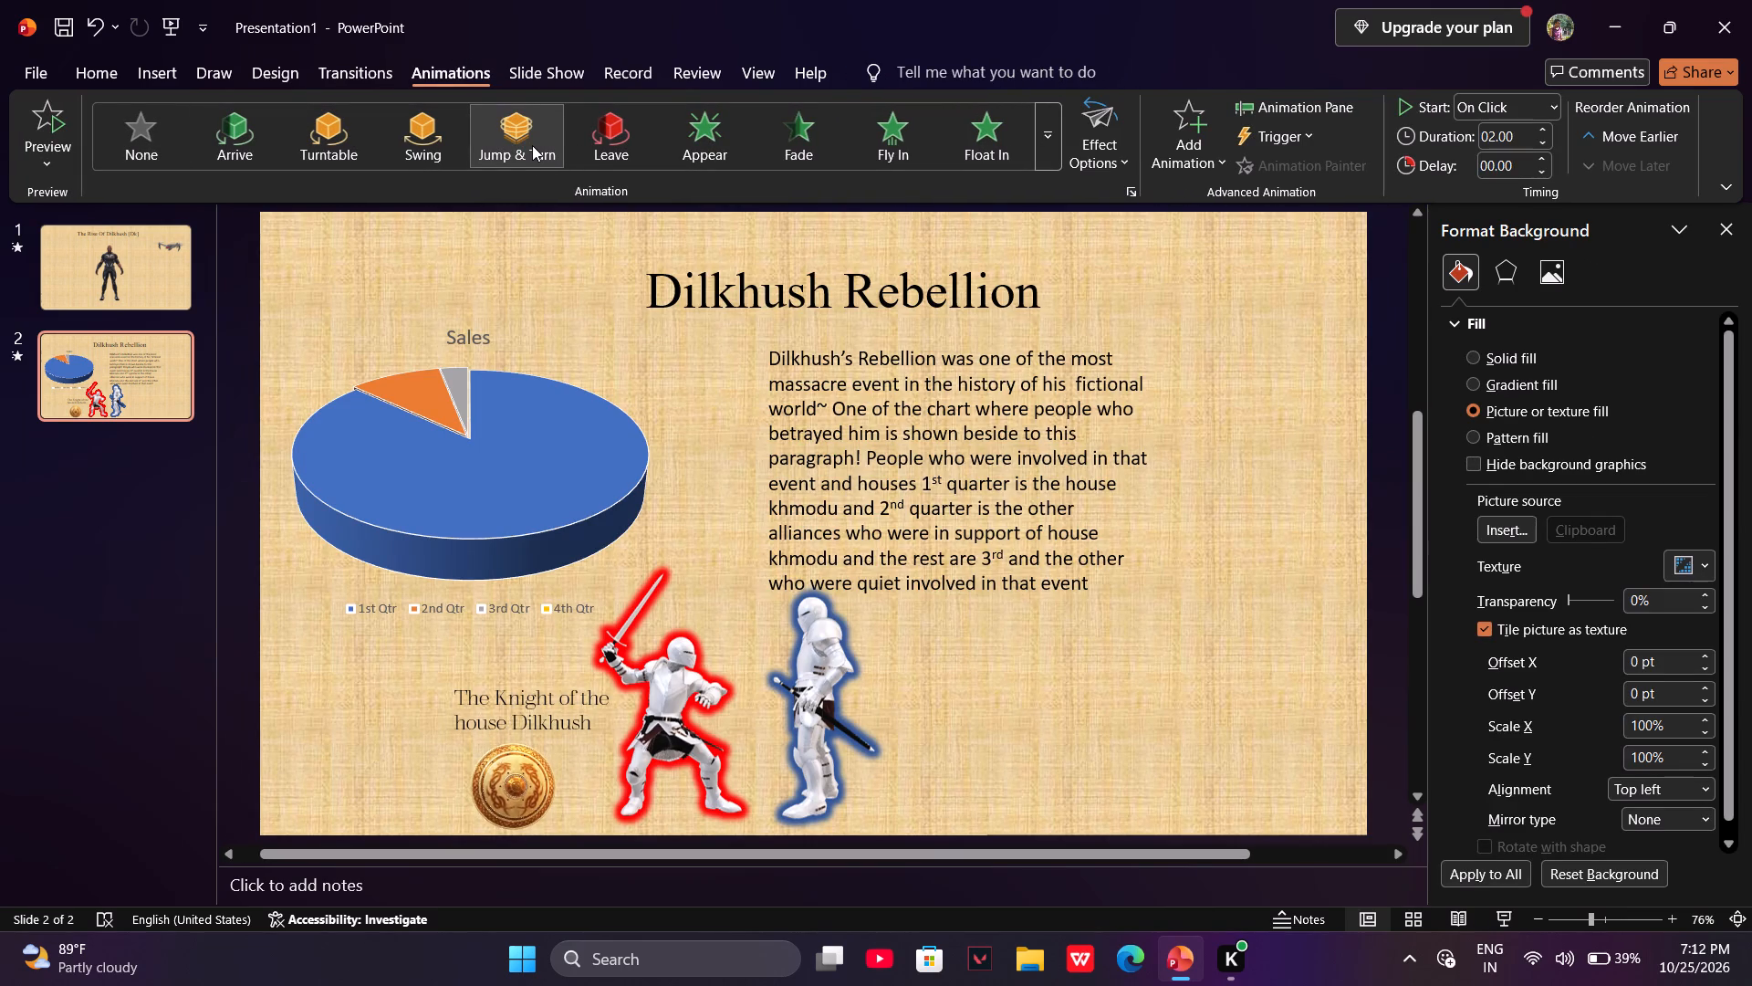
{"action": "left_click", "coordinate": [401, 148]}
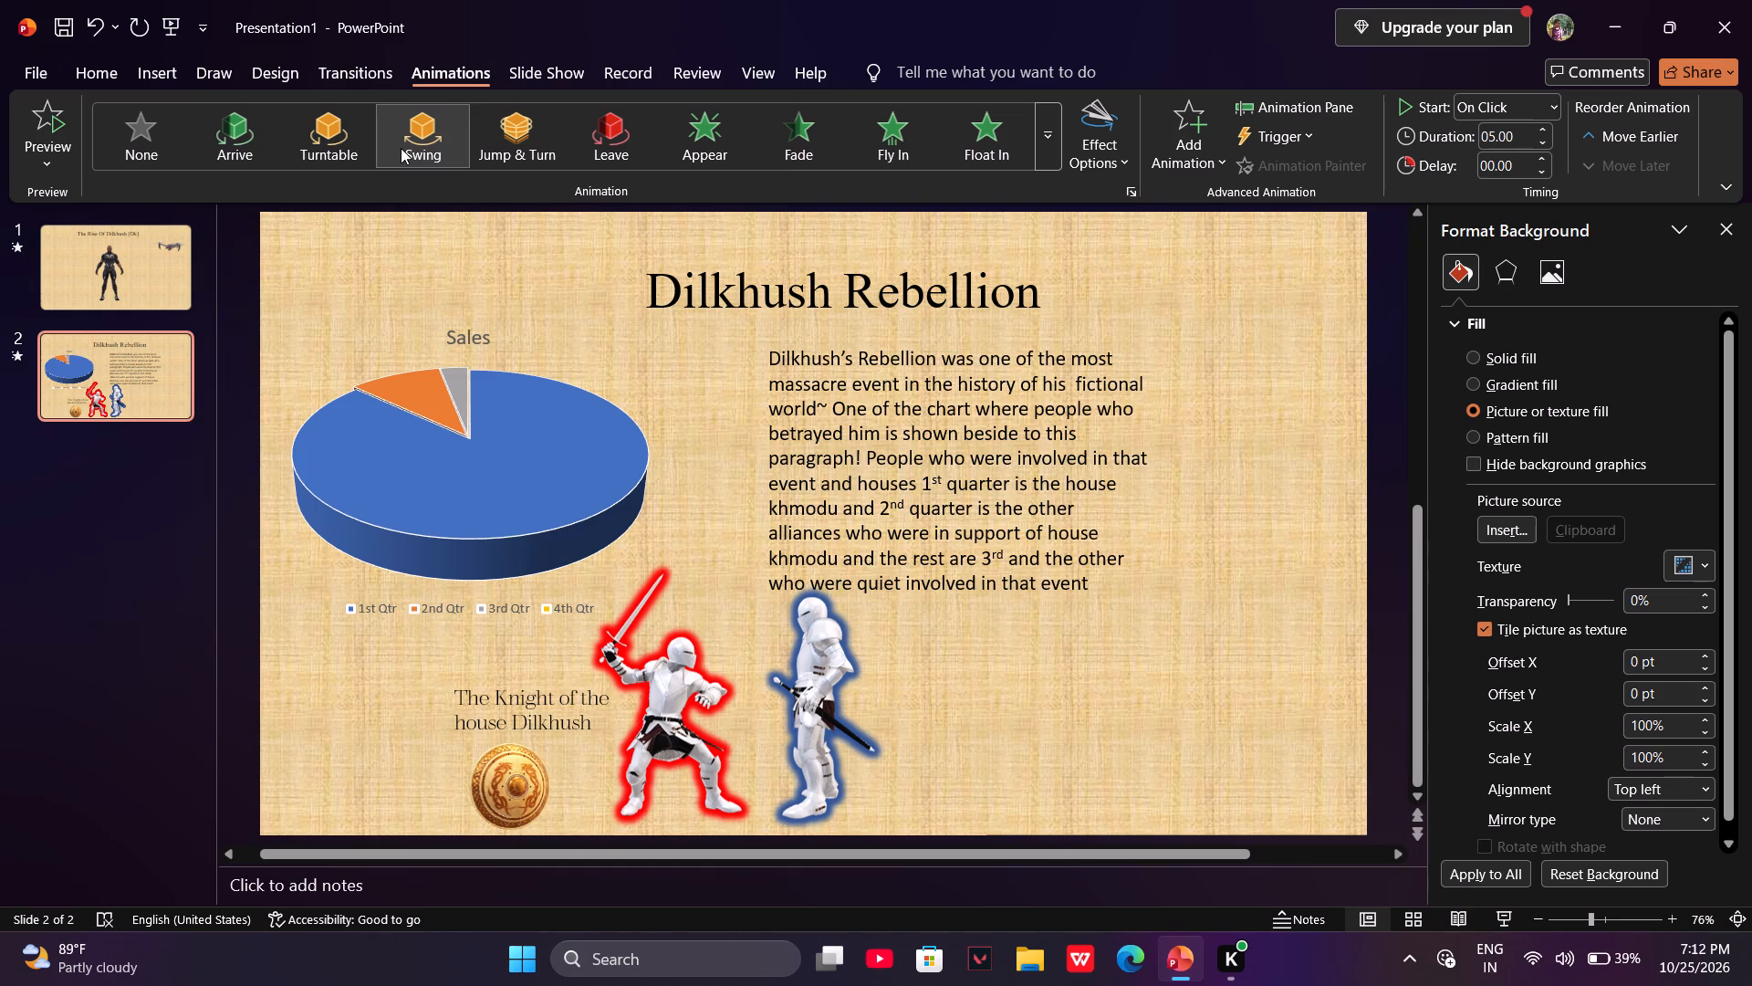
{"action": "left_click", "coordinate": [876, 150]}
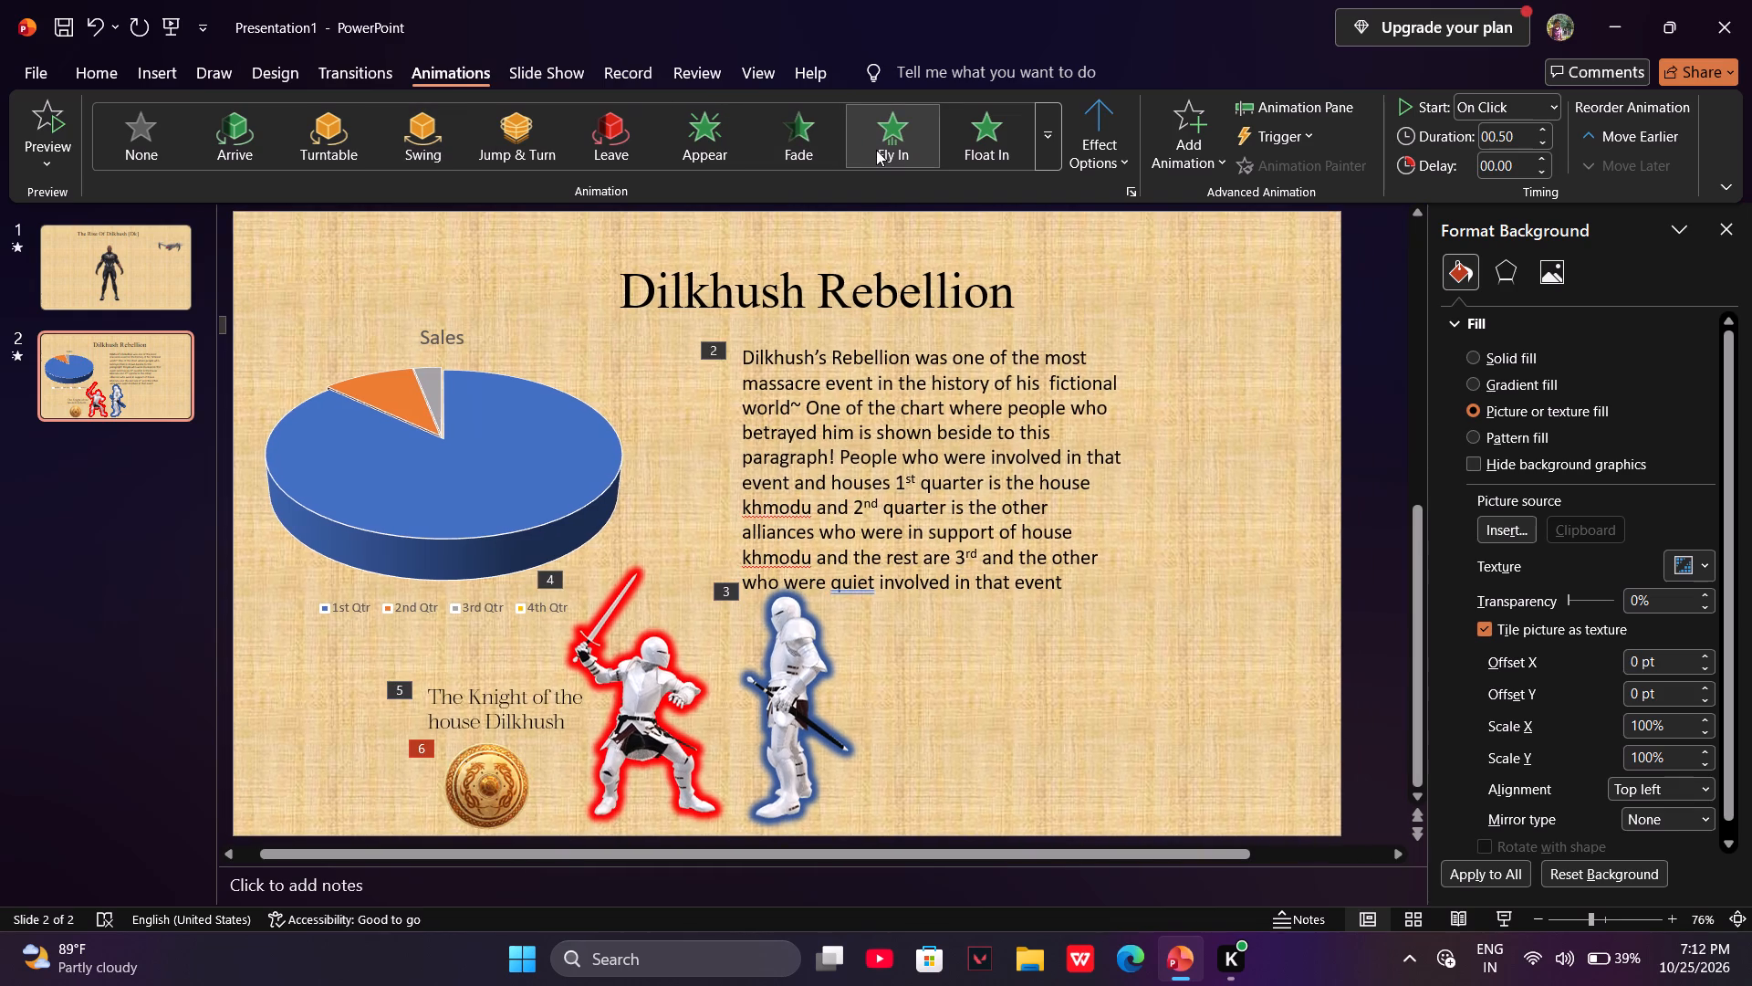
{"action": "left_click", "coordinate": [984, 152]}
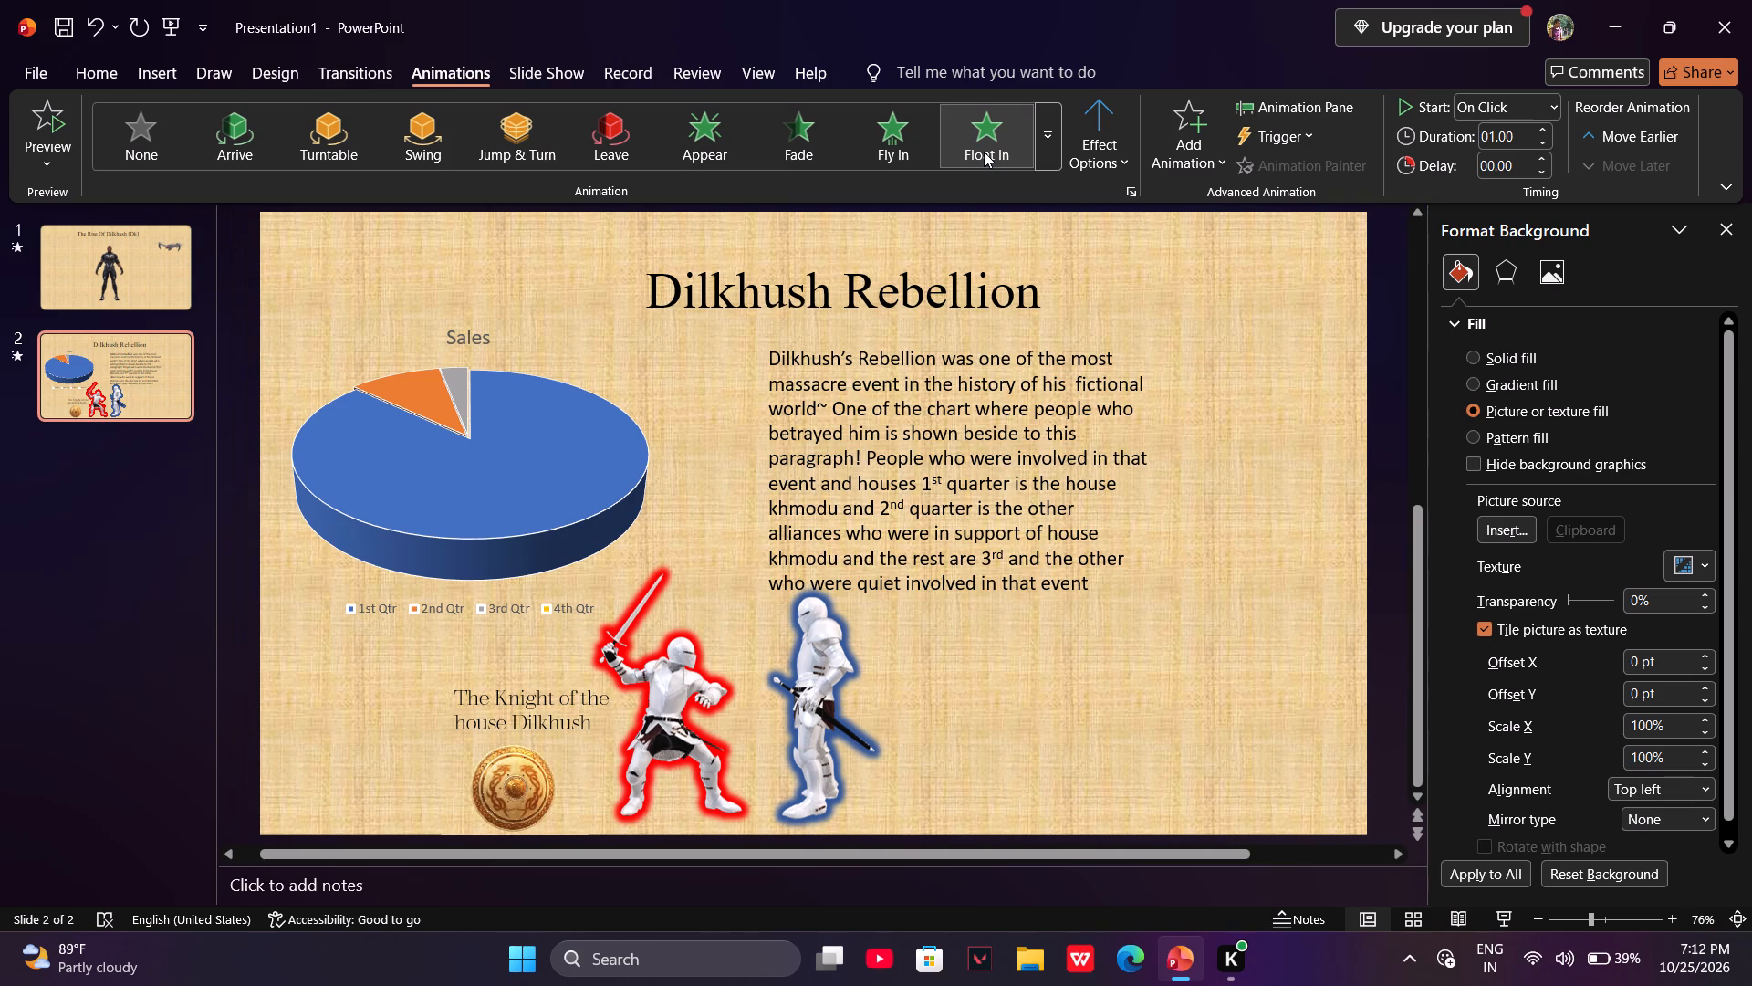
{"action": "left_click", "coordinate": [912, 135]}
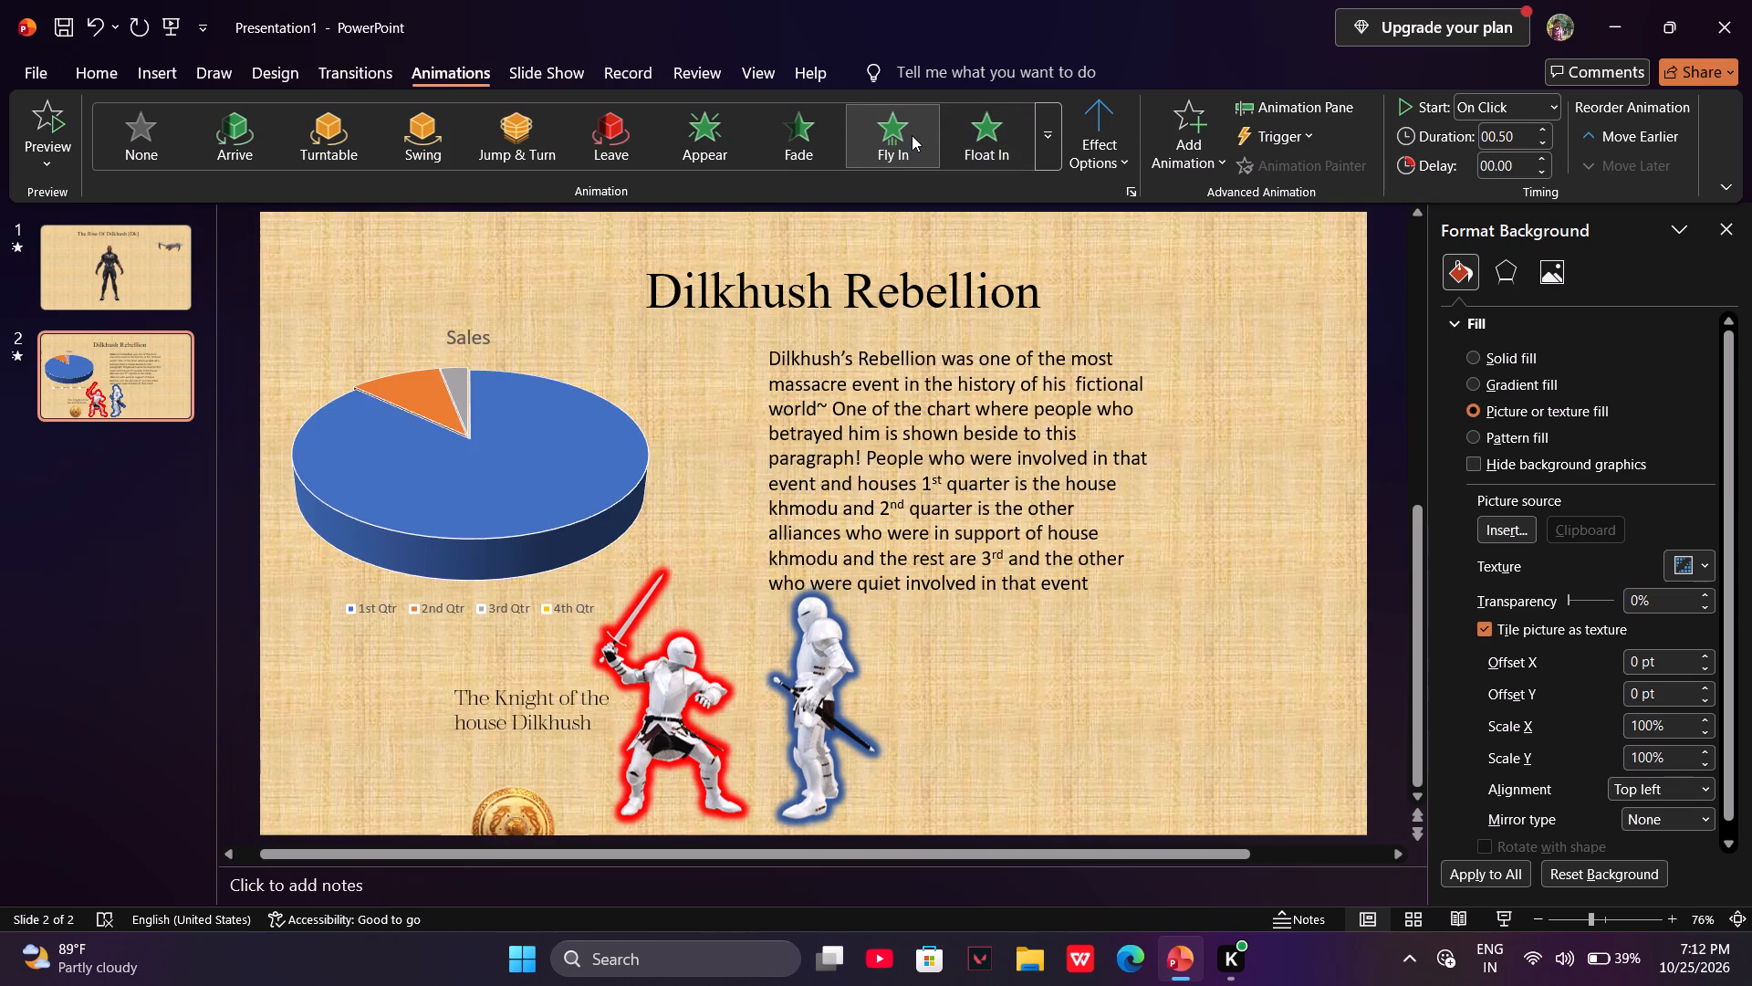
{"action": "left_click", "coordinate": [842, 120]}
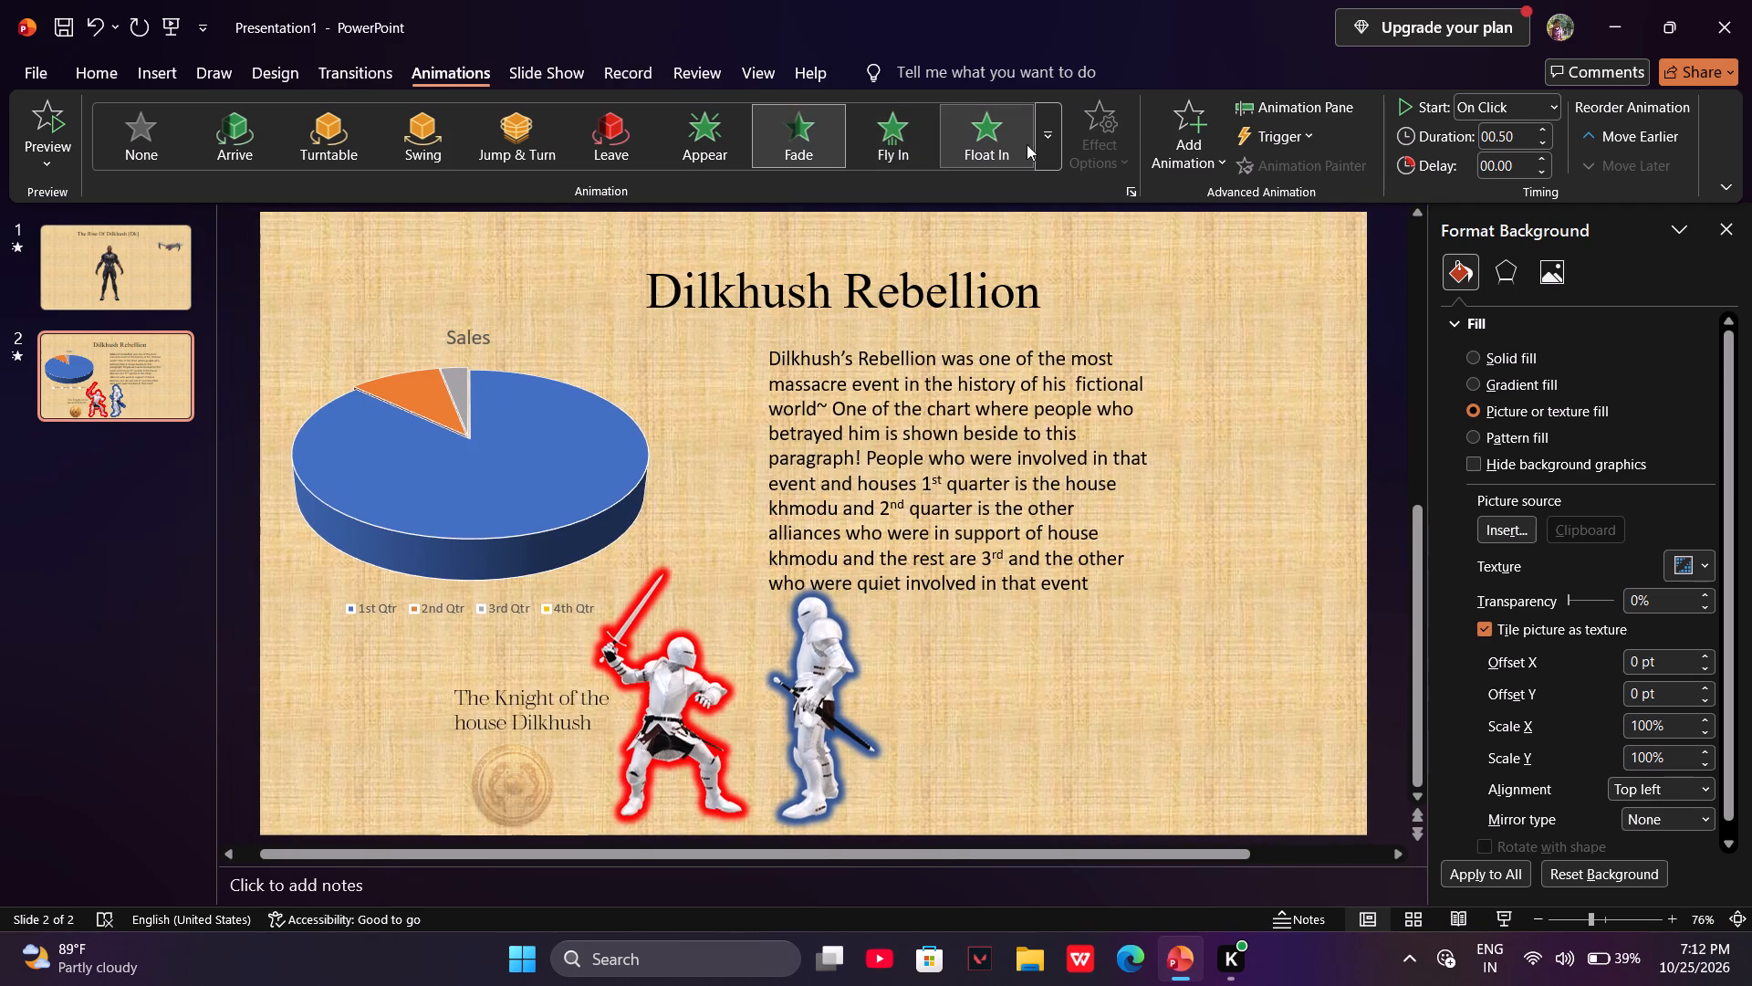
Try Float In and Grow/Shrink on the golden shield, settling on the Transparency emphasis animation.
{"action": "left_click", "coordinate": [1033, 142]}
{"action": "left_click", "coordinate": [1038, 142]}
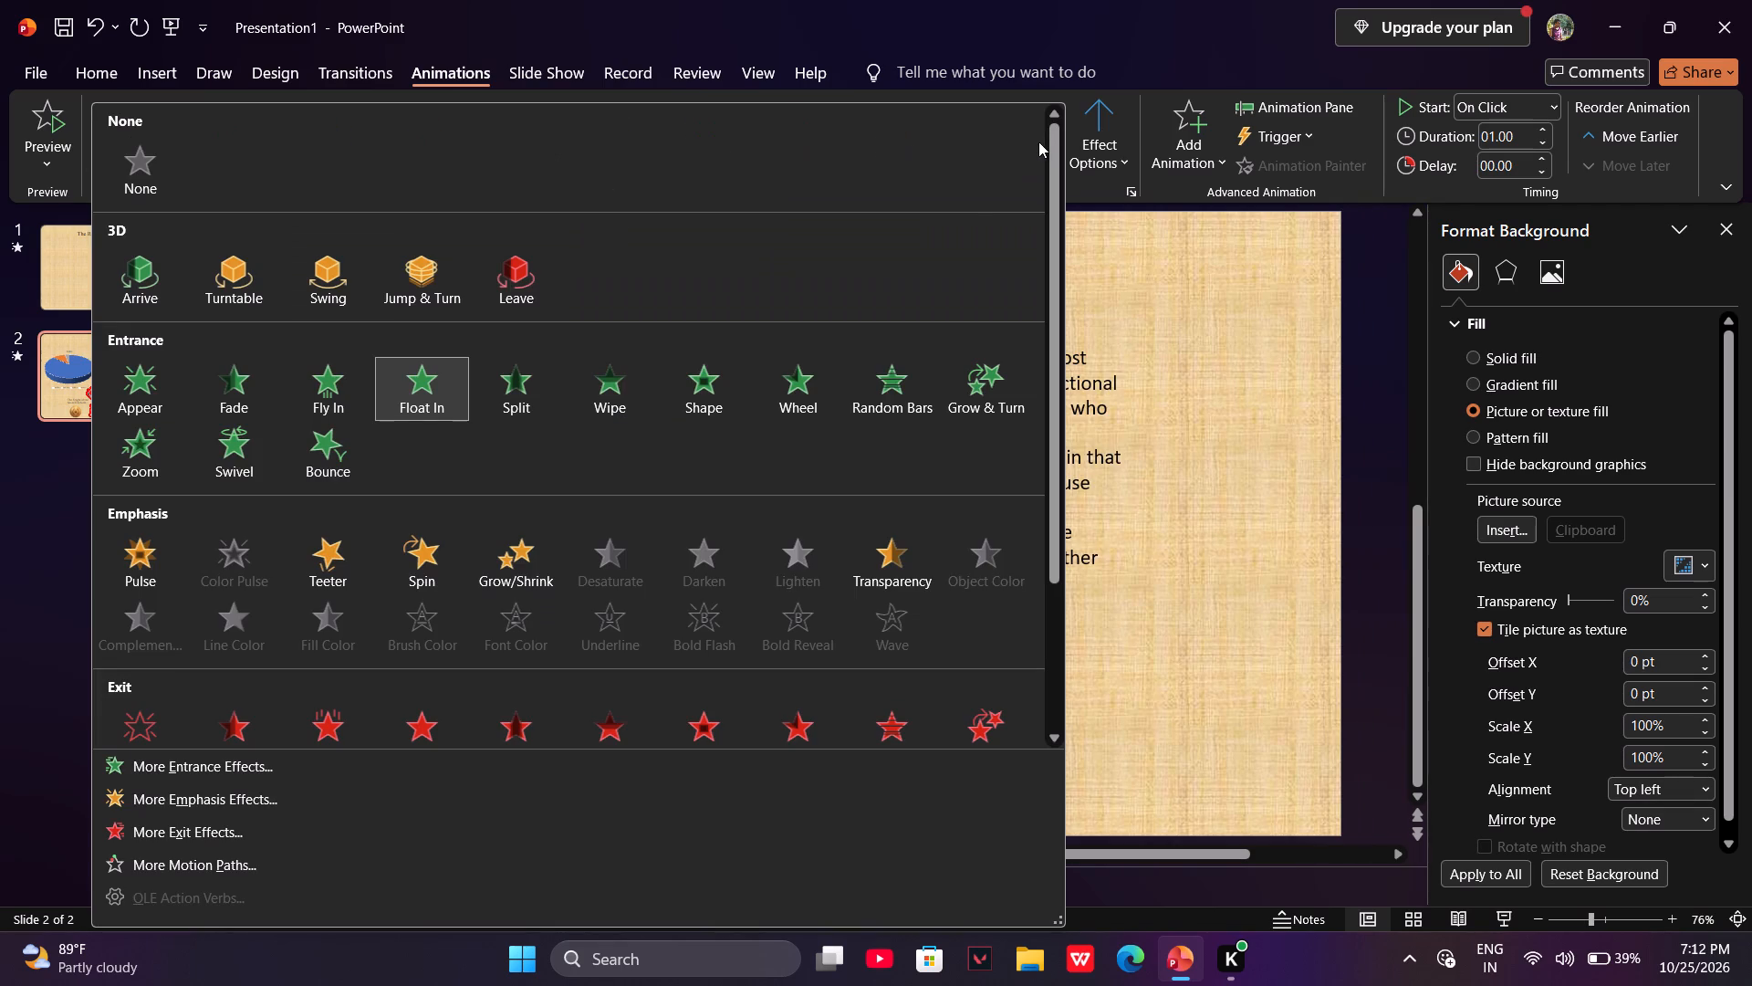
{"action": "left_click", "coordinate": [511, 546]}
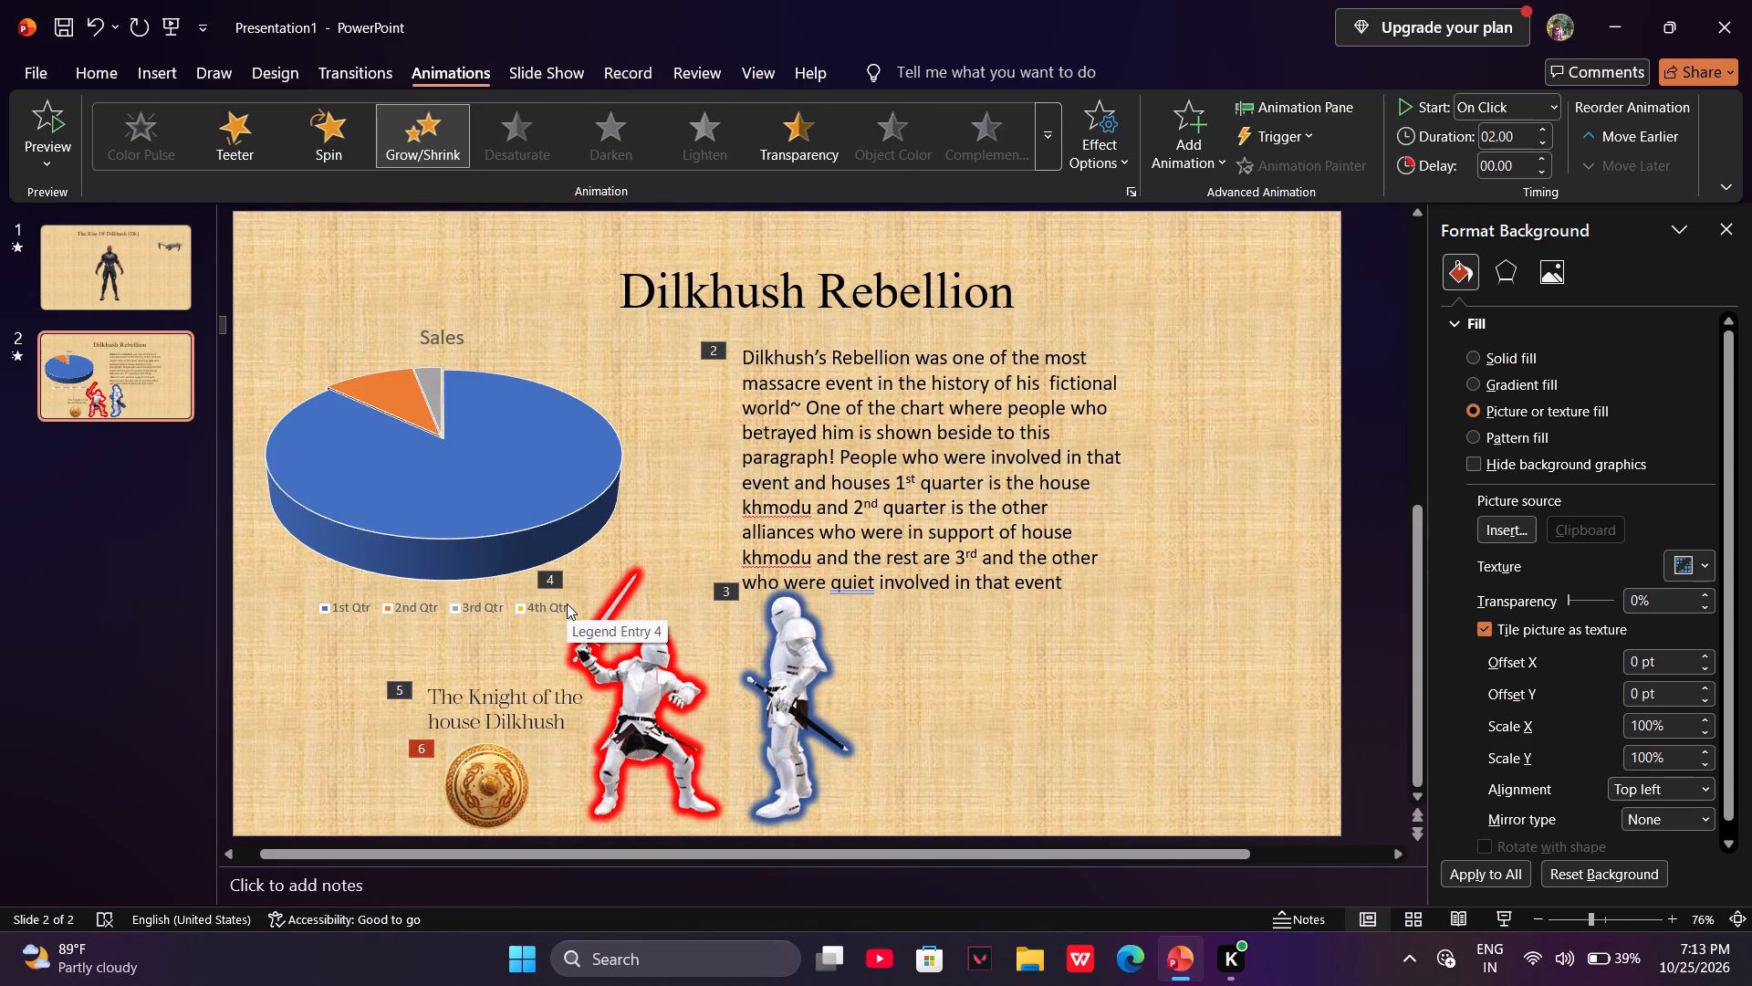
{"action": "left_click", "coordinate": [806, 141]}
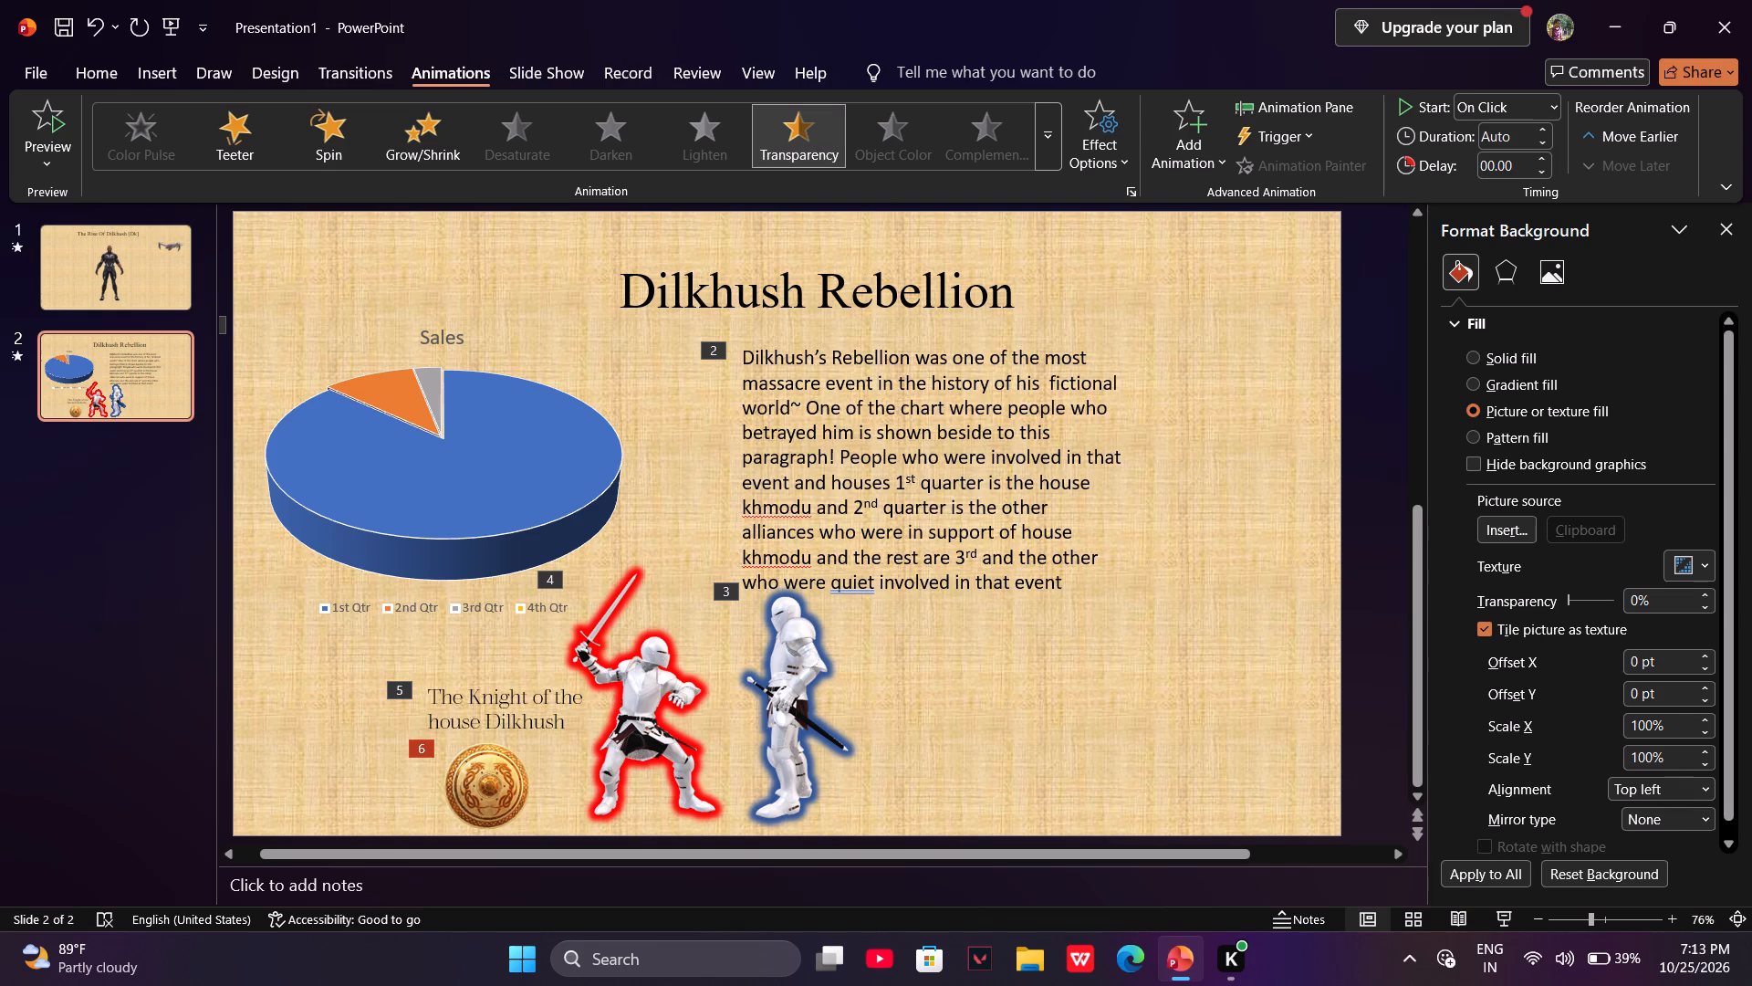
Add a text box beside the blue-outlined knight reading "The Knight Mountain Of House Khmodu".
{"action": "left_click", "coordinate": [150, 75]}
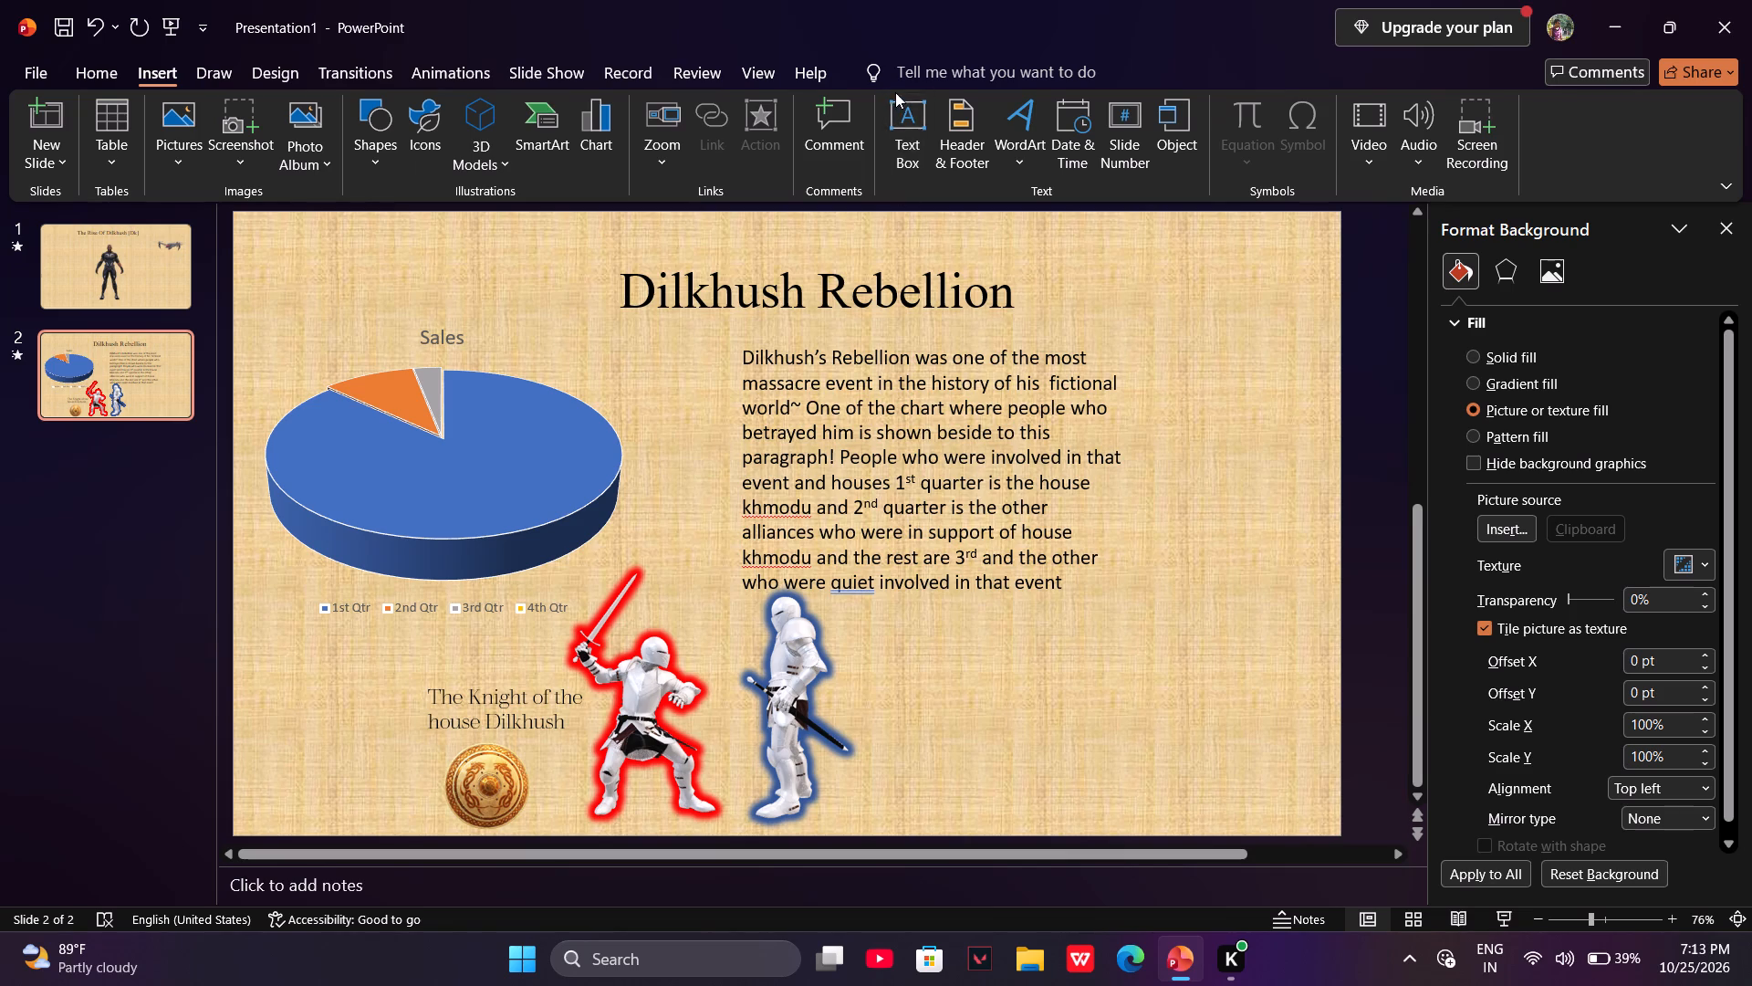
{"action": "left_click", "coordinate": [905, 114]}
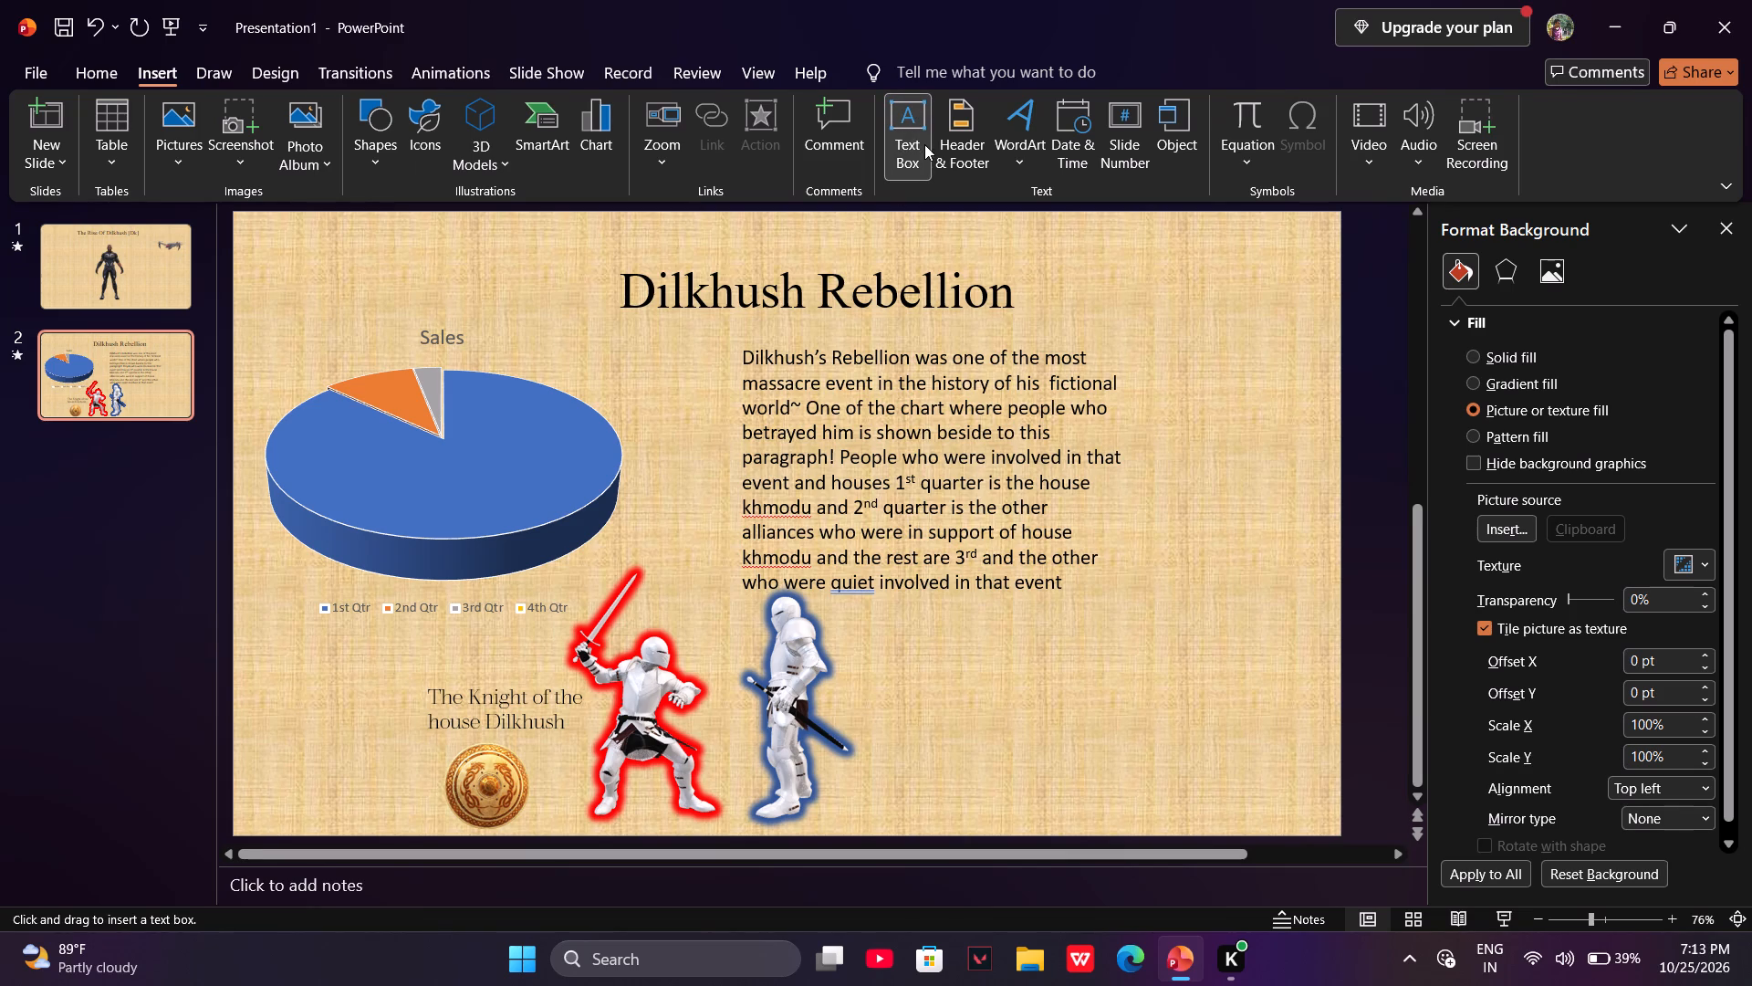
{"action": "left_click", "coordinate": [906, 127]}
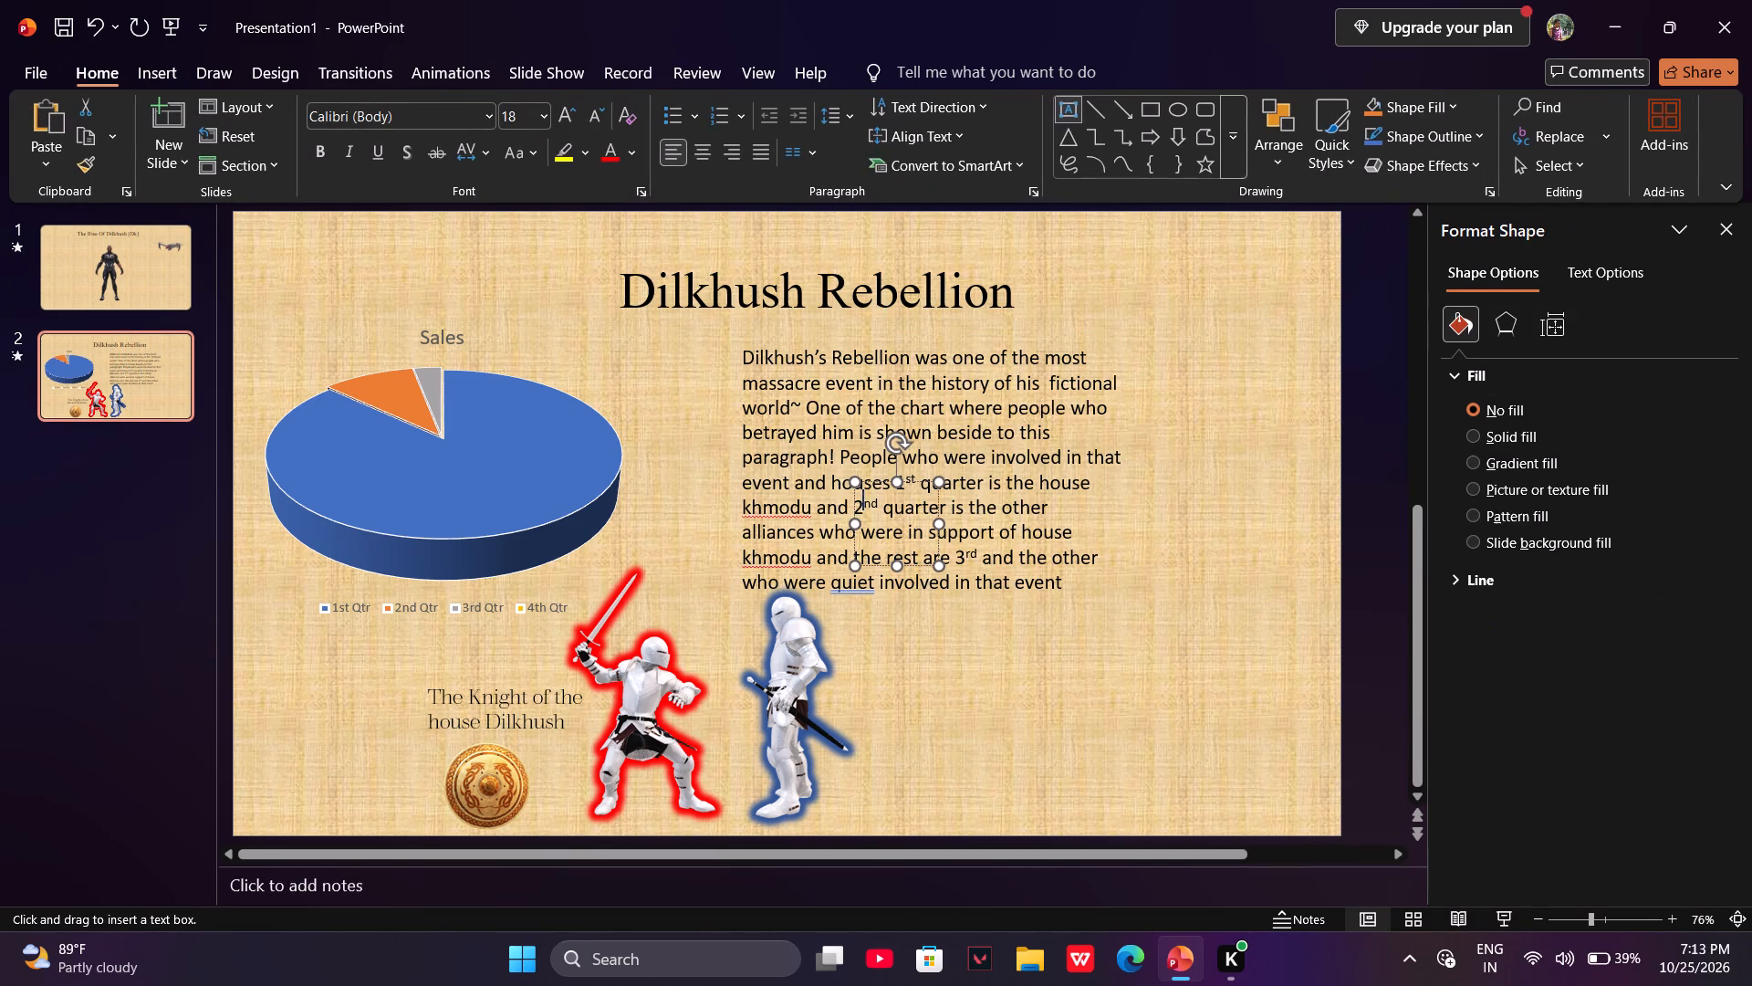
{"action": "left_click", "coordinate": [895, 708]}
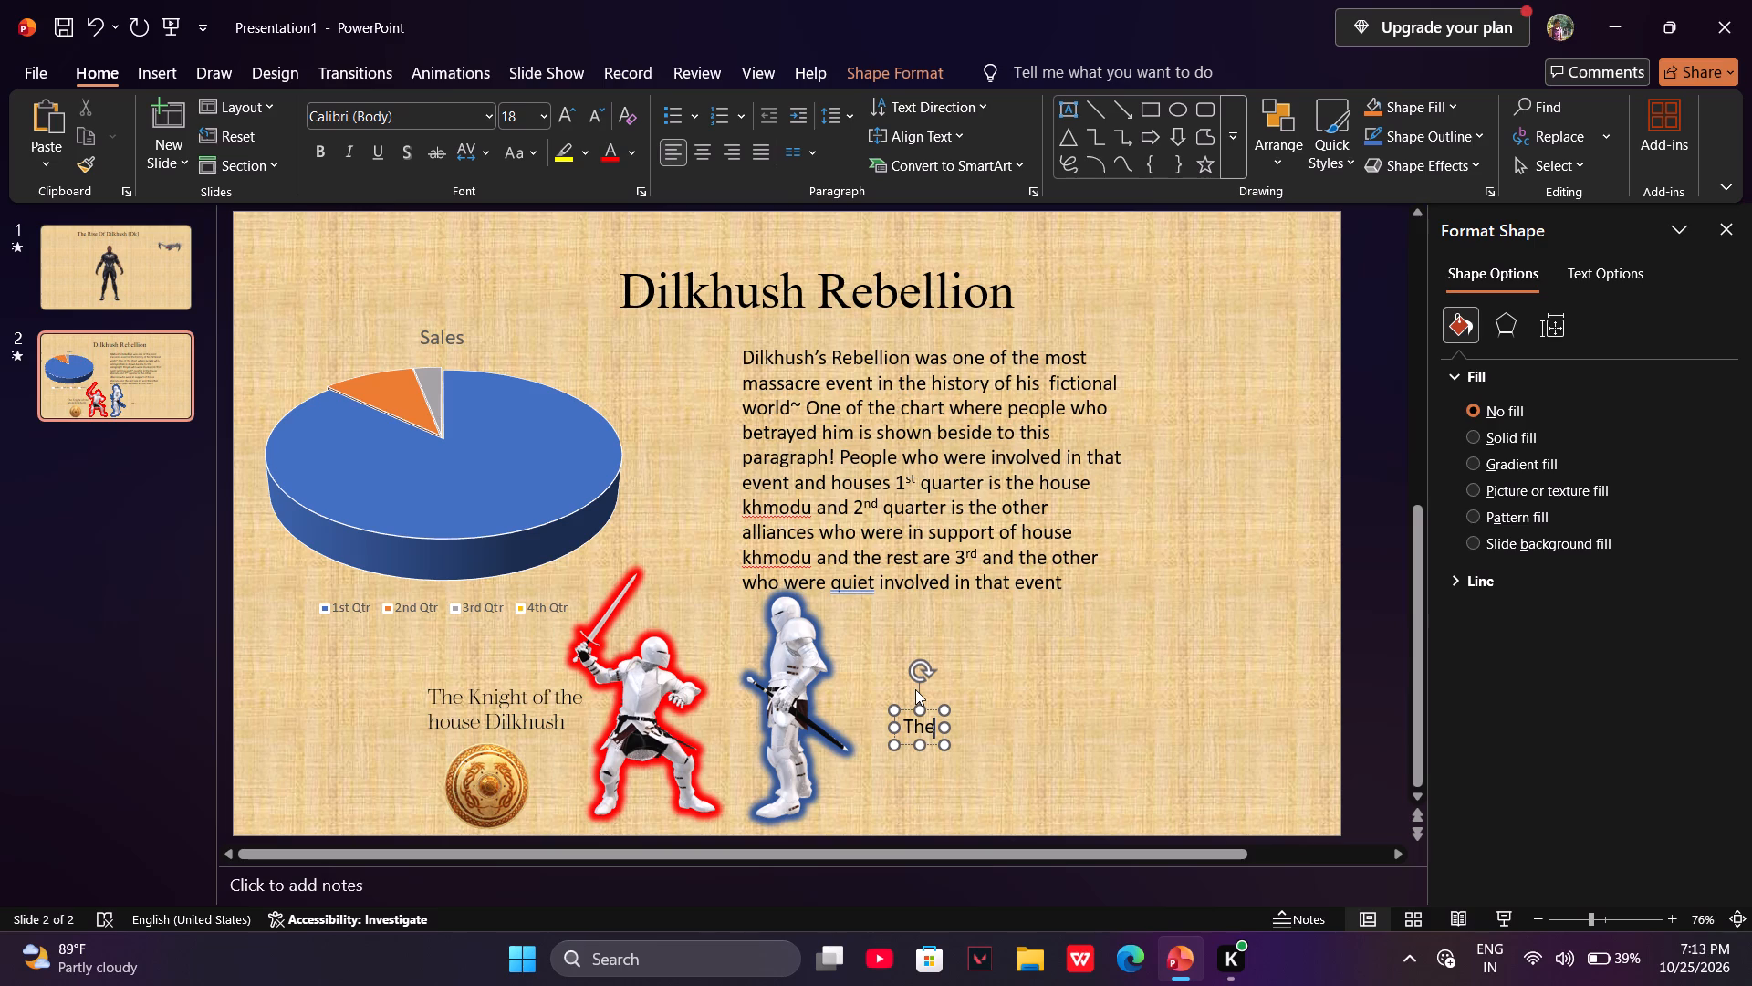
{"action": "type", "text": "no"}
{"action": "key", "text": "BackSpace"}
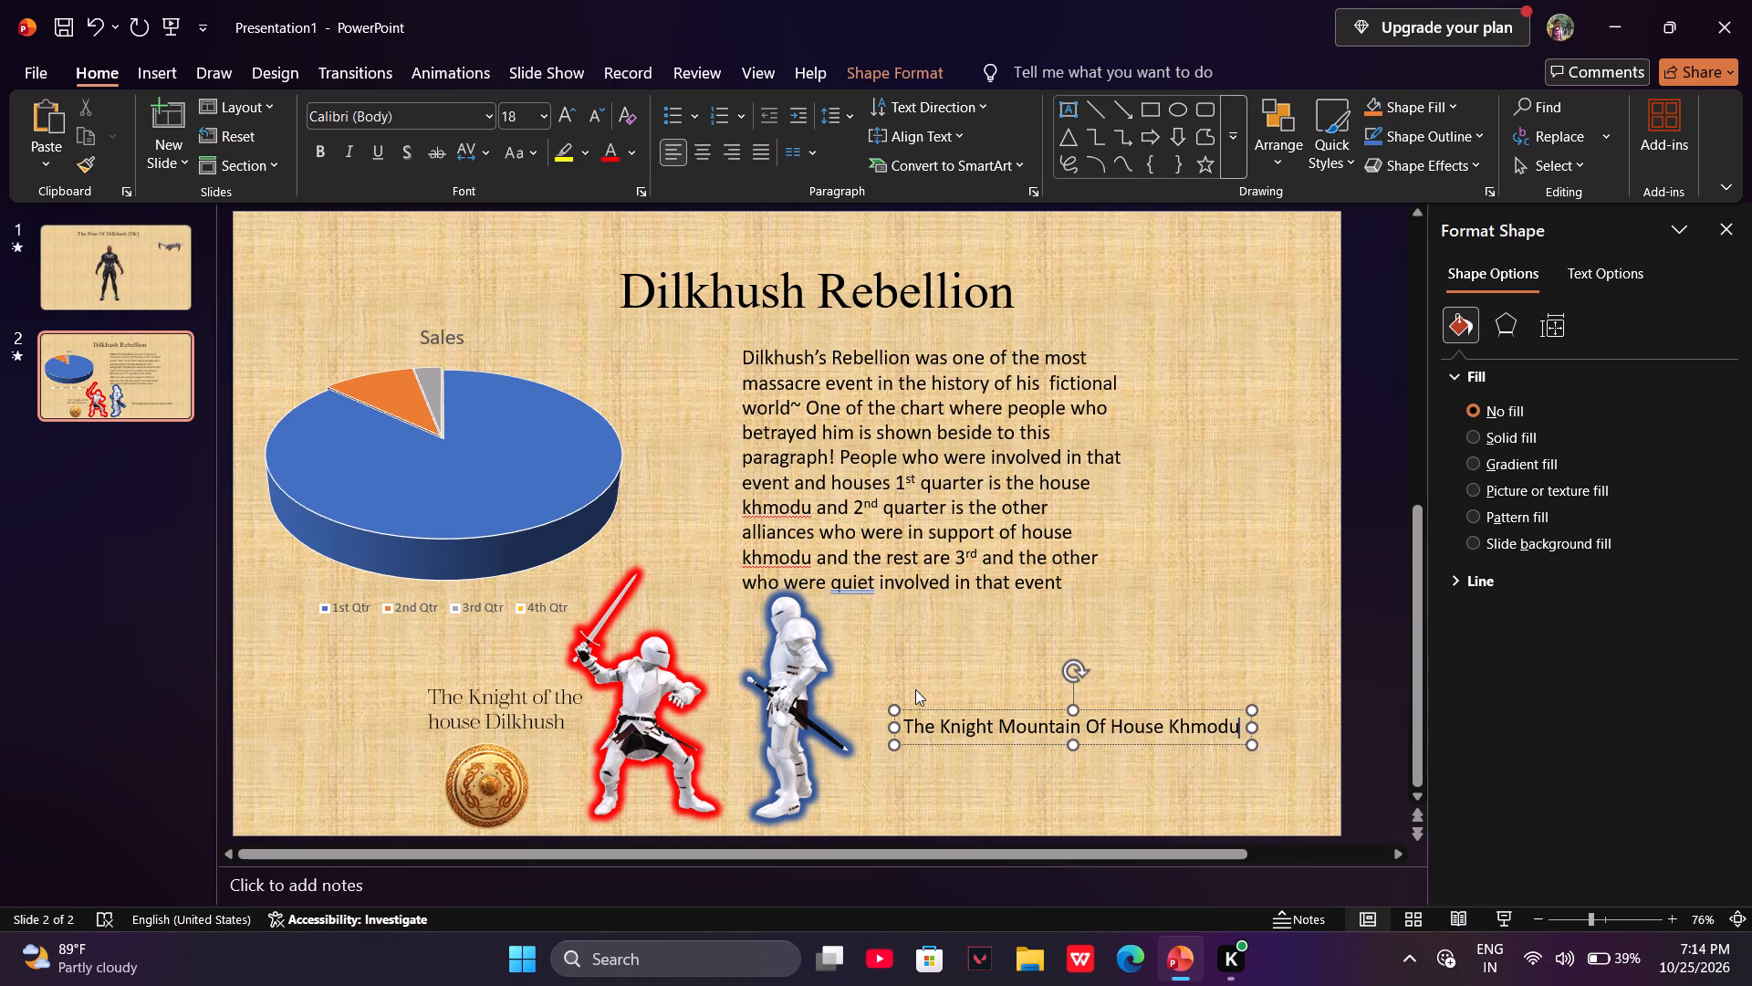
{"action": "key", "text": "BackSpace"}
{"action": "key", "text": "BackSpace"}
{"action": "key", "text": "BackSpace"}
{"action": "type", "text": "odu"}
Narrow the House Khmodu caption box so its text wraps onto three lines.
{"action": "left_click_drag", "start_coordinate": [1255, 744], "coordinate": [1111, 762]}
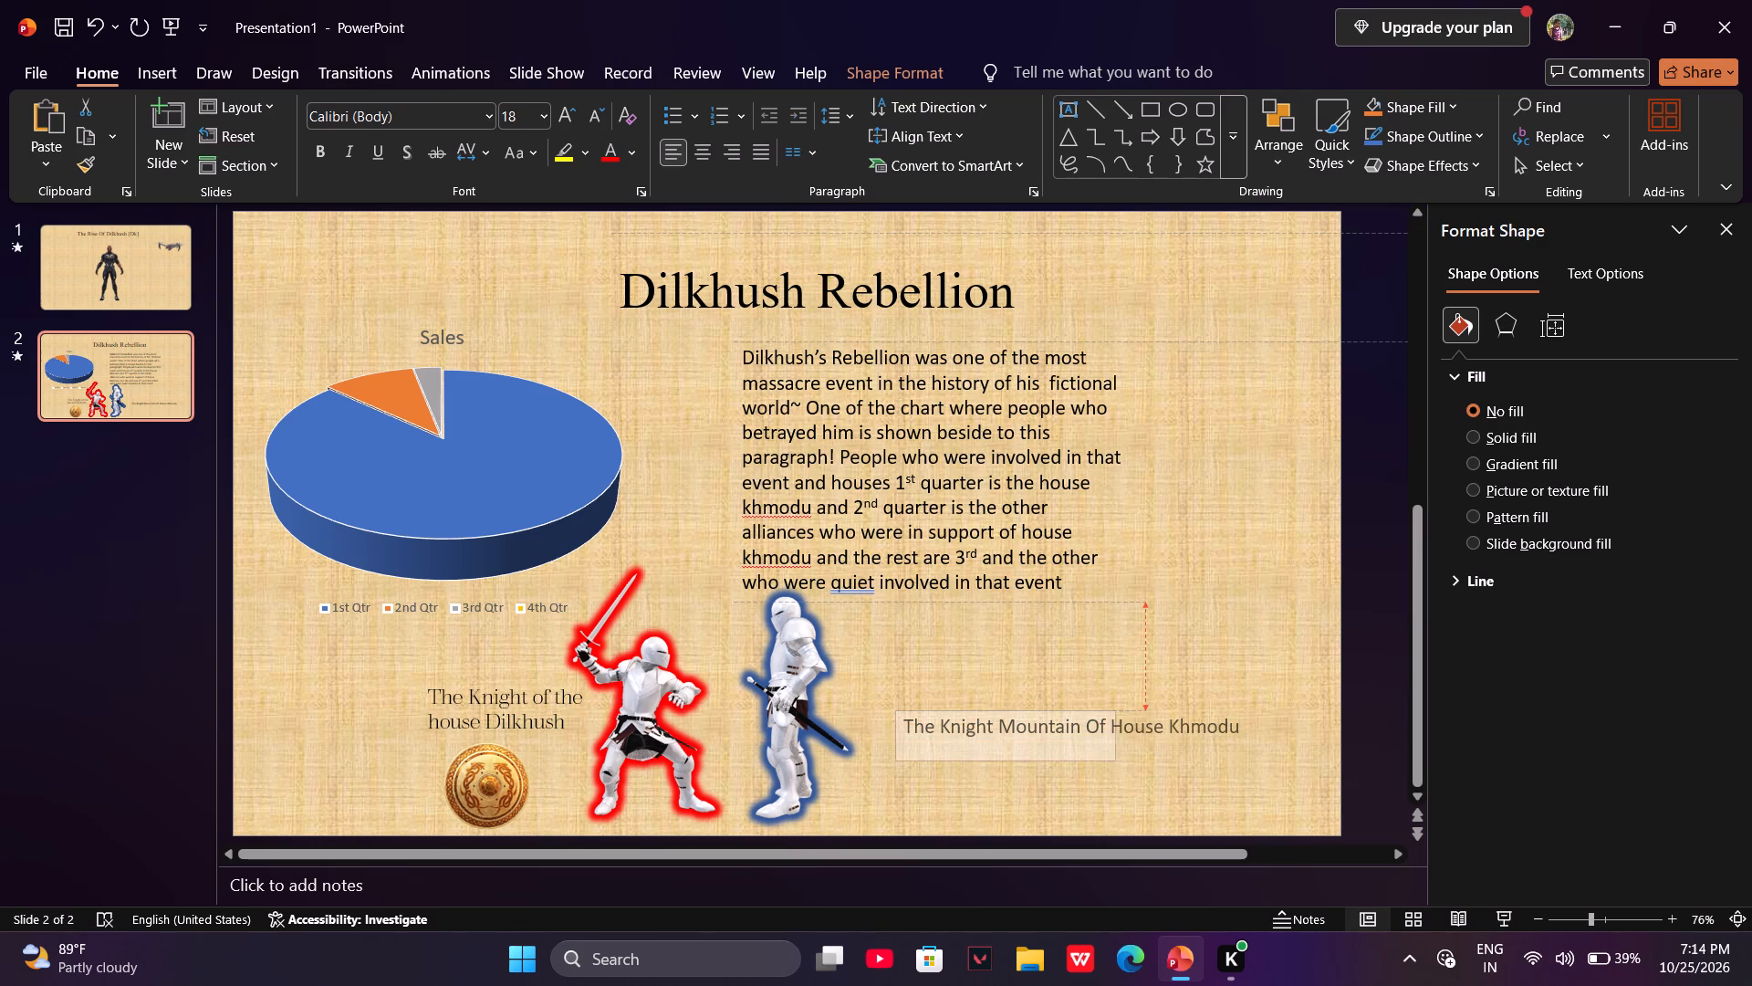
{"action": "left_click_drag", "start_coordinate": [1111, 762], "coordinate": [1069, 770]}
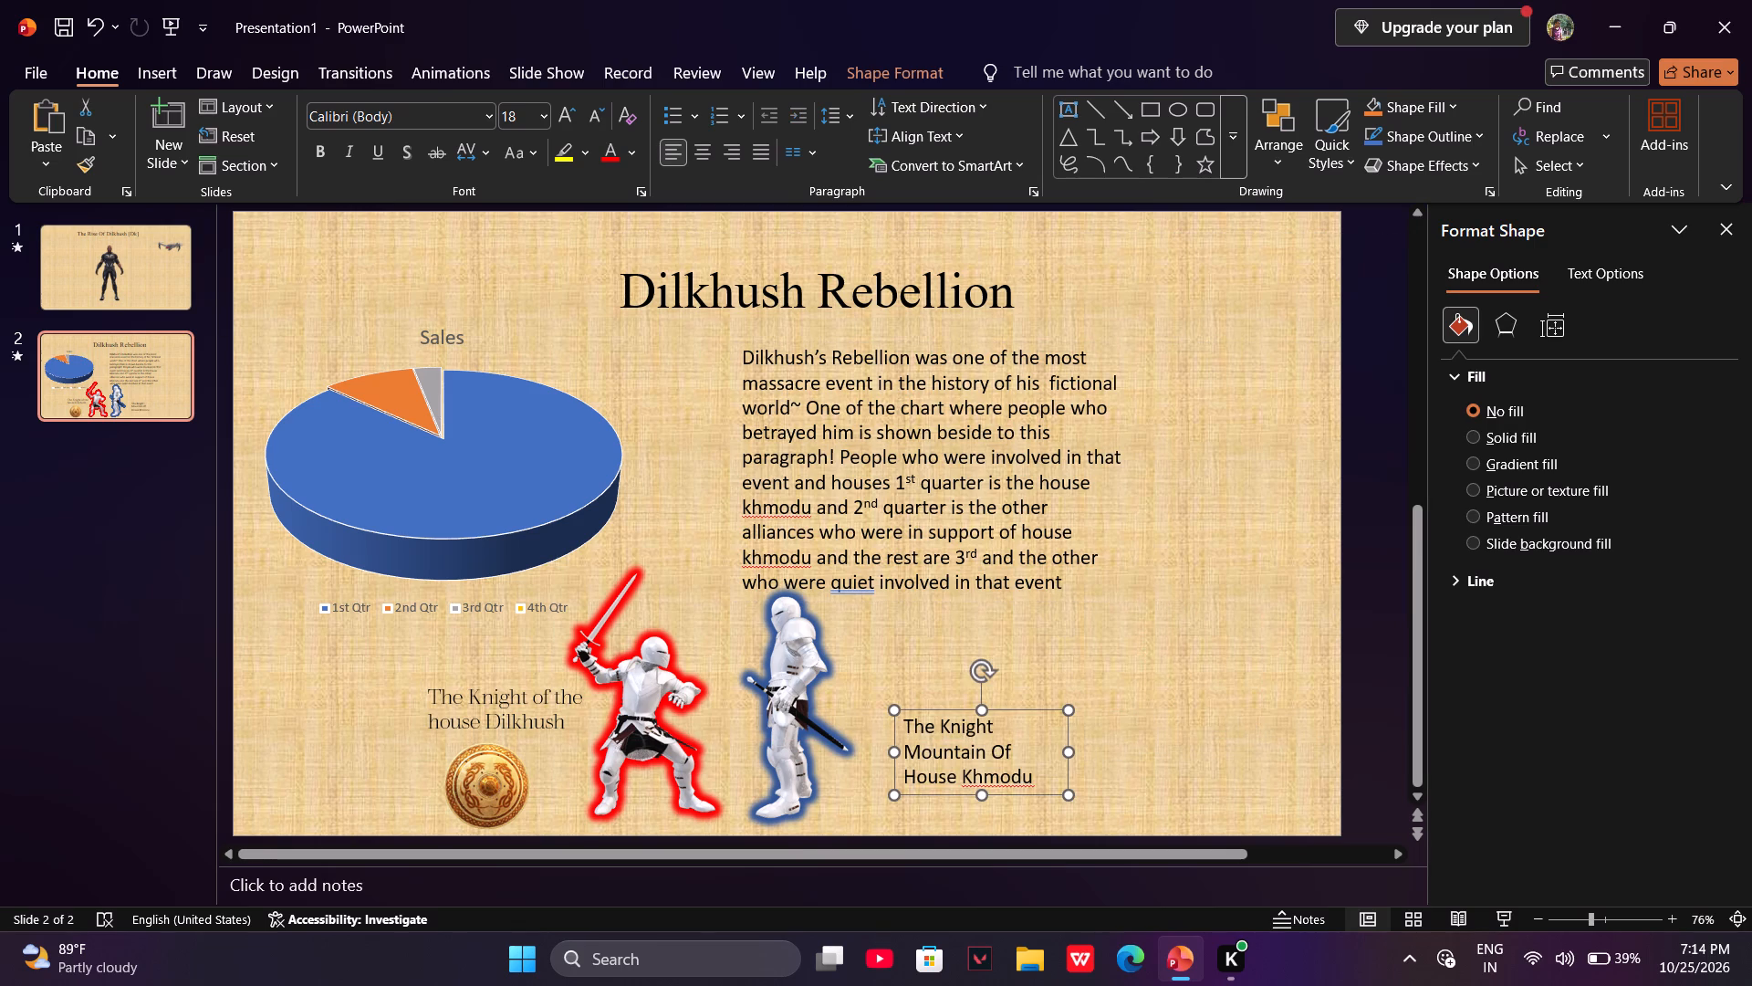
{"action": "left_click_drag", "start_coordinate": [1067, 791], "coordinate": [1078, 769]}
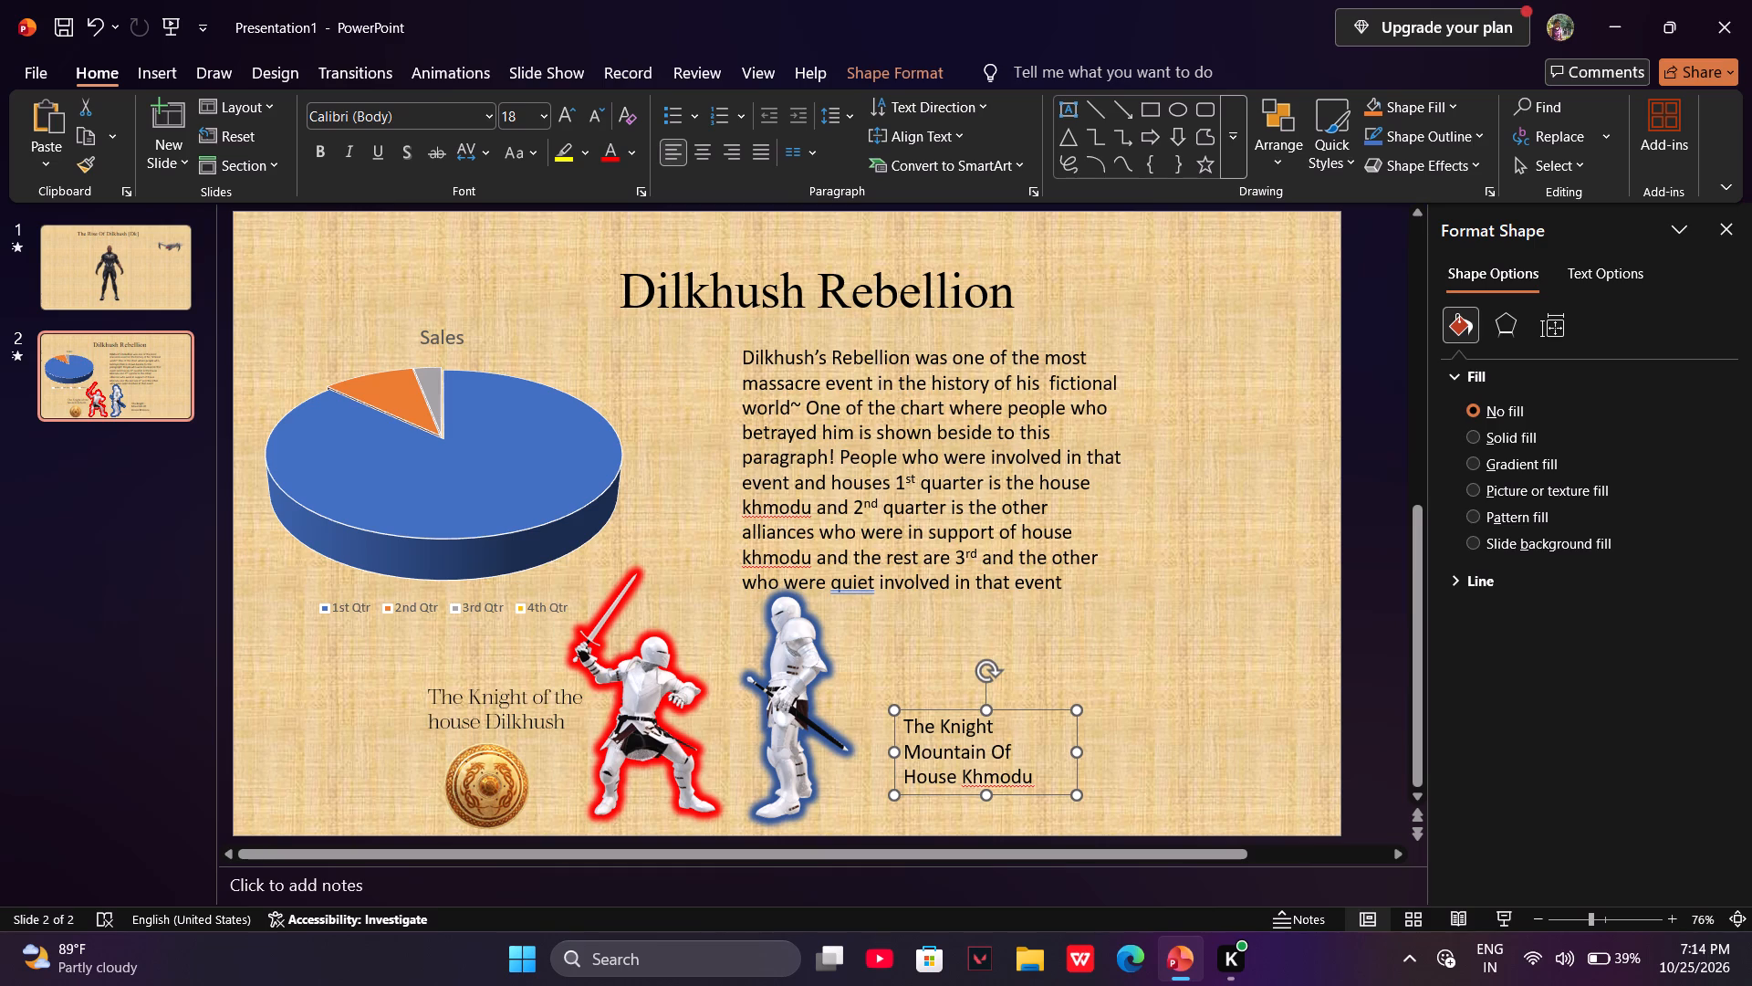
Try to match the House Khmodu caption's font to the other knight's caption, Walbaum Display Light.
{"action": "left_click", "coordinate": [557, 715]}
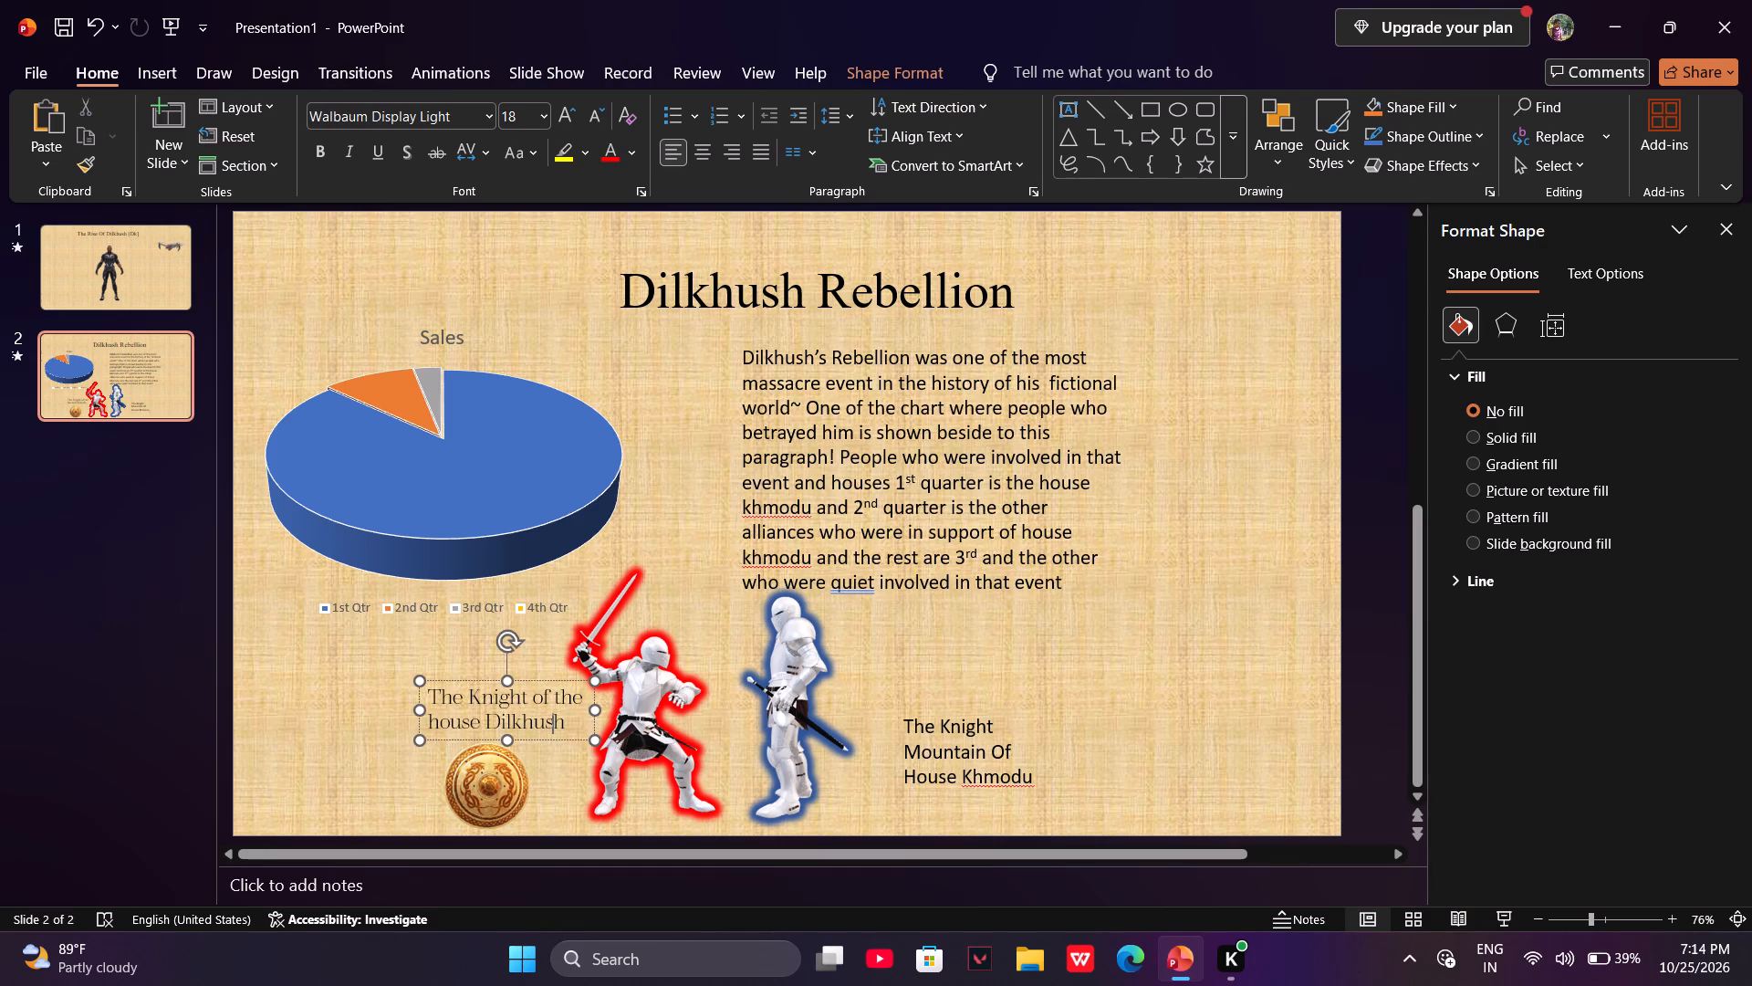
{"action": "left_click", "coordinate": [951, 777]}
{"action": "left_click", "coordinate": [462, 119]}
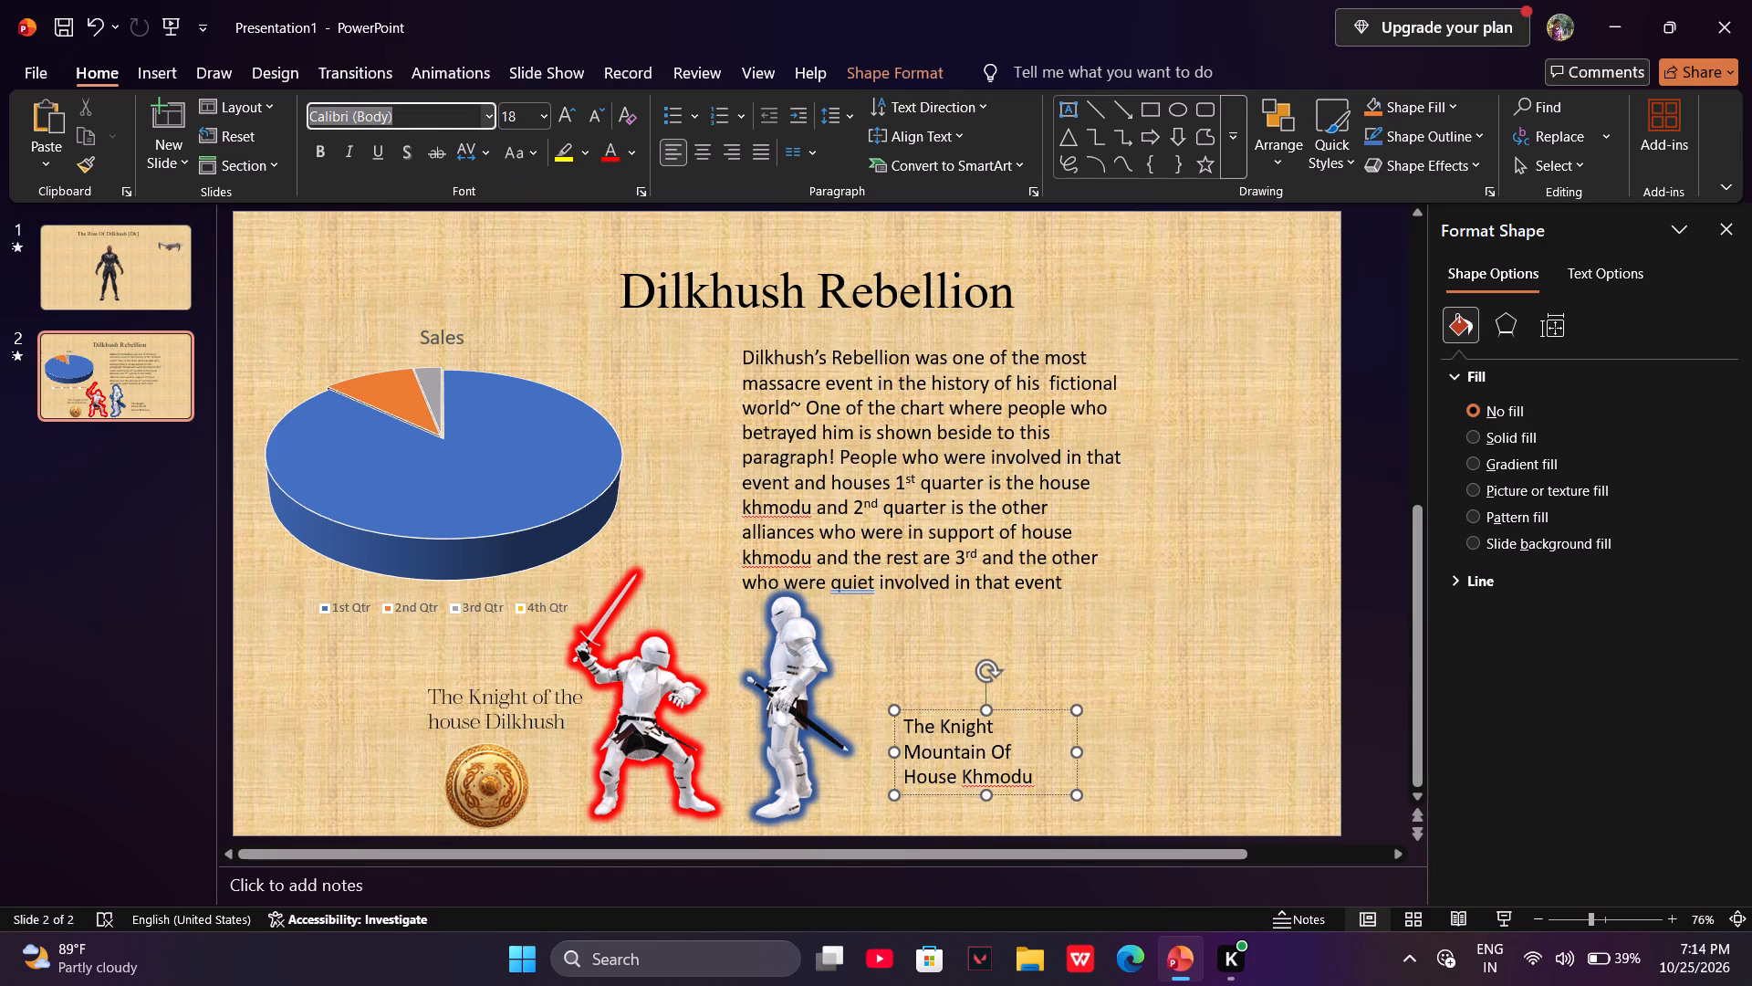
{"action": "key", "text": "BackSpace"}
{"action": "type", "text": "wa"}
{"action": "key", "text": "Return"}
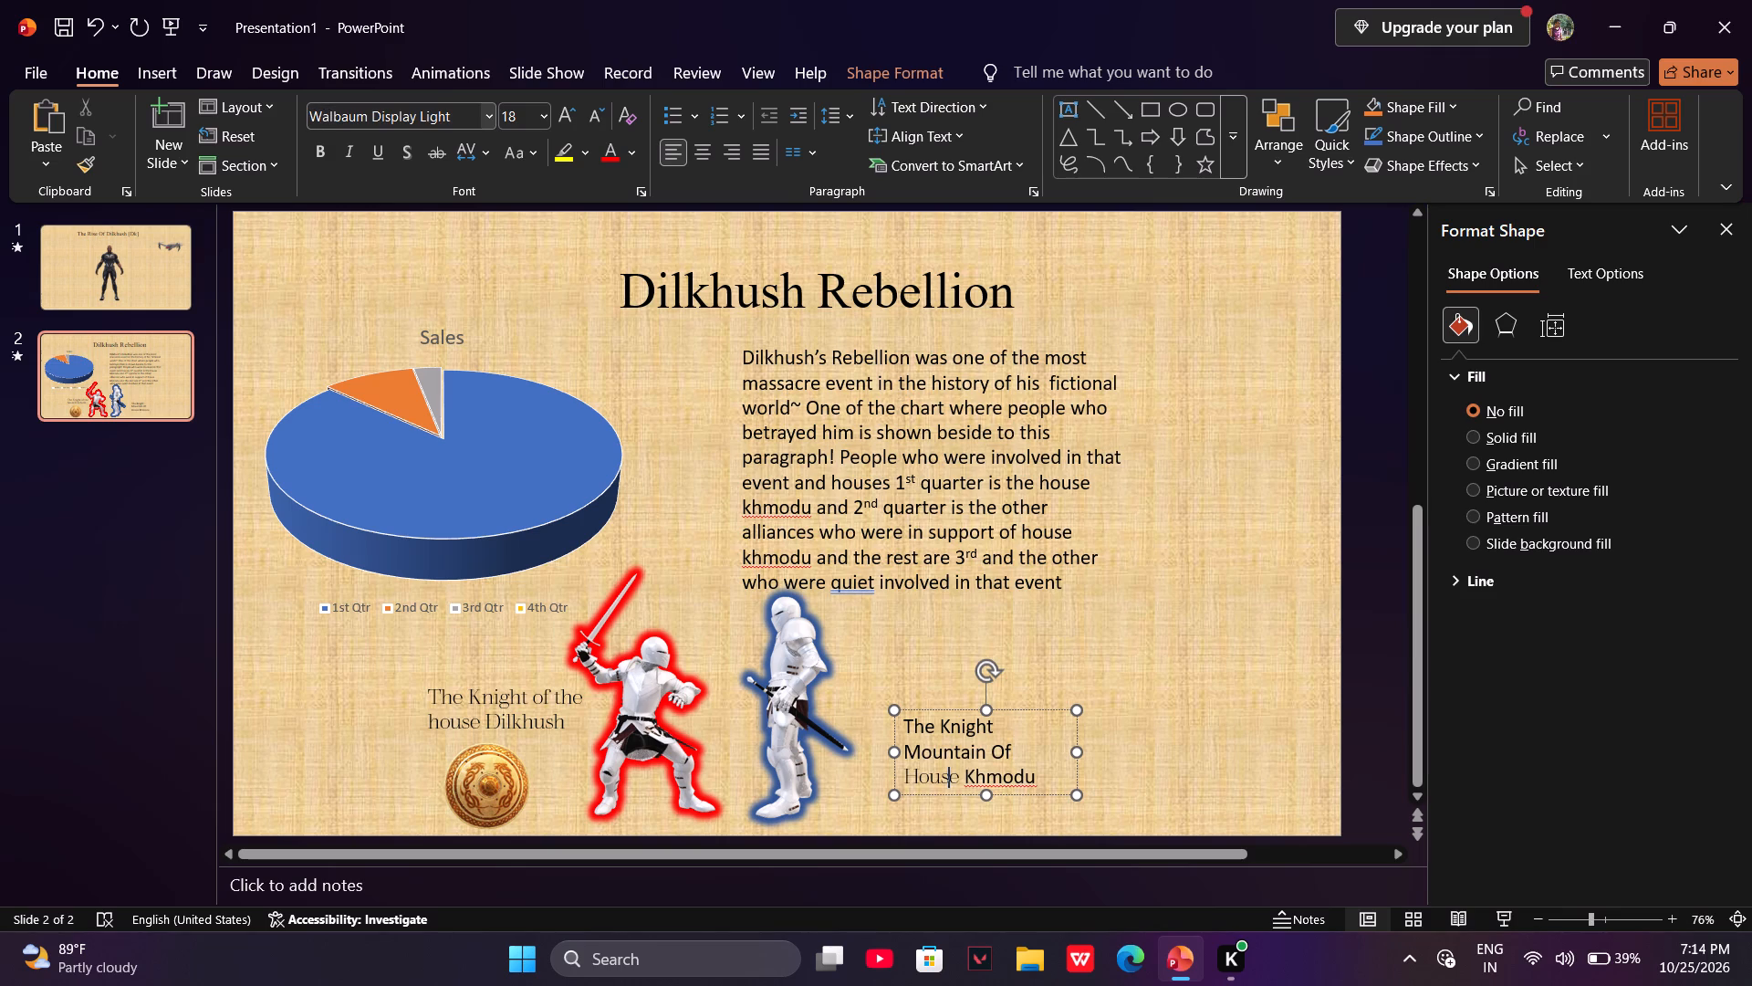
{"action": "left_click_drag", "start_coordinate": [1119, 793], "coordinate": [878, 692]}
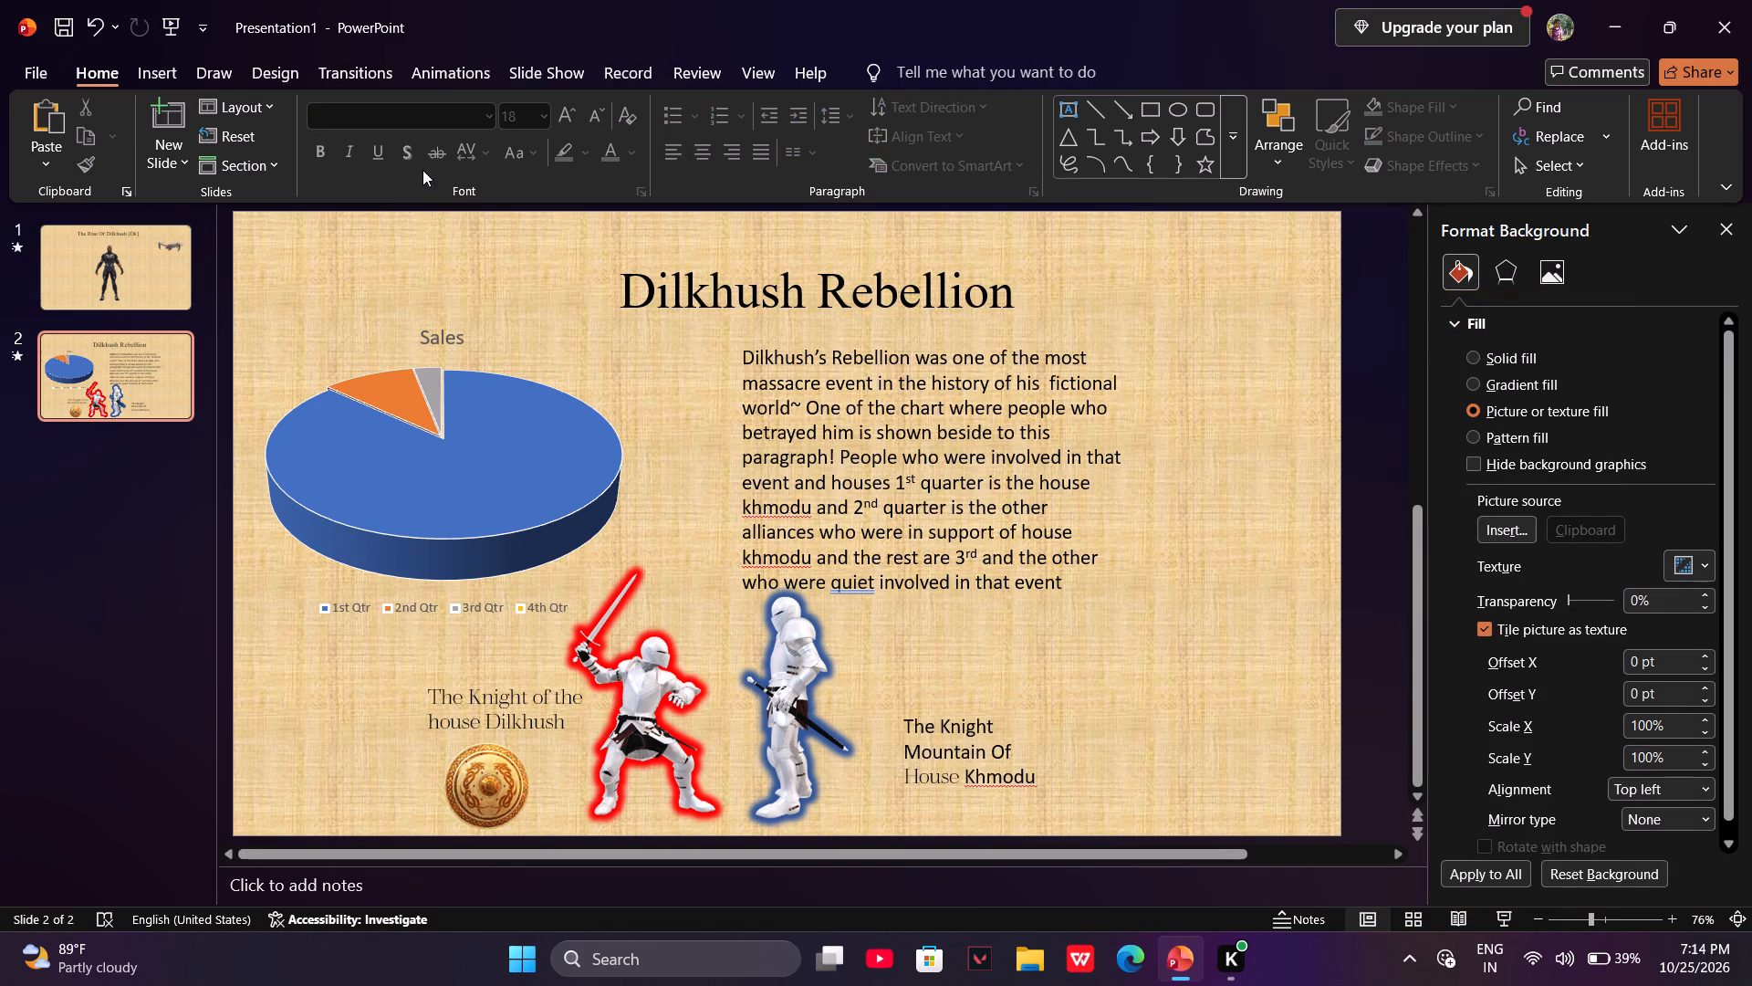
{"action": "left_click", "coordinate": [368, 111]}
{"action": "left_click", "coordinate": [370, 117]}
Move the House Khmodu caption slightly up and closer to the blue-outlined knight.
{"action": "left_click_drag", "start_coordinate": [1072, 792], "coordinate": [1038, 745]}
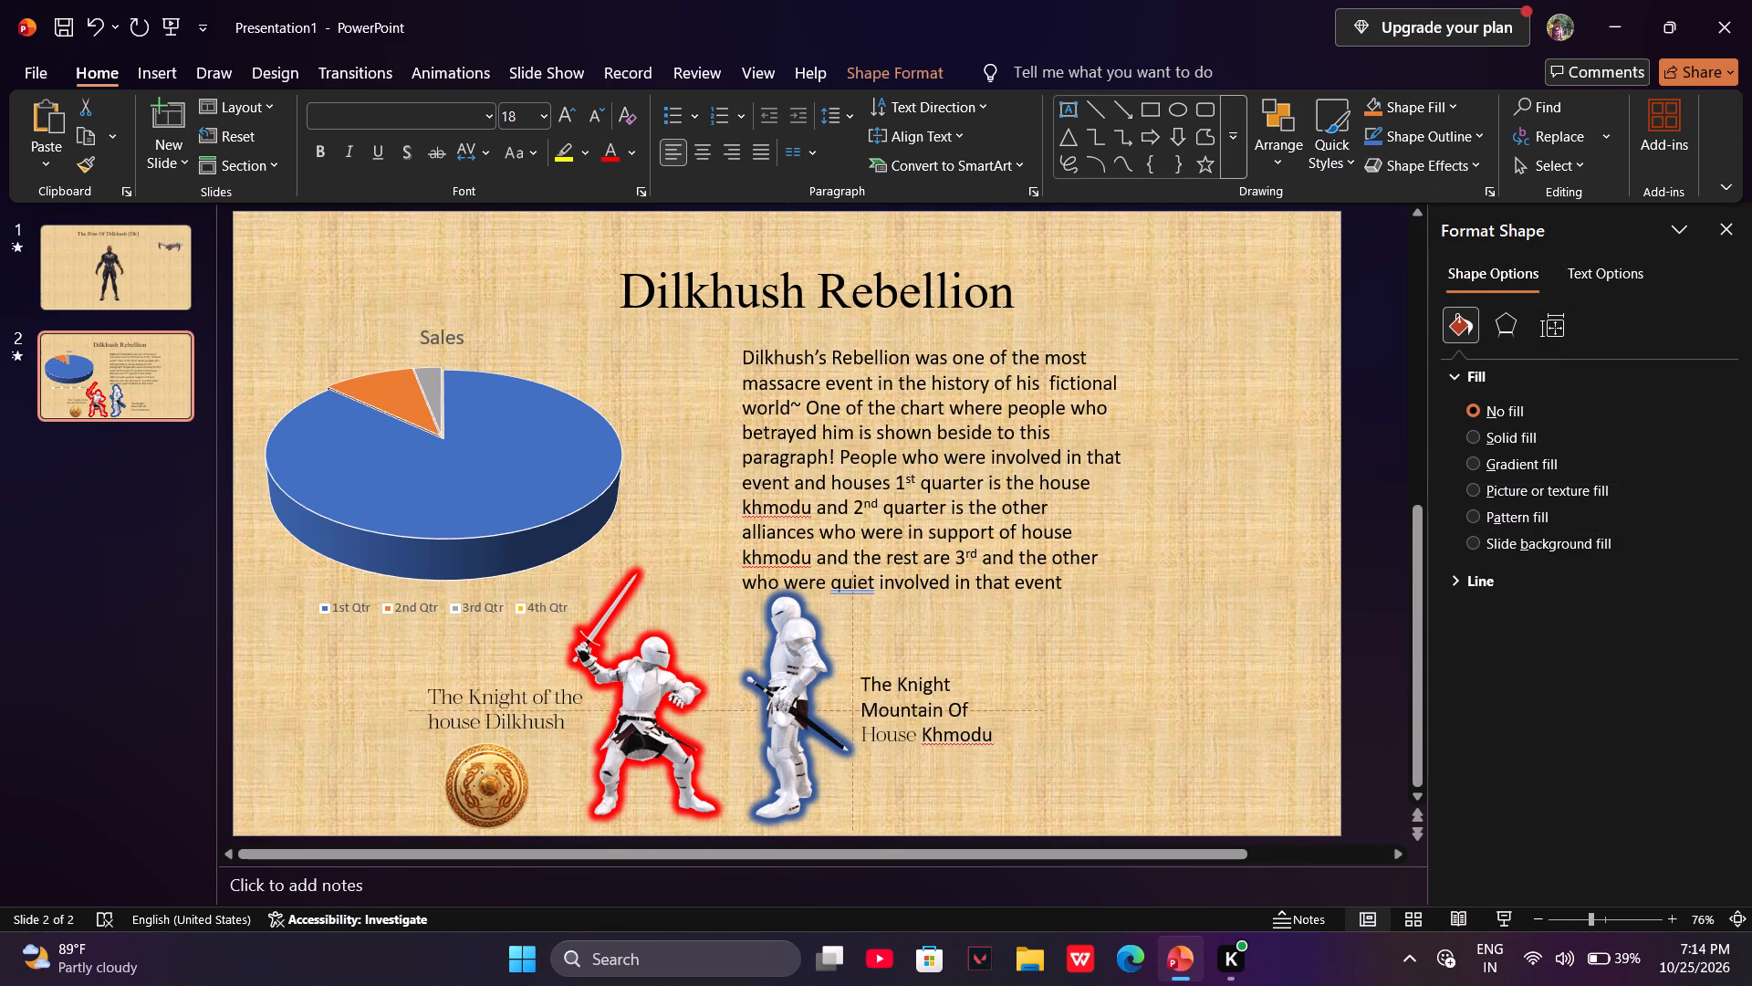
{"action": "left_click_drag", "start_coordinate": [1038, 745], "coordinate": [1055, 749]}
Set the font of the entire House Khmodu caption to Walbaum Display Light.
{"action": "left_click_drag", "start_coordinate": [1122, 784], "coordinate": [930, 708]}
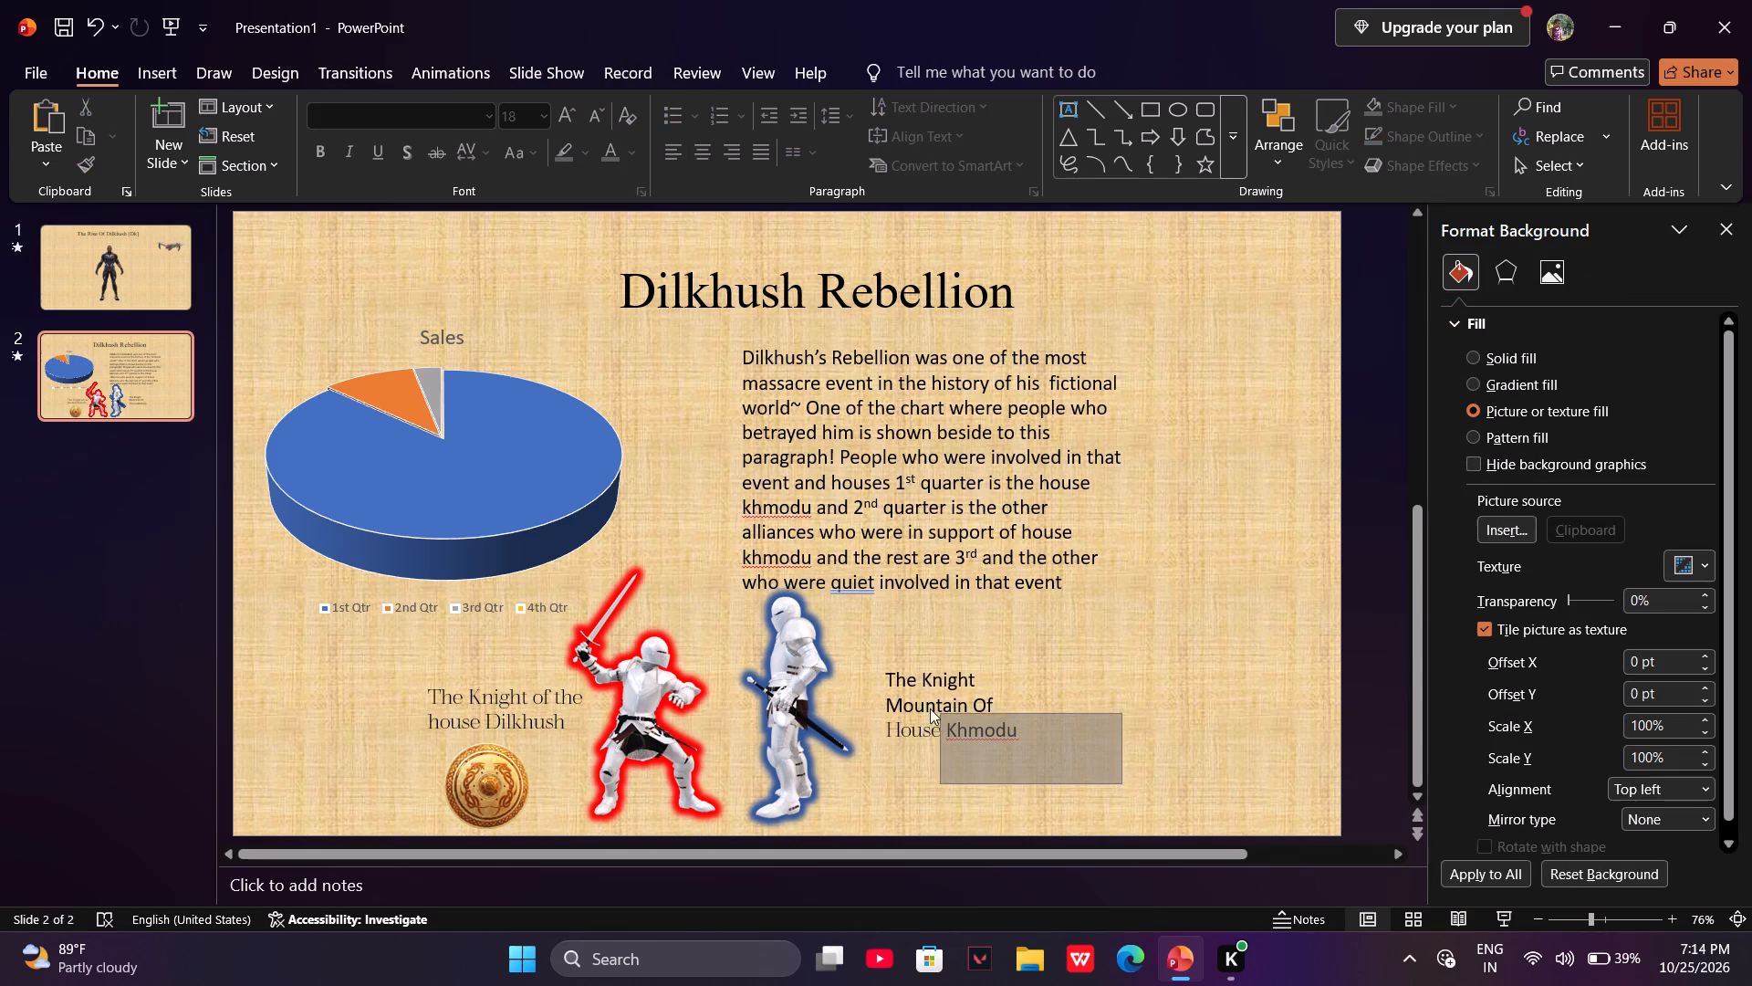
{"action": "left_click_drag", "start_coordinate": [930, 708], "coordinate": [883, 659]}
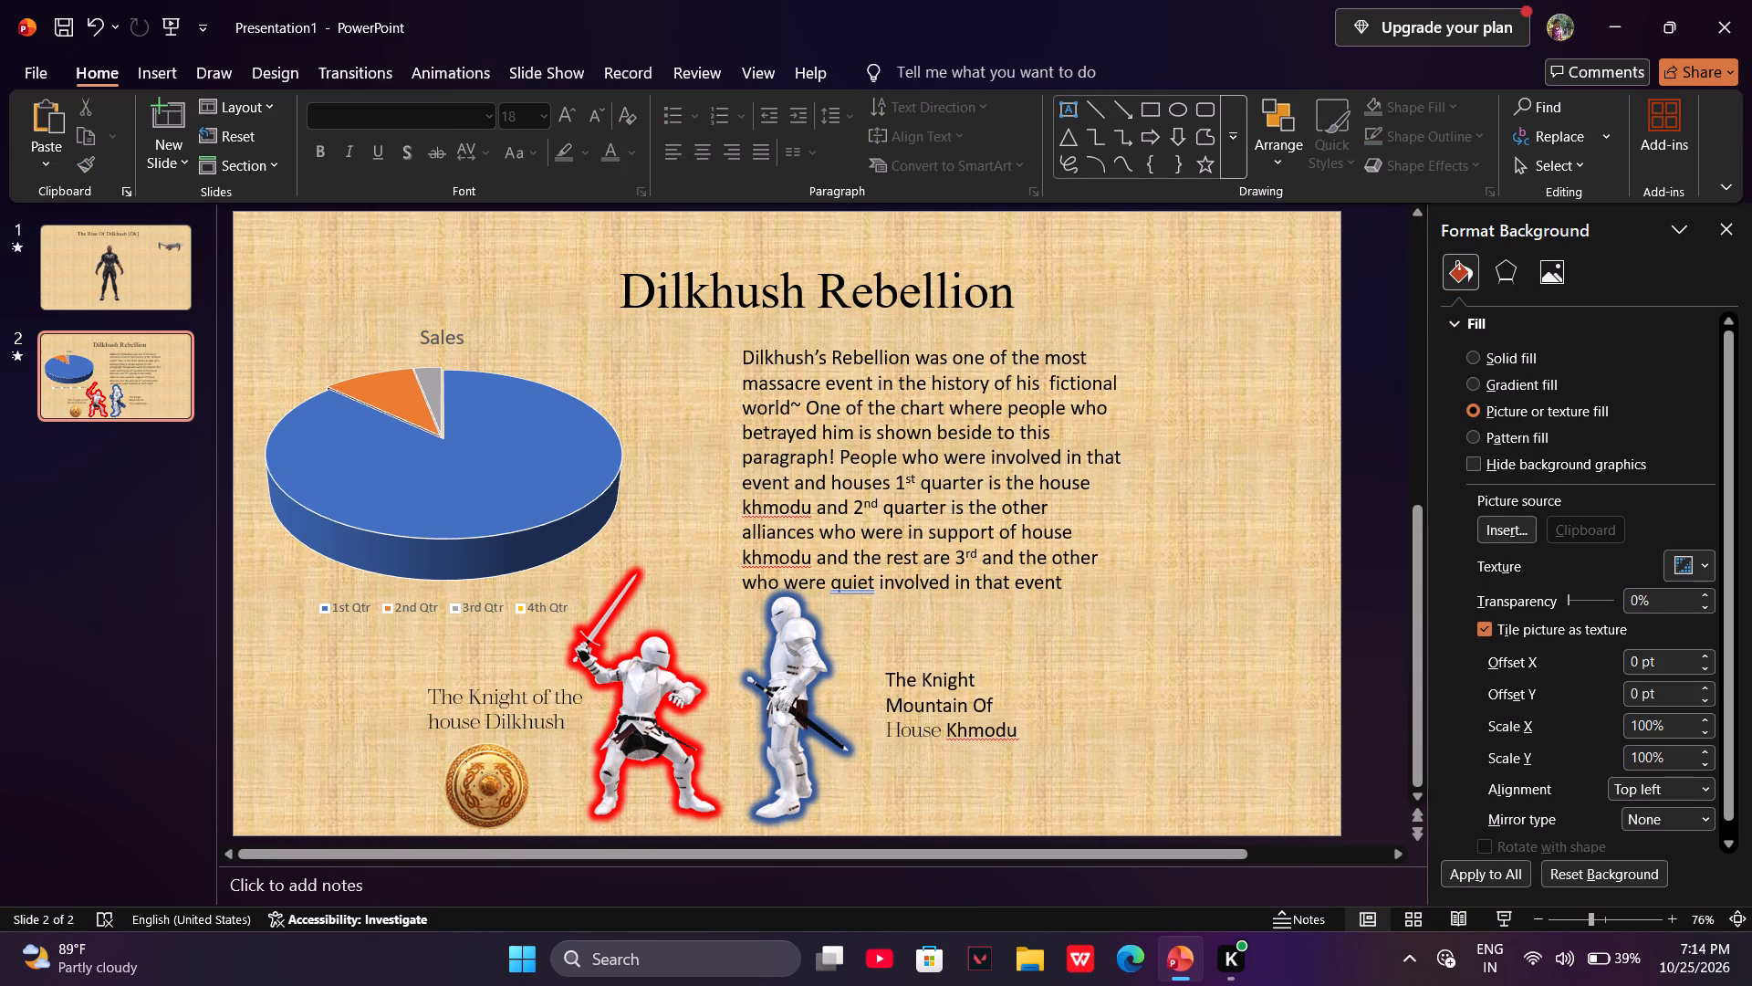
{"action": "left_click", "coordinate": [902, 689]}
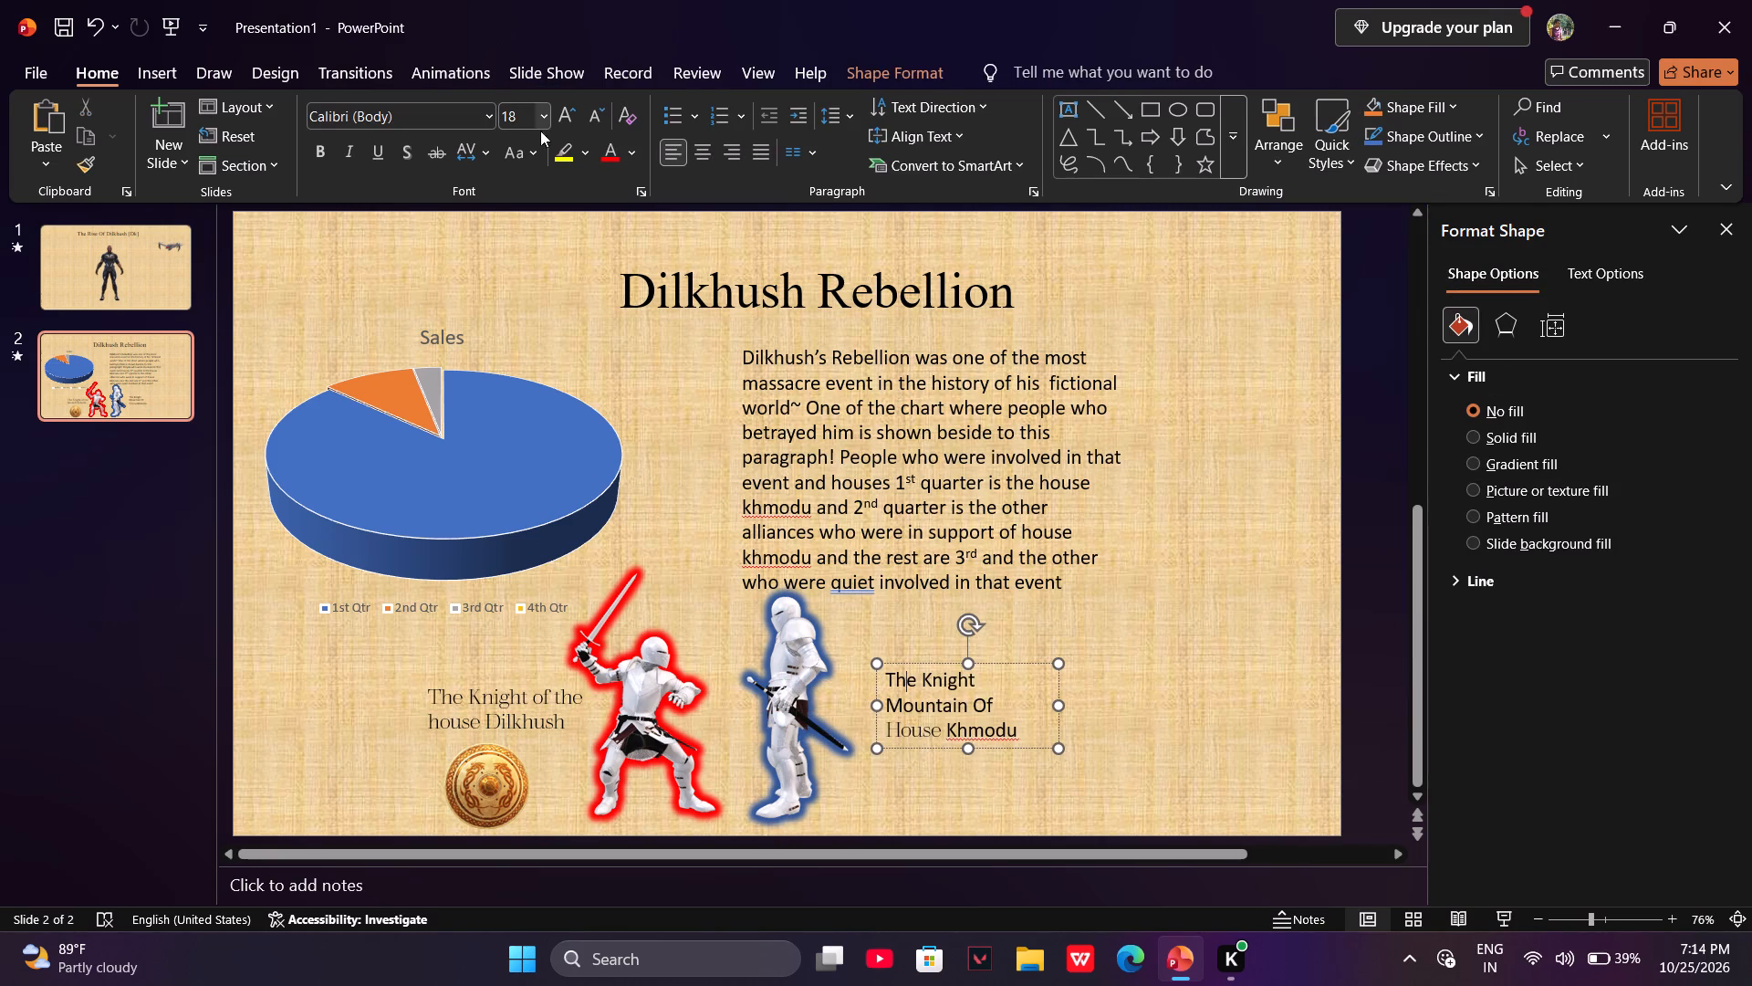
{"action": "left_click_drag", "start_coordinate": [1072, 748], "coordinate": [852, 632]}
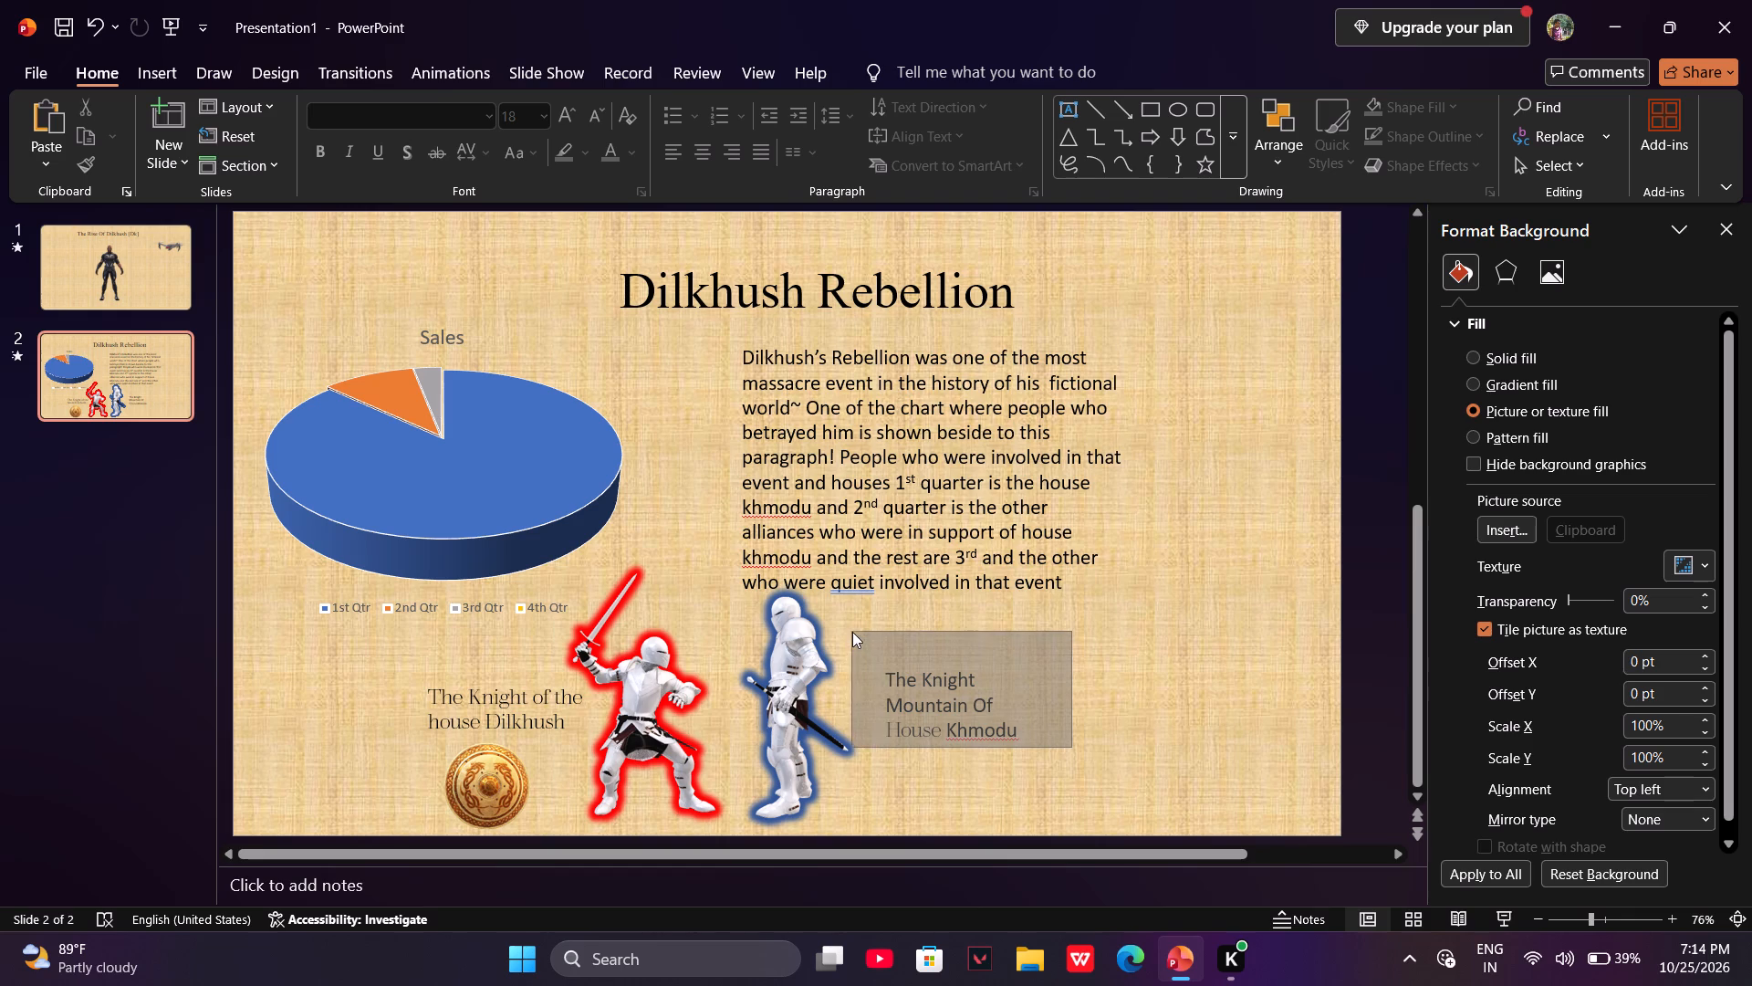
{"action": "left_click_drag", "start_coordinate": [852, 632], "coordinate": [866, 637]}
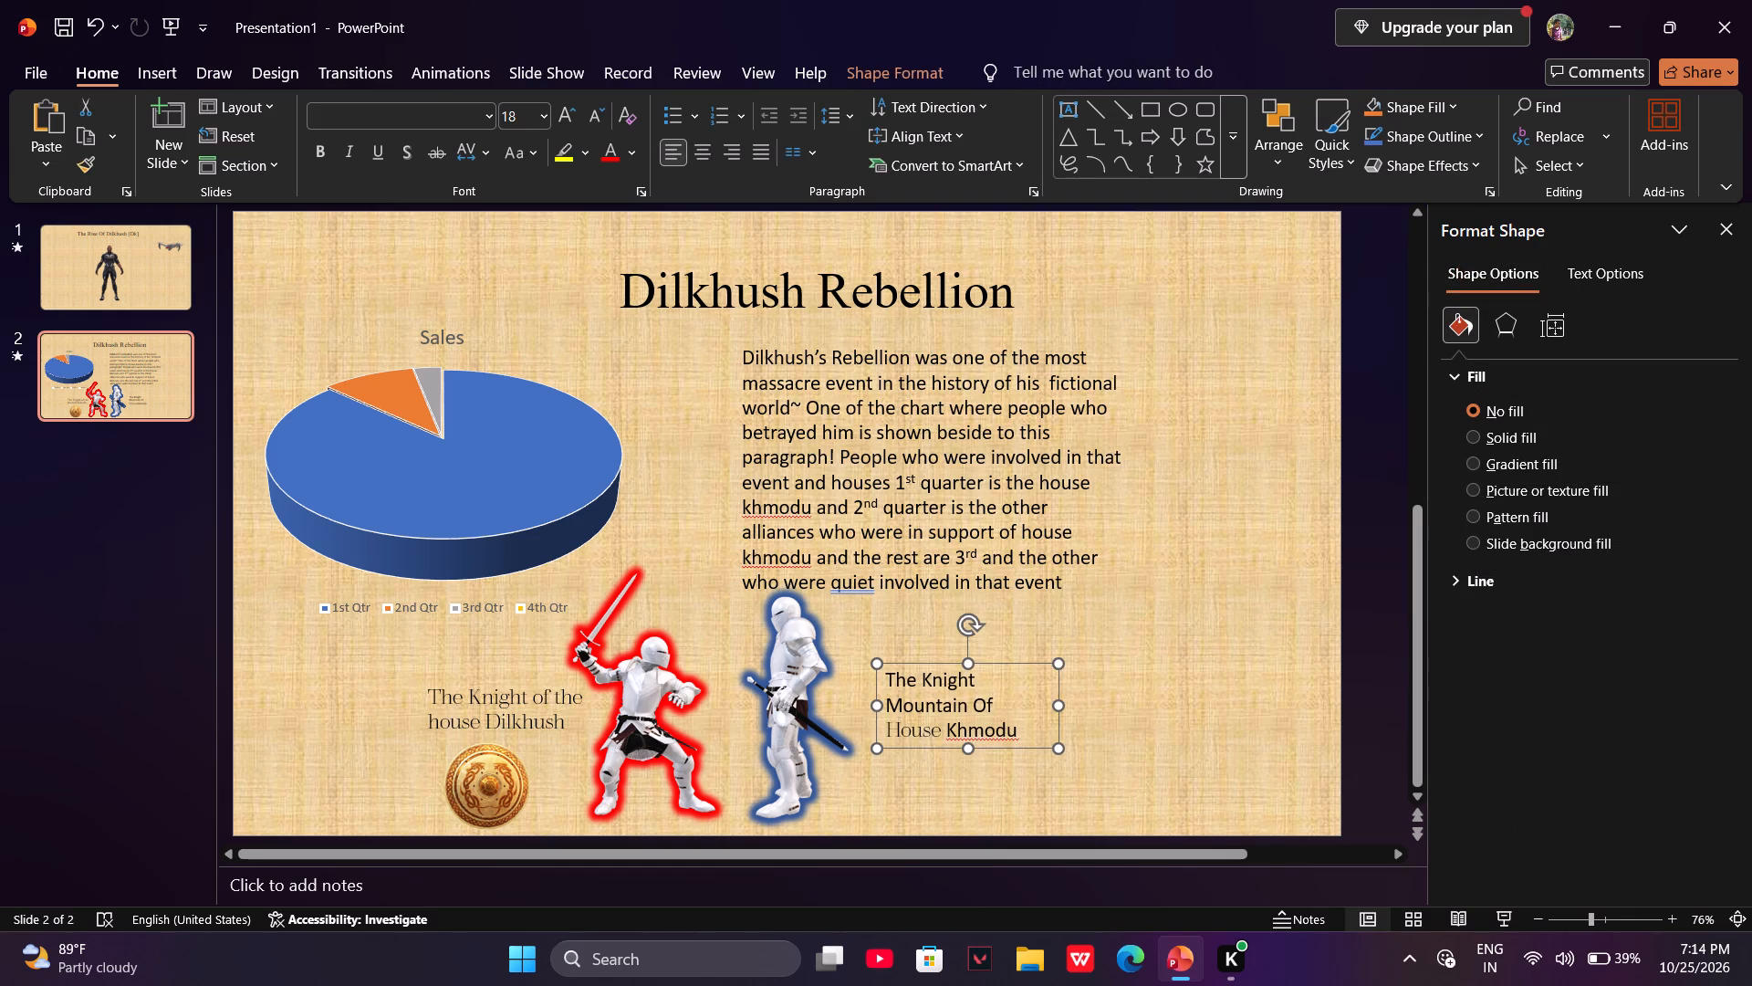
{"action": "left_click", "coordinate": [454, 123]}
{"action": "key", "text": "w"}
{"action": "key", "text": "Return"}
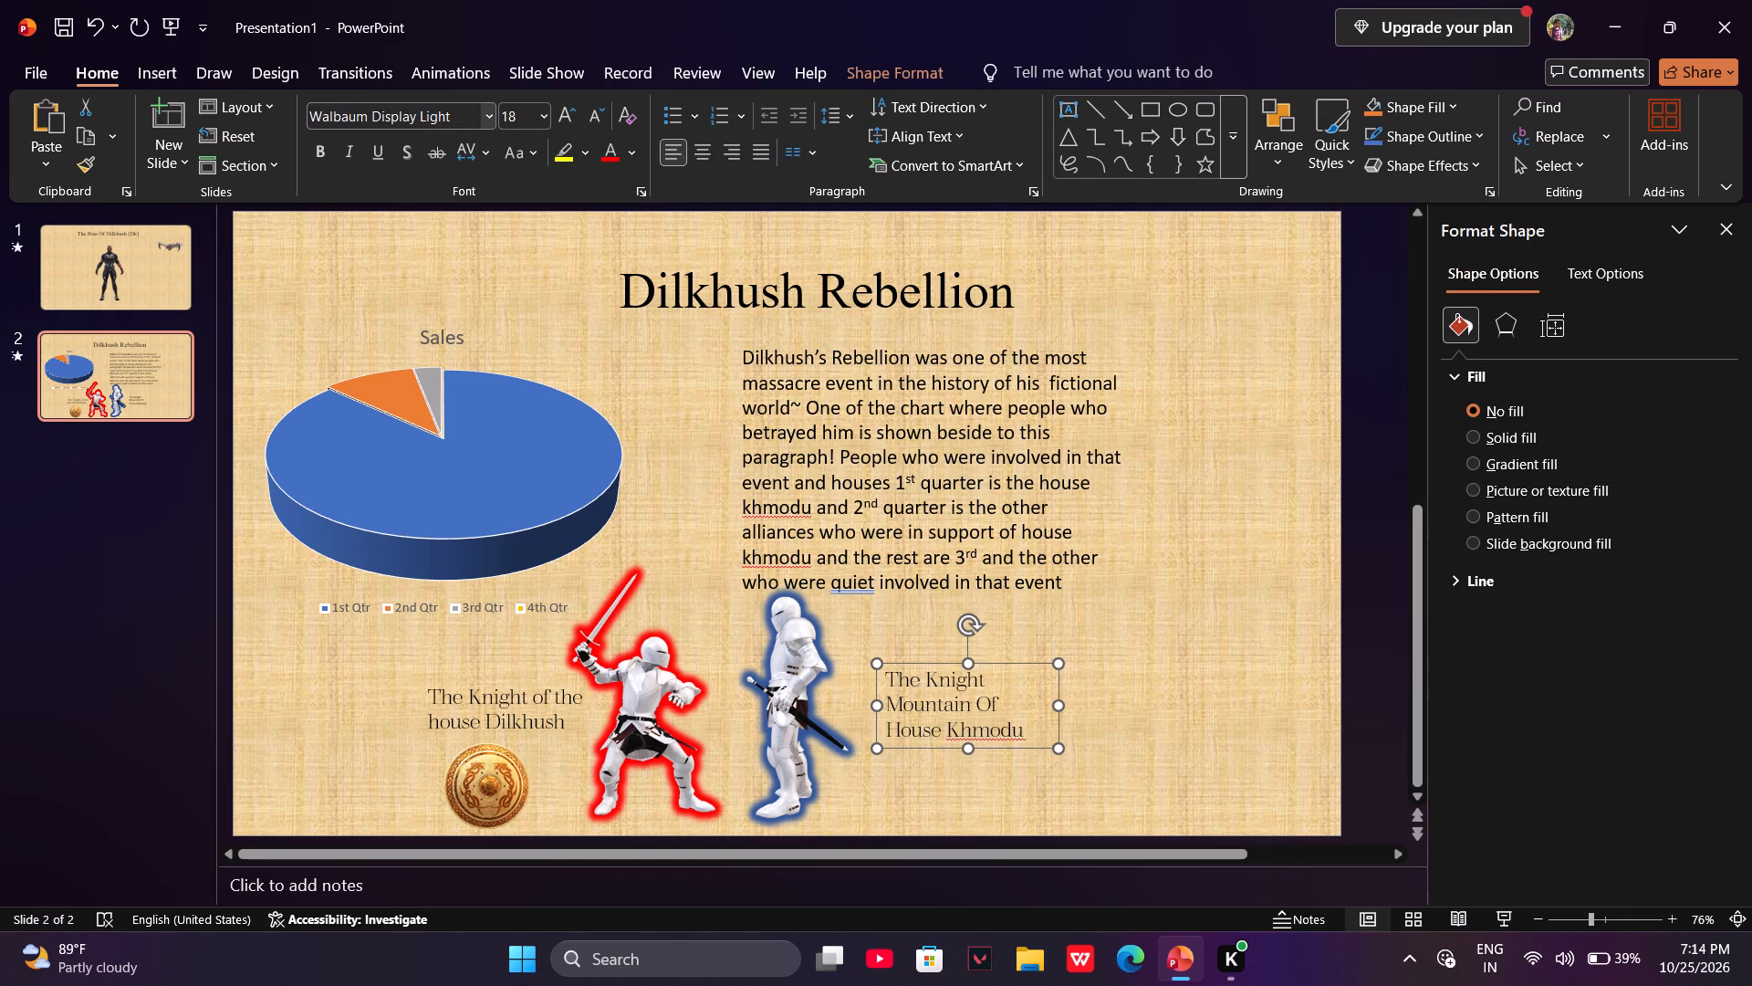
{"action": "left_click", "coordinate": [1124, 546]}
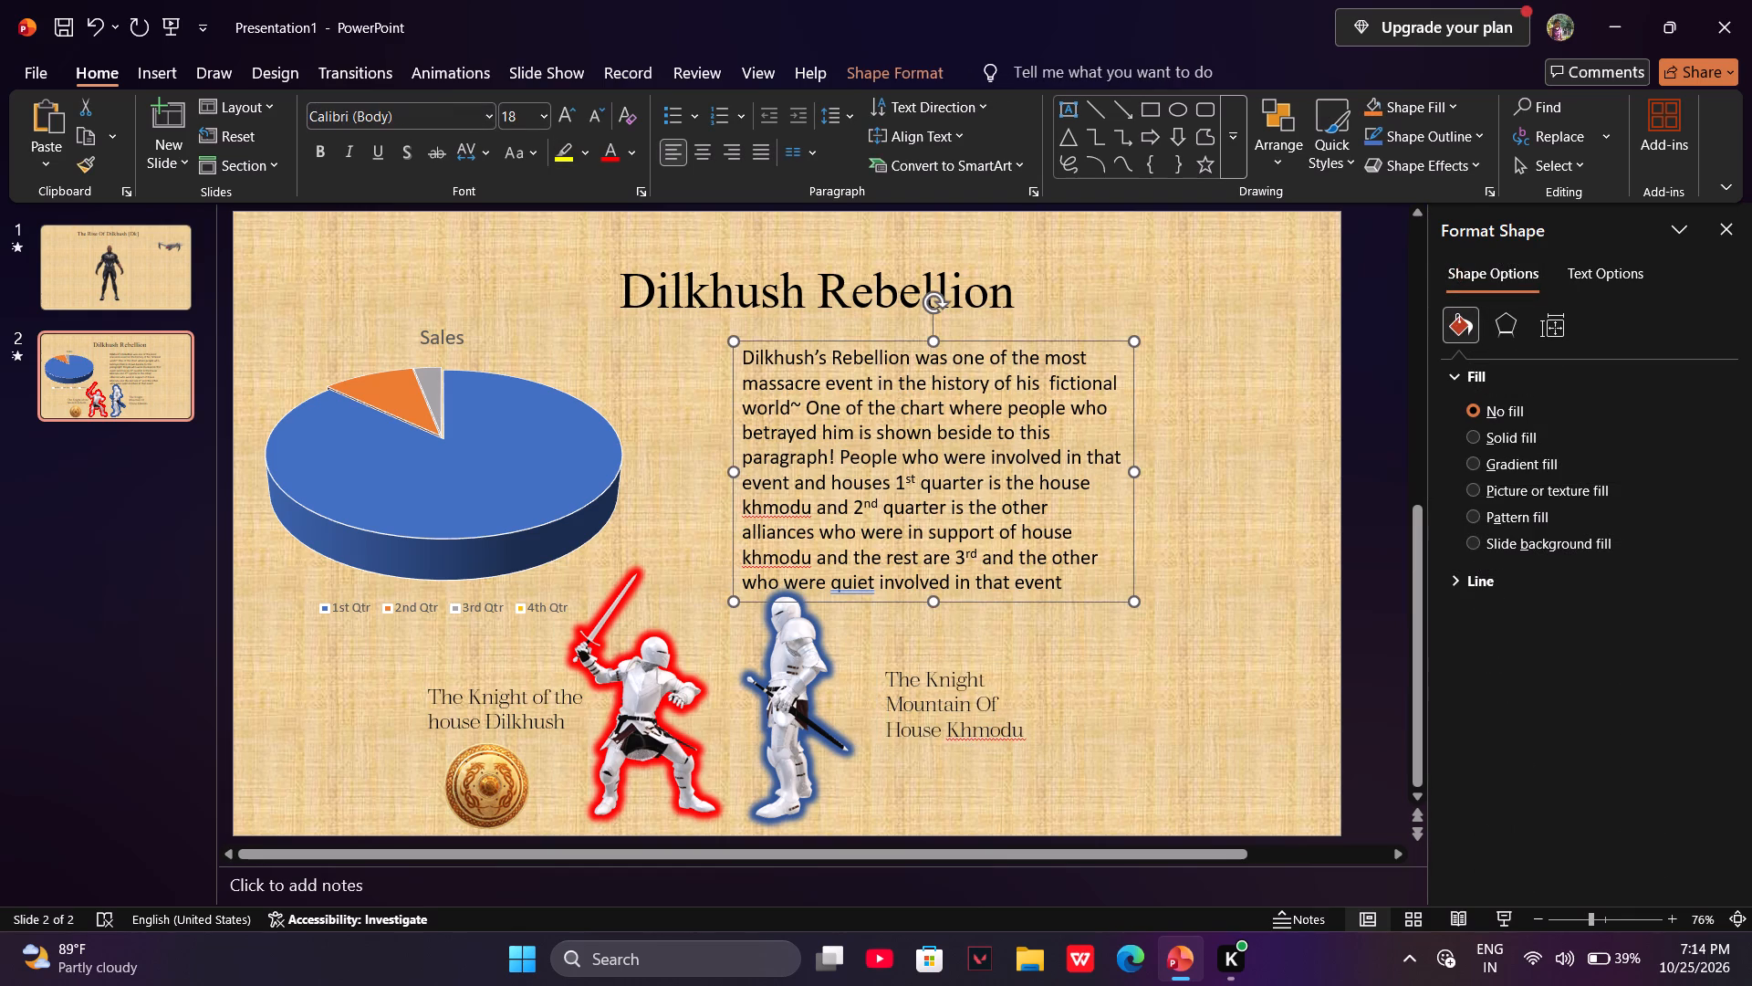
{"action": "left_click", "coordinate": [1159, 601]}
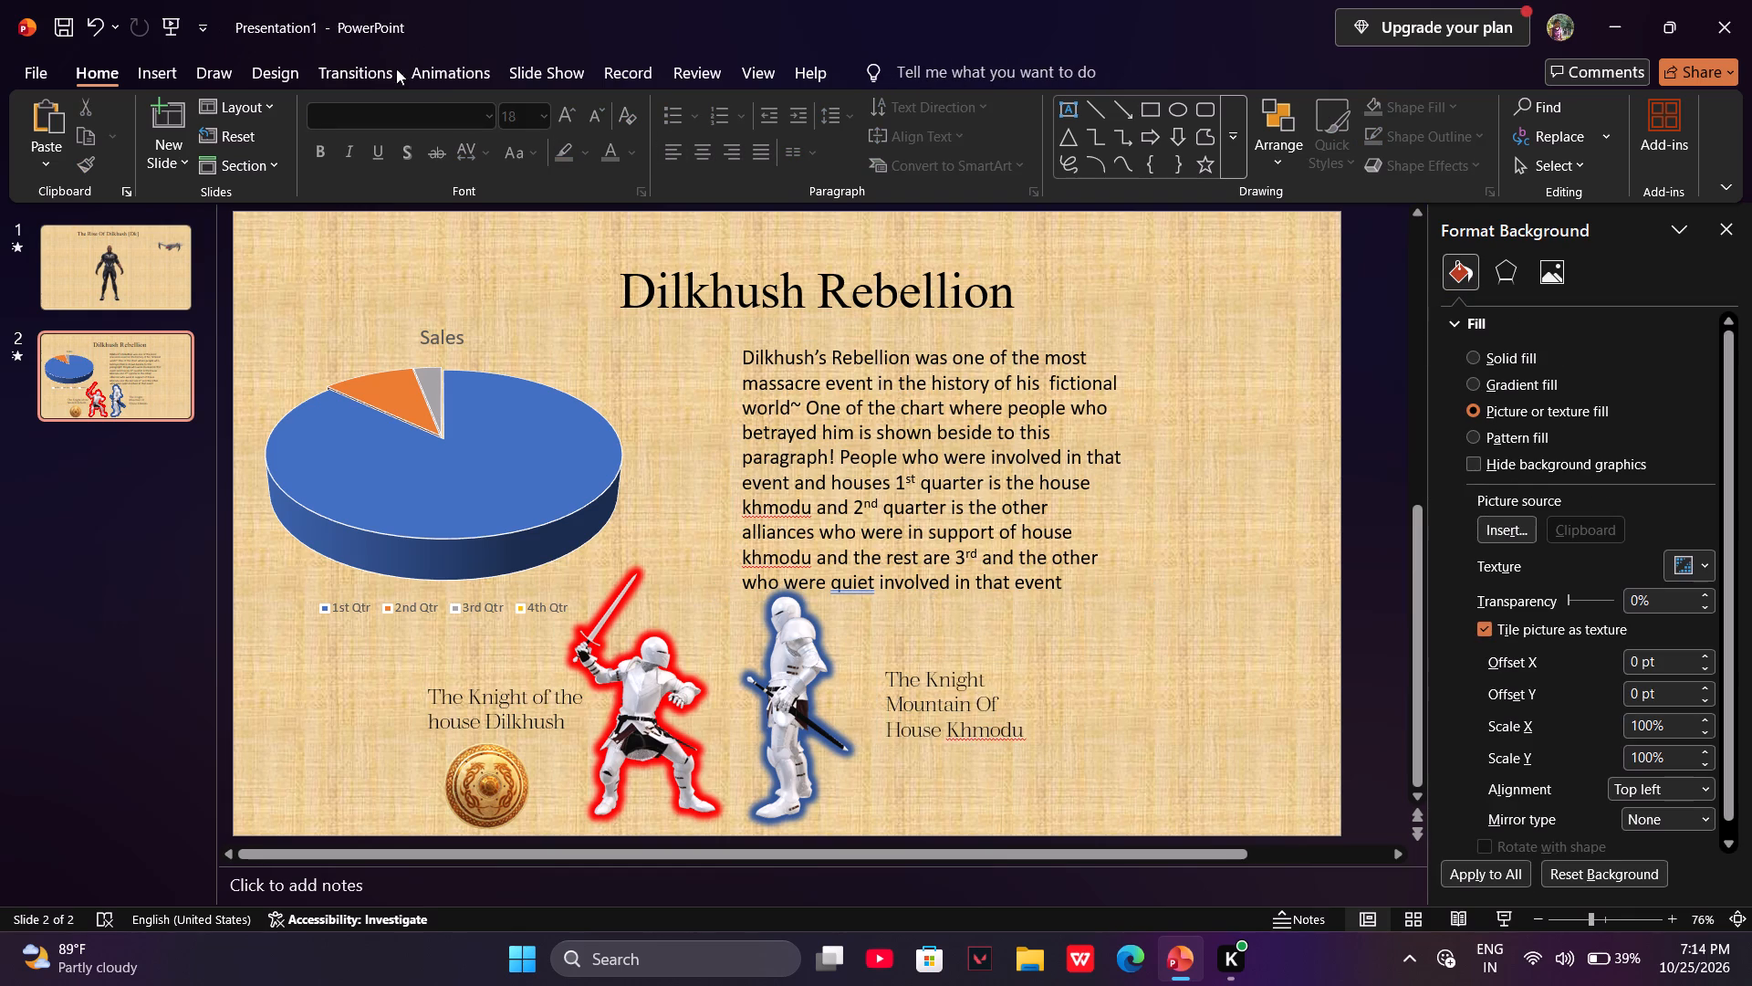
Search the online 3D models for "knight" and insert the sword with the orange-brown hilt.
{"action": "left_click", "coordinate": [155, 64]}
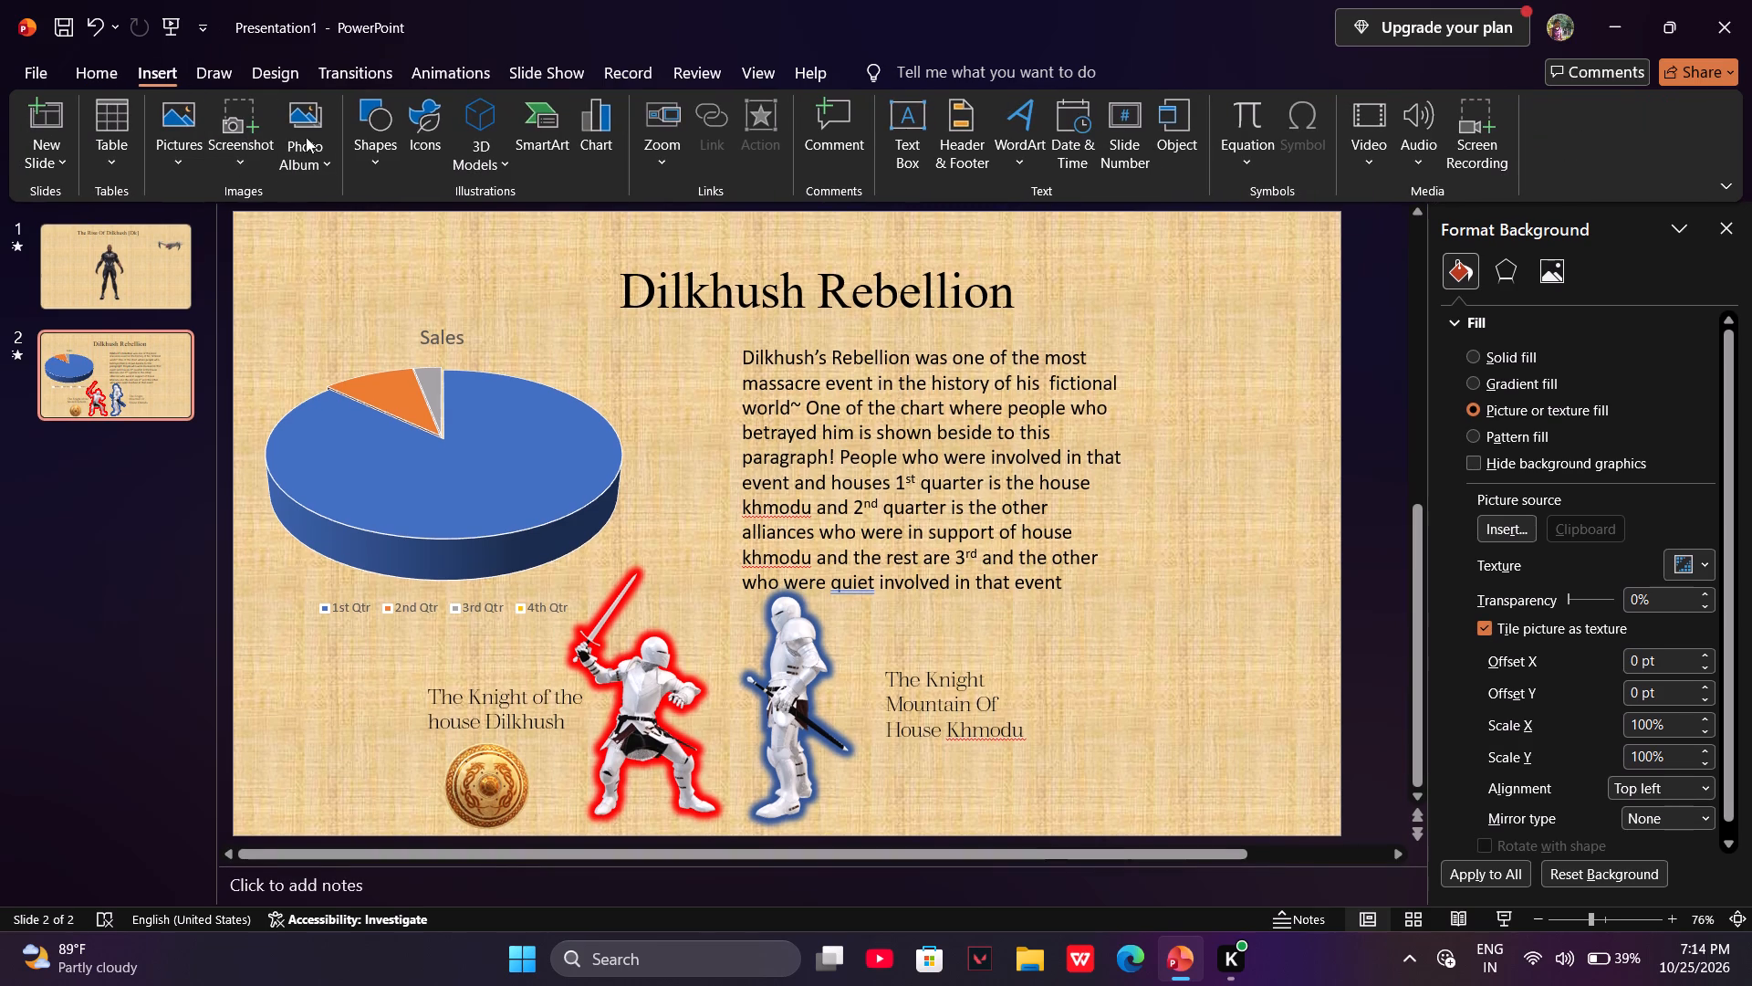
{"action": "left_click", "coordinate": [491, 111]}
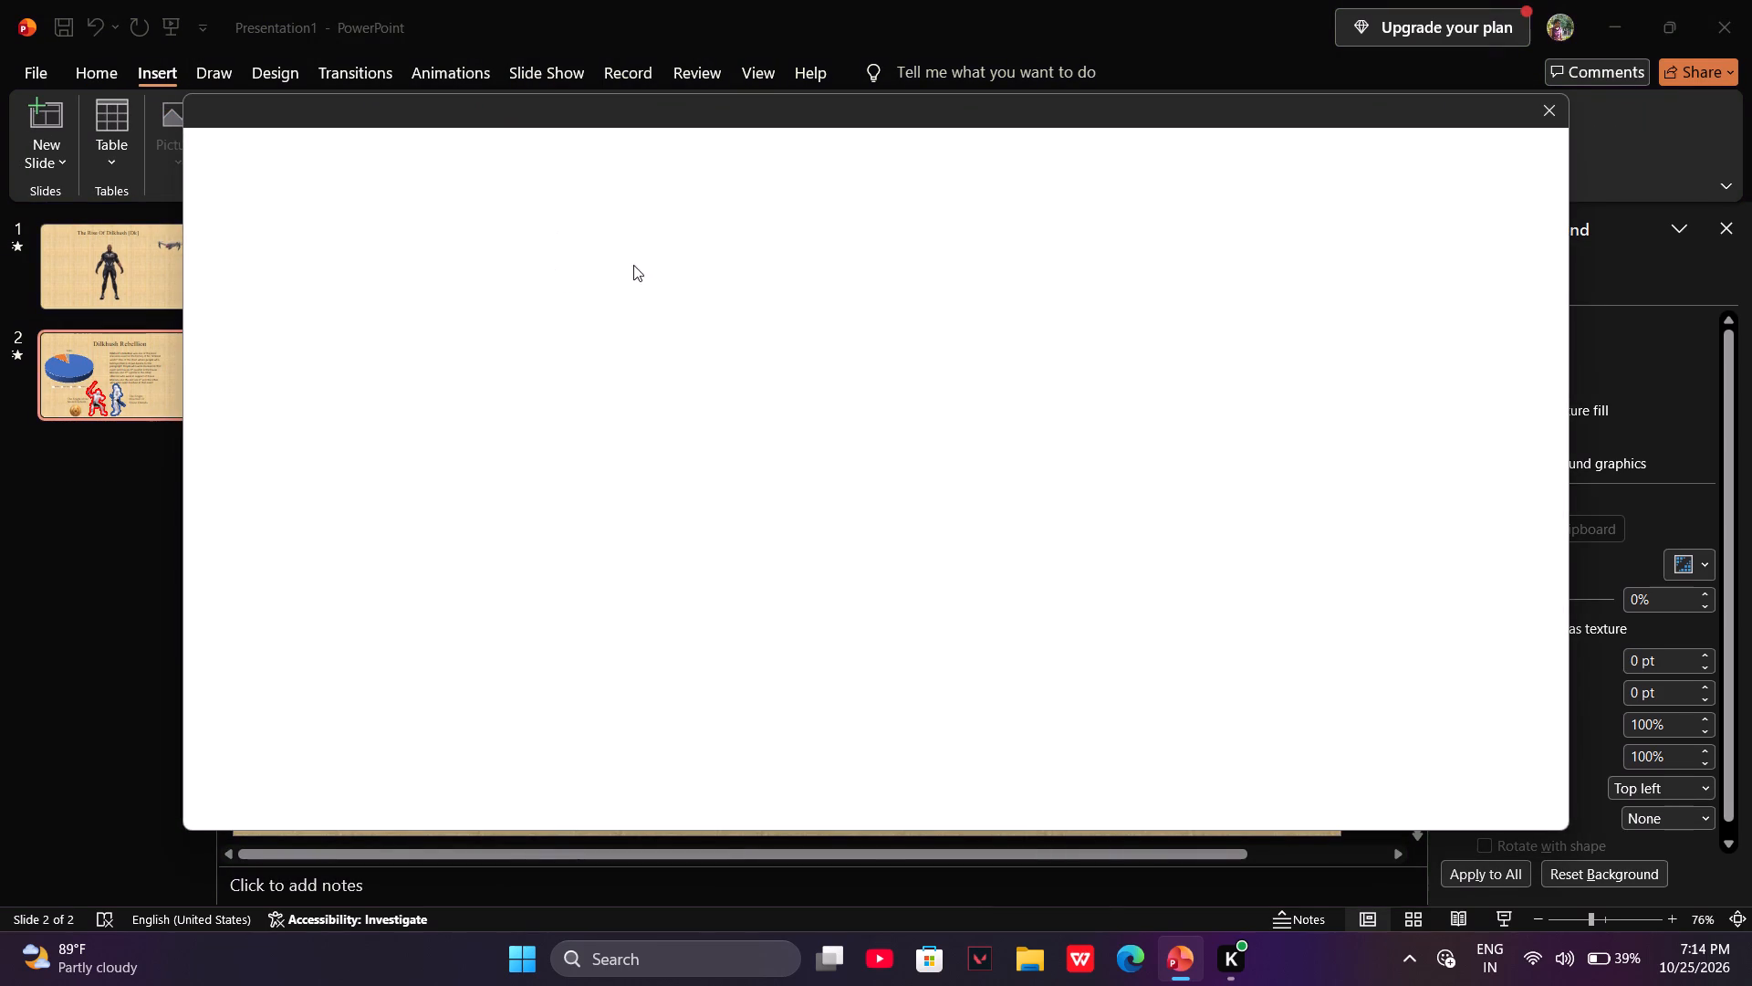
{"action": "left_click", "coordinate": [400, 218]}
{"action": "type", "text": "knight"}
{"action": "key", "text": "Return"}
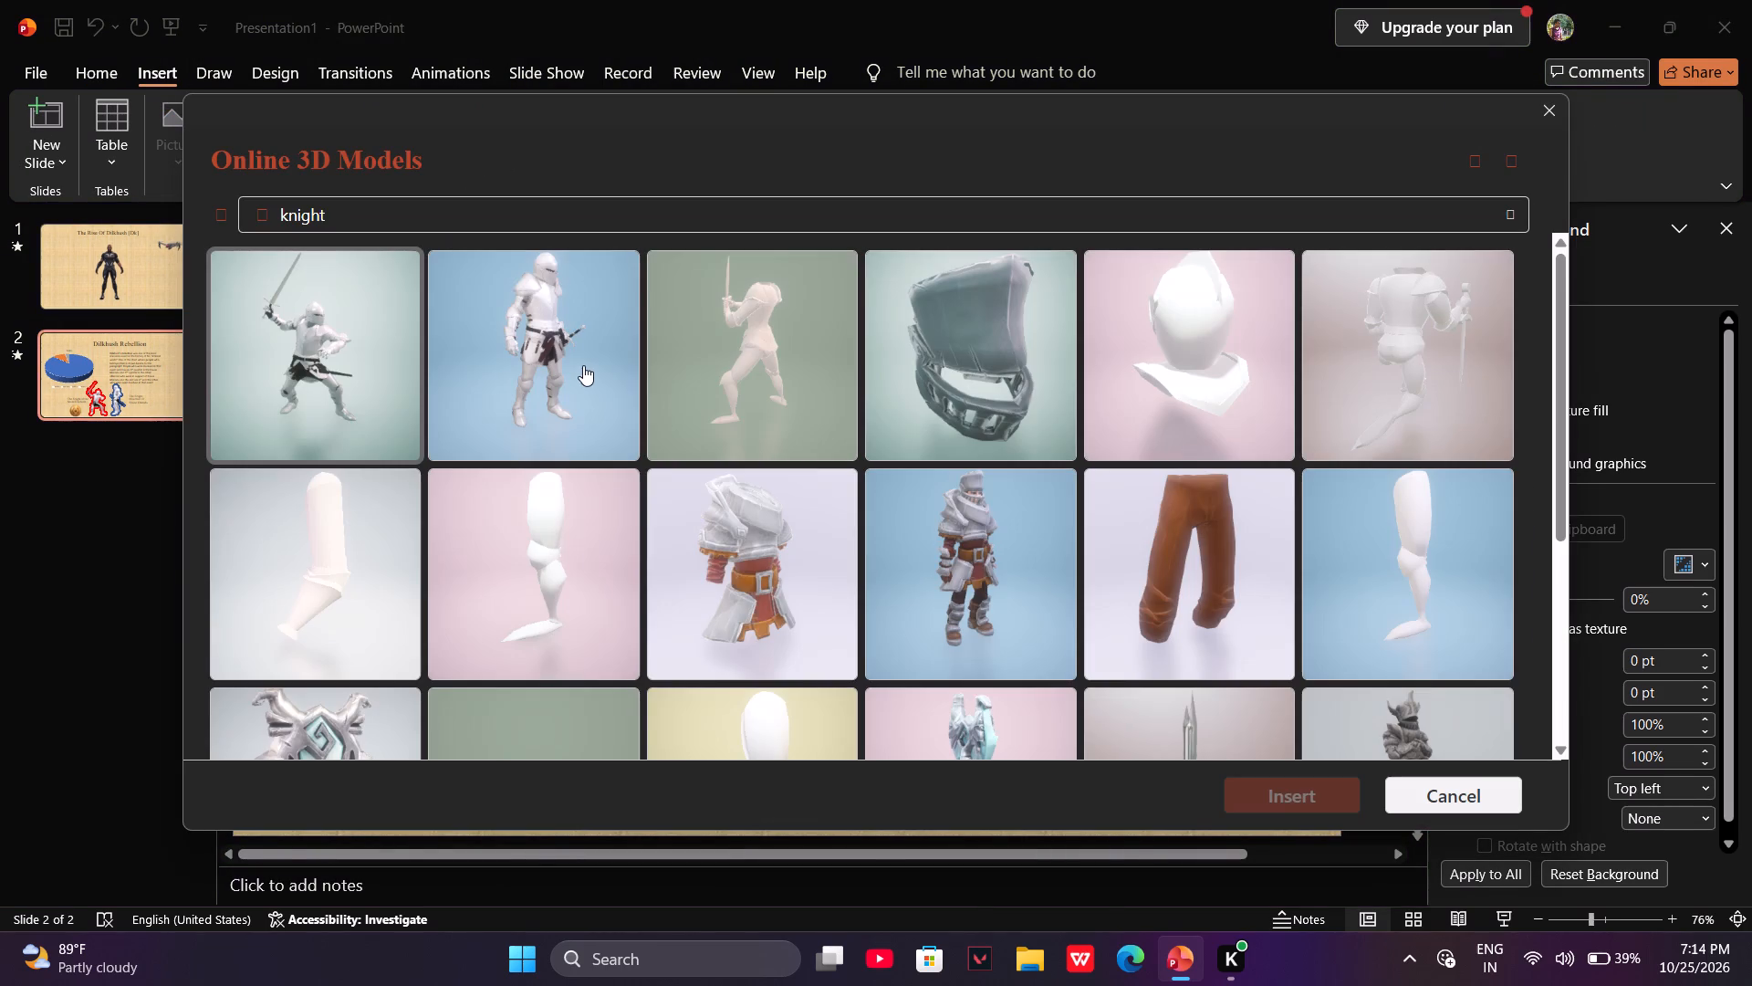
{"action": "scroll", "coordinate": [588, 373], "scroll_direction": "down", "scroll_amount": 6}
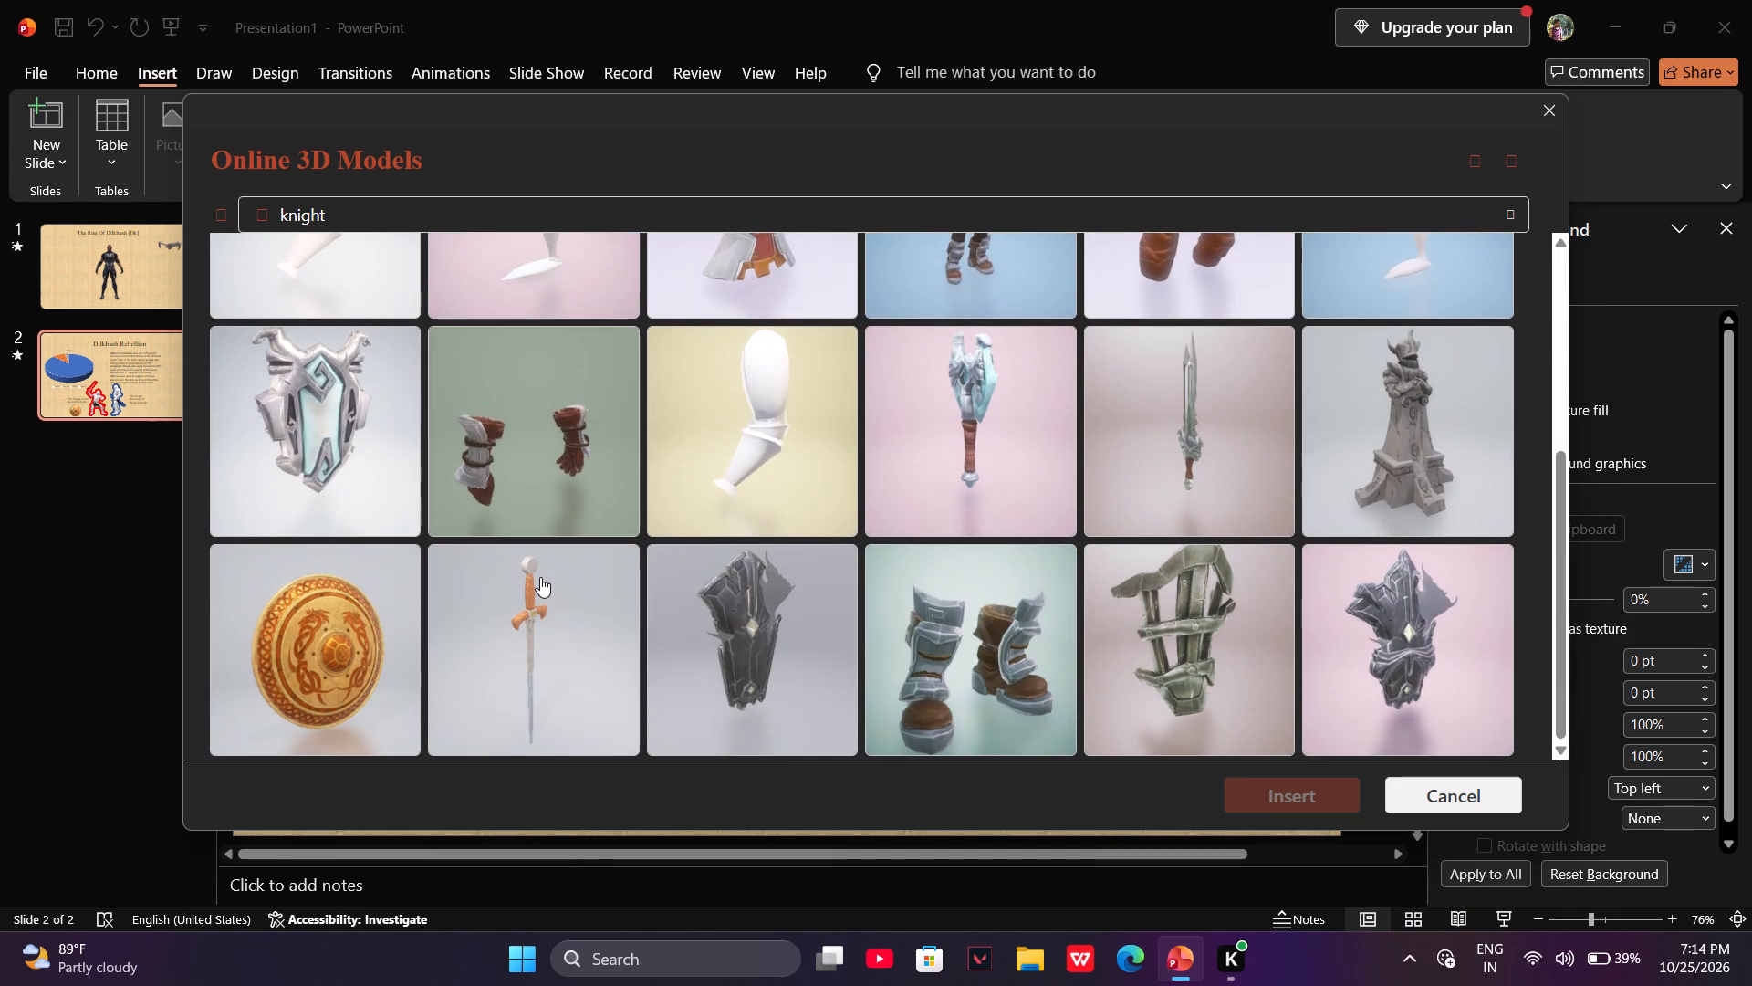
{"action": "left_click", "coordinate": [532, 605]}
{"action": "left_click", "coordinate": [1249, 781]}
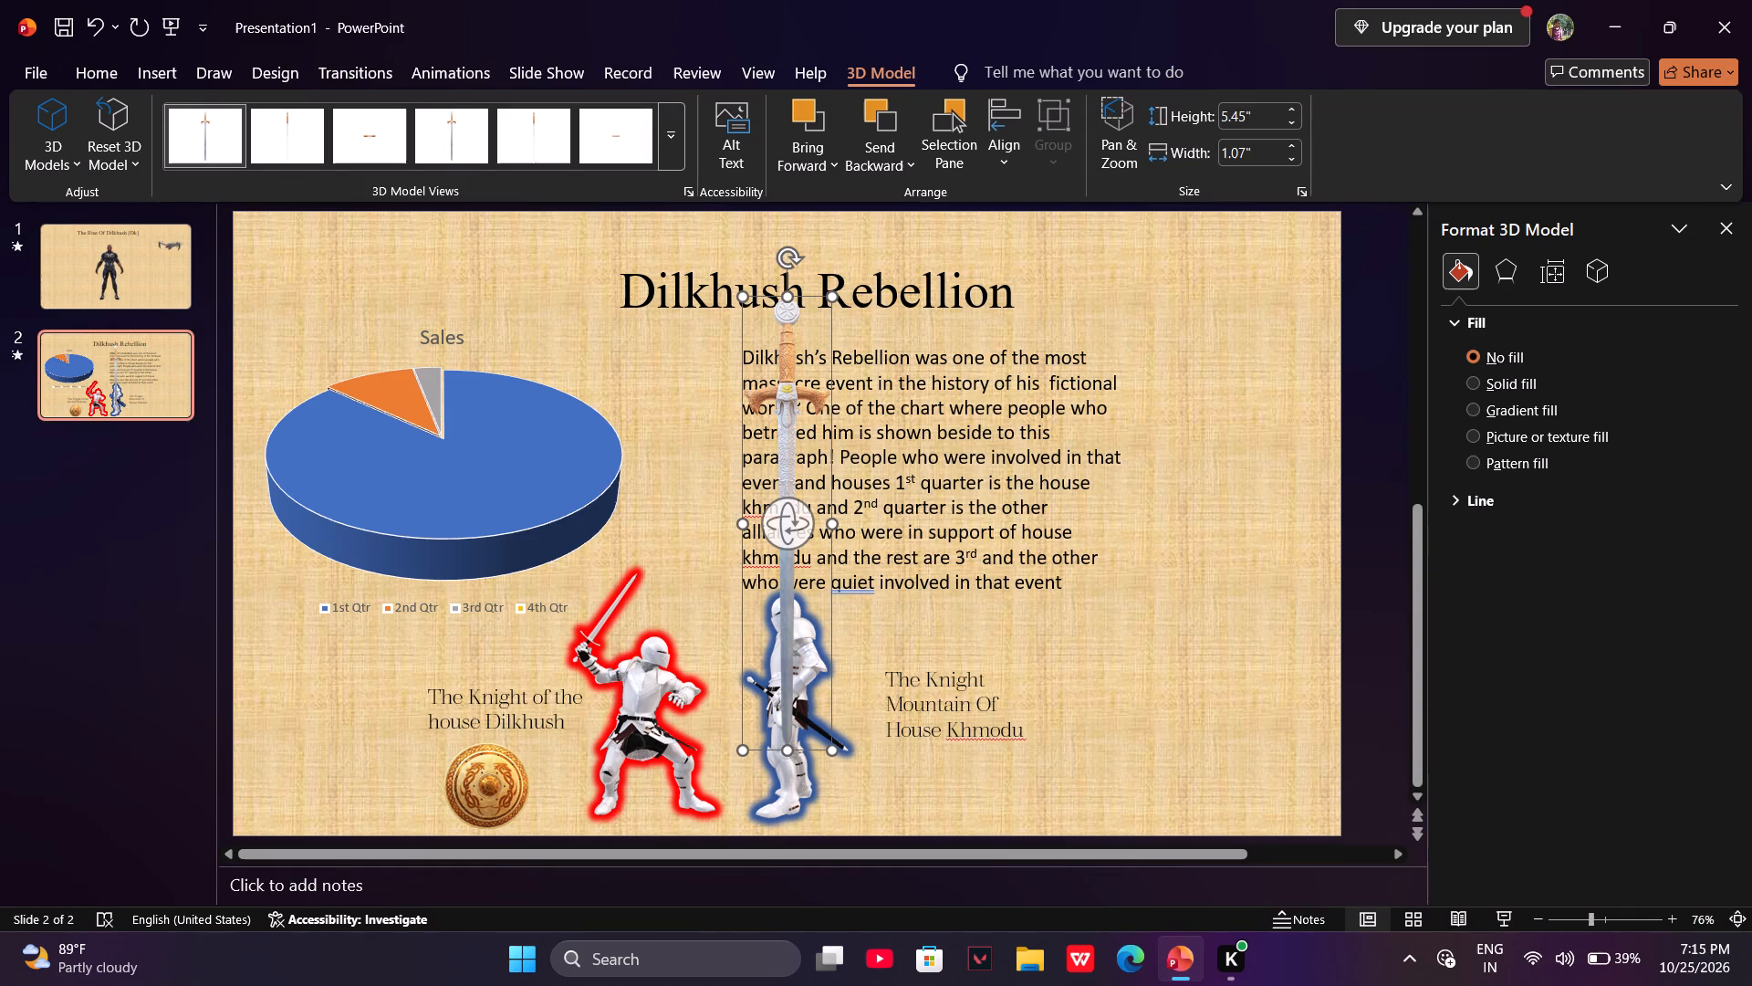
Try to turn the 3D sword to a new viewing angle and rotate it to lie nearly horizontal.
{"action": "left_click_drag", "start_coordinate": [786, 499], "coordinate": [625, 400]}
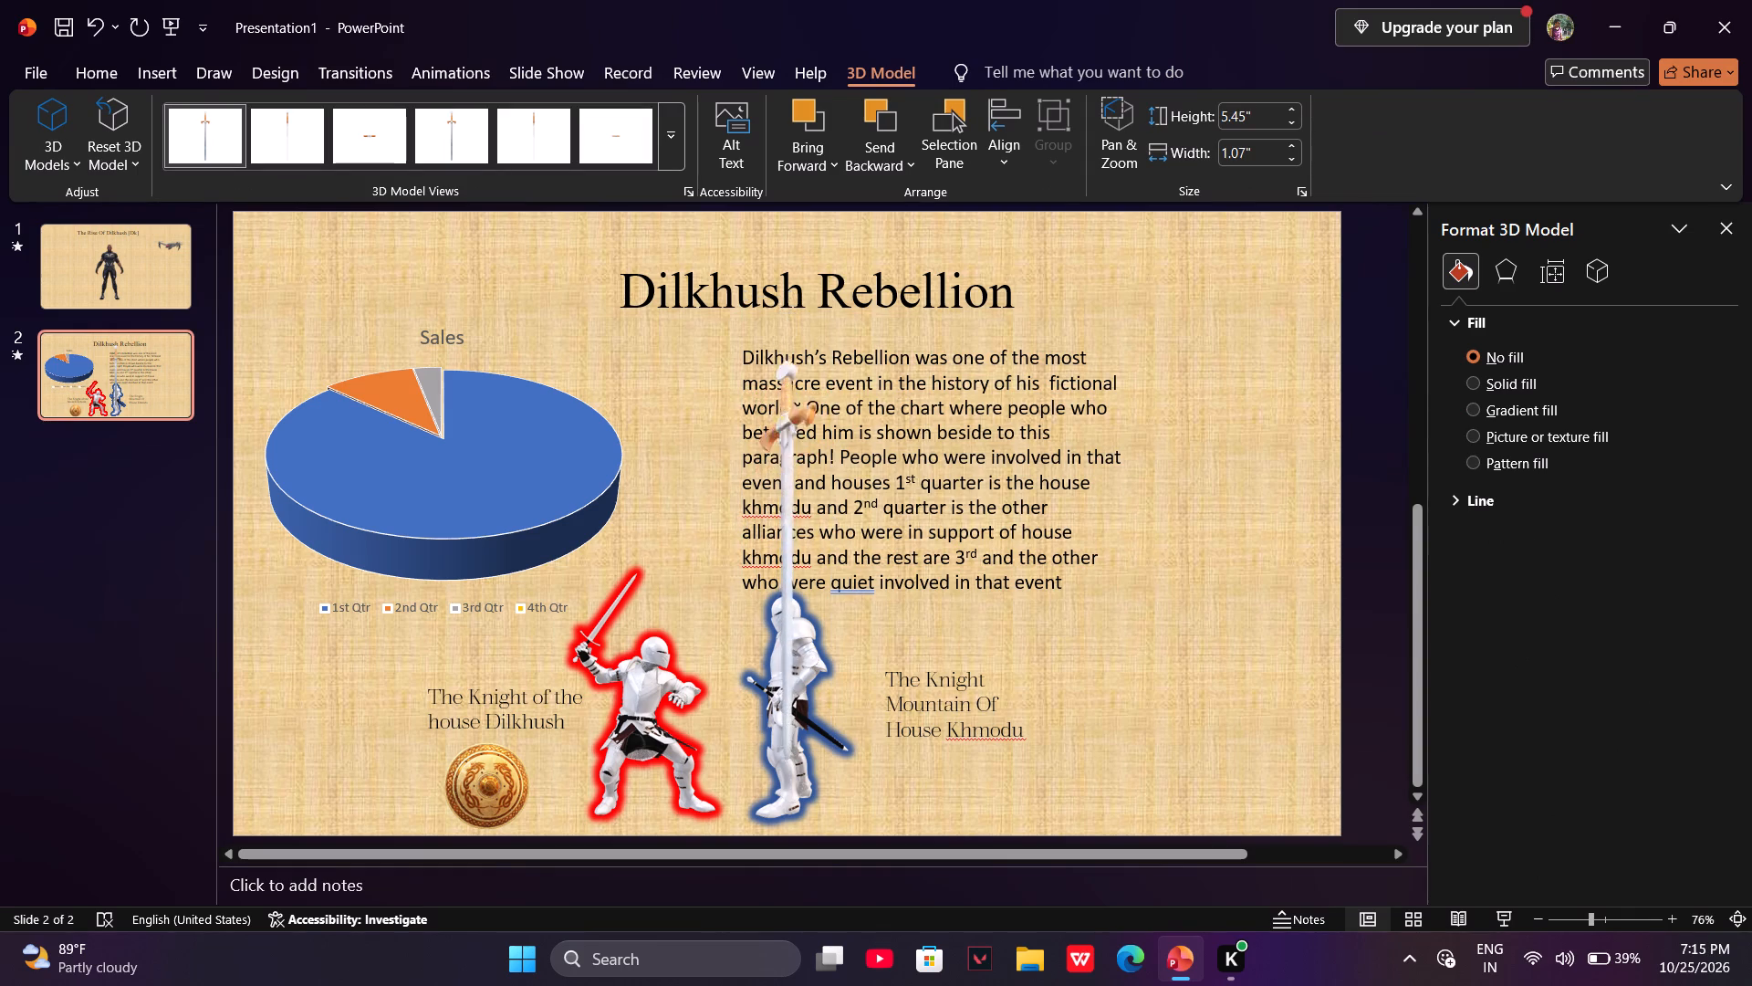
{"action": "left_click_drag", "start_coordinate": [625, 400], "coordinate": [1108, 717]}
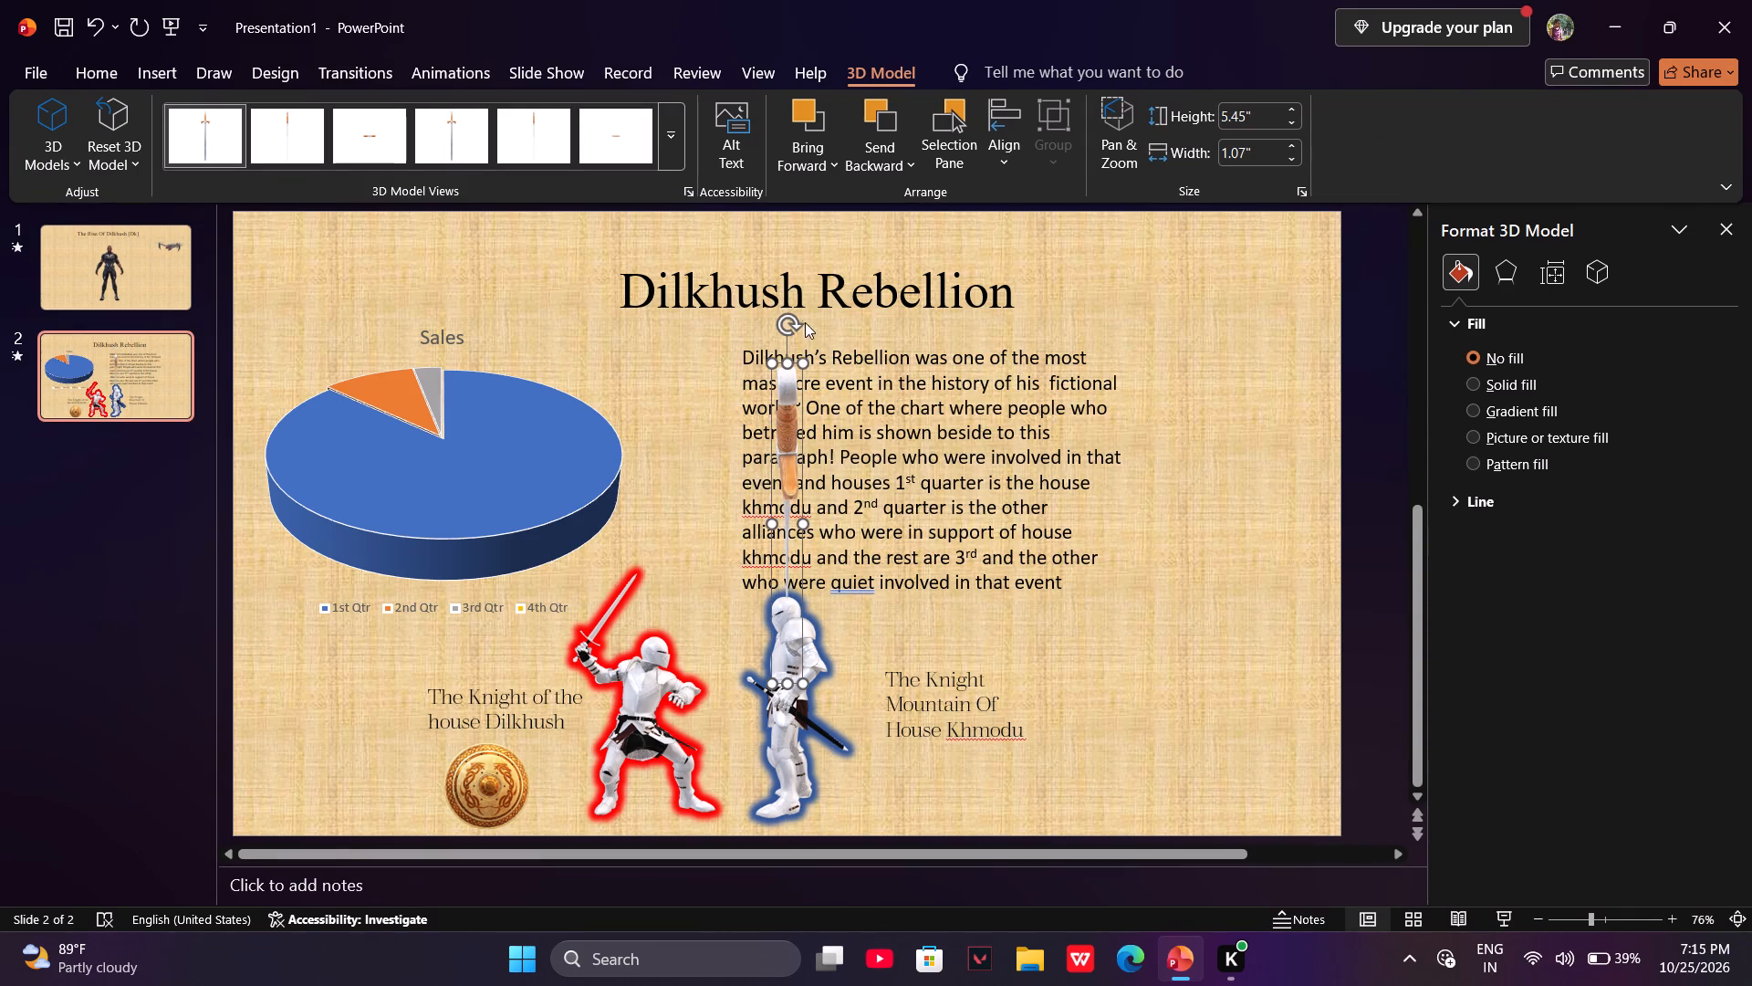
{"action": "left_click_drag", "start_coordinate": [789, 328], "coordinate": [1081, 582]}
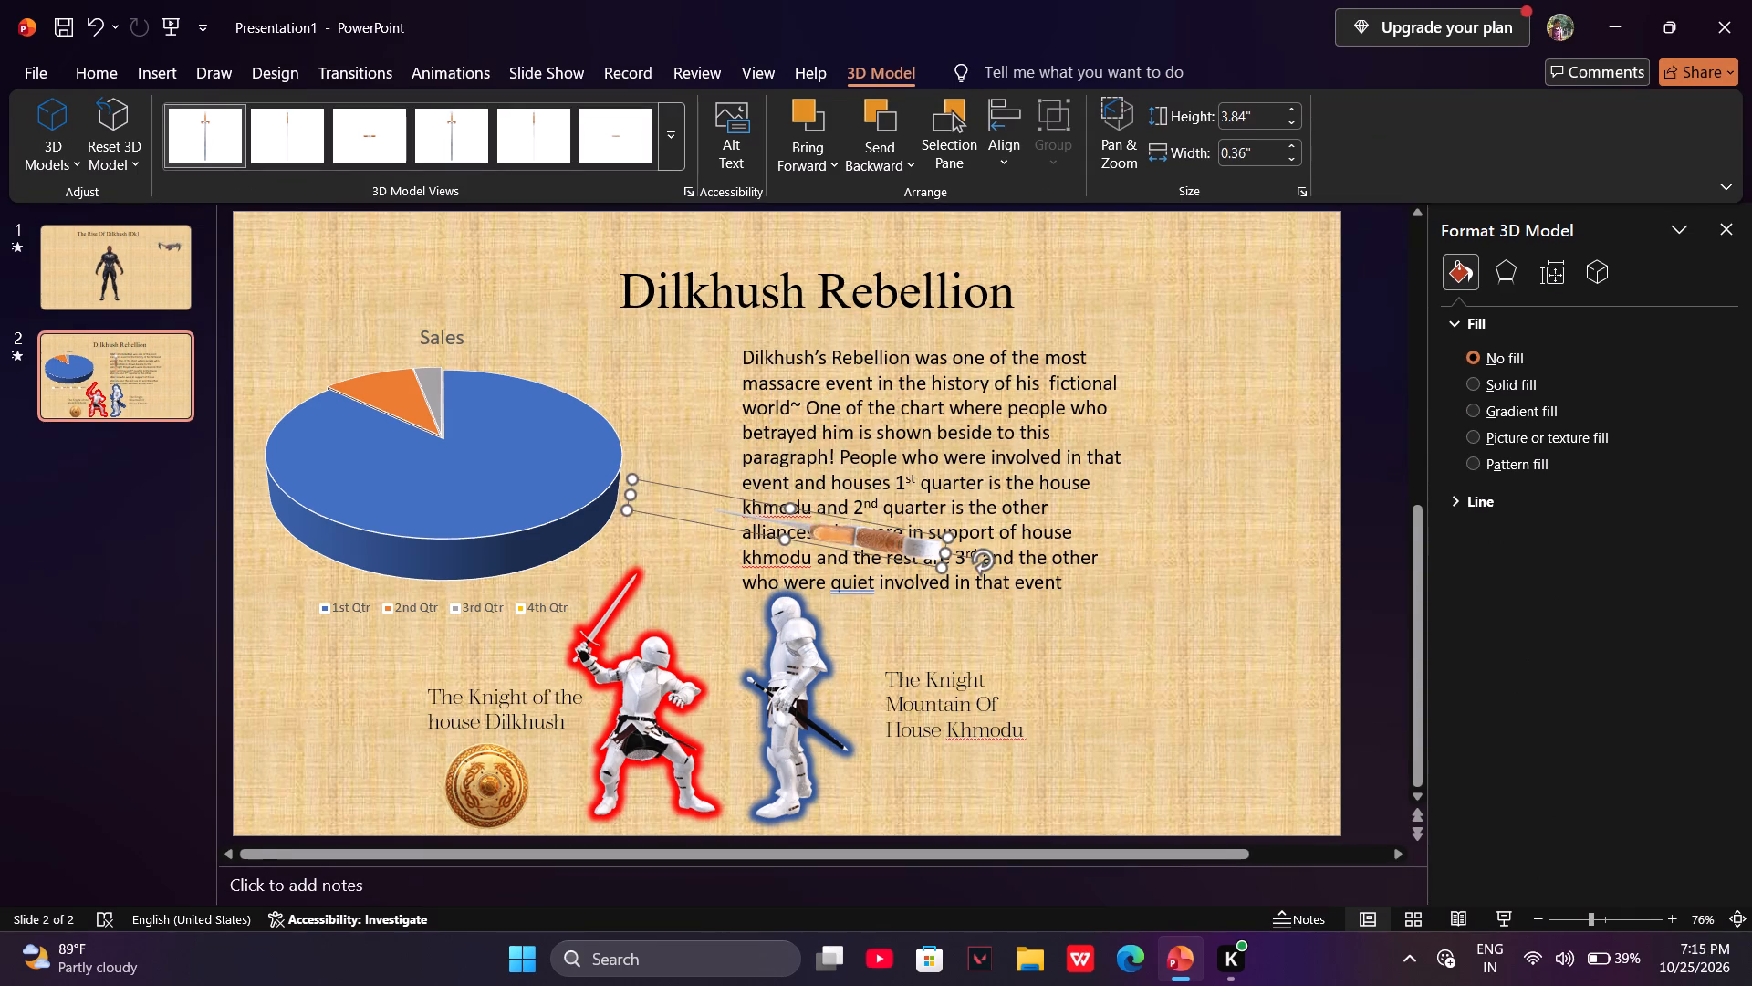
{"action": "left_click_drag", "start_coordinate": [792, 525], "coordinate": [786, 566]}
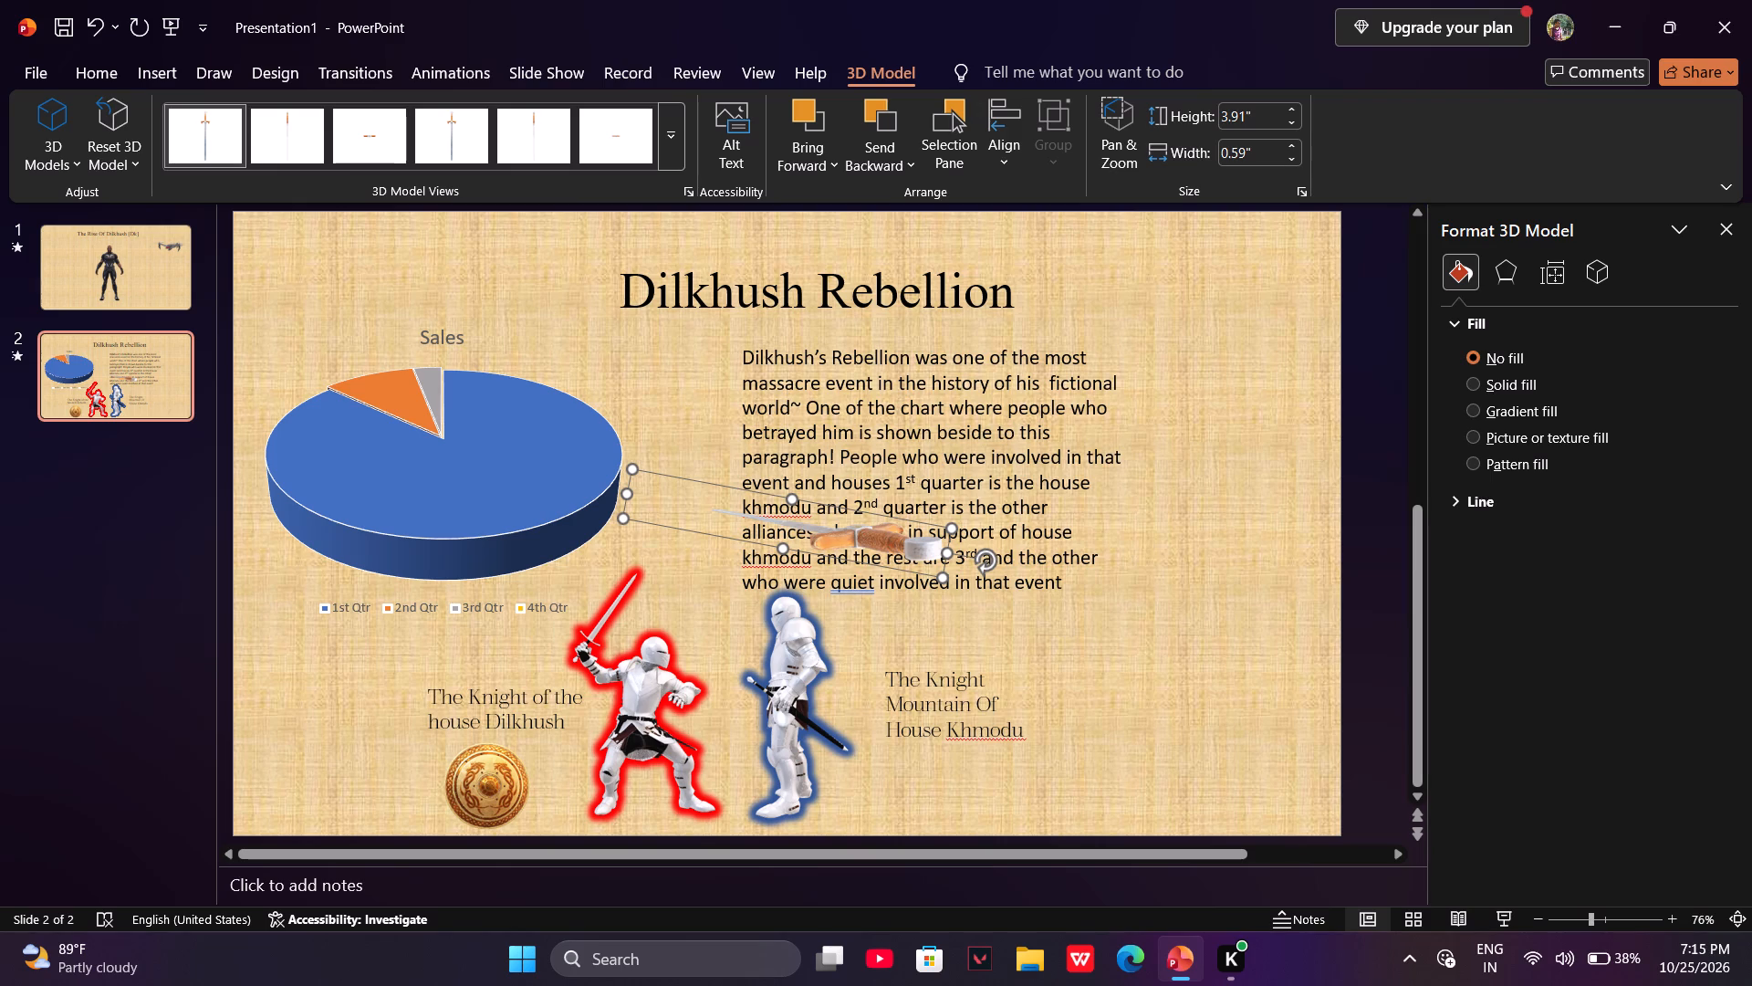
Delete the 3D sword with the orange-brown hilt from the Dilkhush Rebellion slide.
{"action": "left_click", "coordinate": [900, 540]}
{"action": "key", "text": "Delete"}
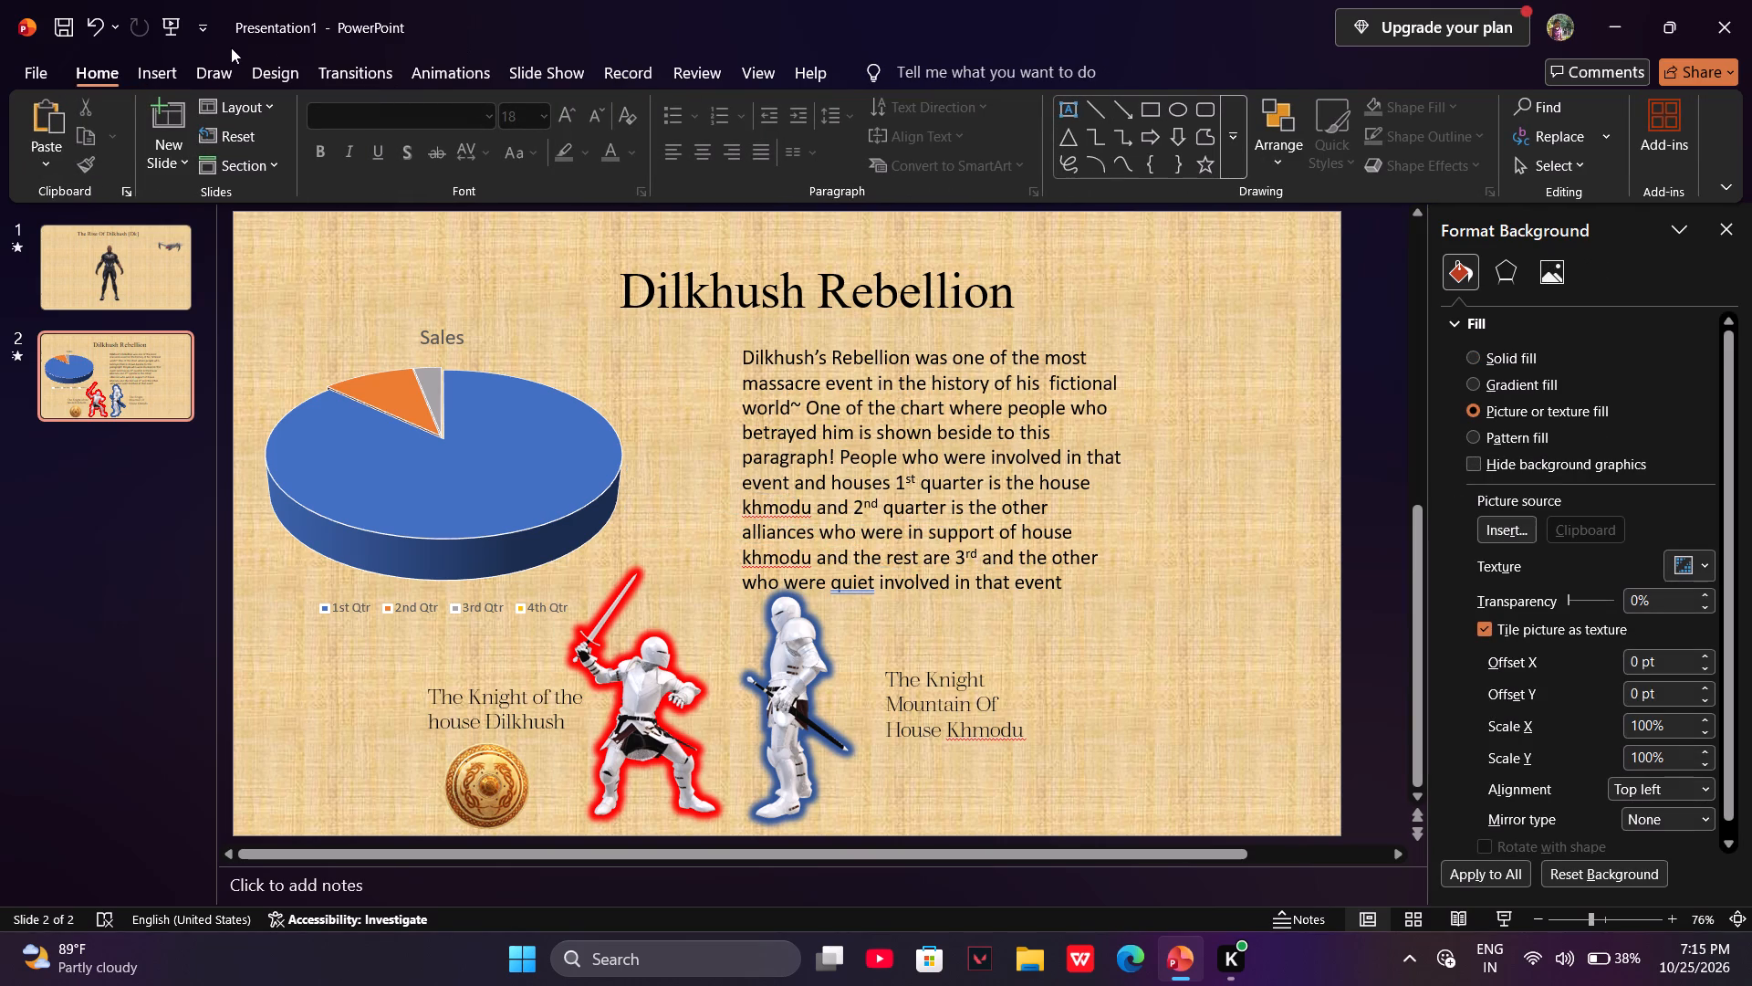
Search the online 3D models for "knight" and insert the dark grey shield with the pale diamond at its centre.
{"action": "left_click", "coordinate": [137, 80]}
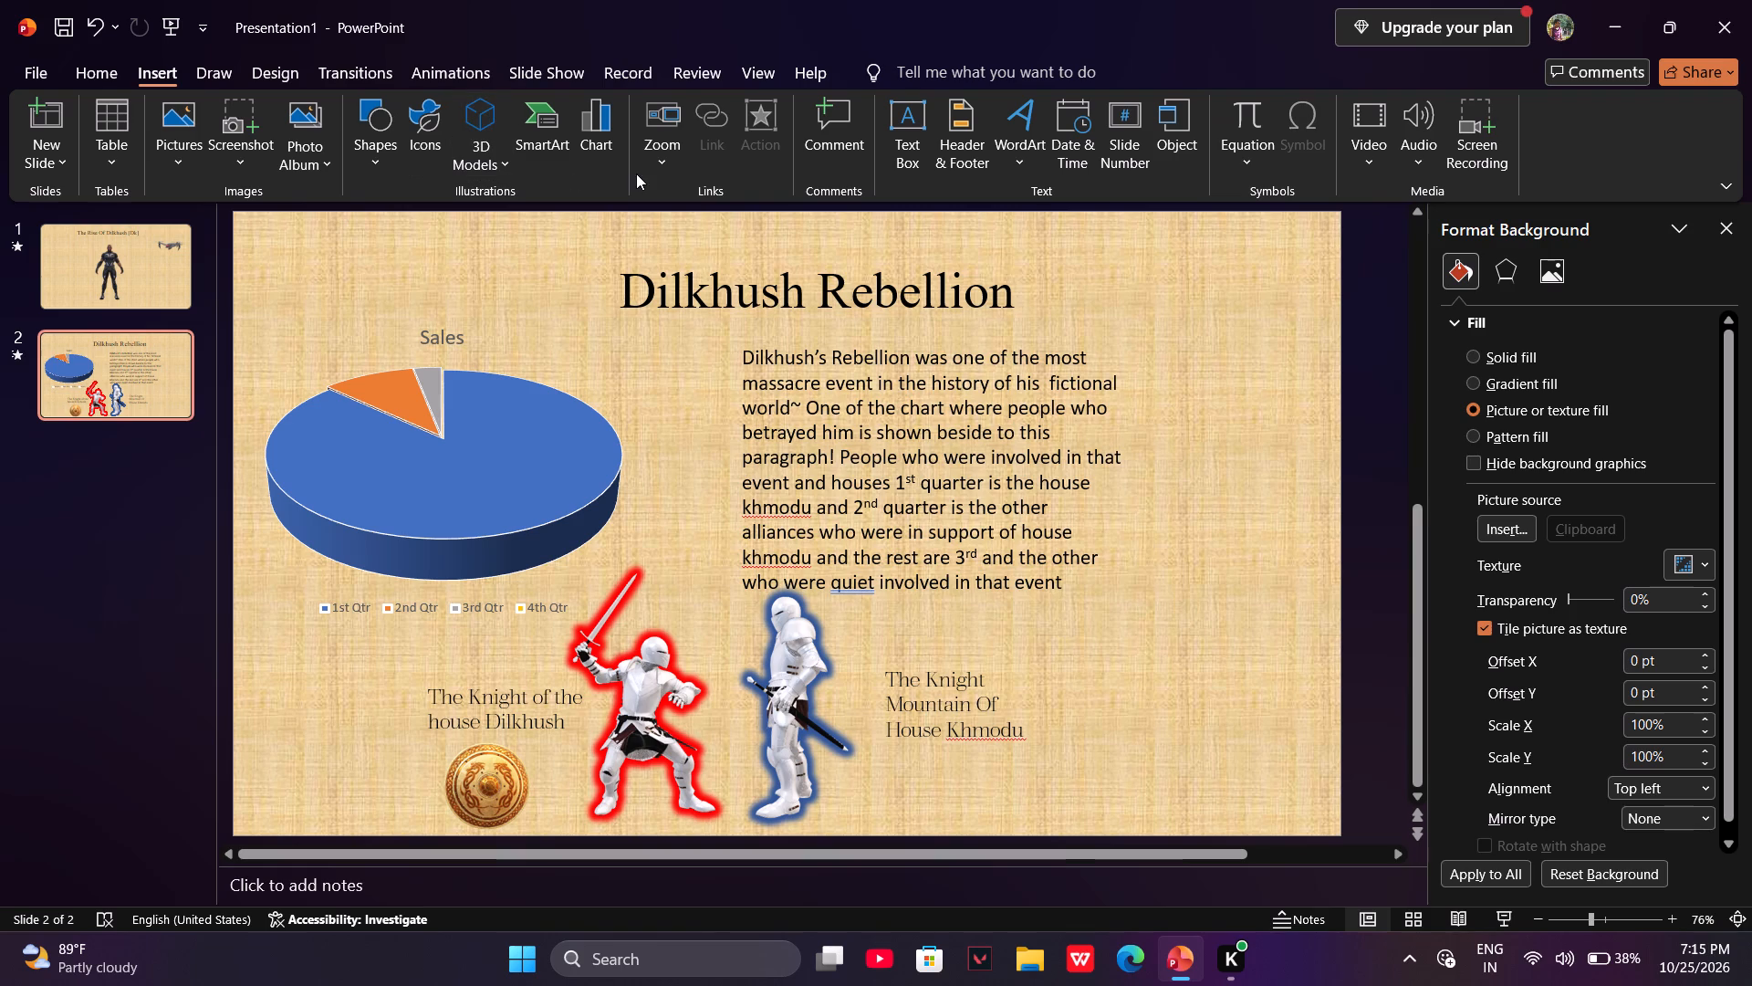
{"action": "left_click", "coordinate": [470, 116]}
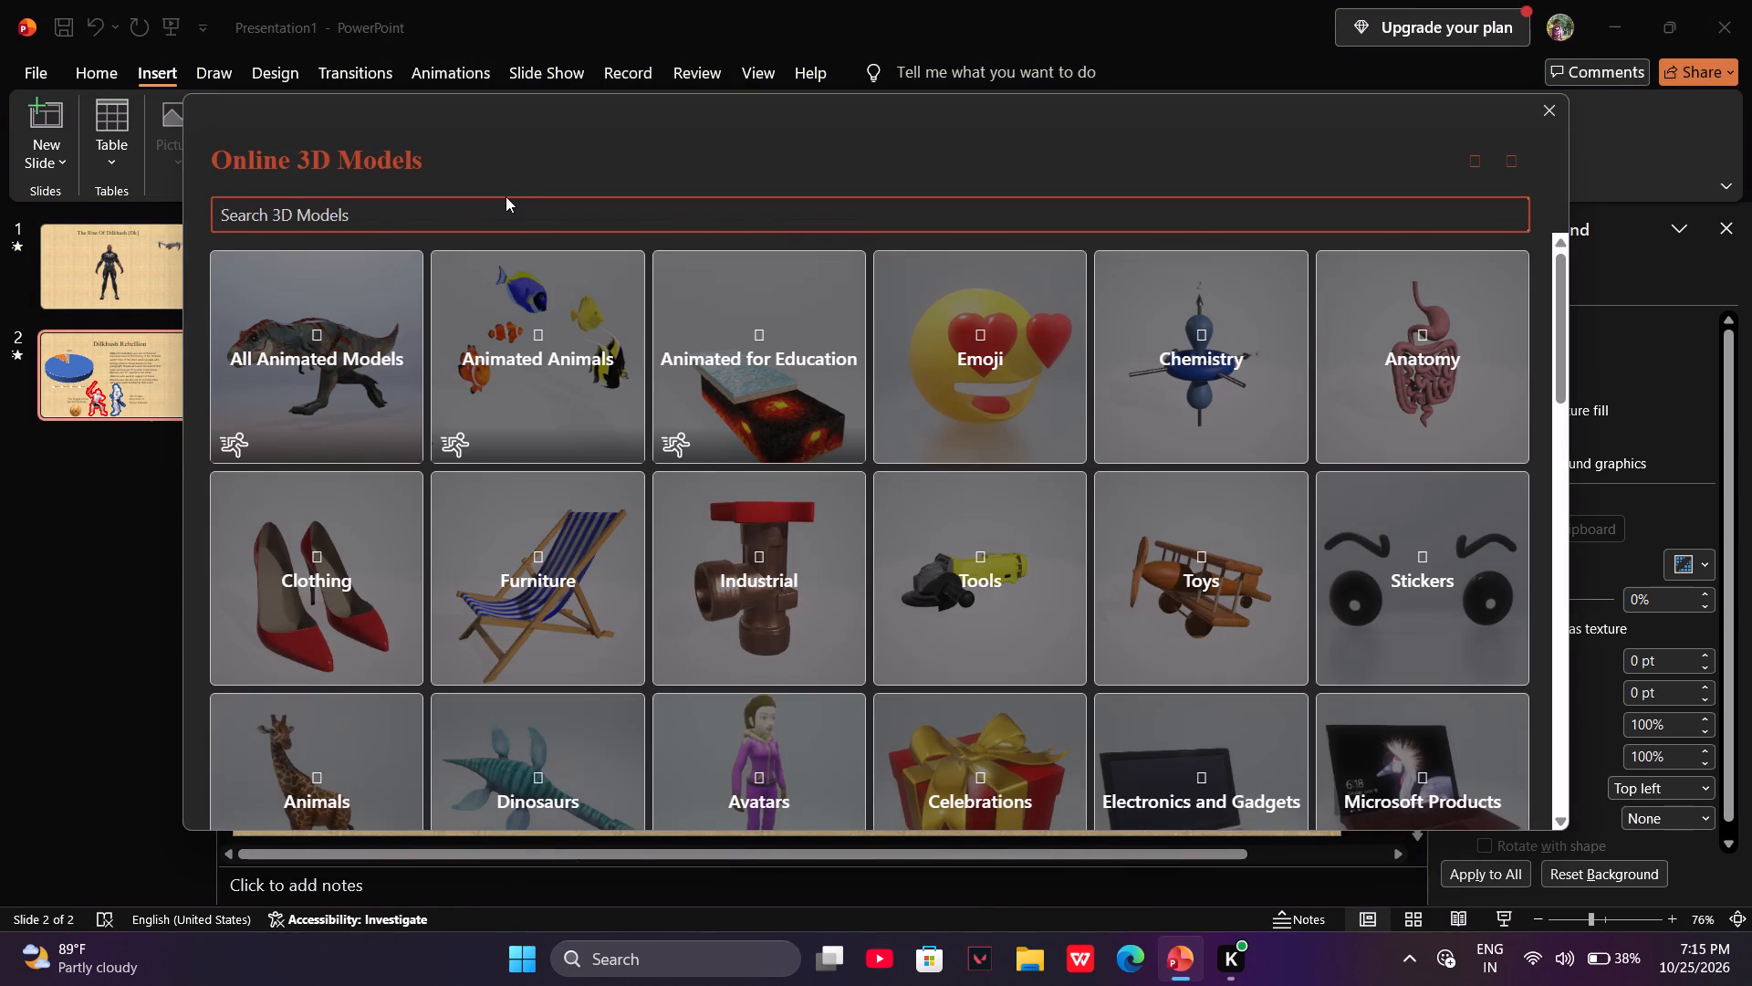
{"action": "left_click", "coordinate": [506, 196]}
{"action": "type", "text": "kni"}
{"action": "left_click", "coordinate": [506, 211]}
{"action": "key", "text": "n"}
{"action": "key", "text": "BackSpace"}
{"action": "type", "text": "knight"}
{"action": "key", "text": "Return"}
{"action": "scroll", "coordinate": [687, 421], "scroll_direction": "down", "scroll_amount": 3}
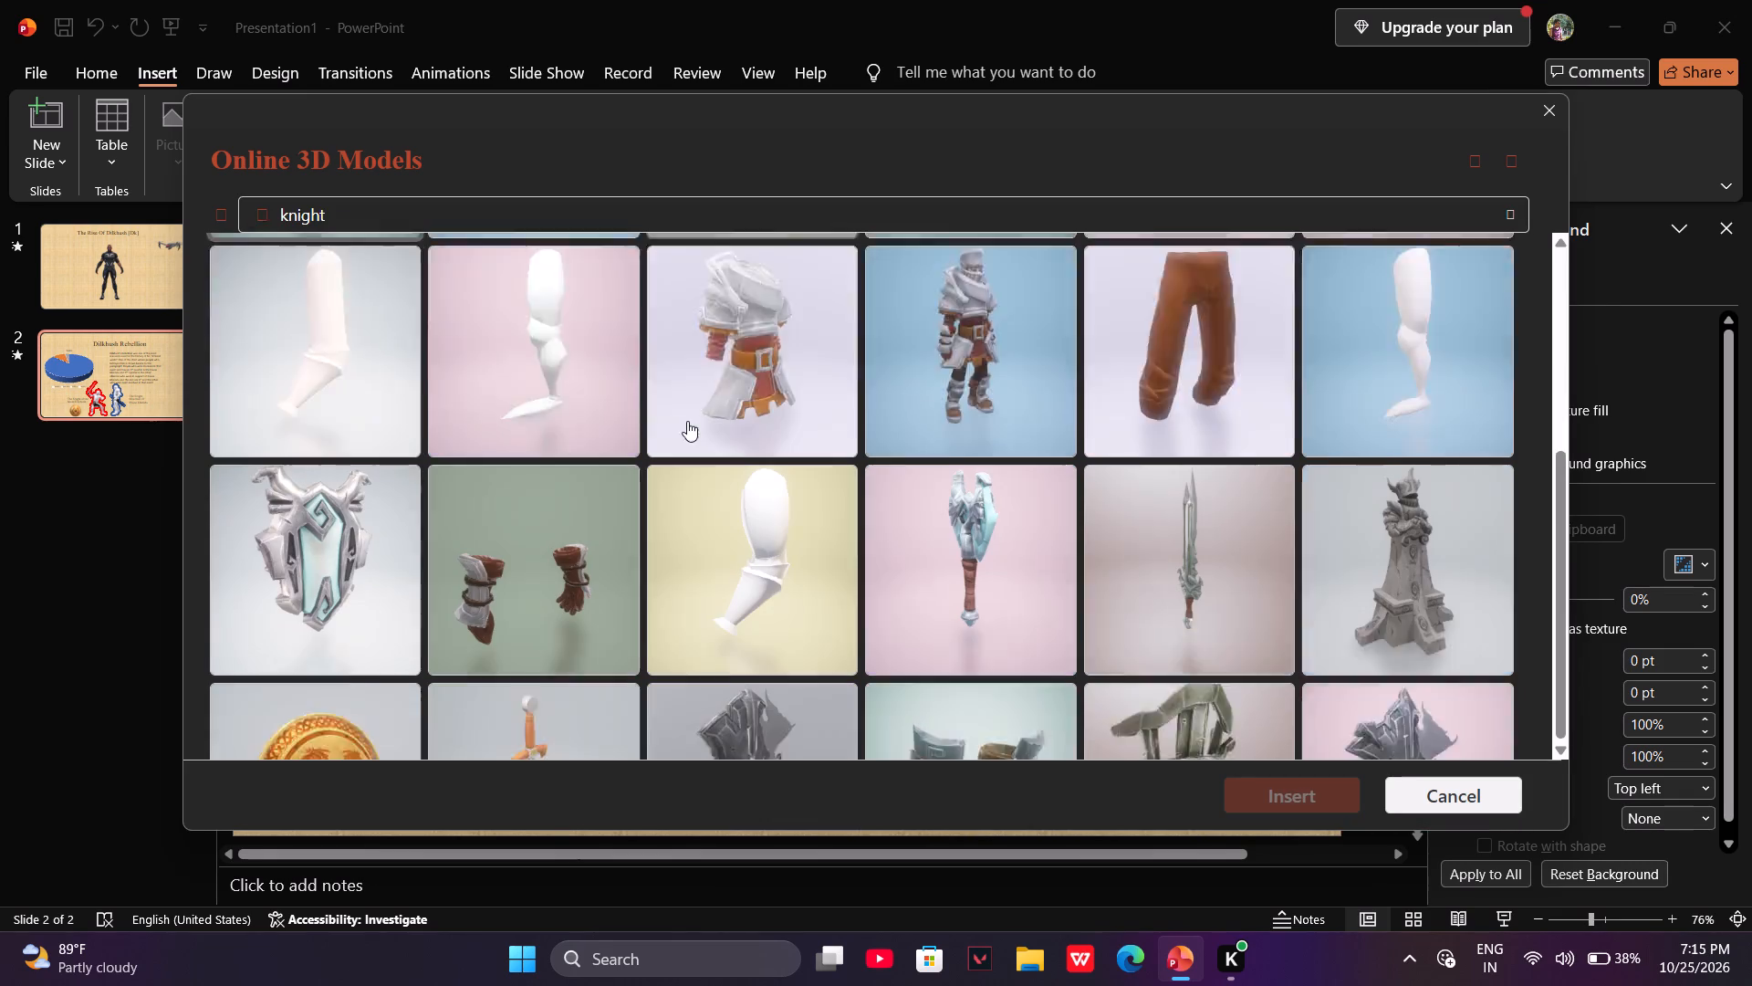
{"action": "scroll", "coordinate": [687, 421], "scroll_direction": "down", "scroll_amount": 1}
{"action": "left_click", "coordinate": [719, 632]}
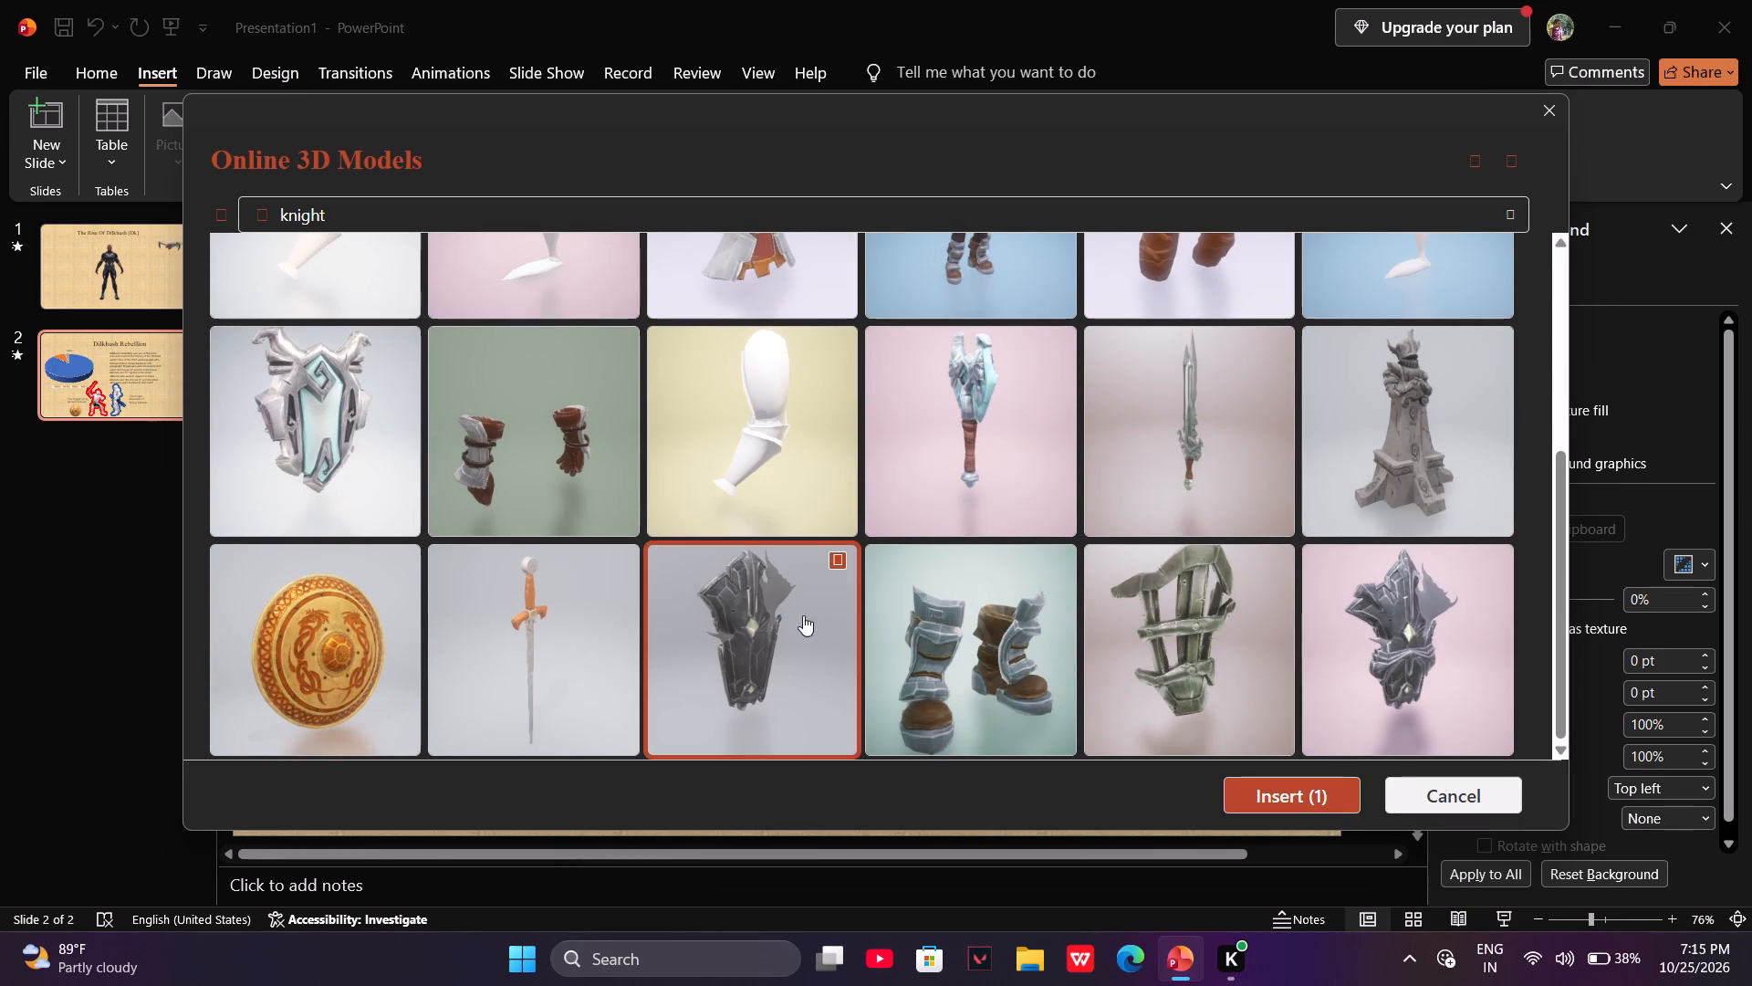
{"action": "left_click", "coordinate": [1282, 803]}
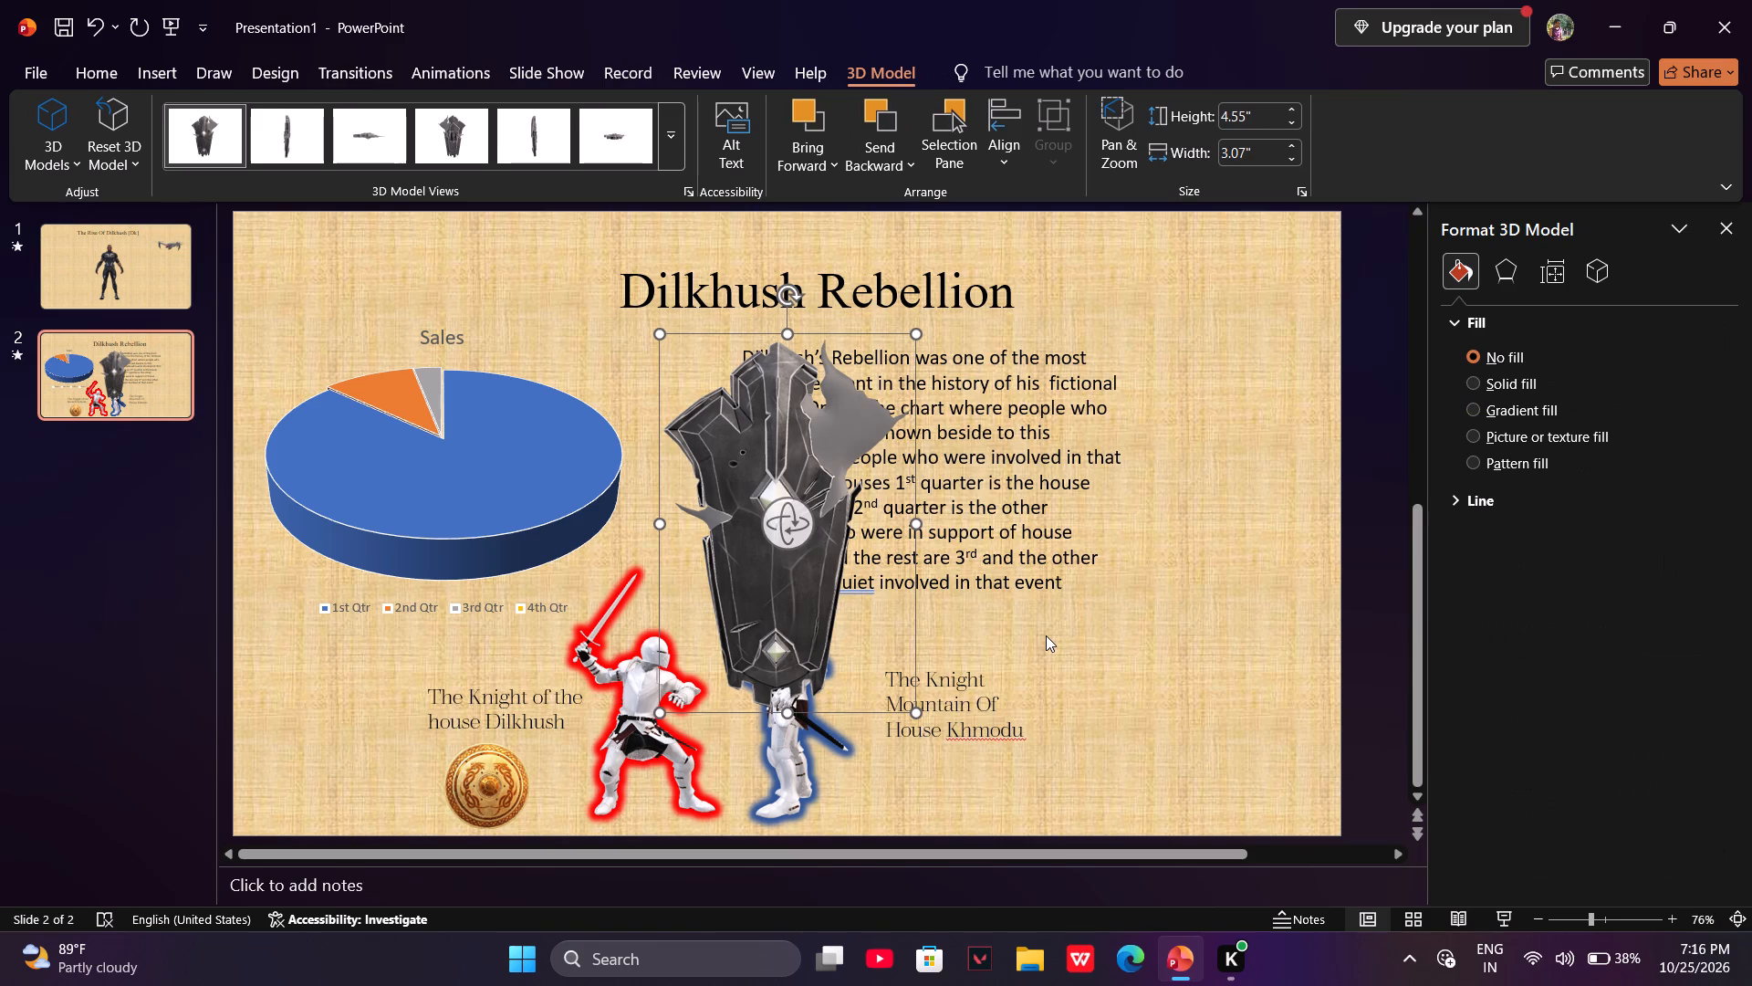
Shrink the dark grey shield to about 2.58" high by 1.7" wide.
{"action": "left_click_drag", "start_coordinate": [919, 714], "coordinate": [909, 707]}
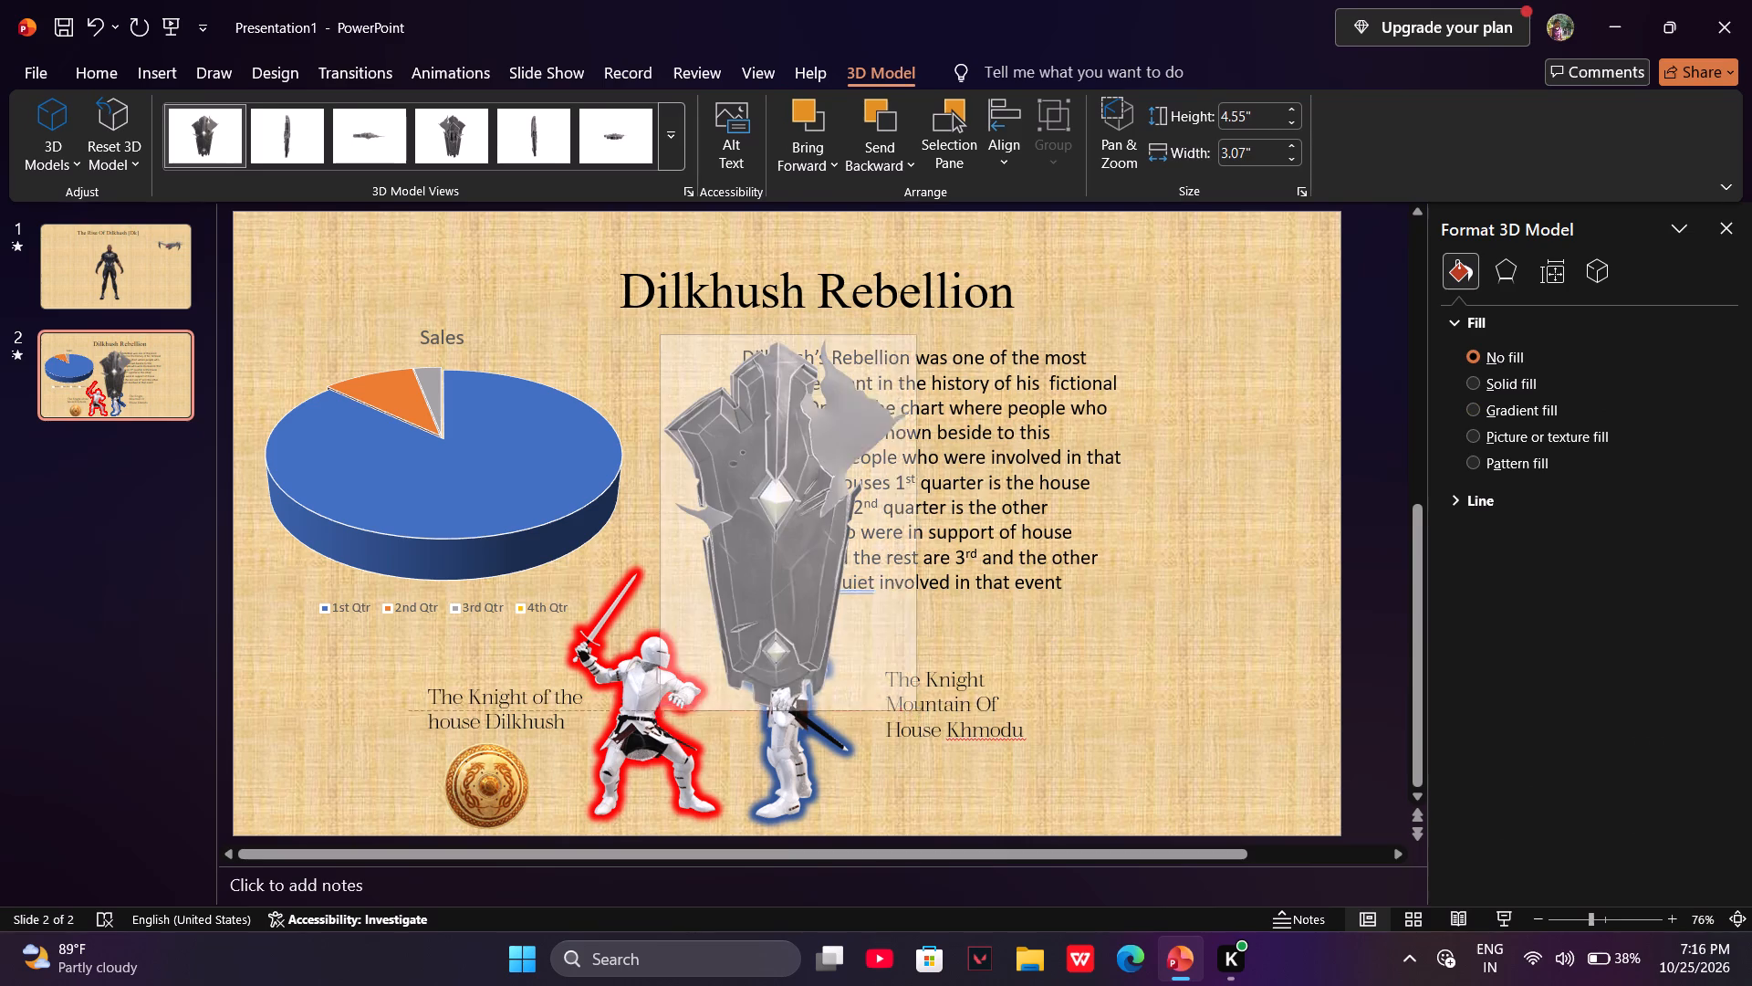
{"action": "left_click_drag", "start_coordinate": [909, 707], "coordinate": [799, 580]}
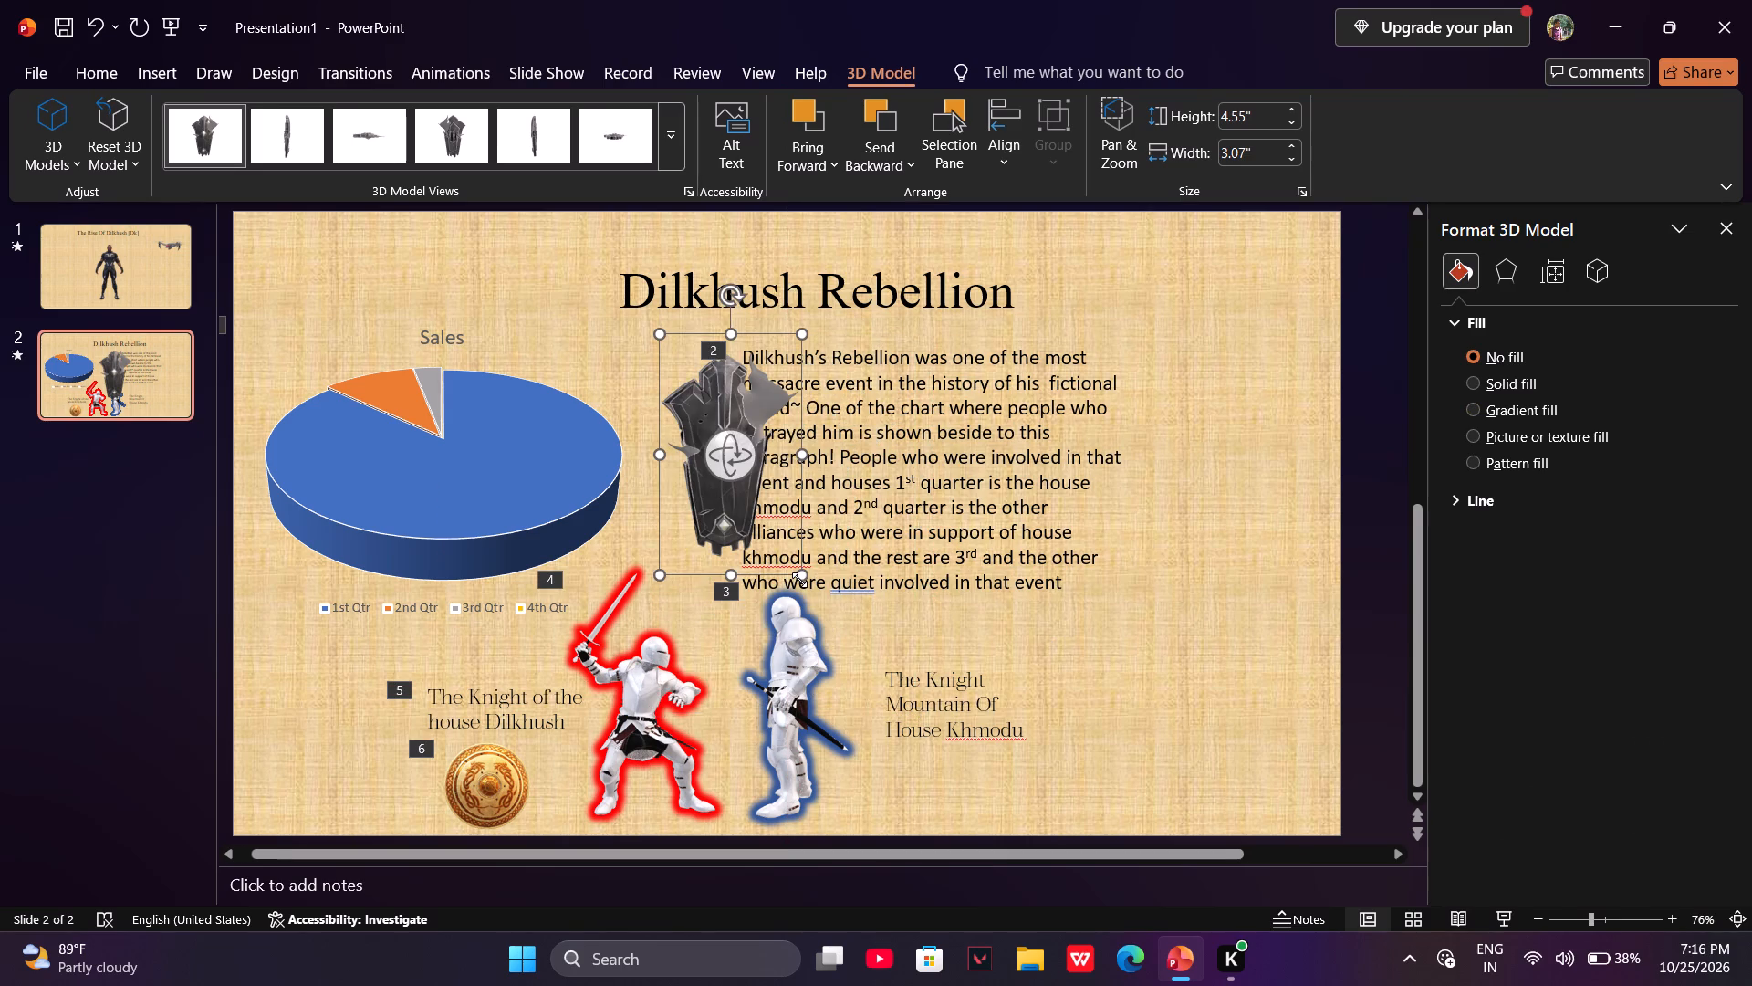
{"action": "left_click", "coordinate": [723, 456]}
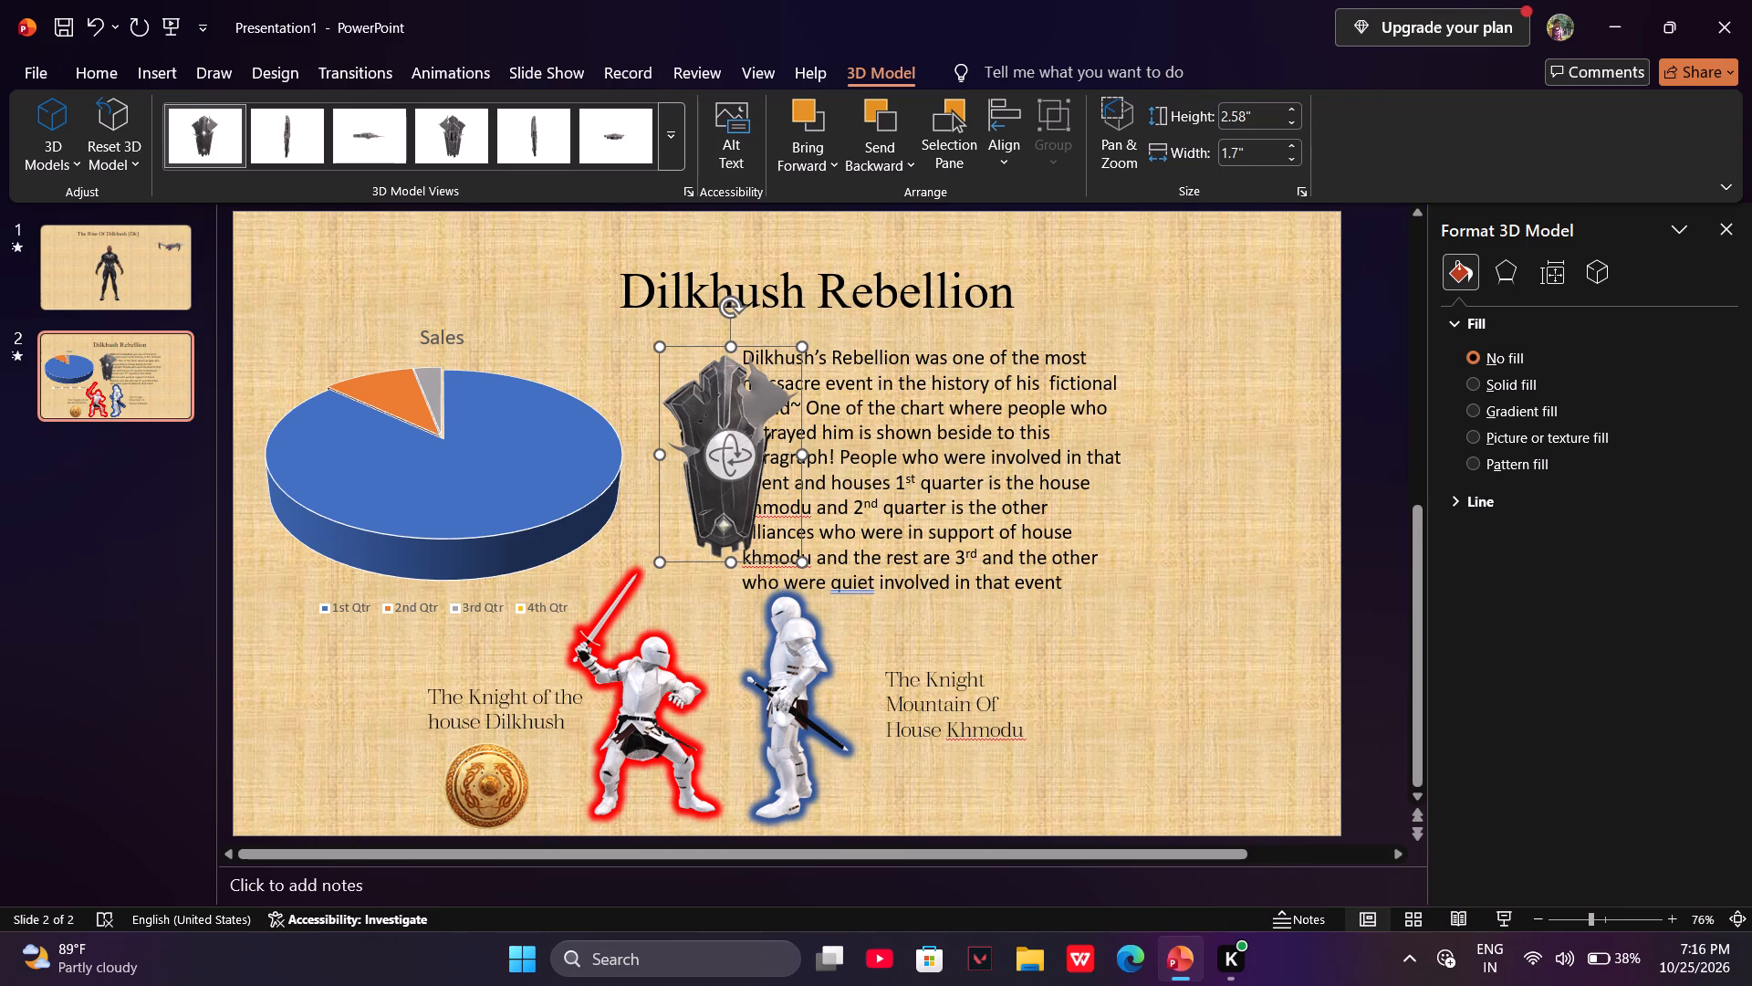
Move the Dilkhush's Rebellion paragraph text box slightly to the right on the slide.
{"action": "left_click_drag", "start_coordinate": [738, 354], "coordinate": [754, 355]}
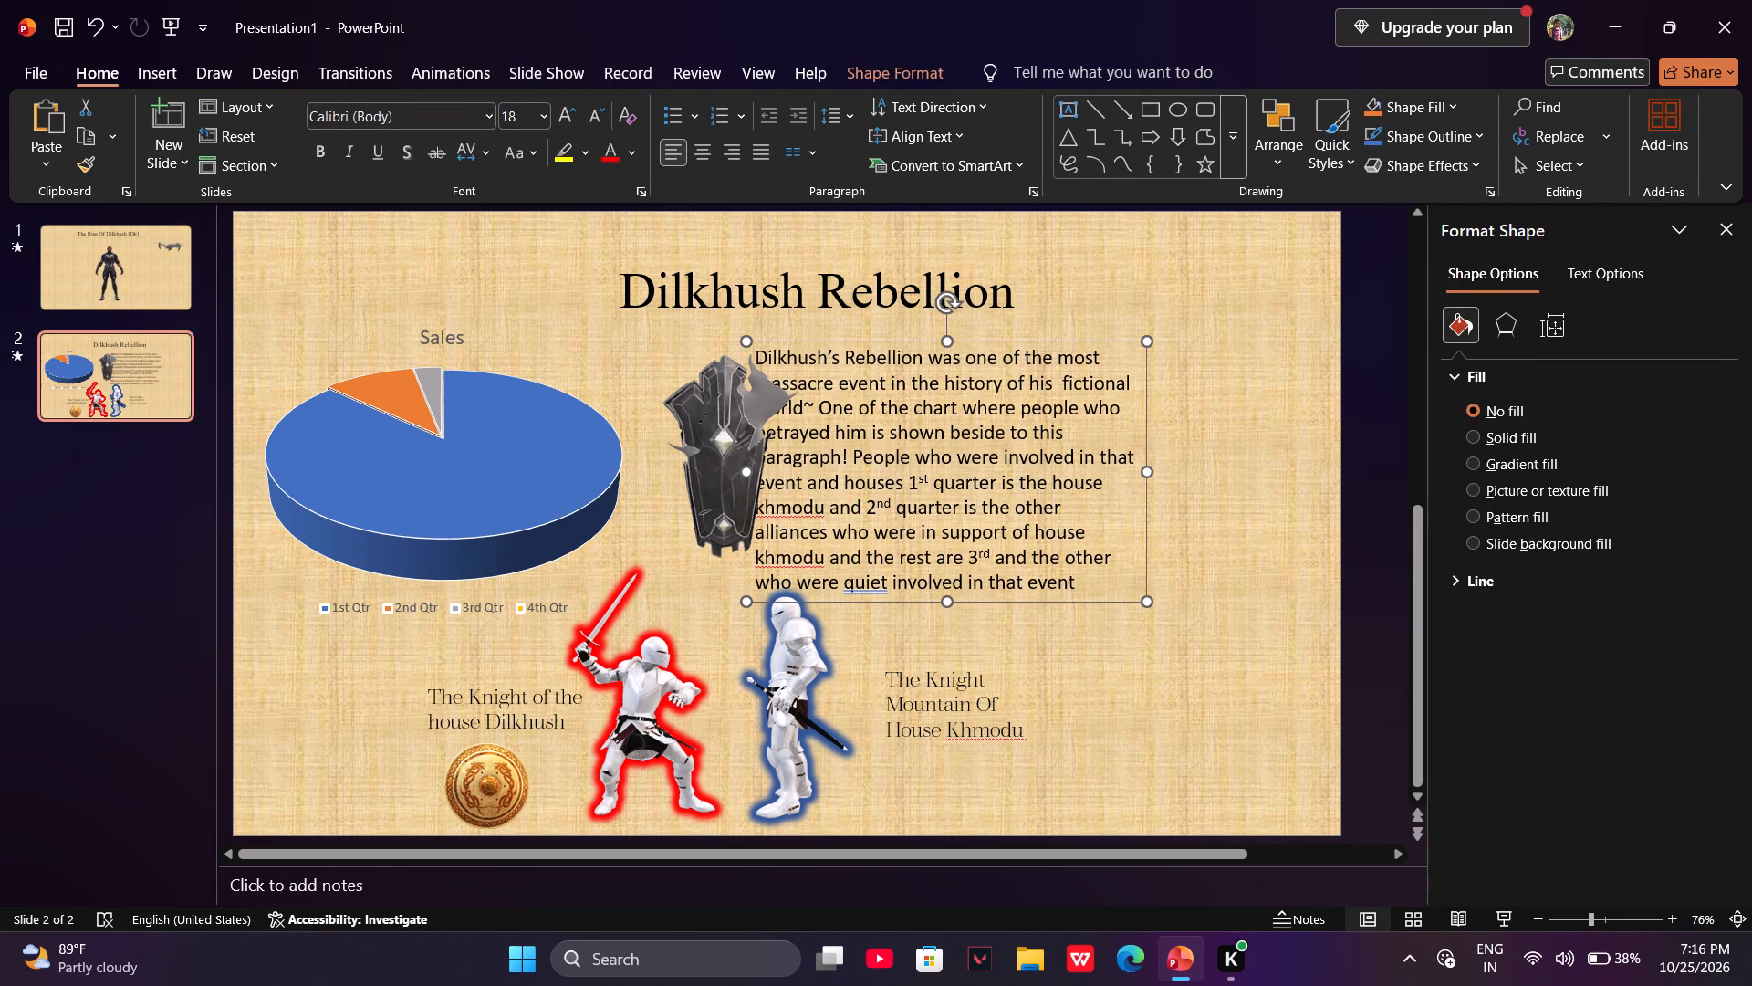
Move the dark grey shield to the right of the House Khmodu caption and shrink it to about 1.49" by 0.98".
{"action": "left_click", "coordinate": [720, 381]}
{"action": "left_click_drag", "start_coordinate": [720, 381], "coordinate": [951, 523]}
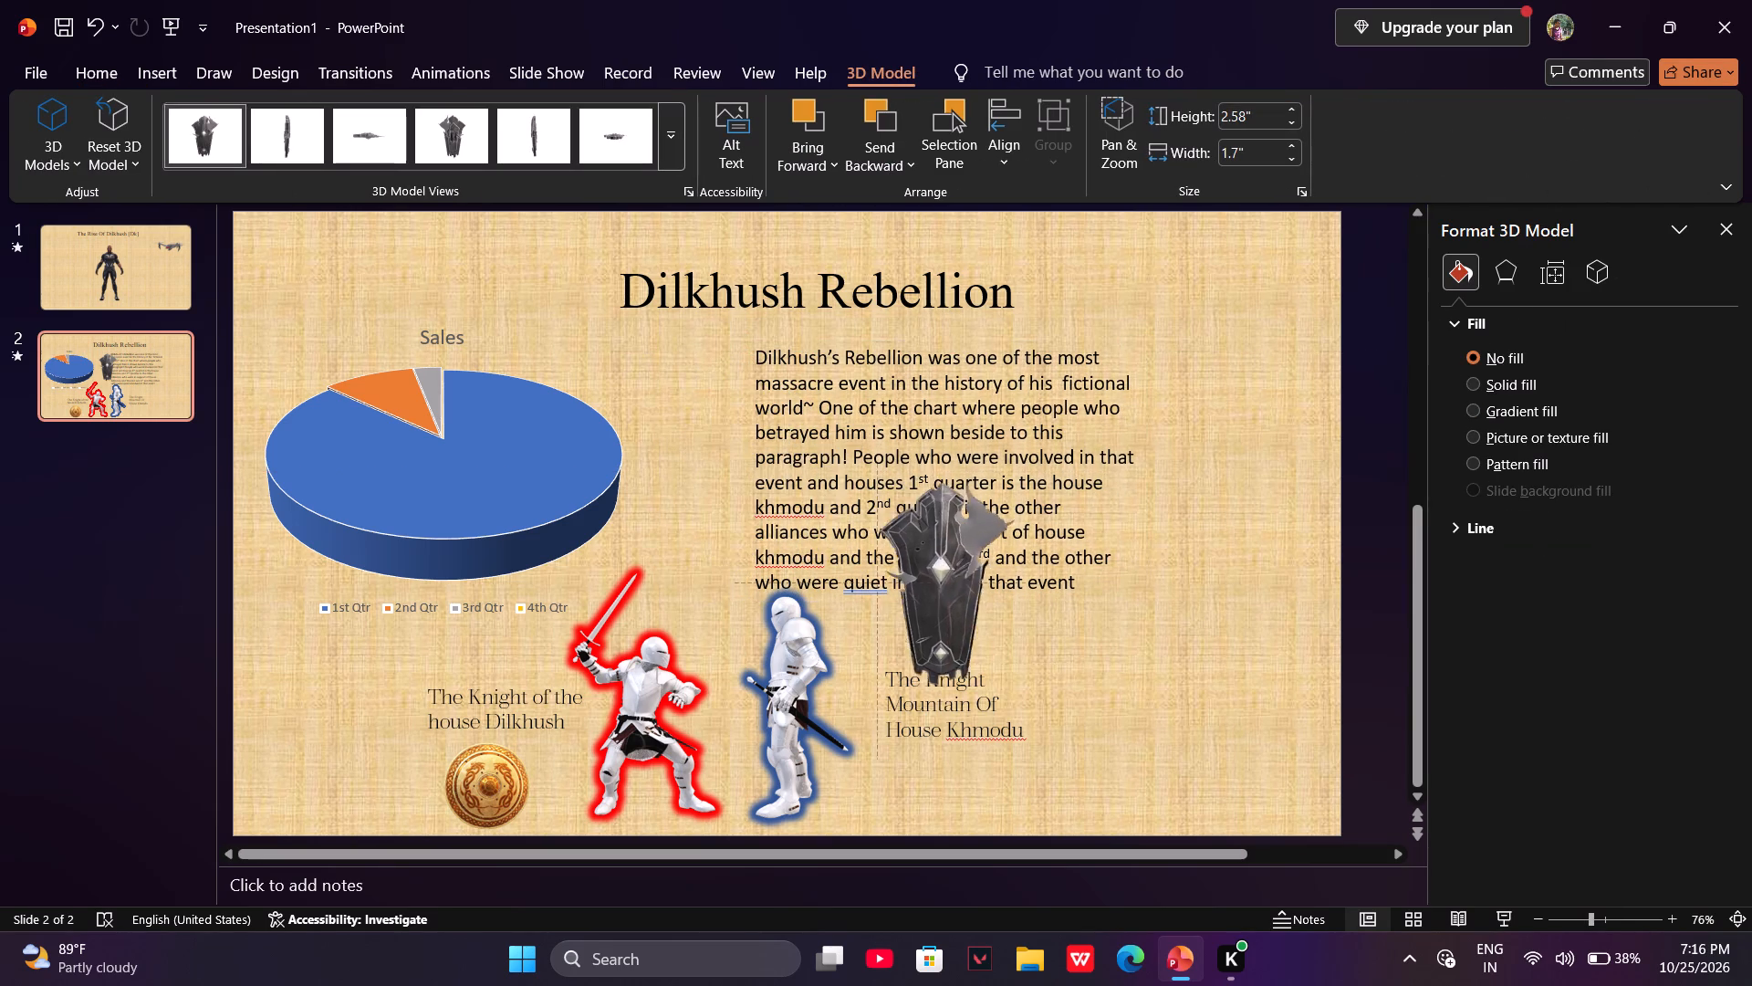
{"action": "left_click_drag", "start_coordinate": [951, 523], "coordinate": [1098, 632]}
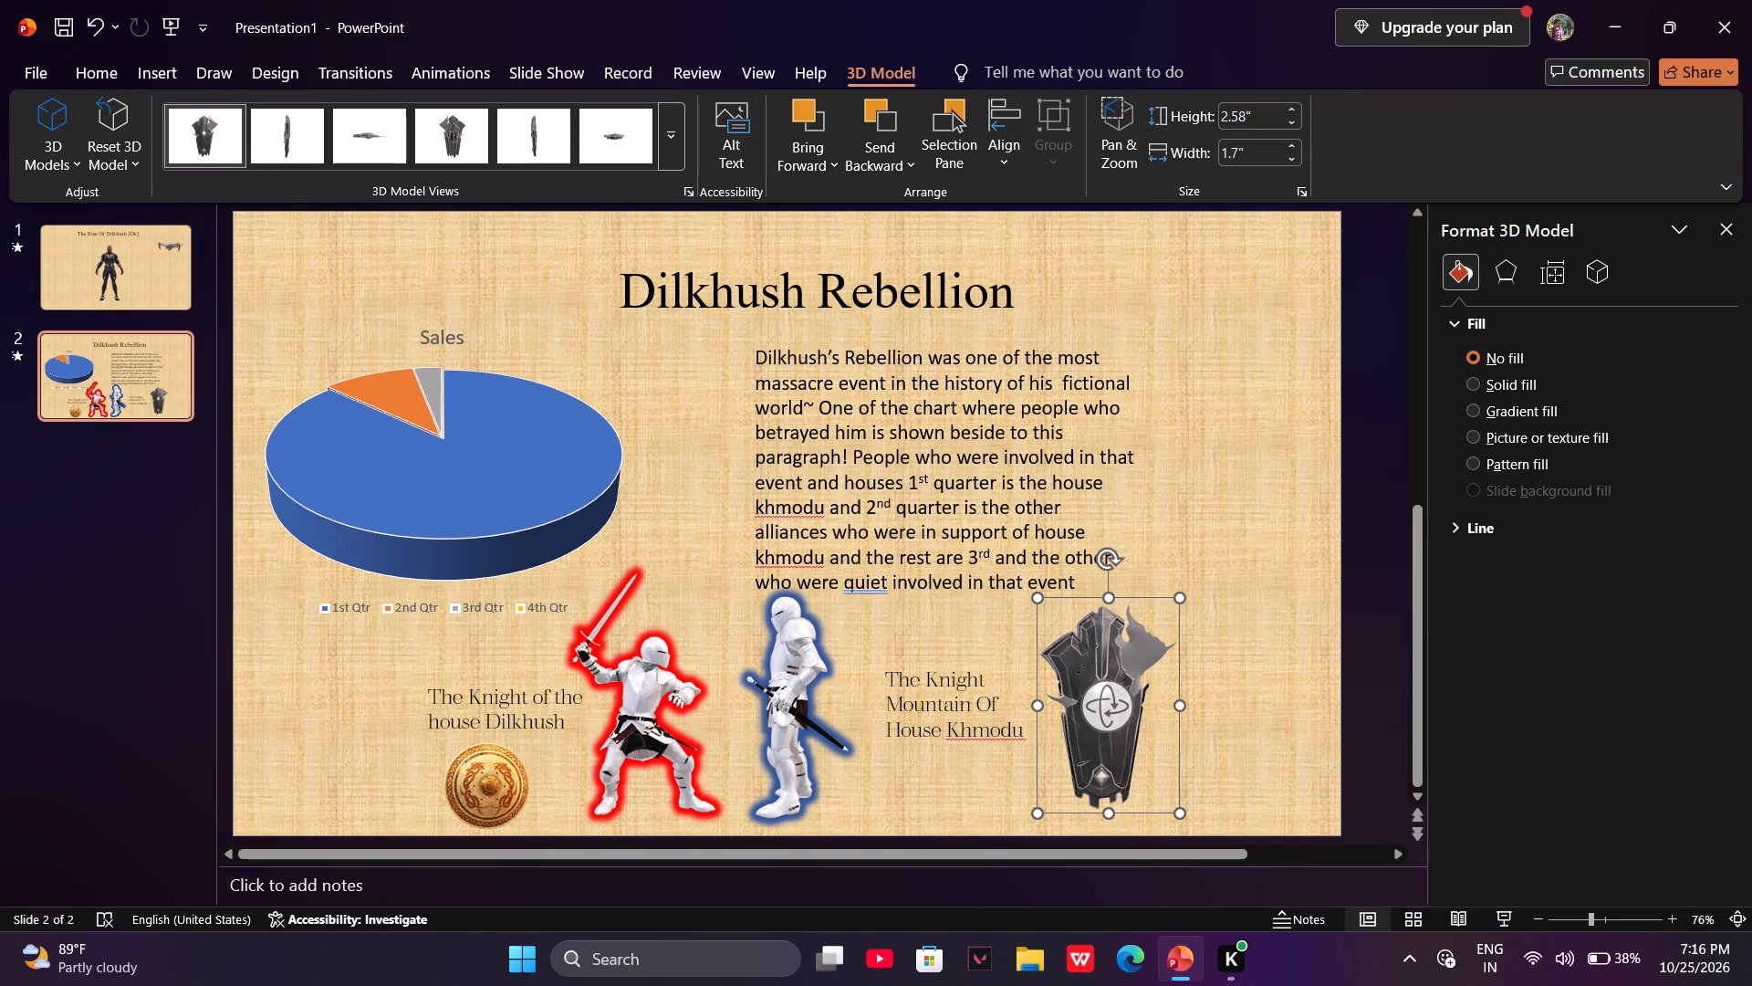
{"action": "left_click_drag", "start_coordinate": [1176, 812], "coordinate": [1139, 680]}
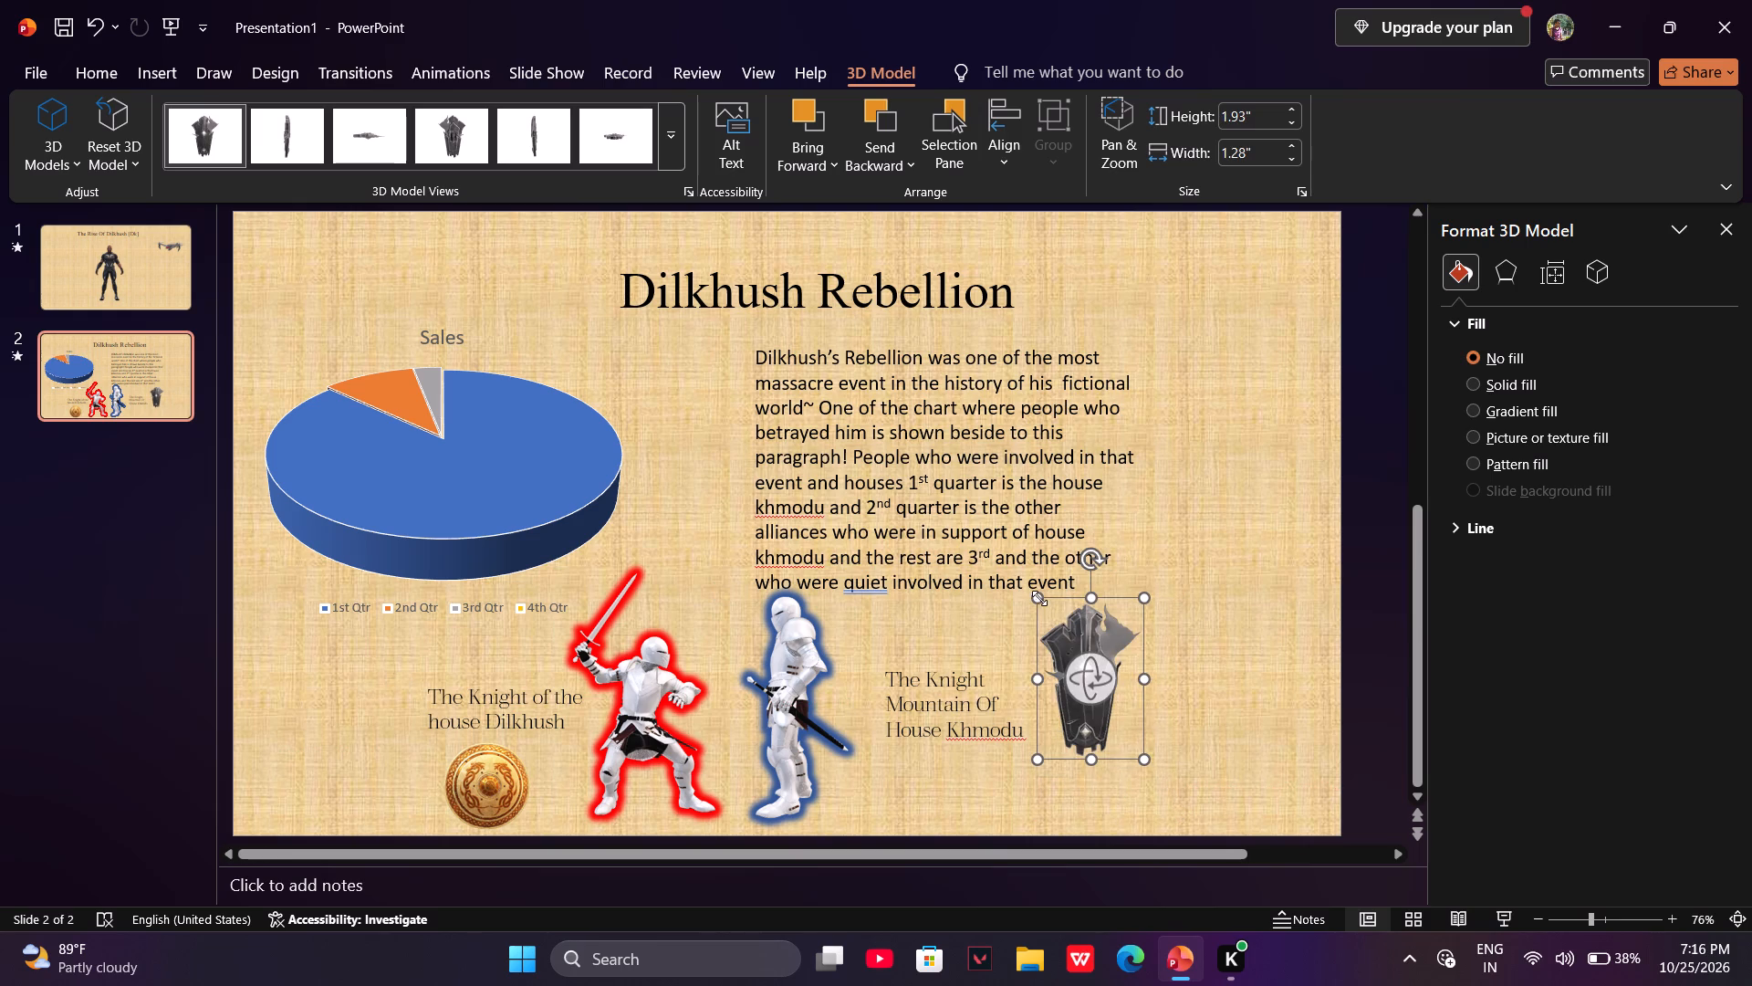
{"action": "left_click_drag", "start_coordinate": [1039, 598], "coordinate": [1064, 690]}
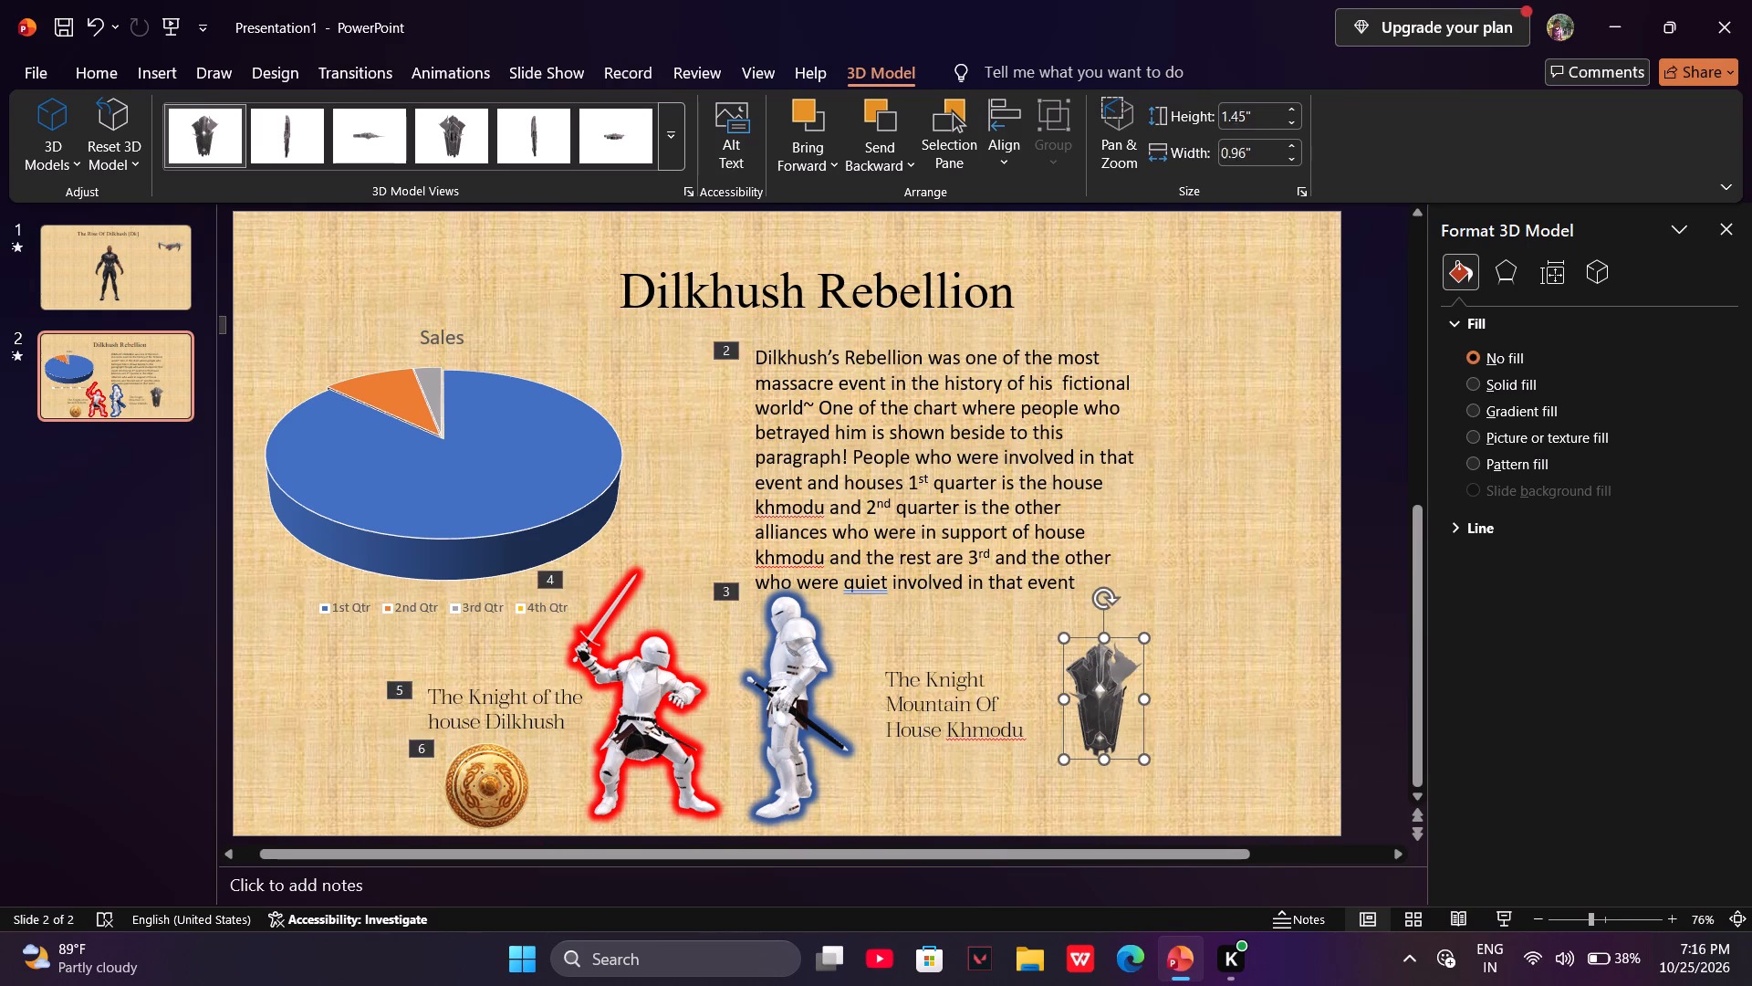
{"action": "left_click", "coordinate": [1100, 697]}
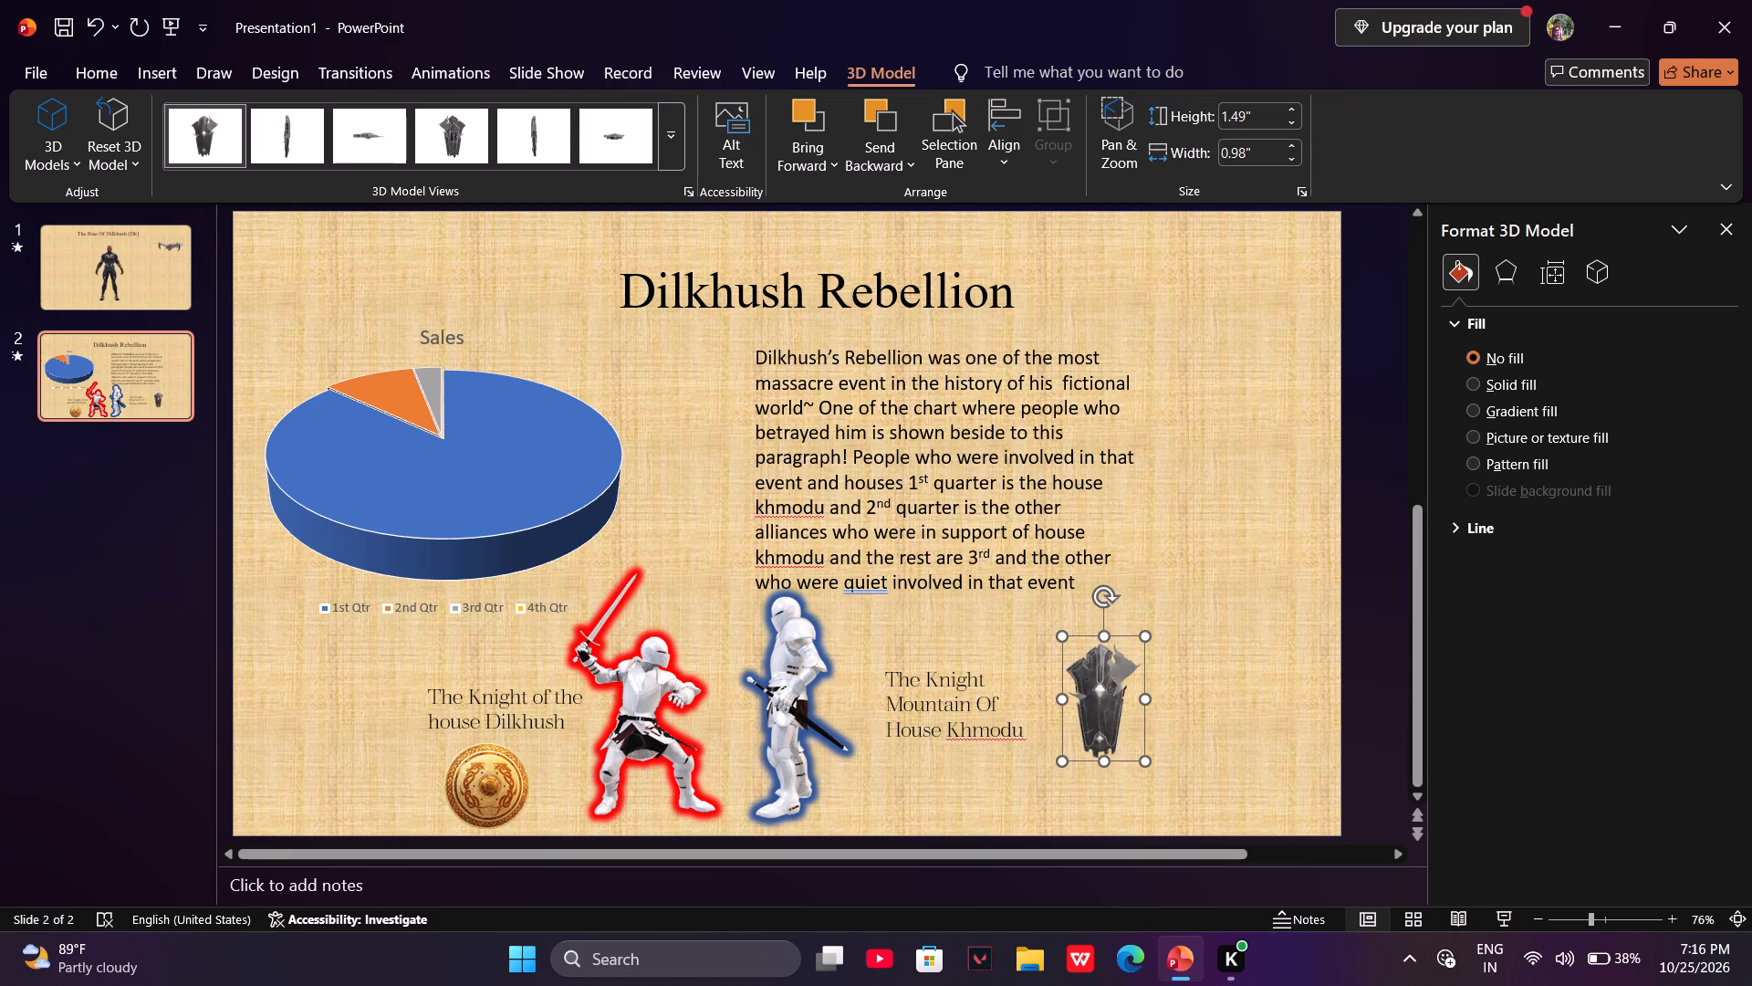
Place the dark grey shield just below the House Khmodu caption and resize it to about 1" high by 0.68" wide.
{"action": "left_click_drag", "start_coordinate": [1102, 735], "coordinate": [933, 806]}
{"action": "left_click_drag", "start_coordinate": [893, 705], "coordinate": [907, 715]}
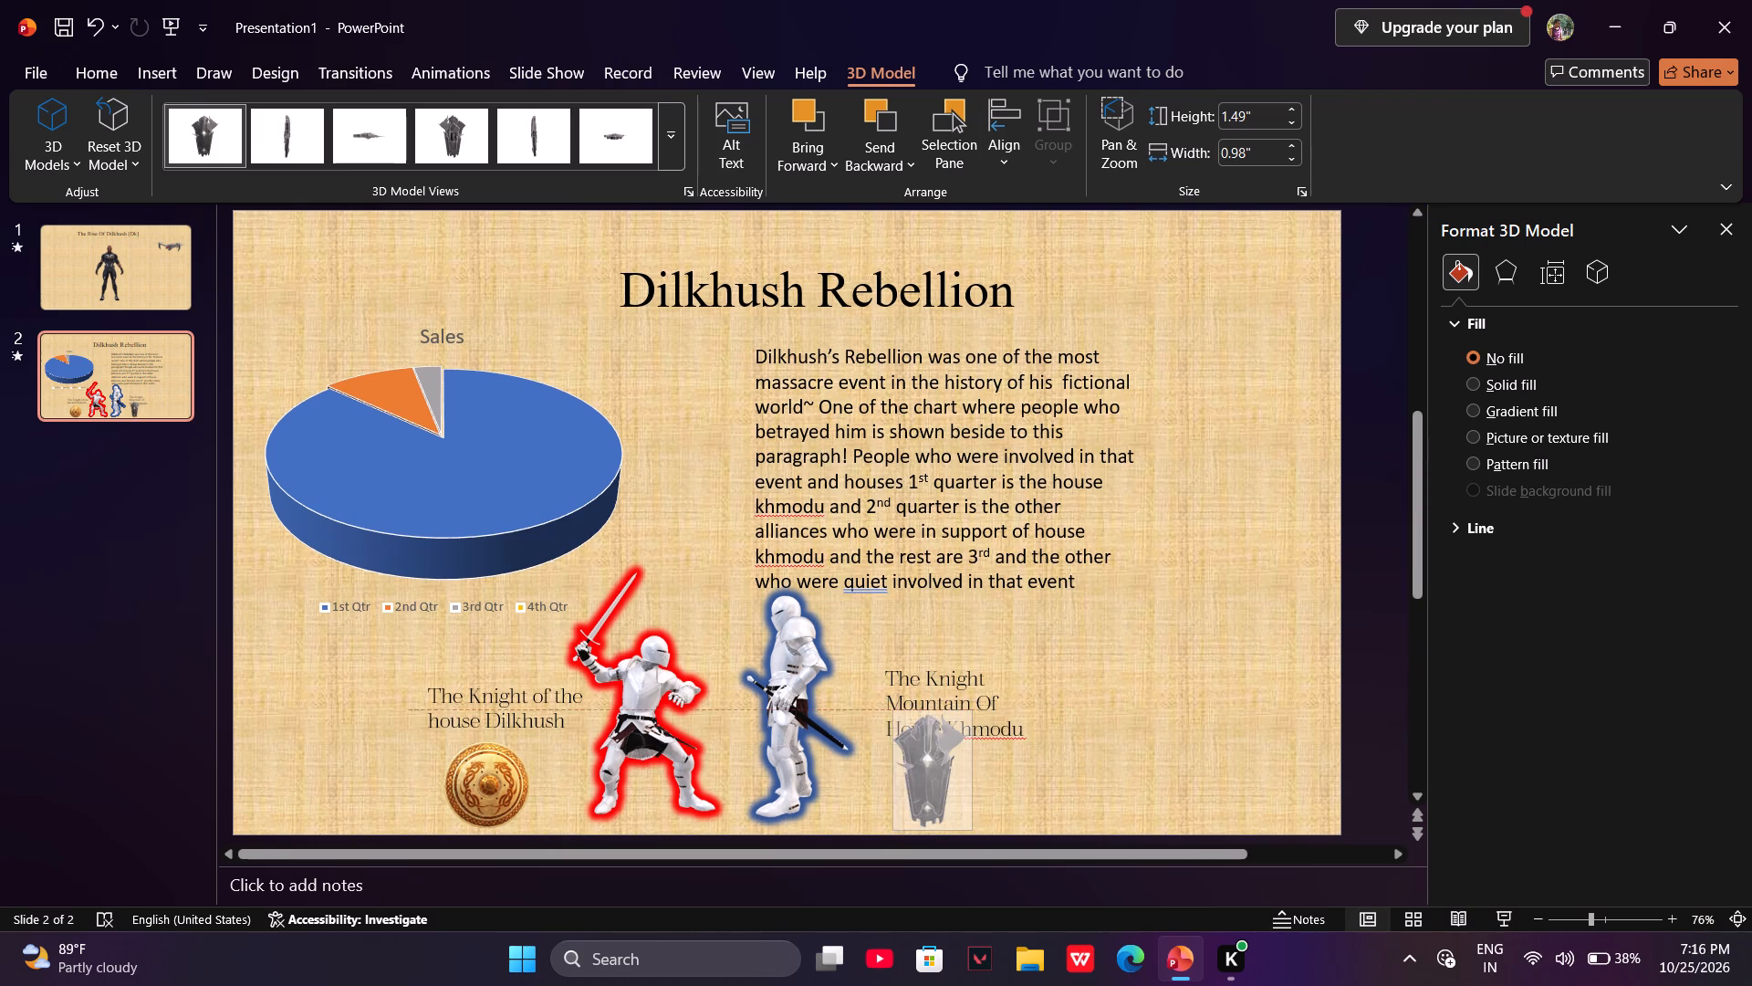
{"action": "left_click_drag", "start_coordinate": [907, 715], "coordinate": [901, 772]}
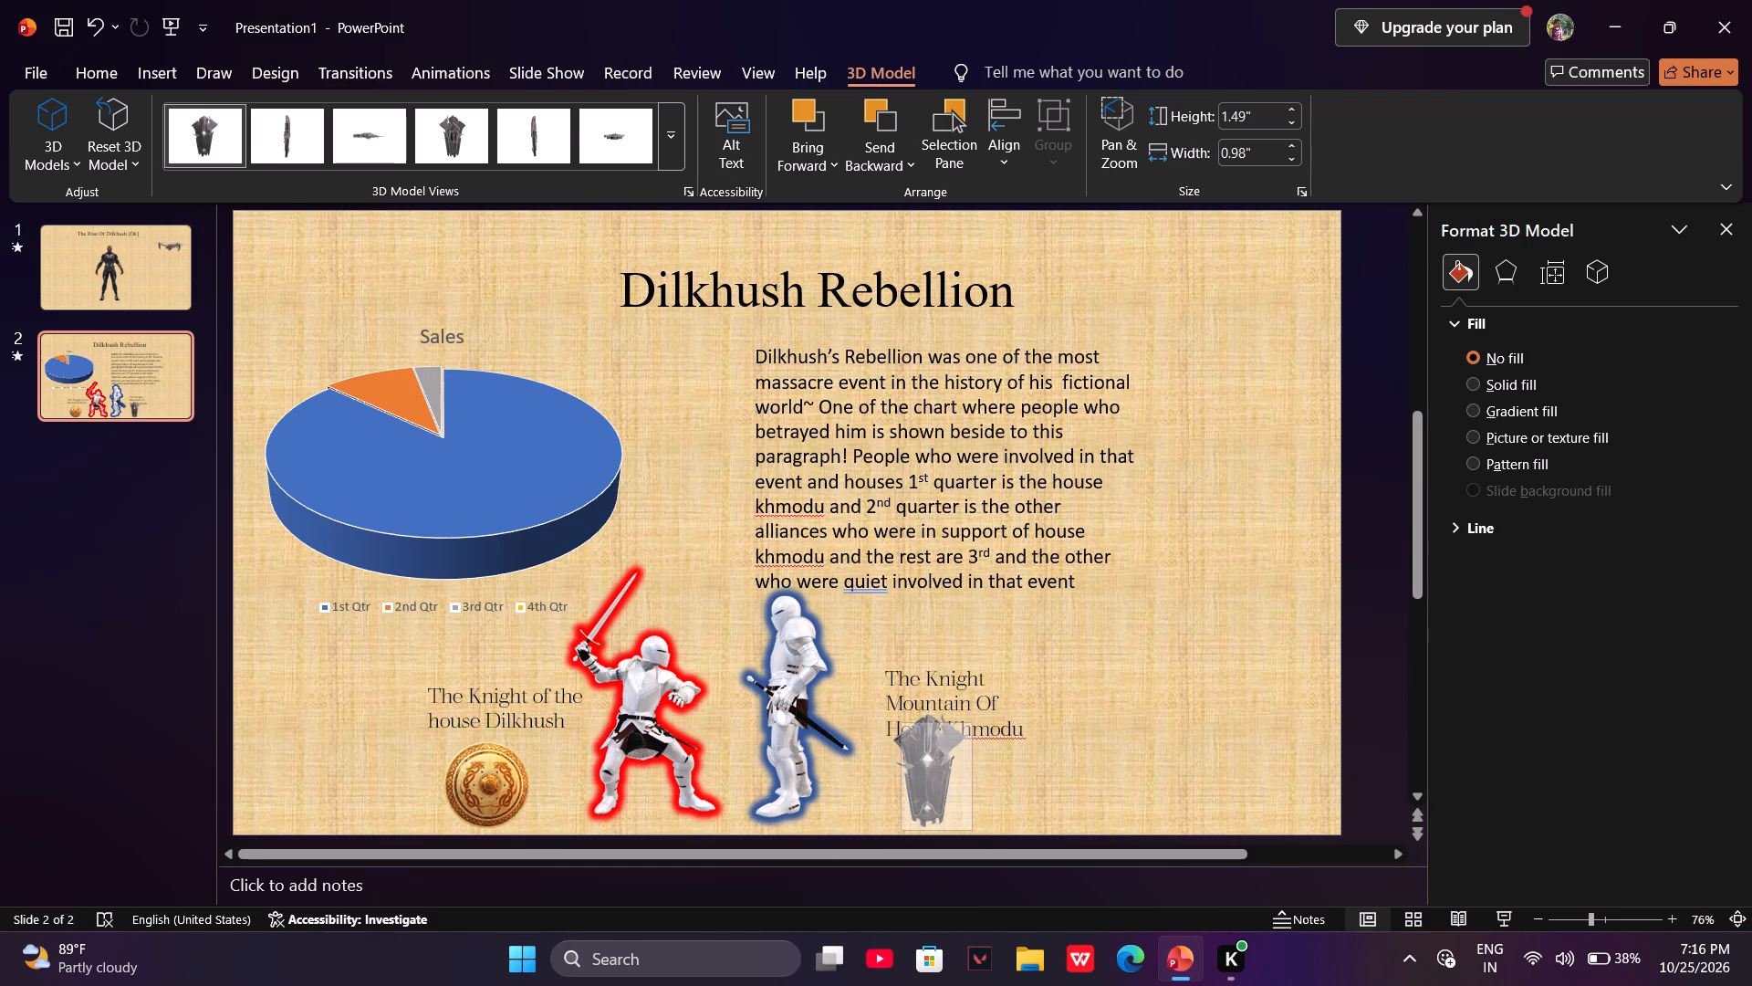
{"action": "left_click_drag", "start_coordinate": [901, 772], "coordinate": [926, 778]}
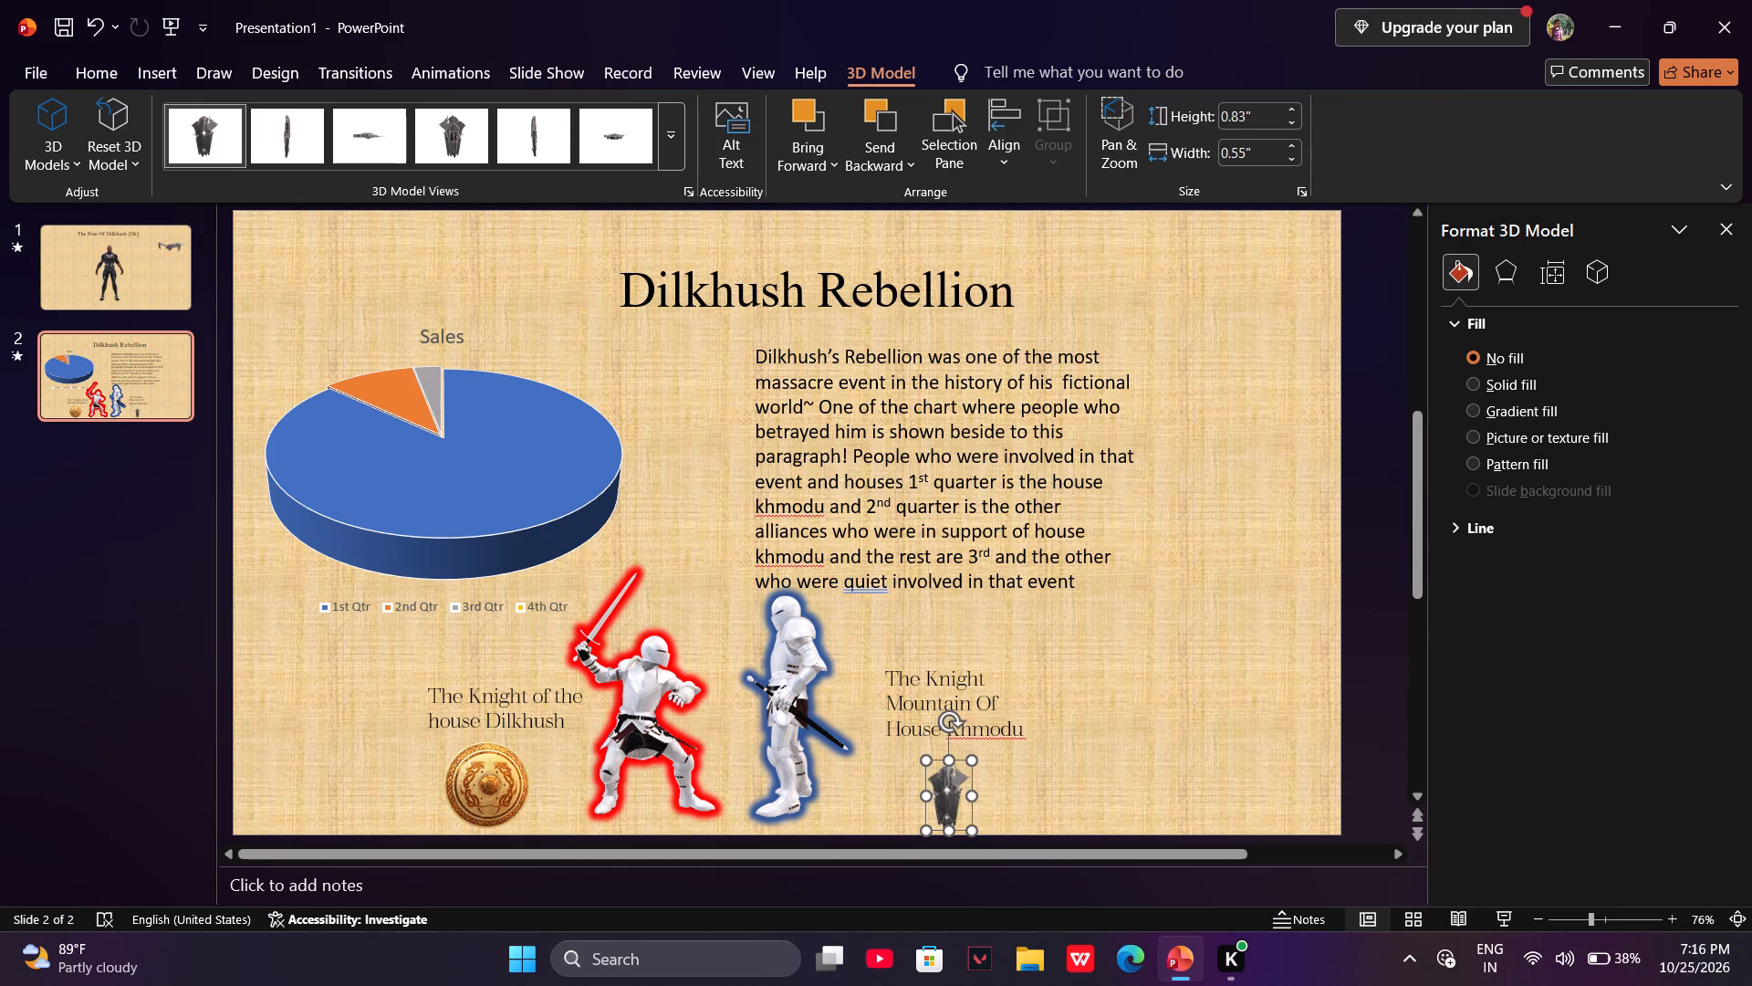
{"action": "left_click", "coordinate": [954, 786]}
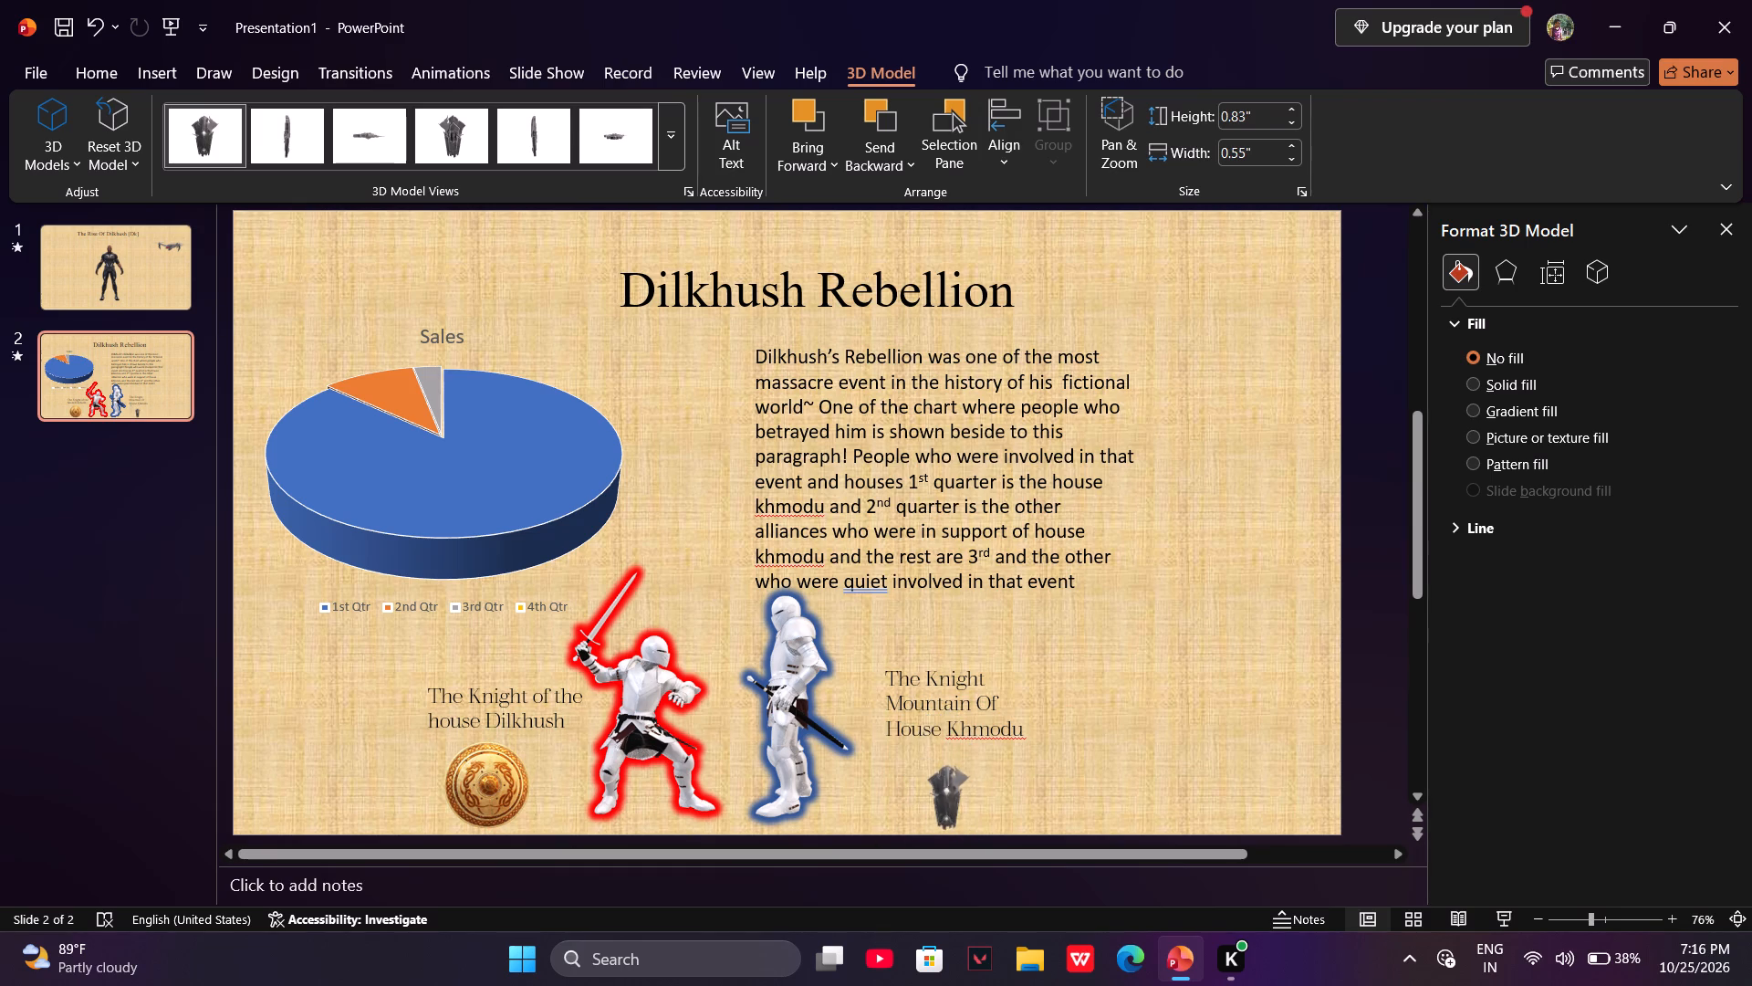
{"action": "left_click", "coordinate": [957, 769]}
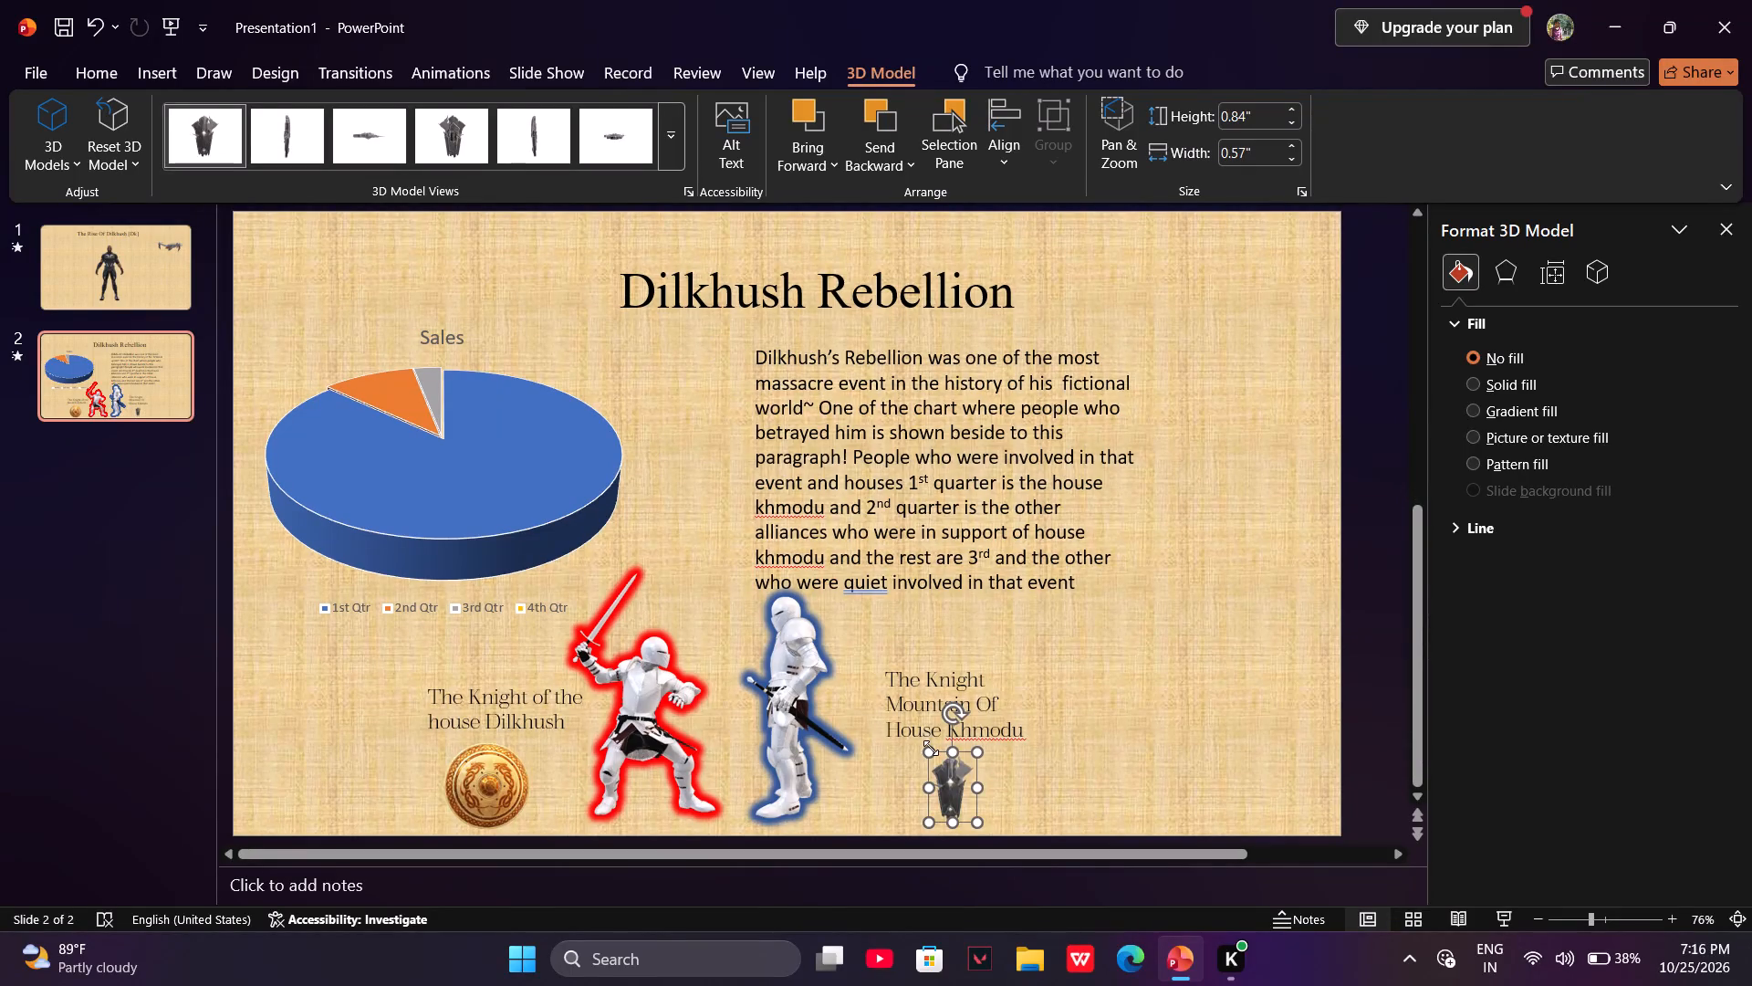
{"action": "left_click_drag", "start_coordinate": [931, 748], "coordinate": [920, 742]}
{"action": "left_click", "coordinate": [1144, 687]}
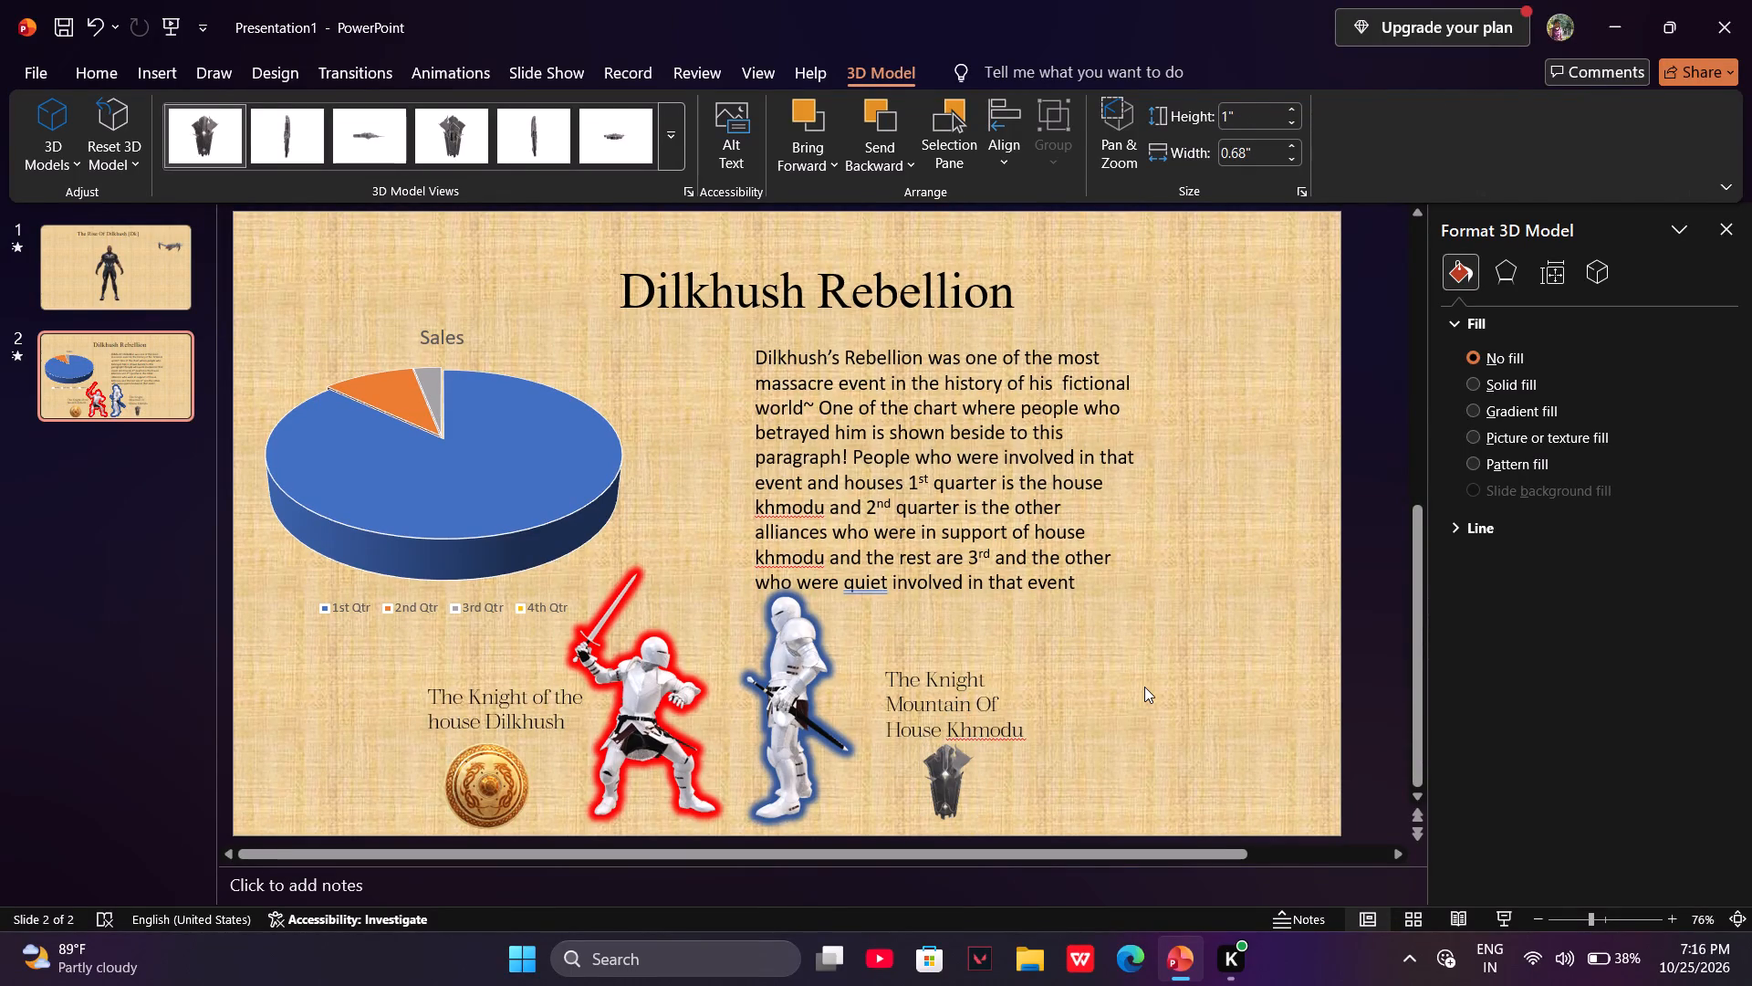
Apply the Fly In animation to the dark grey shield below the House Khmodu caption.
{"action": "left_click", "coordinate": [949, 797]}
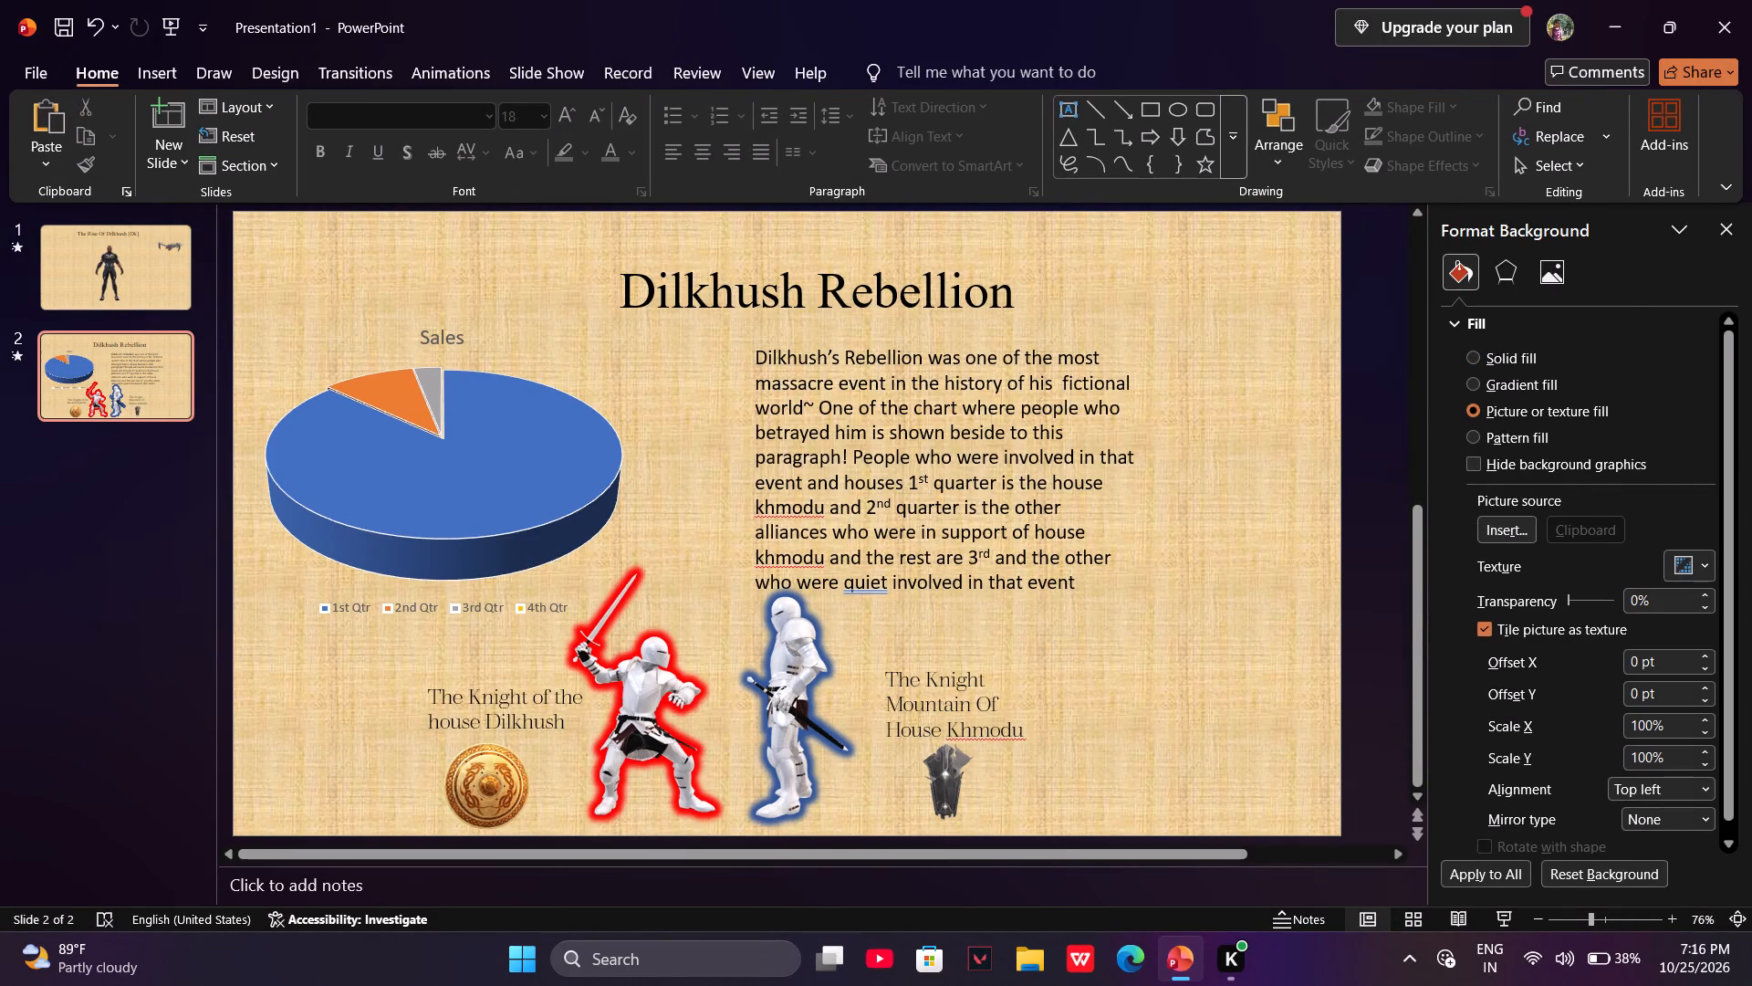
{"action": "left_click", "coordinate": [454, 69]}
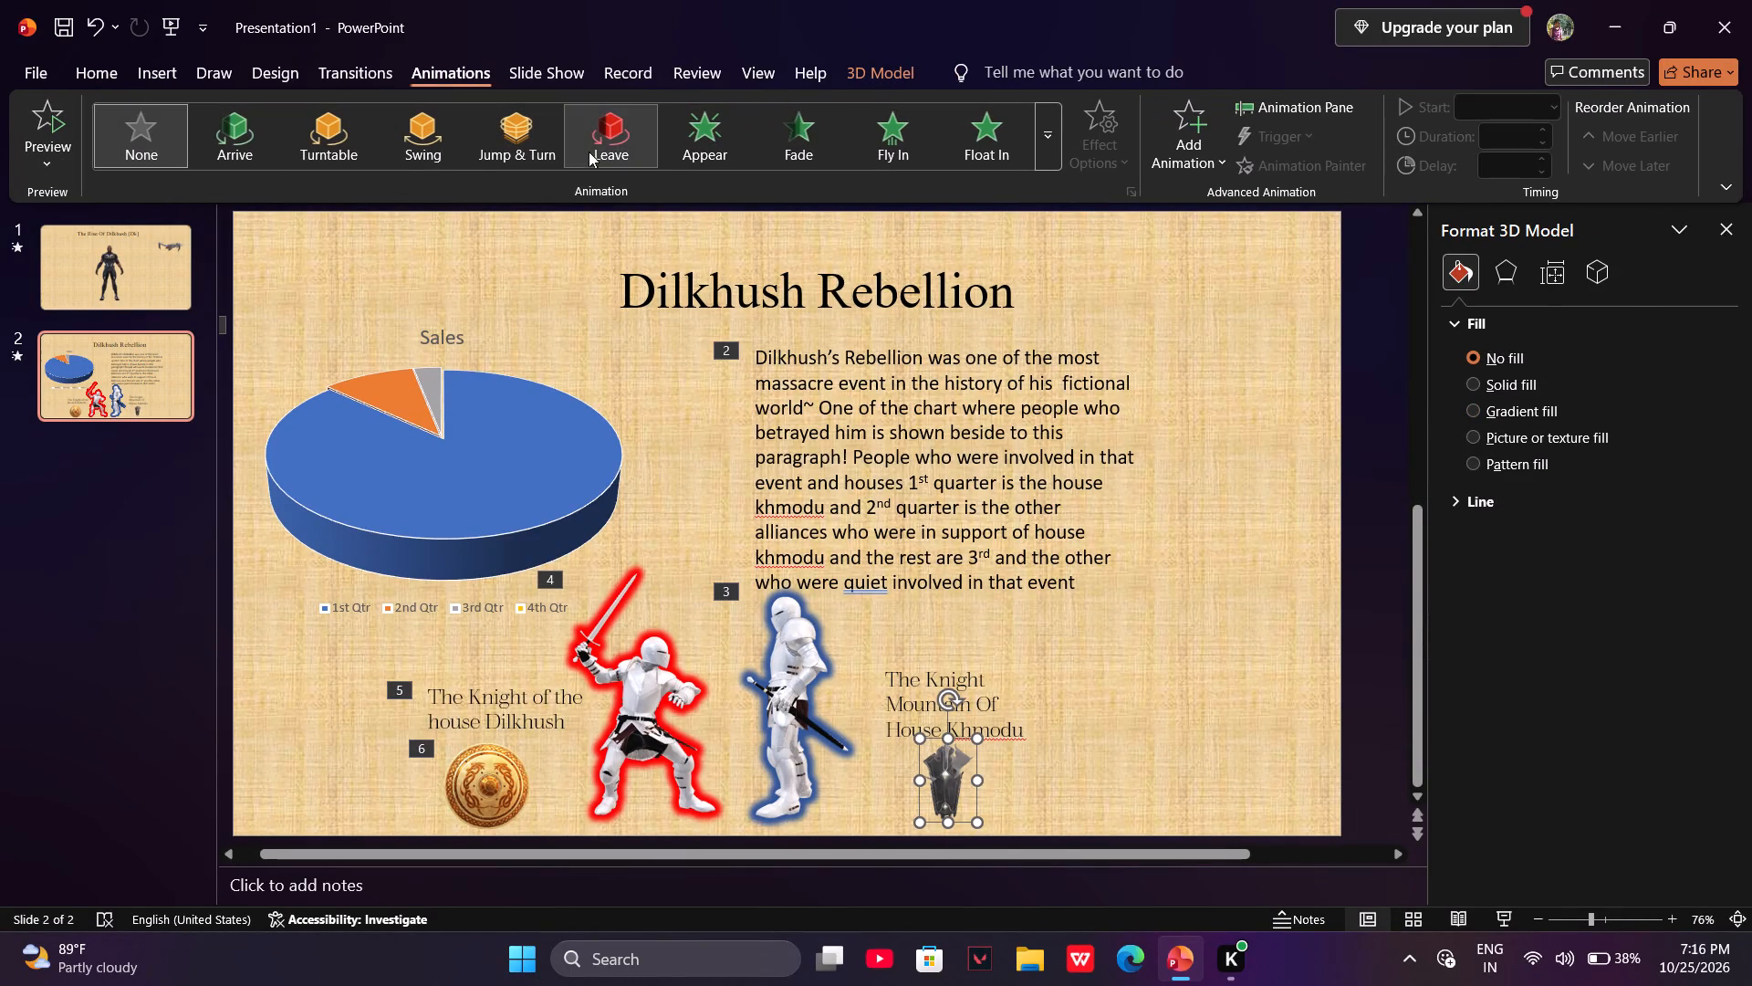
{"action": "left_click", "coordinate": [888, 151]}
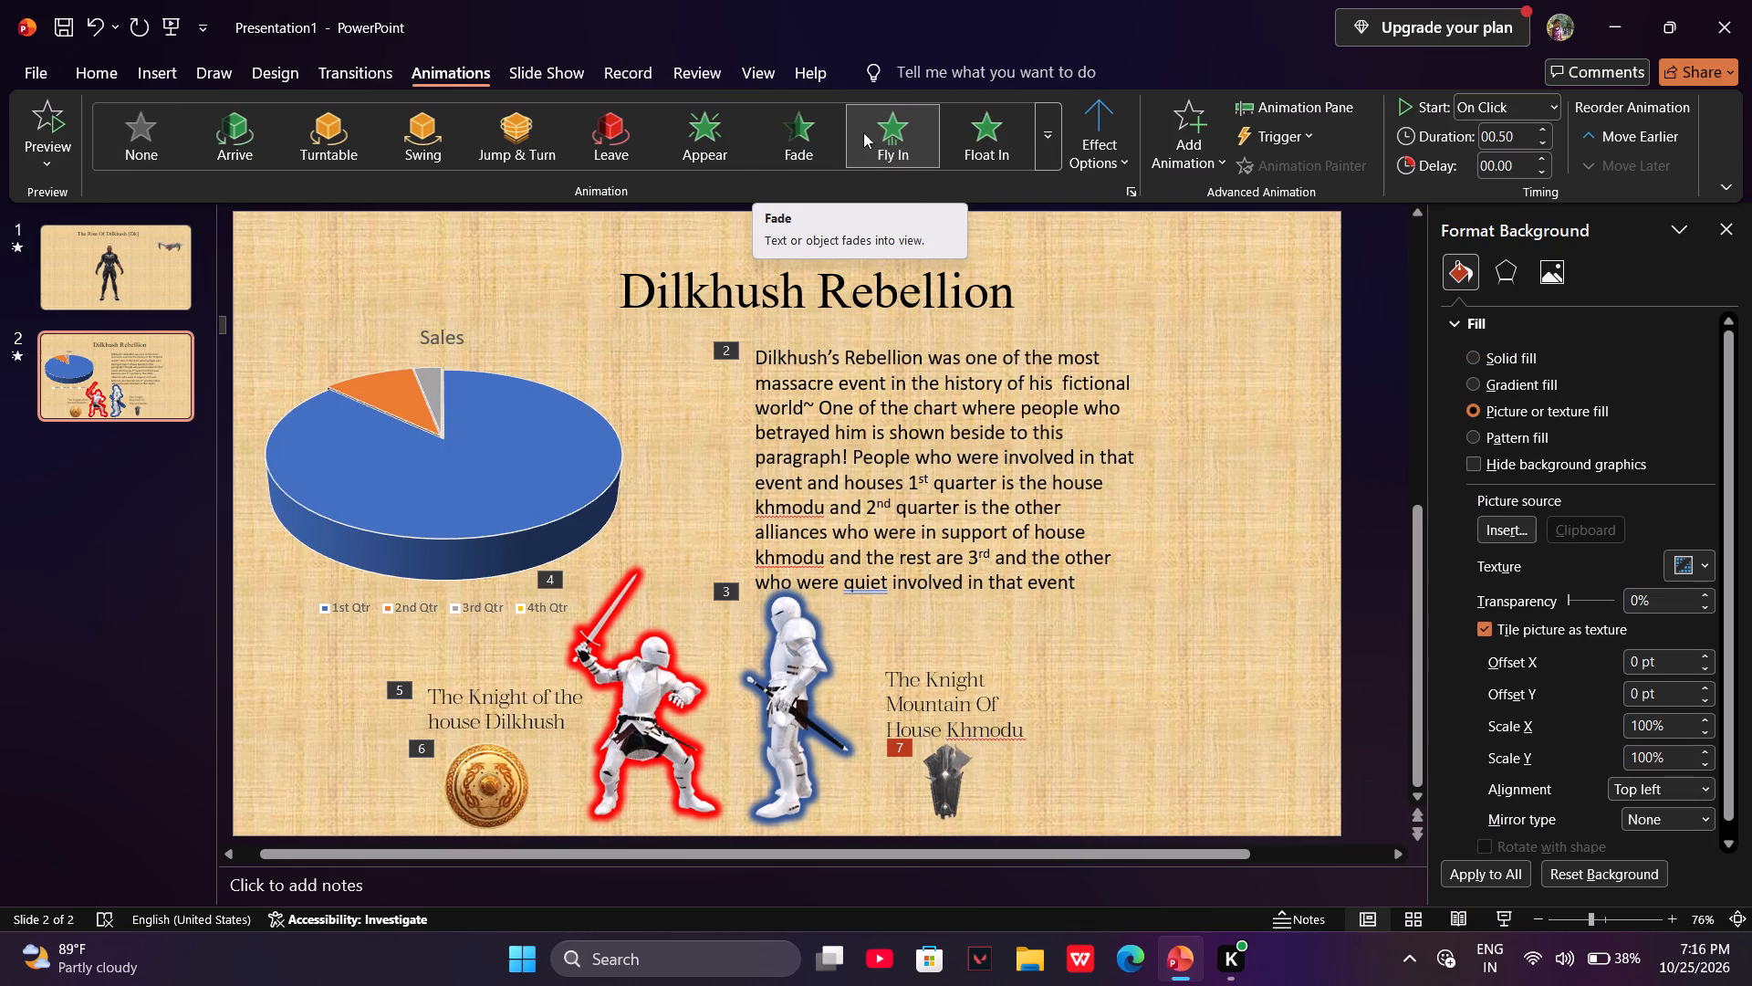
{"action": "left_click", "coordinate": [1216, 609]}
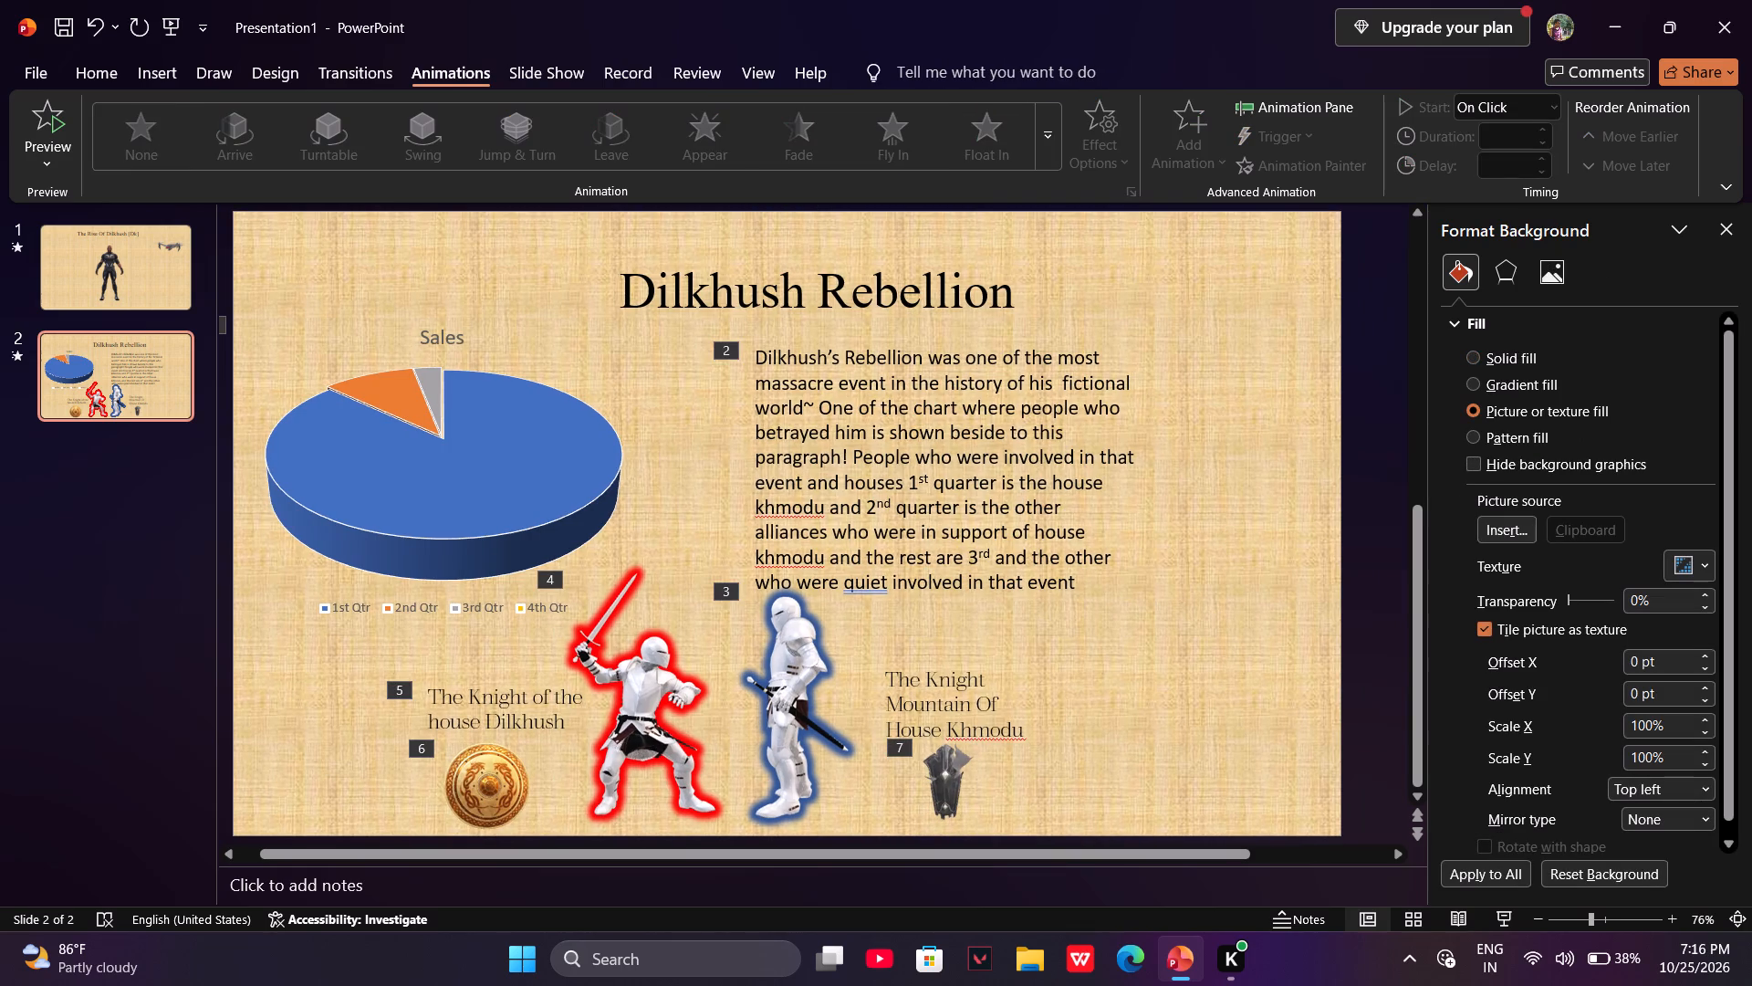
Add a new slide after the Dilkhush Rebellion slide.
{"action": "right_click", "coordinate": [164, 481]}
{"action": "left_click", "coordinate": [206, 577]}
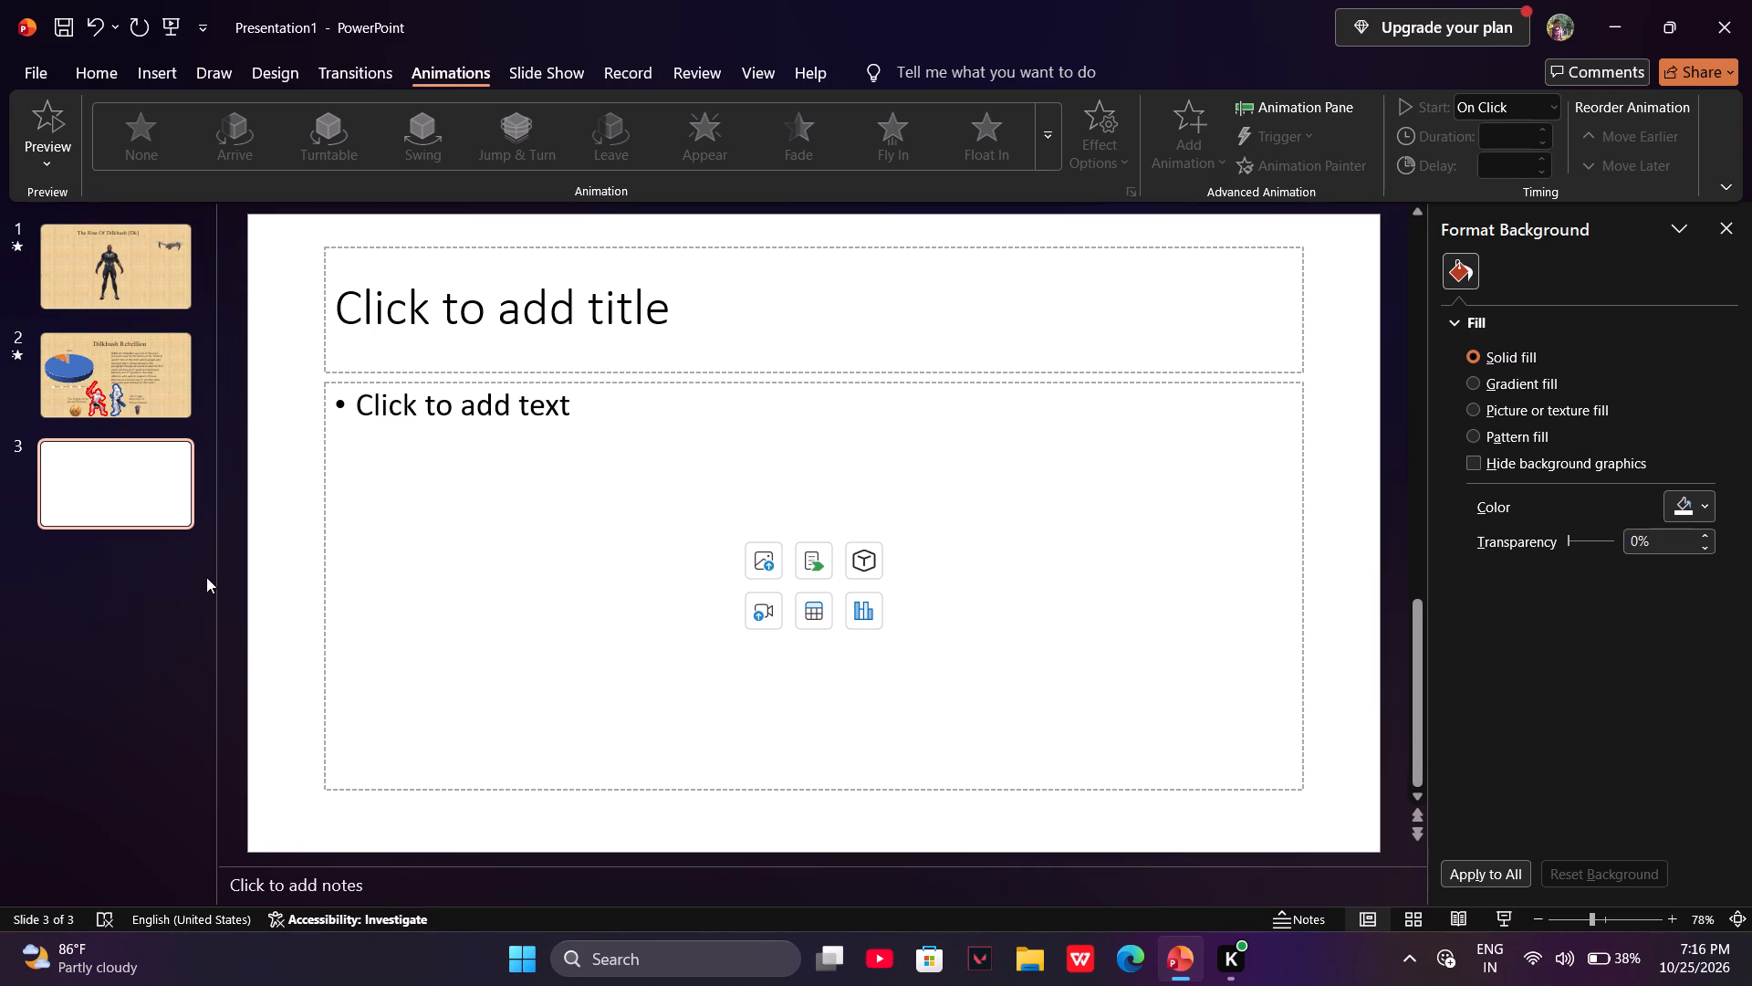
Clear the bullet from the empty content placeholder on the third slide.
{"action": "left_click", "coordinate": [566, 526]}
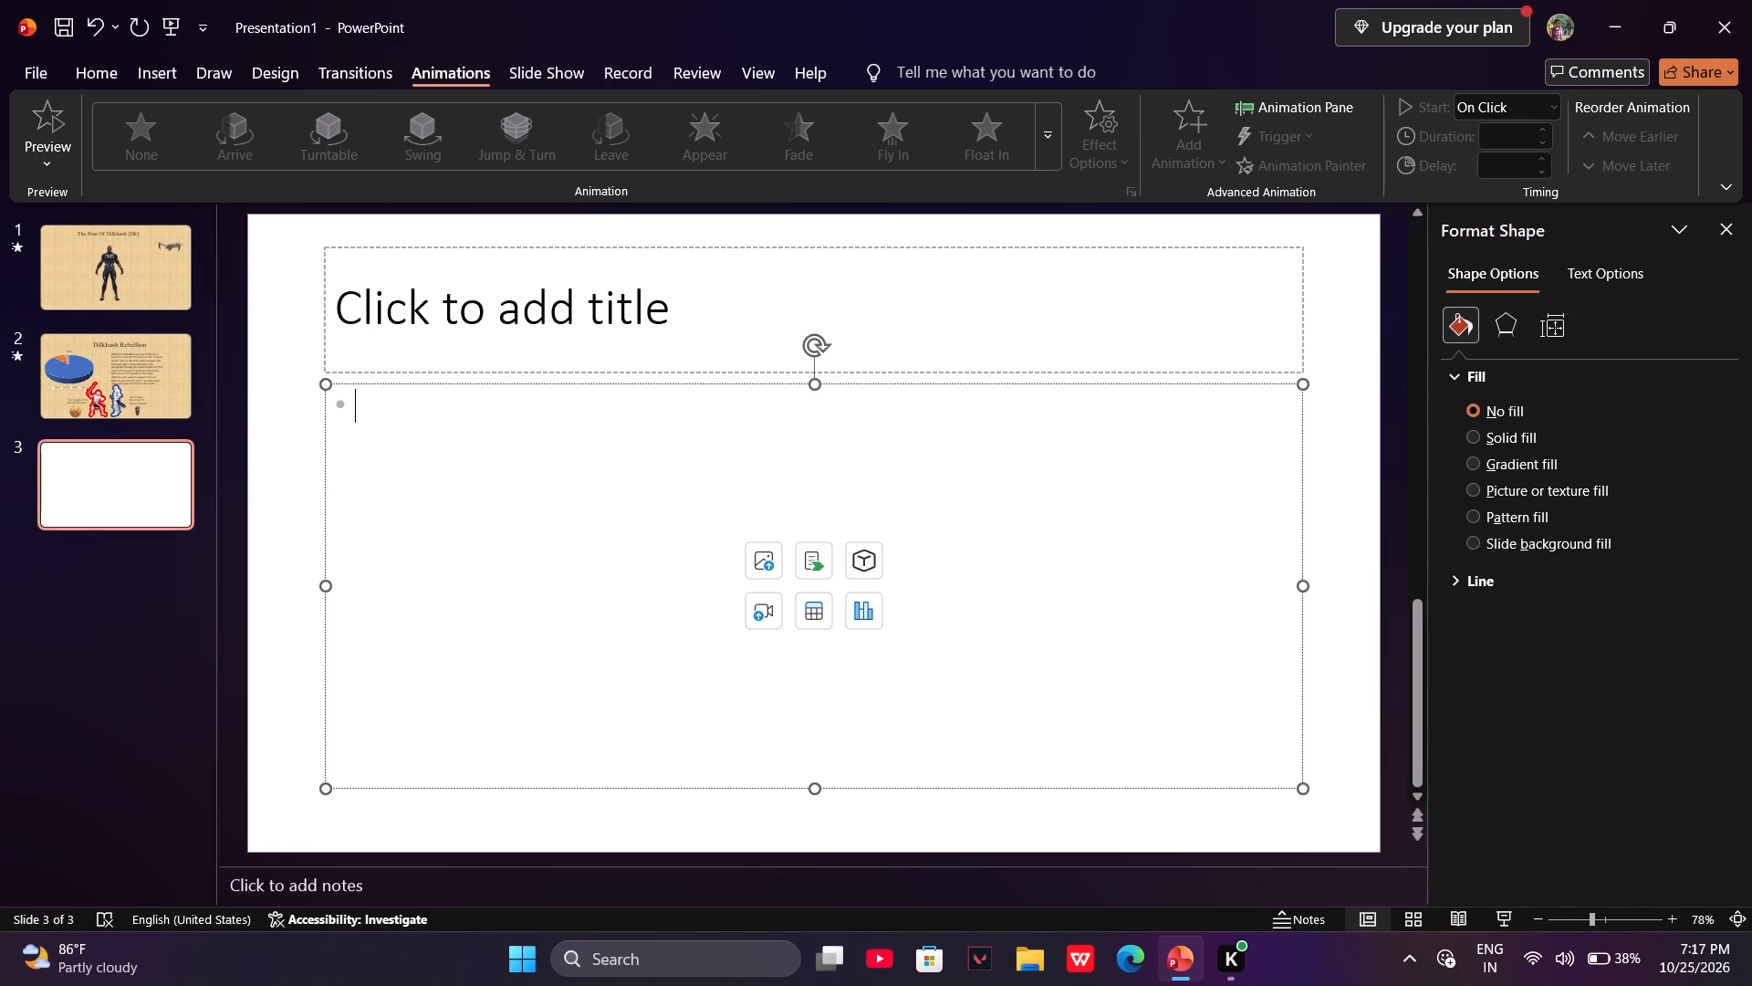
{"action": "key", "text": "Insert"}
{"action": "key", "text": "Delete"}
{"action": "key", "text": "Delete"}
{"action": "key", "text": "backslash"}
{"action": "key", "text": "BackSpace"}
{"action": "key", "text": "BackSpace"}
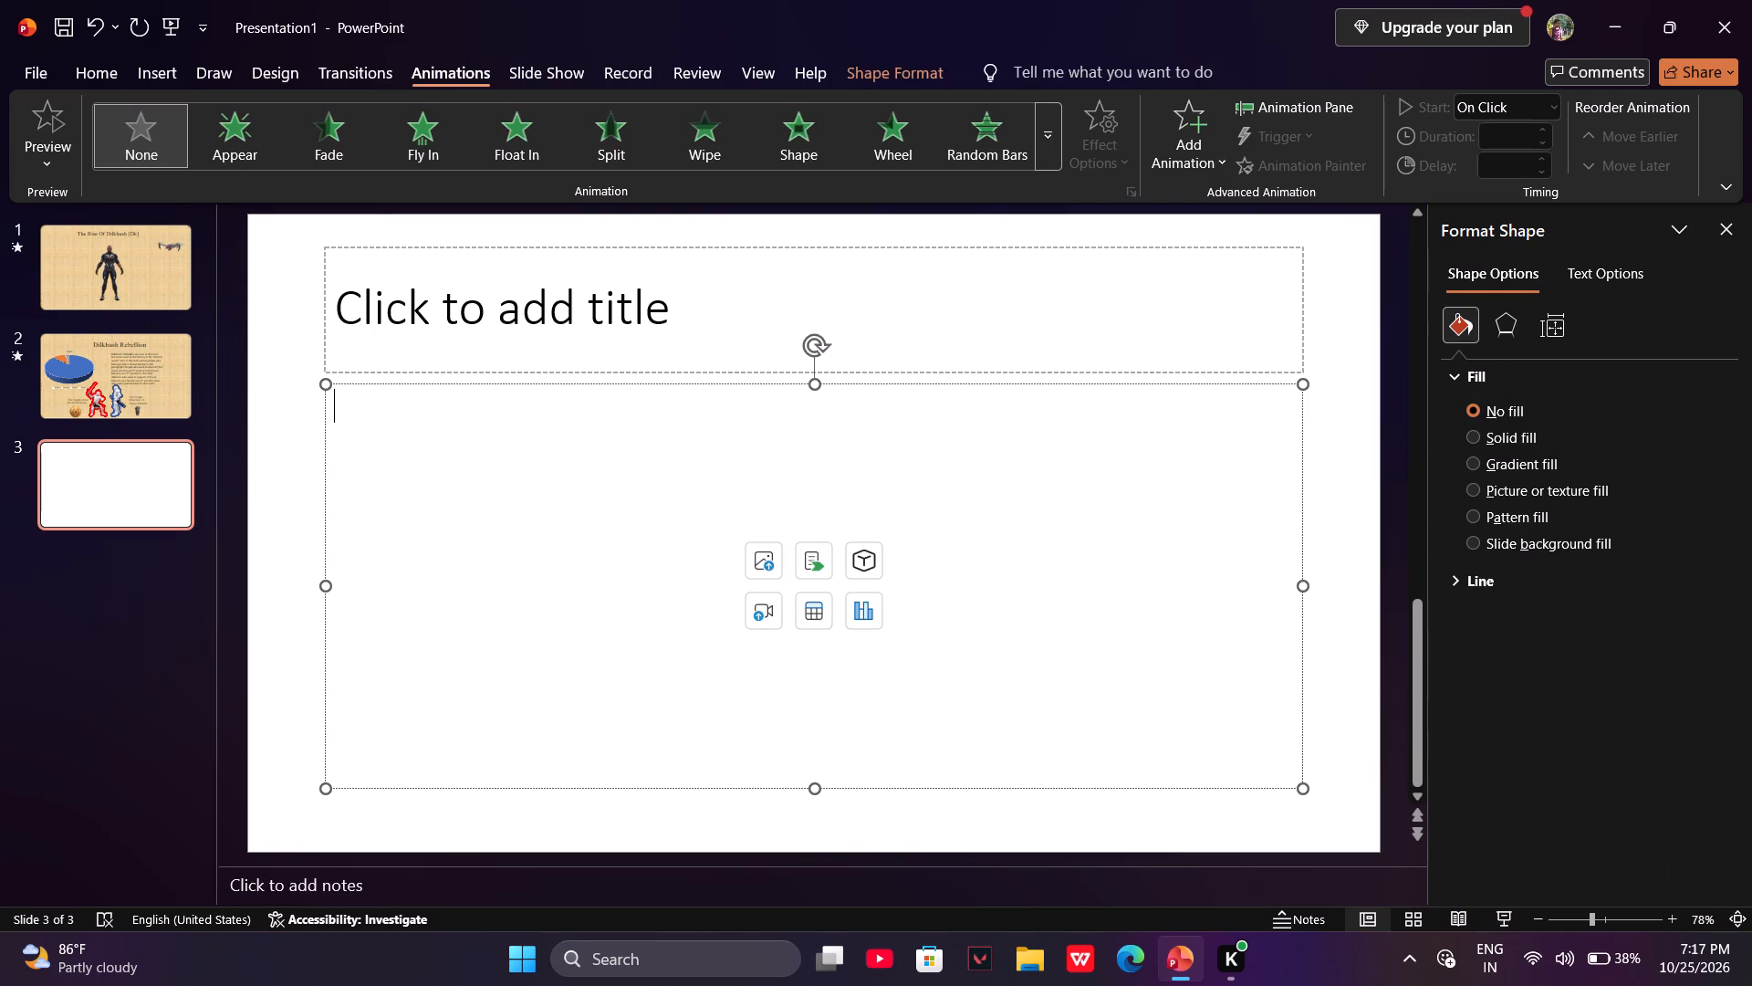
{"action": "key", "text": "BackSpace"}
{"action": "key", "text": "BackSpace"}
{"action": "key", "text": "Delete"}
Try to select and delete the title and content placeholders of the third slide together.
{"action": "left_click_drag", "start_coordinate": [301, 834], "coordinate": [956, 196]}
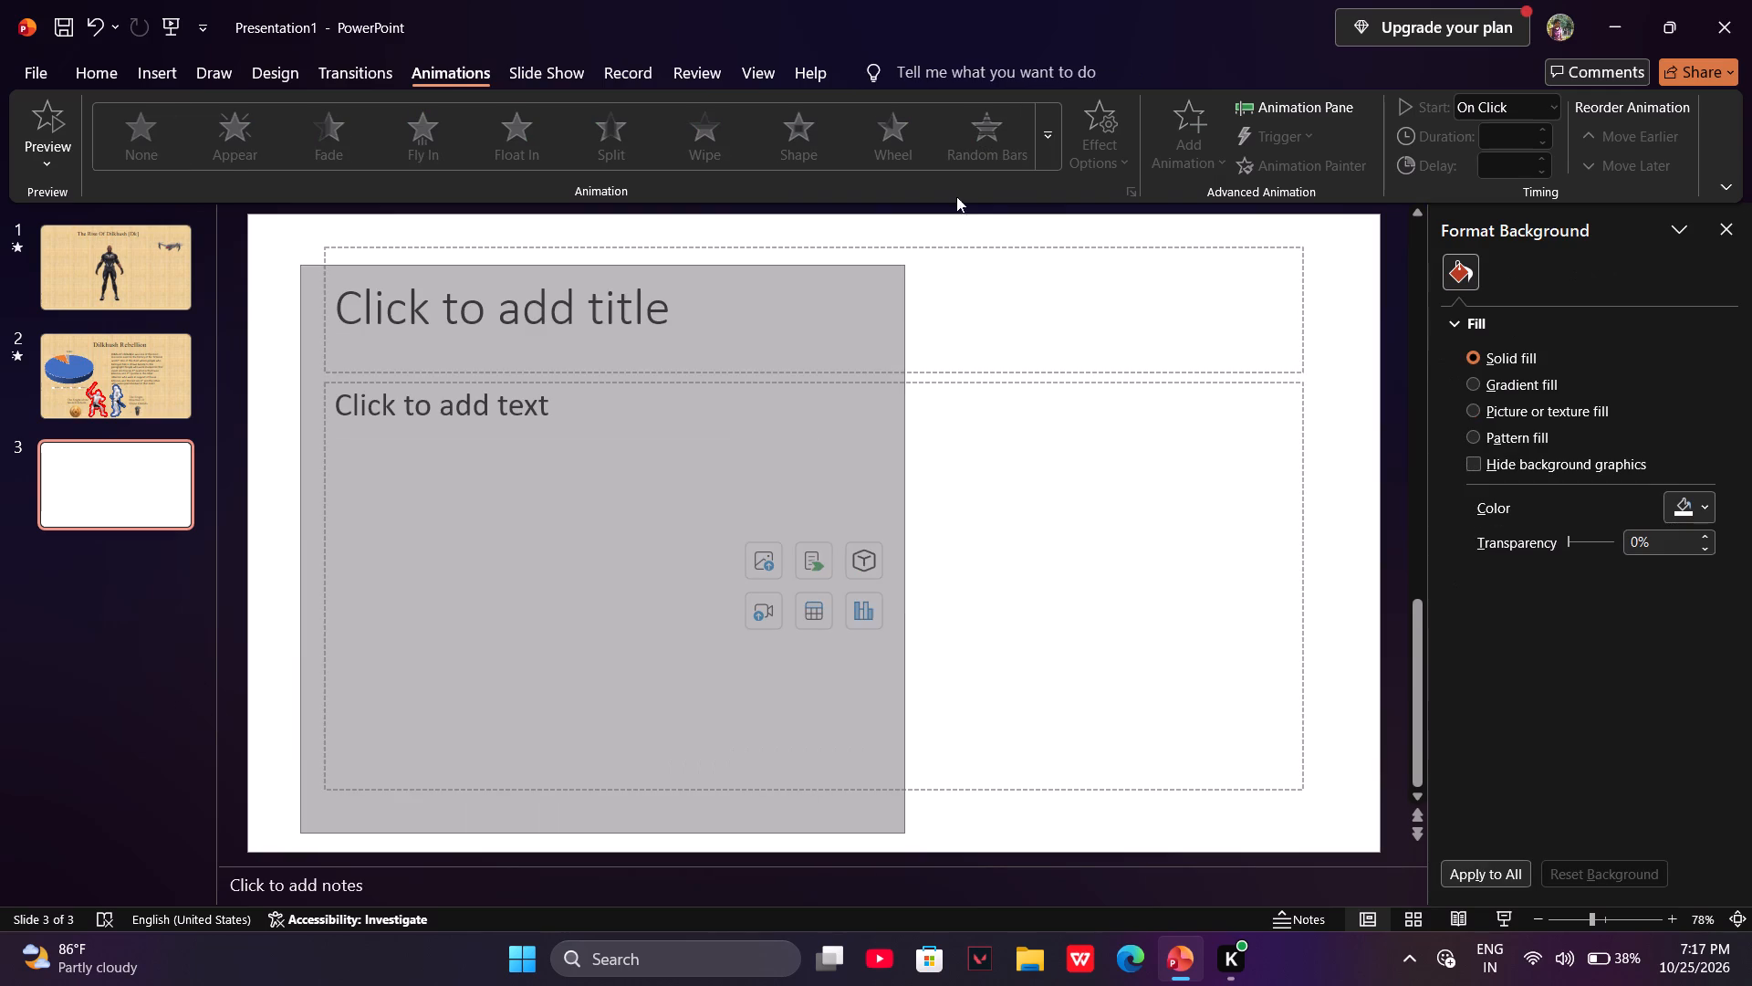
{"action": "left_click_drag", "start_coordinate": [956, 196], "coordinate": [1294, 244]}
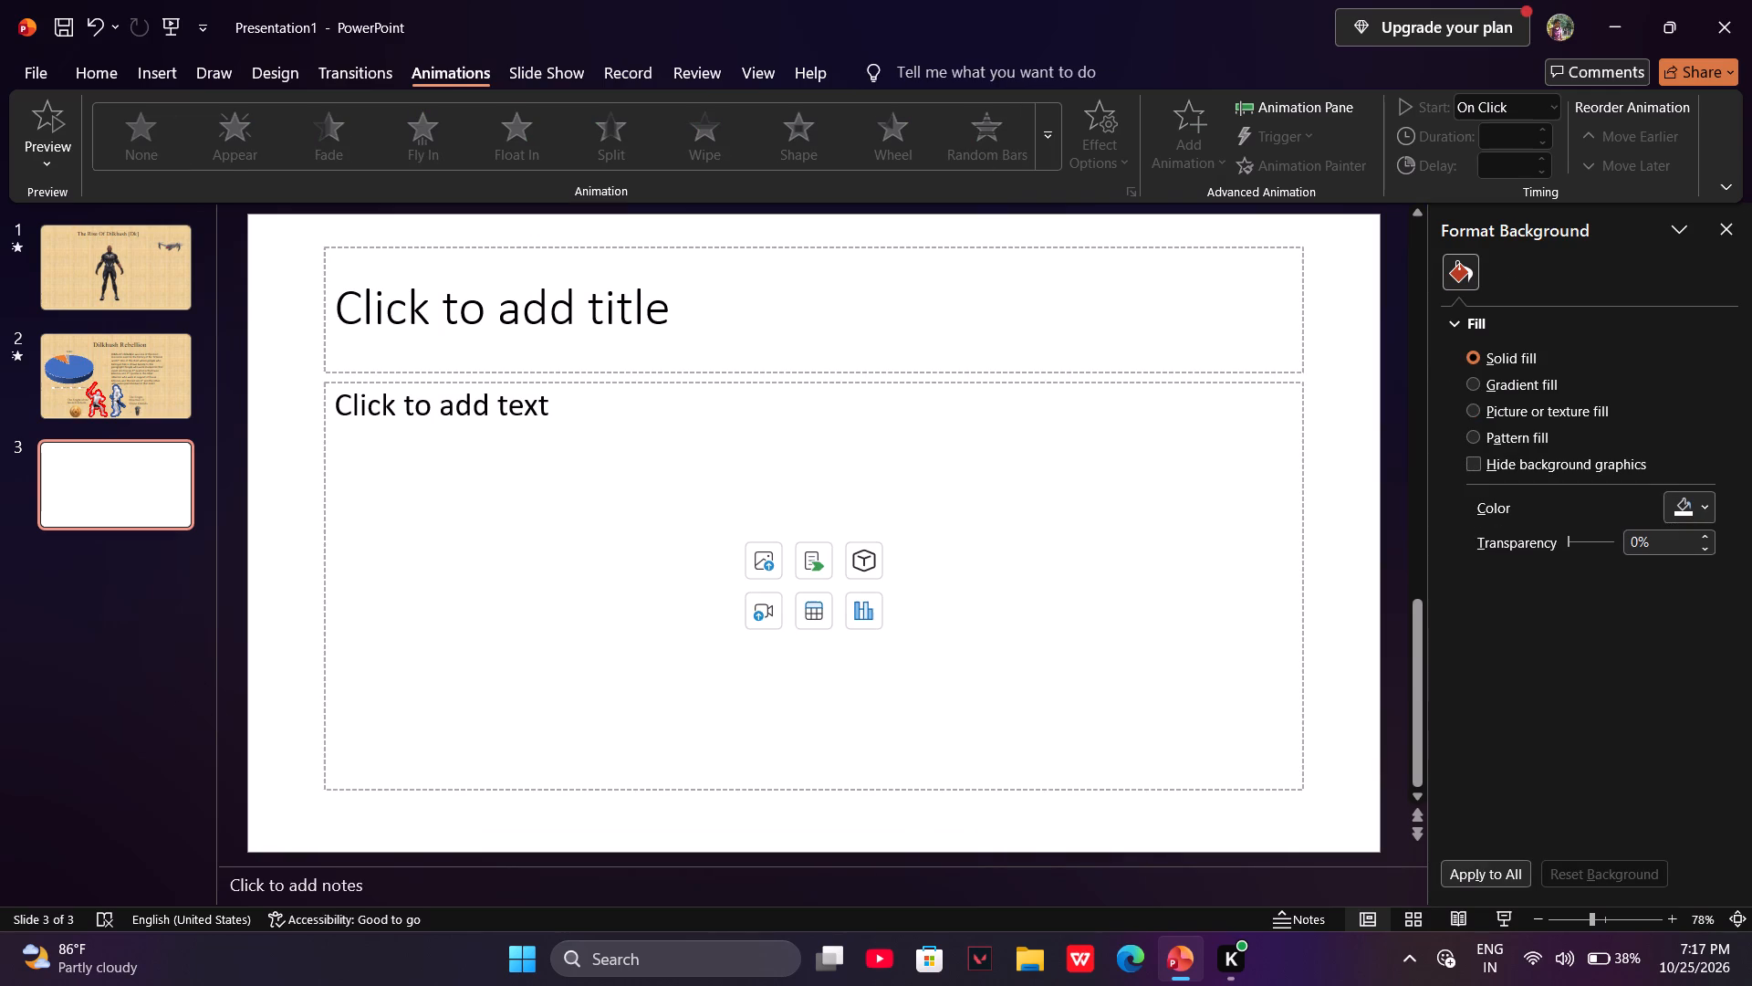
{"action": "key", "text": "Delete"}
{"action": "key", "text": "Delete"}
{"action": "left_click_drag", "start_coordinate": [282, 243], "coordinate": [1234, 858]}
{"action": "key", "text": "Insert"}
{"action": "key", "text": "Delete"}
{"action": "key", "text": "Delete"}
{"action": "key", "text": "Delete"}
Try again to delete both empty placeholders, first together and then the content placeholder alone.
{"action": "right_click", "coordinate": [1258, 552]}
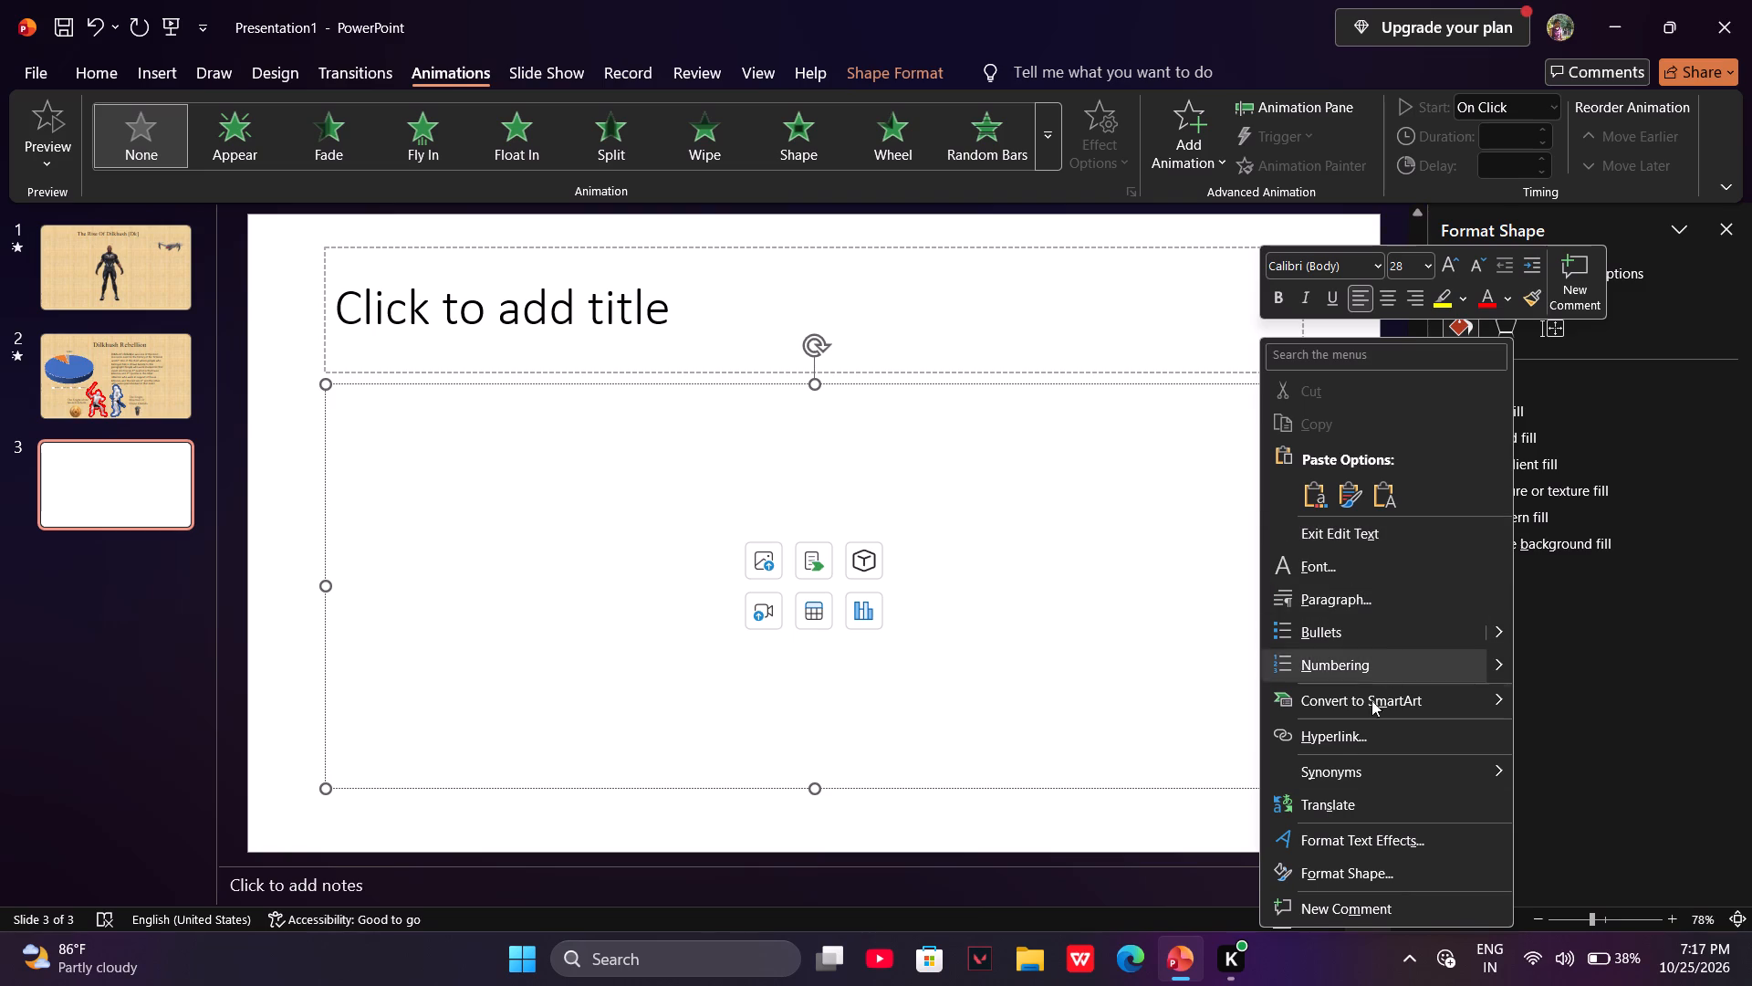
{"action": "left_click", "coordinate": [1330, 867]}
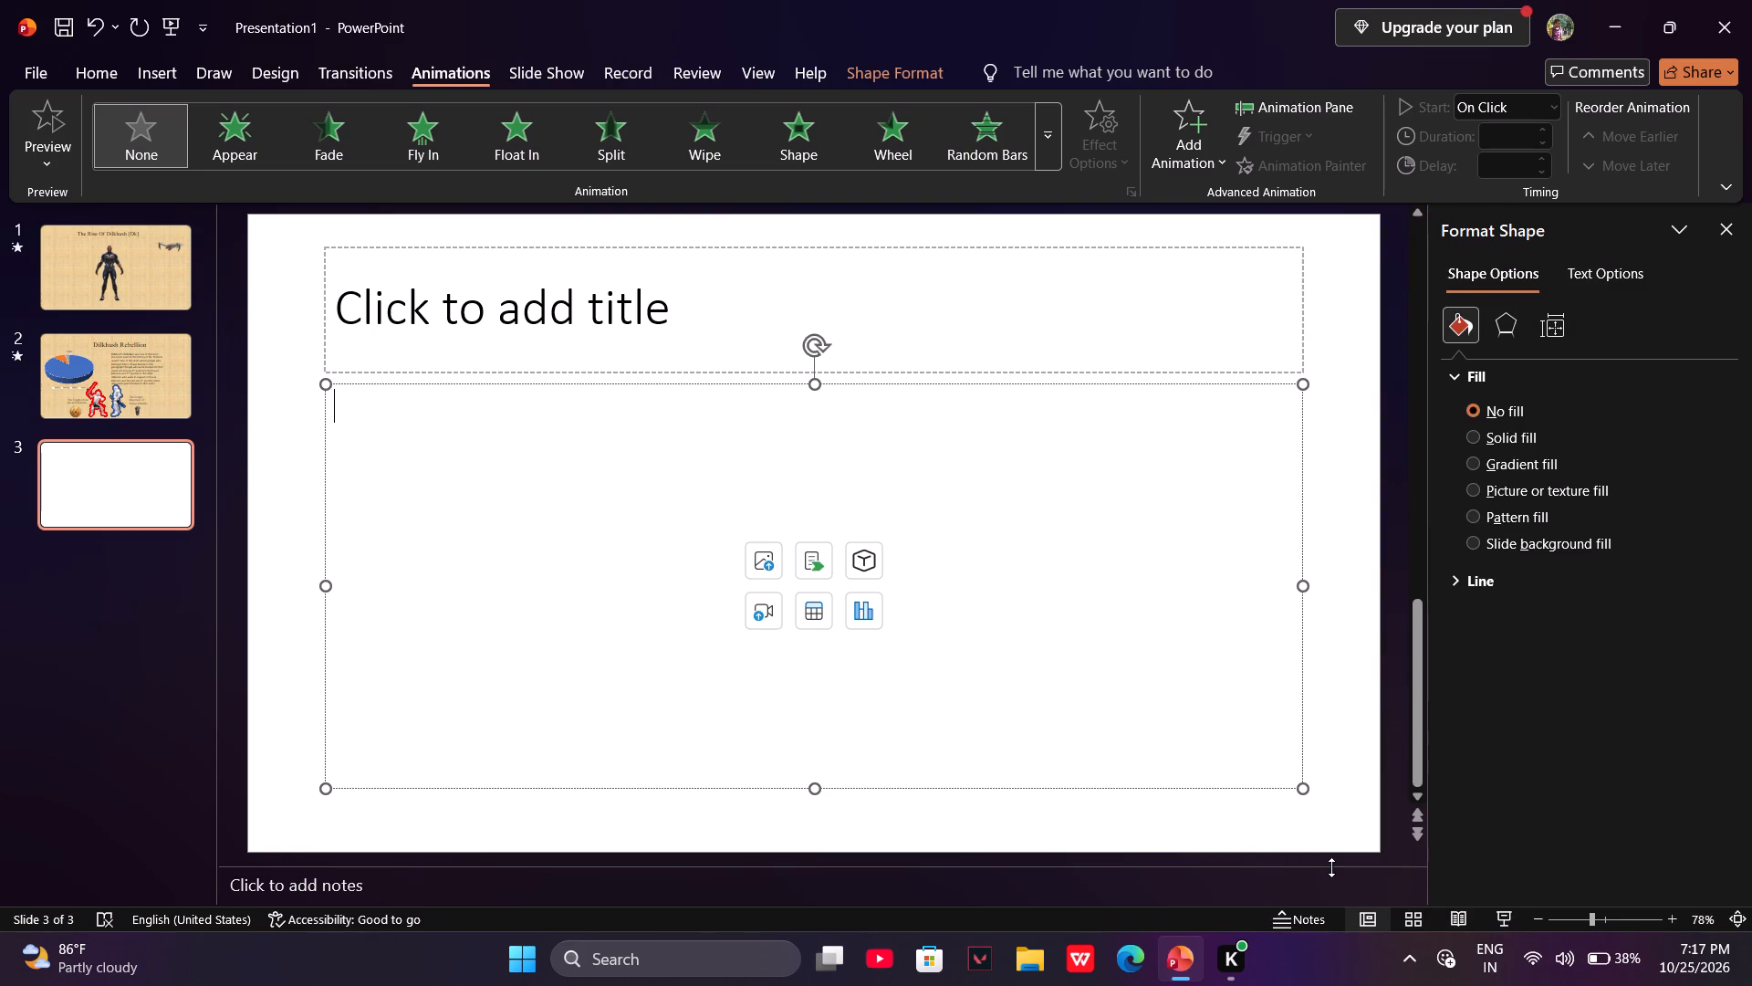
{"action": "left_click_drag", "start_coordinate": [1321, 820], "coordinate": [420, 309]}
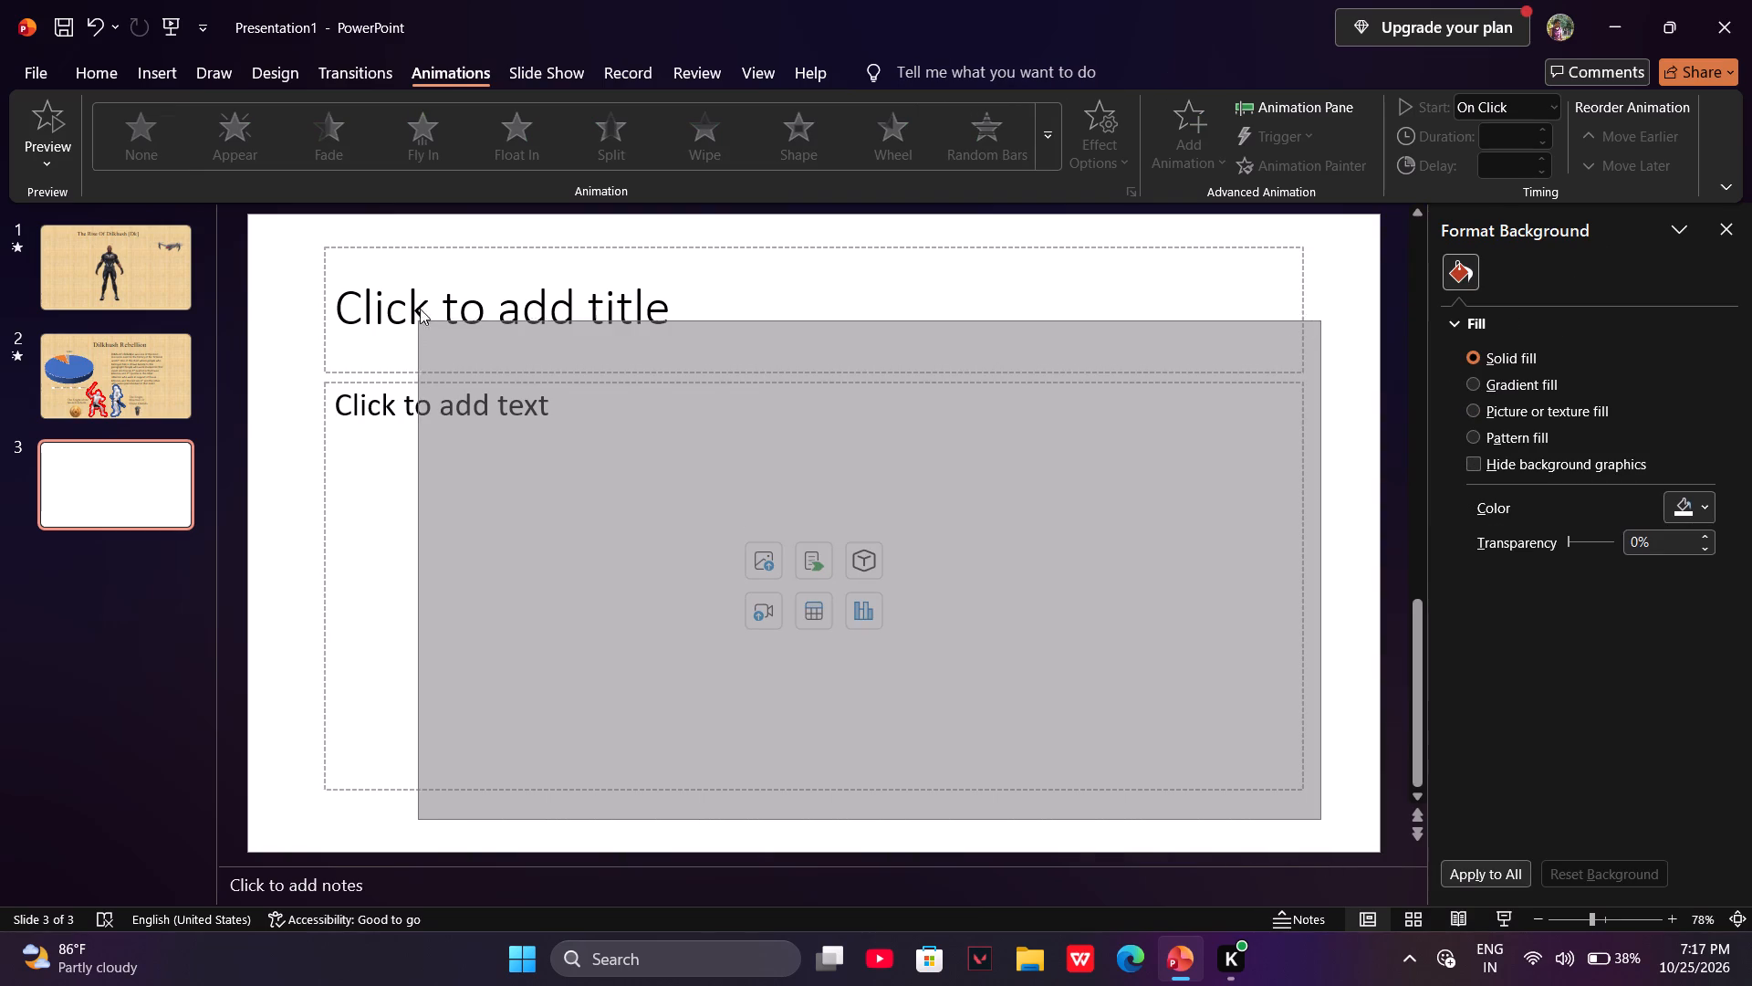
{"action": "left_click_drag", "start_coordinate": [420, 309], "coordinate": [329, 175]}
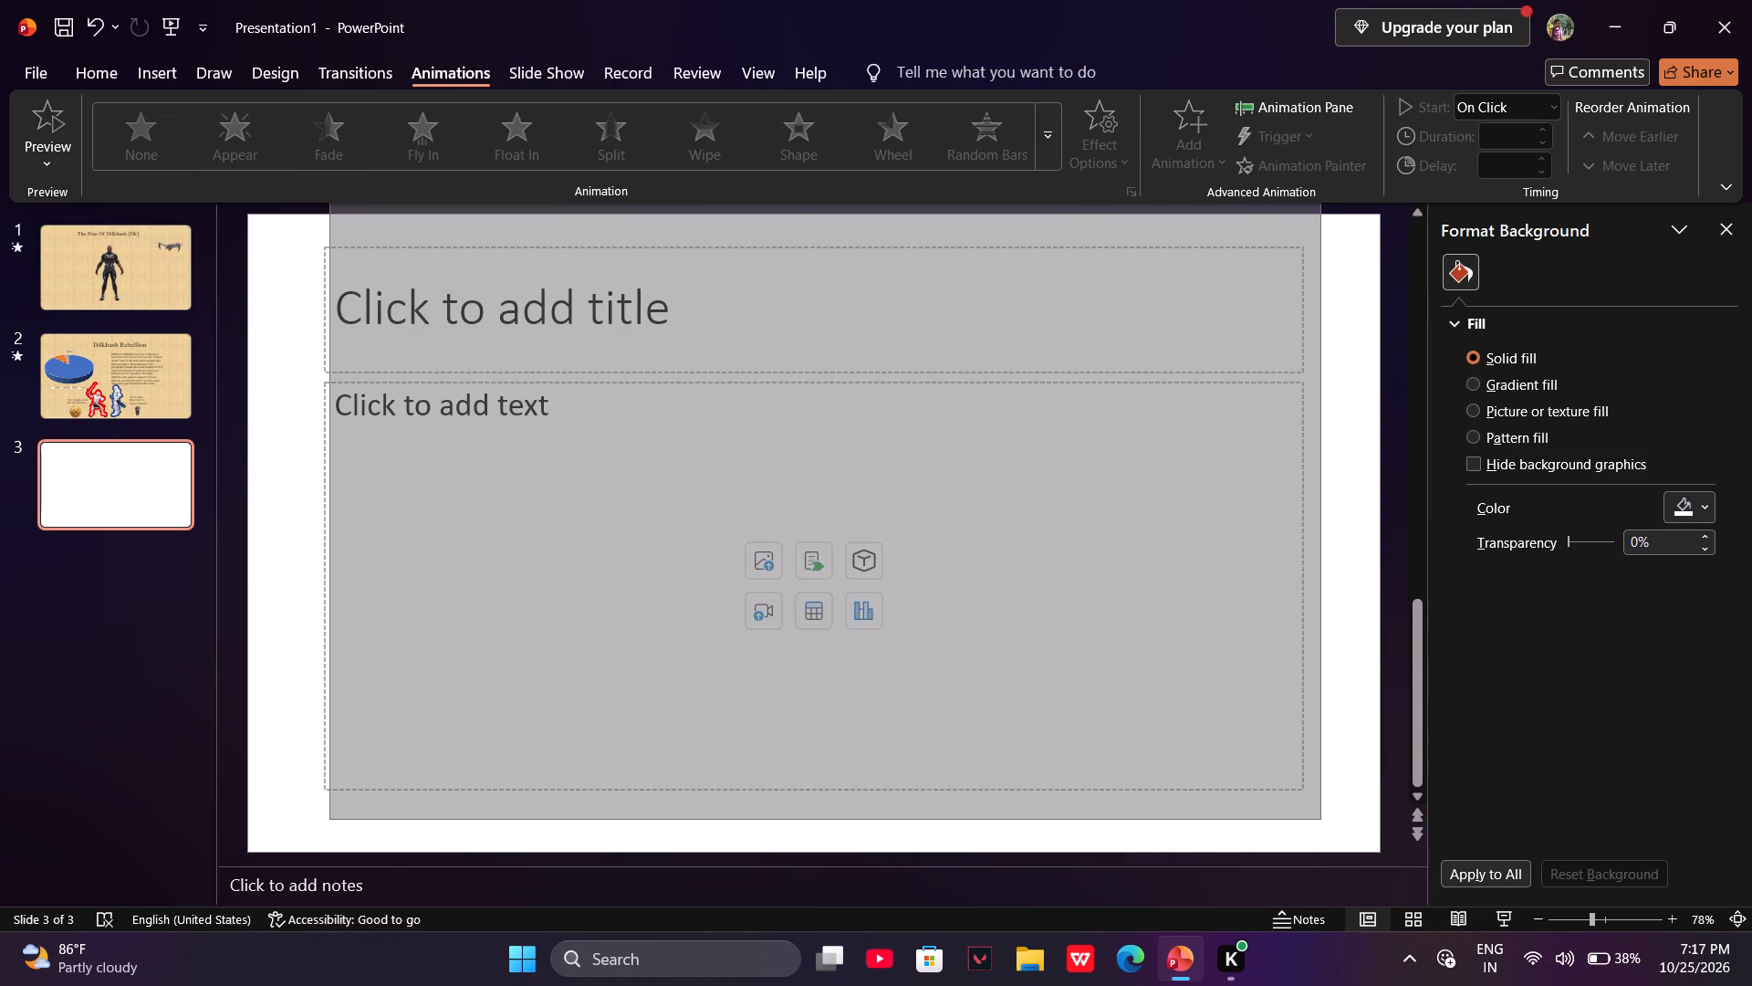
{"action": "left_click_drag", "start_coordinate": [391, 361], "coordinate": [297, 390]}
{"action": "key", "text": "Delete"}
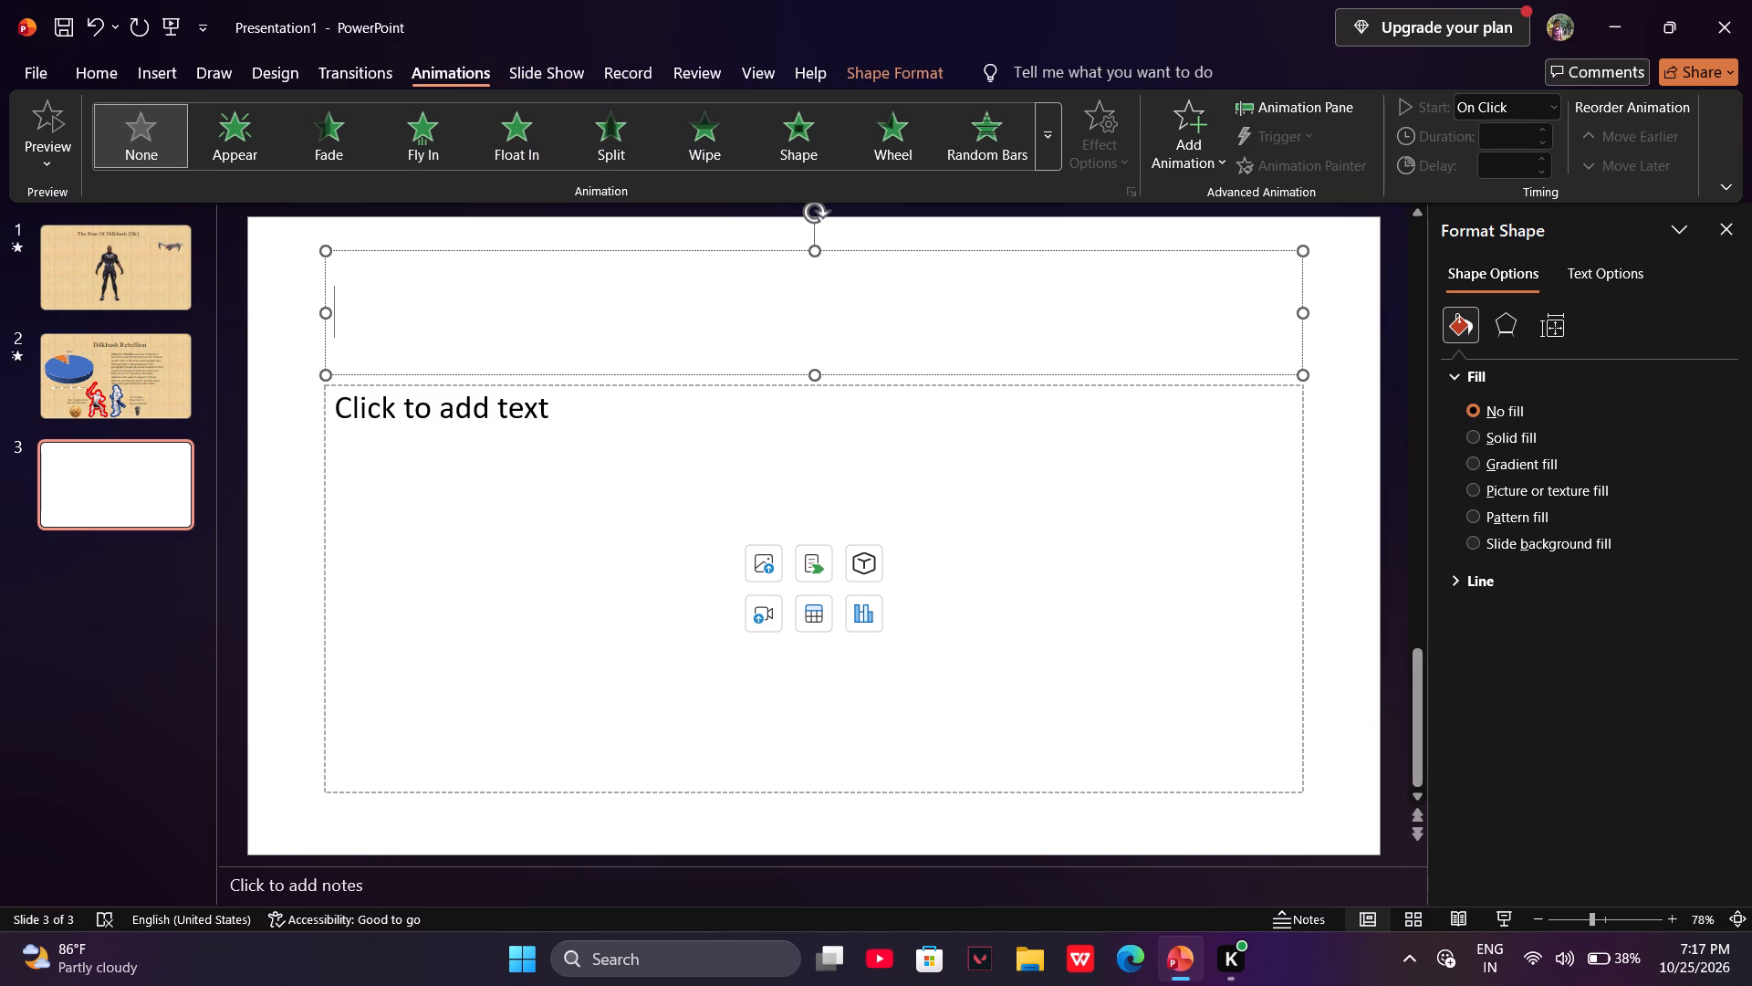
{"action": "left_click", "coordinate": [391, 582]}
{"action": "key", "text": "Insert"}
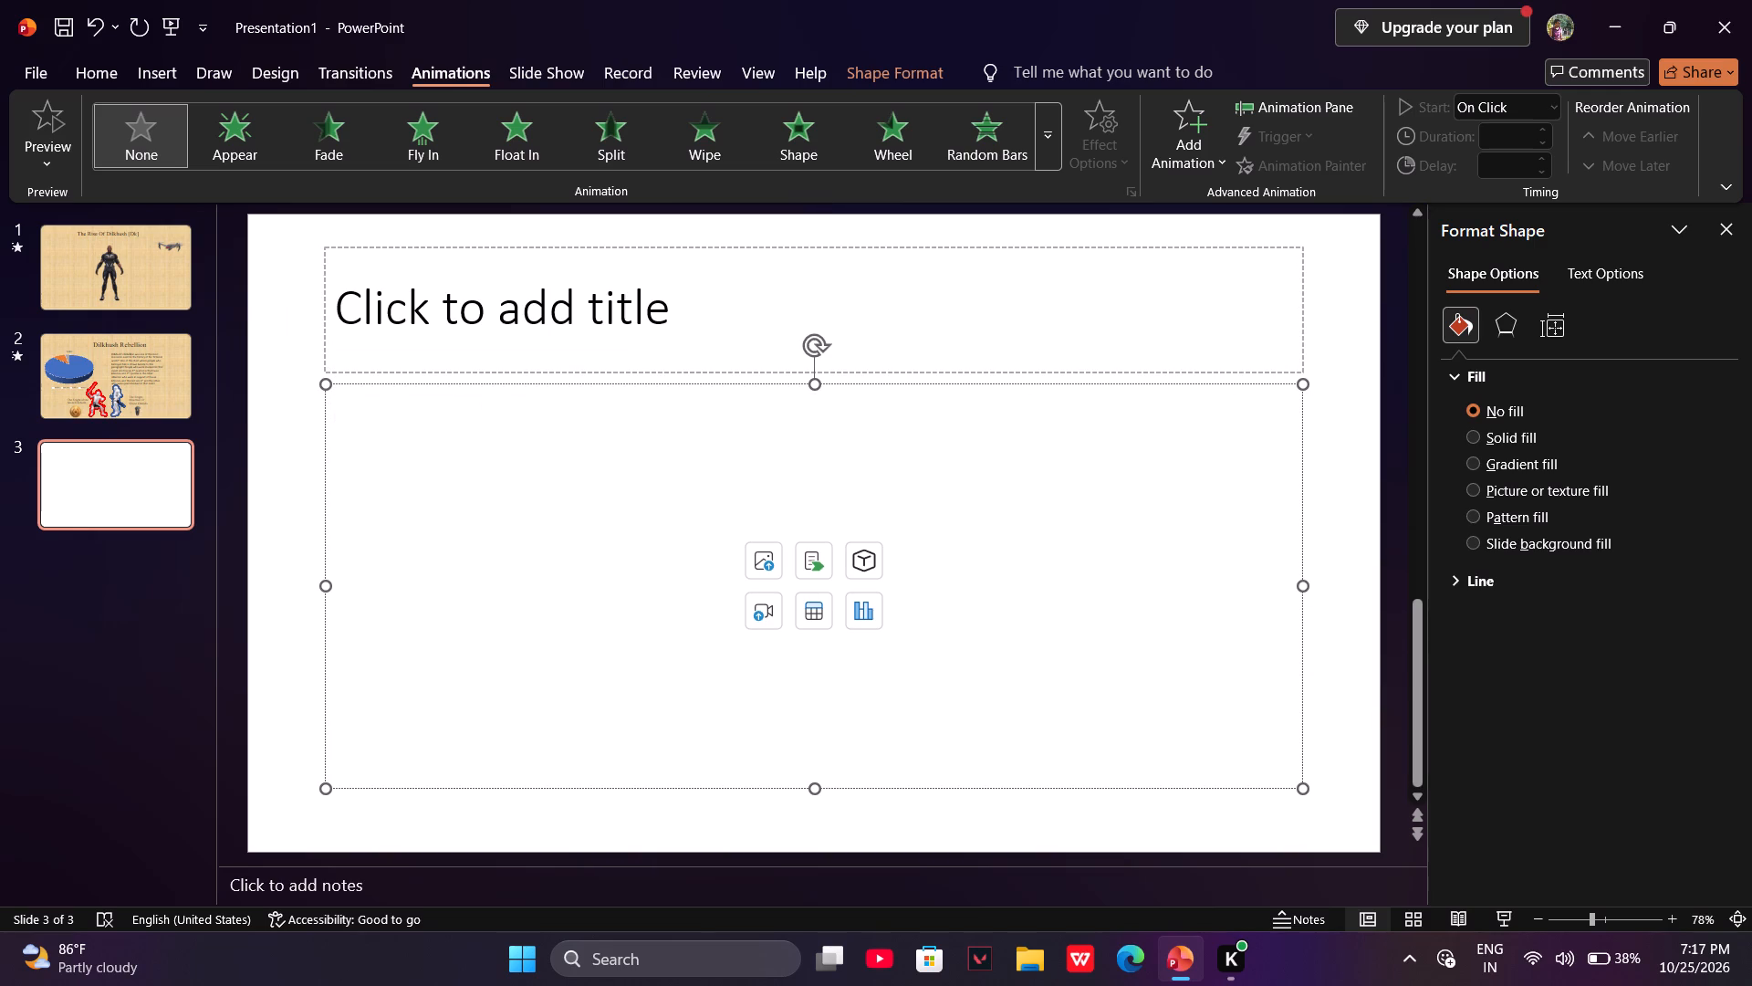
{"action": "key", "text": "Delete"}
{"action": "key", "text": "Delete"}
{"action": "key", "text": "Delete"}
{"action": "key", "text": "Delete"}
Shrink the content placeholder upward past its top edge into a thin flipped strip overlapping the title placeholder.
{"action": "left_click_drag", "start_coordinate": [814, 792], "coordinate": [823, 312]}
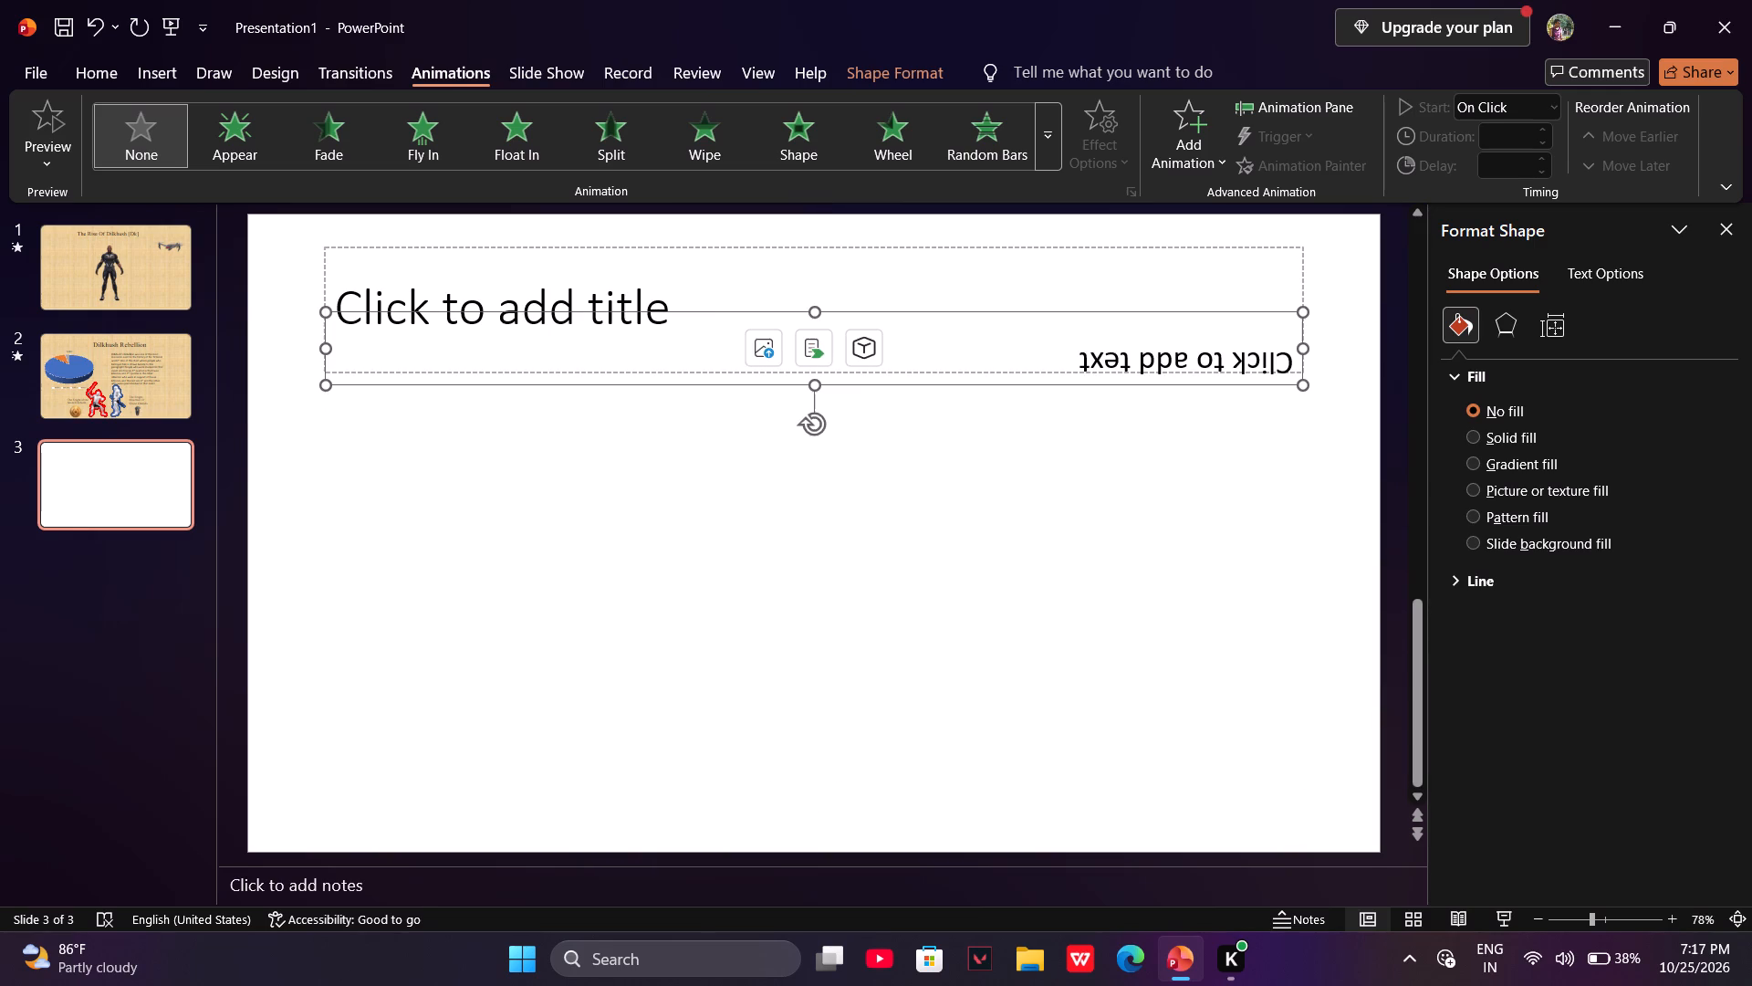
Give the third slide's background a picture or texture fill with the tan woven texture.
{"action": "right_click", "coordinate": [932, 556]}
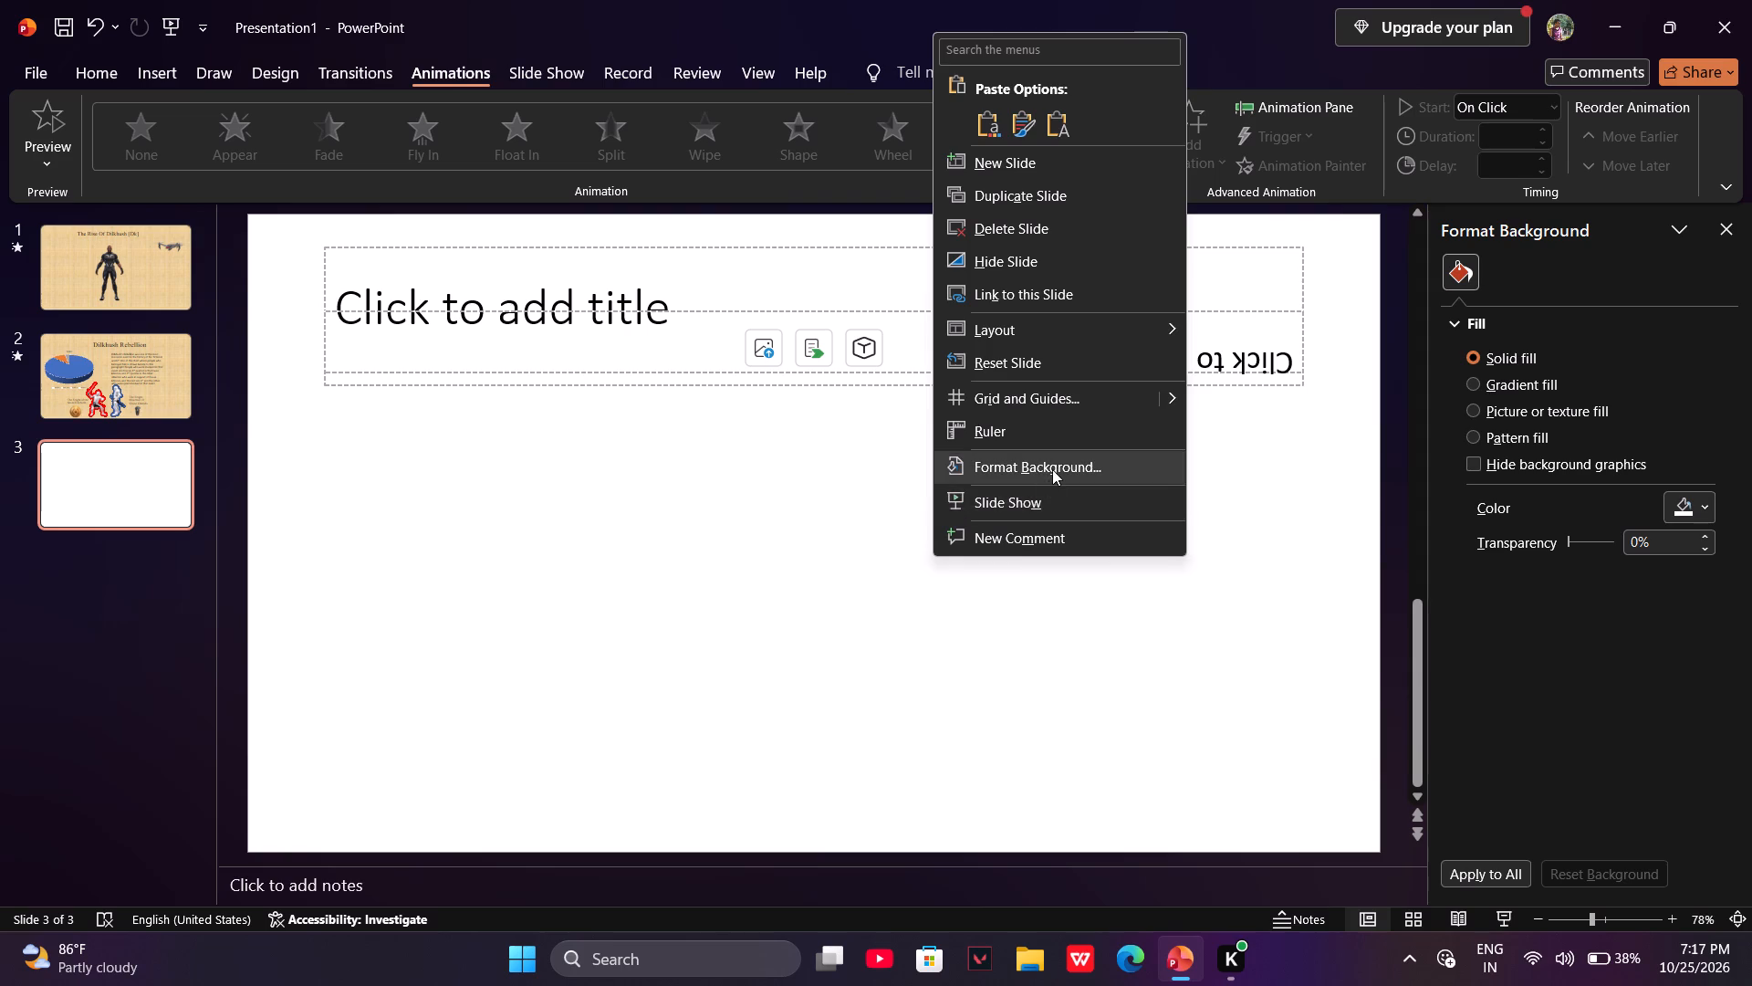
{"action": "left_click", "coordinate": [1052, 469]}
{"action": "left_click", "coordinate": [1489, 445]}
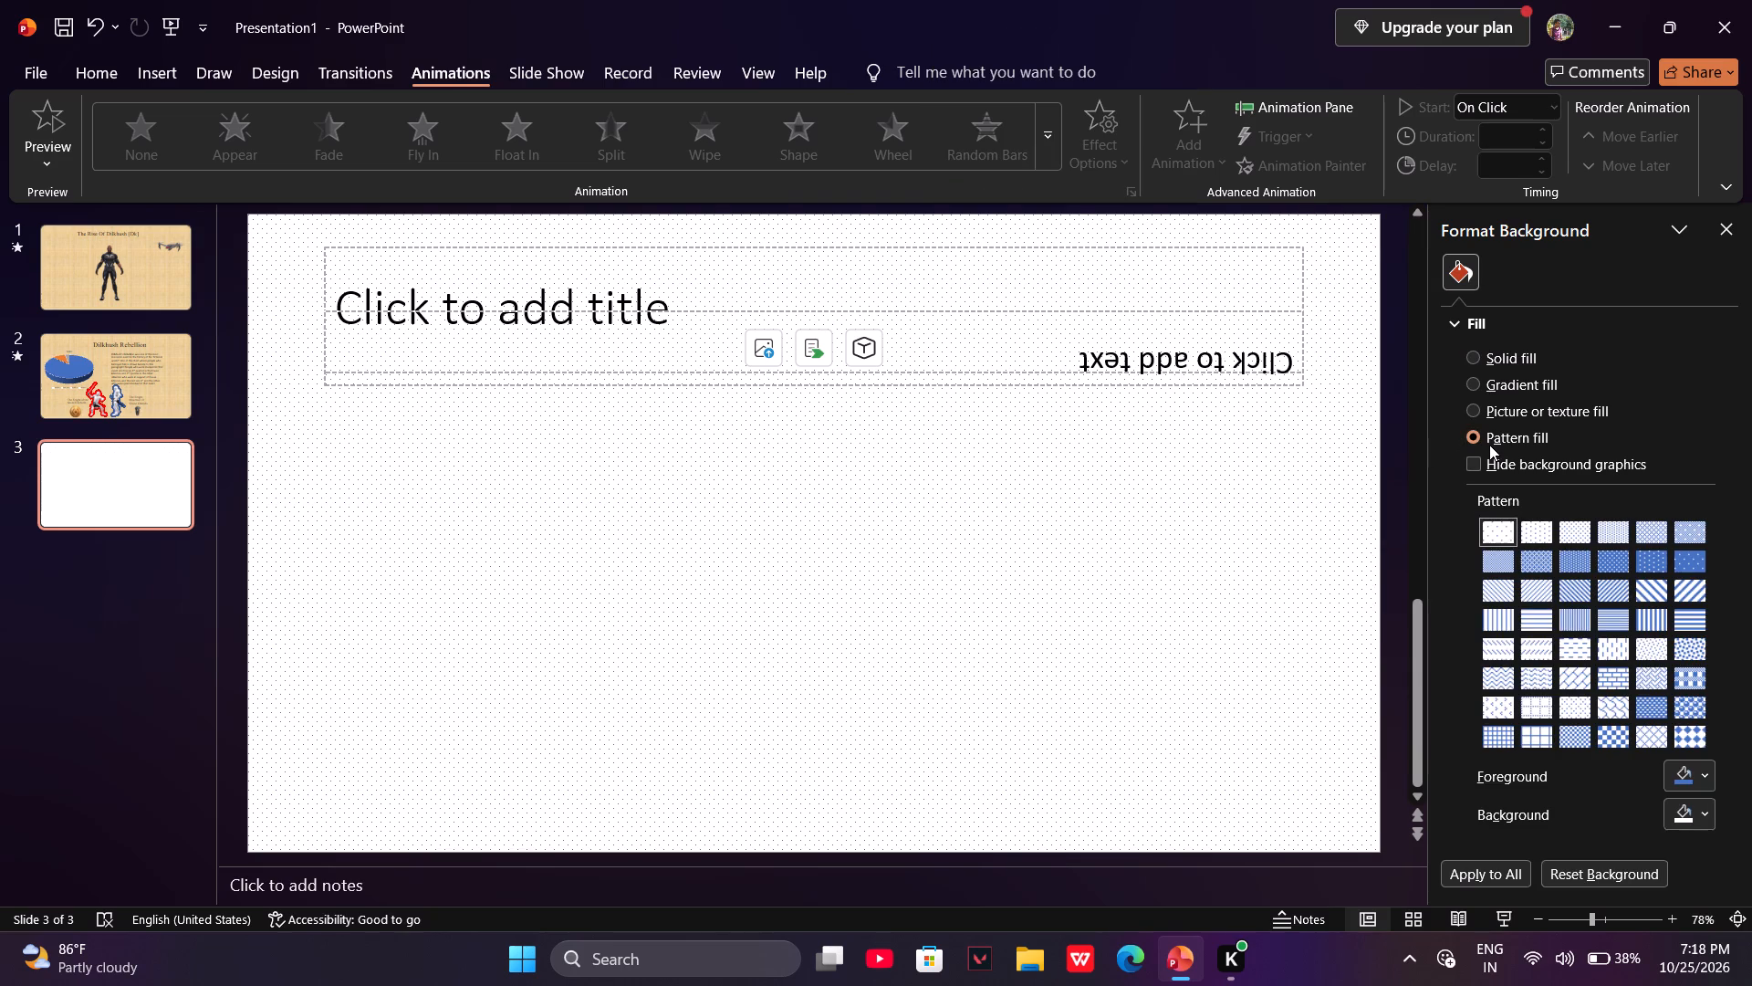
{"action": "left_click", "coordinate": [1484, 404]}
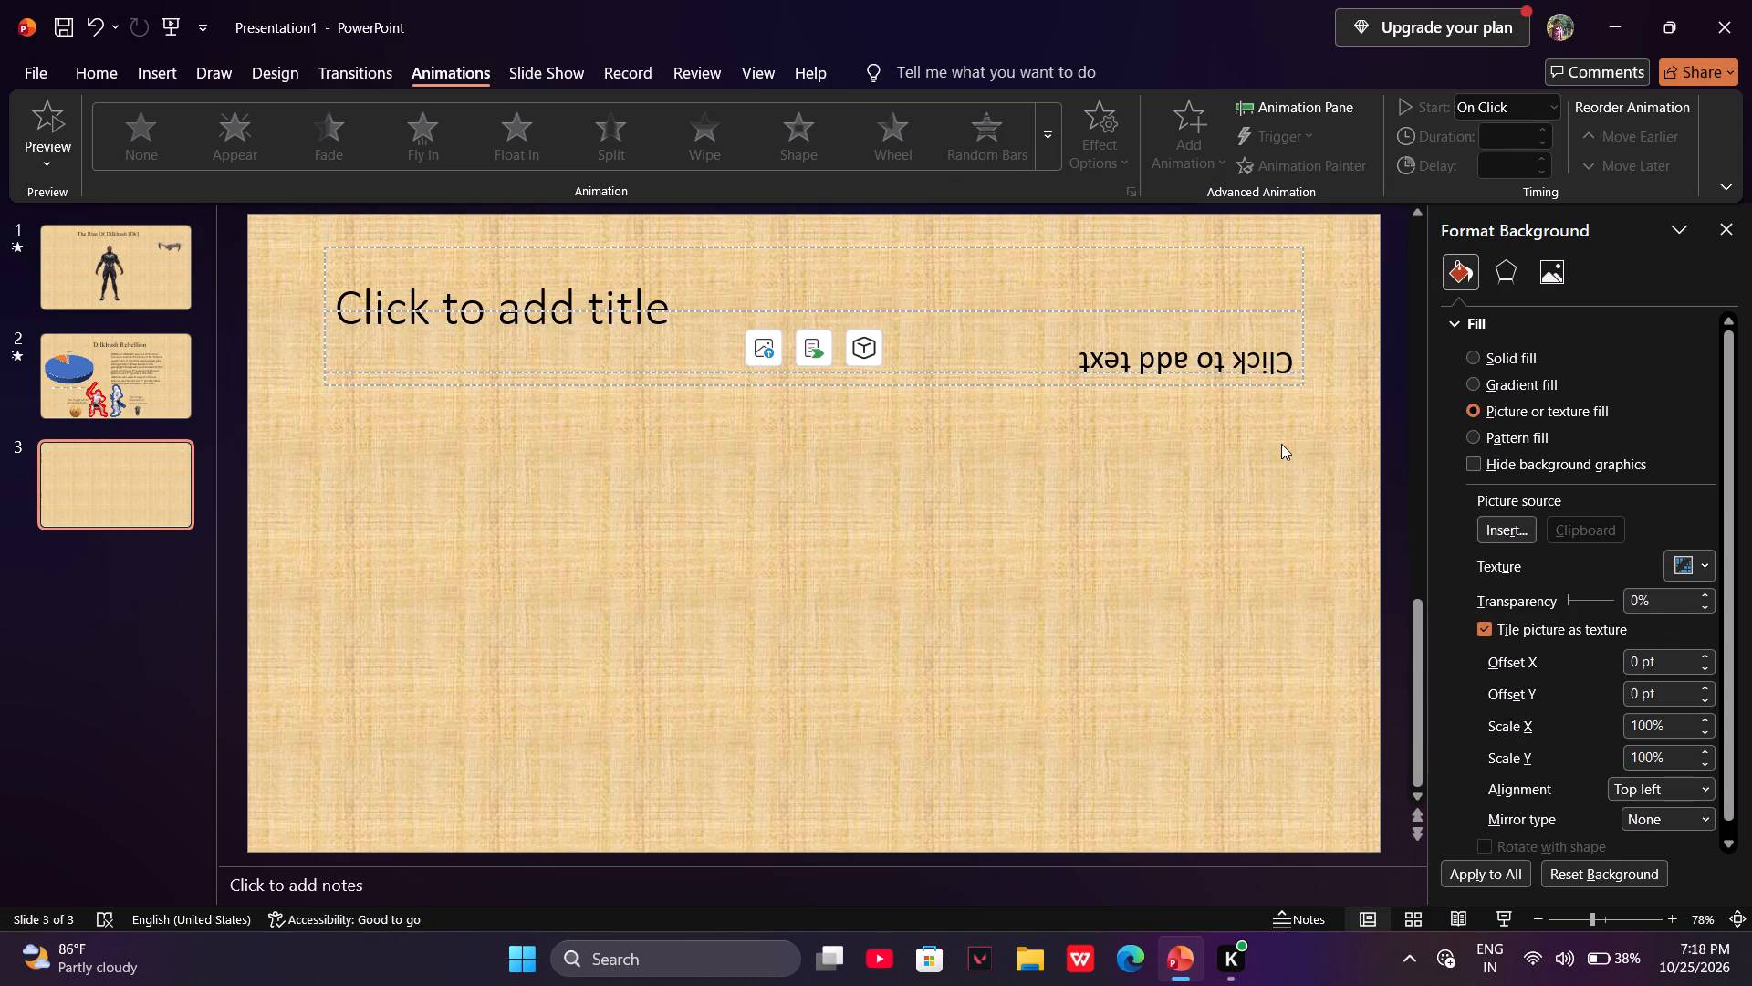
{"action": "left_click", "coordinate": [1281, 444]}
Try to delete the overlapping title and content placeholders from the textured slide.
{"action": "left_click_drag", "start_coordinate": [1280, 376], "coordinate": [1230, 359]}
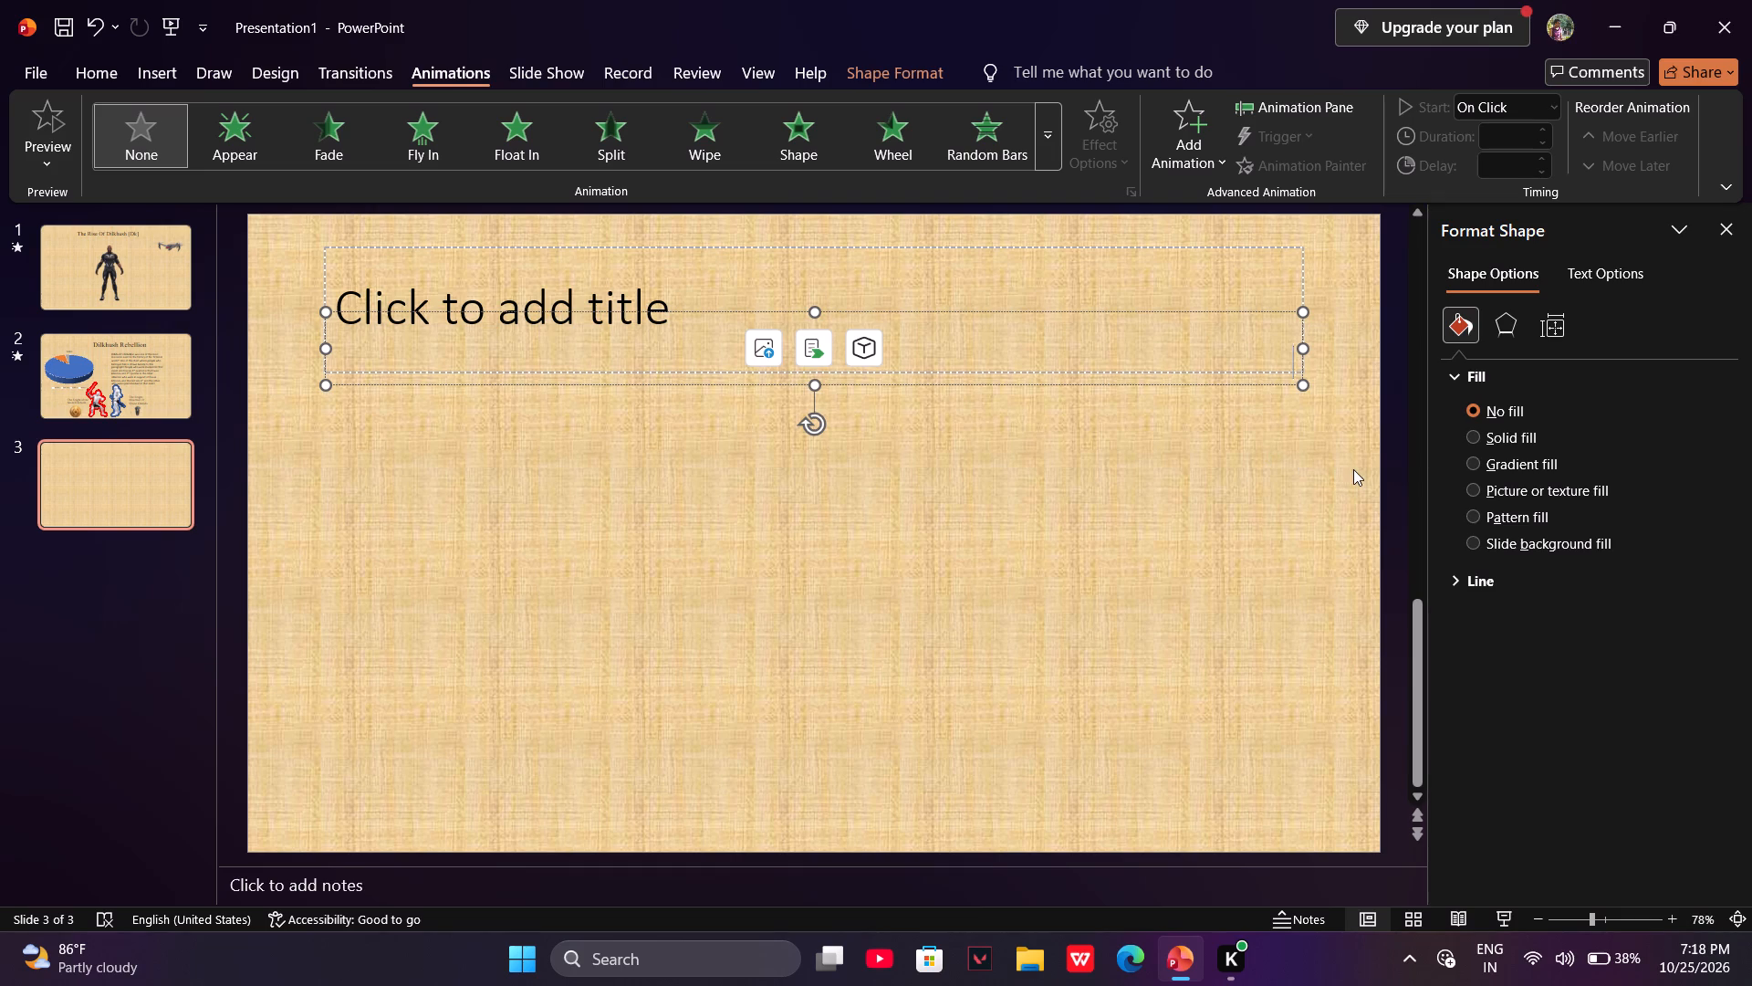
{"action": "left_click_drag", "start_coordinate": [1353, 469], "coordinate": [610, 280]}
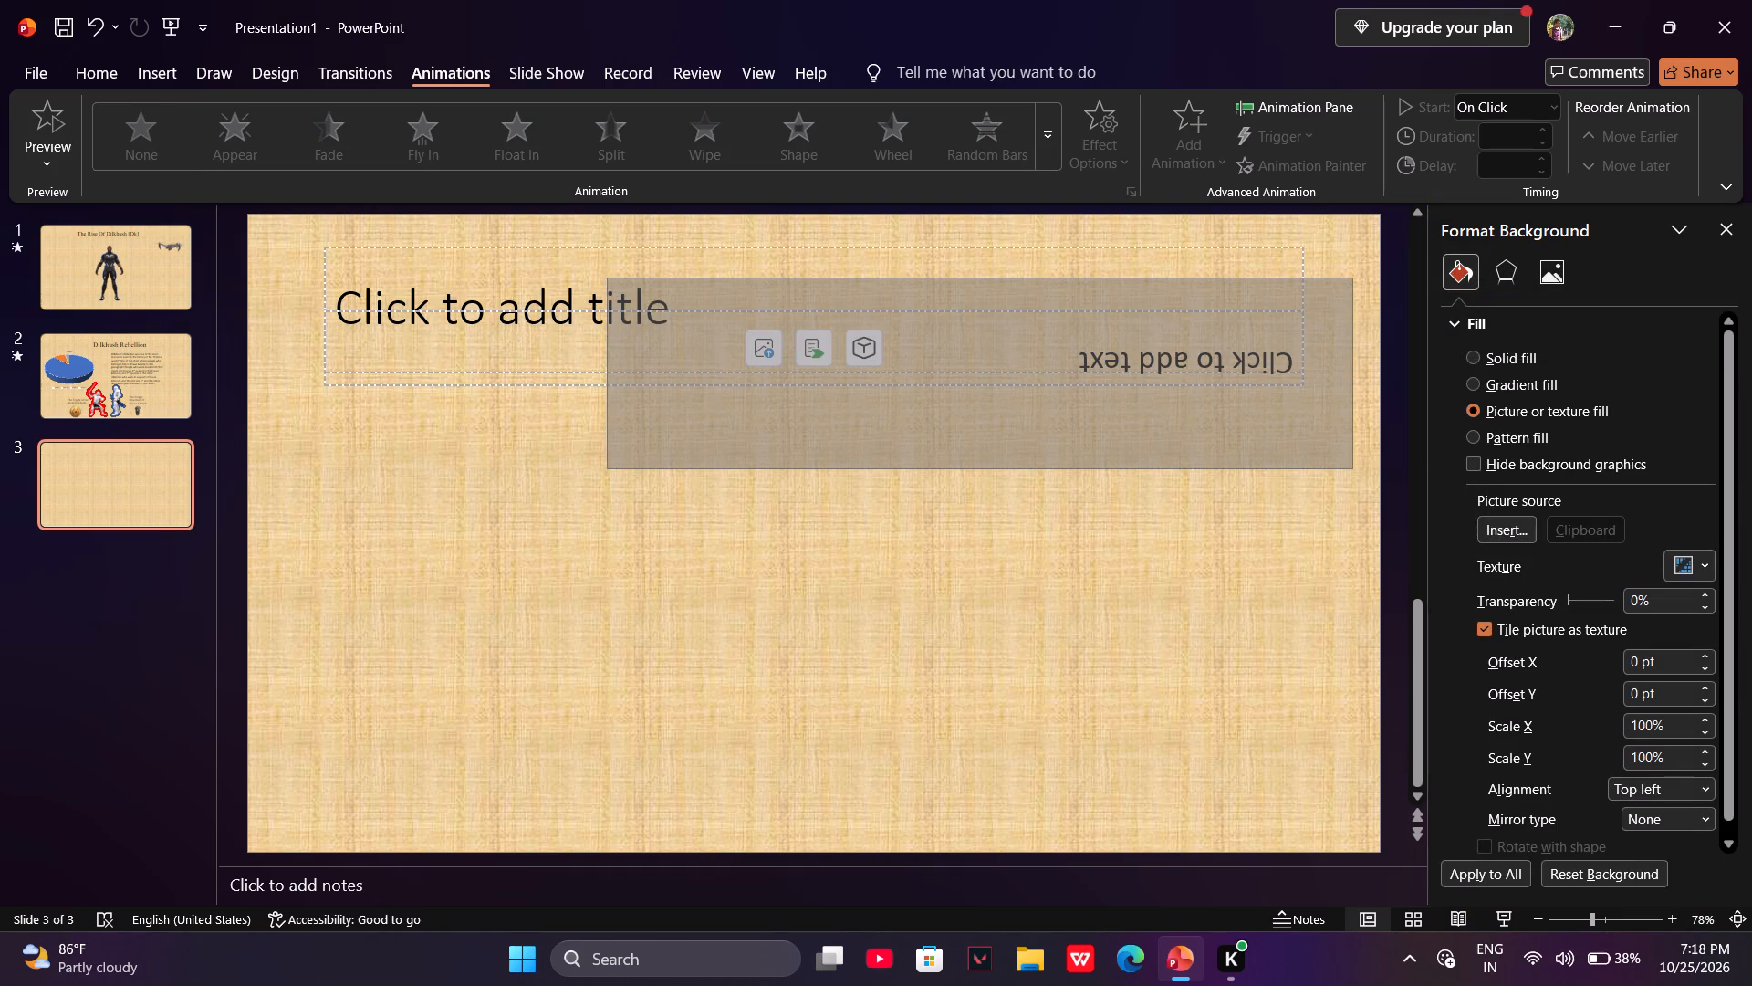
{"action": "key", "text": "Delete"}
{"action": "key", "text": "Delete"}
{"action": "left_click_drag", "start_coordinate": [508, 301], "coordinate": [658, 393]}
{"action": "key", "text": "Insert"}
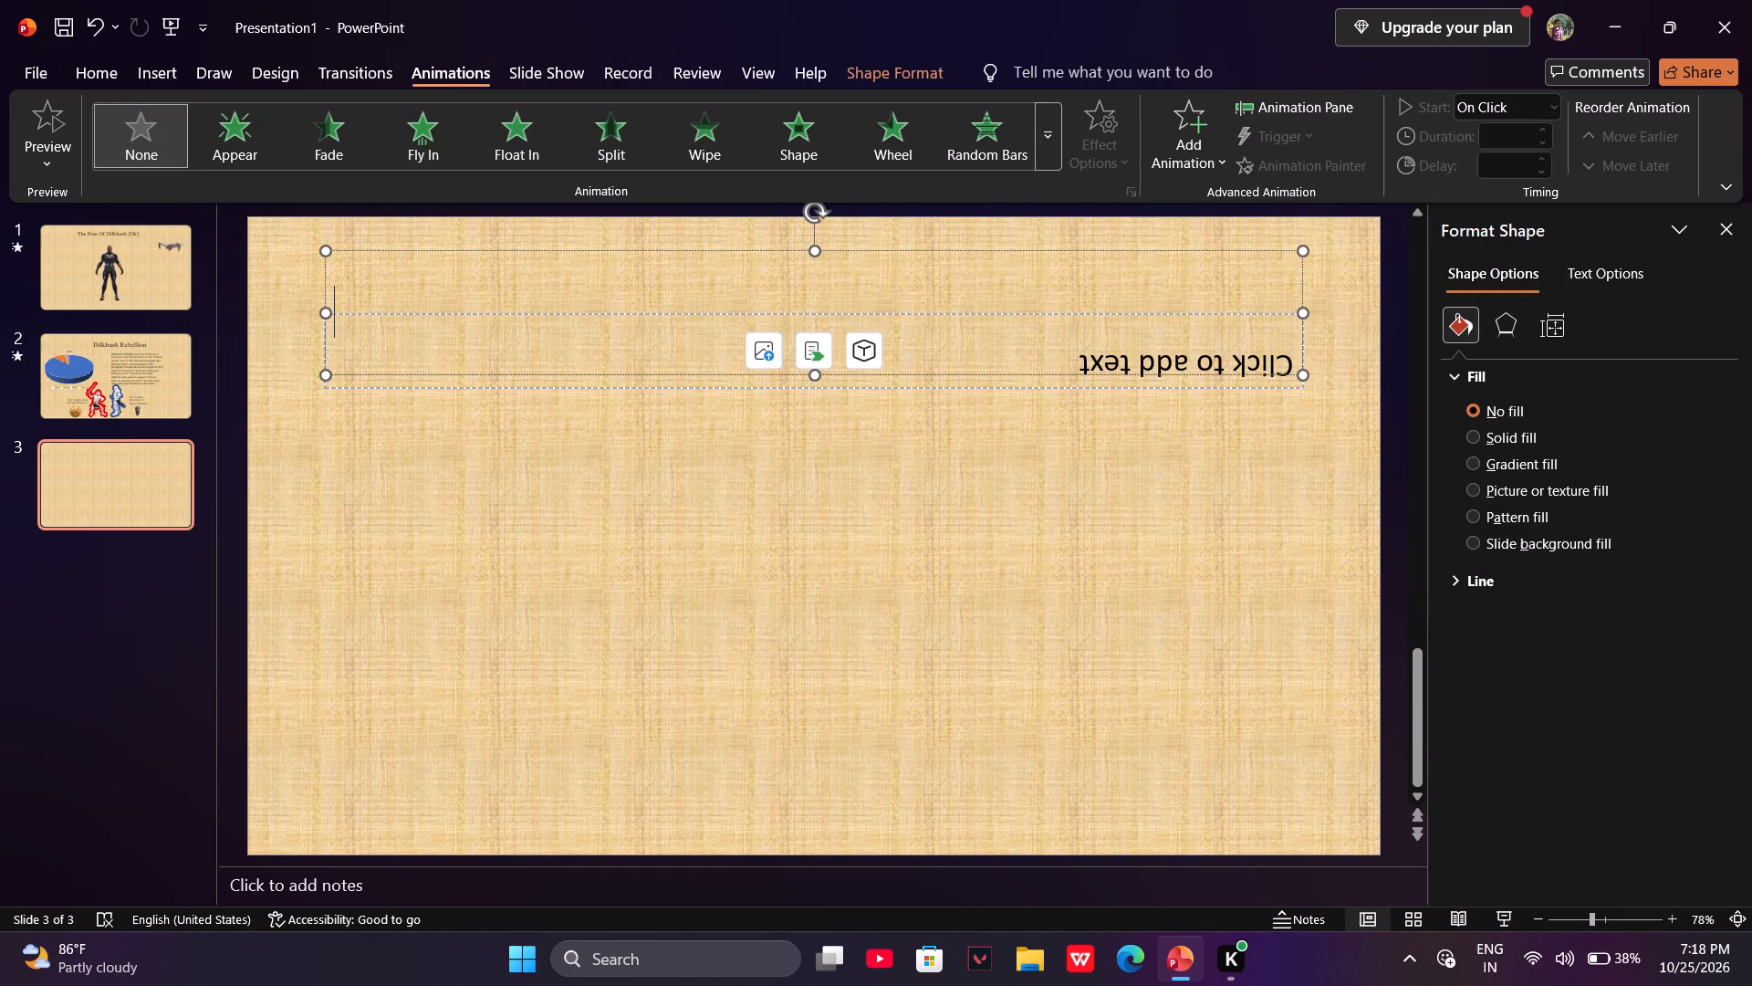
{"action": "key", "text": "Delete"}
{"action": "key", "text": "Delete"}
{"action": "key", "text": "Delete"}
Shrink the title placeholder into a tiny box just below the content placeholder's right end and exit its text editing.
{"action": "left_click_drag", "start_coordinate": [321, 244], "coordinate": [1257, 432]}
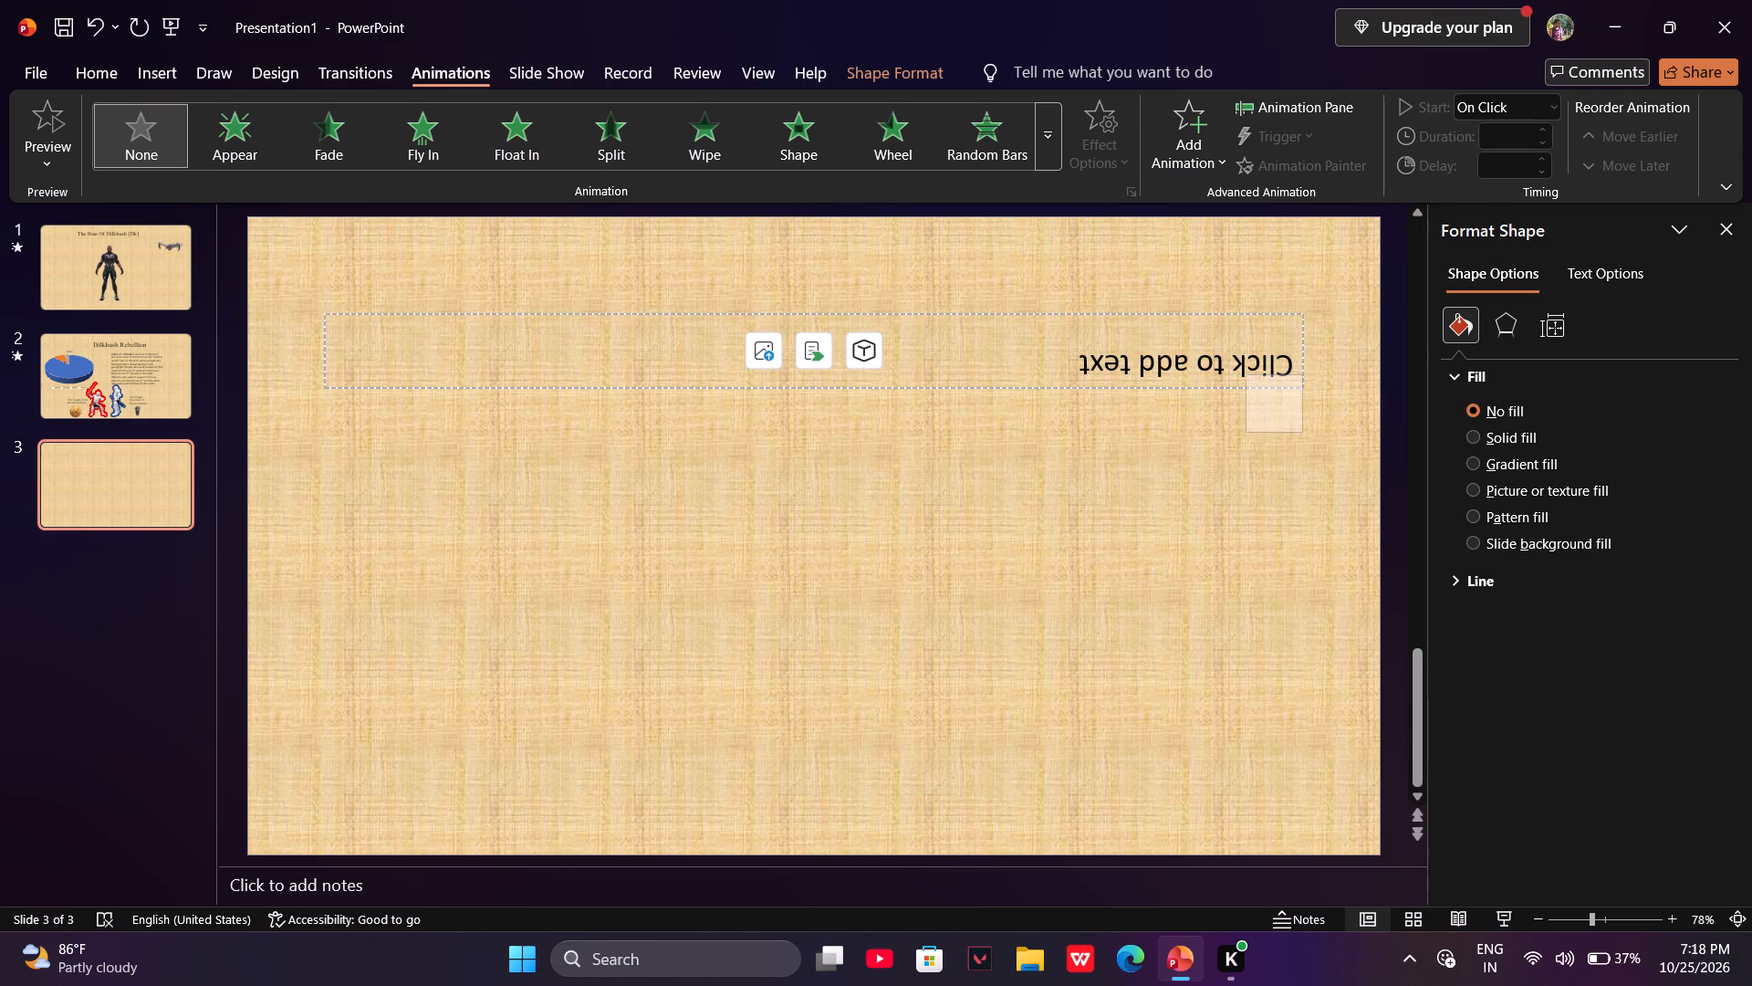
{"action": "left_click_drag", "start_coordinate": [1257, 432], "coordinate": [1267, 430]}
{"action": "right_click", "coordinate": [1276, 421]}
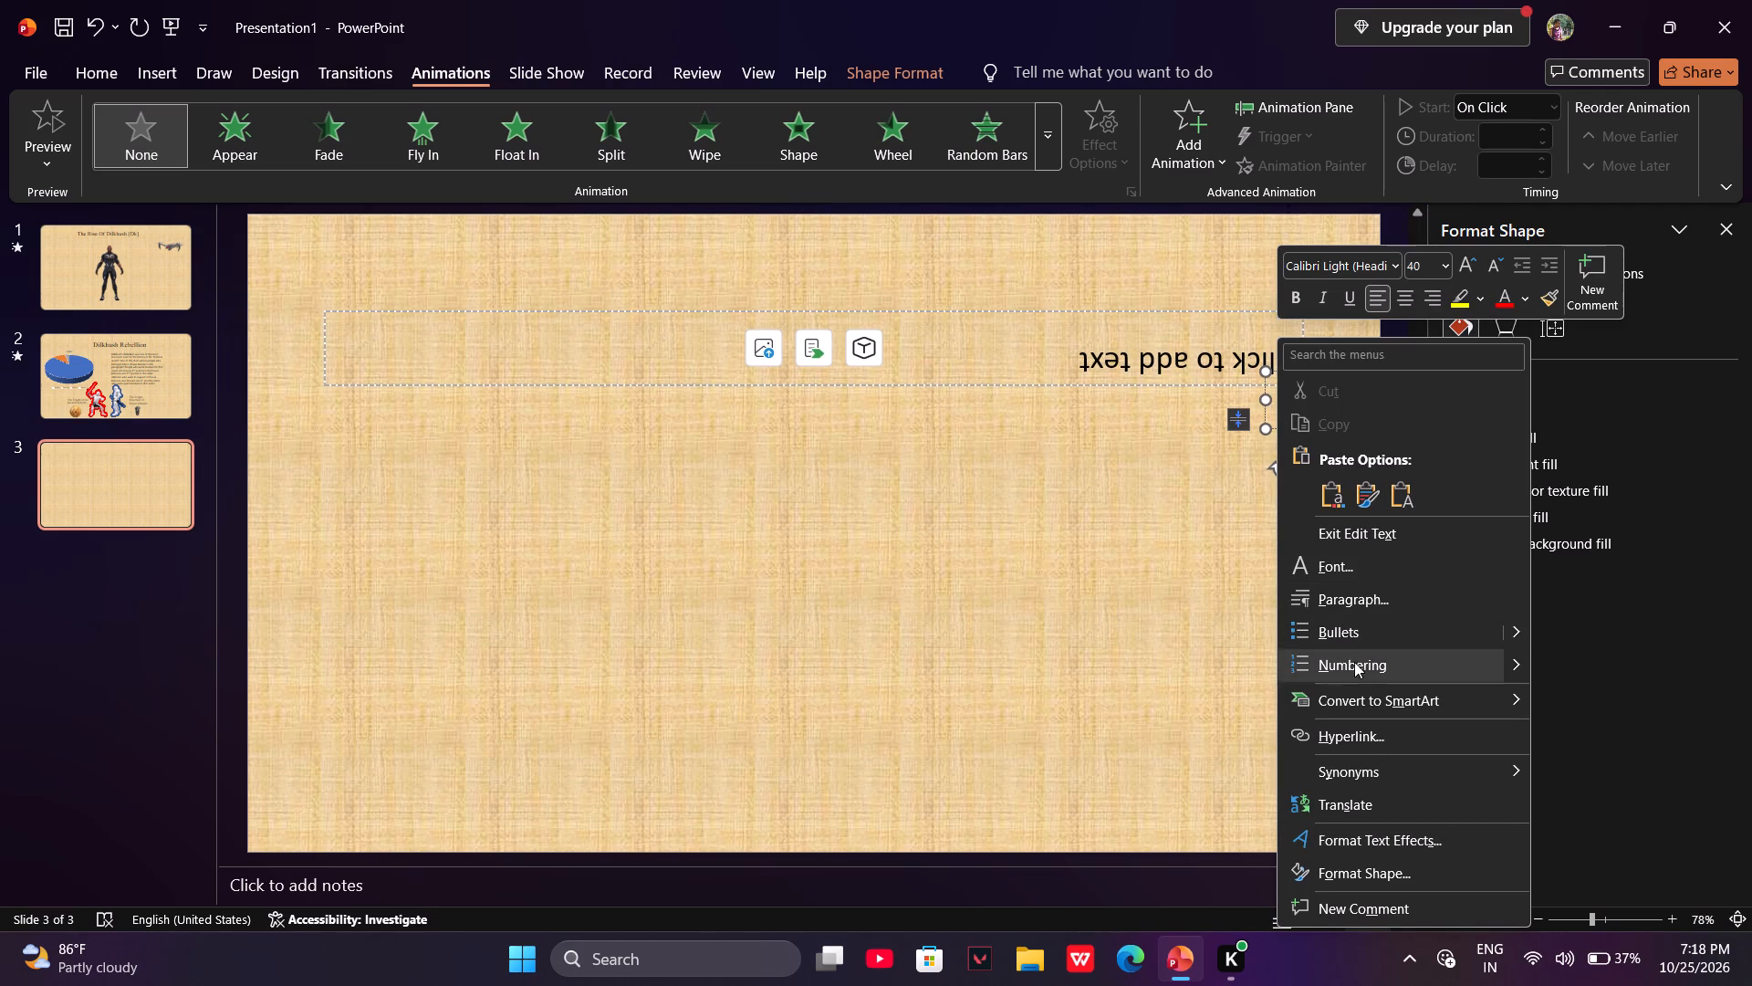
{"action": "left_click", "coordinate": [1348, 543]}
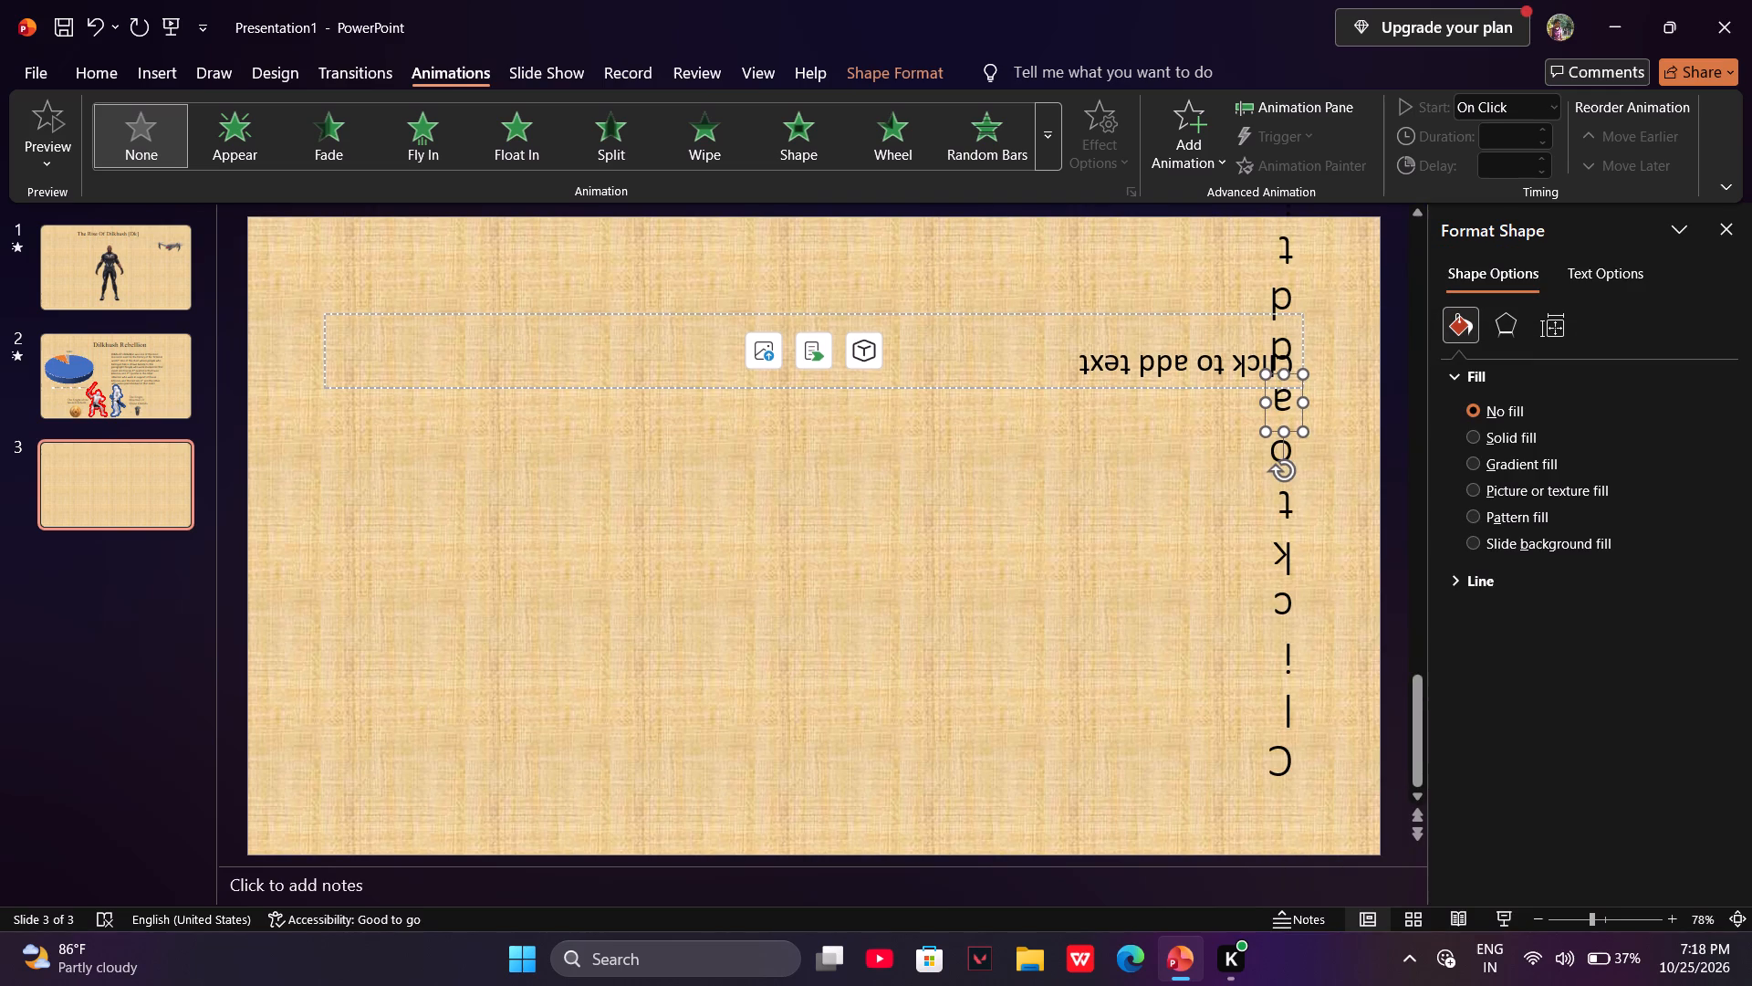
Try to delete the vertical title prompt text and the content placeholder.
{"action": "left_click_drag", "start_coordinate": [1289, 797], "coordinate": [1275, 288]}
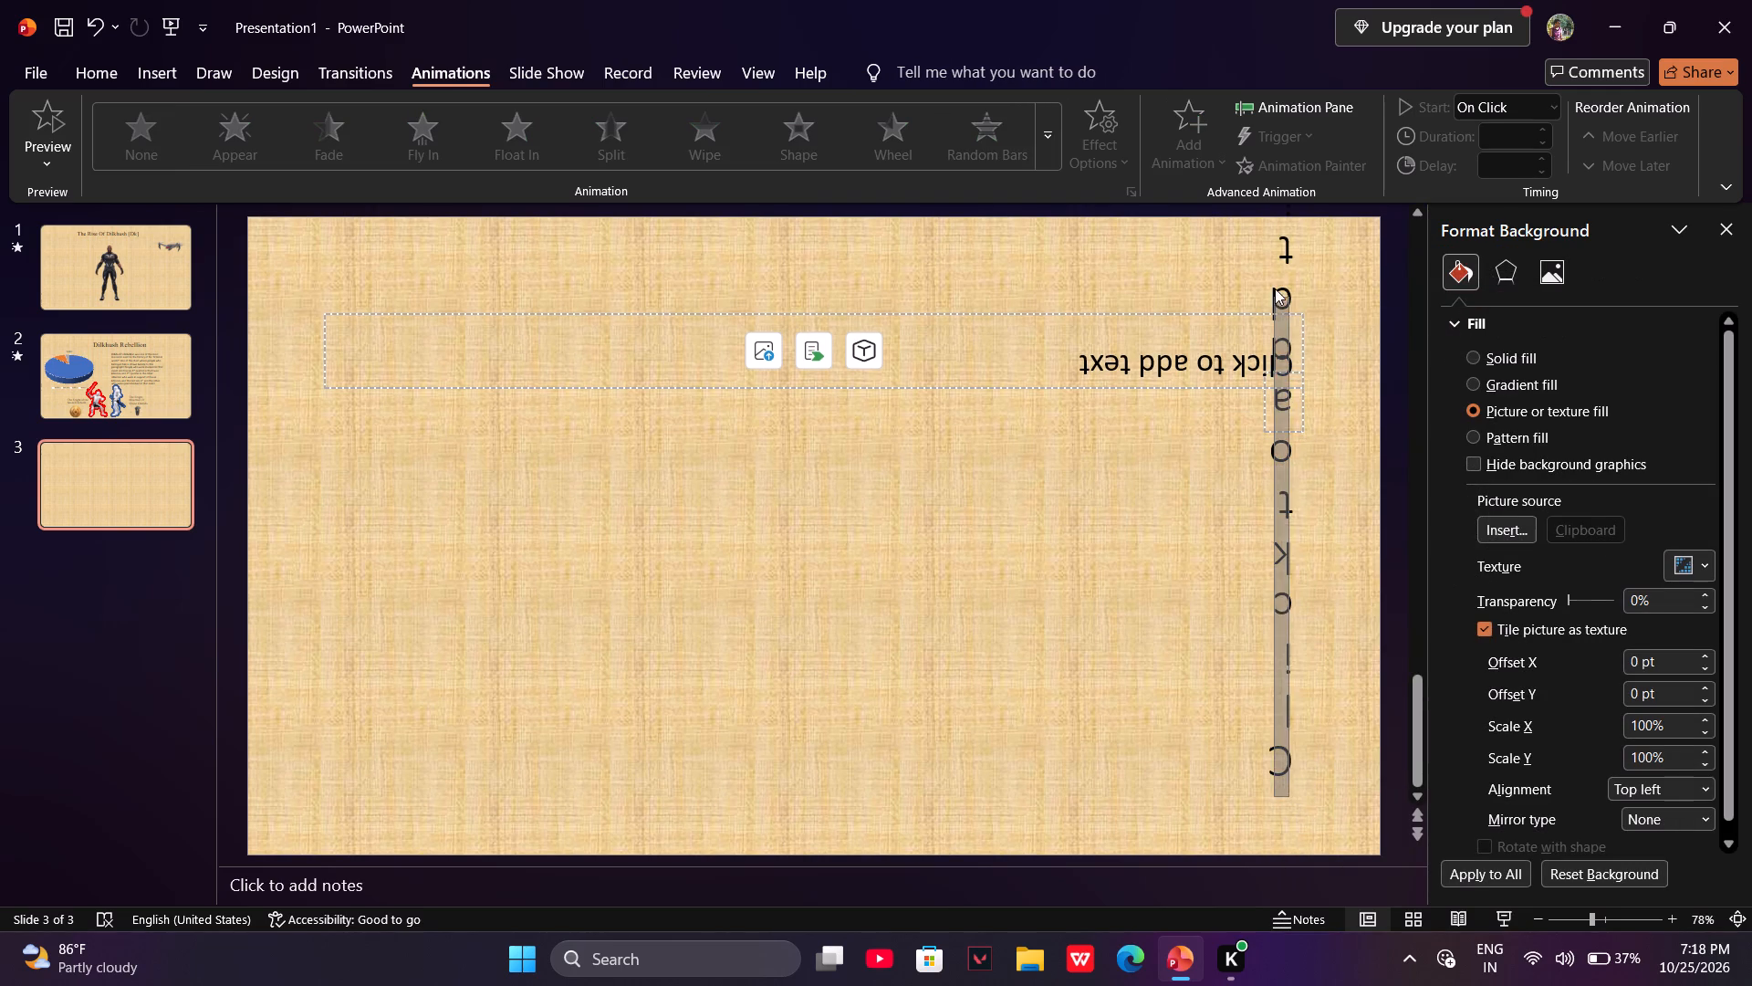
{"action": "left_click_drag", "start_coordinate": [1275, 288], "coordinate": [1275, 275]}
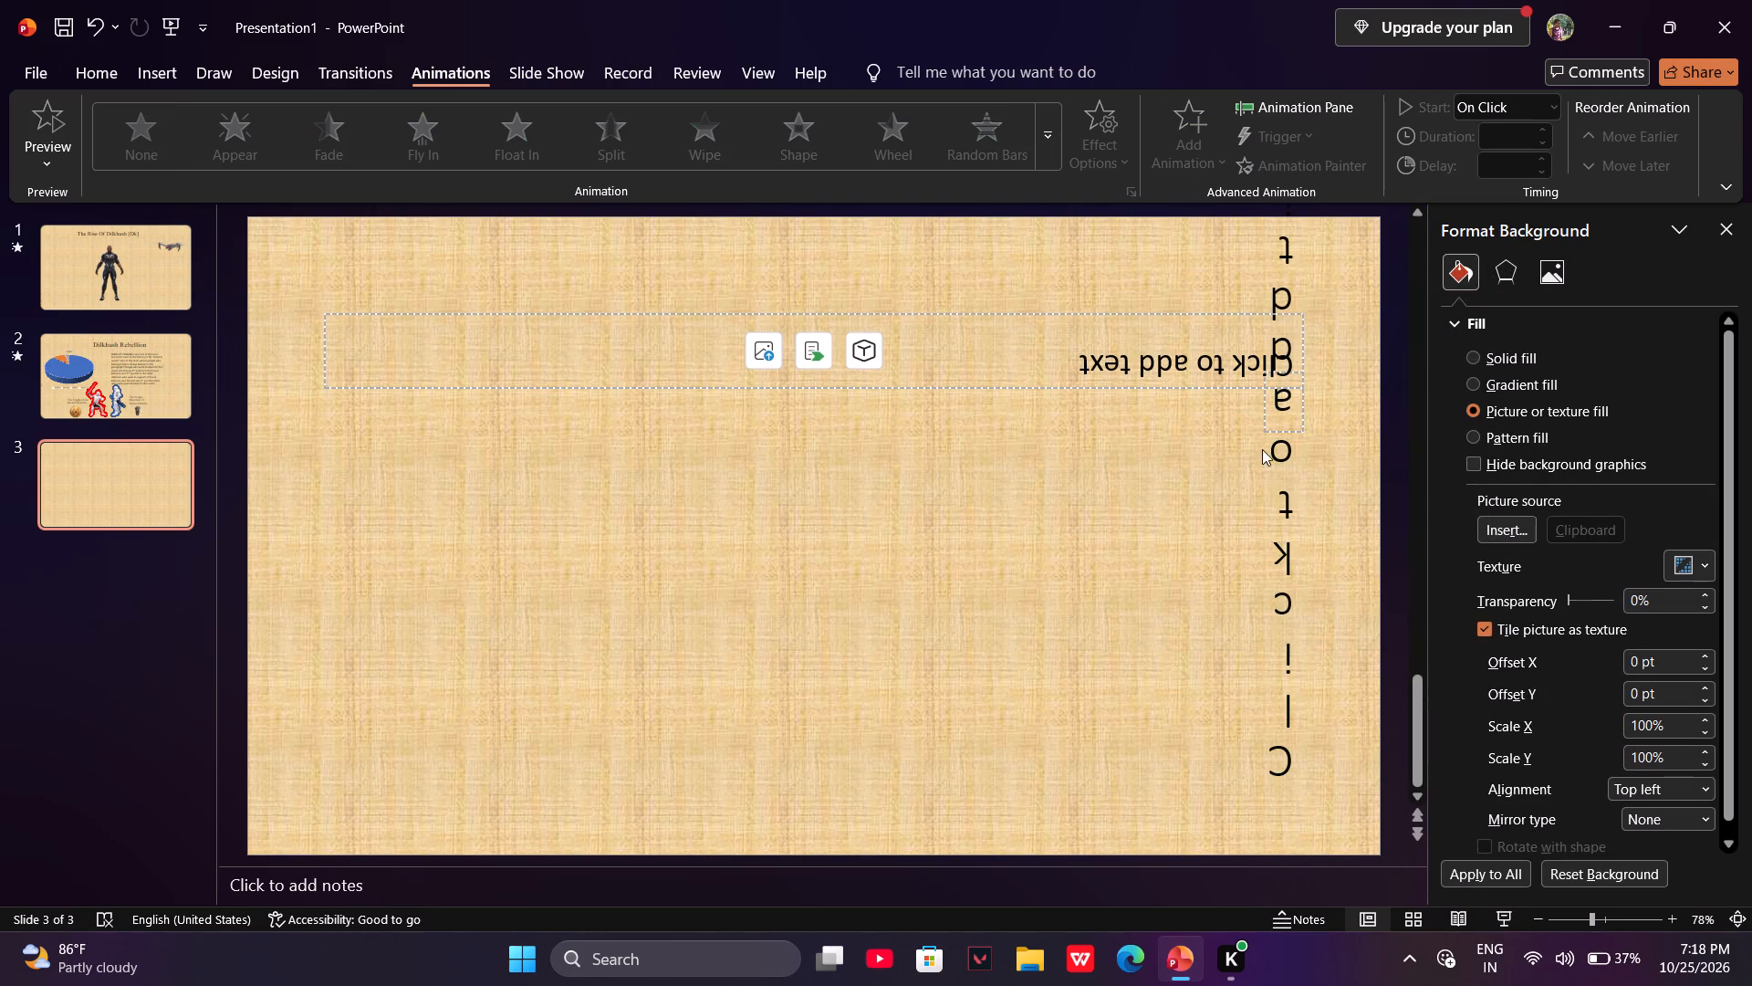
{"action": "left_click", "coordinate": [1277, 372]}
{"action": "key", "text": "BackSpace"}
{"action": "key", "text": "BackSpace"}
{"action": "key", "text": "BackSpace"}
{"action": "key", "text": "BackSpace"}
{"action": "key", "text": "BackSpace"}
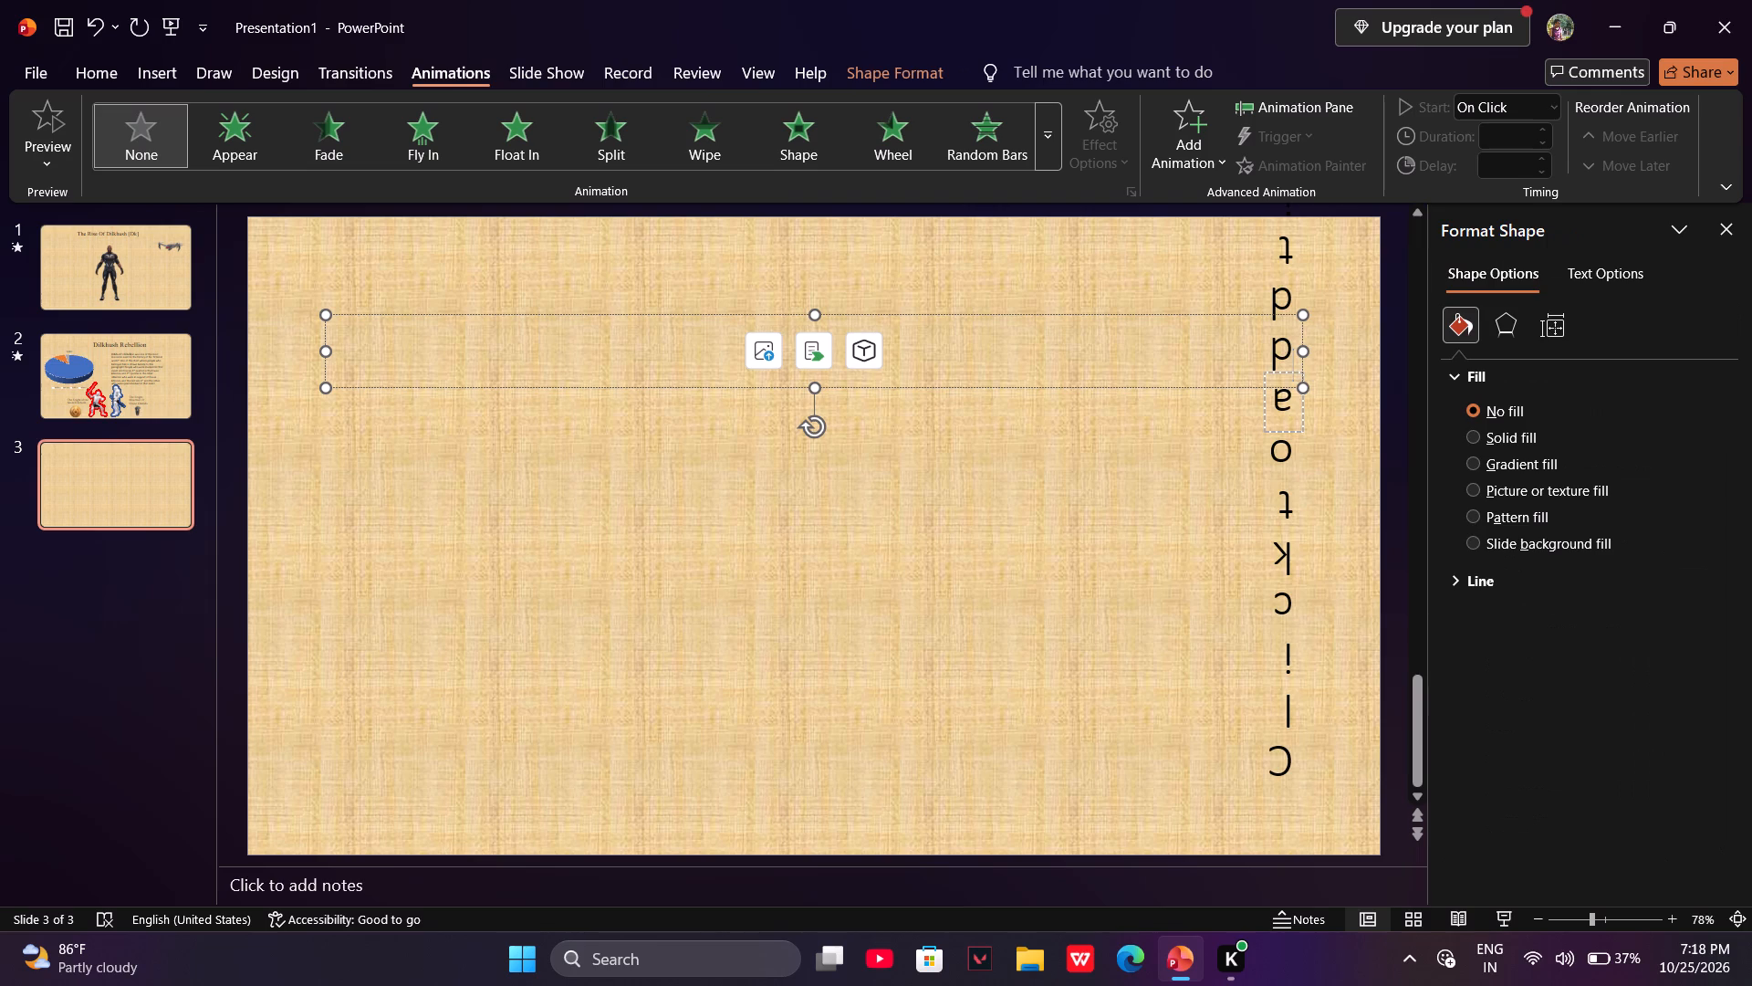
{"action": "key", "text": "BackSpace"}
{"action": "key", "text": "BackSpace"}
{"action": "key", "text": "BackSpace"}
Select the tiny title placeholder with its vertical prompt text and delete it from the third slide.
{"action": "left_click", "coordinate": [1272, 778]}
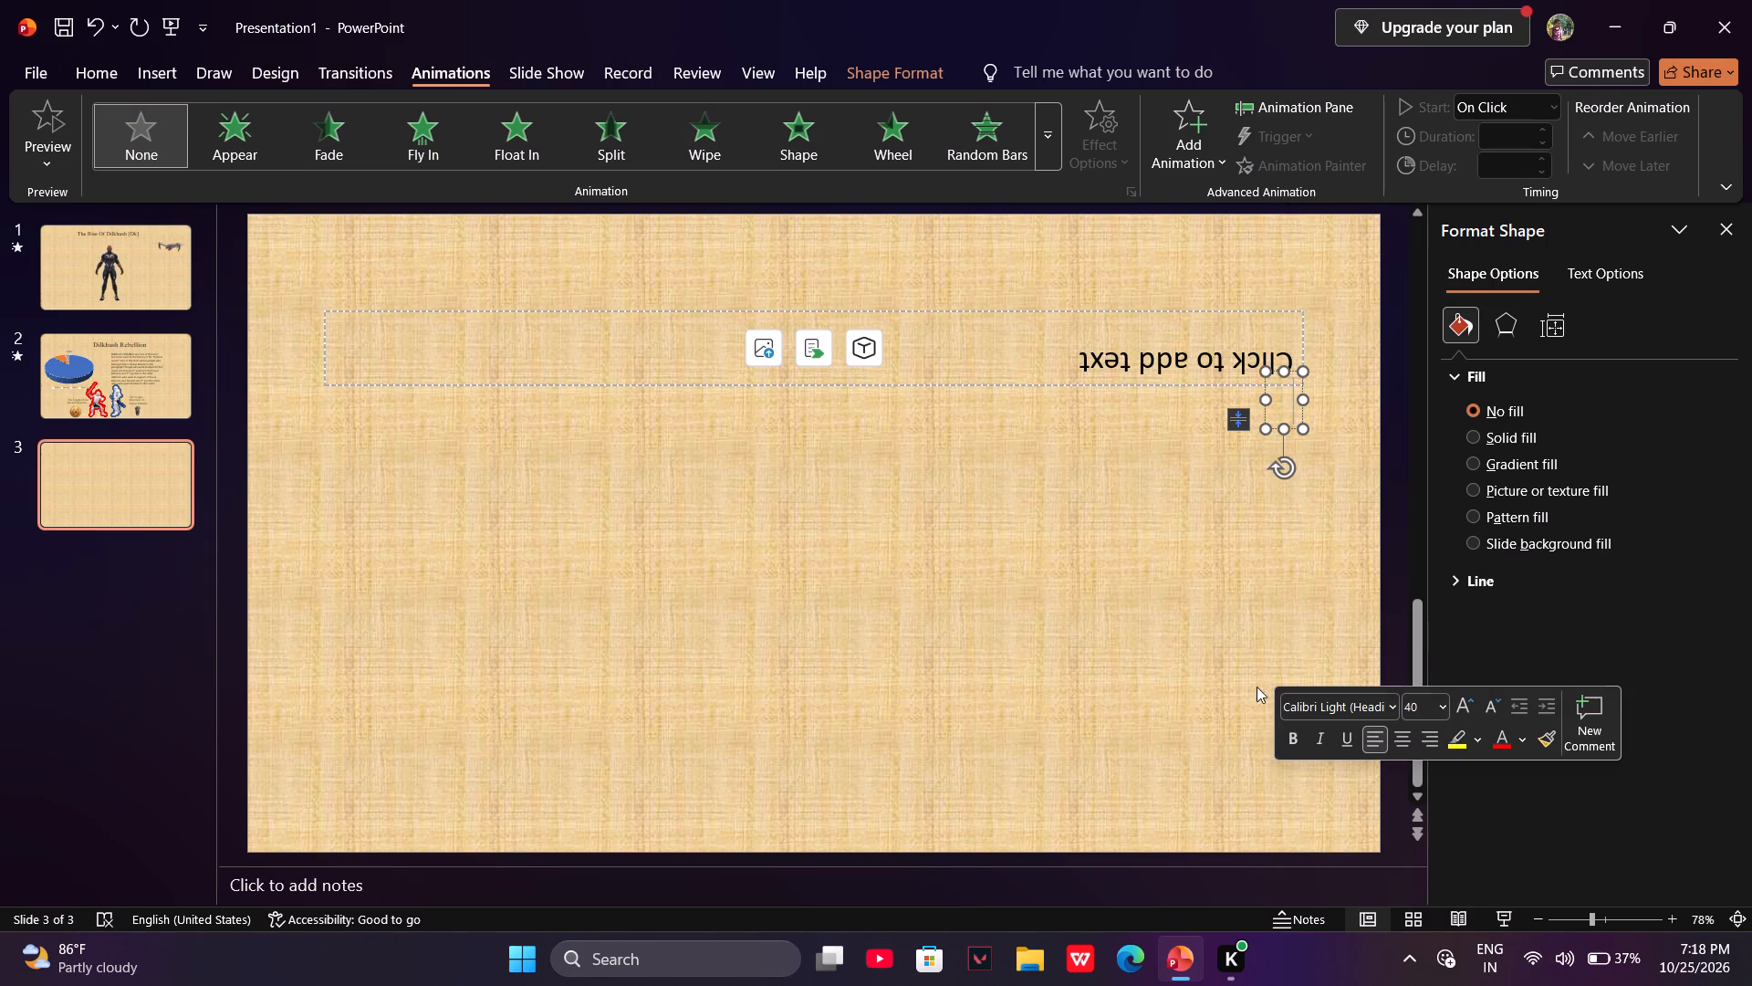
{"action": "left_click", "coordinate": [1252, 559]}
{"action": "left_click", "coordinate": [1236, 608]}
{"action": "left_click_drag", "start_coordinate": [1173, 758], "coordinate": [1402, 551]}
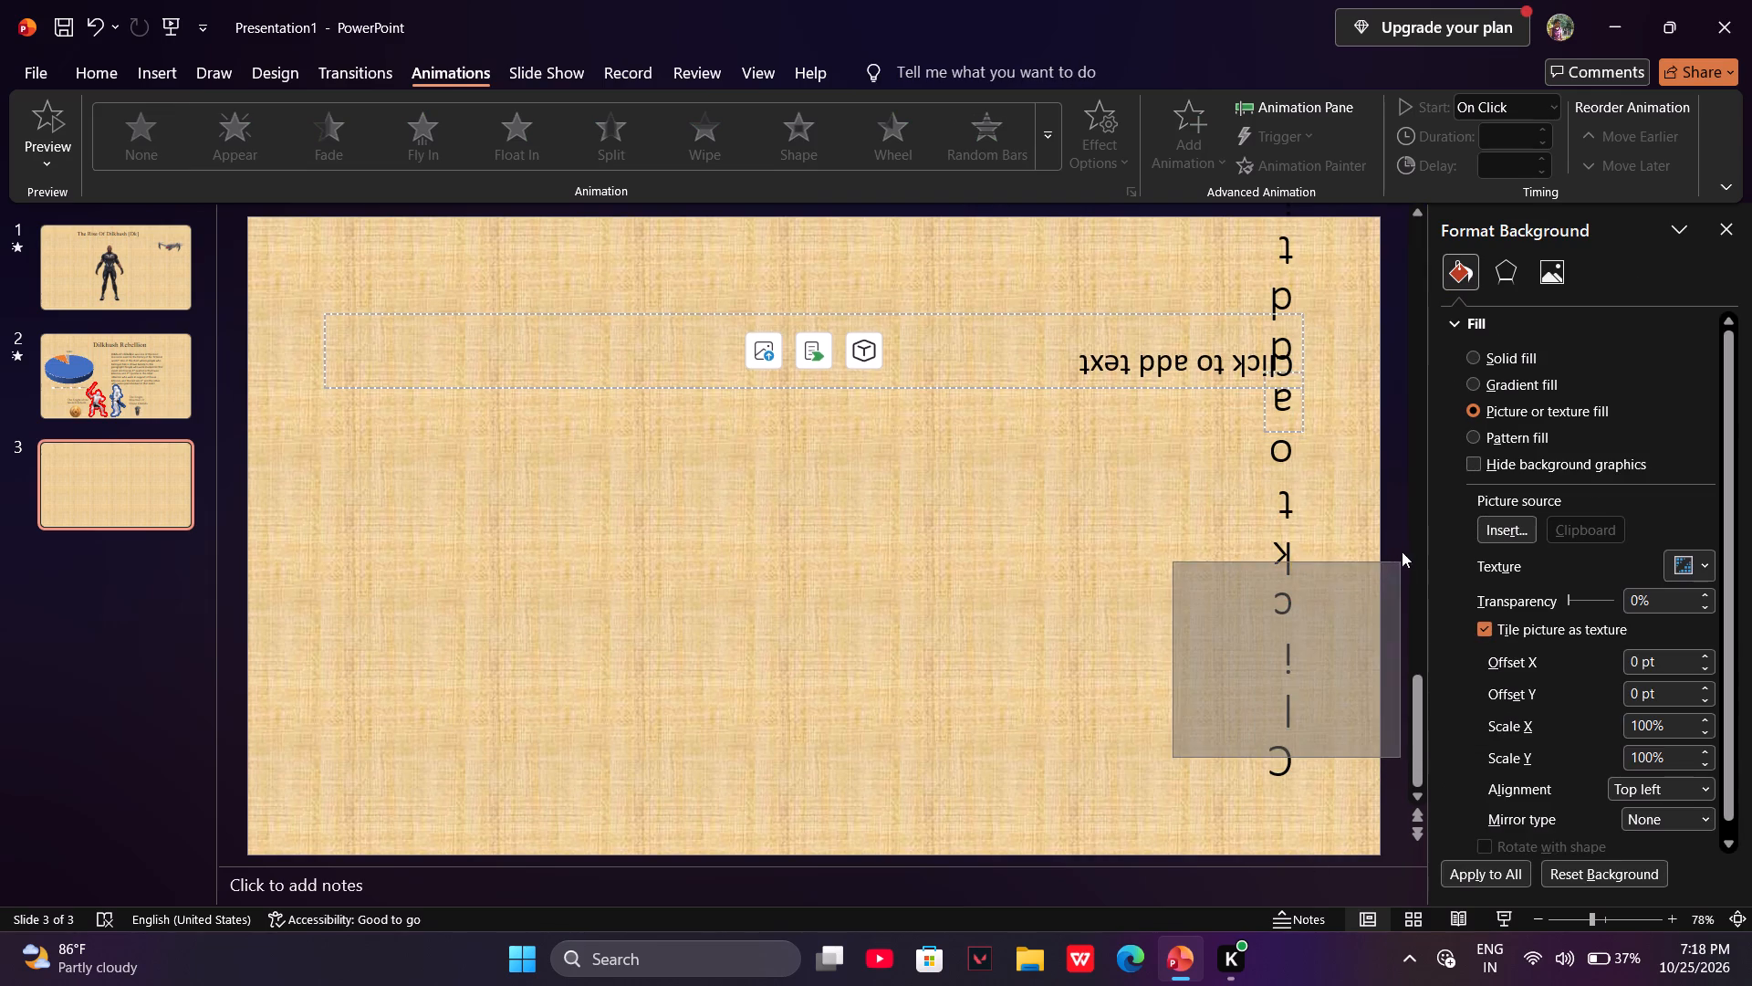
{"action": "left_click_drag", "start_coordinate": [1402, 551], "coordinate": [1329, 173]}
{"action": "key", "text": "BackSpace"}
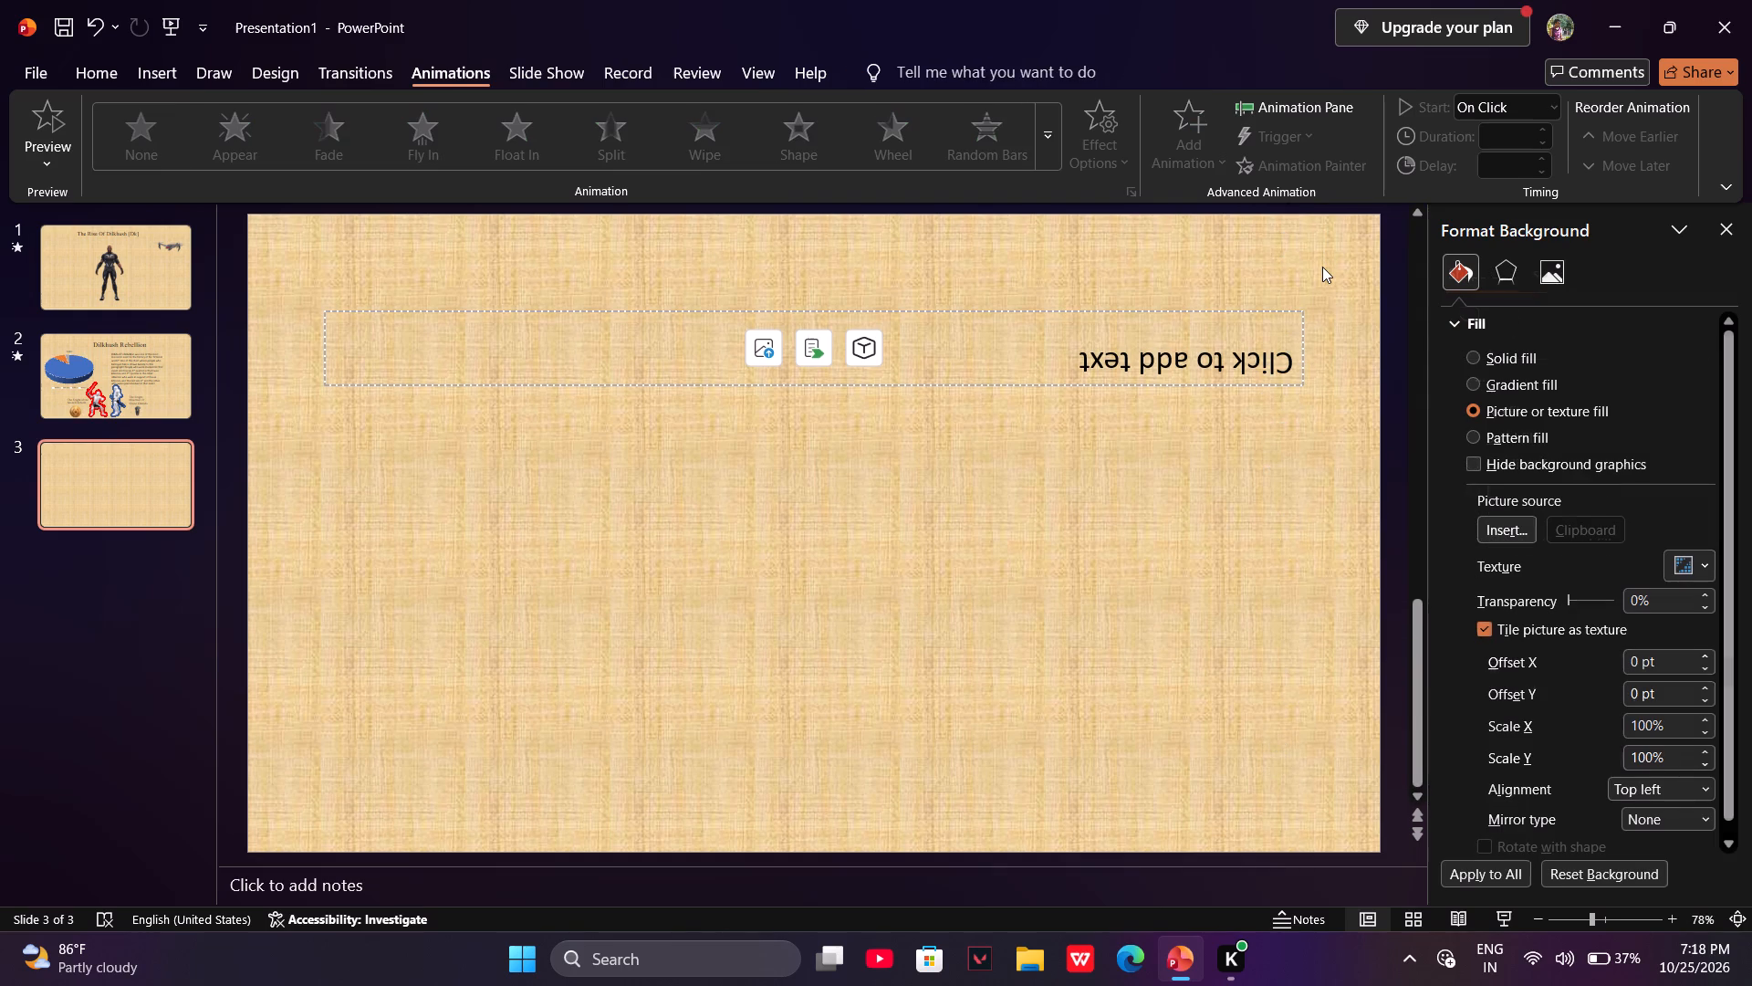
Rotate the upside-down content placeholder on the third slide 180° so its prompt text reads upright.
{"action": "left_click_drag", "start_coordinate": [1338, 429], "coordinate": [1063, 226]}
{"action": "left_click", "coordinate": [1277, 362]}
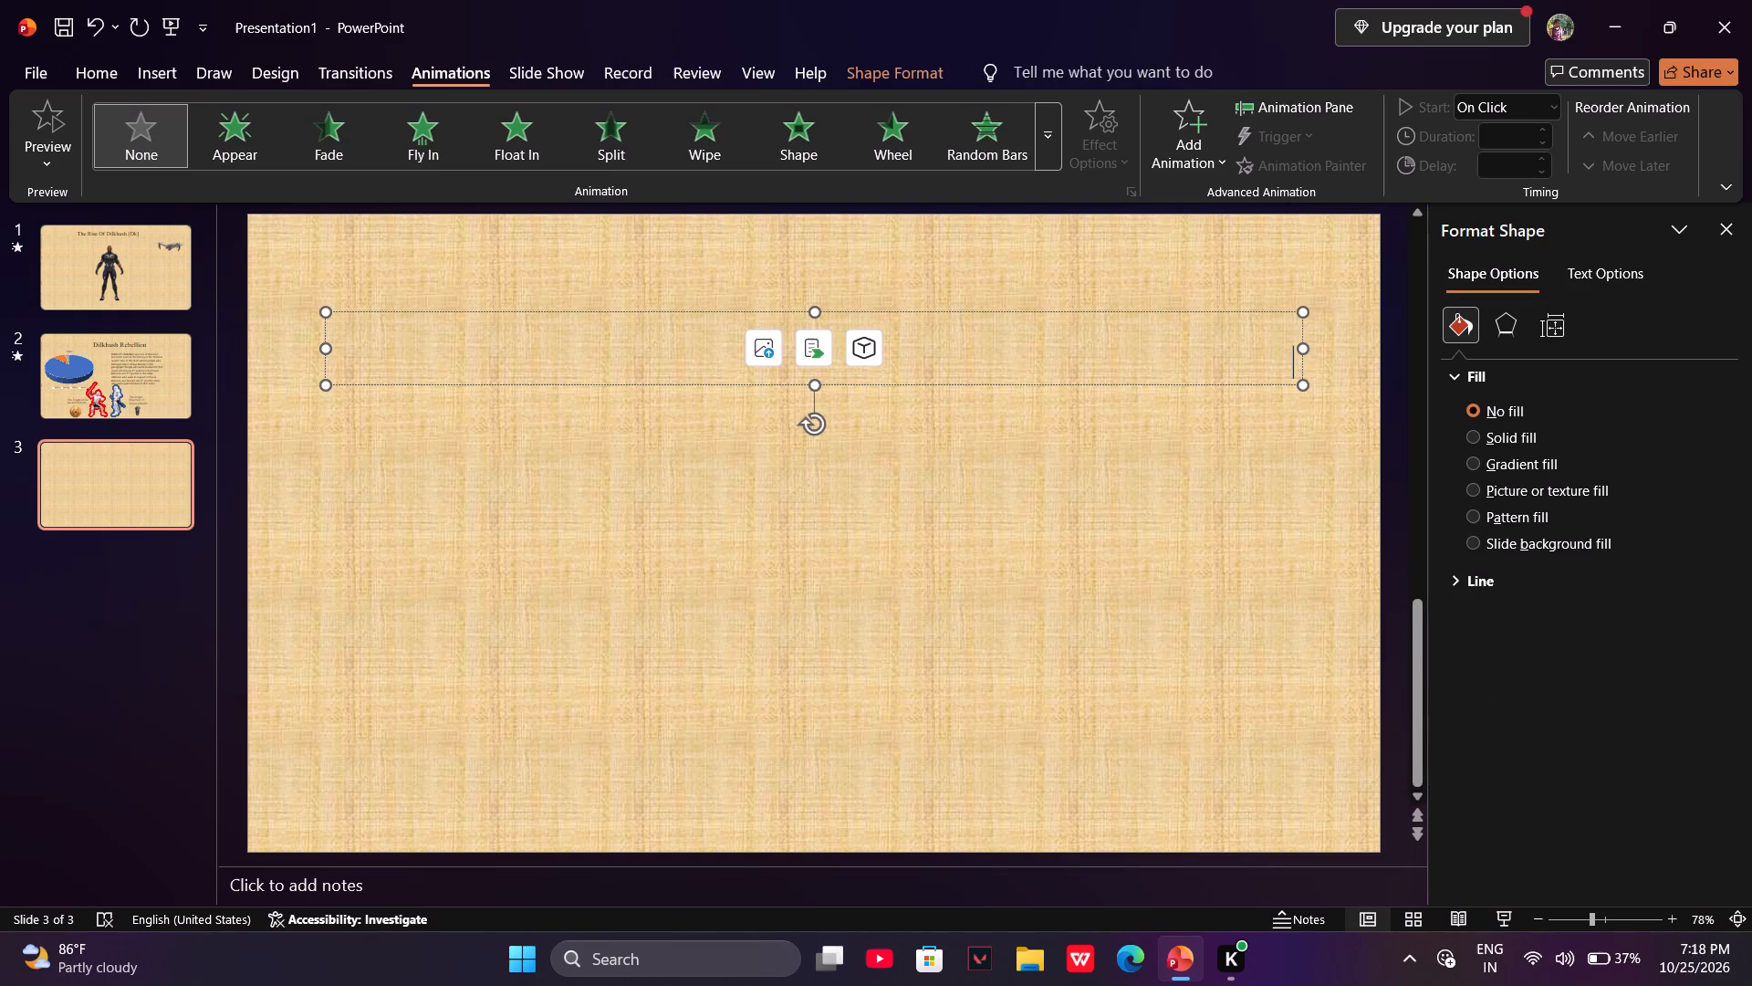
{"action": "left_click", "coordinate": [1194, 468]}
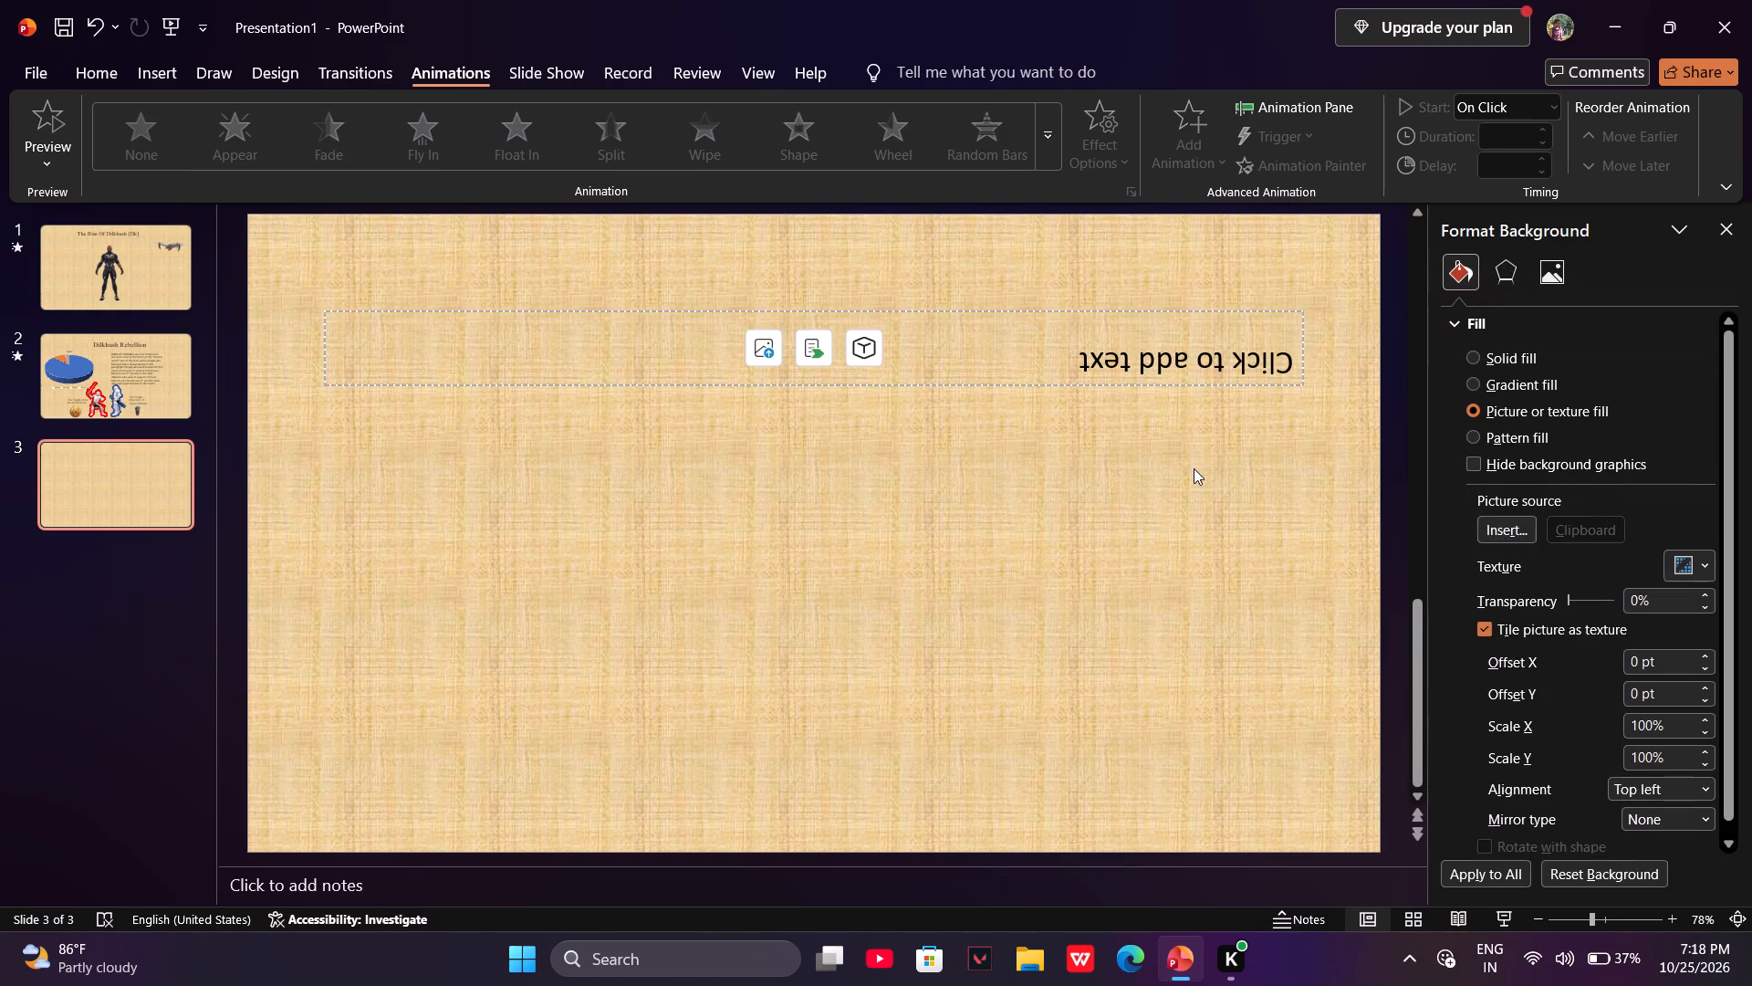
{"action": "left_click", "coordinate": [1292, 370]}
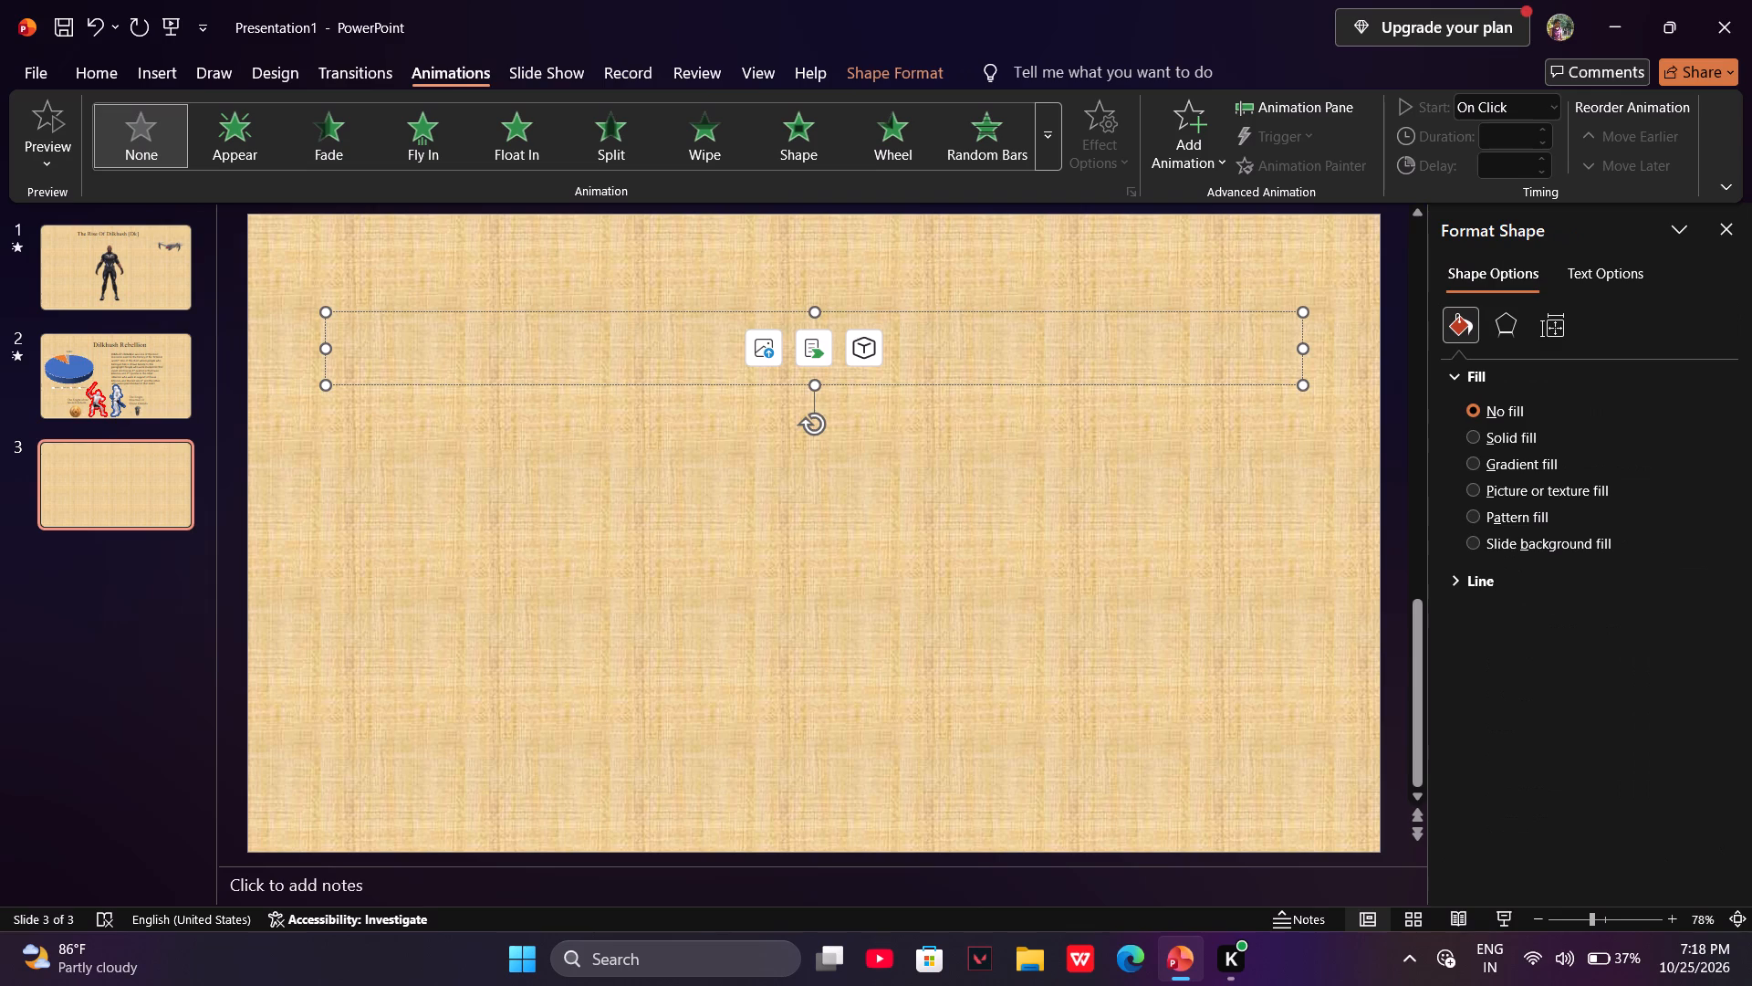
{"action": "key", "text": "t"}
{"action": "key", "text": "BackSpace"}
{"action": "left_click_drag", "start_coordinate": [807, 418], "coordinate": [827, 277]}
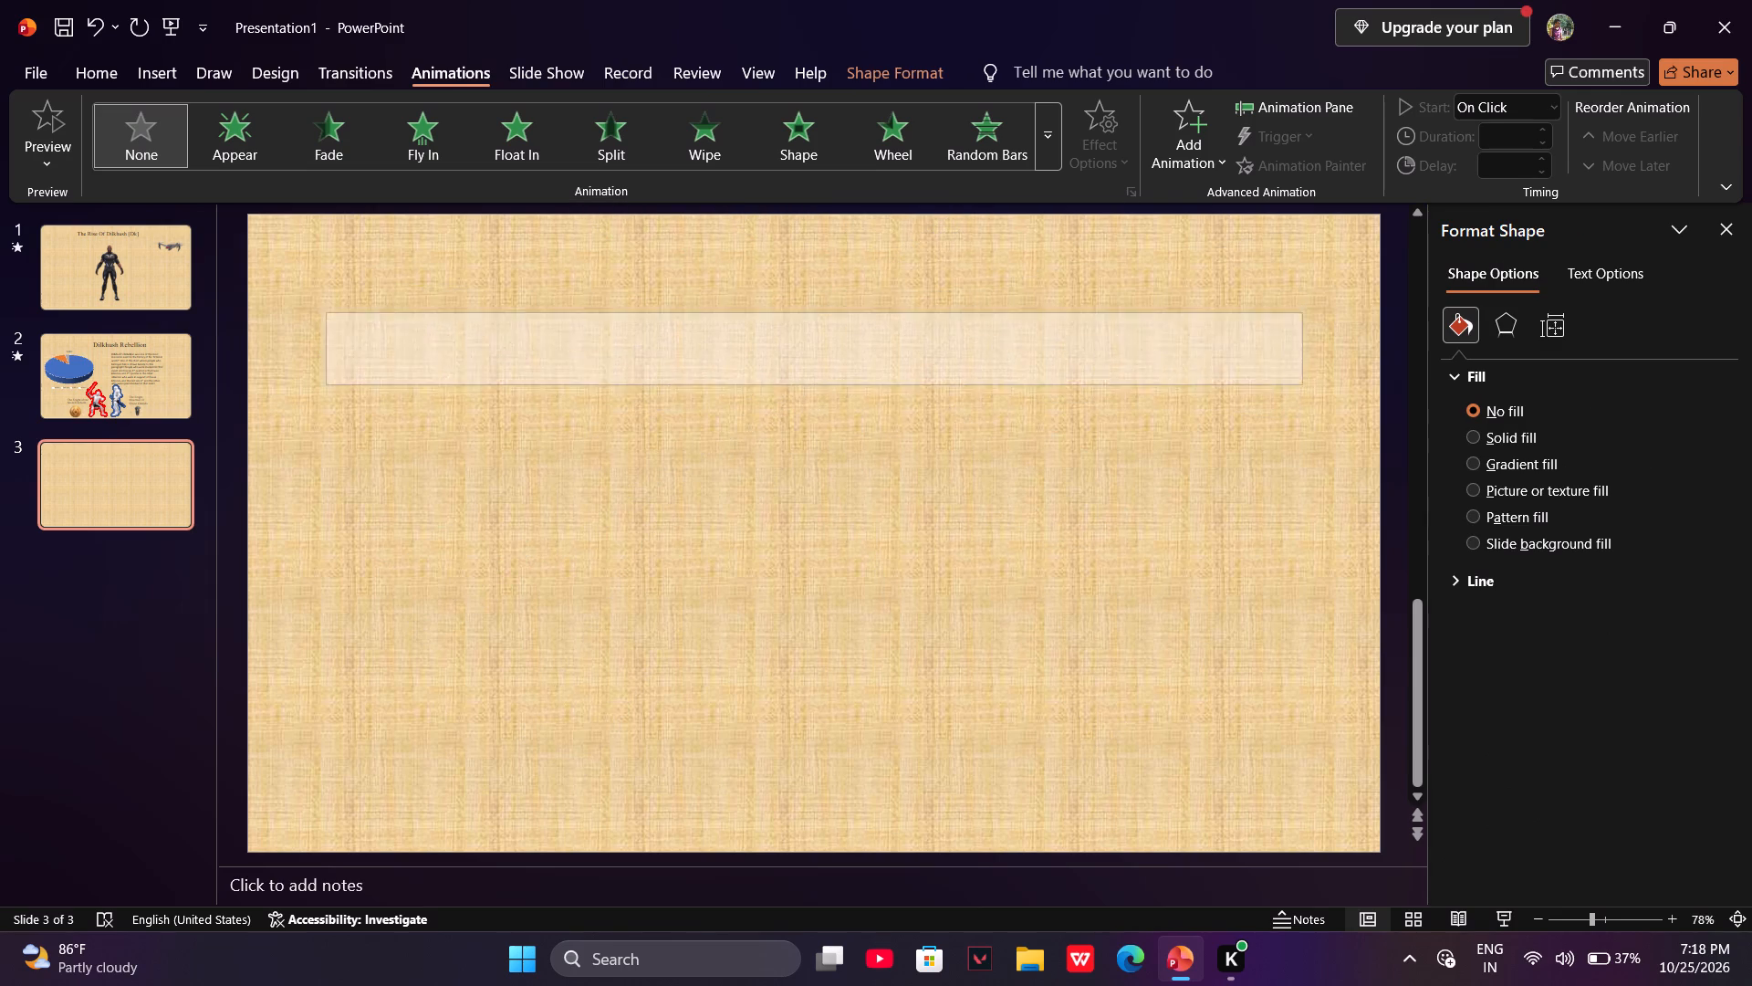
{"action": "left_click_drag", "start_coordinate": [827, 277], "coordinate": [819, 276]}
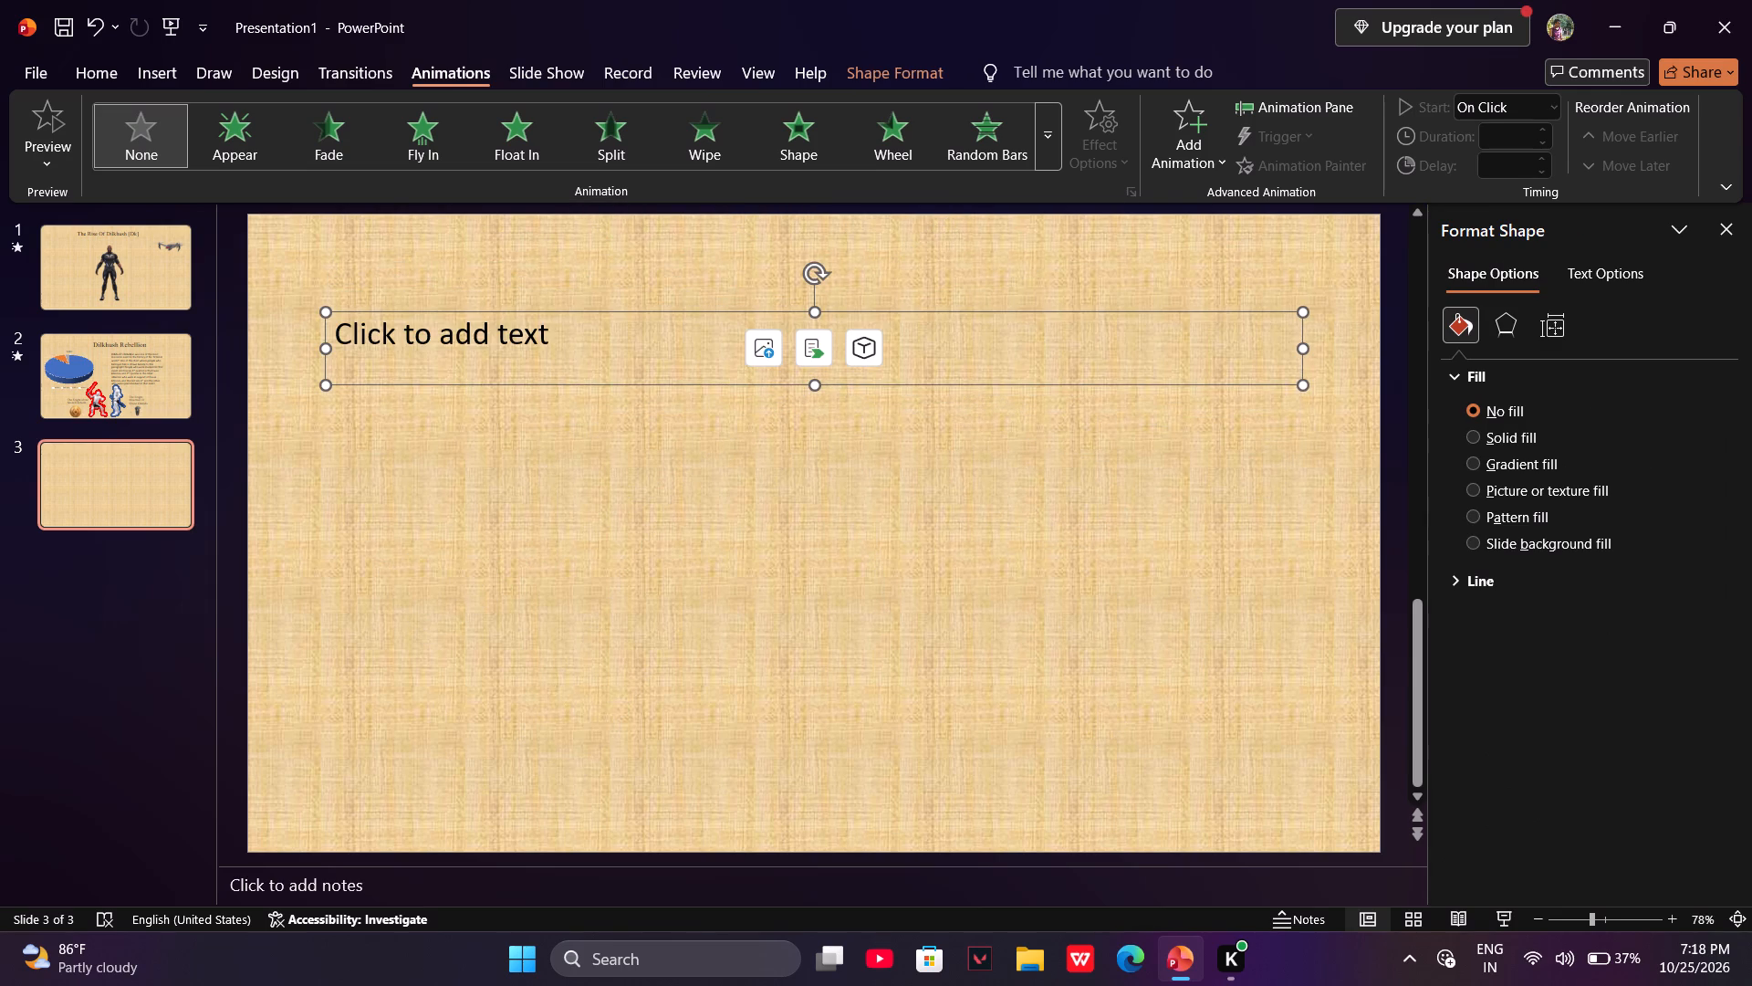
Enter the heading "The Dilkhush'S Conqueror" in the content placeholder on the third slide.
{"action": "left_click", "coordinate": [655, 341]}
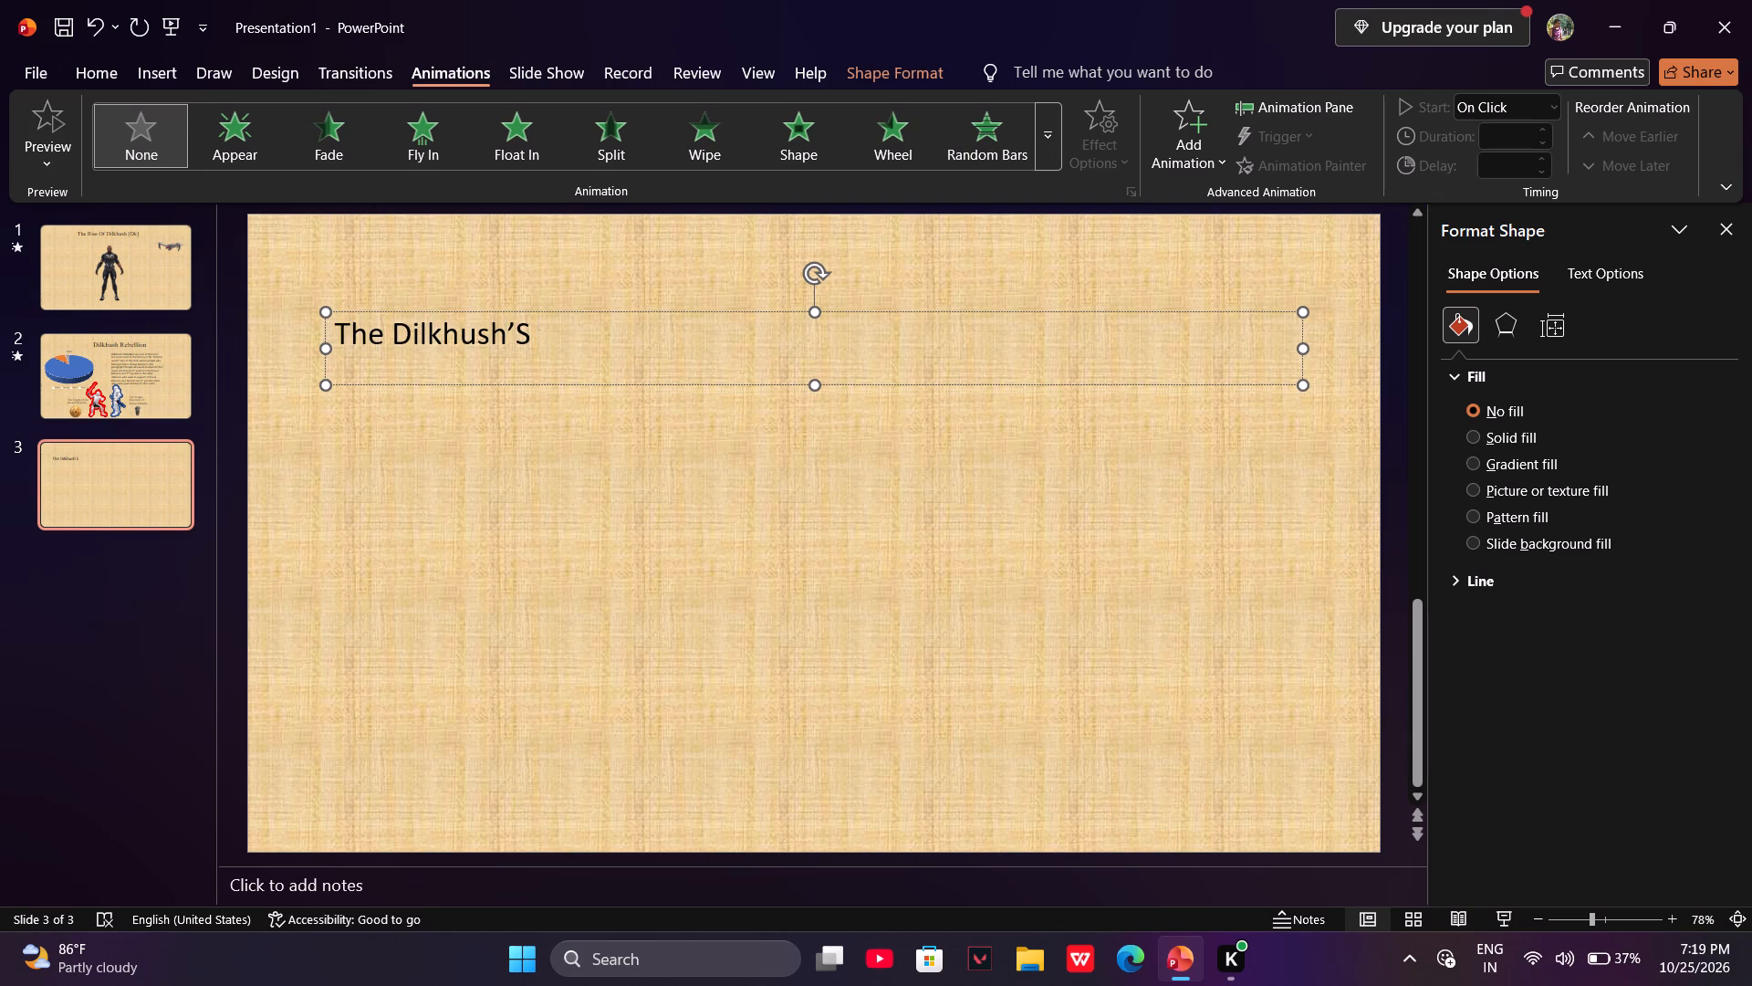
{"action": "type", "text": "nq"}
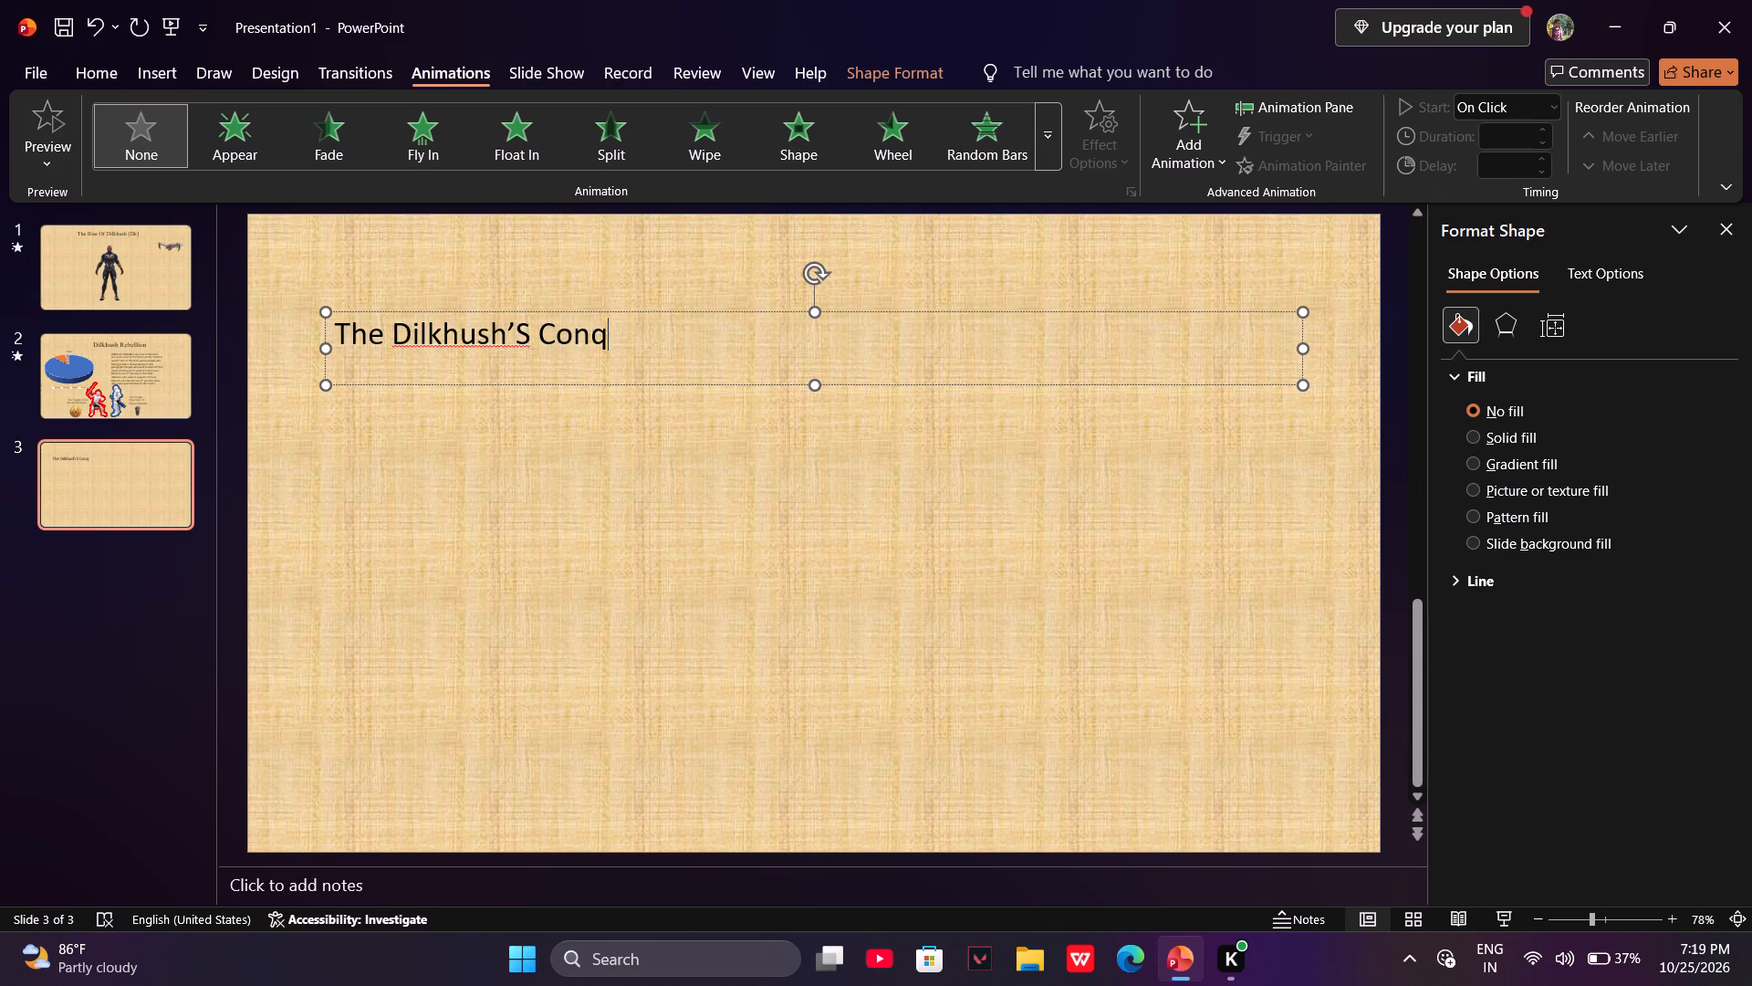
{"action": "type", "text": "ueror"}
Change the font of the word "Dilkhush'S" in the third slide's heading to Times New Roman.
{"action": "left_click", "coordinate": [466, 352]}
{"action": "left_click", "coordinate": [466, 352]}
{"action": "left_click_drag", "start_coordinate": [976, 536], "coordinate": [291, 288]}
{"action": "left_click", "coordinate": [291, 288]}
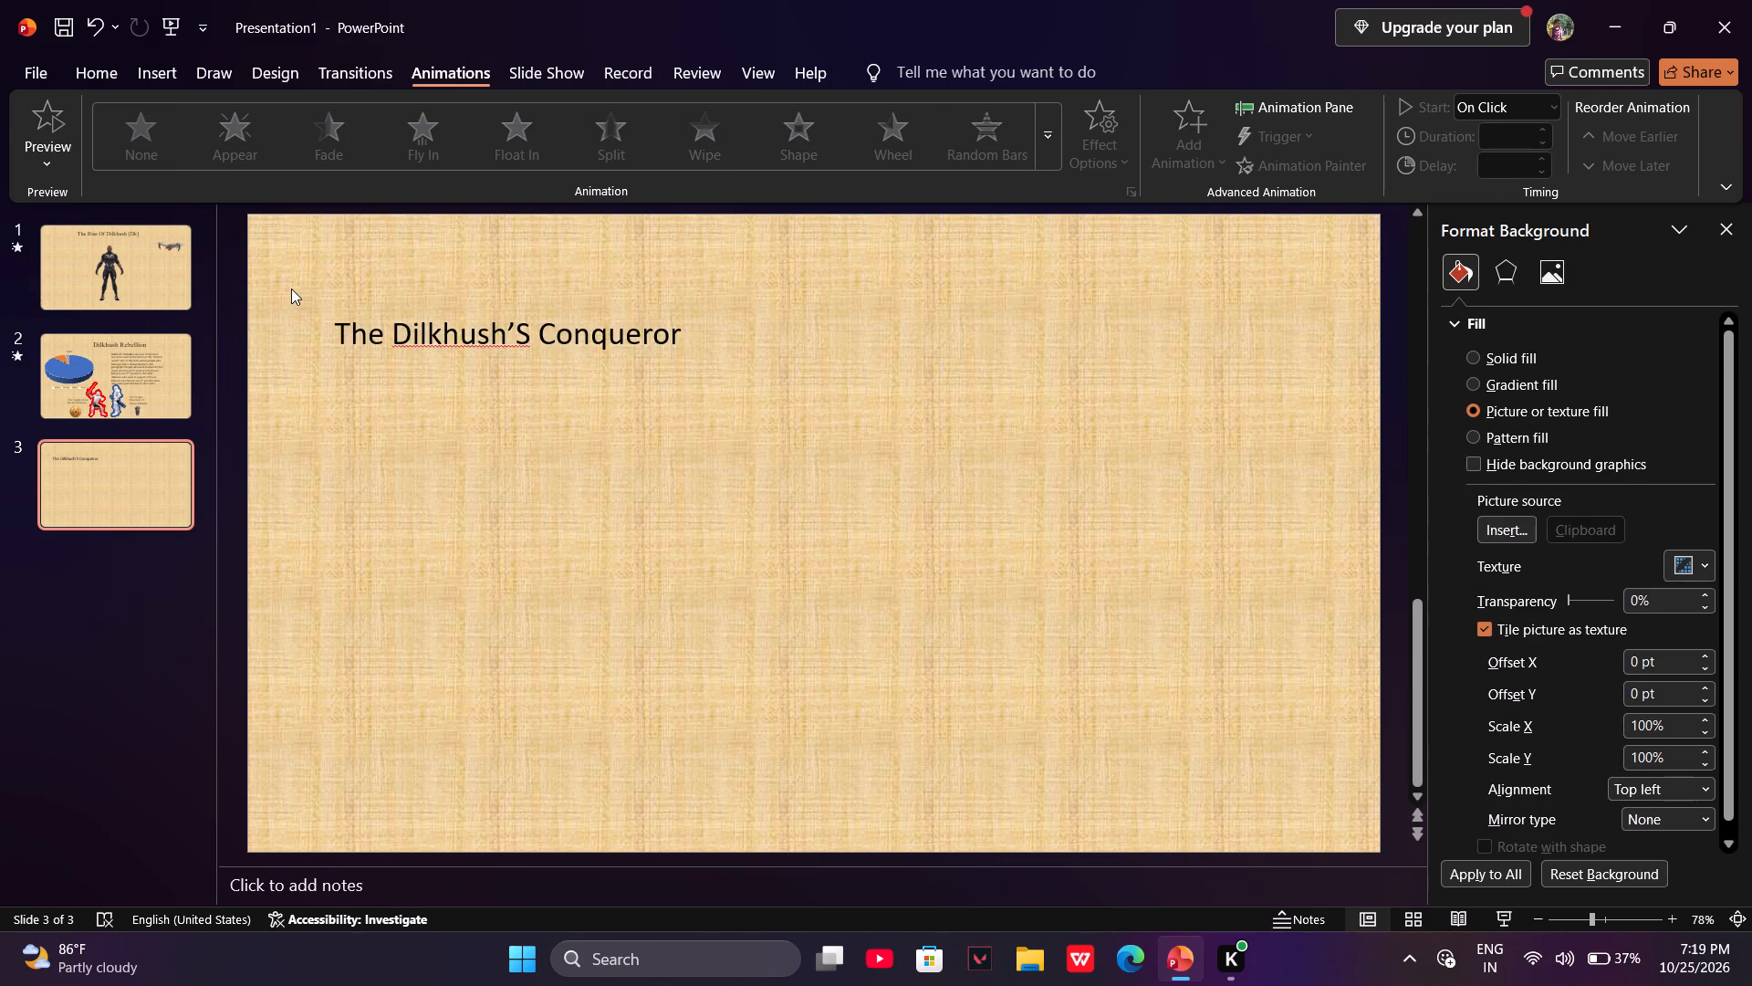
{"action": "left_click_drag", "start_coordinate": [291, 288], "coordinate": [497, 341]}
{"action": "left_click", "coordinate": [497, 341]}
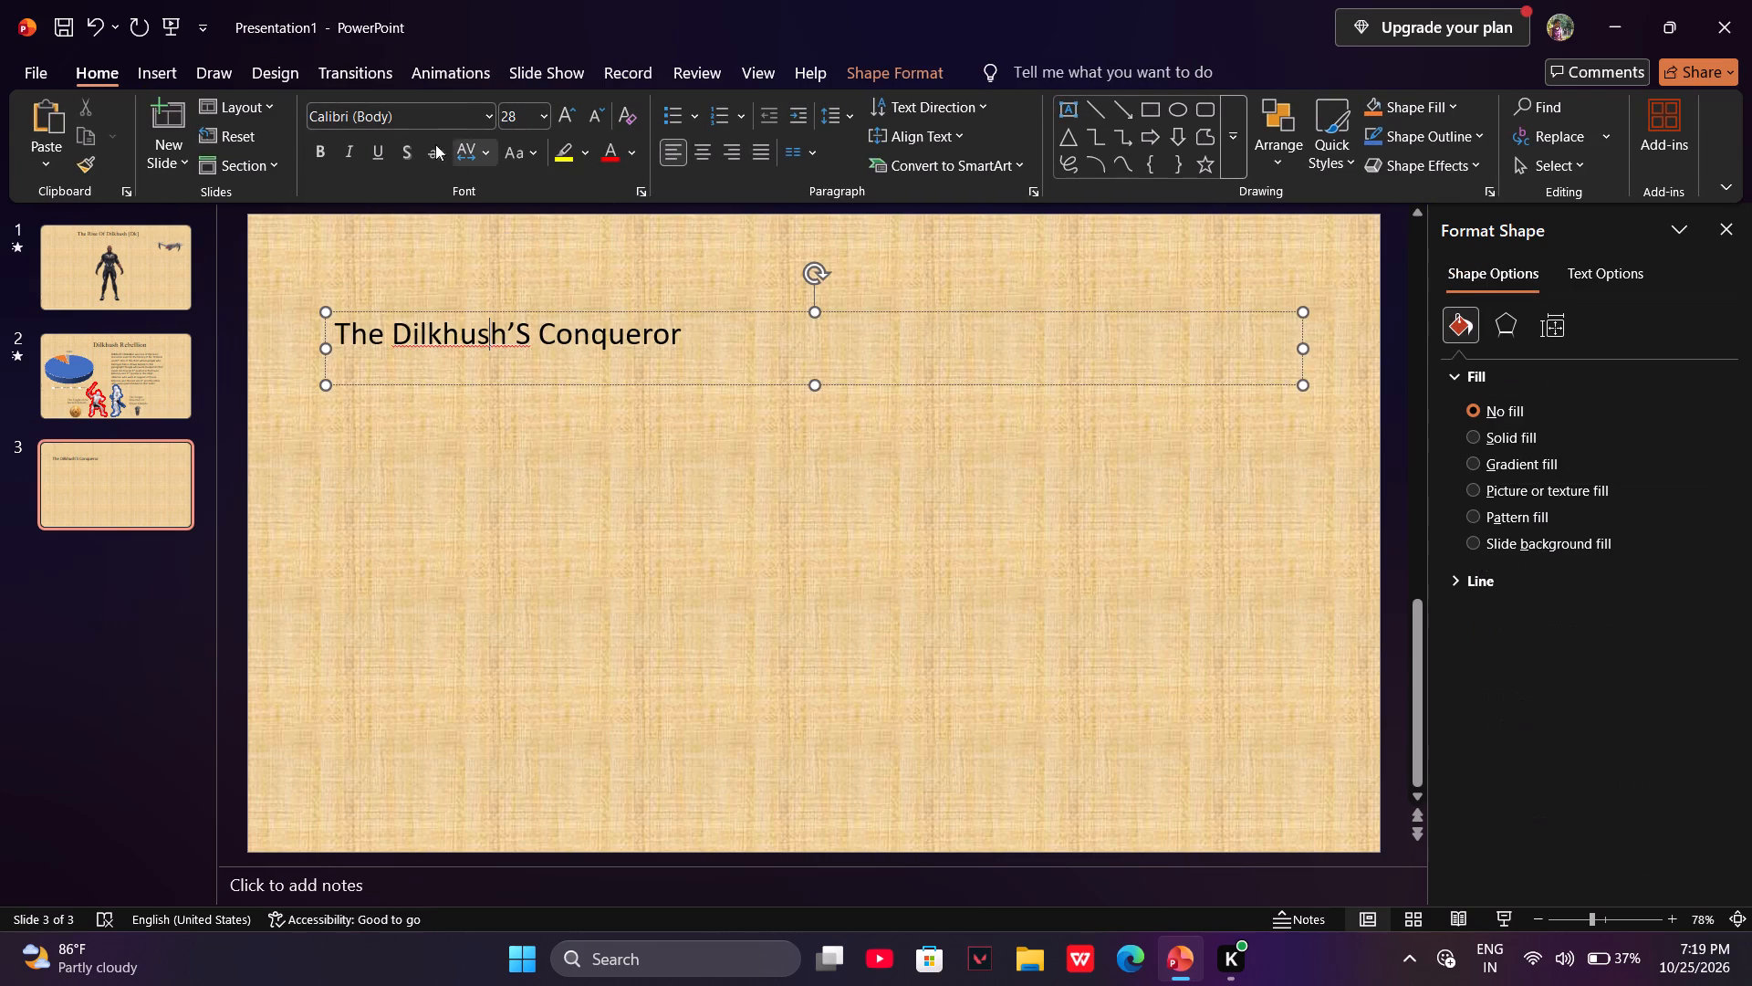
{"action": "left_click", "coordinate": [488, 114]}
{"action": "type", "text": "ro"}
{"action": "key", "text": "BackSpace"}
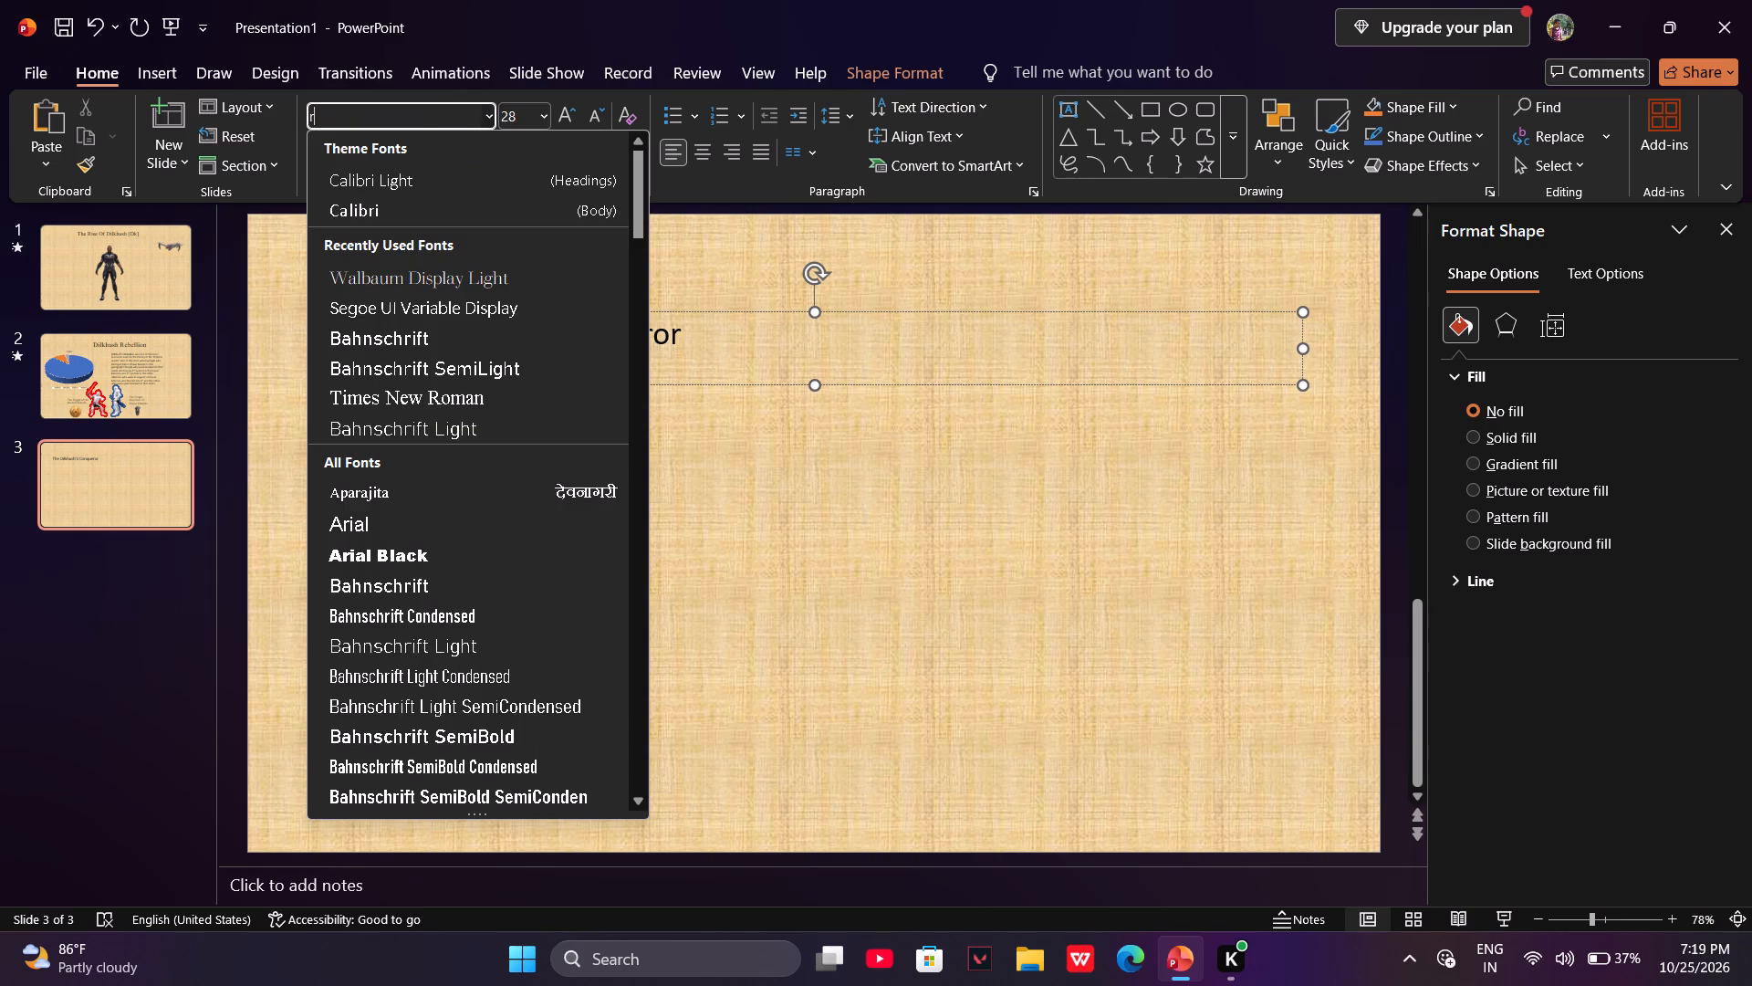
{"action": "key", "text": "BackSpace"}
{"action": "type", "text": "the"}
{"action": "key", "text": "BackSpace"}
{"action": "key", "text": "BackSpace"}
{"action": "key", "text": "BackSpace"}
{"action": "type", "text": "to"}
{"action": "key", "text": "BackSpace"}
{"action": "type", "text": "im"}
{"action": "key", "text": "Return"}
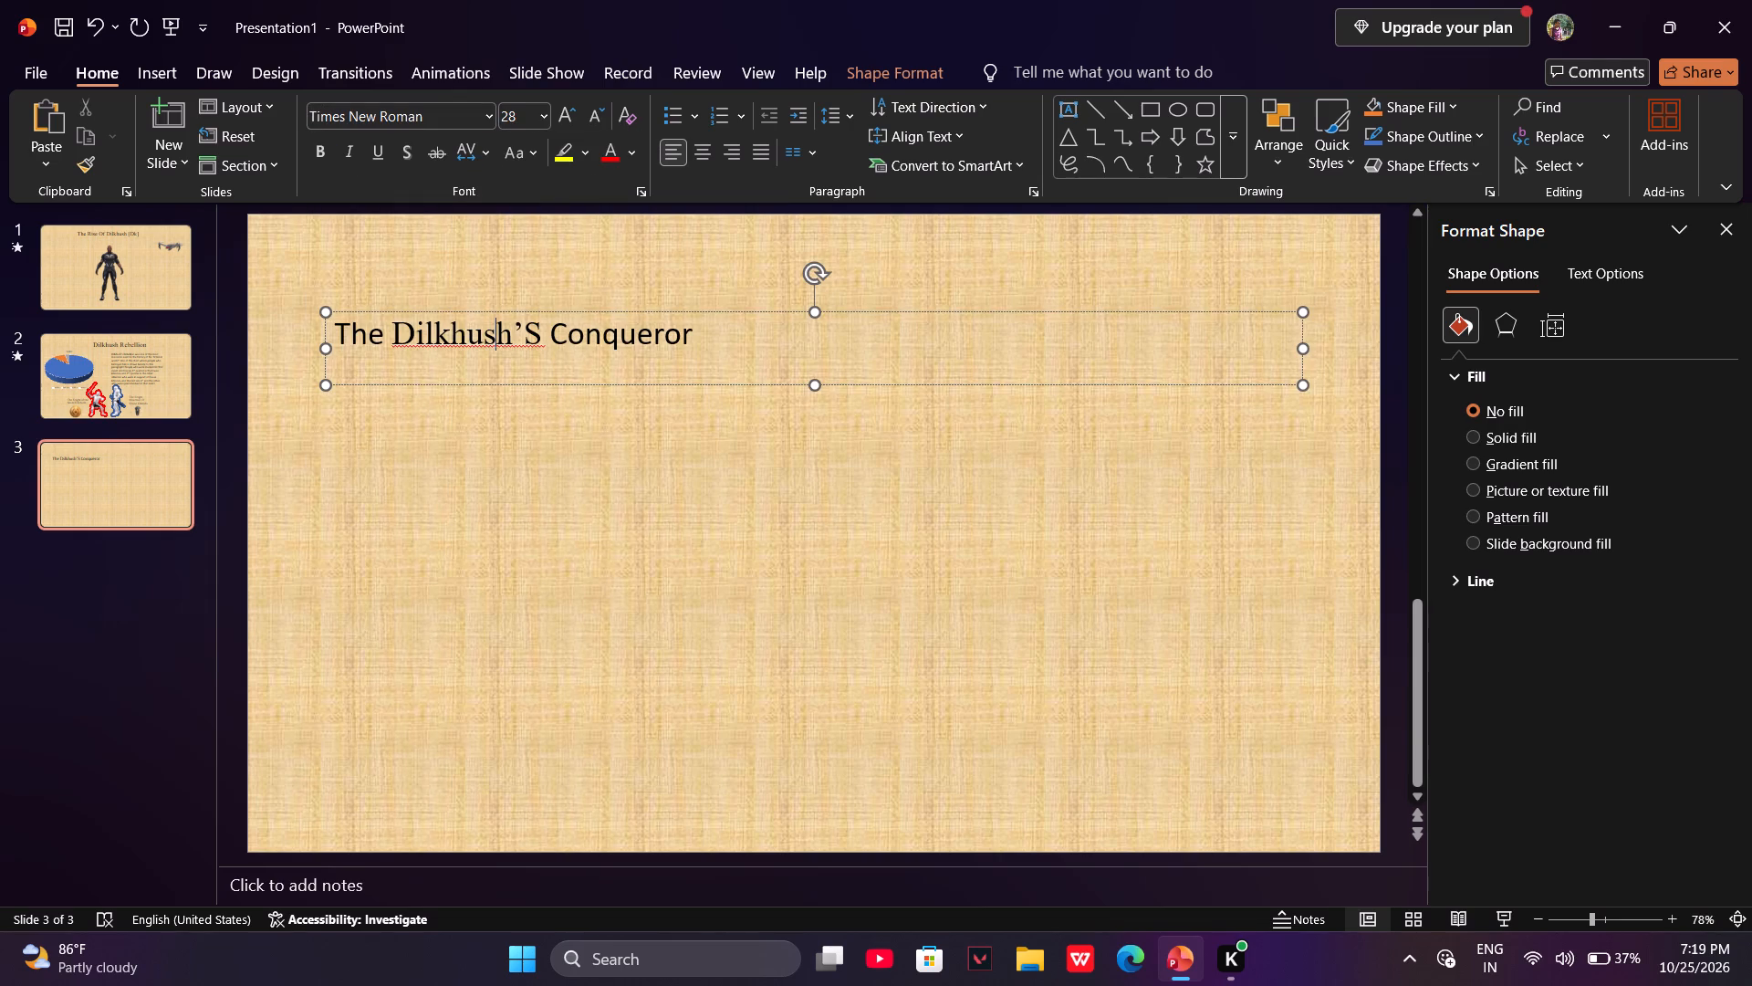
Set the font size of the word "Dilkhush'S" to 36.
{"action": "left_click", "coordinate": [539, 113]}
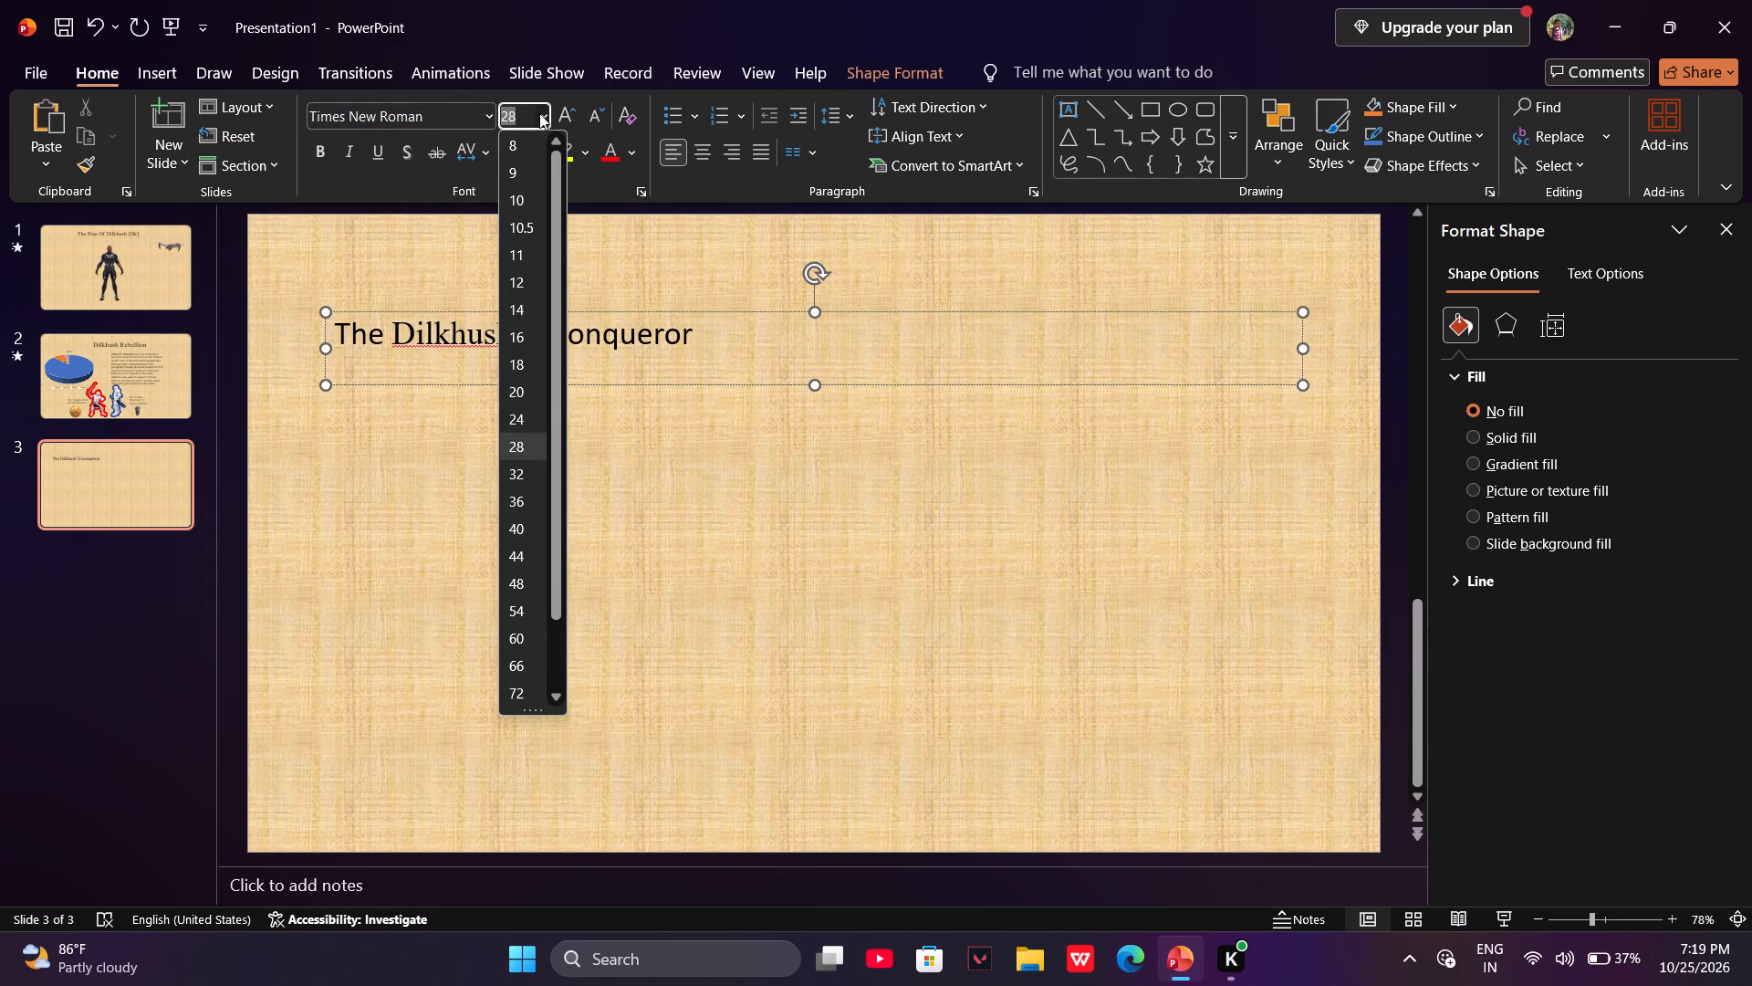
{"action": "left_click", "coordinate": [504, 508]}
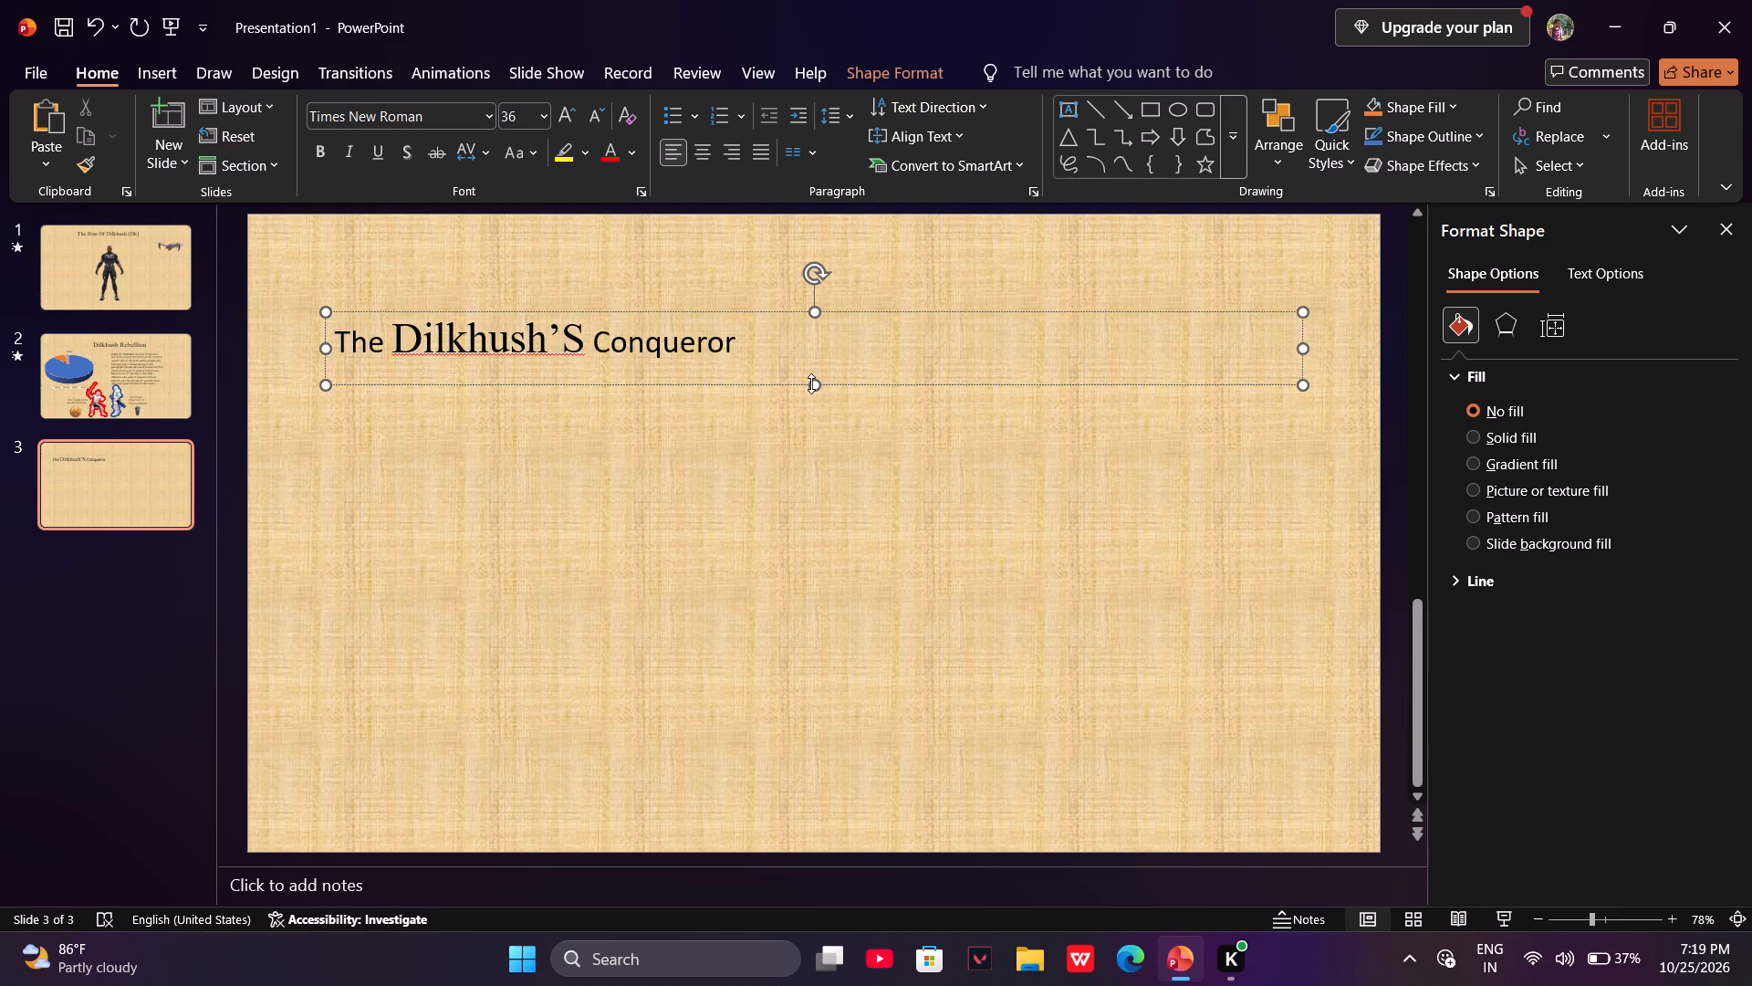
Move the heading text box across and slightly up so its text sits centred near the slide's top edge.
{"action": "left_click_drag", "start_coordinate": [624, 386], "coordinate": [713, 387]}
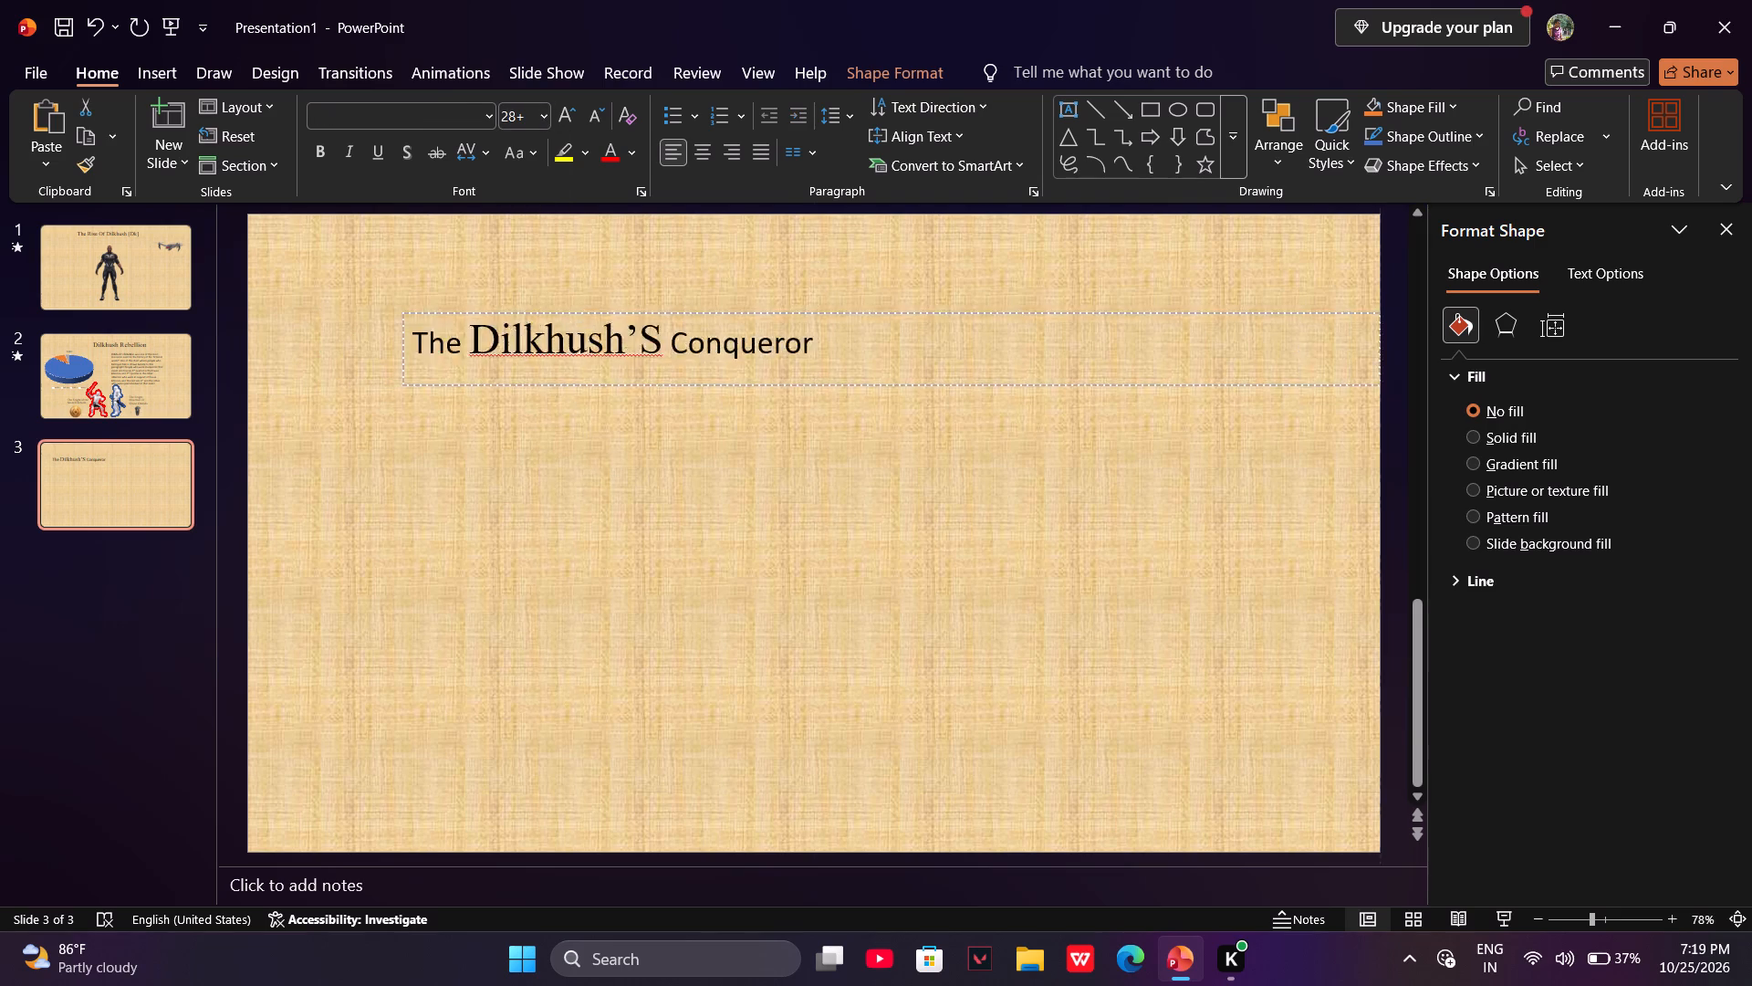
{"action": "left_click_drag", "start_coordinate": [713, 387], "coordinate": [910, 353]}
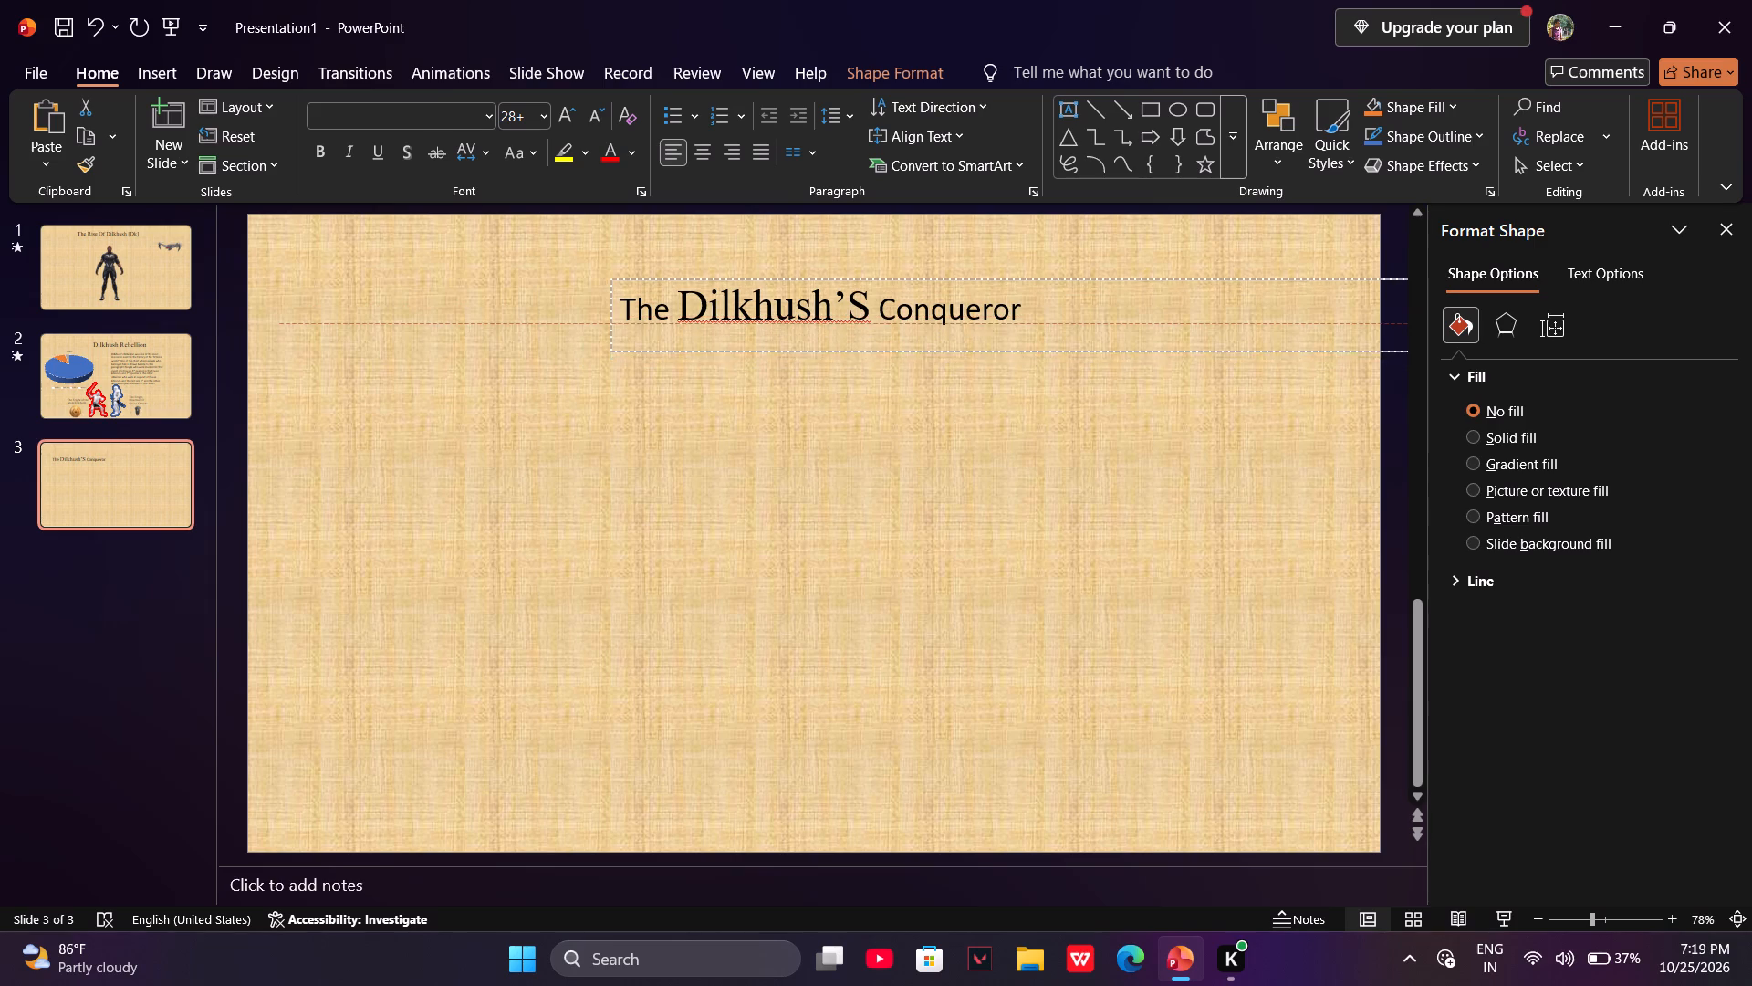
{"action": "left_click_drag", "start_coordinate": [910, 353], "coordinate": [900, 357]}
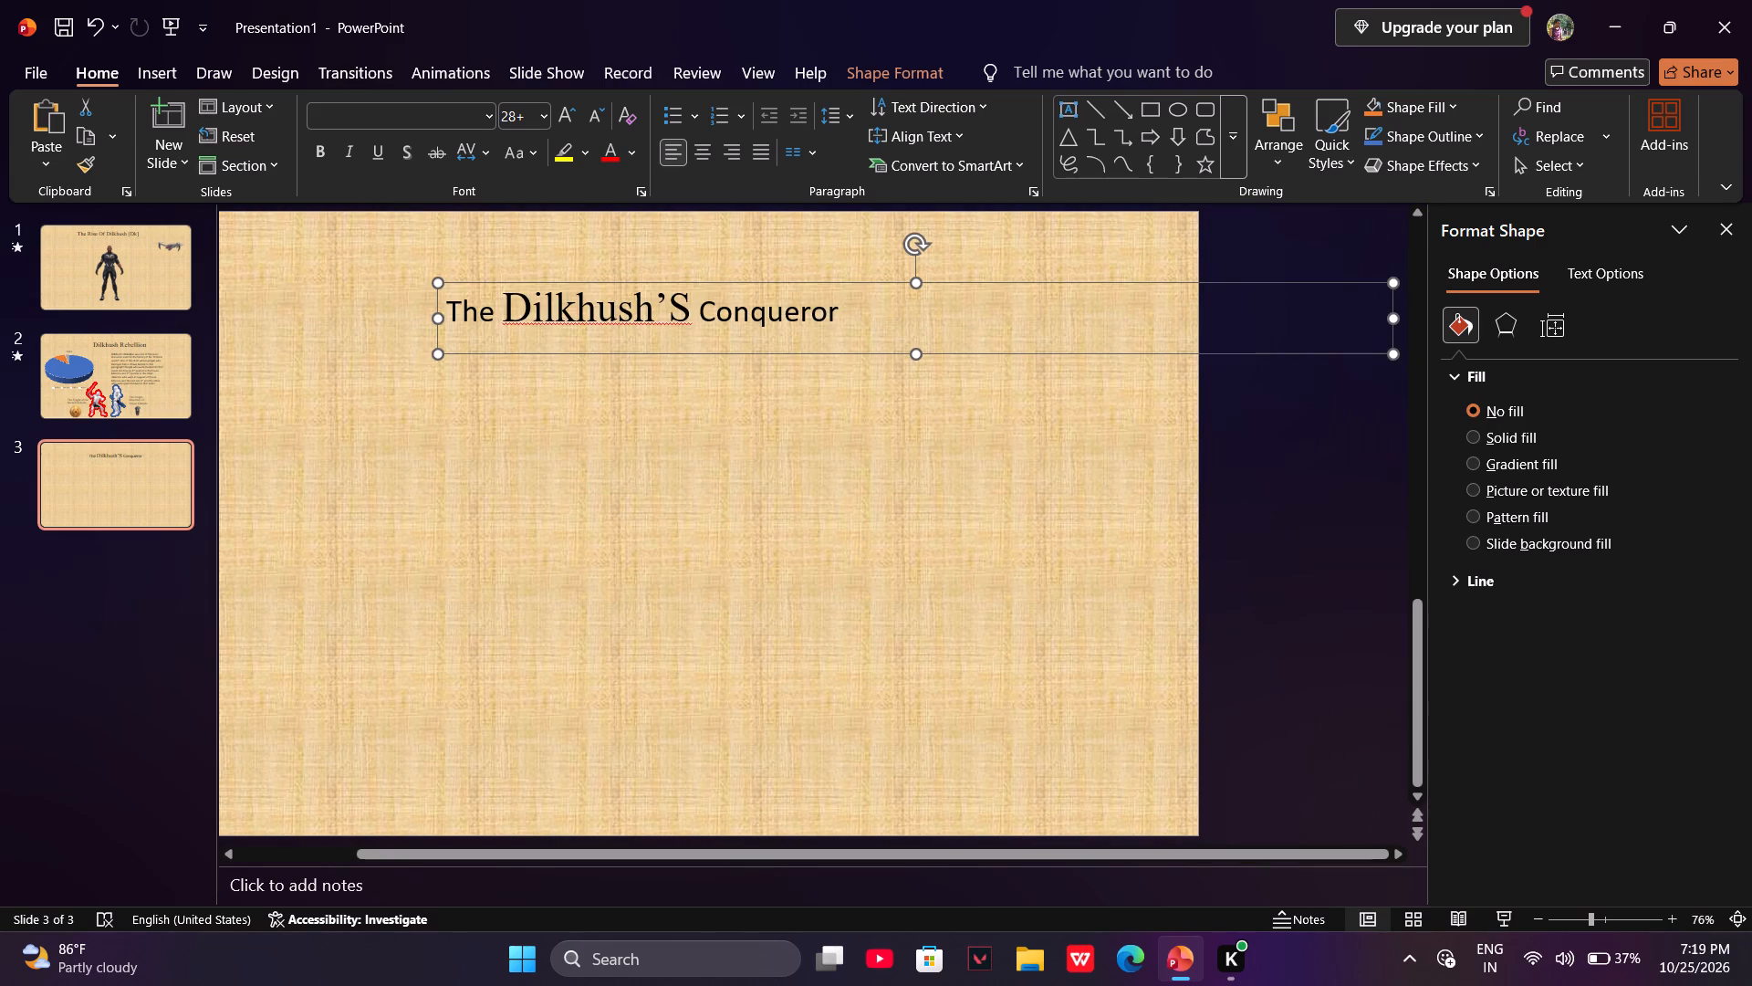
Replace the capital S after the apostrophe with a lowercase s so the word reads "Dilkhush's".
{"action": "left_click", "coordinate": [698, 313]}
{"action": "left_click", "coordinate": [695, 313]}
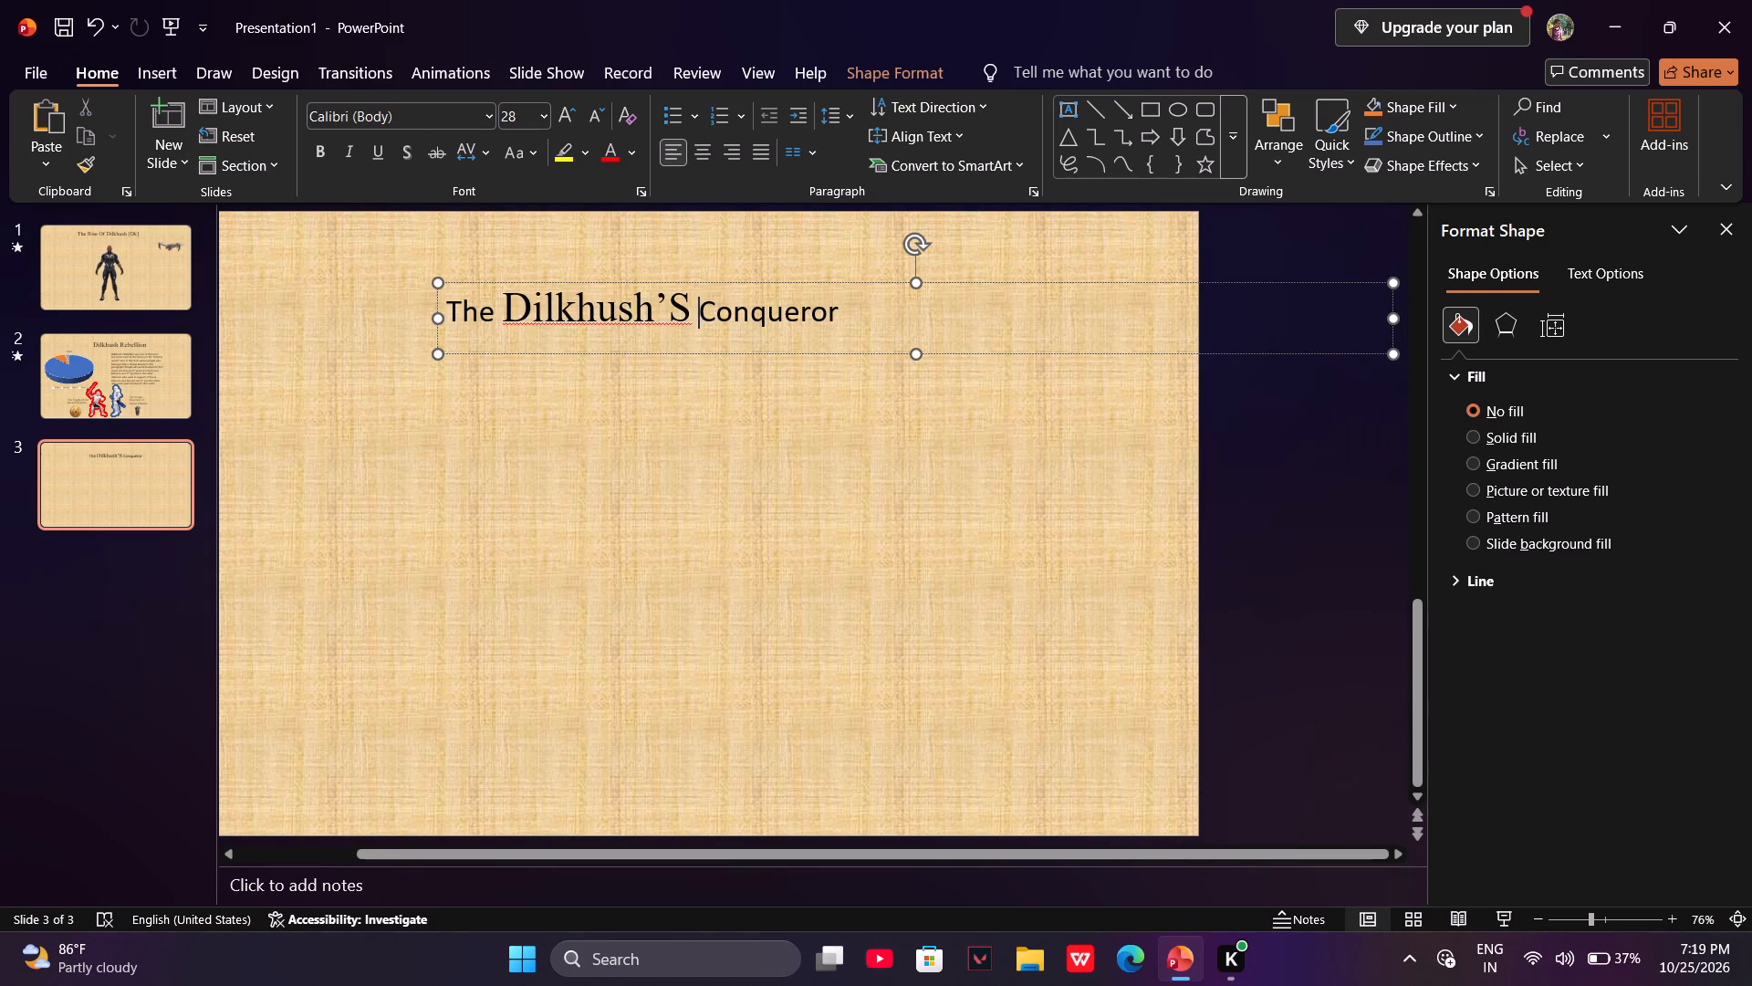
{"action": "left_click", "coordinate": [684, 306]}
{"action": "key", "text": "BackSpace"}
{"action": "key", "text": "s"}
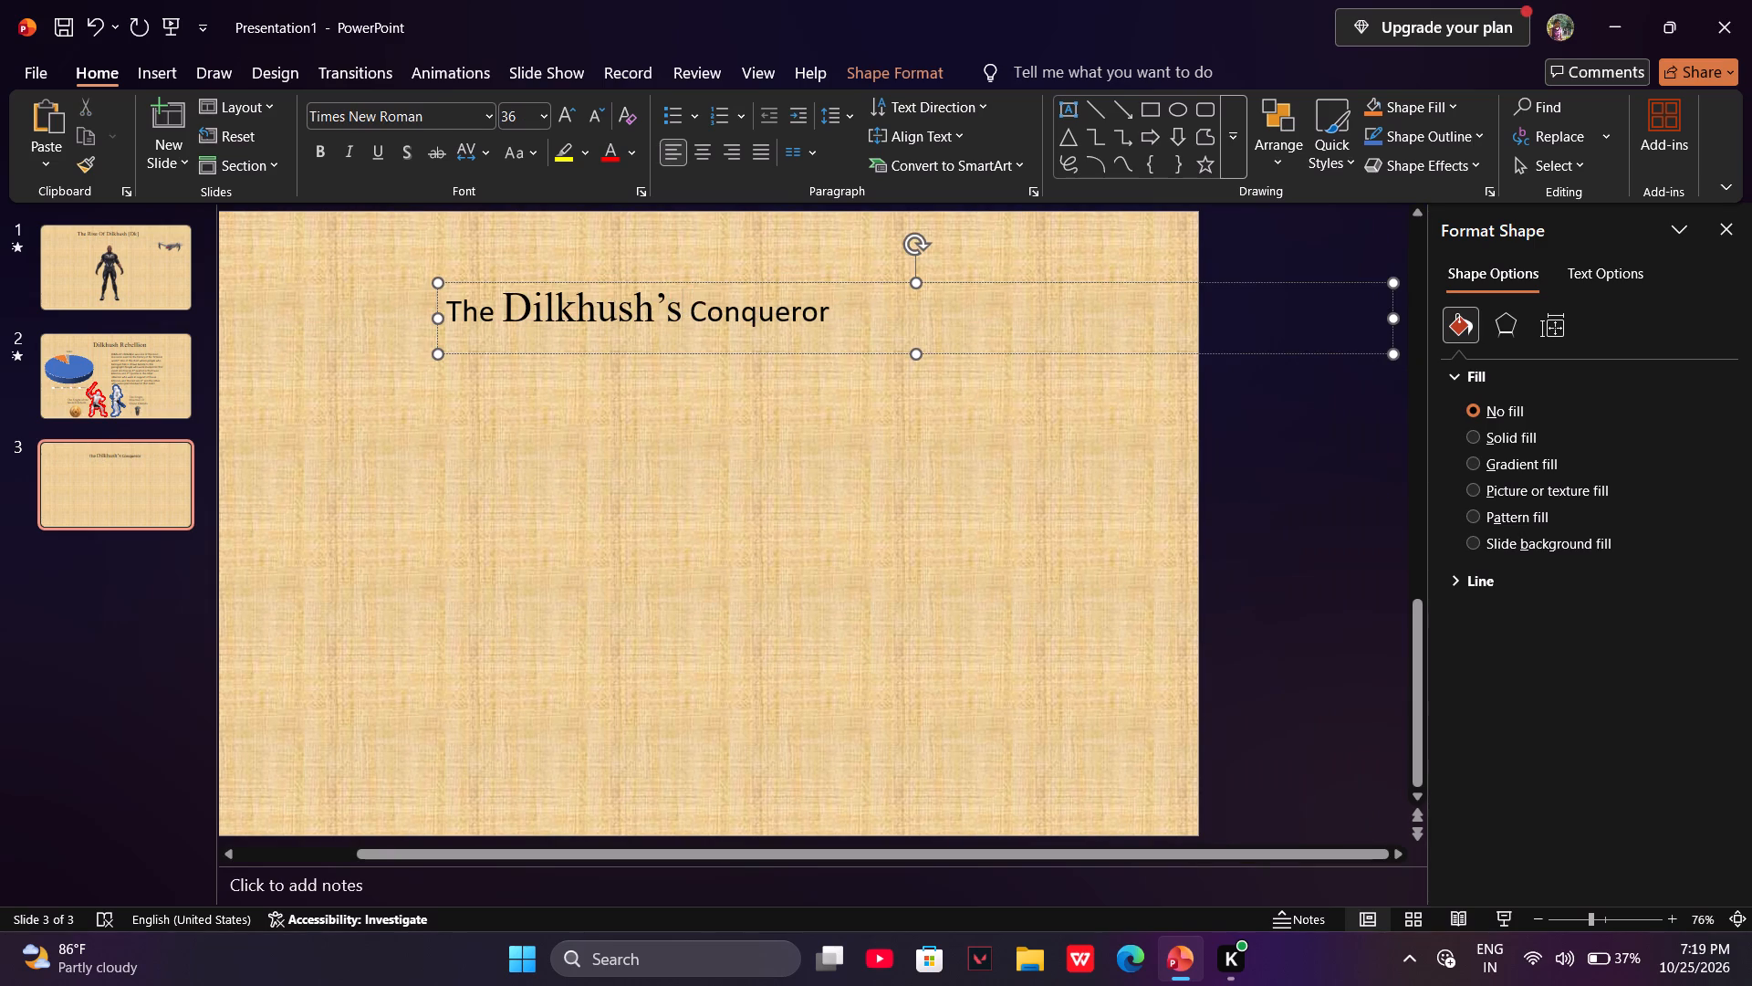
Apply the Appear animation to the "The Dilkhush's Conqueror" heading on the third slide.
{"action": "left_click_drag", "start_coordinate": [527, 844], "coordinate": [414, 861]}
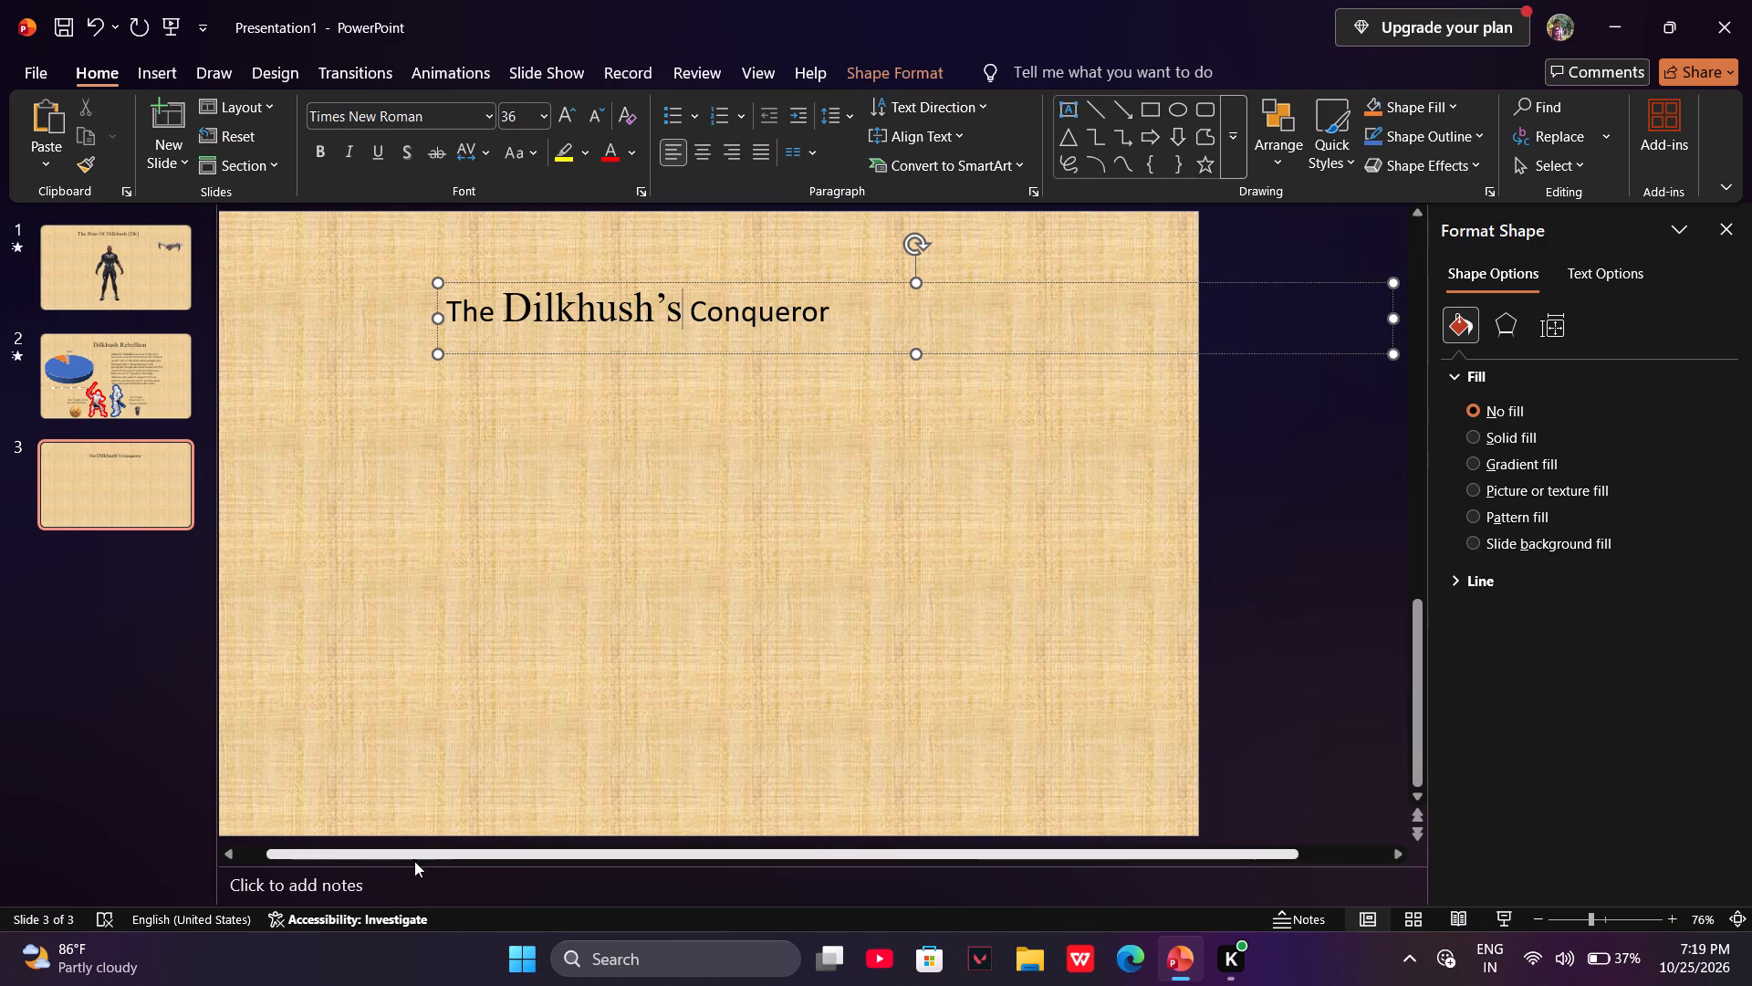
{"action": "left_click_drag", "start_coordinate": [414, 861], "coordinate": [367, 868]}
{"action": "left_click", "coordinate": [731, 427]}
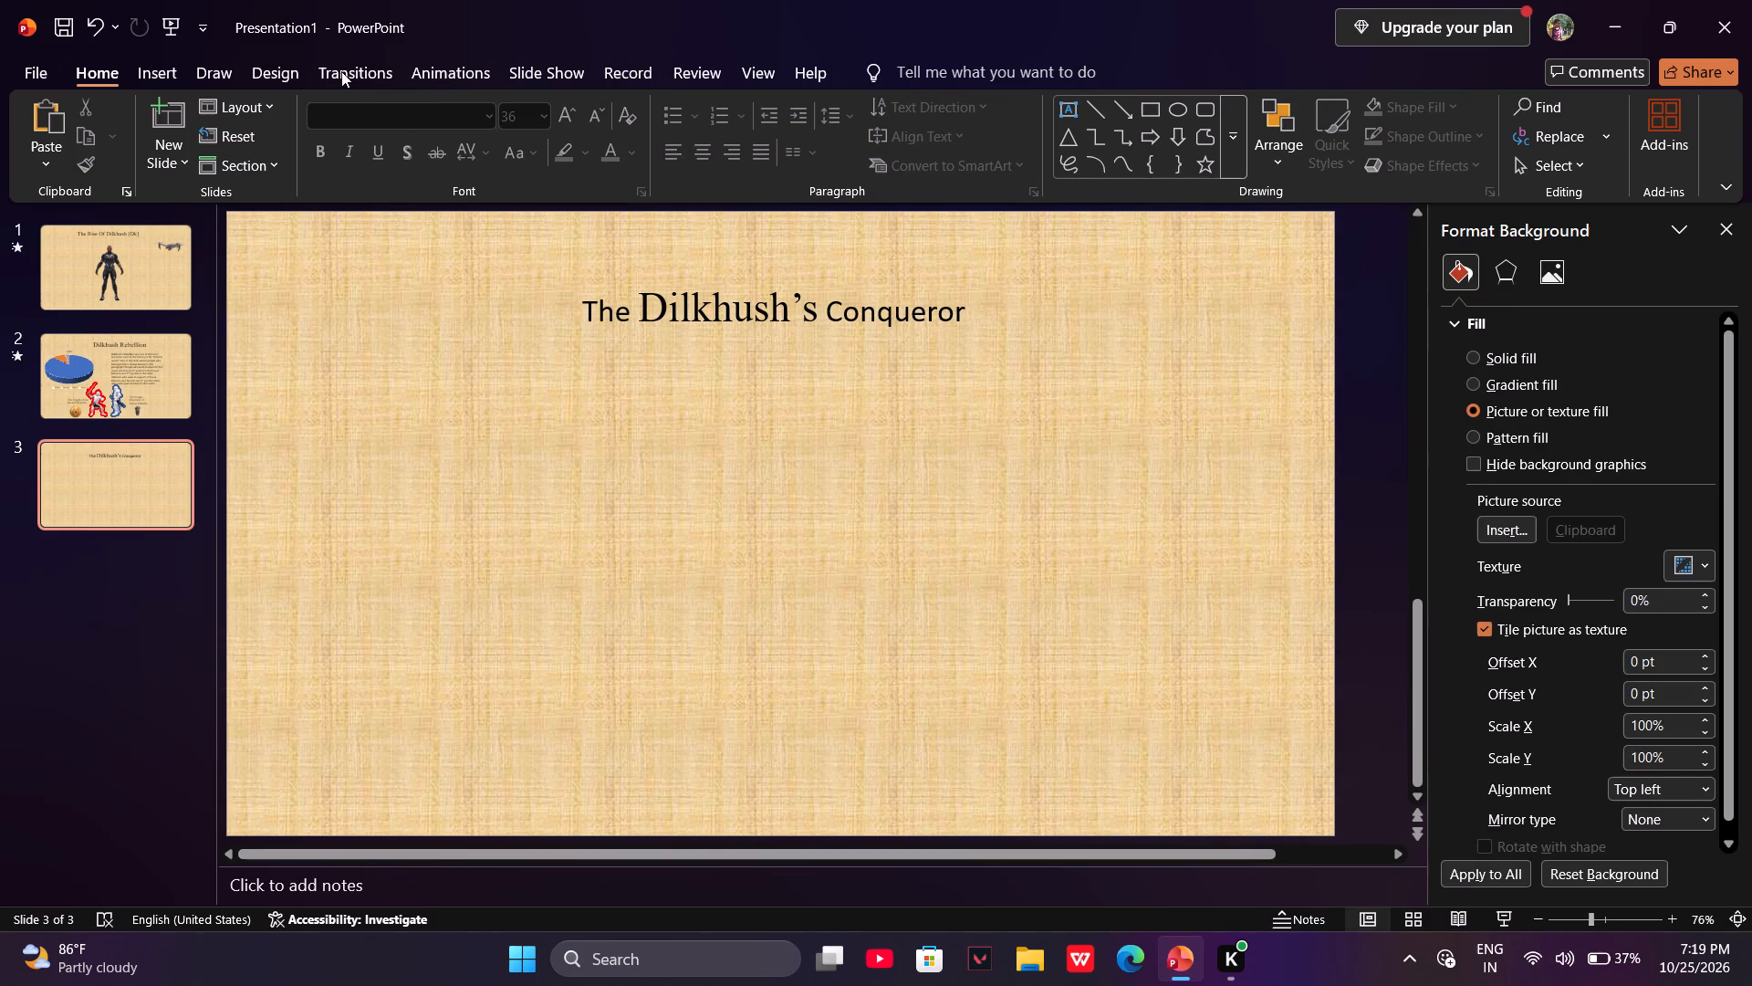
{"action": "left_click", "coordinate": [479, 80]}
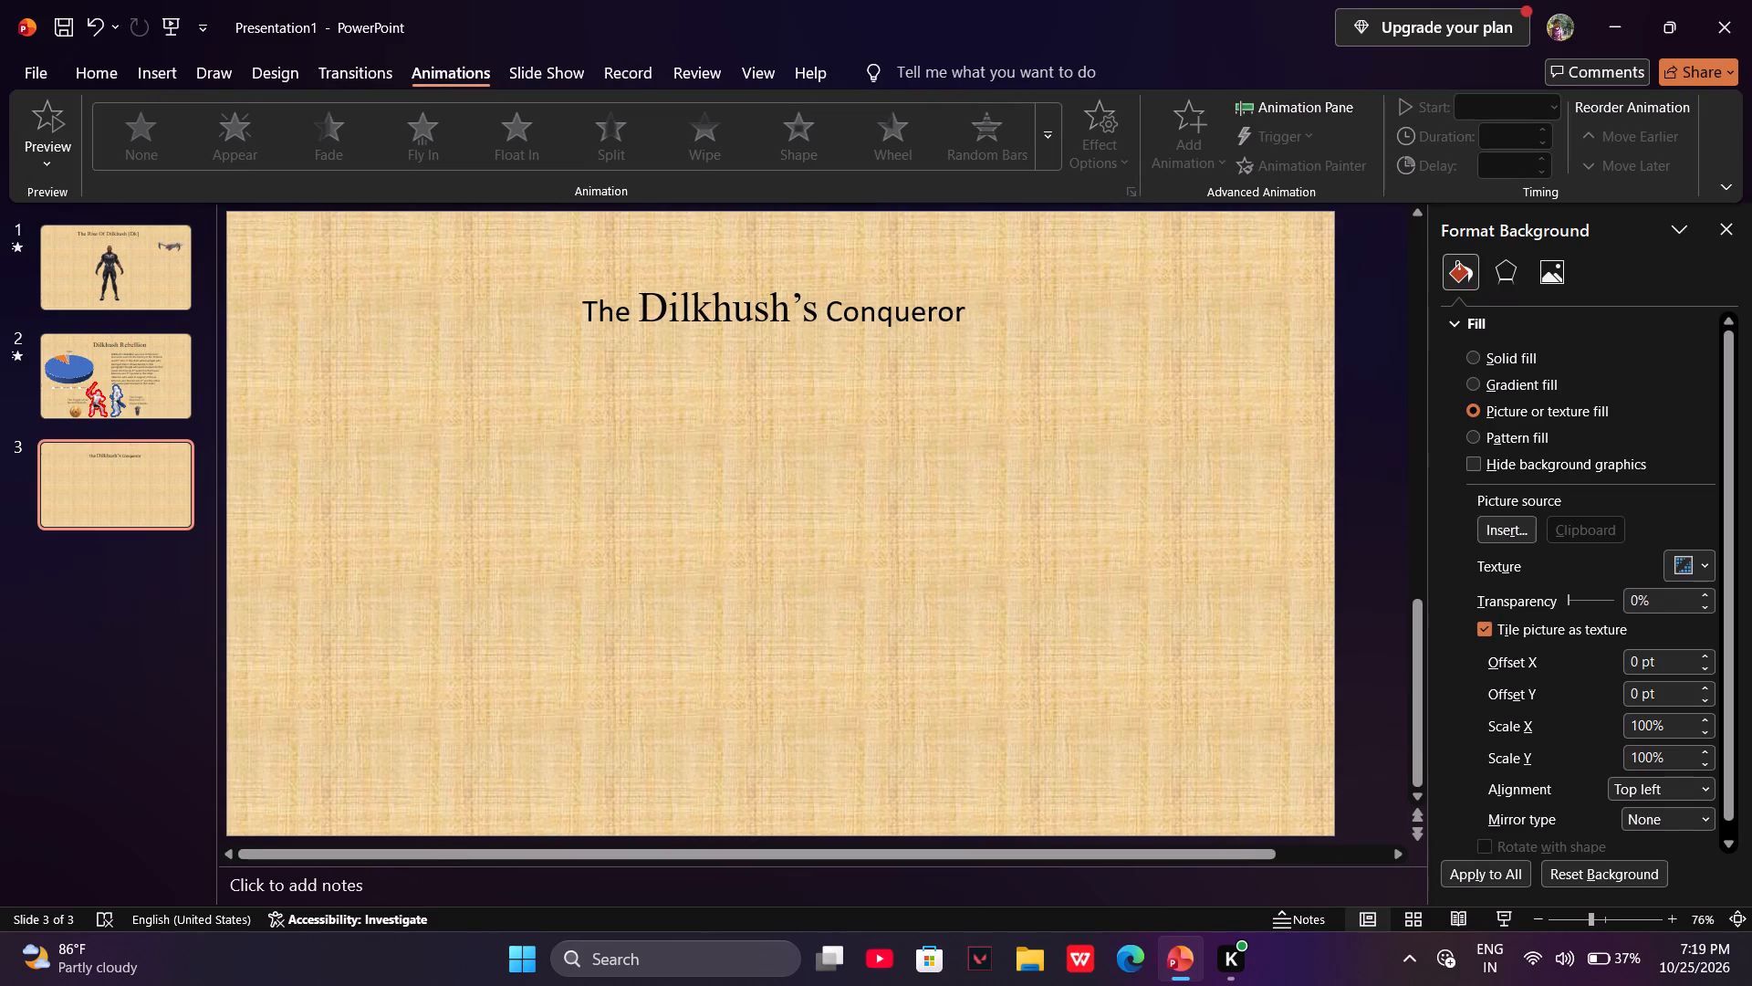
{"action": "left_click", "coordinate": [650, 278]}
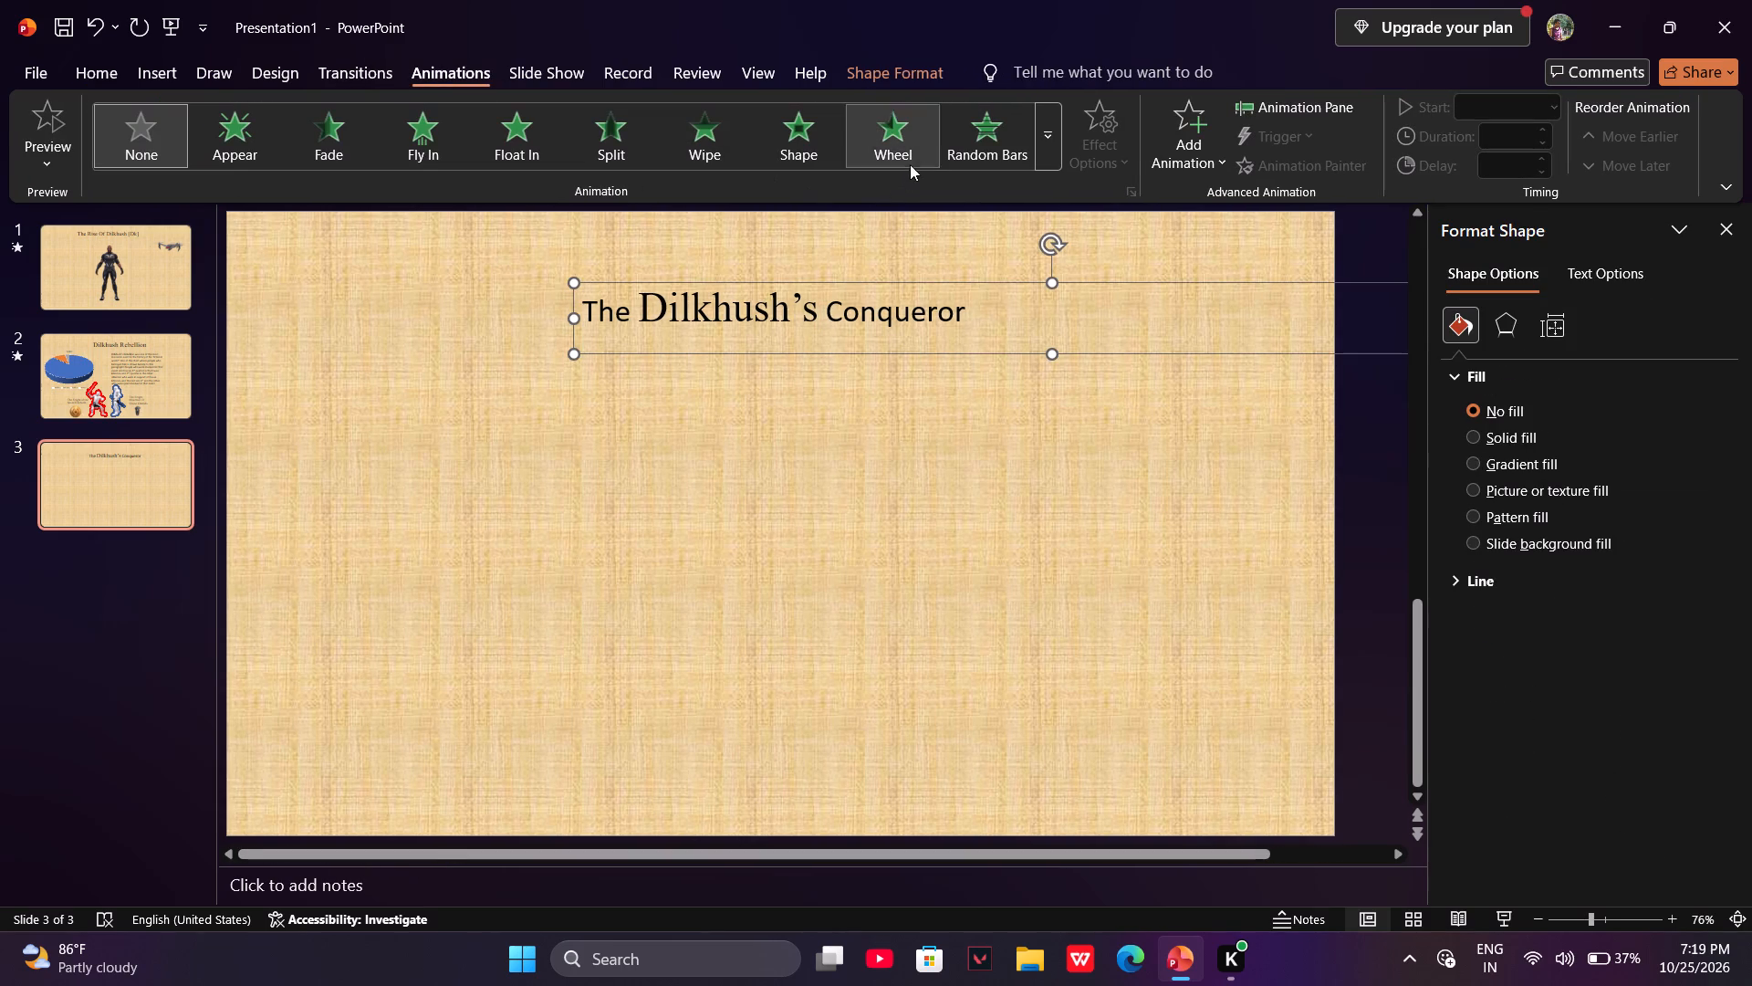
{"action": "left_click", "coordinate": [252, 139]}
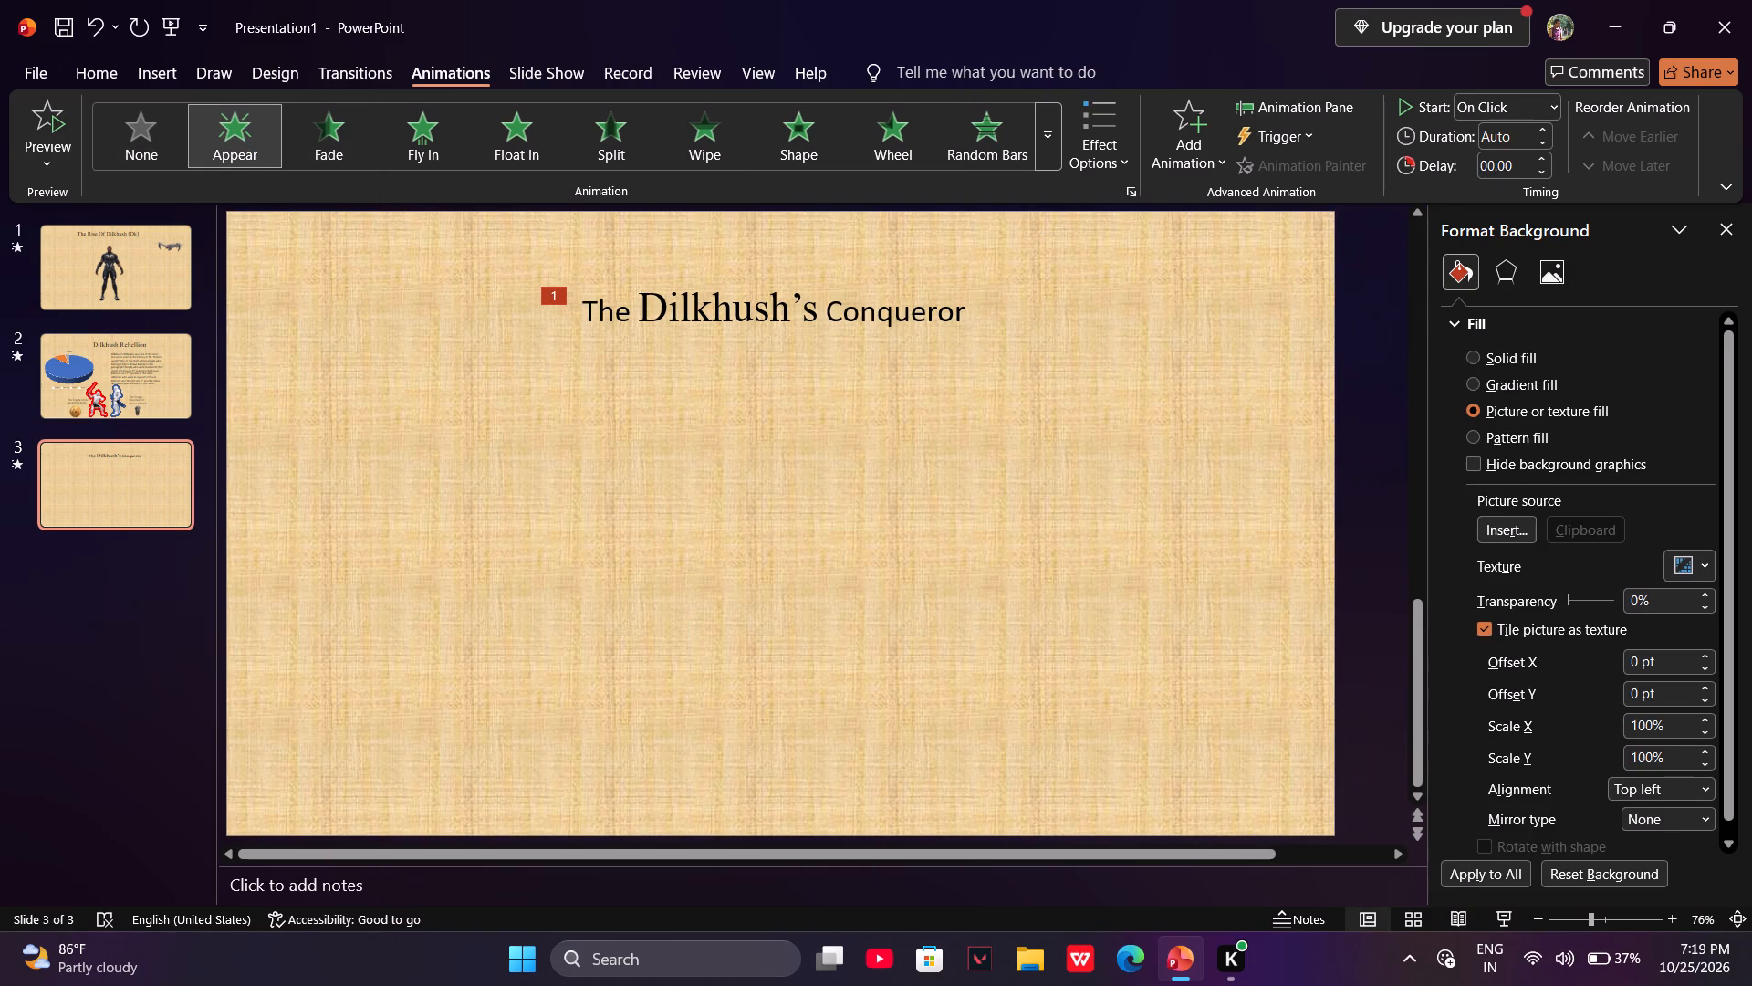
Open the online 3D model library for the third slide and search it for "Dragon".
{"action": "left_click", "coordinate": [328, 67]}
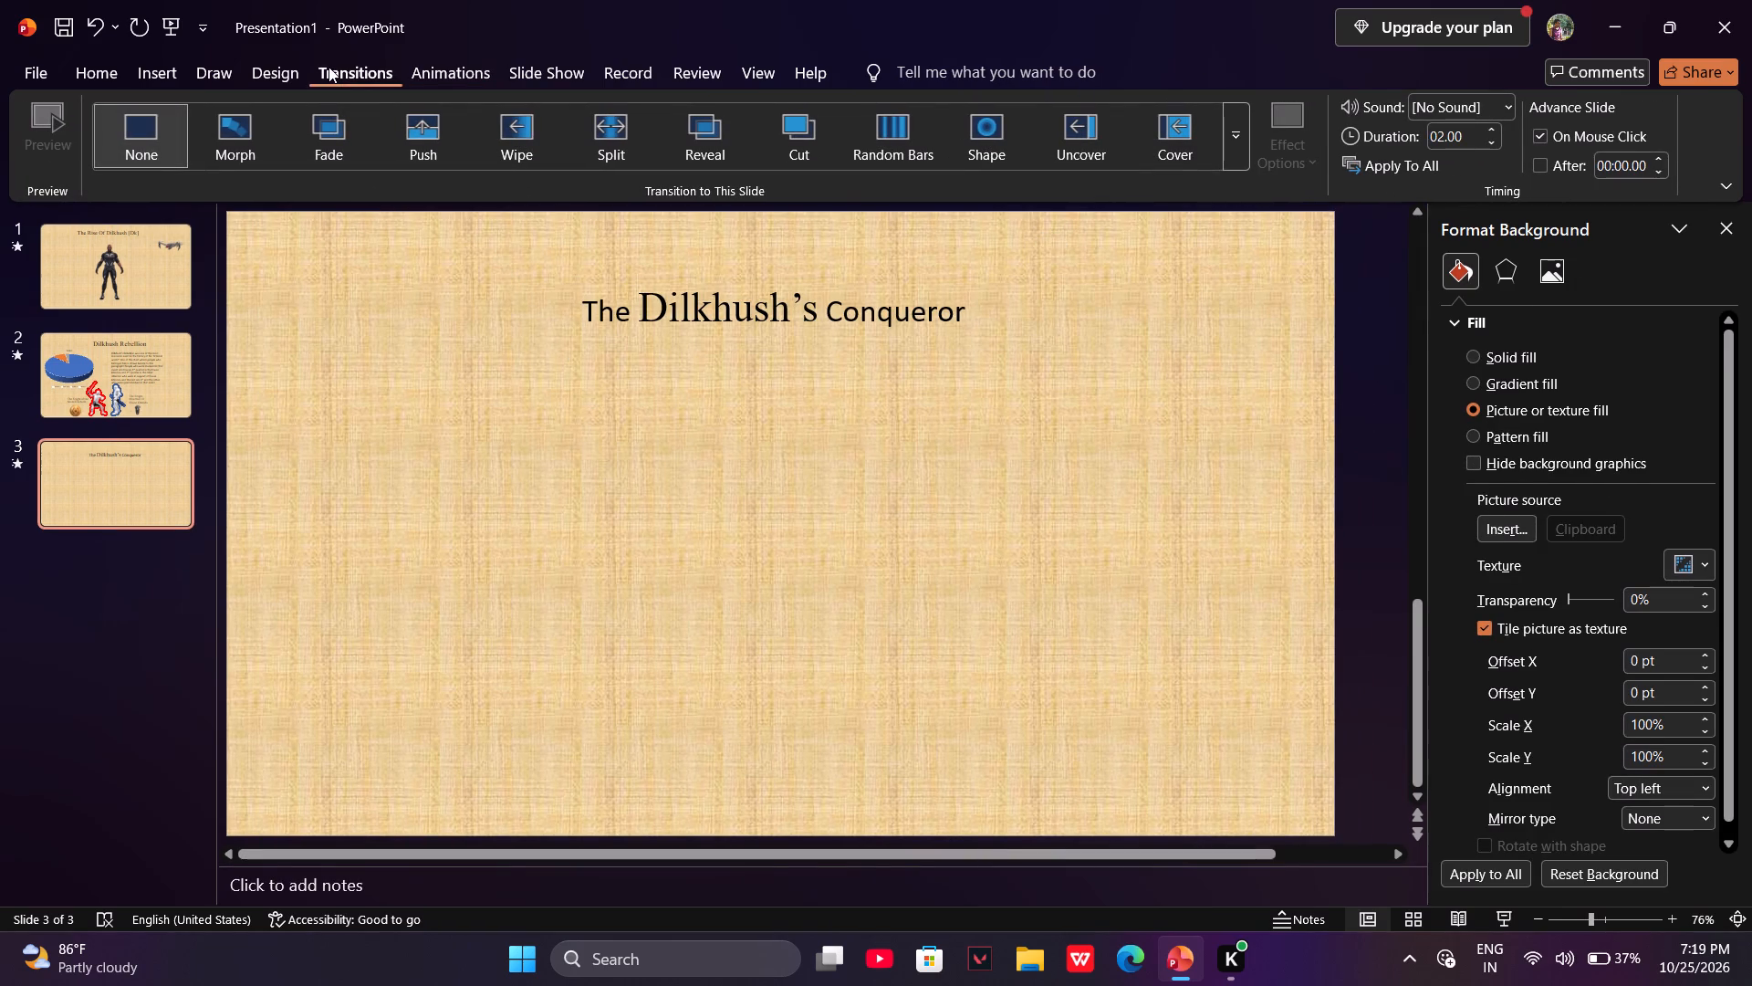
{"action": "left_click_drag", "start_coordinate": [266, 66], "coordinate": [223, 78]}
{"action": "left_click", "coordinate": [143, 76]}
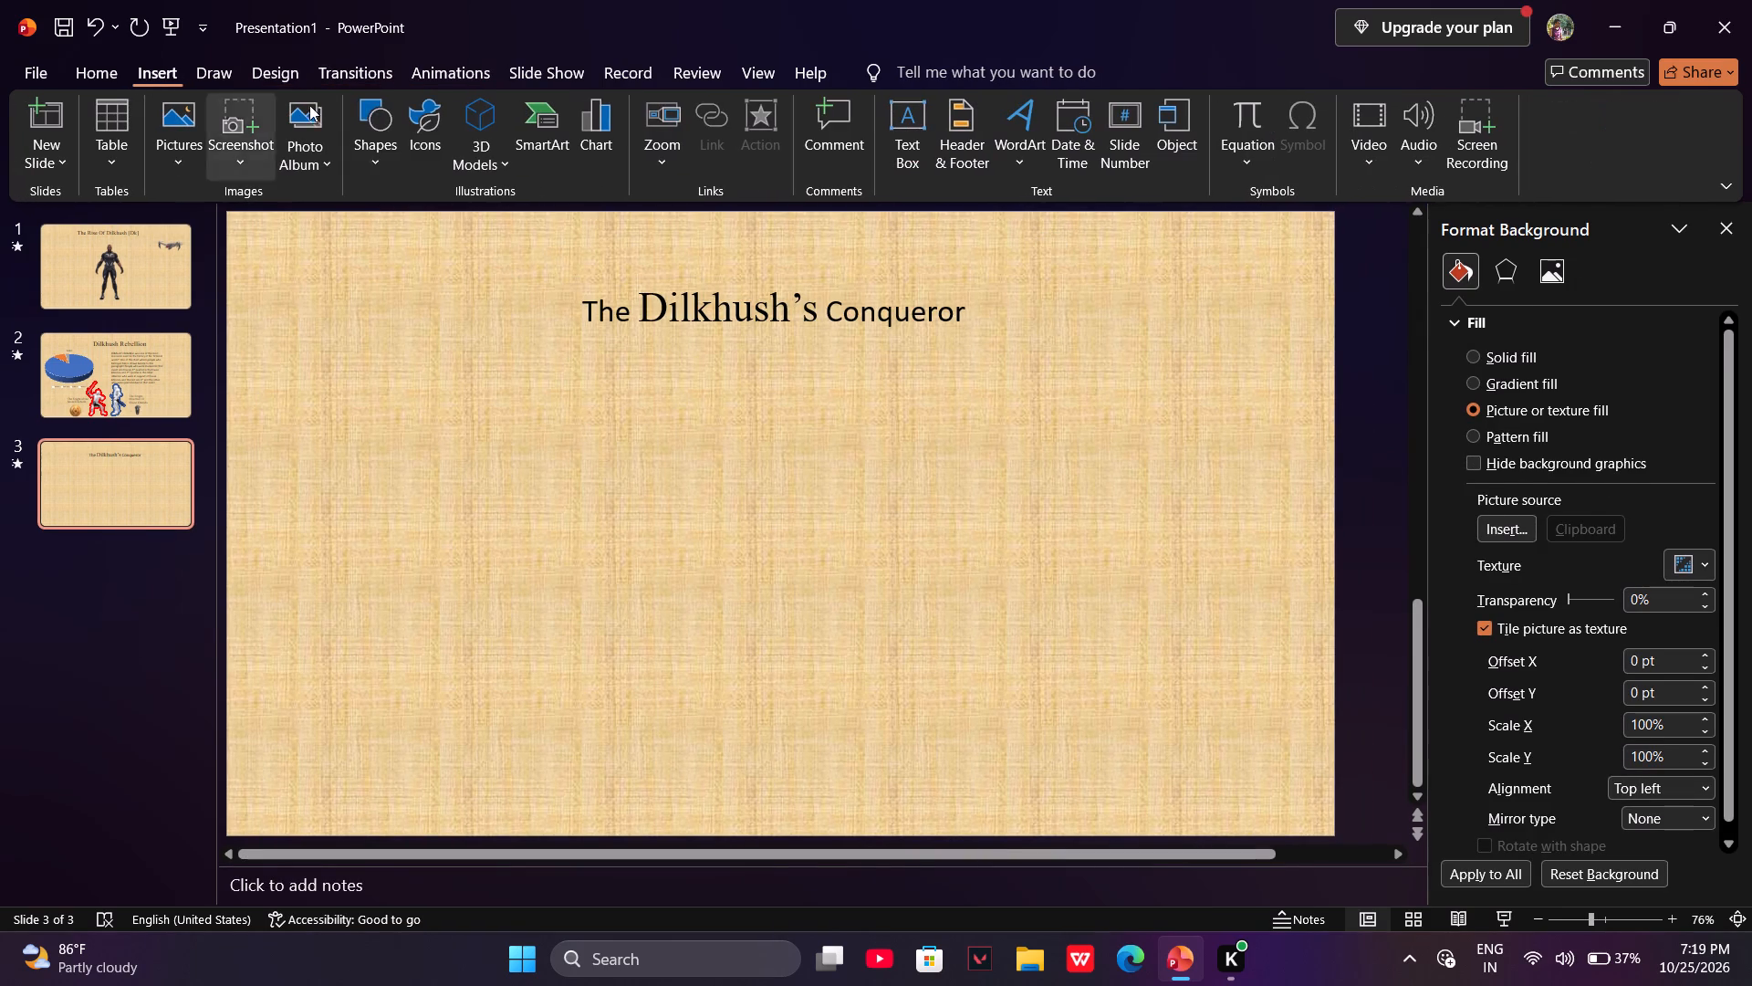
{"action": "left_click", "coordinate": [370, 129]}
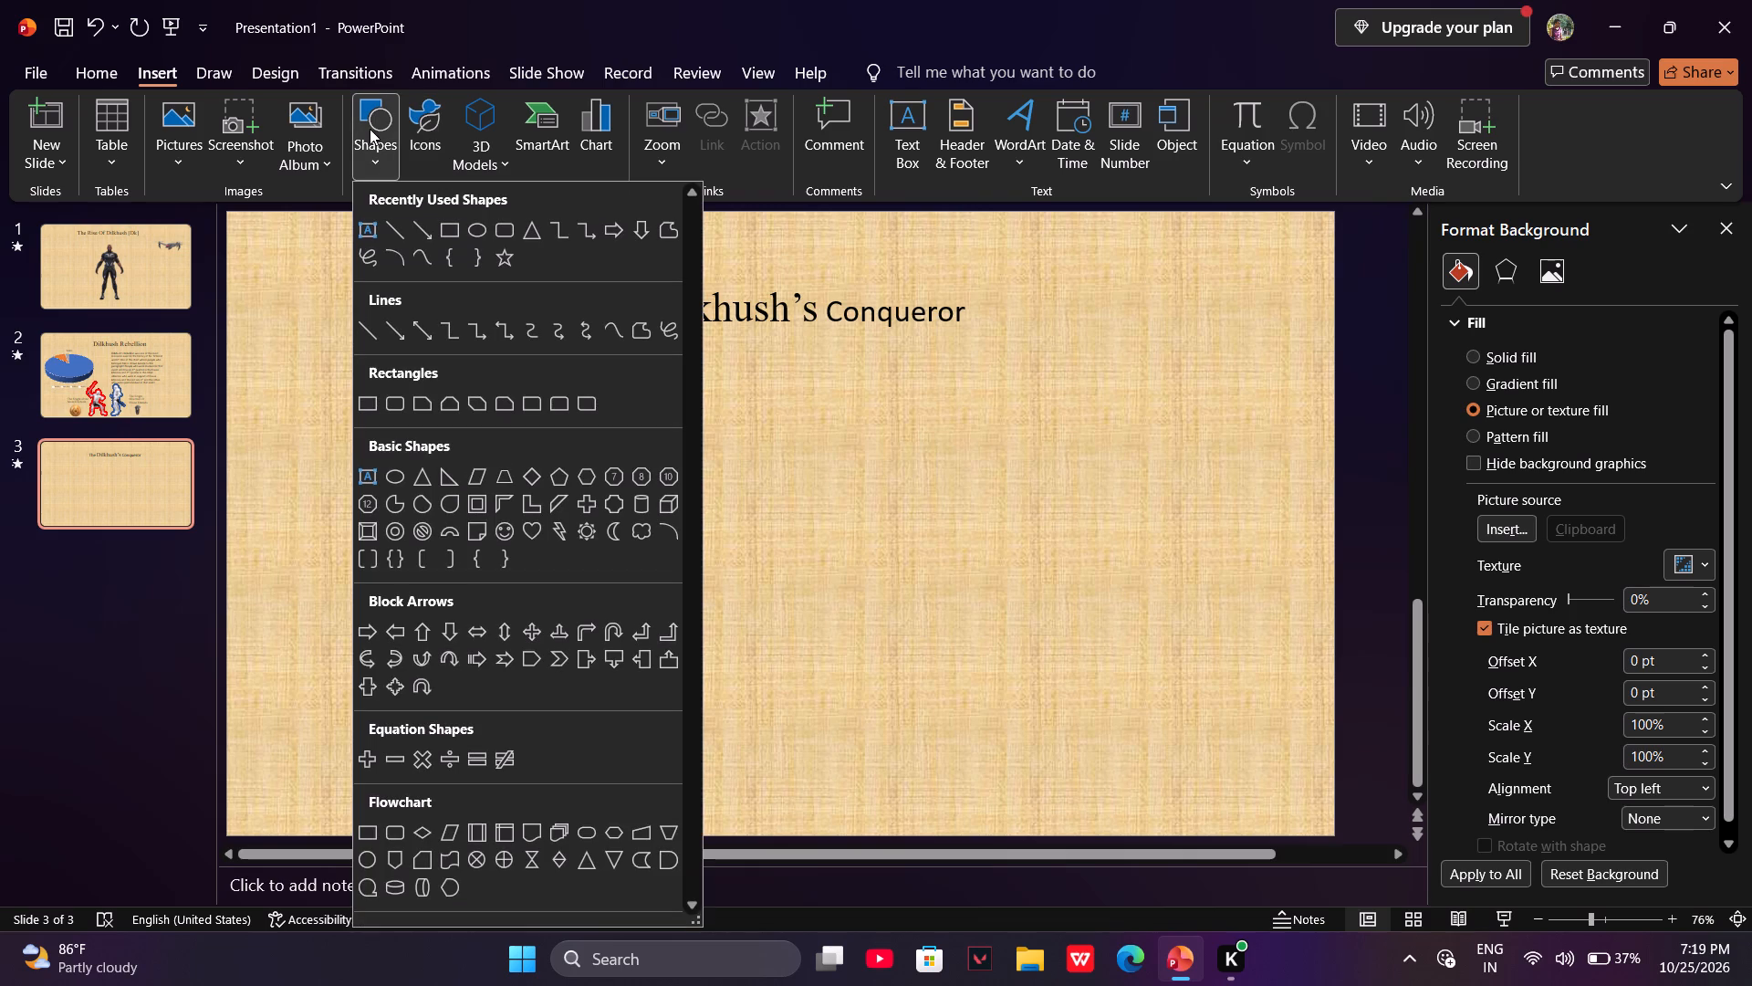
{"action": "left_click", "coordinate": [464, 137]}
{"action": "left_click", "coordinate": [485, 135]}
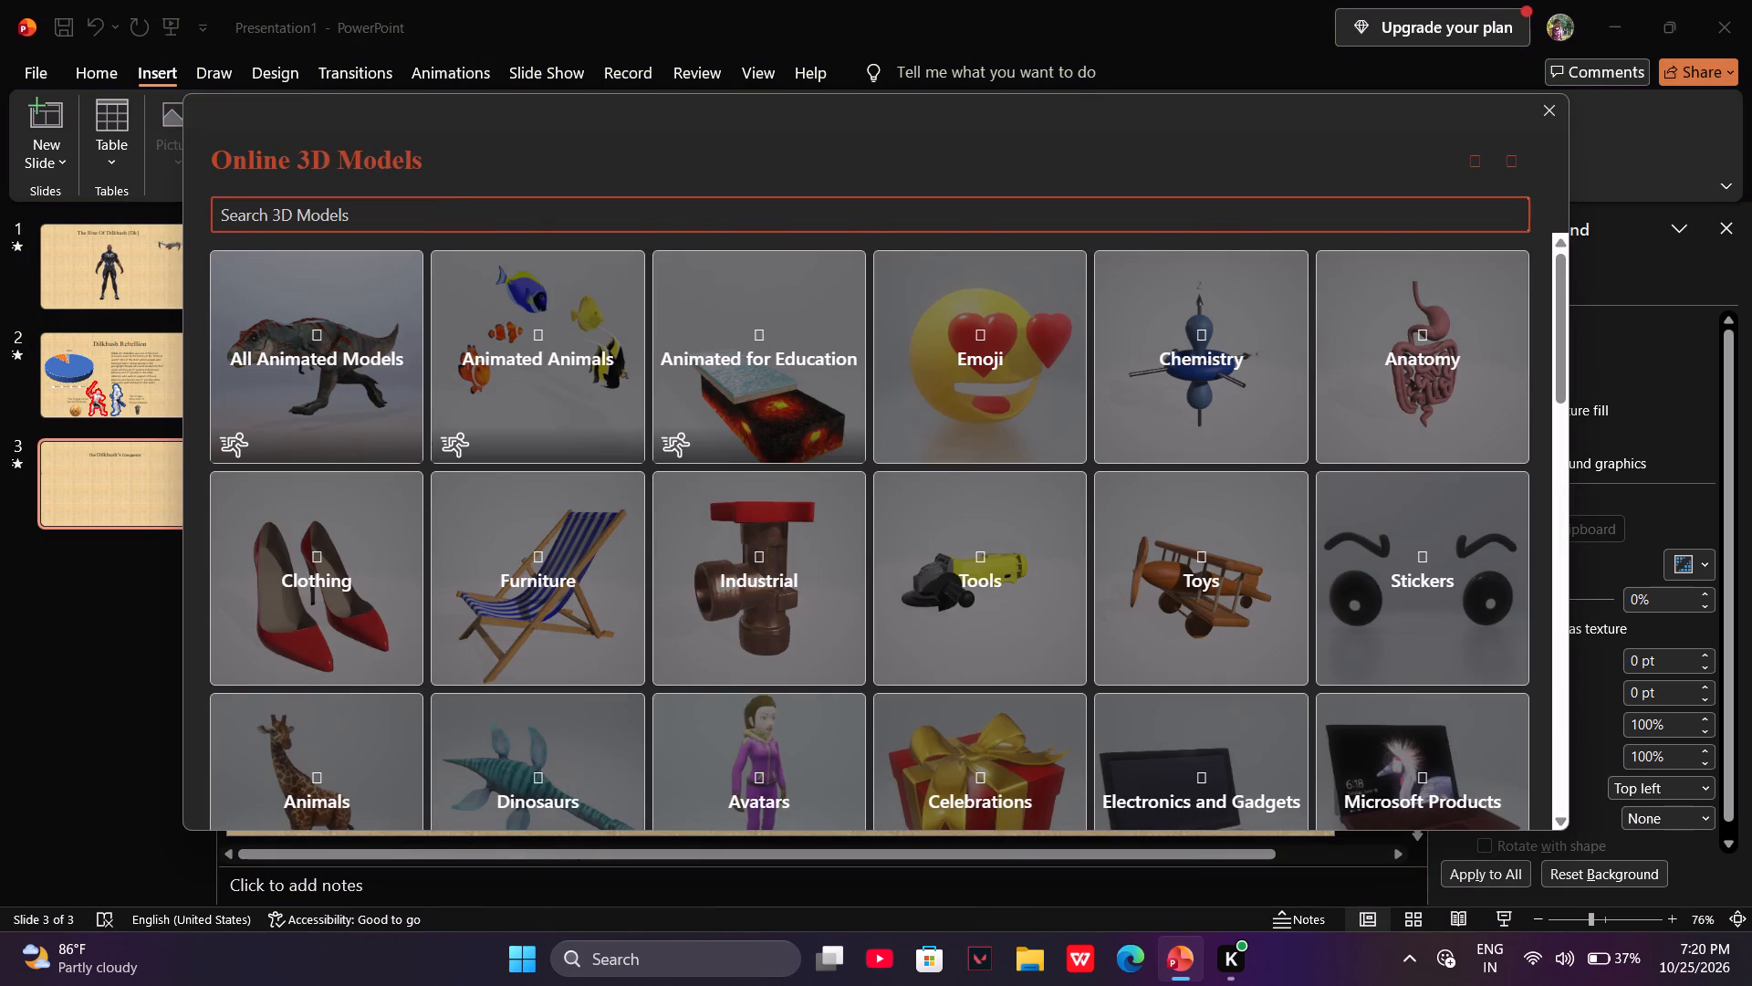
{"action": "key", "text": "BackSpace"}
{"action": "key", "text": "BackSpace"}
{"action": "type", "text": "ar"}
{"action": "key", "text": "BackSpace"}
{"action": "key", "text": "BackSpace"}
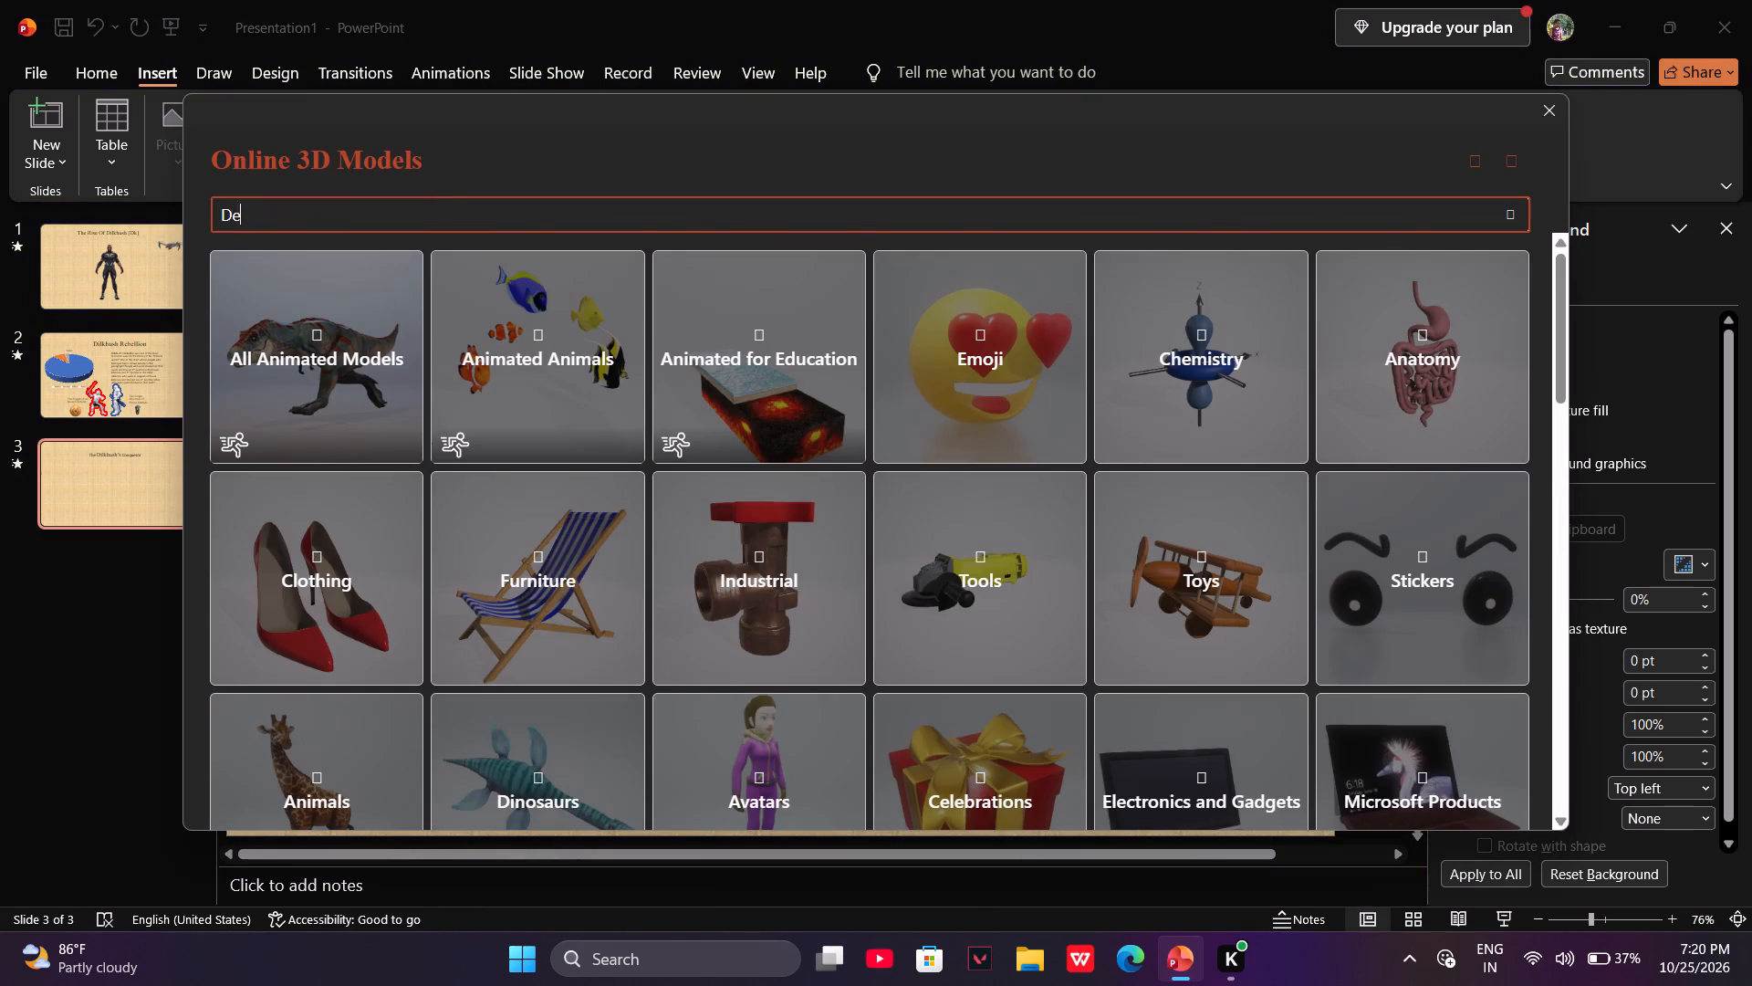
{"action": "key", "text": "BackSpace"}
{"action": "type", "text": "rago"}
{"action": "key", "text": "Right"}
{"action": "key", "text": "n"}
{"action": "key", "text": "Return"}
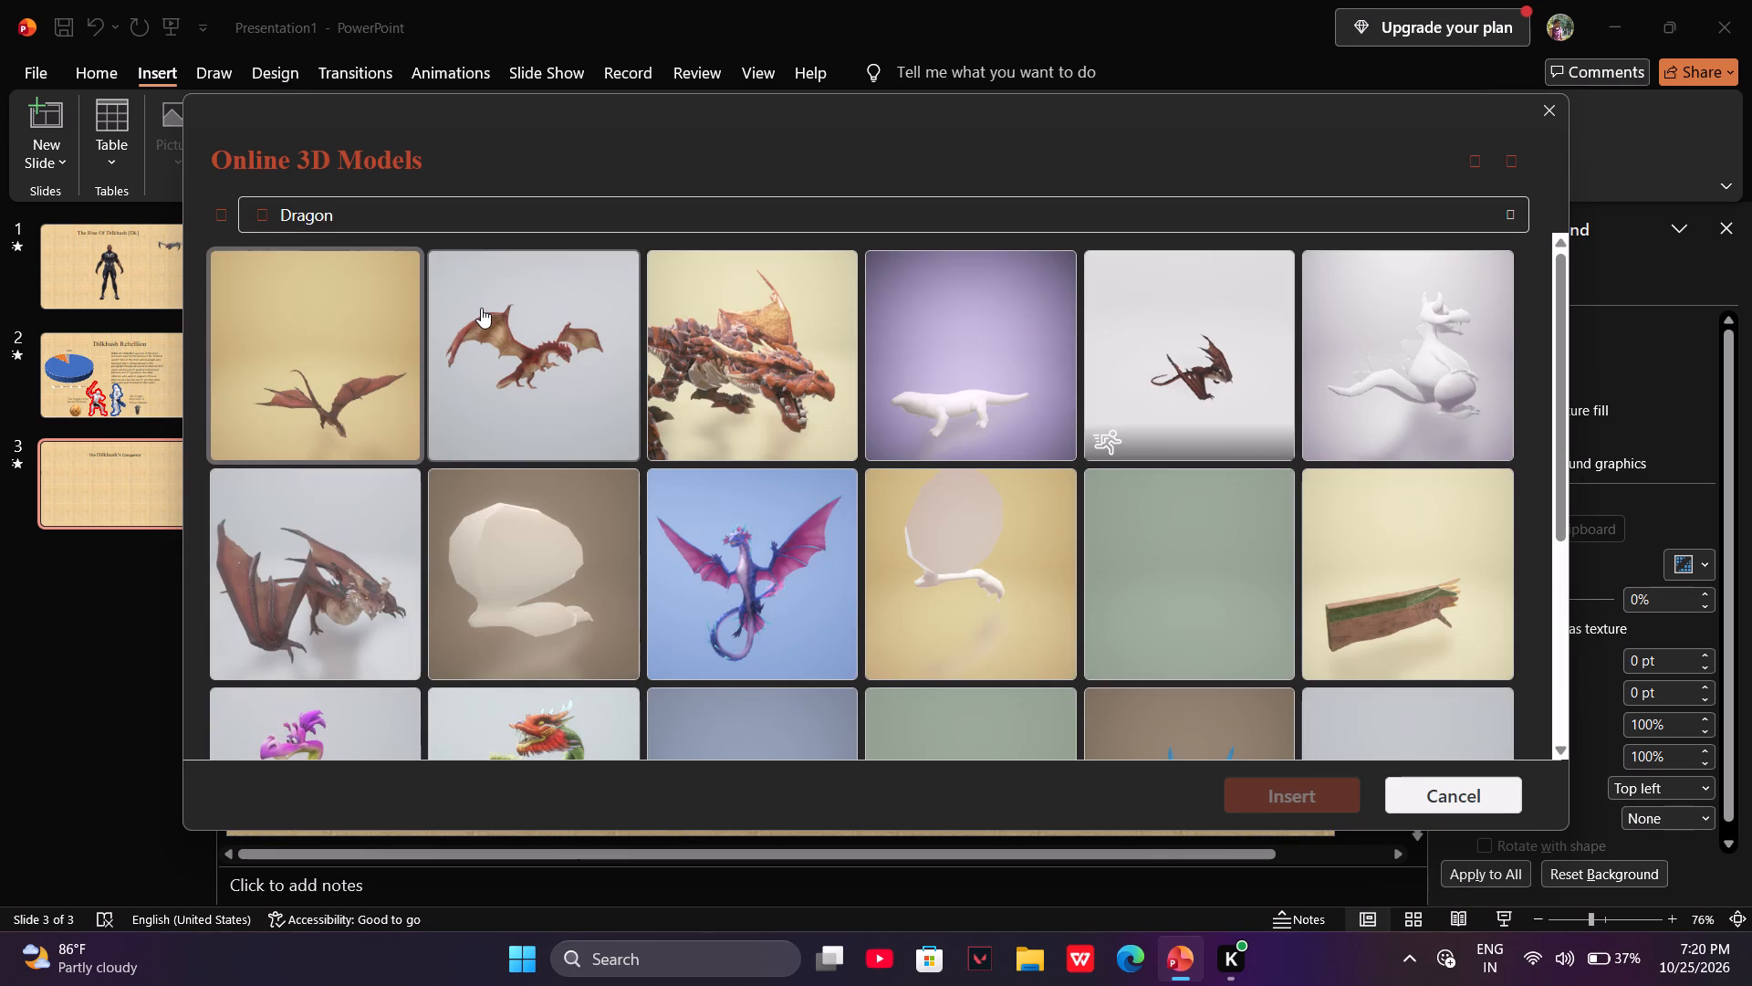
Insert the brown flying dragon, the first model in the Dragon search results, onto the third slide.
{"action": "left_click", "coordinate": [343, 389]}
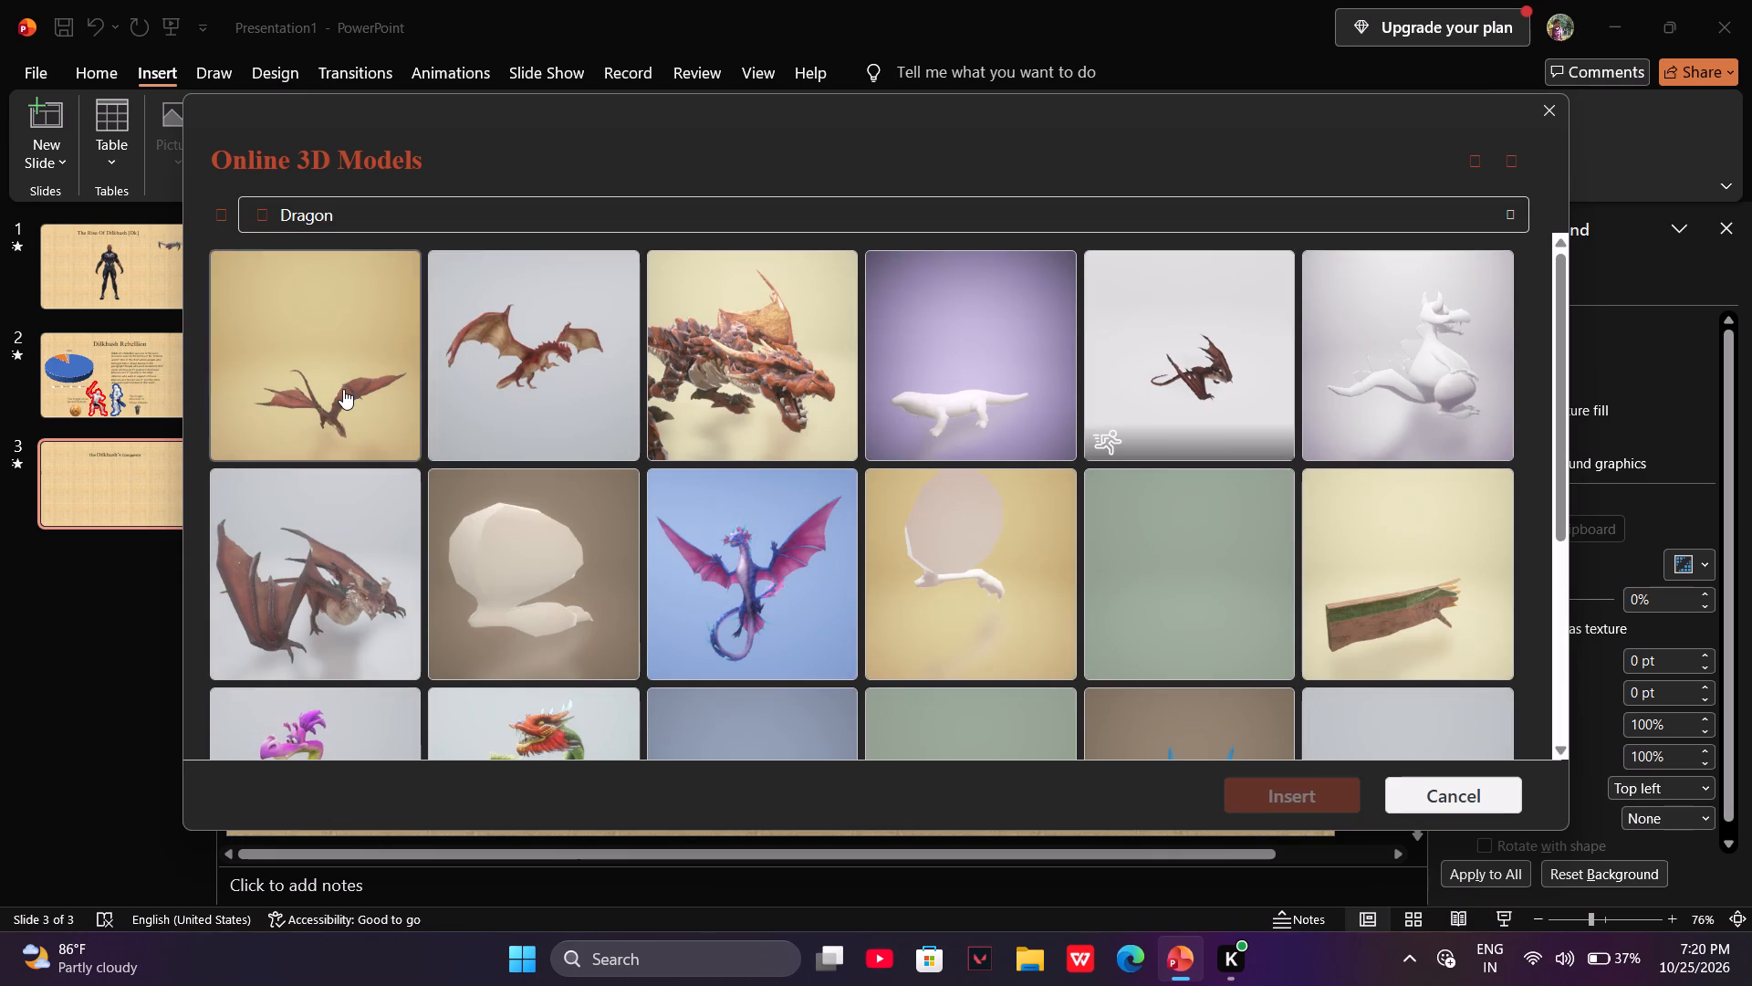
{"action": "scroll", "coordinate": [792, 583], "scroll_direction": "down", "scroll_amount": 1}
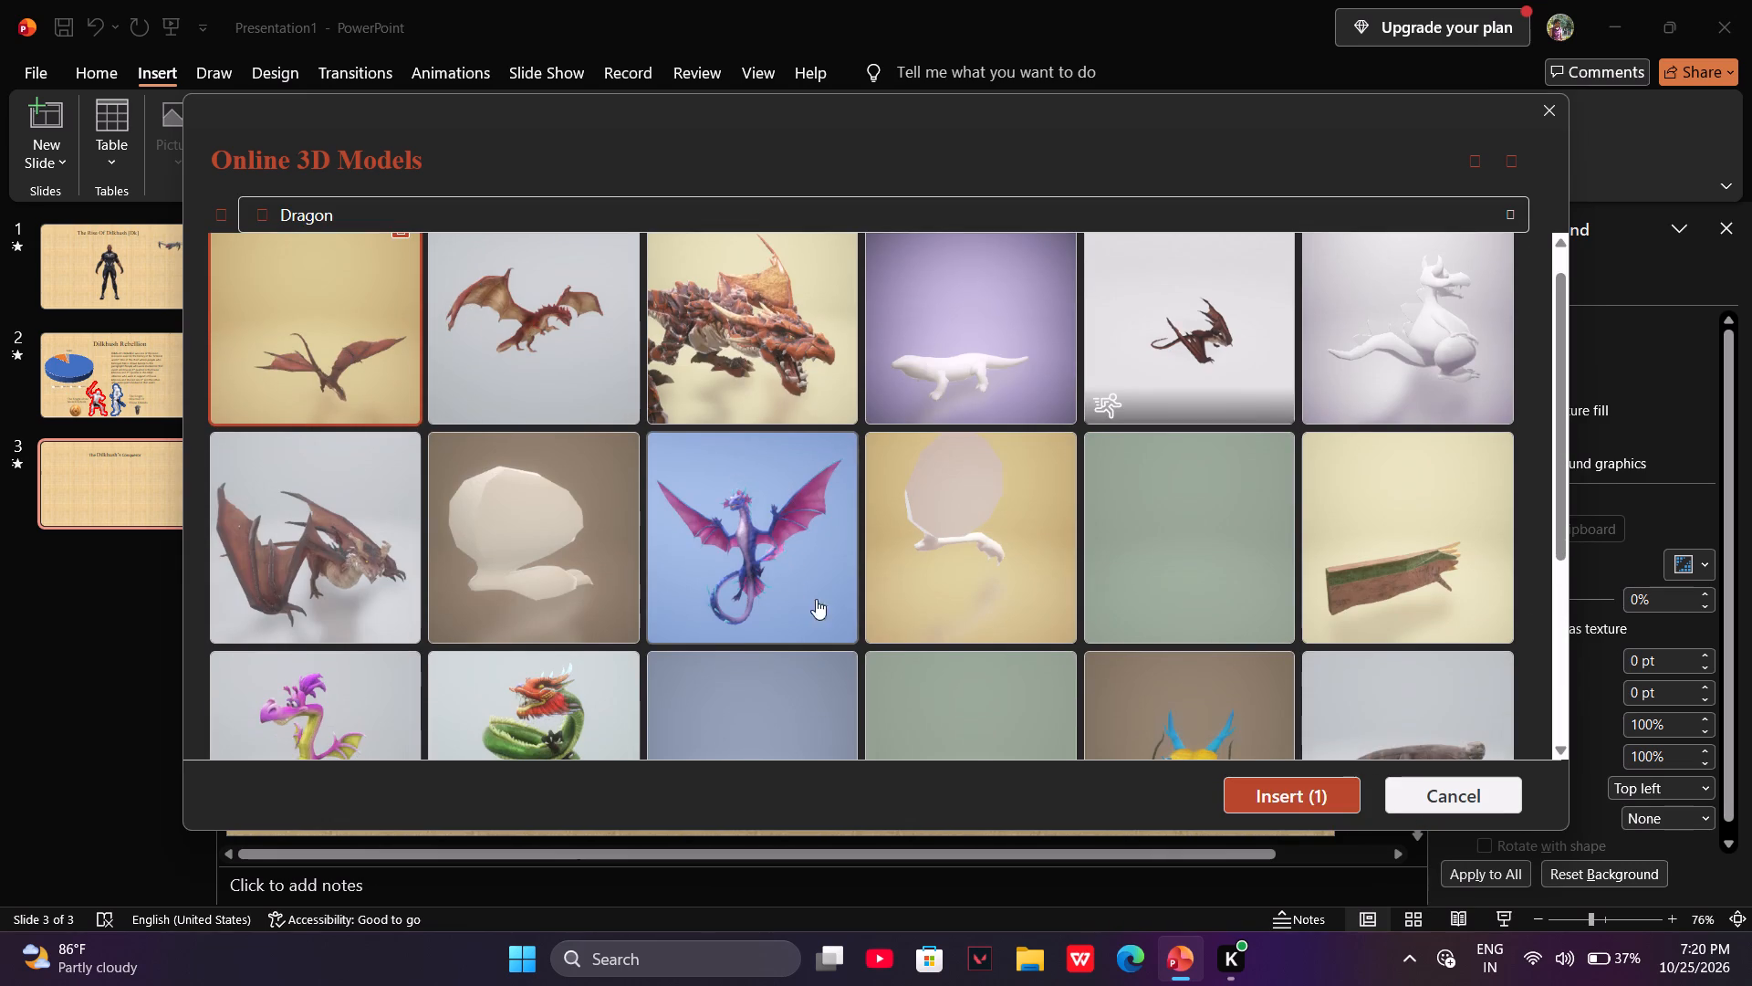
{"action": "scroll", "coordinate": [873, 622], "scroll_direction": "down", "scroll_amount": 1}
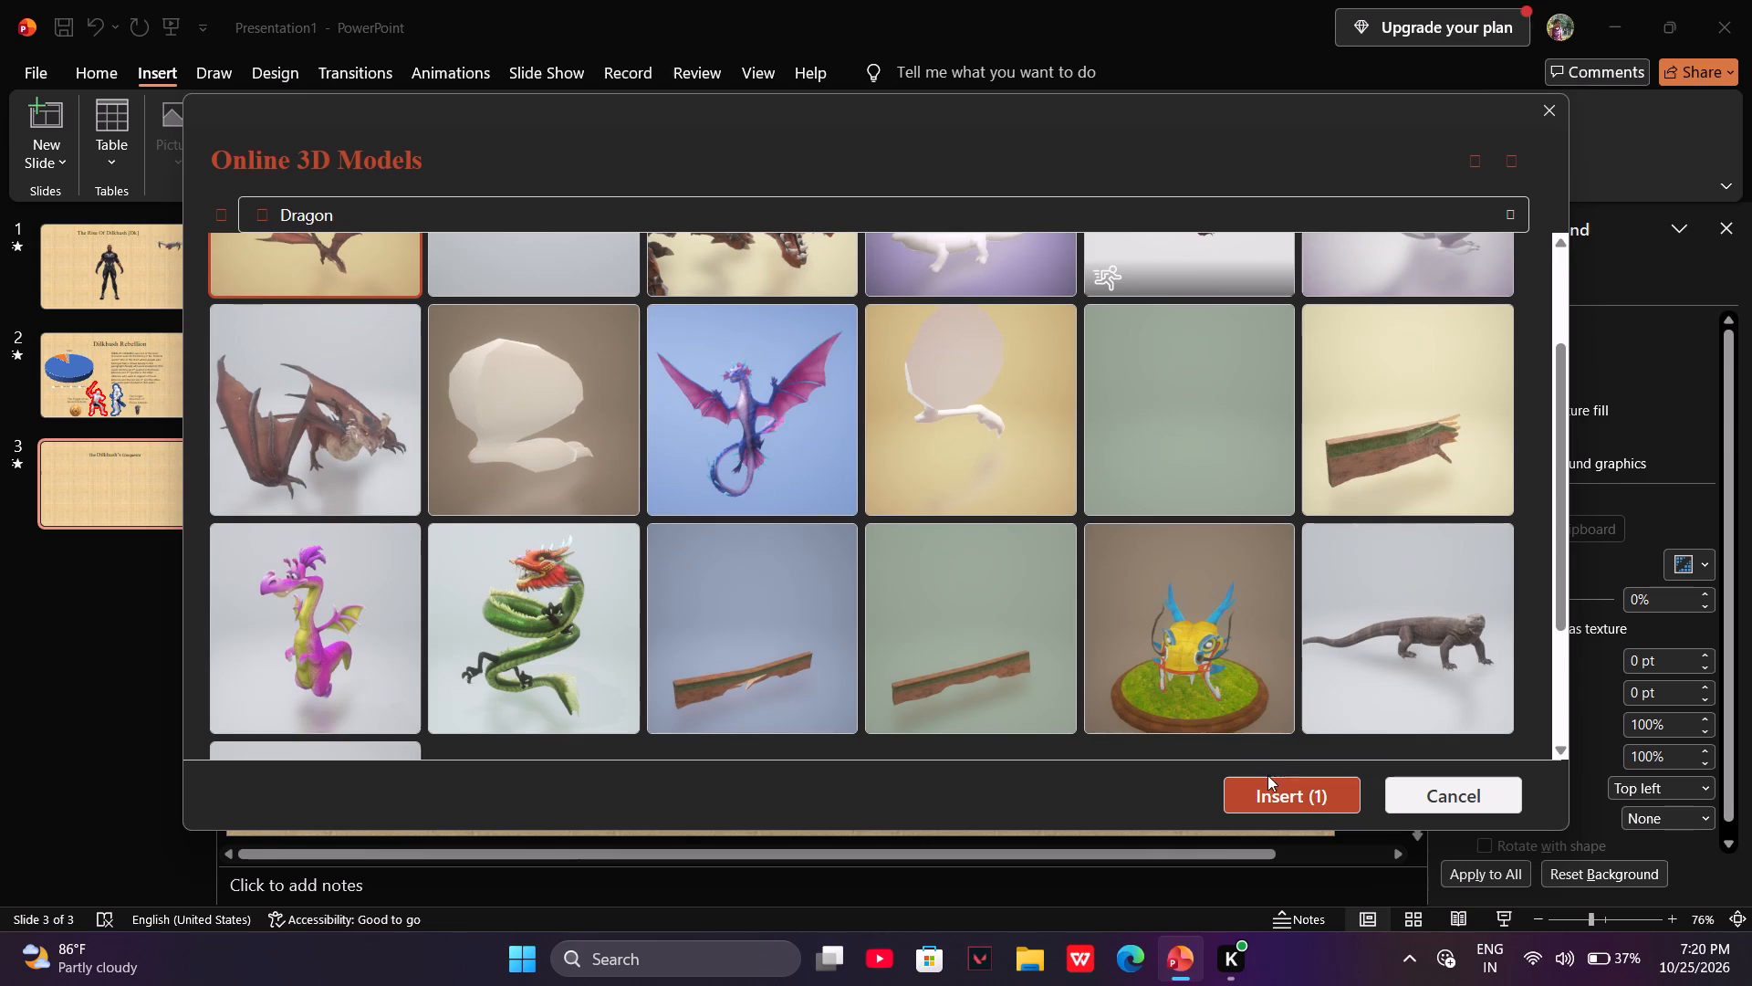
{"action": "left_click", "coordinate": [1272, 789]}
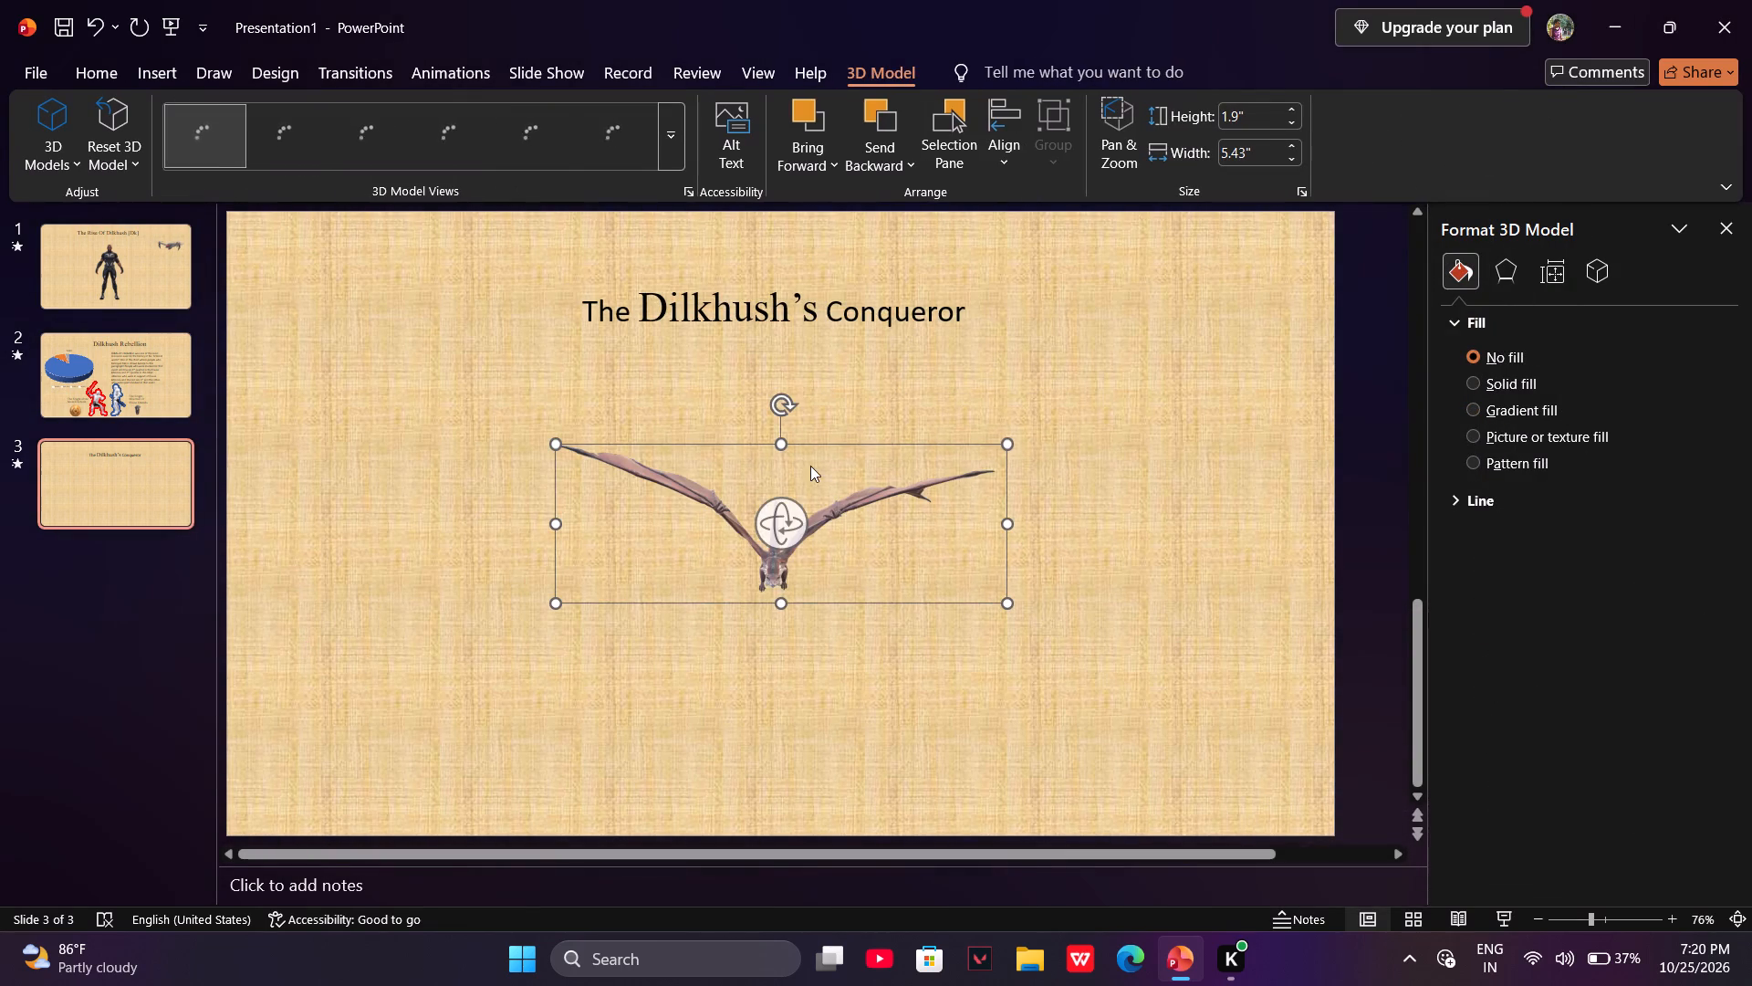
Rotate the dragon model in 3D from its front view to a side view with its head facing right.
{"action": "left_click_drag", "start_coordinate": [801, 523], "coordinate": [949, 518]}
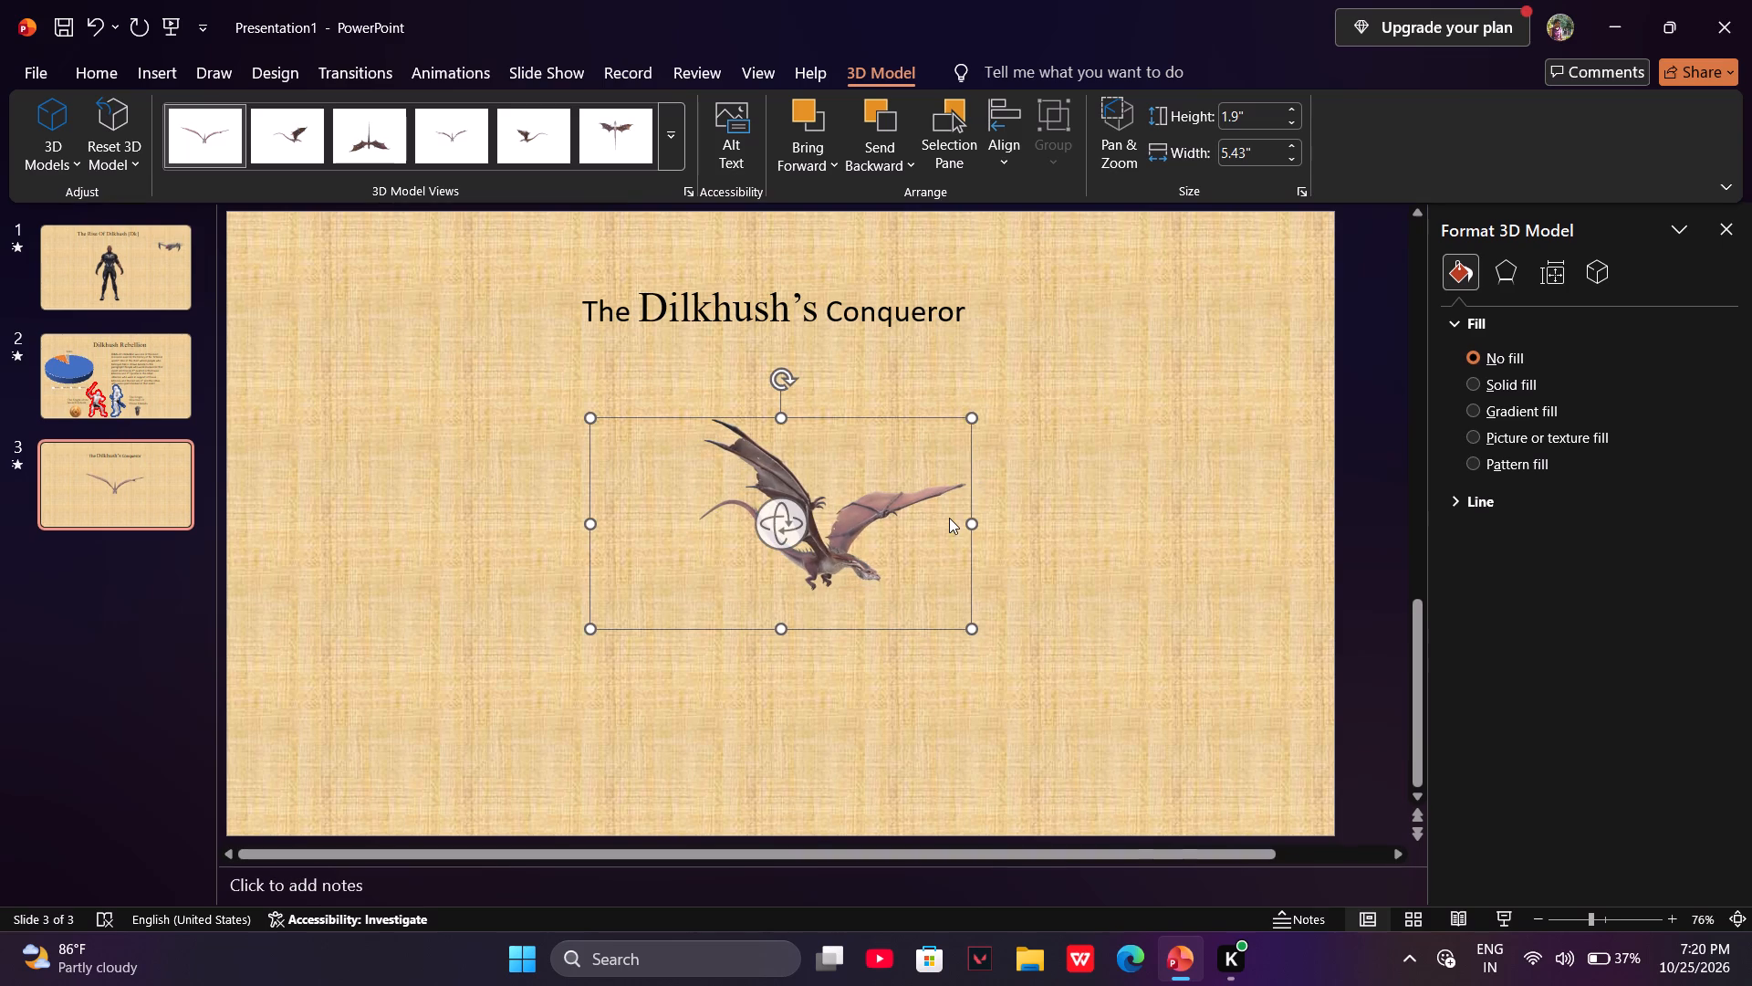
{"action": "left_click_drag", "start_coordinate": [786, 528], "coordinate": [804, 618]}
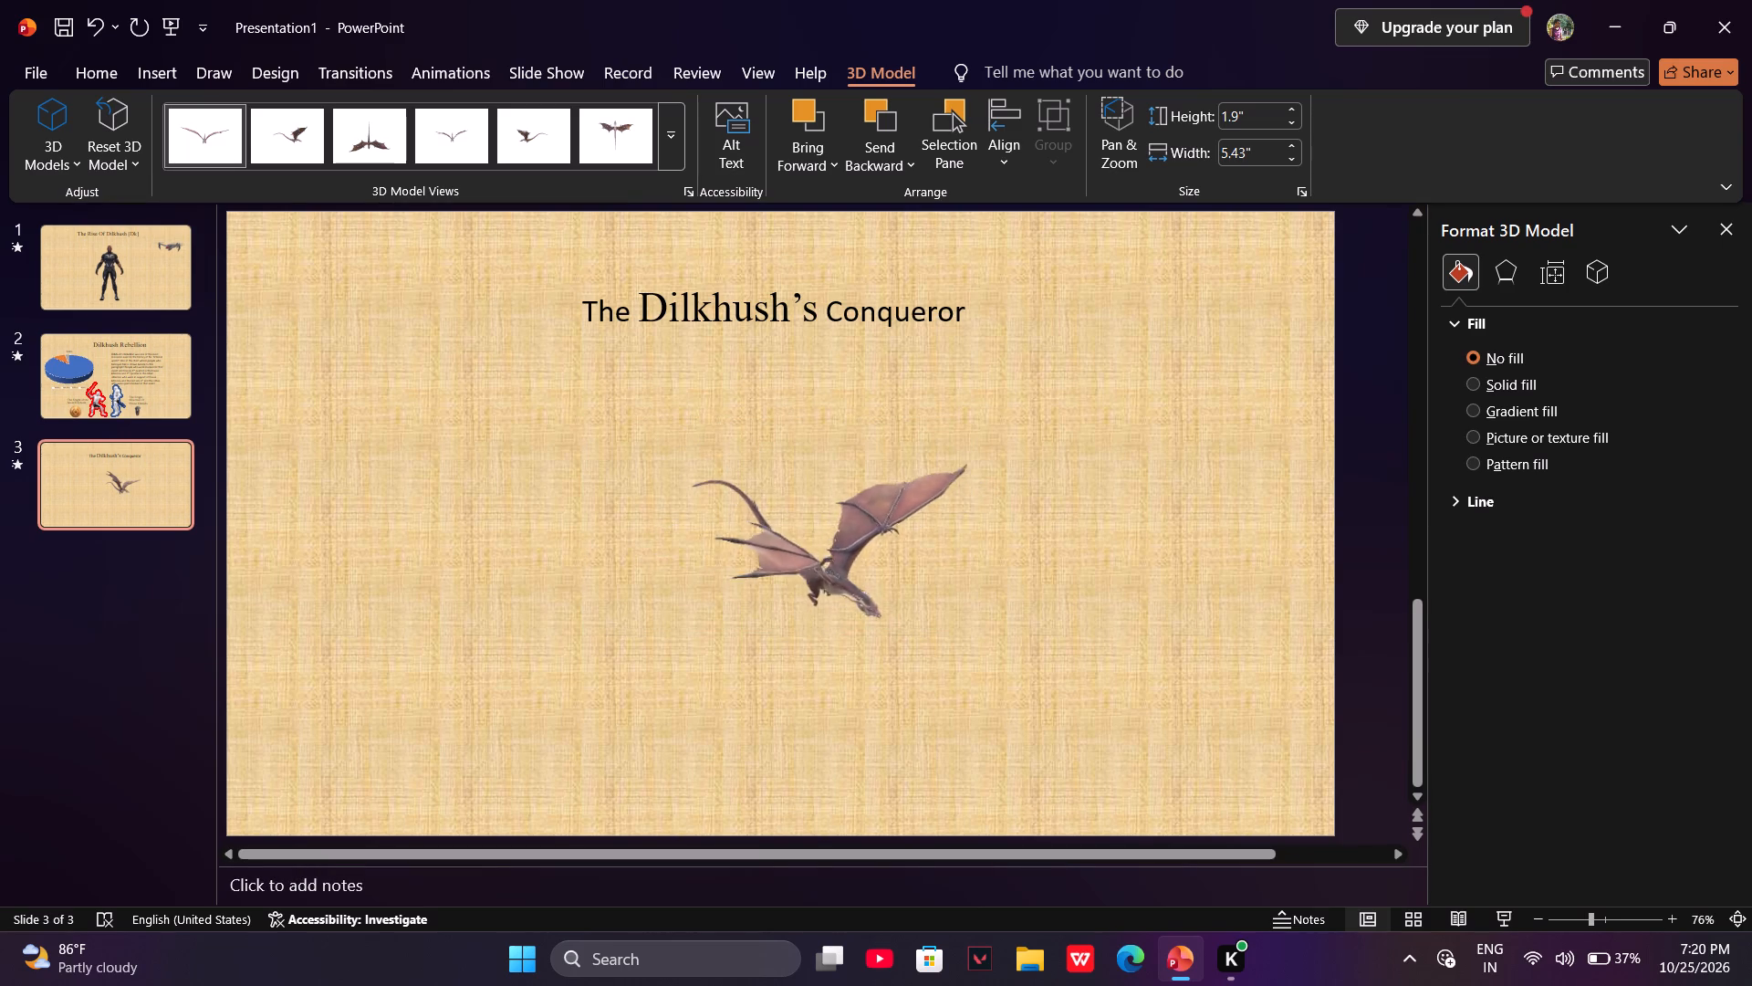
{"action": "left_click_drag", "start_coordinate": [804, 618], "coordinate": [916, 521]}
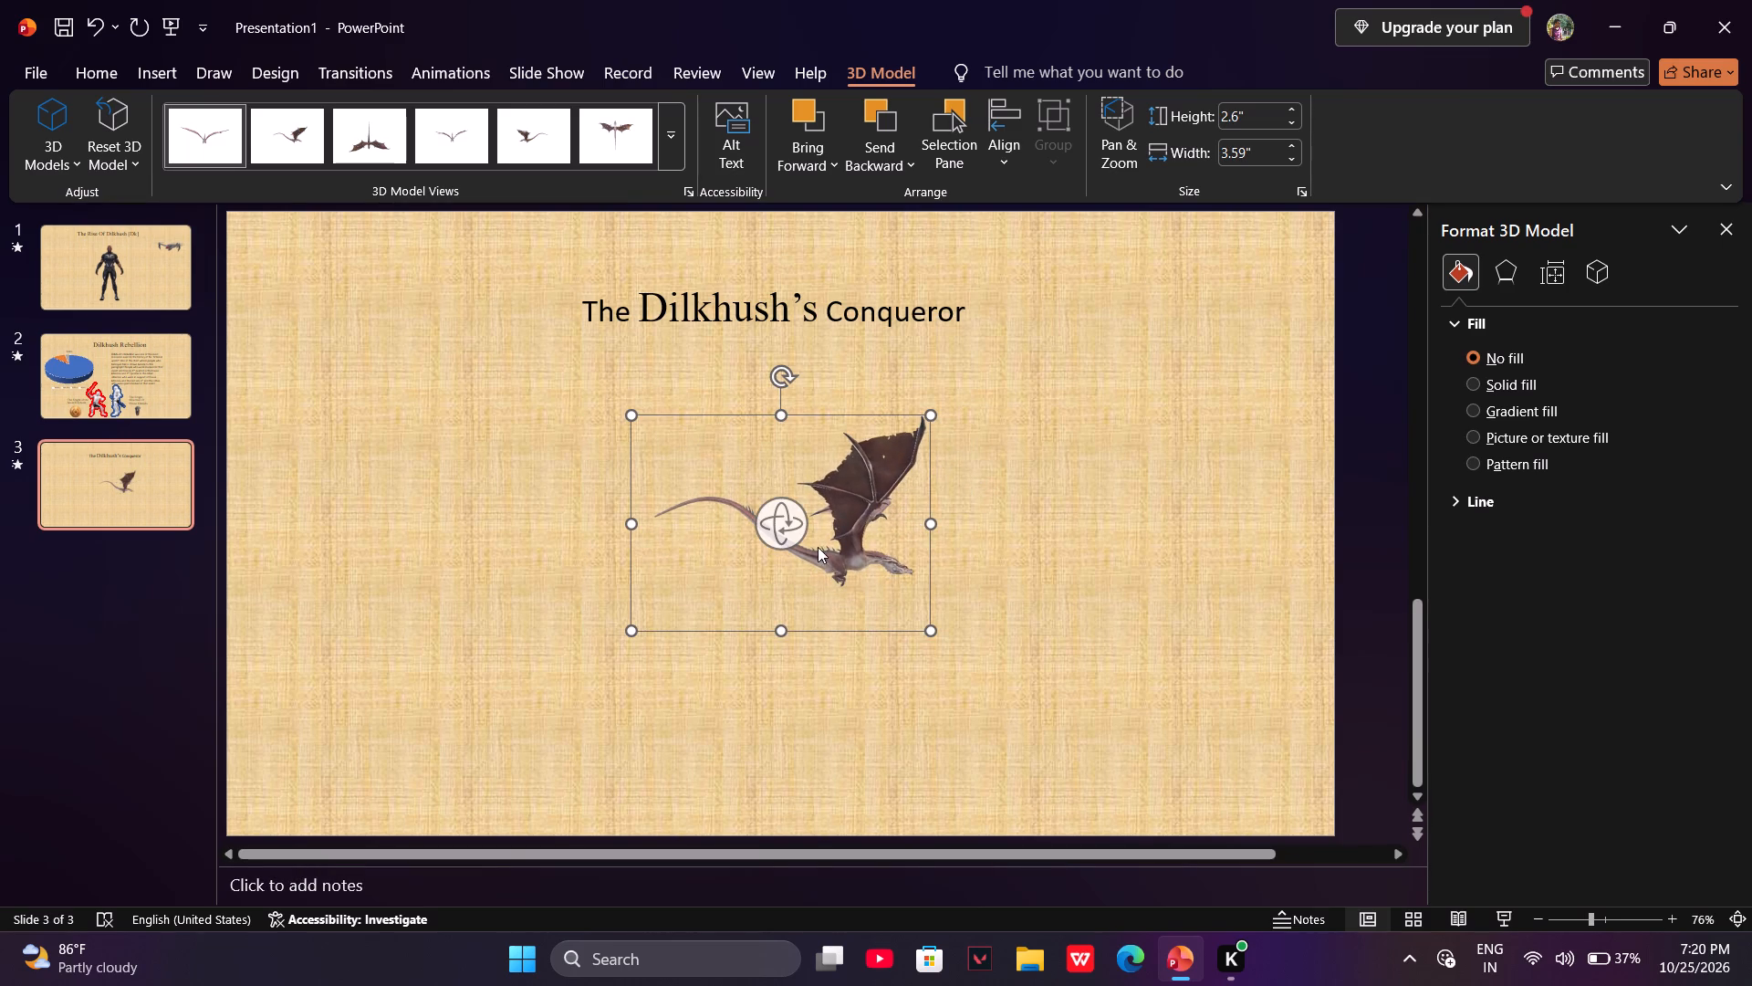
Move the dragon model to the slide's left edge, just below the level of the heading.
{"action": "left_click", "coordinate": [638, 510]}
{"action": "left_click", "coordinate": [661, 500]}
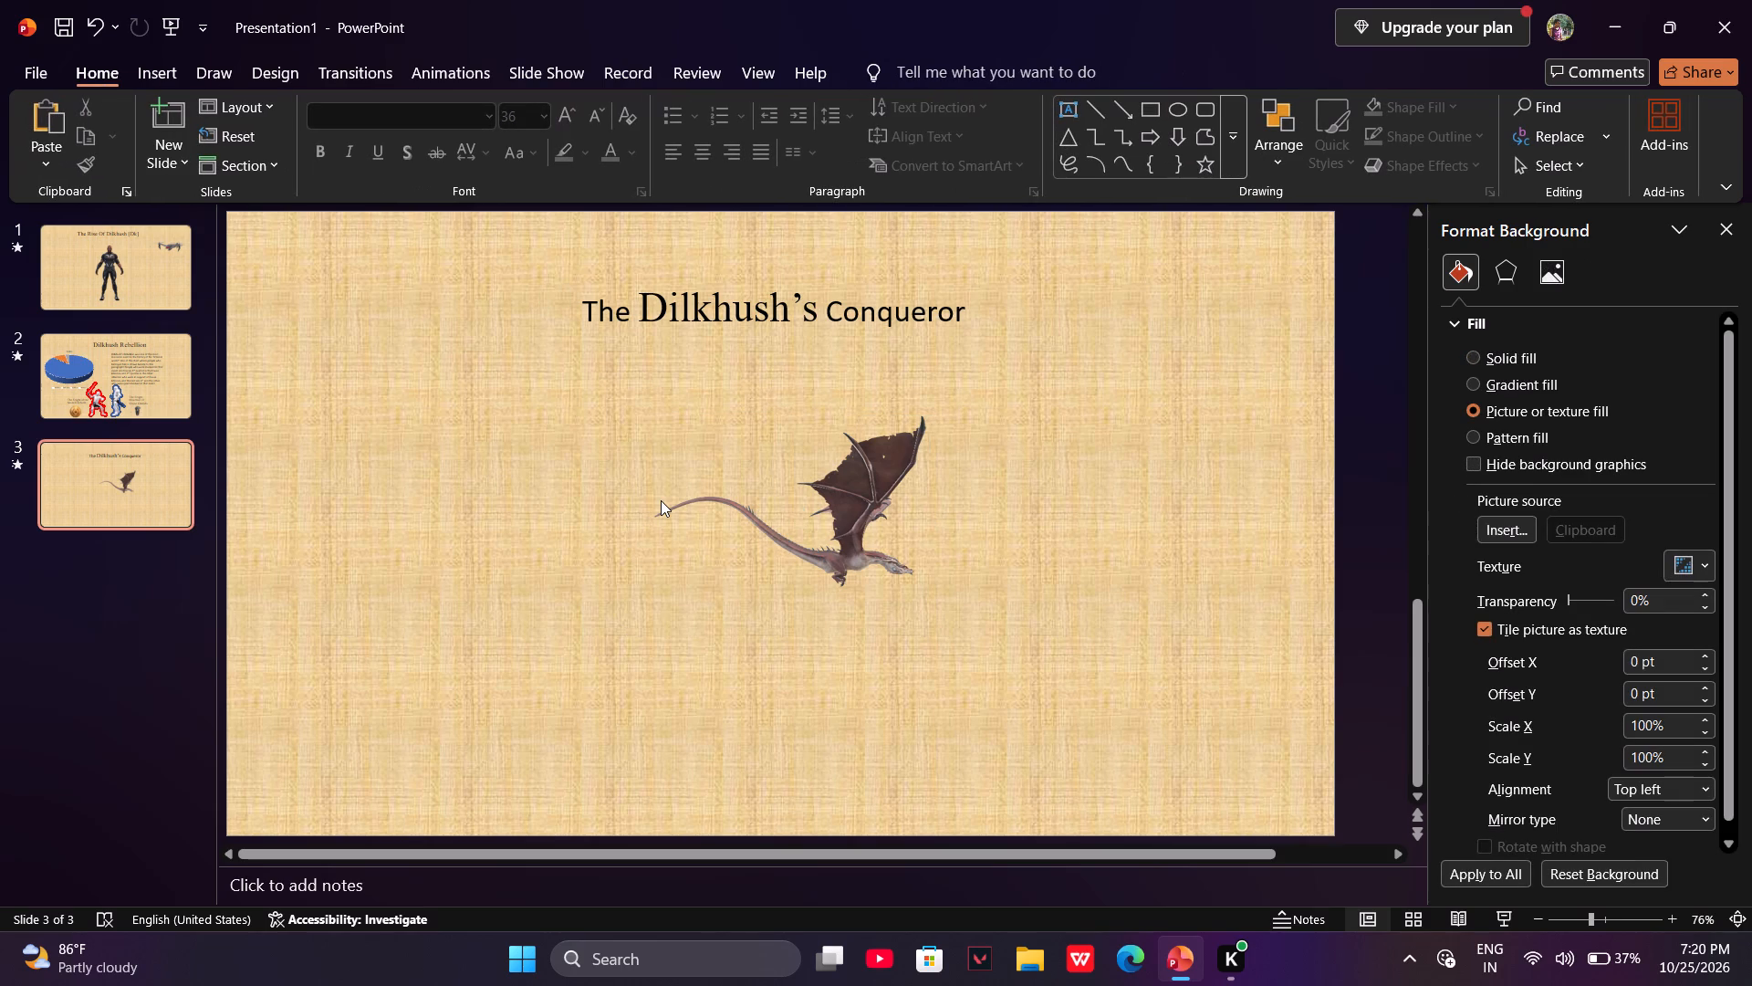
{"action": "left_click", "coordinate": [670, 510]}
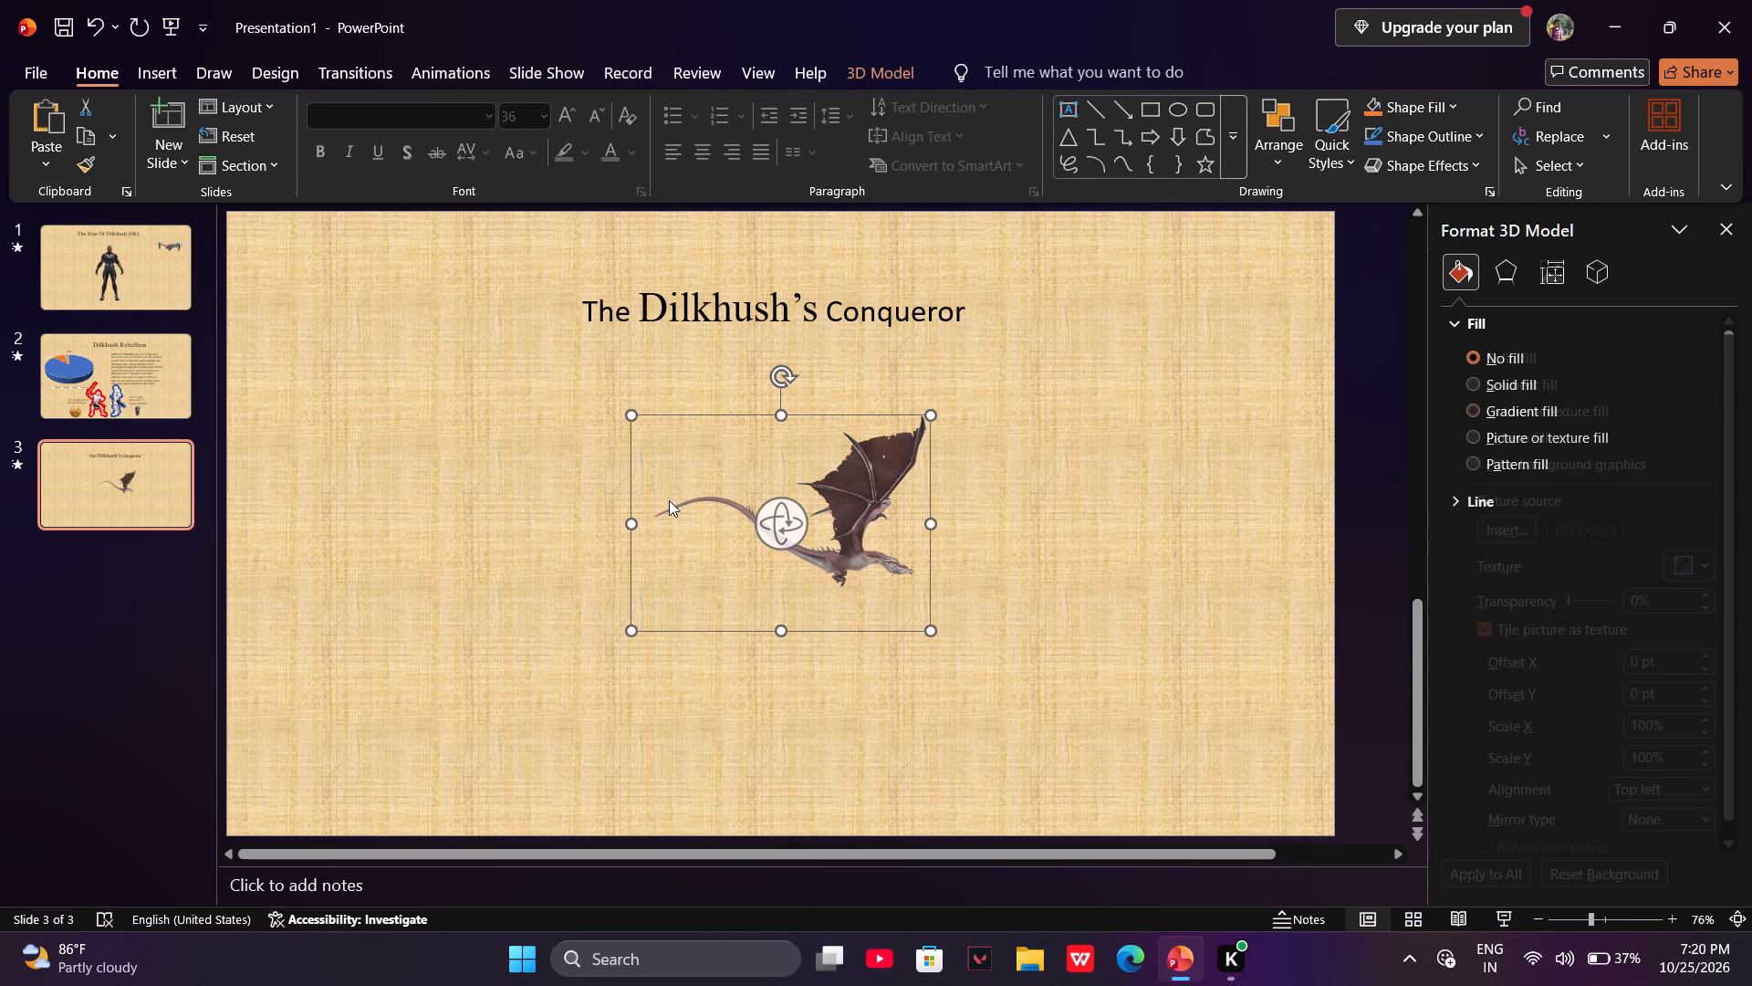
{"action": "left_click_drag", "start_coordinate": [670, 502], "coordinate": [591, 474]}
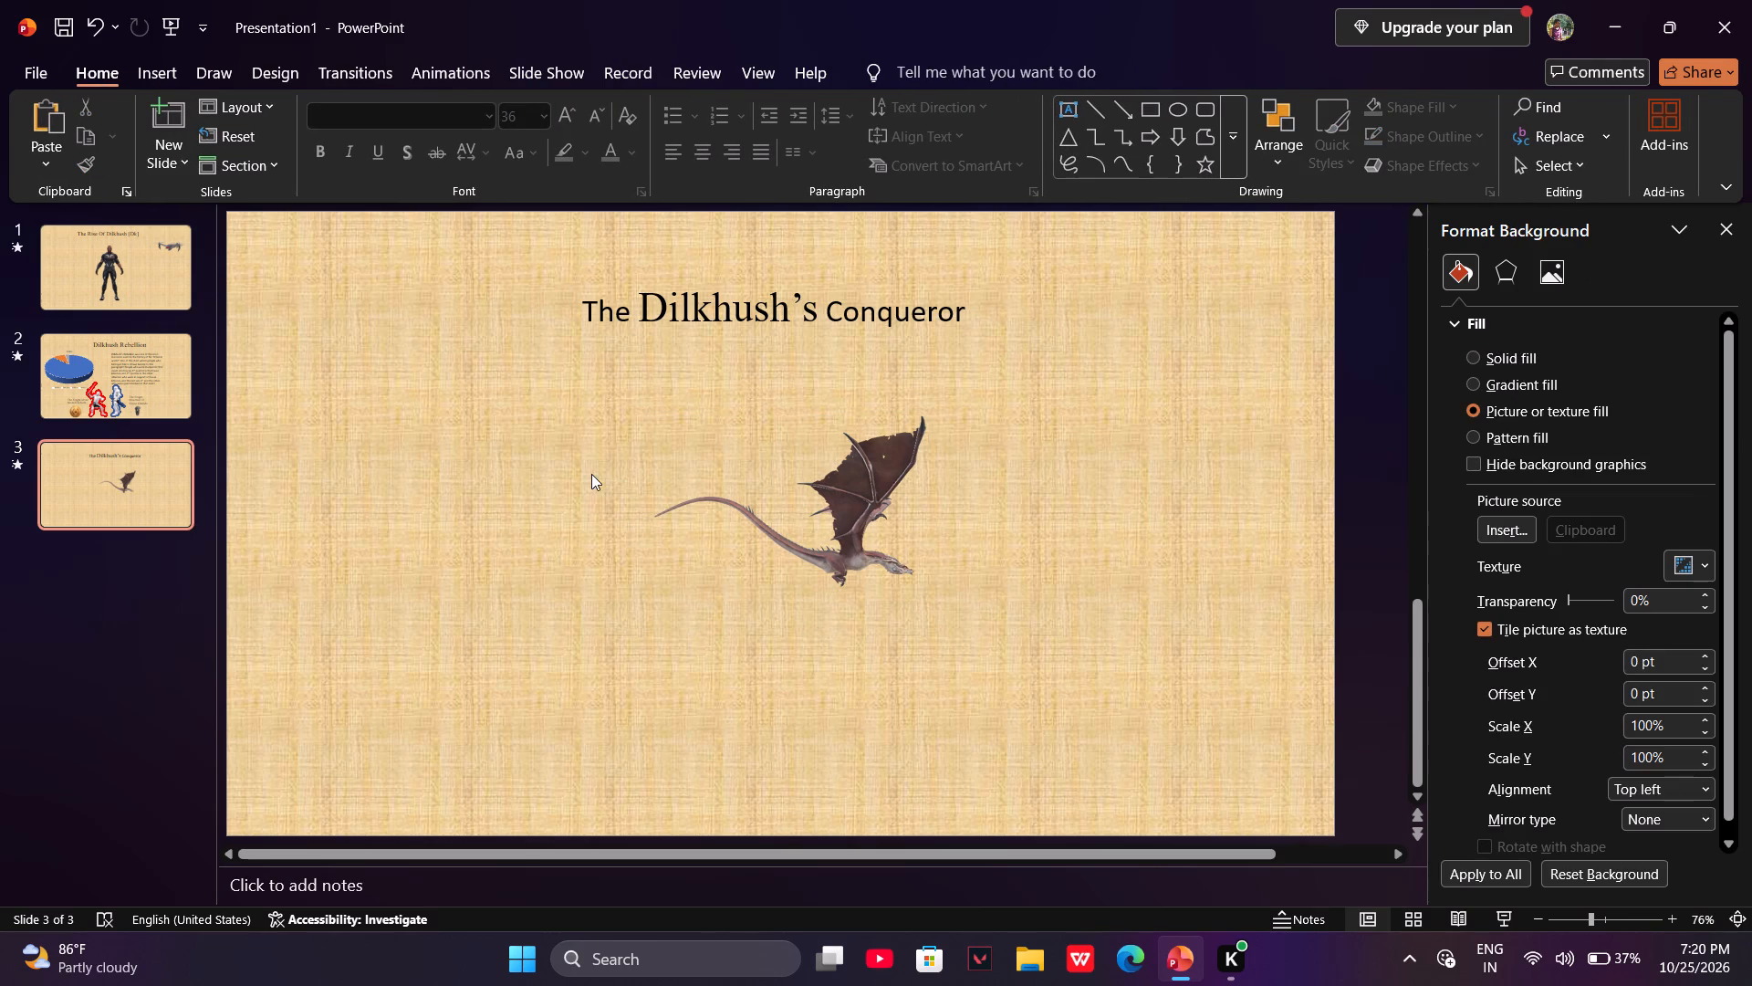
{"action": "left_click_drag", "start_coordinate": [812, 508], "coordinate": [761, 509]}
{"action": "left_click_drag", "start_coordinate": [975, 620], "coordinate": [537, 397]}
{"action": "left_click_drag", "start_coordinate": [987, 614], "coordinate": [579, 420]}
{"action": "left_click_drag", "start_coordinate": [594, 389], "coordinate": [776, 503]}
{"action": "left_click_drag", "start_coordinate": [776, 503], "coordinate": [1203, 700]}
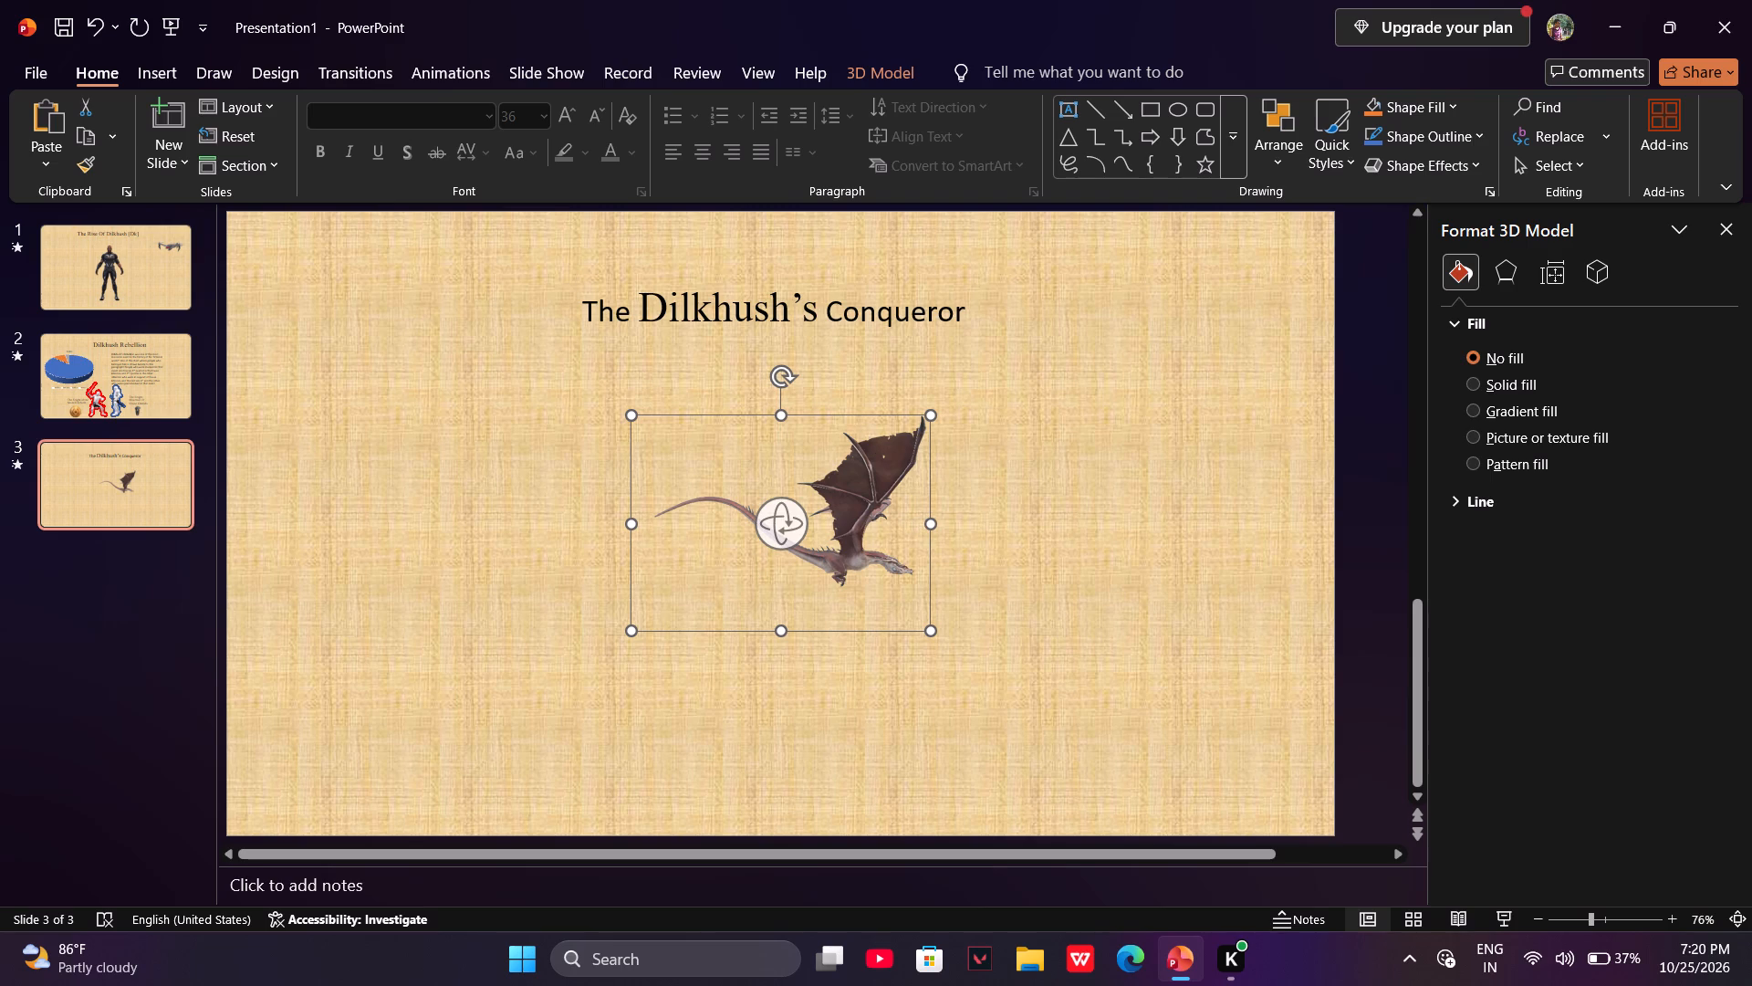
{"action": "left_click_drag", "start_coordinate": [880, 450], "coordinate": [480, 388]}
{"action": "left_click_drag", "start_coordinate": [480, 388], "coordinate": [488, 376]}
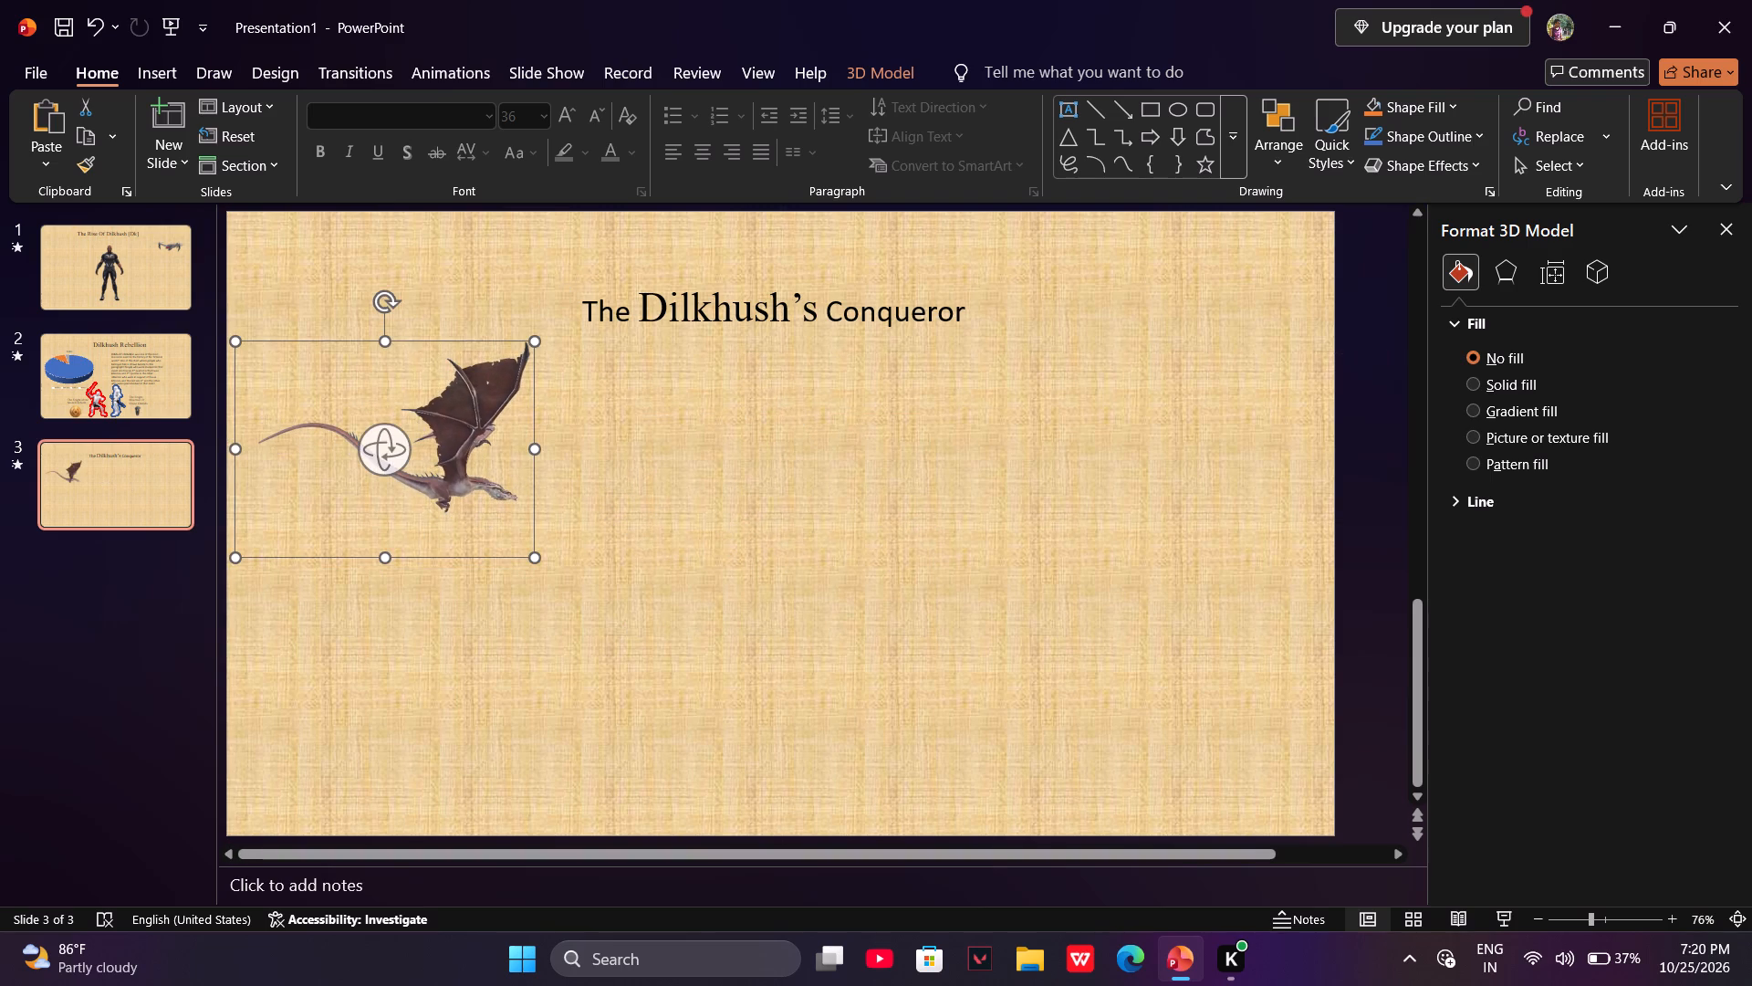
Rotate the dragon model in 3D so both wings spread out and its head points down to the right.
{"action": "left_click_drag", "start_coordinate": [403, 438], "coordinate": [307, 516]}
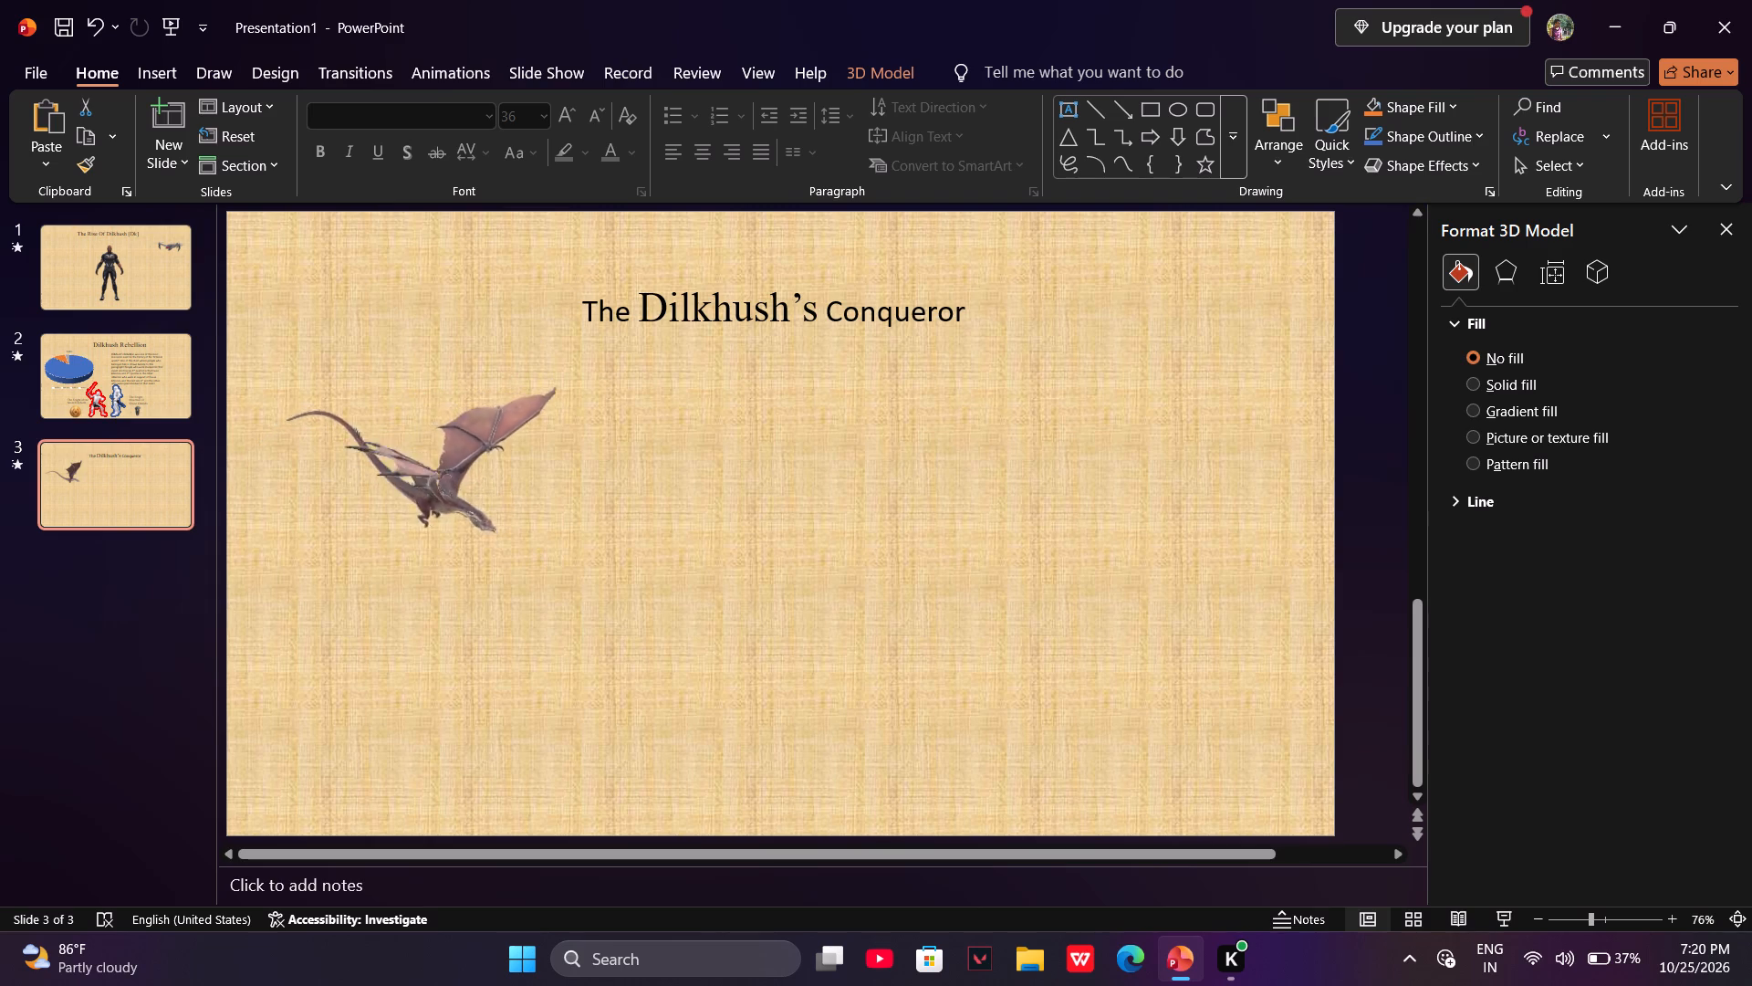
{"action": "left_click_drag", "start_coordinate": [307, 516], "coordinate": [276, 439]}
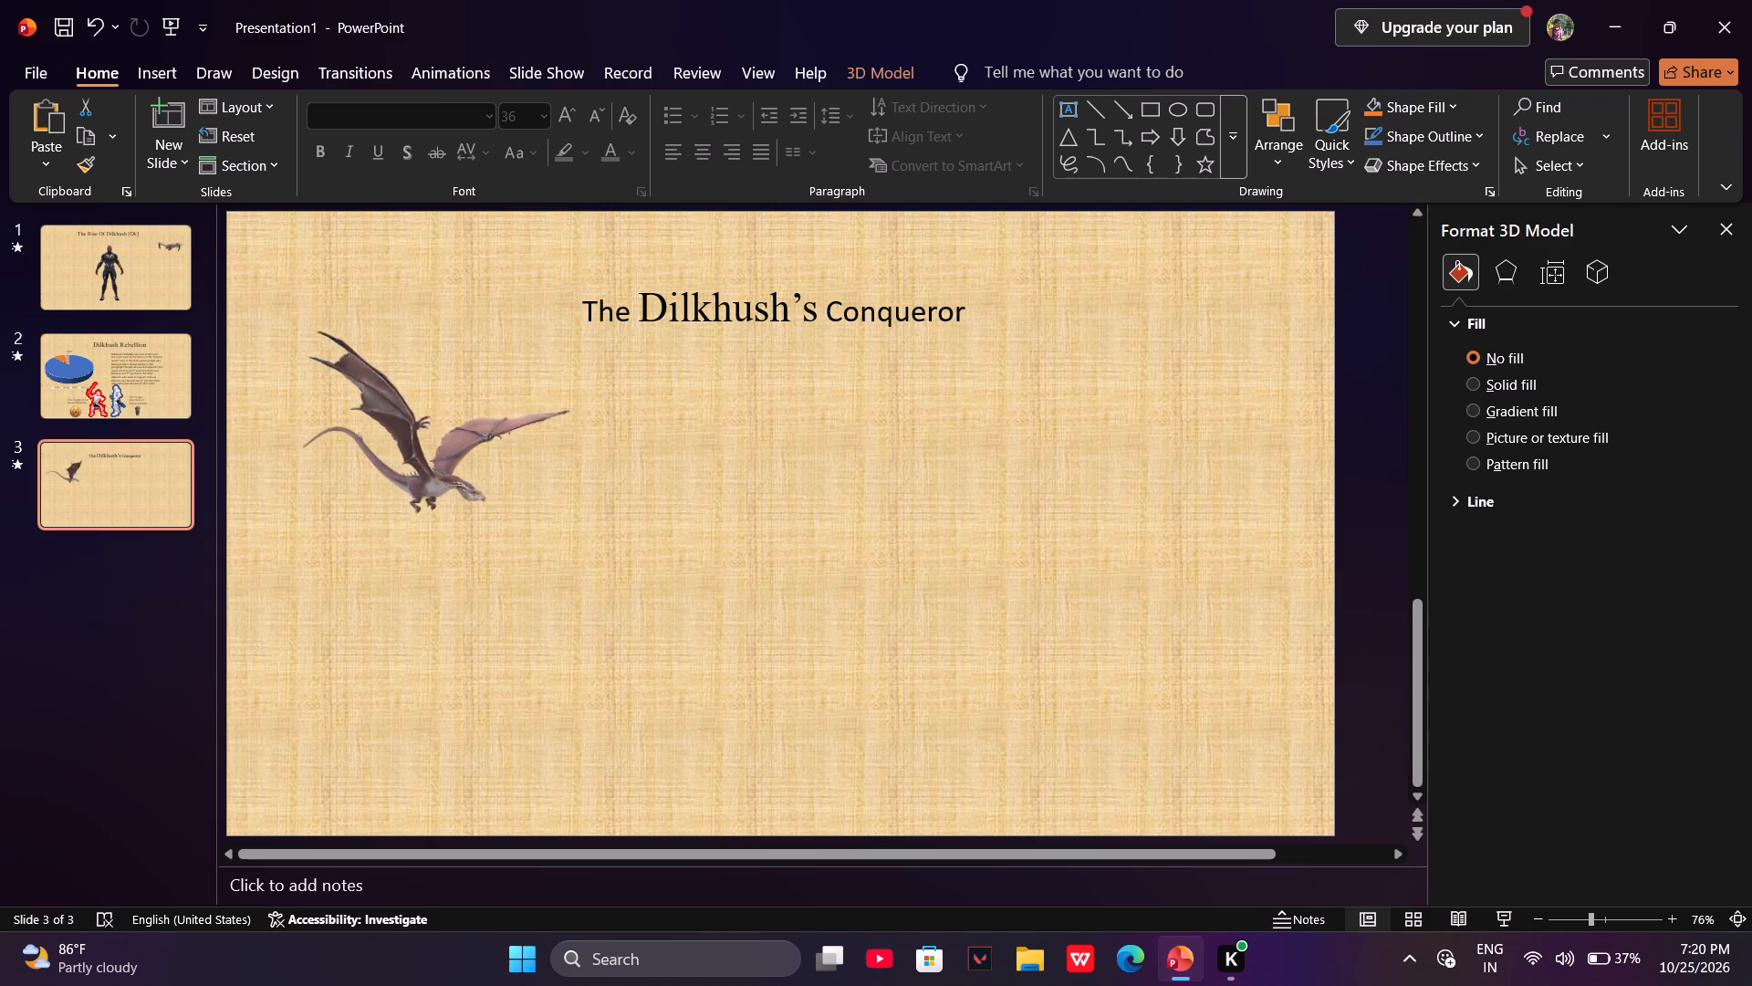
{"action": "left_click_drag", "start_coordinate": [276, 439], "coordinate": [287, 473]}
{"action": "left_click", "coordinate": [742, 488]}
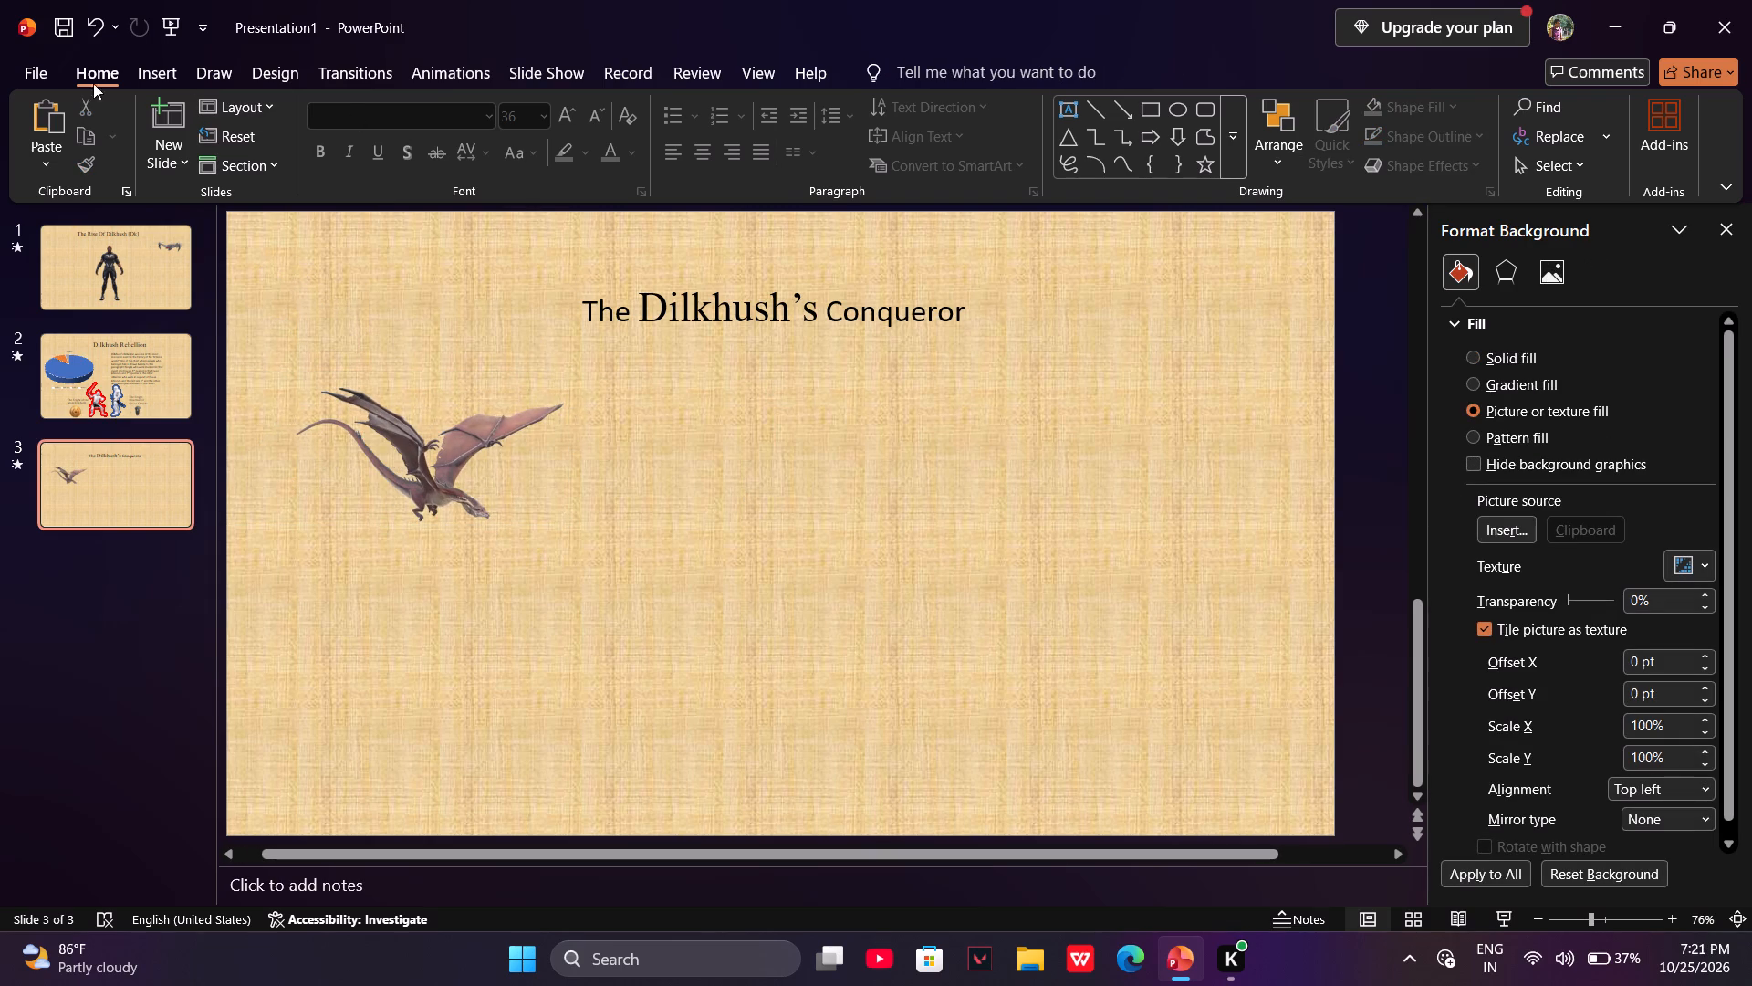
Add a text box to the right of the dragon reading "Dilkhush with his dragon left the city lords landing".
{"action": "left_click", "coordinate": [142, 75]}
{"action": "left_click", "coordinate": [914, 146]}
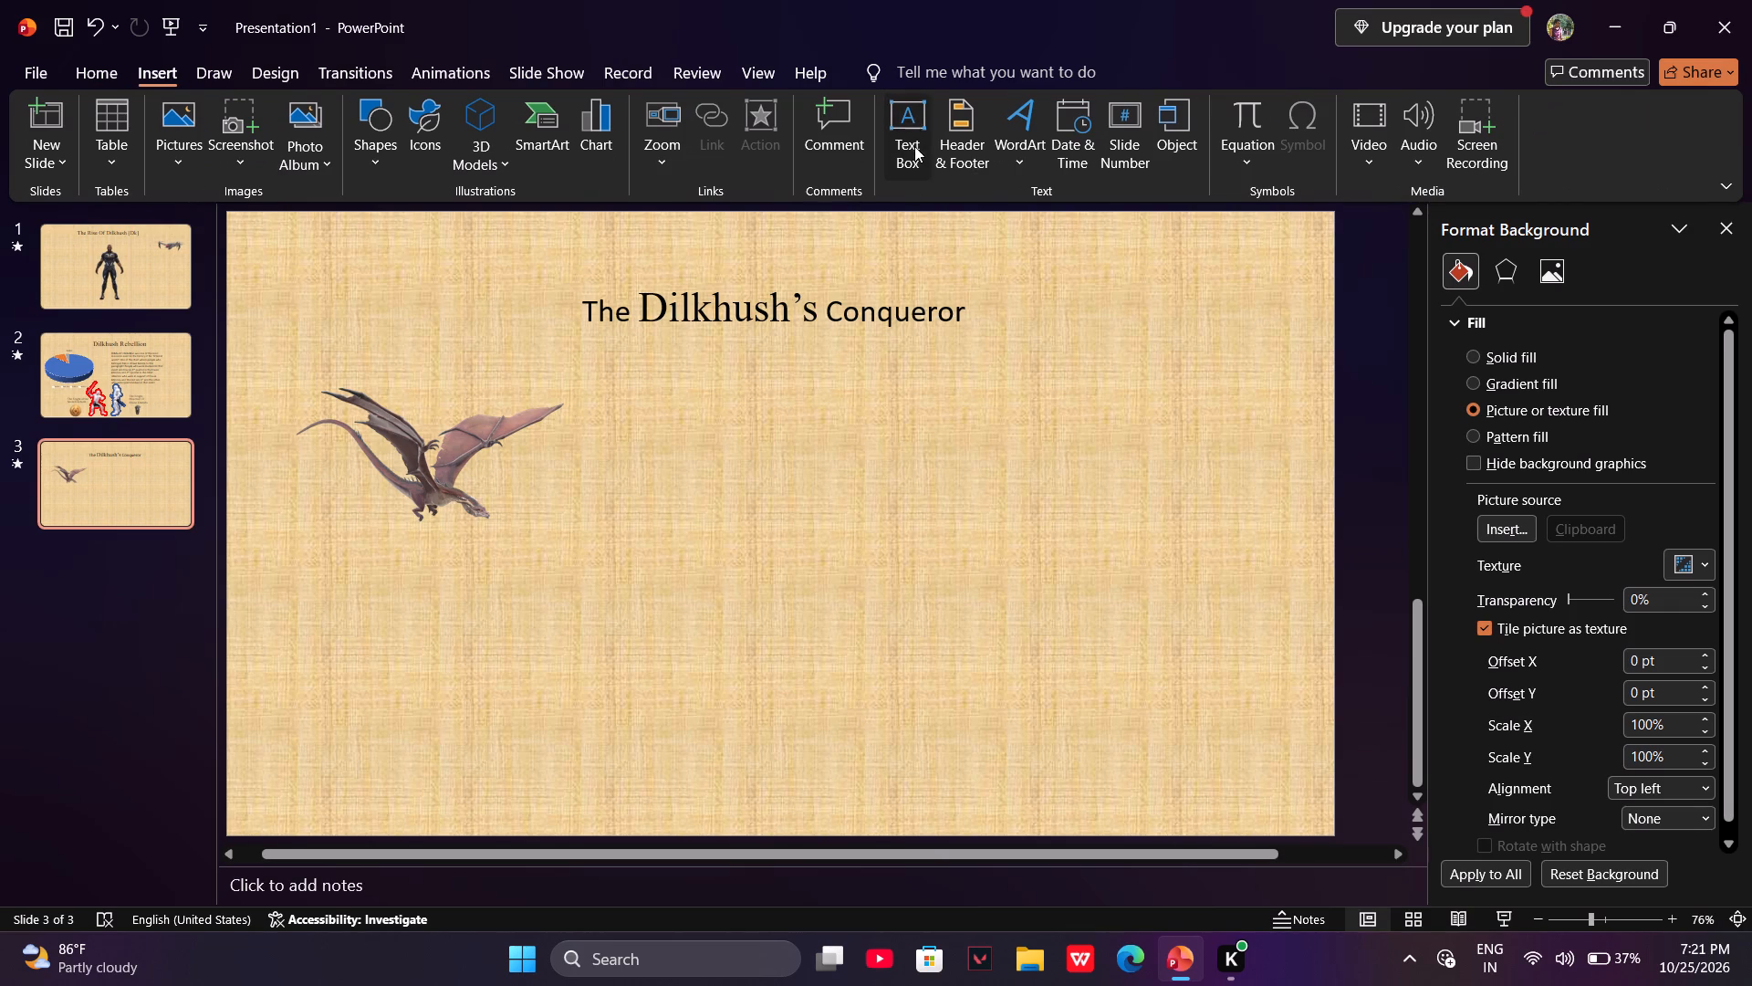
{"action": "left_click", "coordinate": [684, 456]}
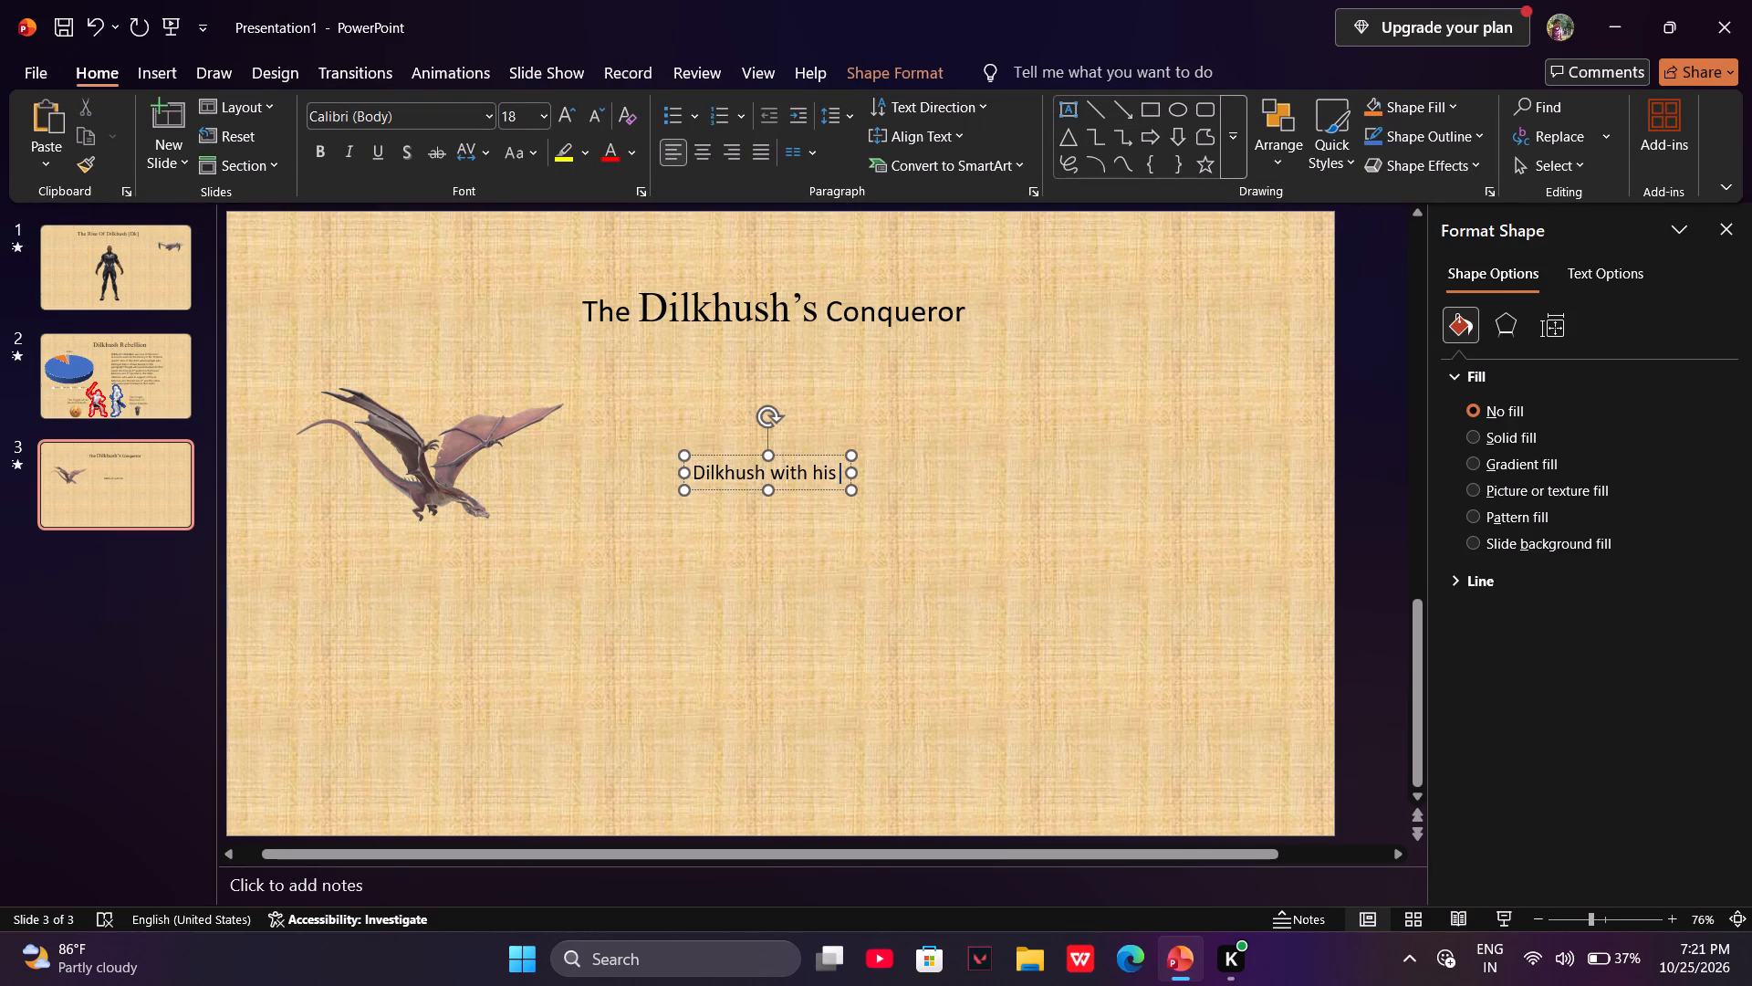
{"action": "type", "text": "dragon"}
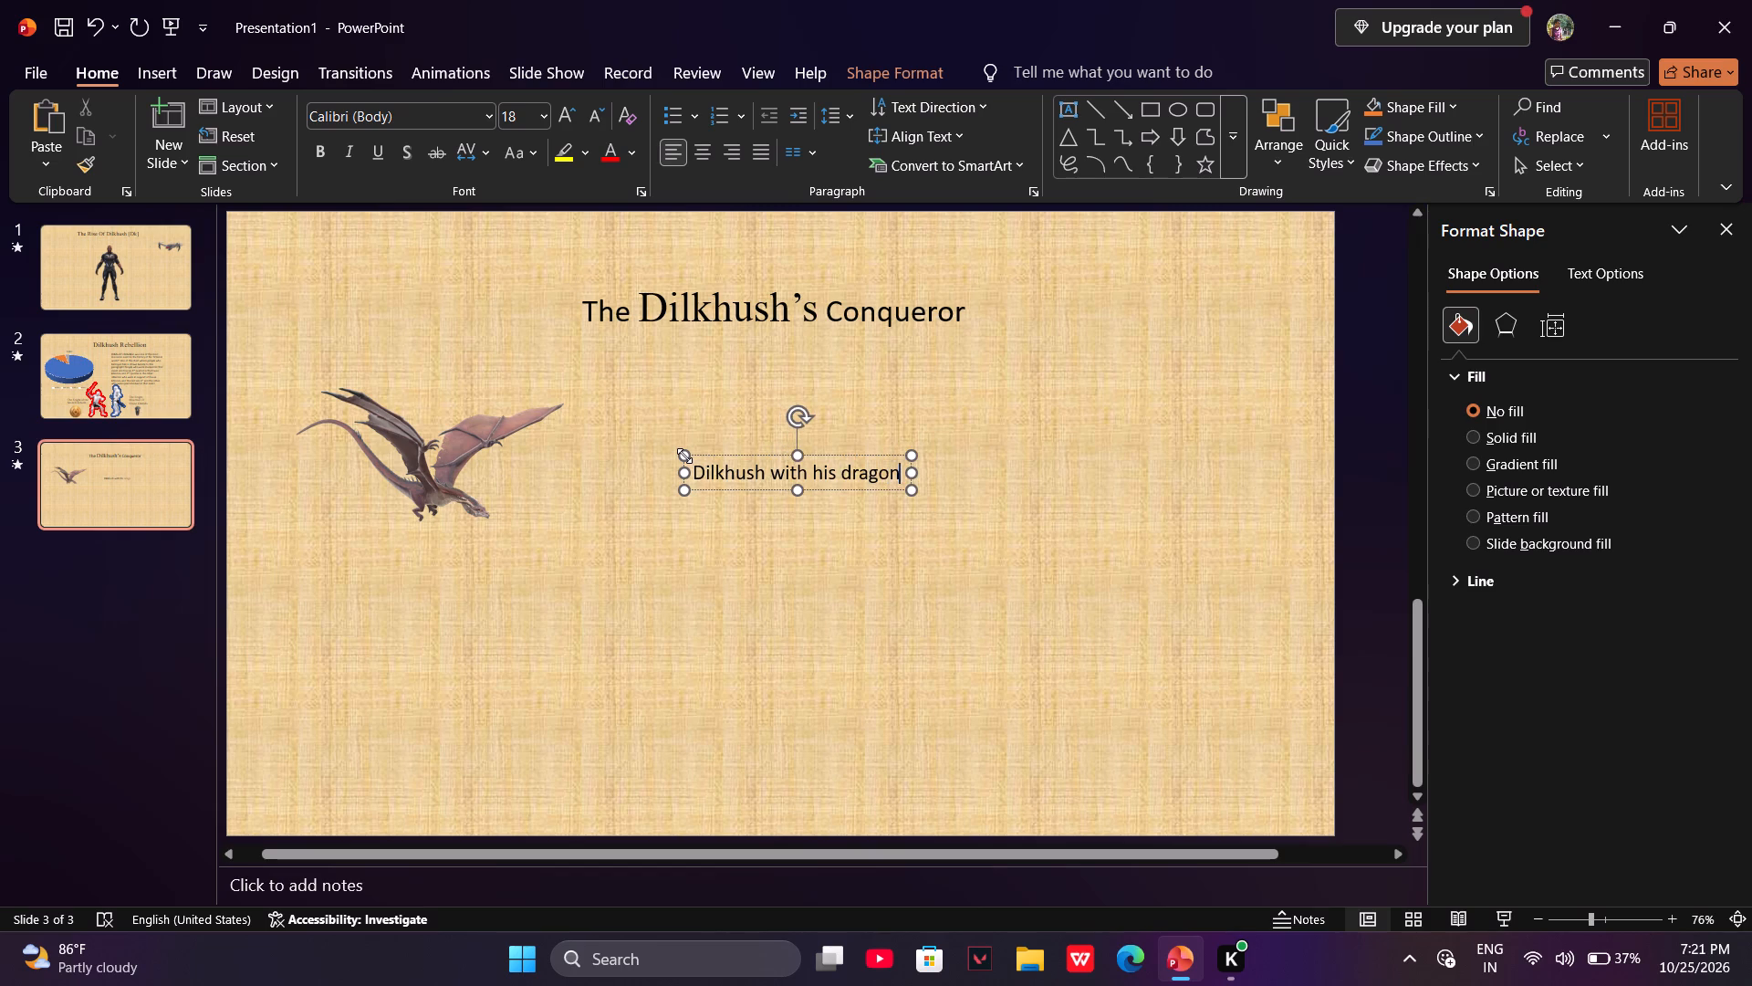
{"action": "key", "text": "space"}
{"action": "type", "text": "left the s"}
{"action": "key", "text": "BackSpace"}
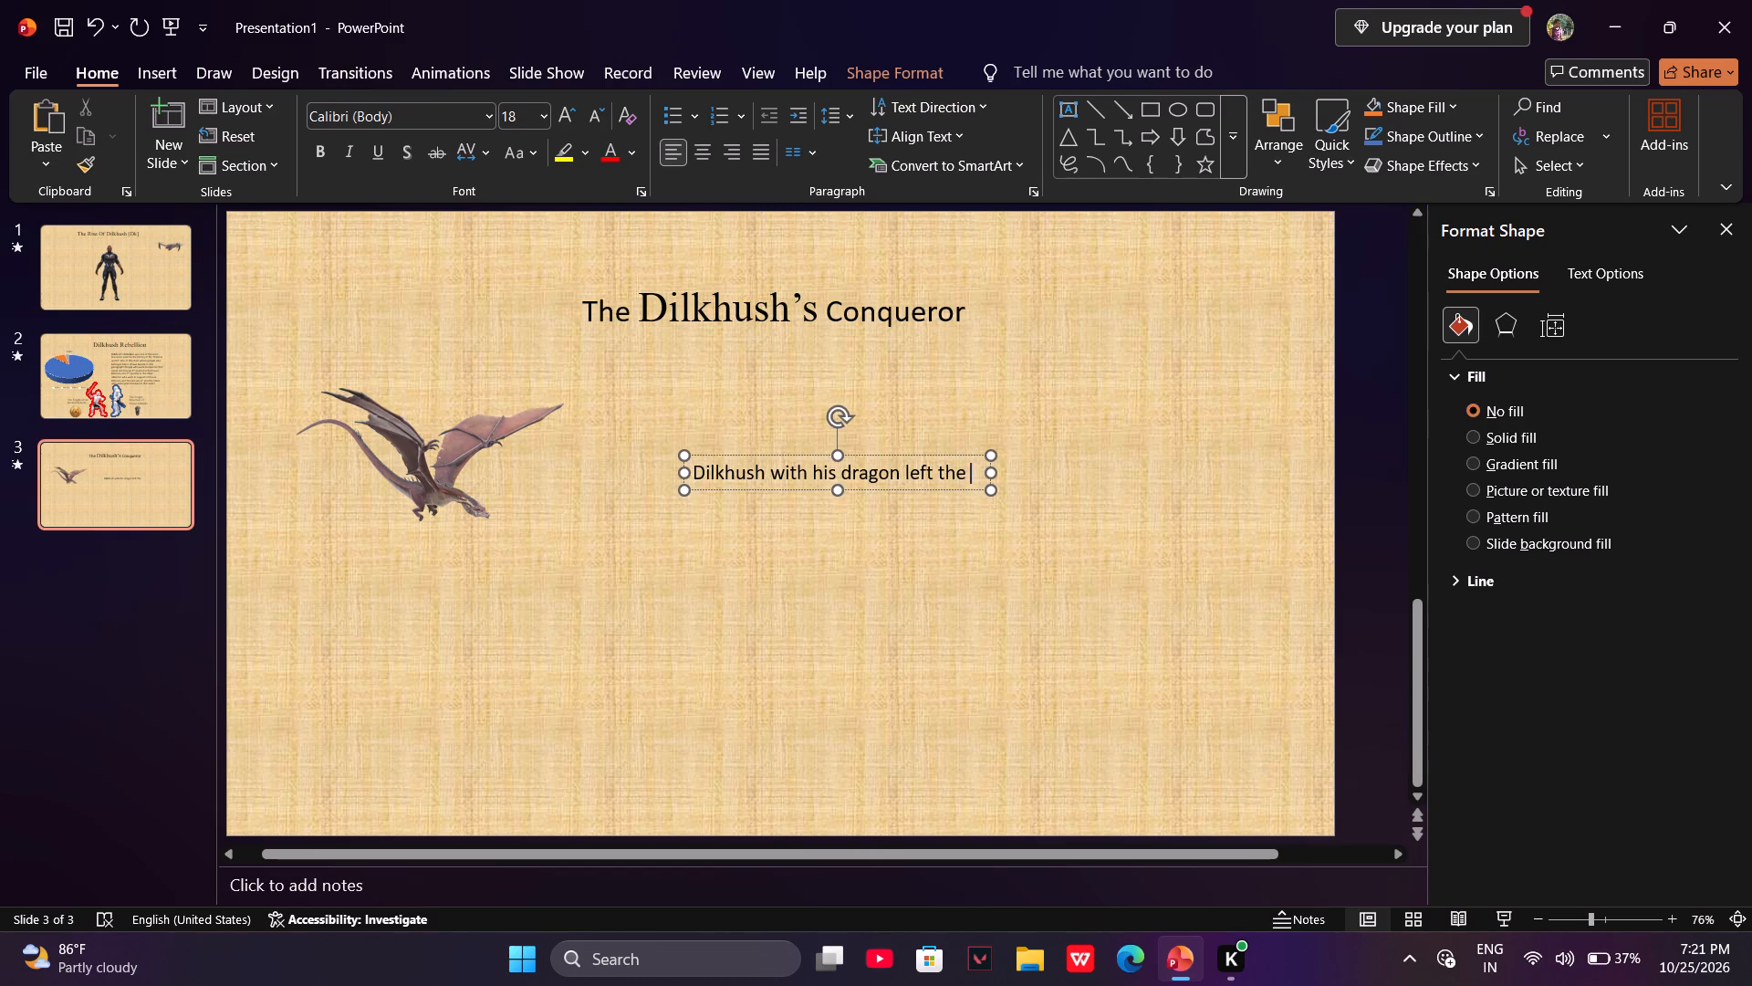
{"action": "type", "text": "city"}
{"action": "key", "text": "space"}
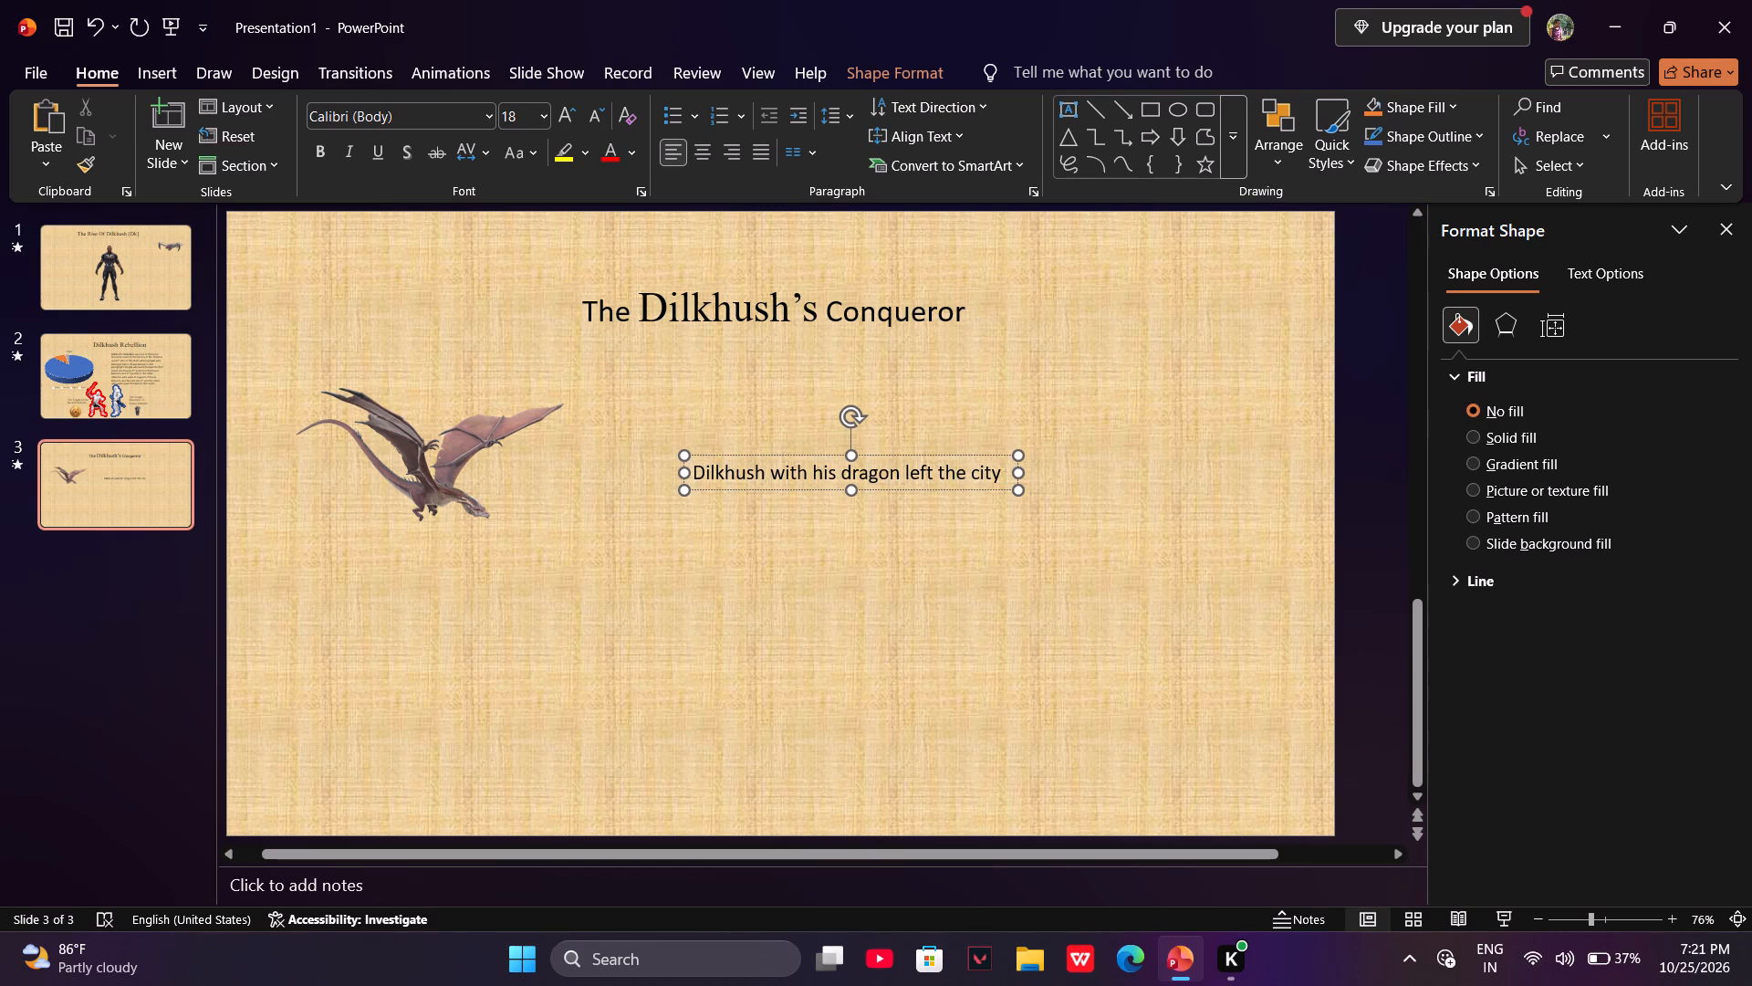
{"action": "type", "text": "lords"}
{"action": "key", "text": "space"}
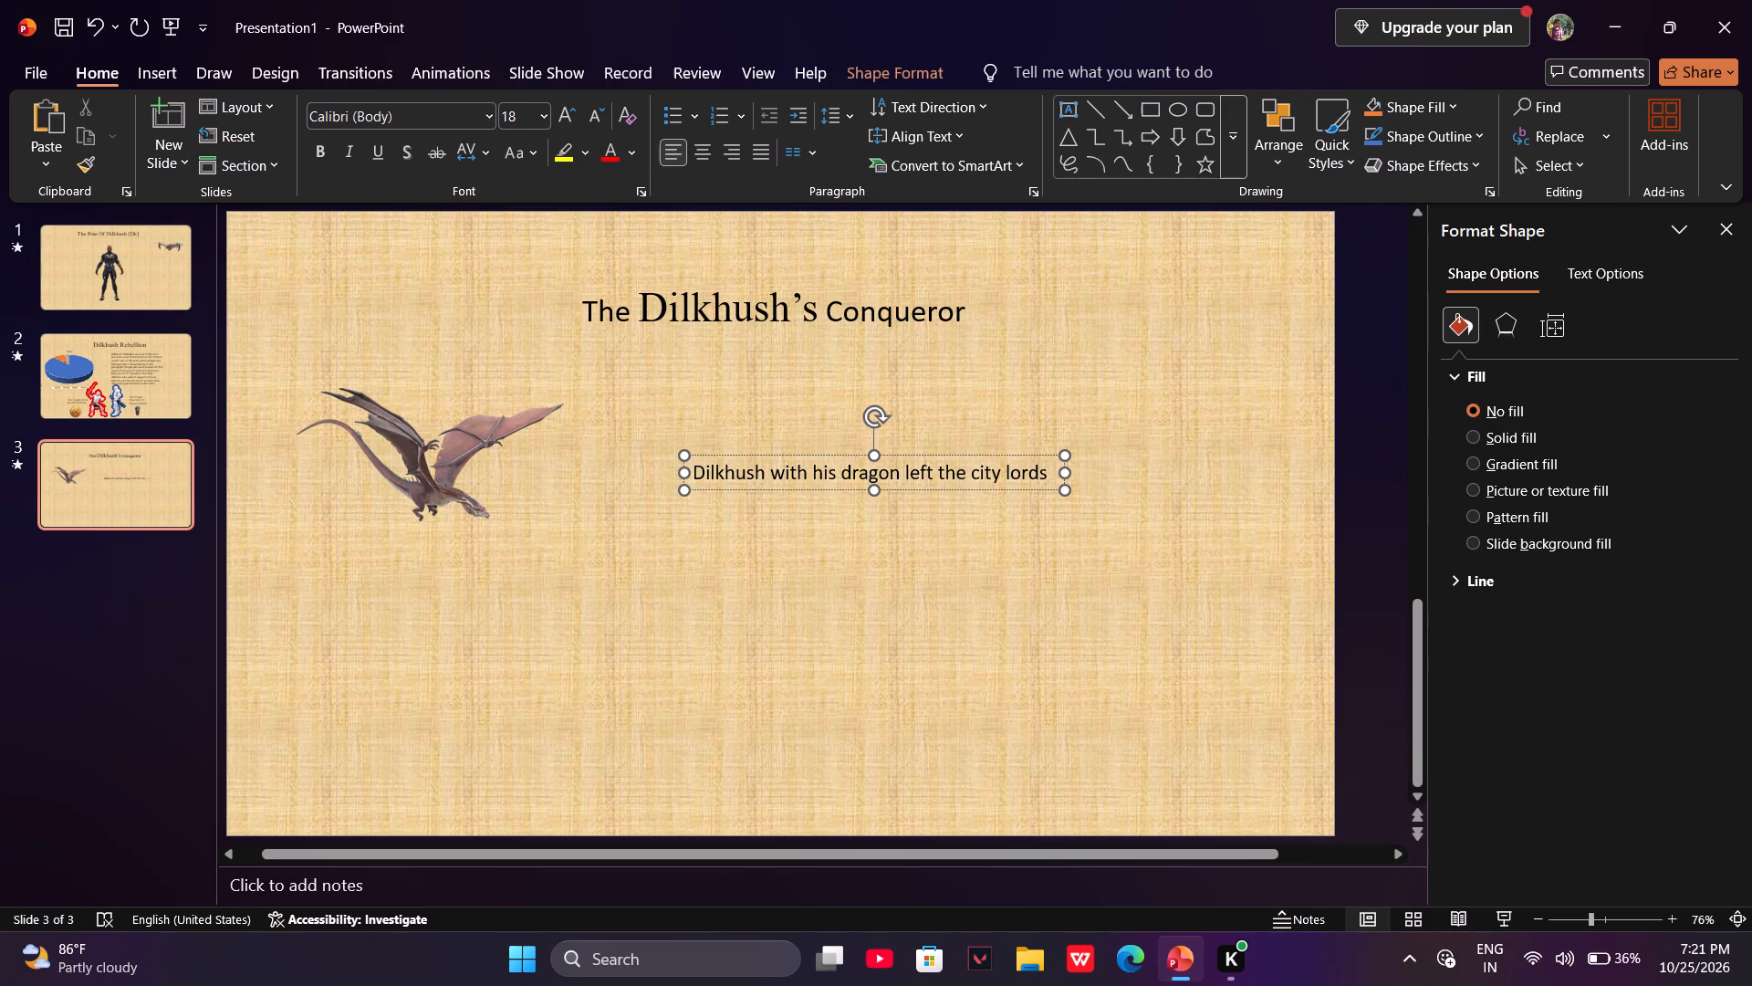
{"action": "key", "text": "BackSpace"}
{"action": "key", "text": "BackSpace"}
{"action": "key", "text": "d"}
{"action": "key", "text": "BackSpace"}
{"action": "type", "text": "s landing"}
{"action": "key", "text": "space"}
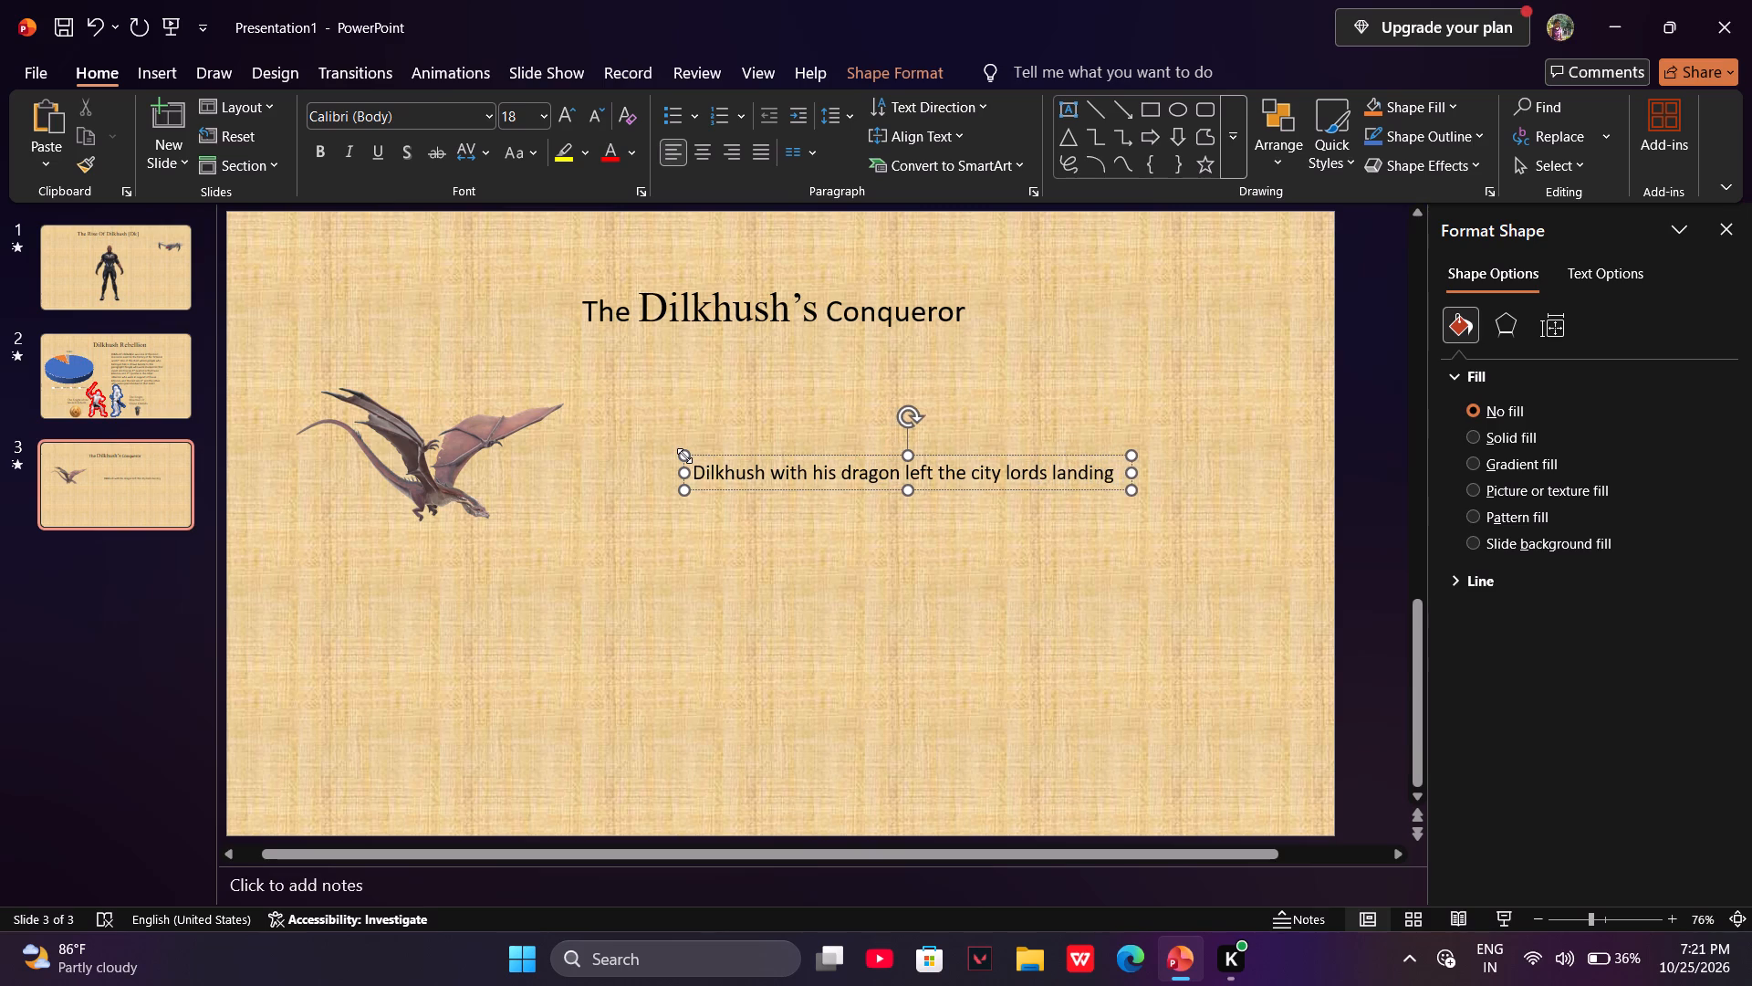
Continue the text box's sentence with "to conqueror the entire 14 kingdom and to defeat the smart king".
{"action": "key", "text": "f"}
{"action": "key", "text": "BackSpace"}
{"action": "type", "text": "to"}
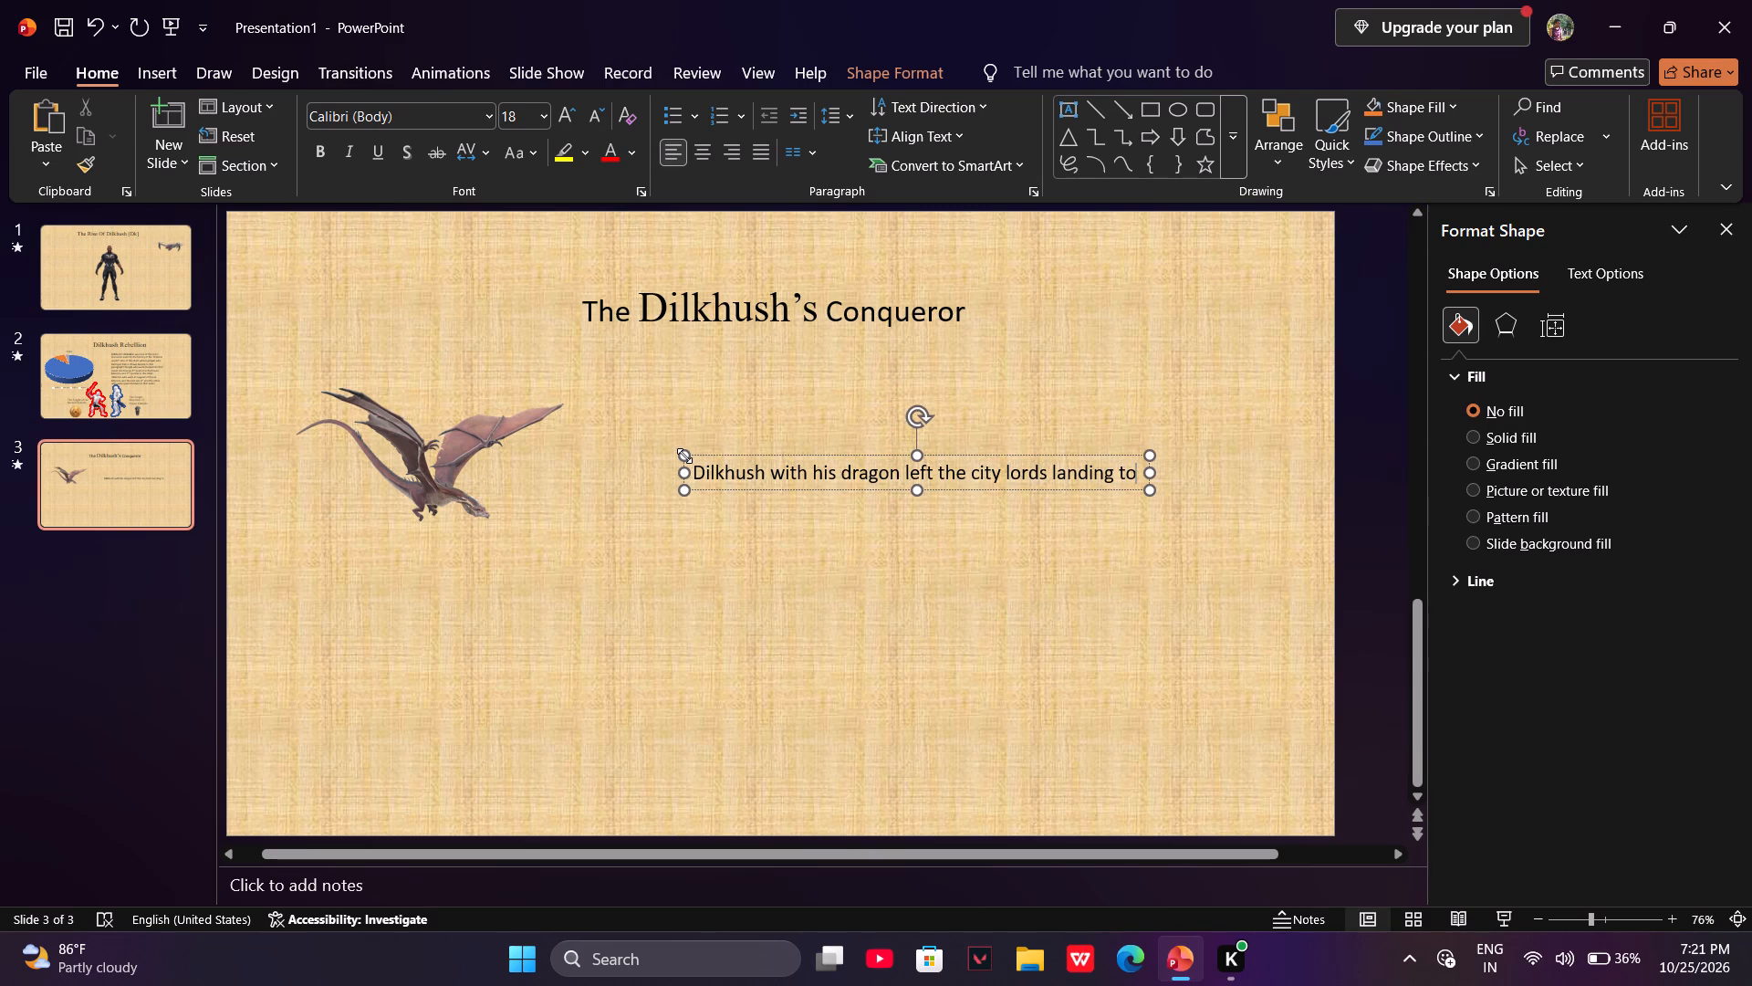
{"action": "key", "text": "space"}
{"action": "type", "text": "conqueror the w"}
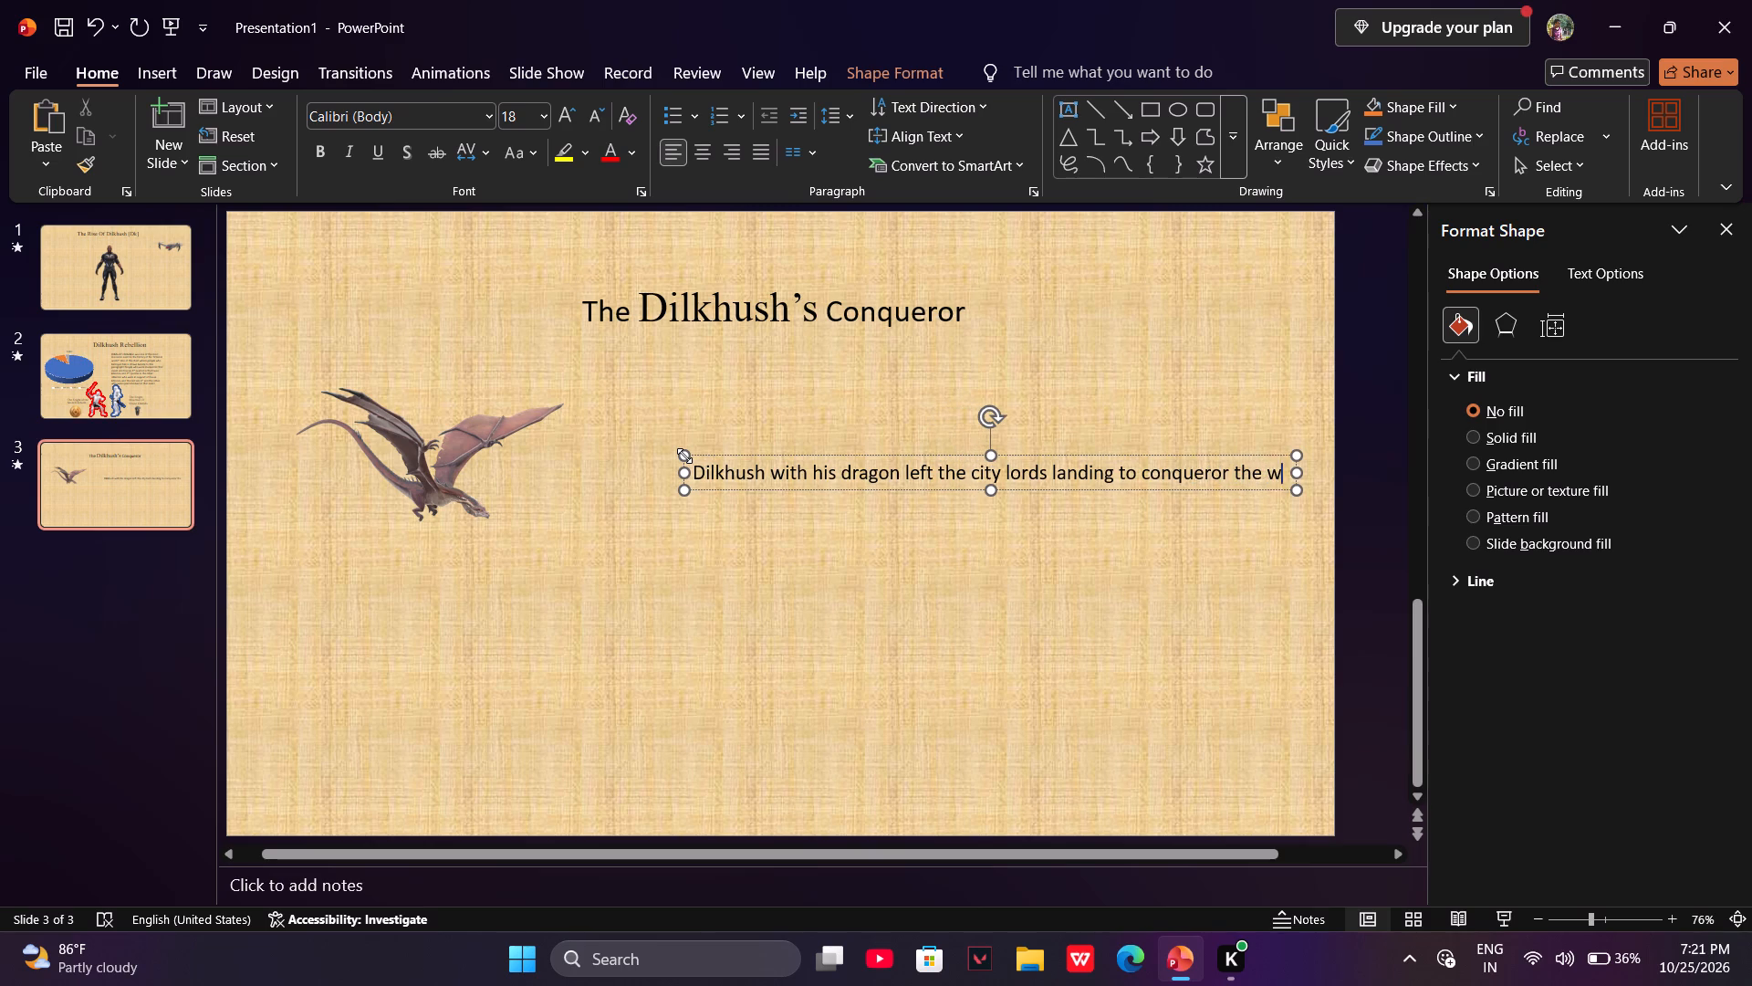
{"action": "key", "text": "BackSpace"}
{"action": "type", "text": "entire"}
{"action": "key", "text": "space"}
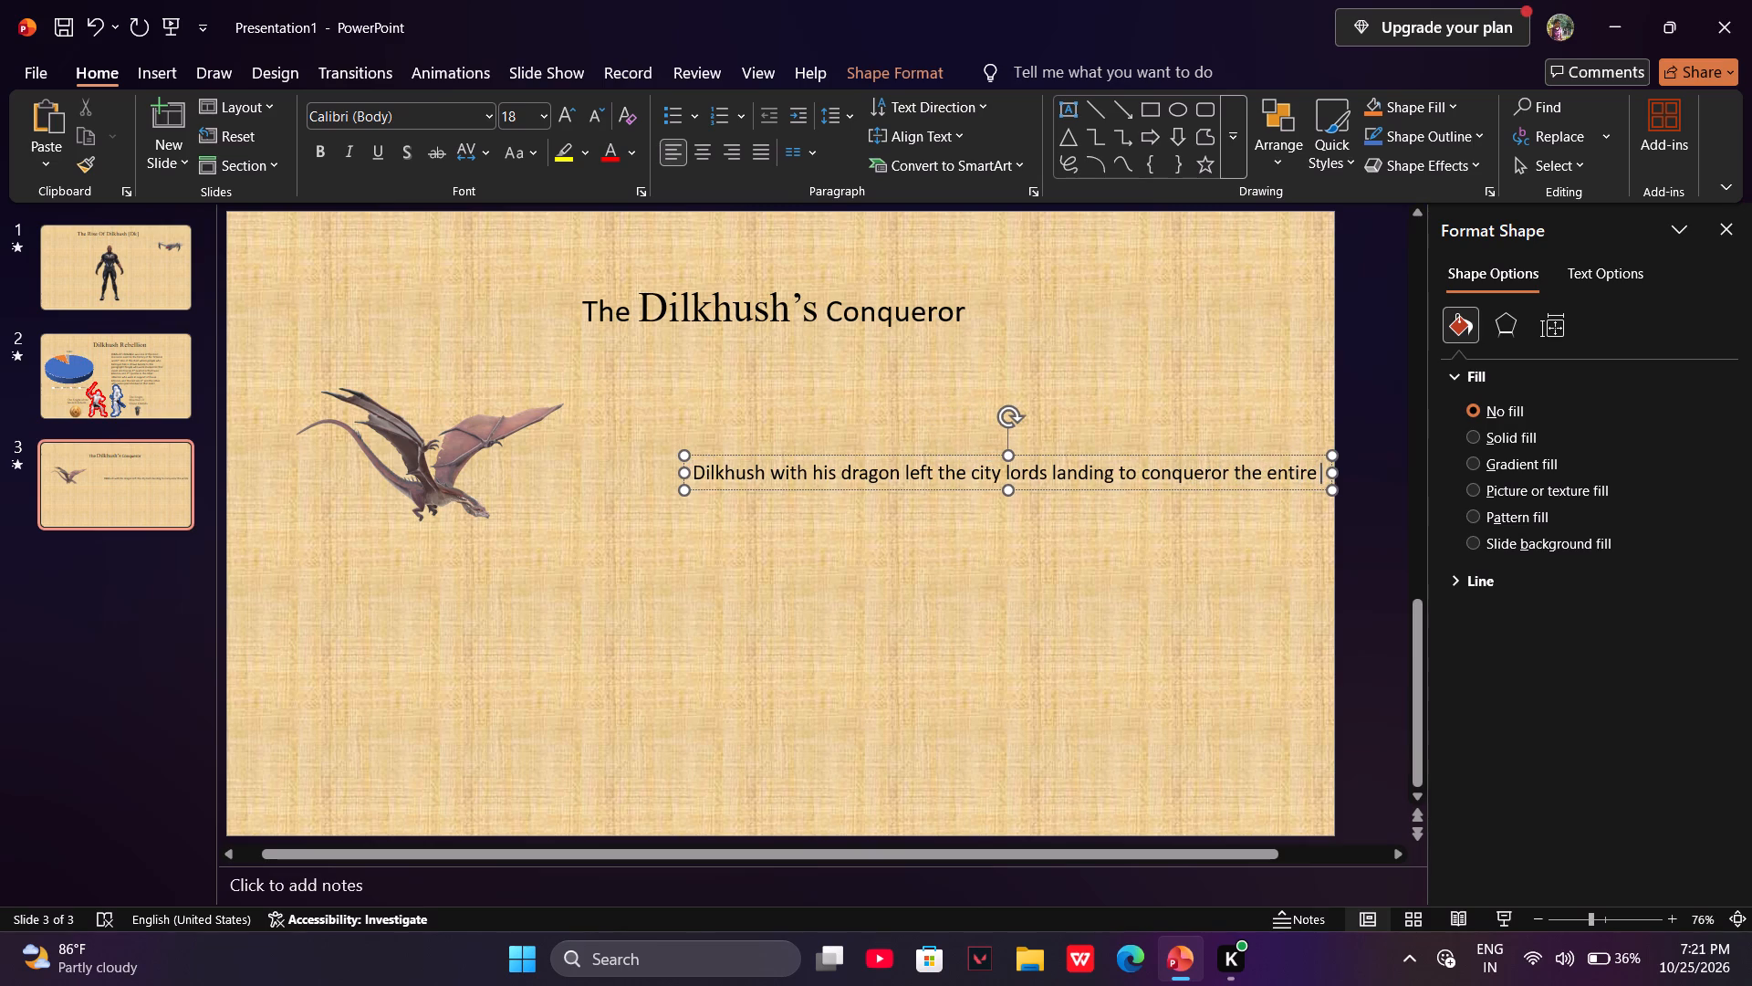
{"action": "key", "text": "1"}
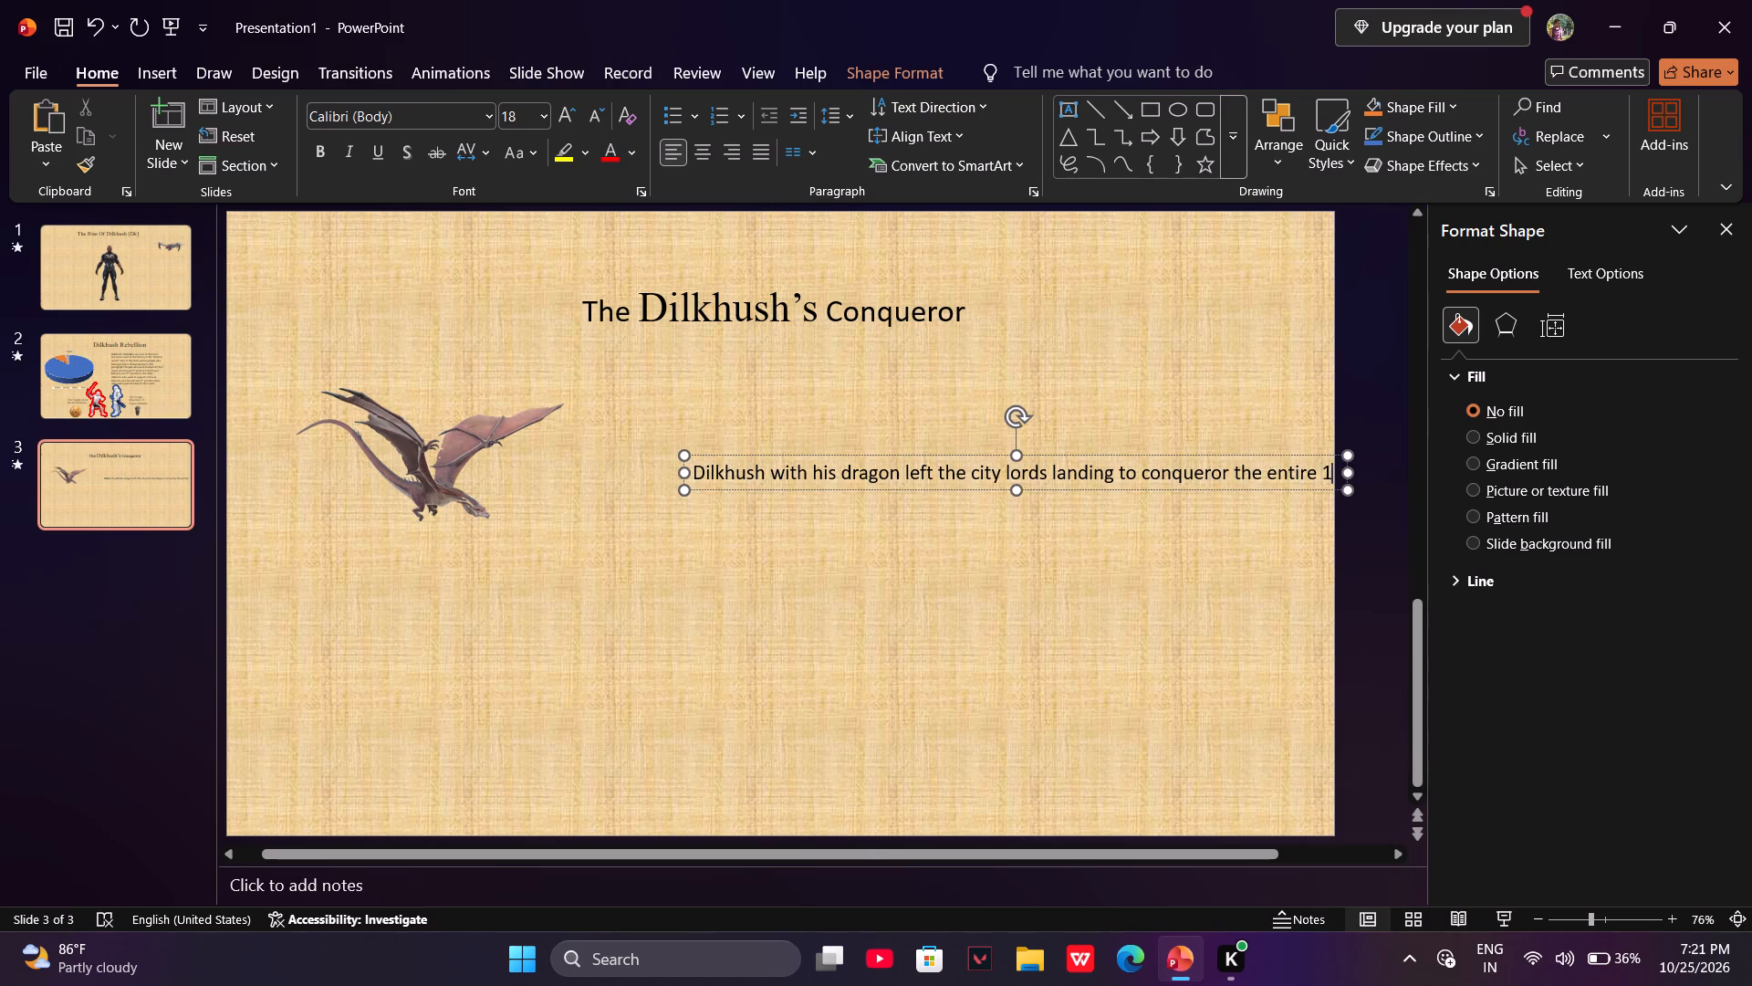
{"action": "type", "text": "4 kingdom"}
{"action": "key", "text": "space"}
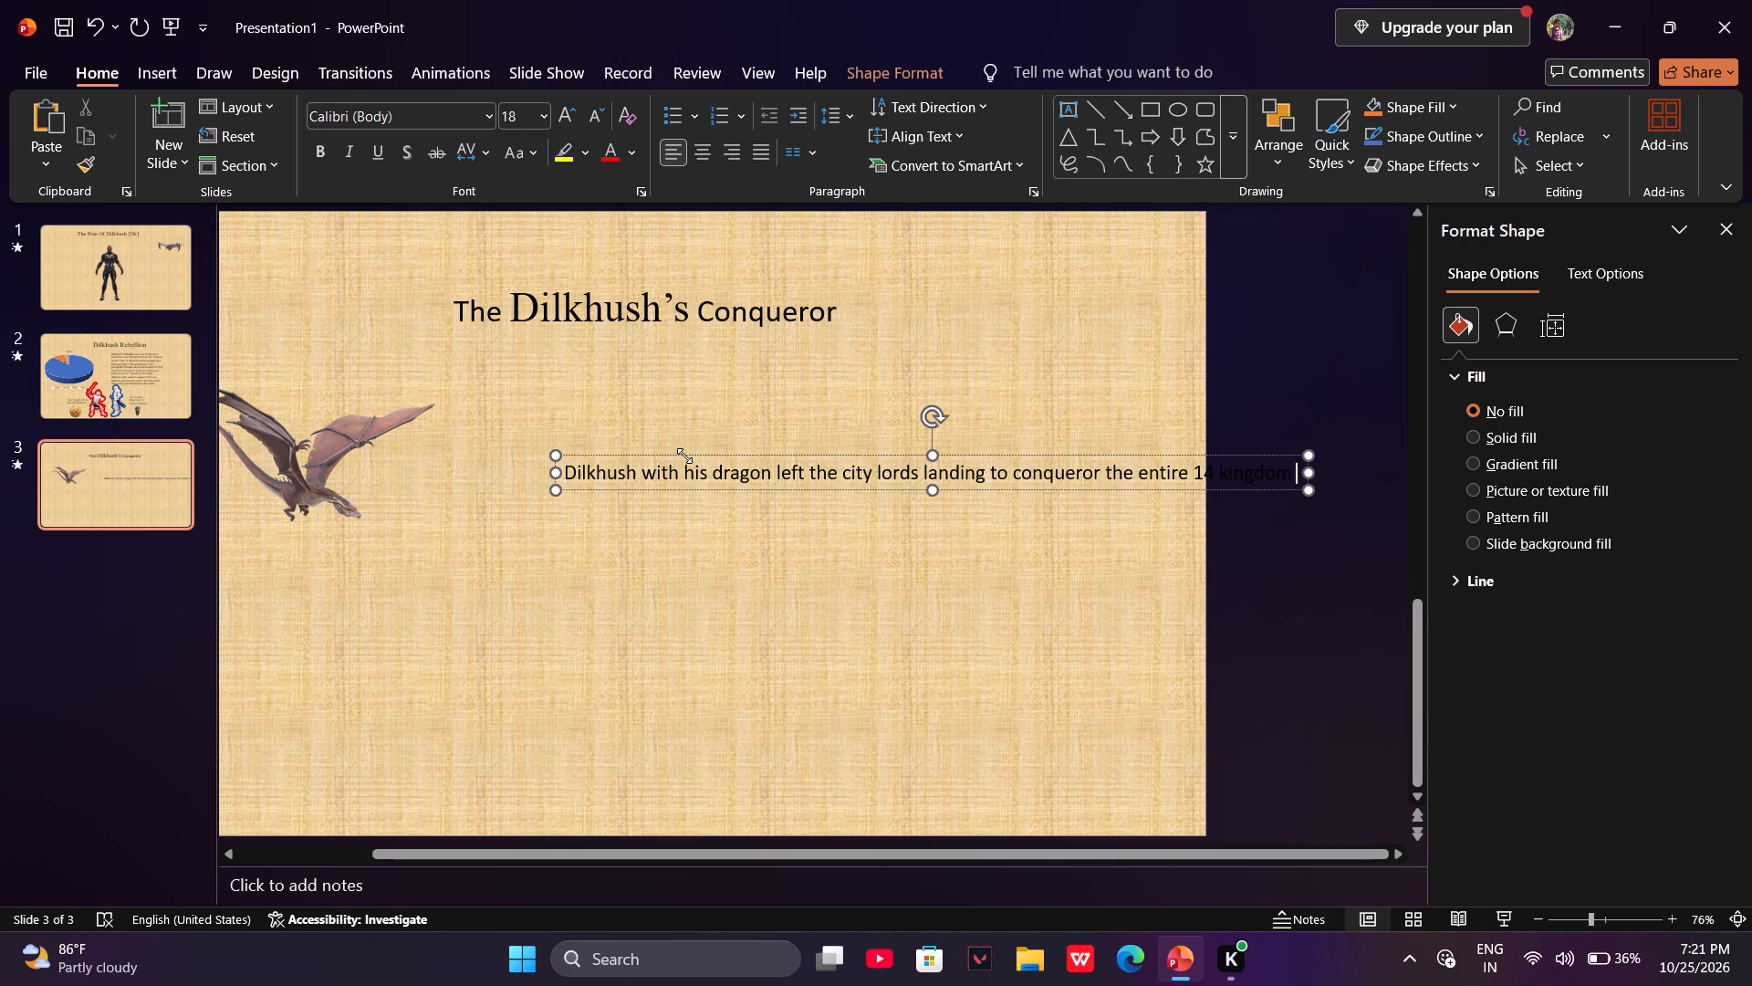
{"action": "type", "text": "and to defeat the smart king"}
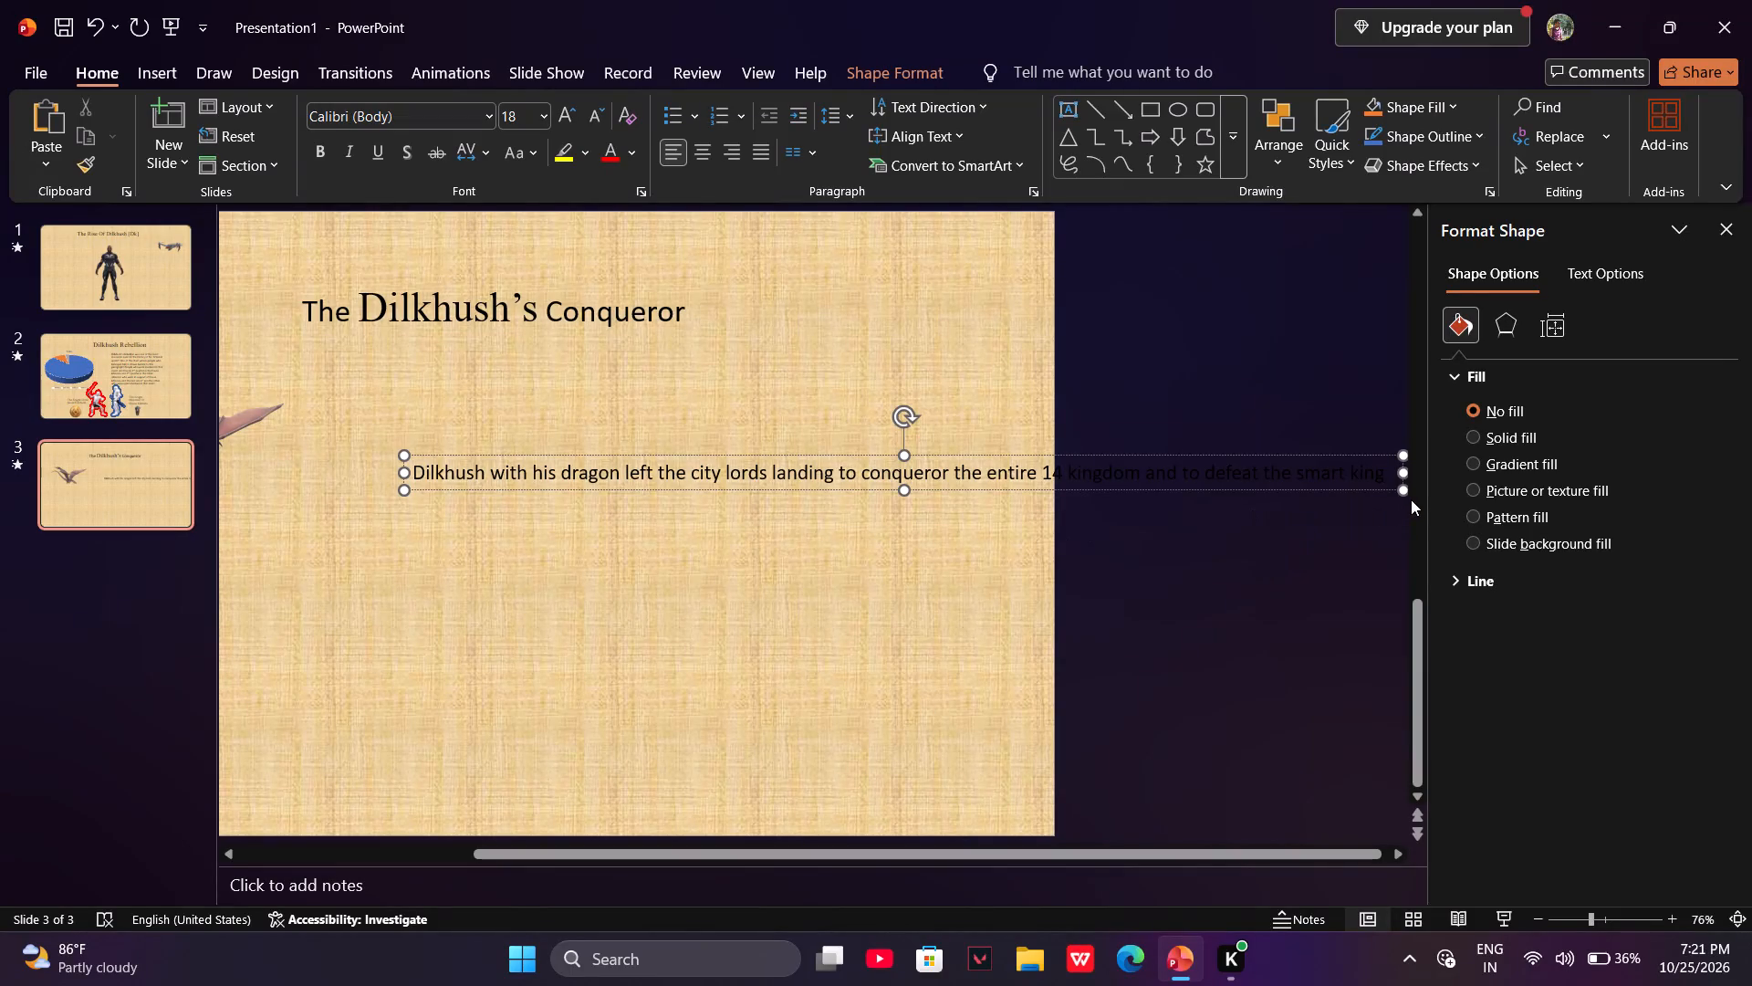
Move the text box slightly up and left, and narrow it so its text wraps within the slide.
{"action": "left_click_drag", "start_coordinate": [1403, 482], "coordinate": [1351, 457]}
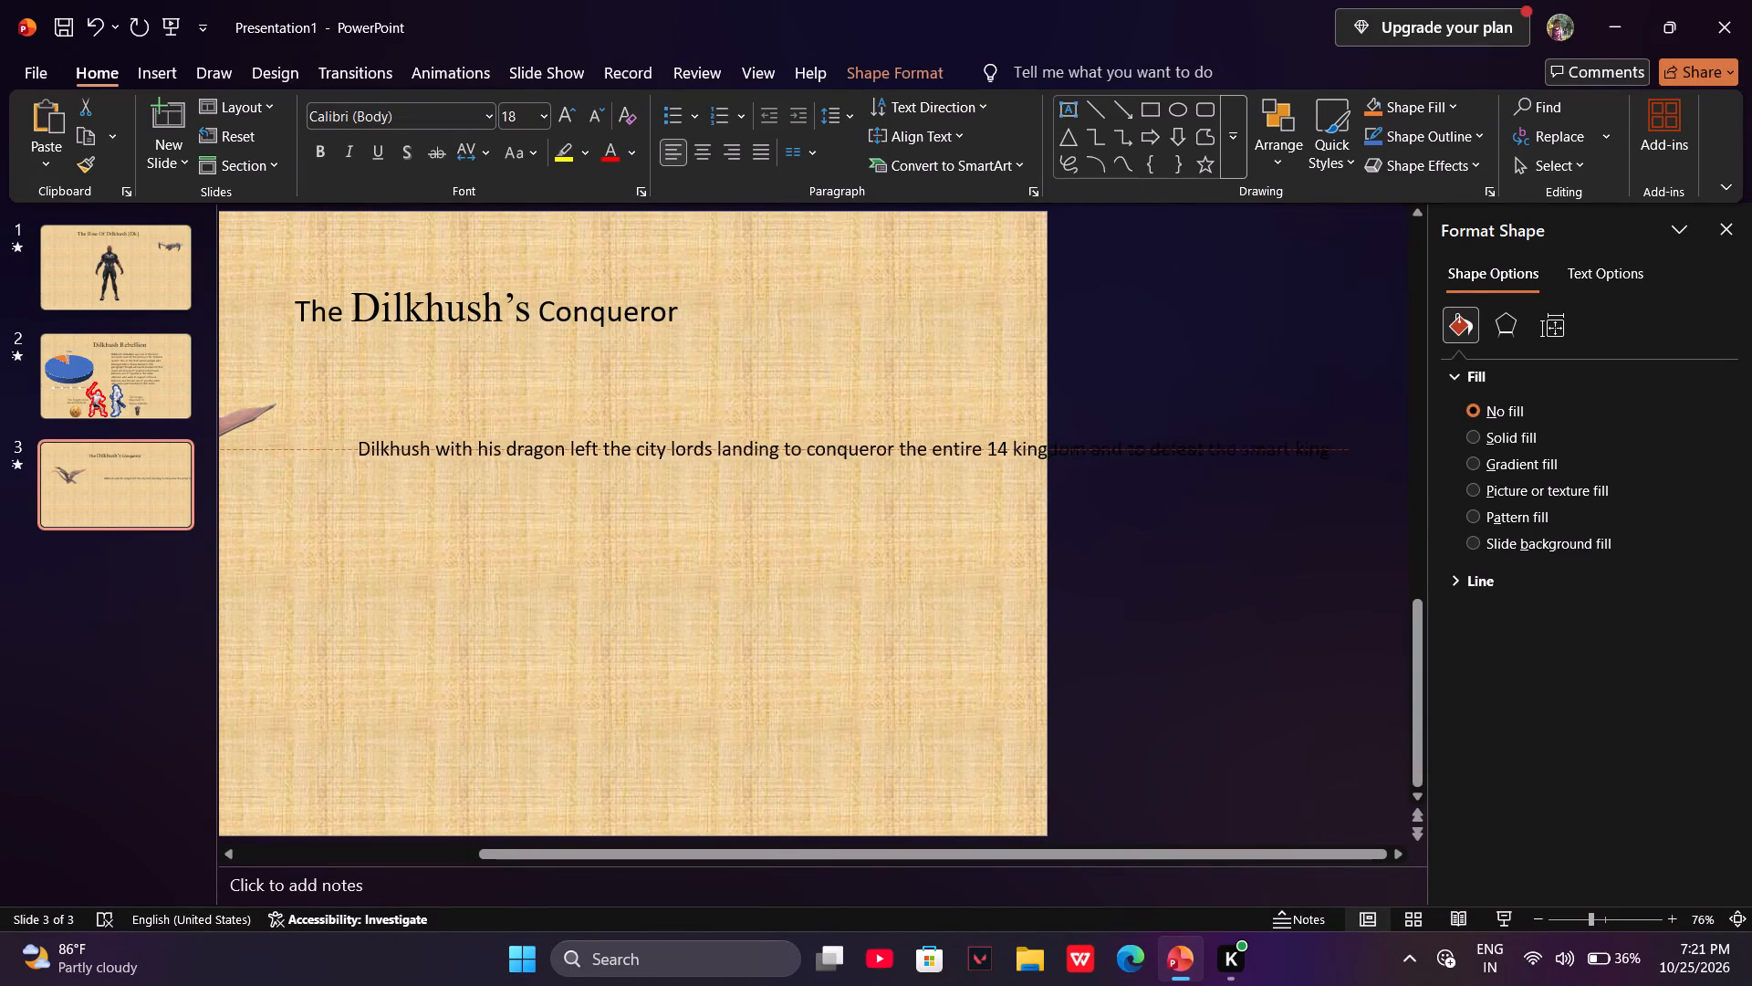
{"action": "left_click_drag", "start_coordinate": [1351, 457], "coordinate": [1361, 461]}
{"action": "left_click_drag", "start_coordinate": [1393, 466], "coordinate": [990, 584]}
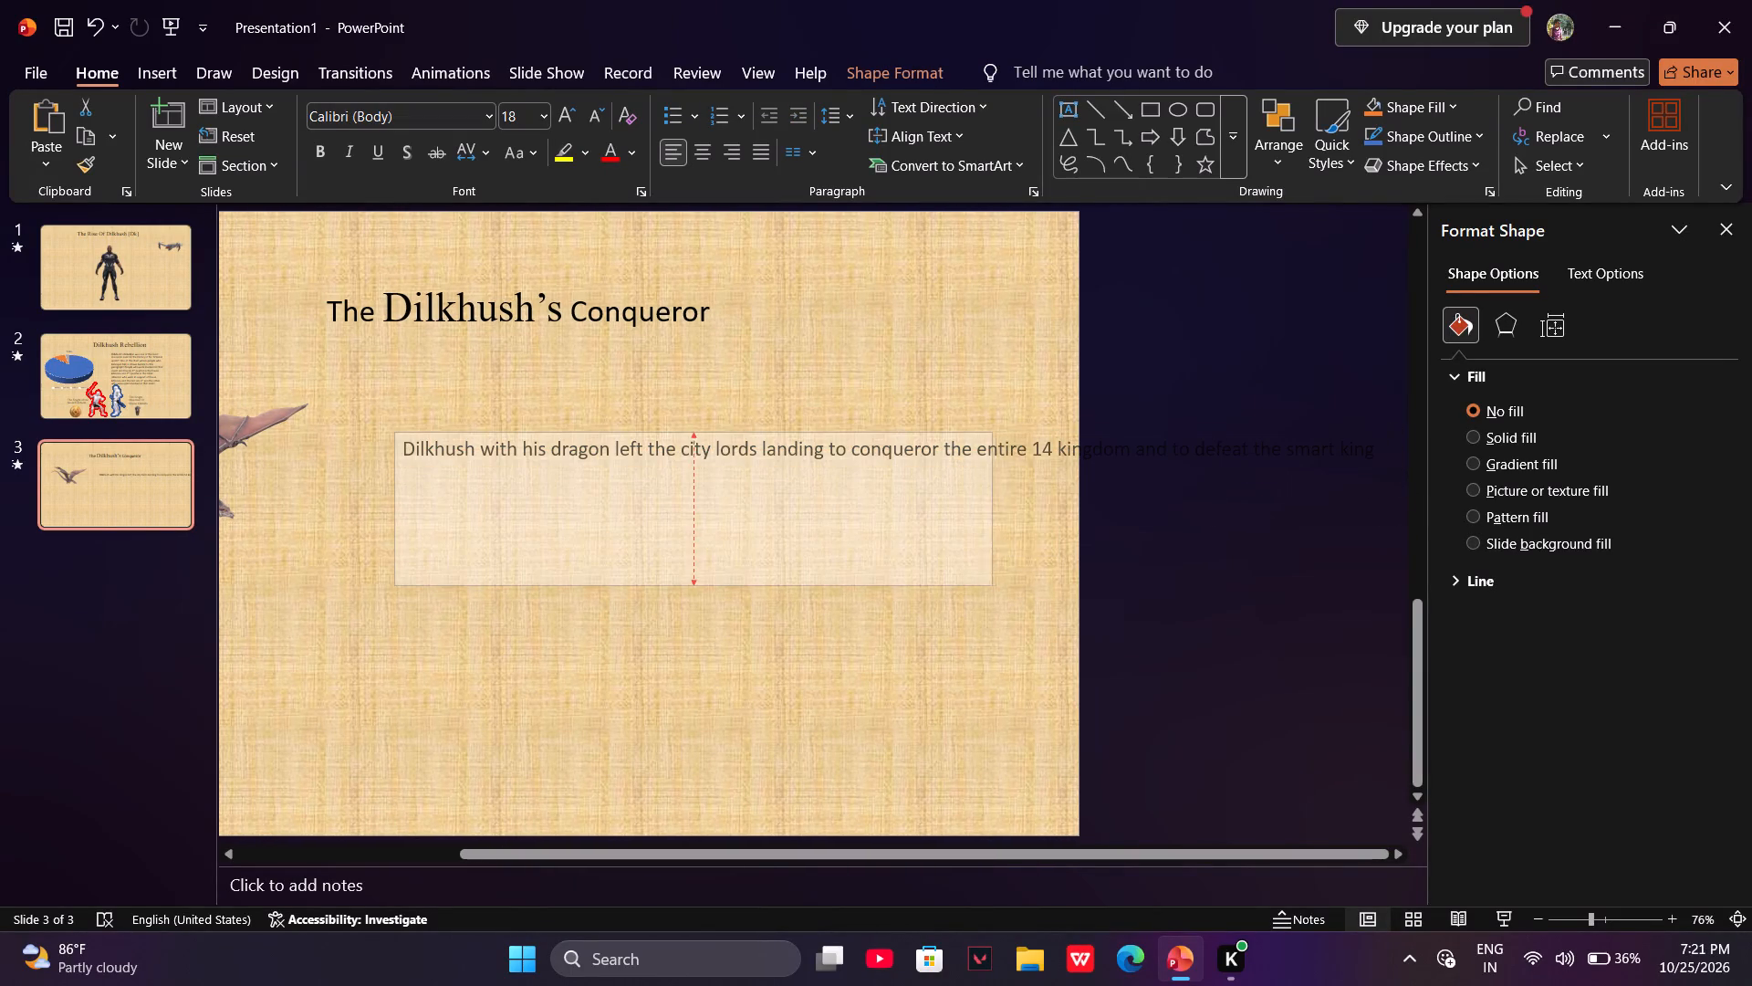
{"action": "left_click_drag", "start_coordinate": [990, 584], "coordinate": [1030, 639]}
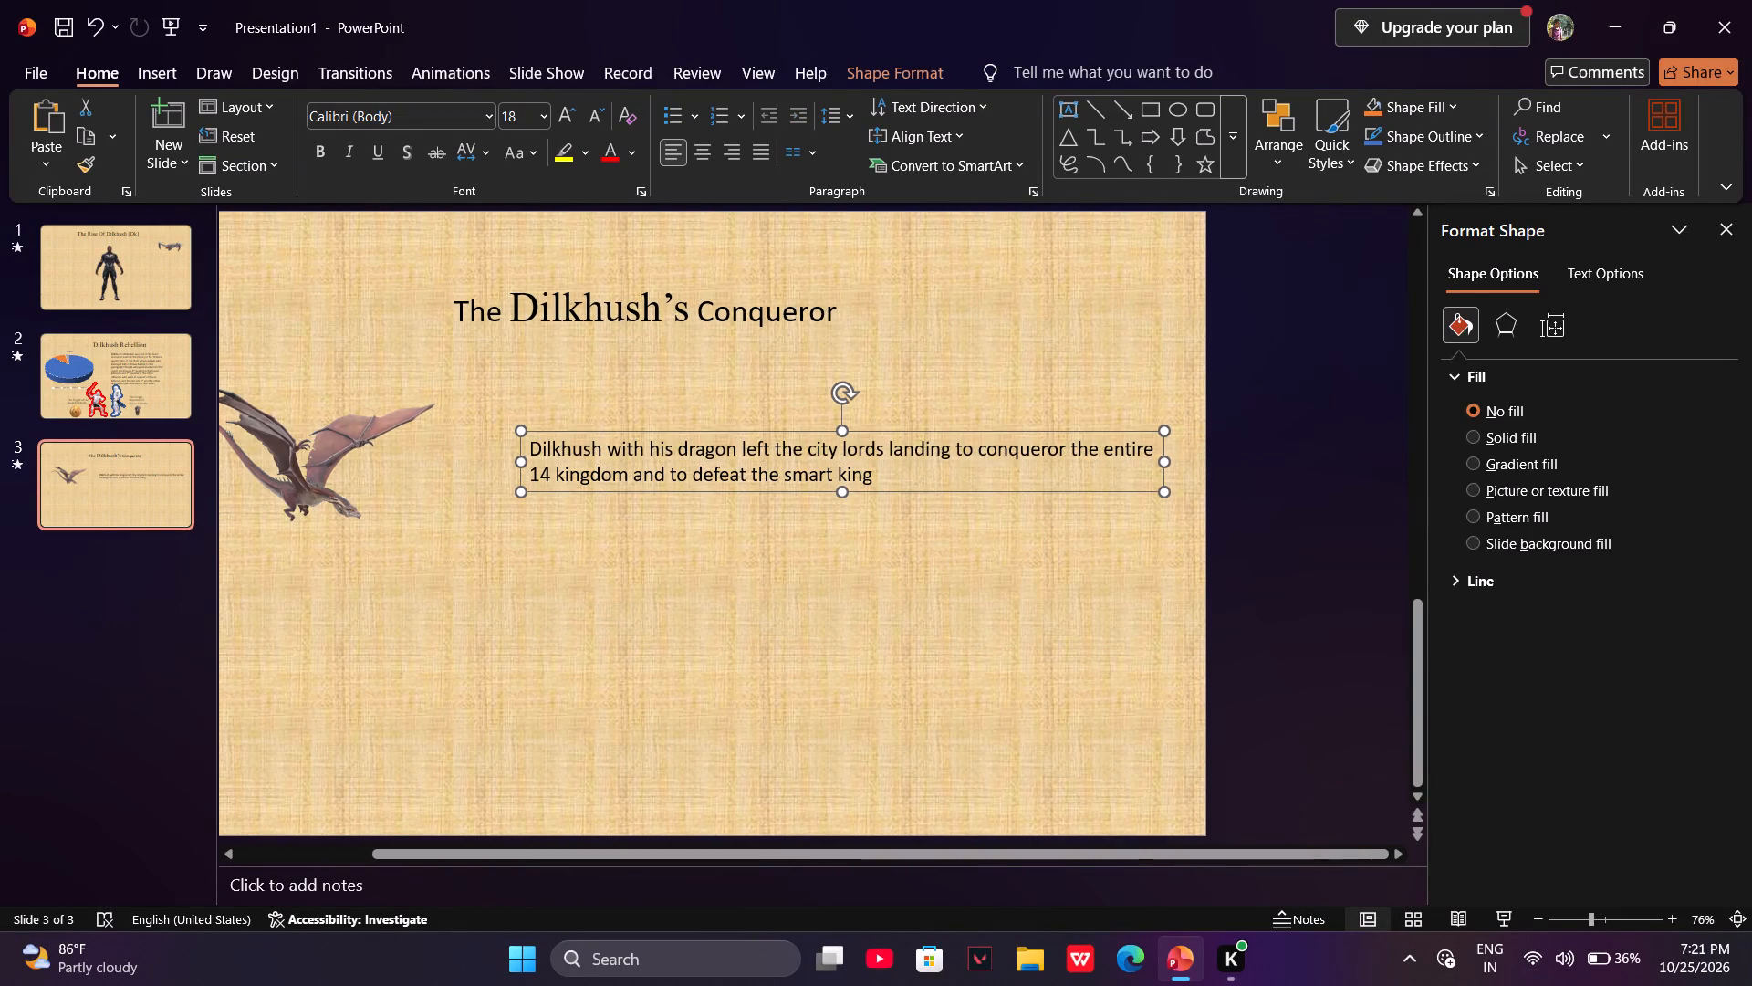
Append "! Dilkhush took his" after "smart king" at the end of the text box.
{"action": "left_click", "coordinate": [887, 485]}
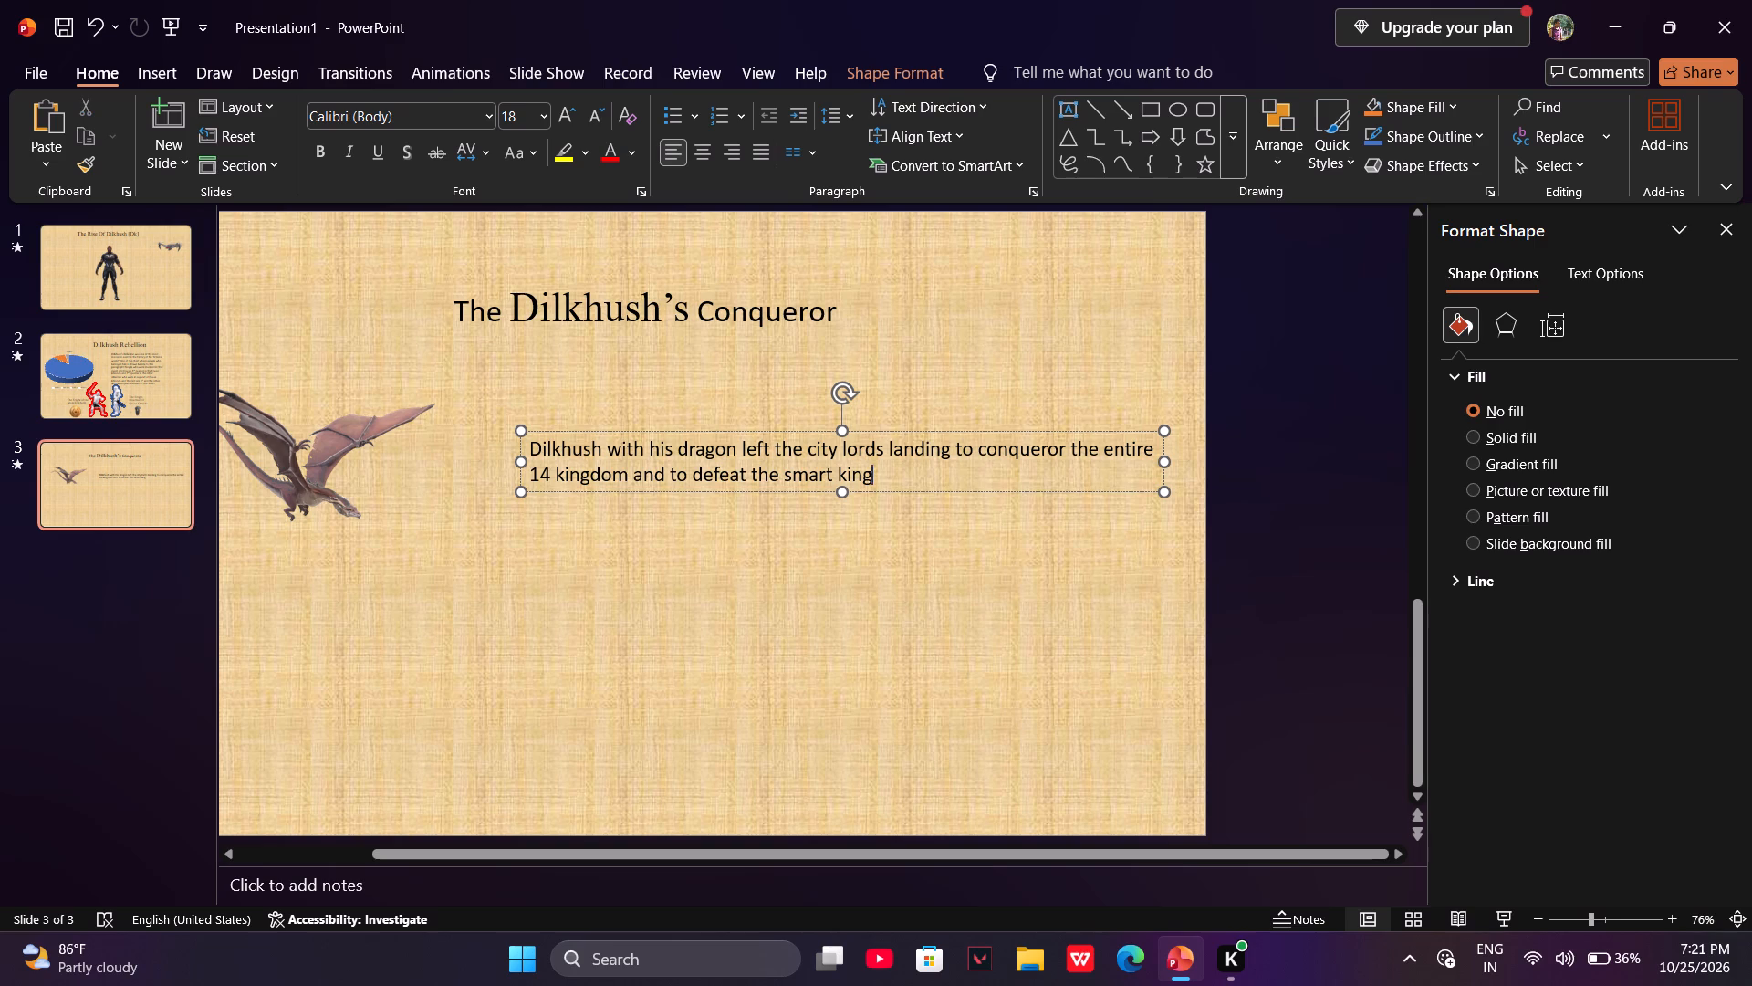
{"action": "key", "text": "space"}
{"action": "key", "text": "BackSpace"}
{"action": "type", "text": "! d"}
{"action": "key", "text": "BackSpace"}
{"action": "key", "text": "BackSpace"}
{"action": "type", "text": "ilkhush took hi s"}
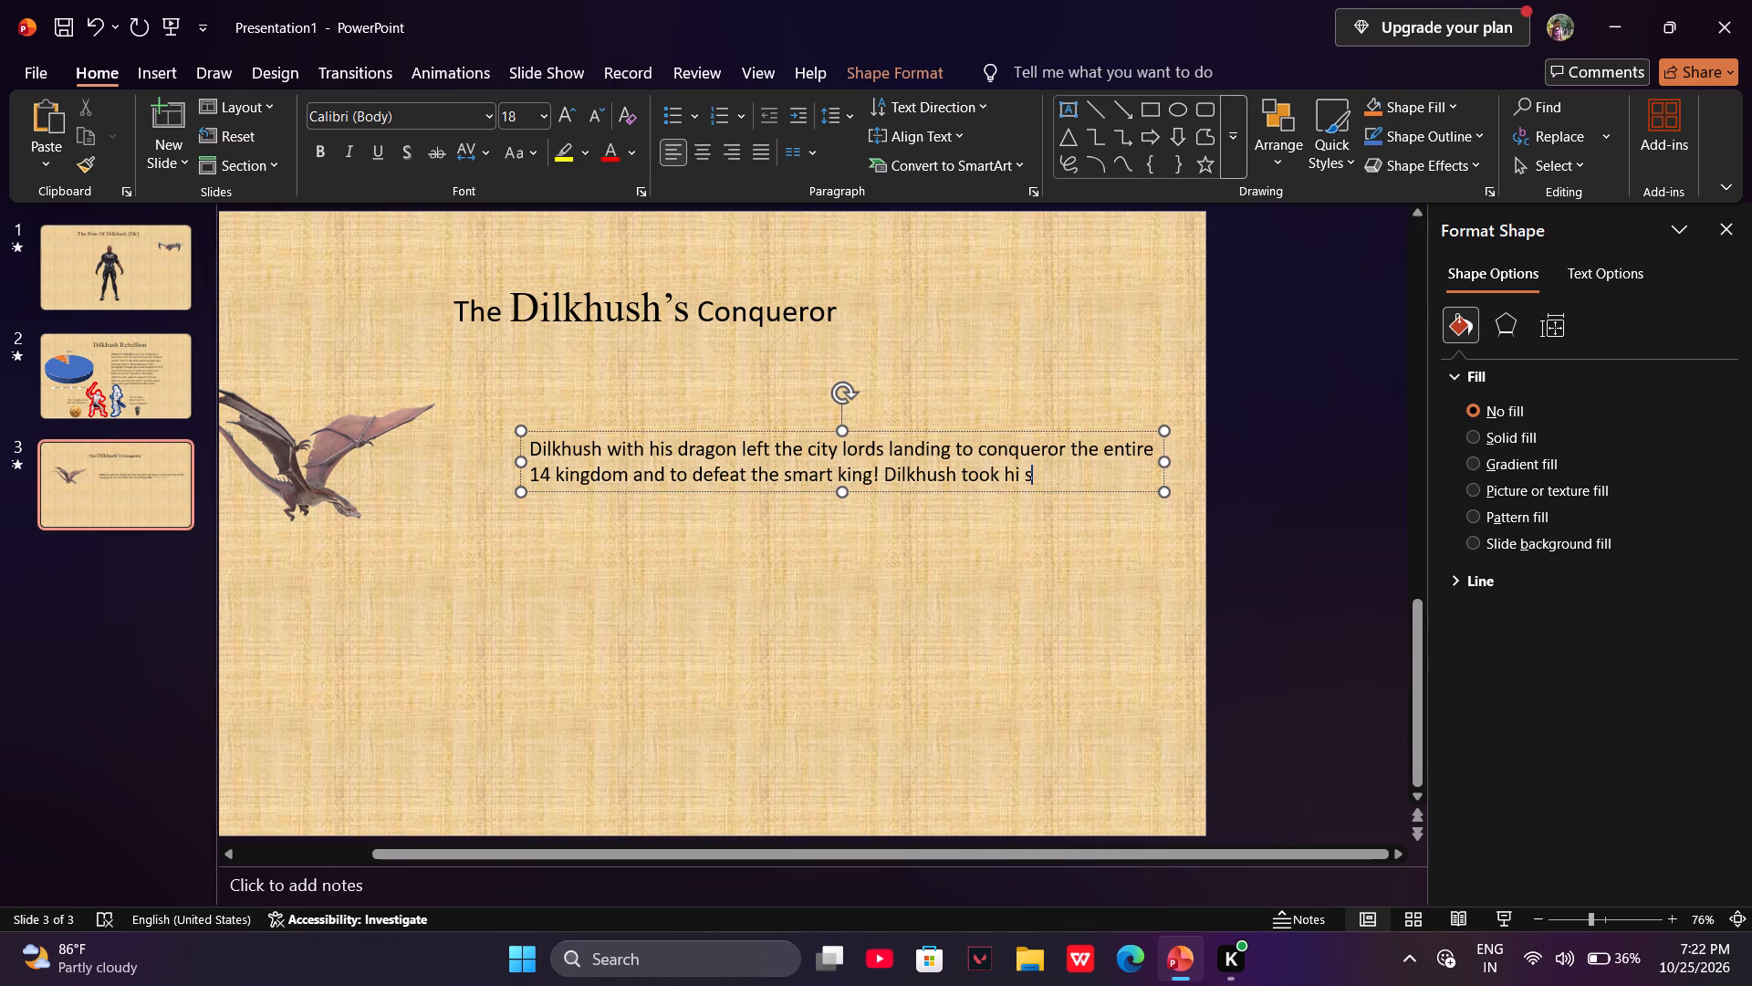
{"action": "key", "text": "BackSpace"}
{"action": "key", "text": "BackSpace"}
{"action": "type", "text": "ss"}
{"action": "key", "text": "space"}
{"action": "key", "text": "BackSpace"}
{"action": "key", "text": "BackSpace"}
{"action": "key", "text": "space"}
Continue the second sentence in the text box with "one of the deadliest dragon name drogeon".
{"action": "type", "text": "of"}
{"action": "key", "text": "BackSpace"}
{"action": "type", "text": "ne of the deal"}
{"action": "key", "text": "BackSpace"}
{"action": "type", "text": "dliest td"}
{"action": "key", "text": "BackSpace"}
{"action": "key", "text": "BackSpace"}
{"action": "type", "text": "dragon"}
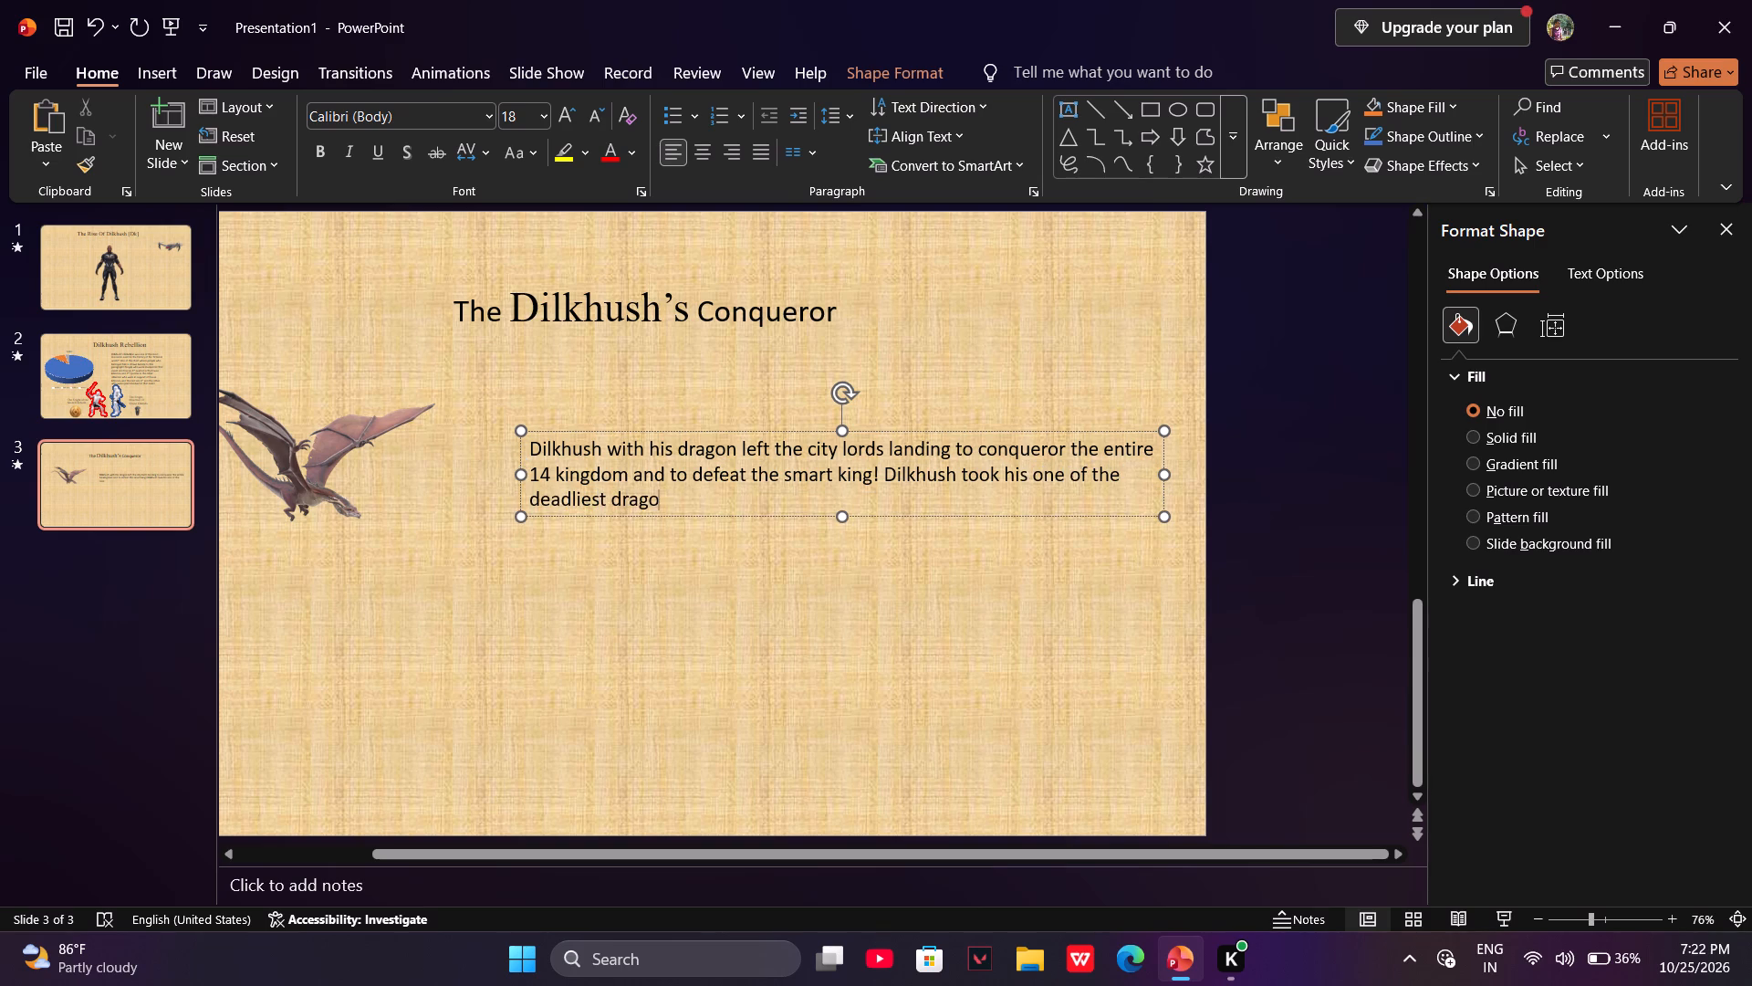
{"action": "key", "text": "space"}
{"action": "type", "text": "name drog"}
{"action": "type", "text": "eo"}
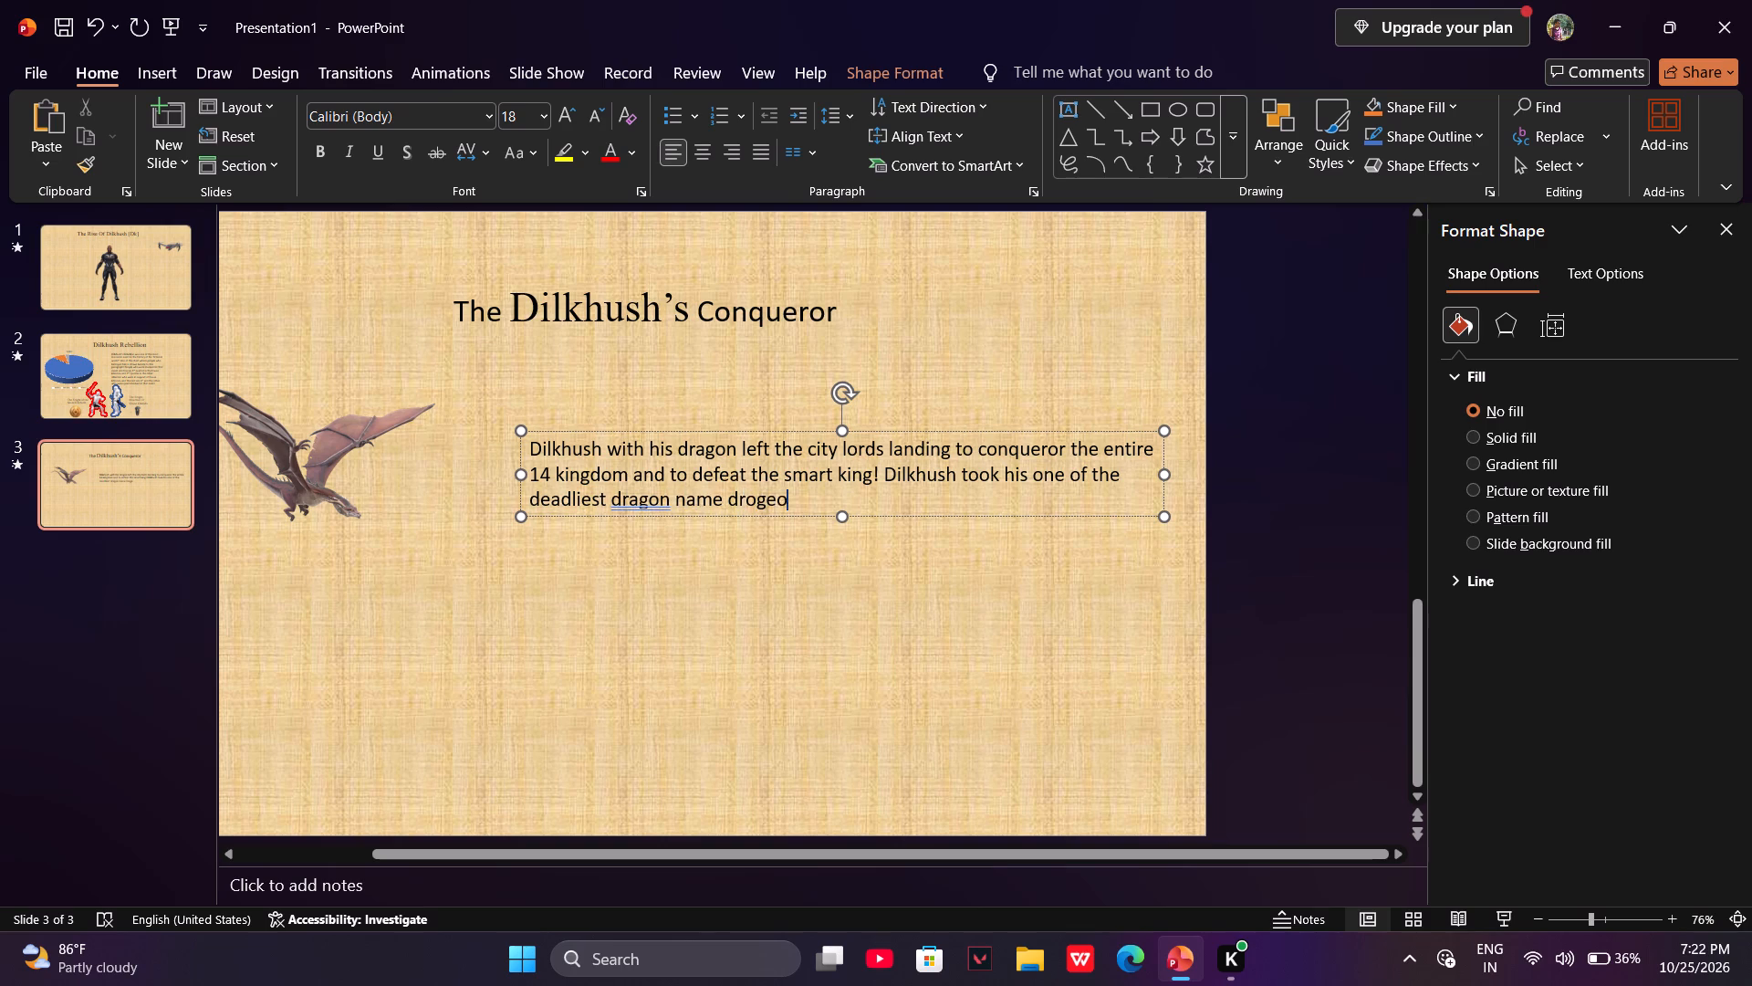
{"action": "key", "text": "BackSpace"}
{"action": "type", "text": "on"}
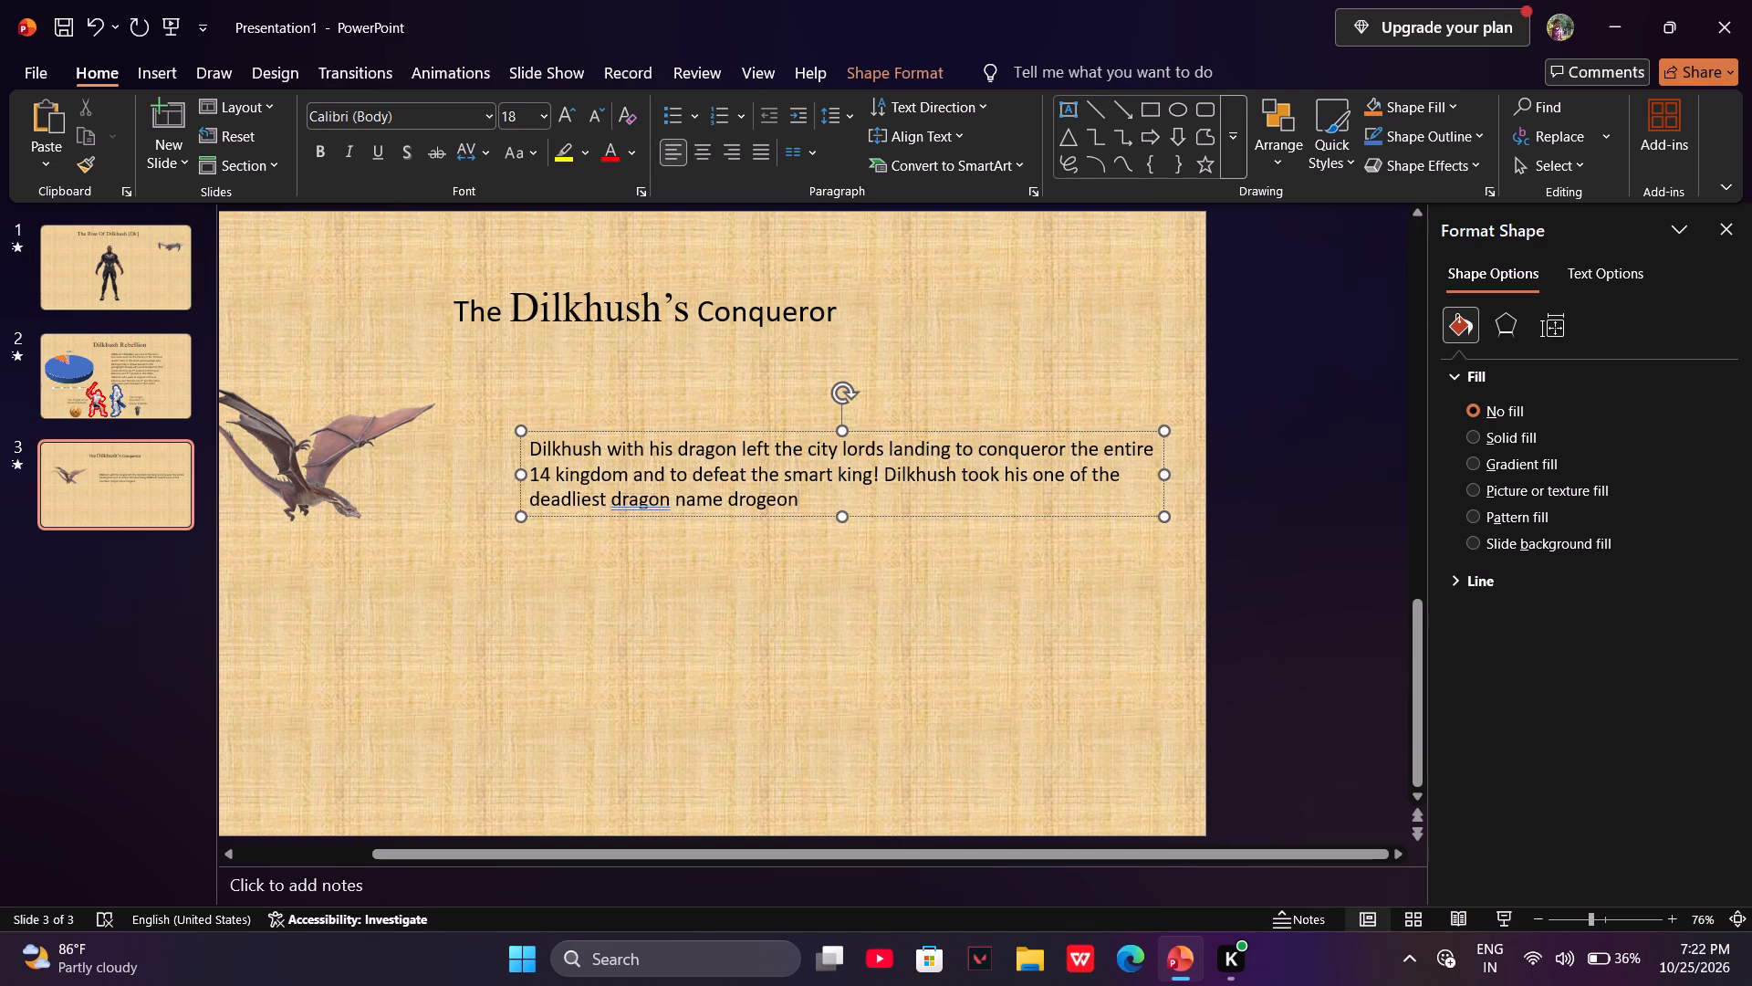
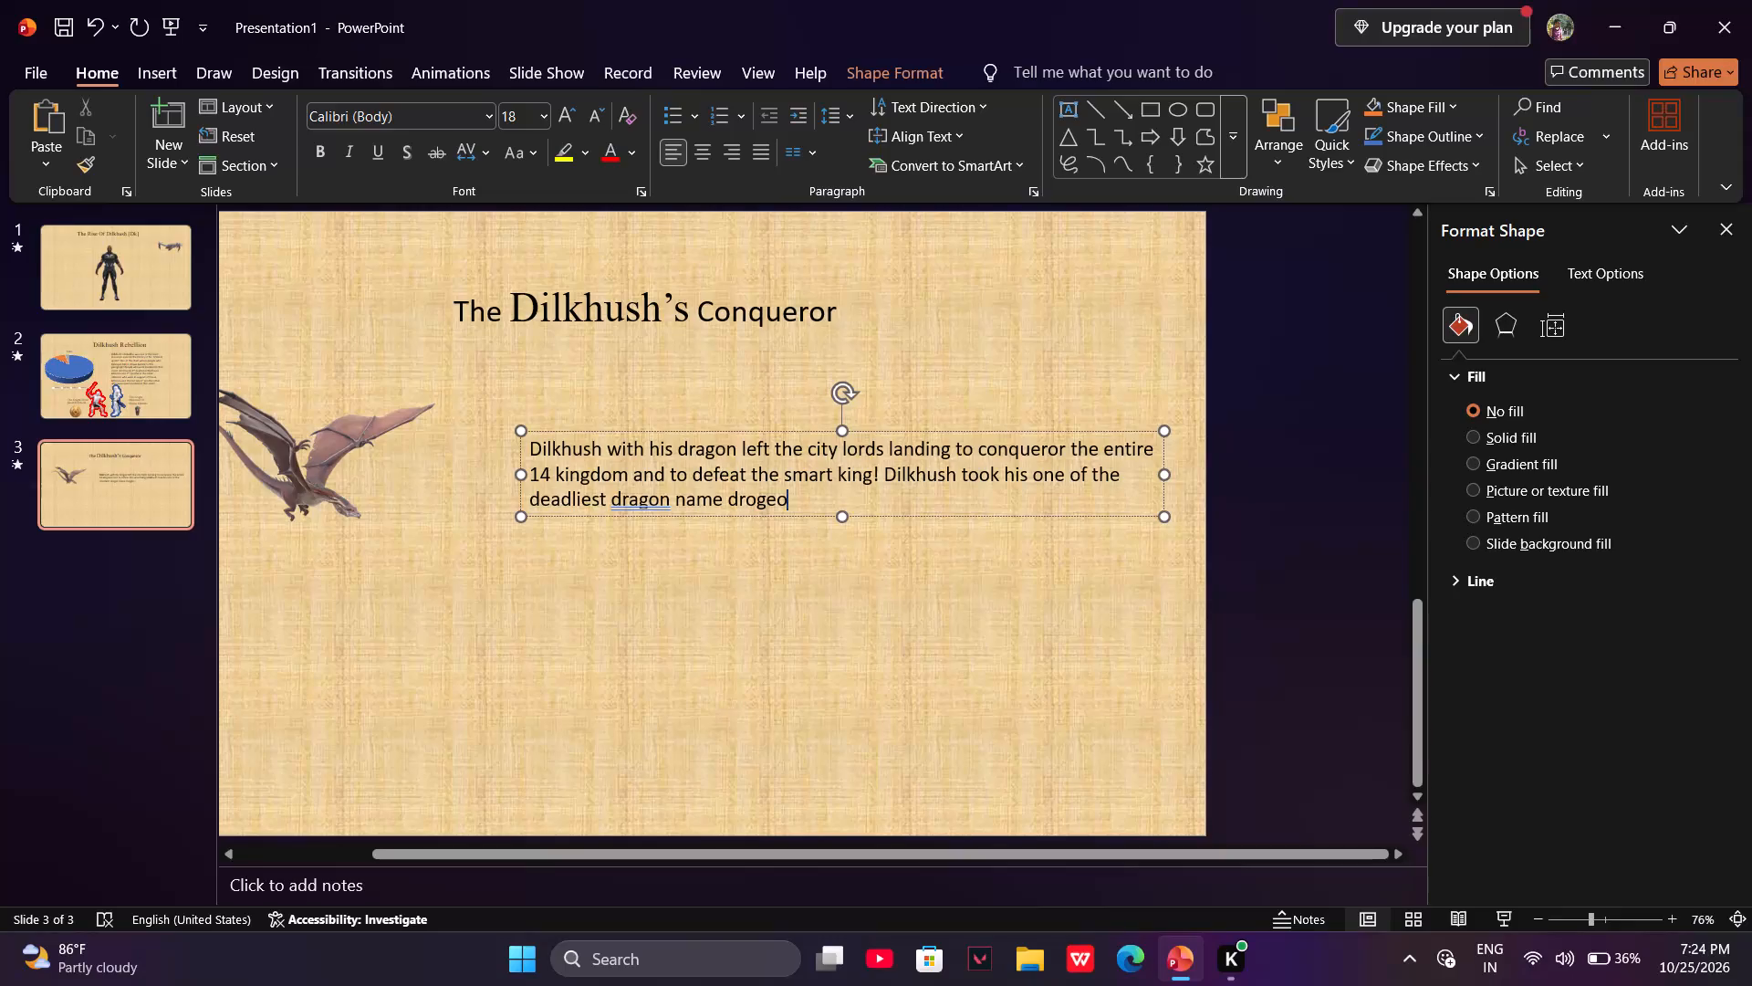
Finish the name "drogeon" and continue the text box's sentence with "which defeated the oldest dragon the chagar".
{"action": "type", "text": "n"}
{"action": "key", "text": "space"}
{"action": "key", "text": "BackSpace"}
{"action": "key", "text": "space"}
{"action": "type", "text": "whi"}
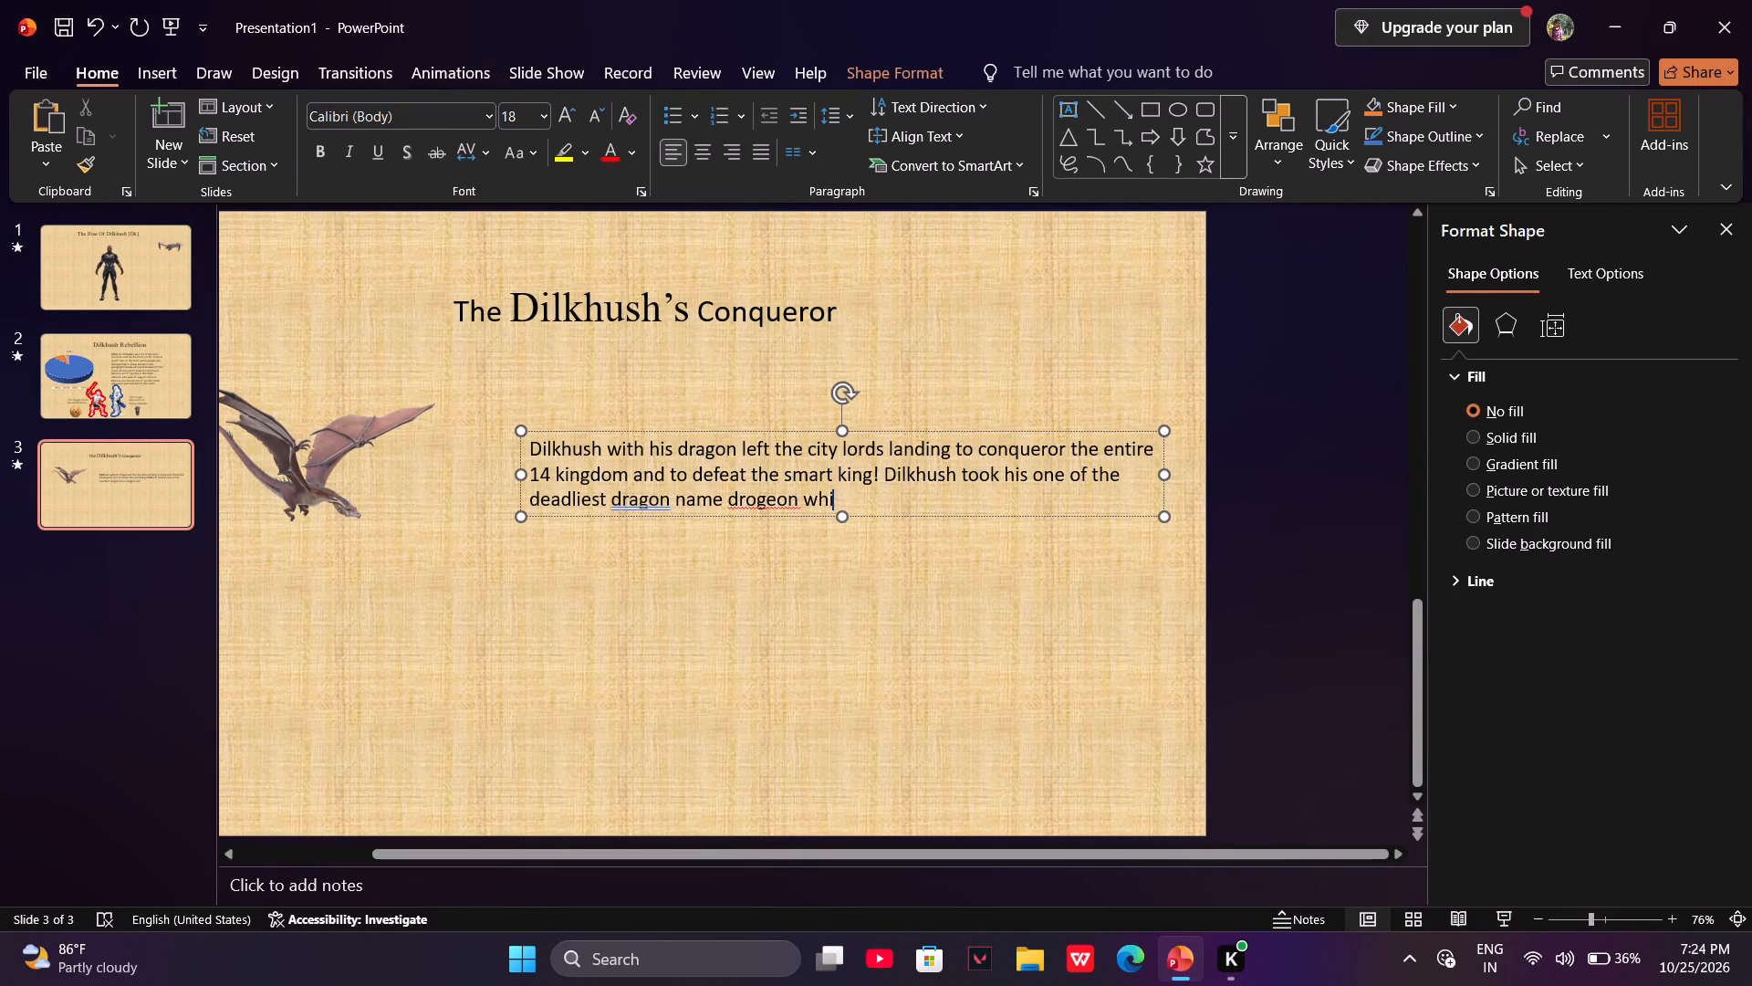
{"action": "type", "text": "ch defae"}
{"action": "key", "text": "BackSpace"}
{"action": "key", "text": "BackSpace"}
{"action": "type", "text": "eated the"}
{"action": "key", "text": "space"}
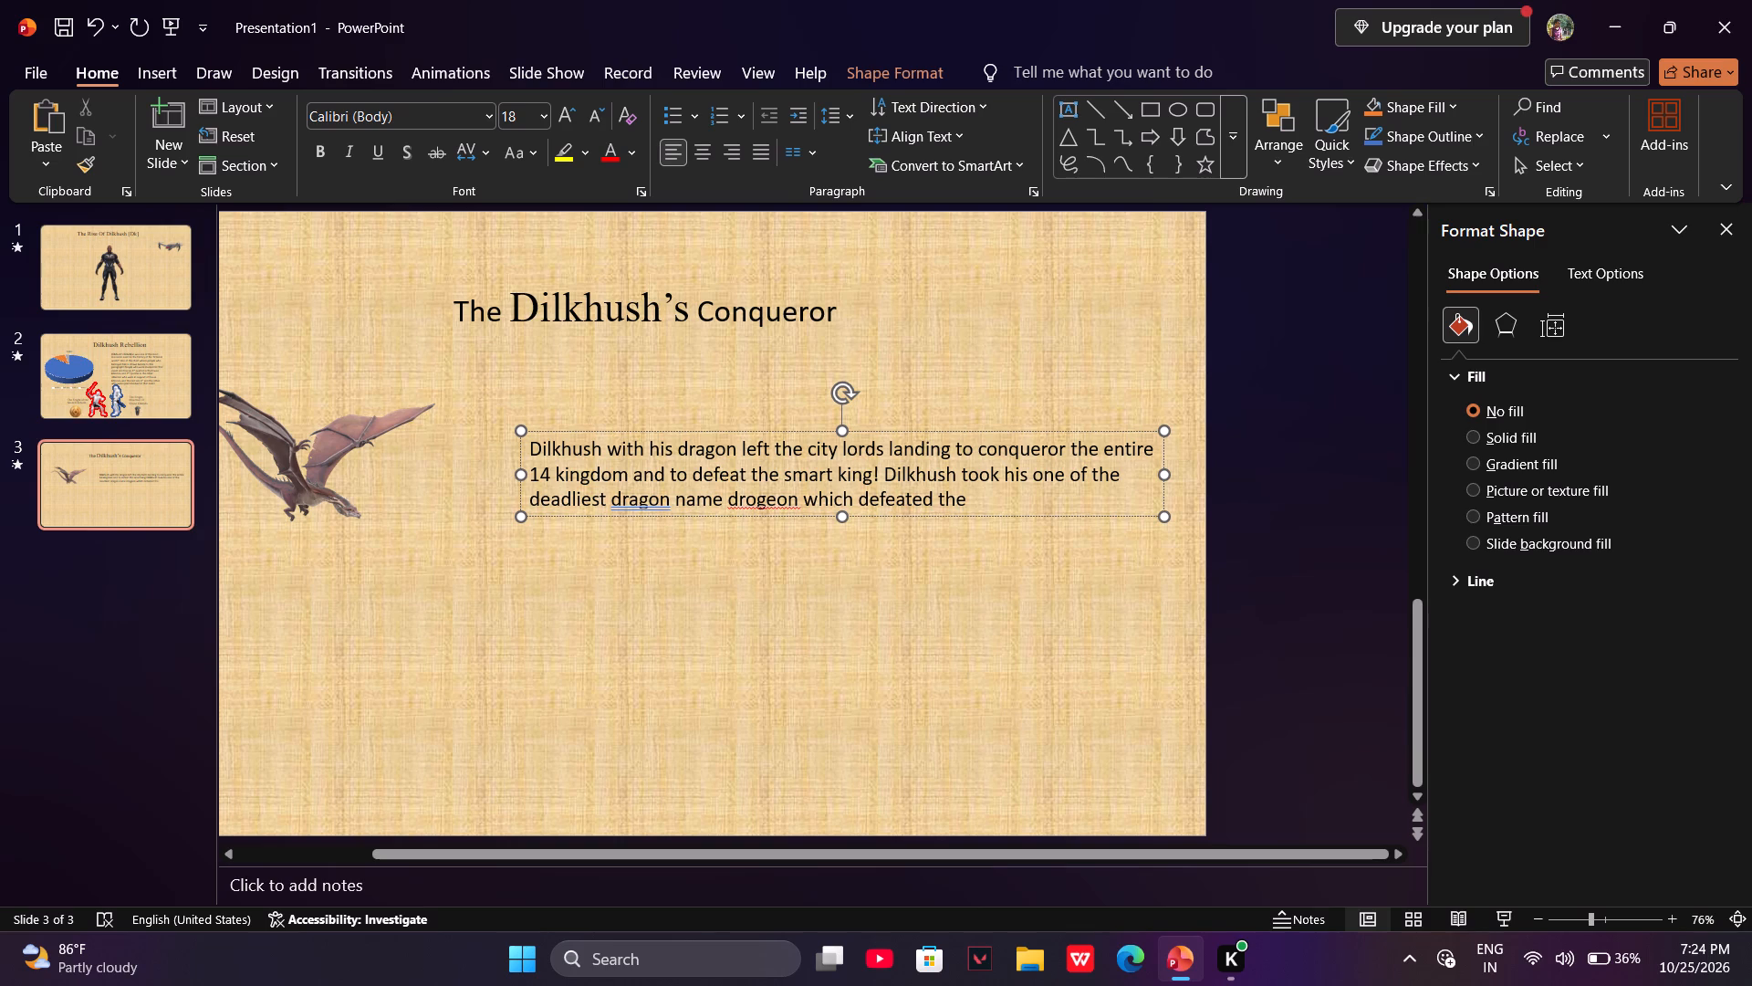
{"action": "type", "text": "oldest dragon the cj"}
{"action": "key", "text": "BackSpace"}
{"action": "type", "text": "hagar"}
{"action": "key", "text": "space"}
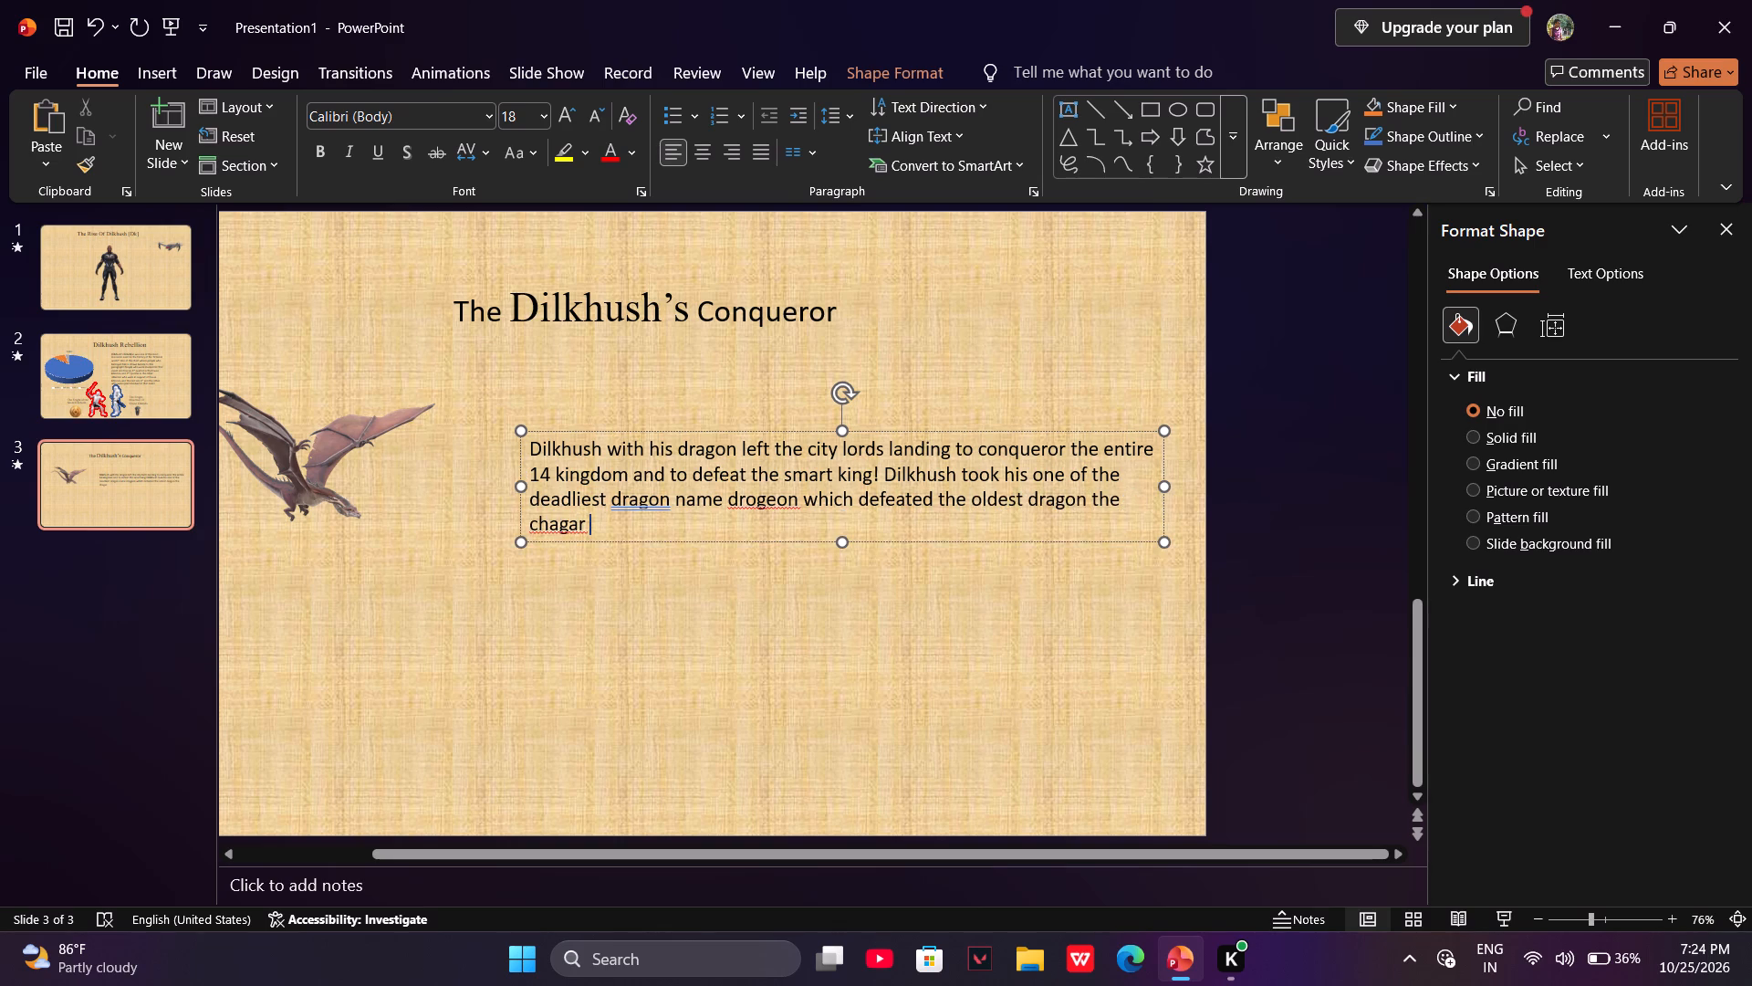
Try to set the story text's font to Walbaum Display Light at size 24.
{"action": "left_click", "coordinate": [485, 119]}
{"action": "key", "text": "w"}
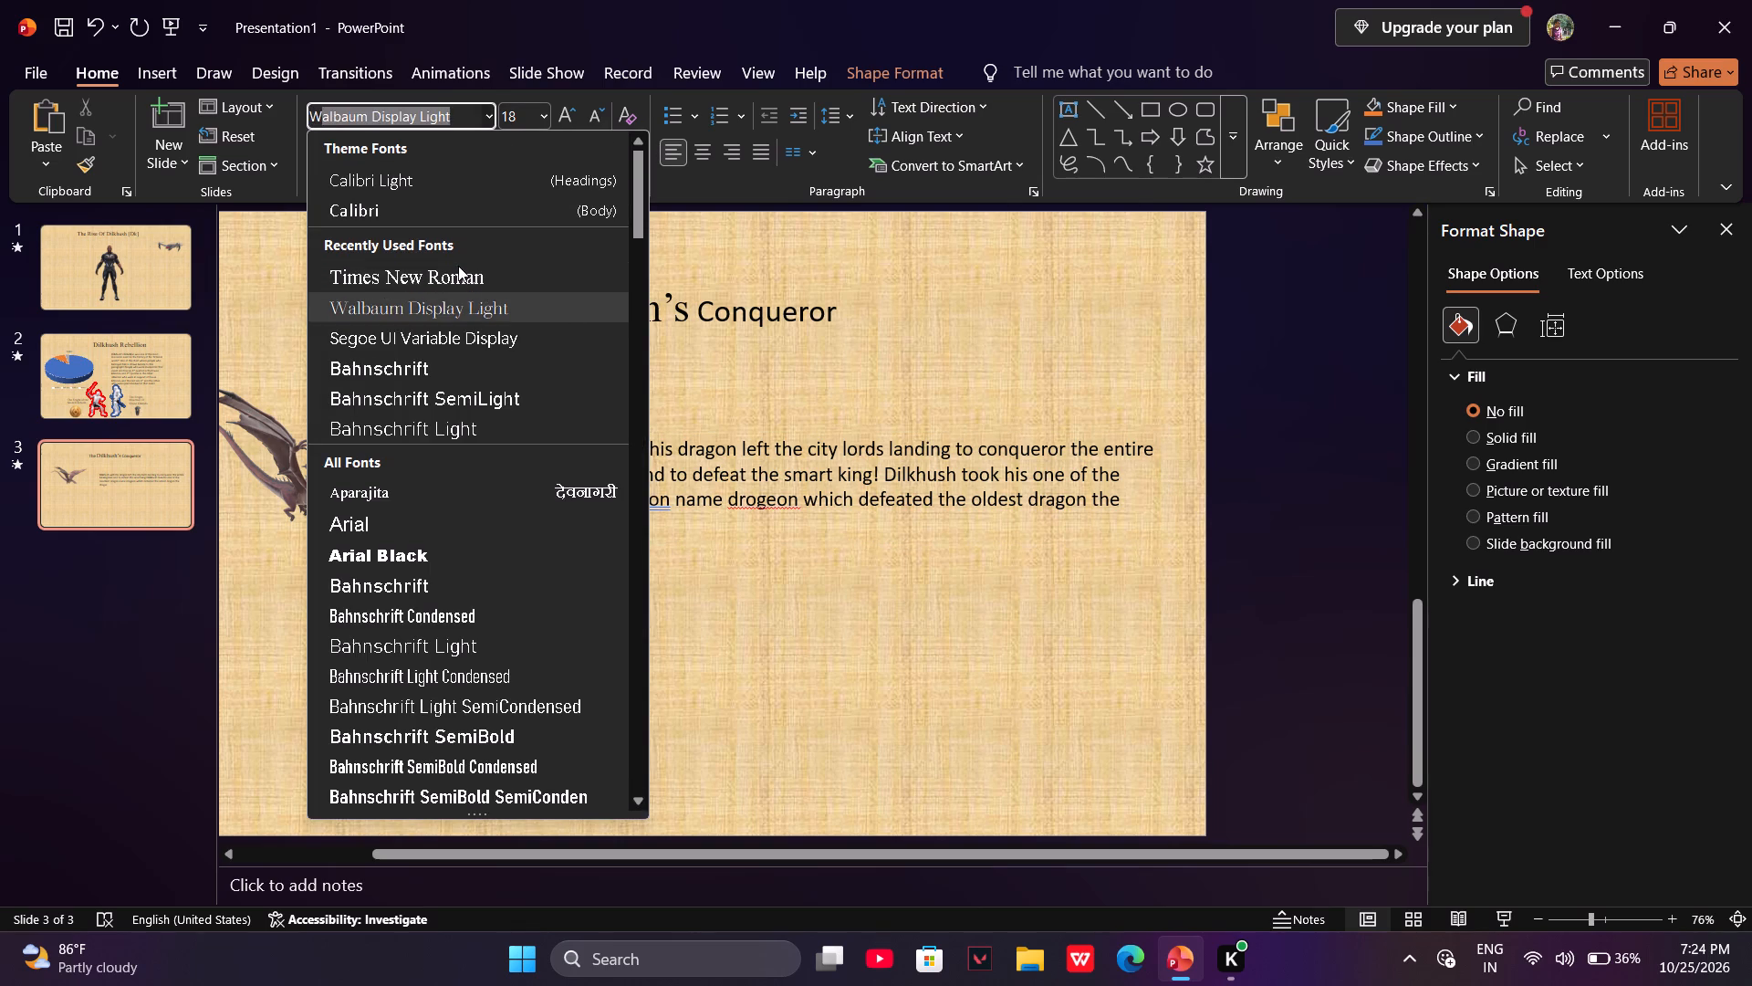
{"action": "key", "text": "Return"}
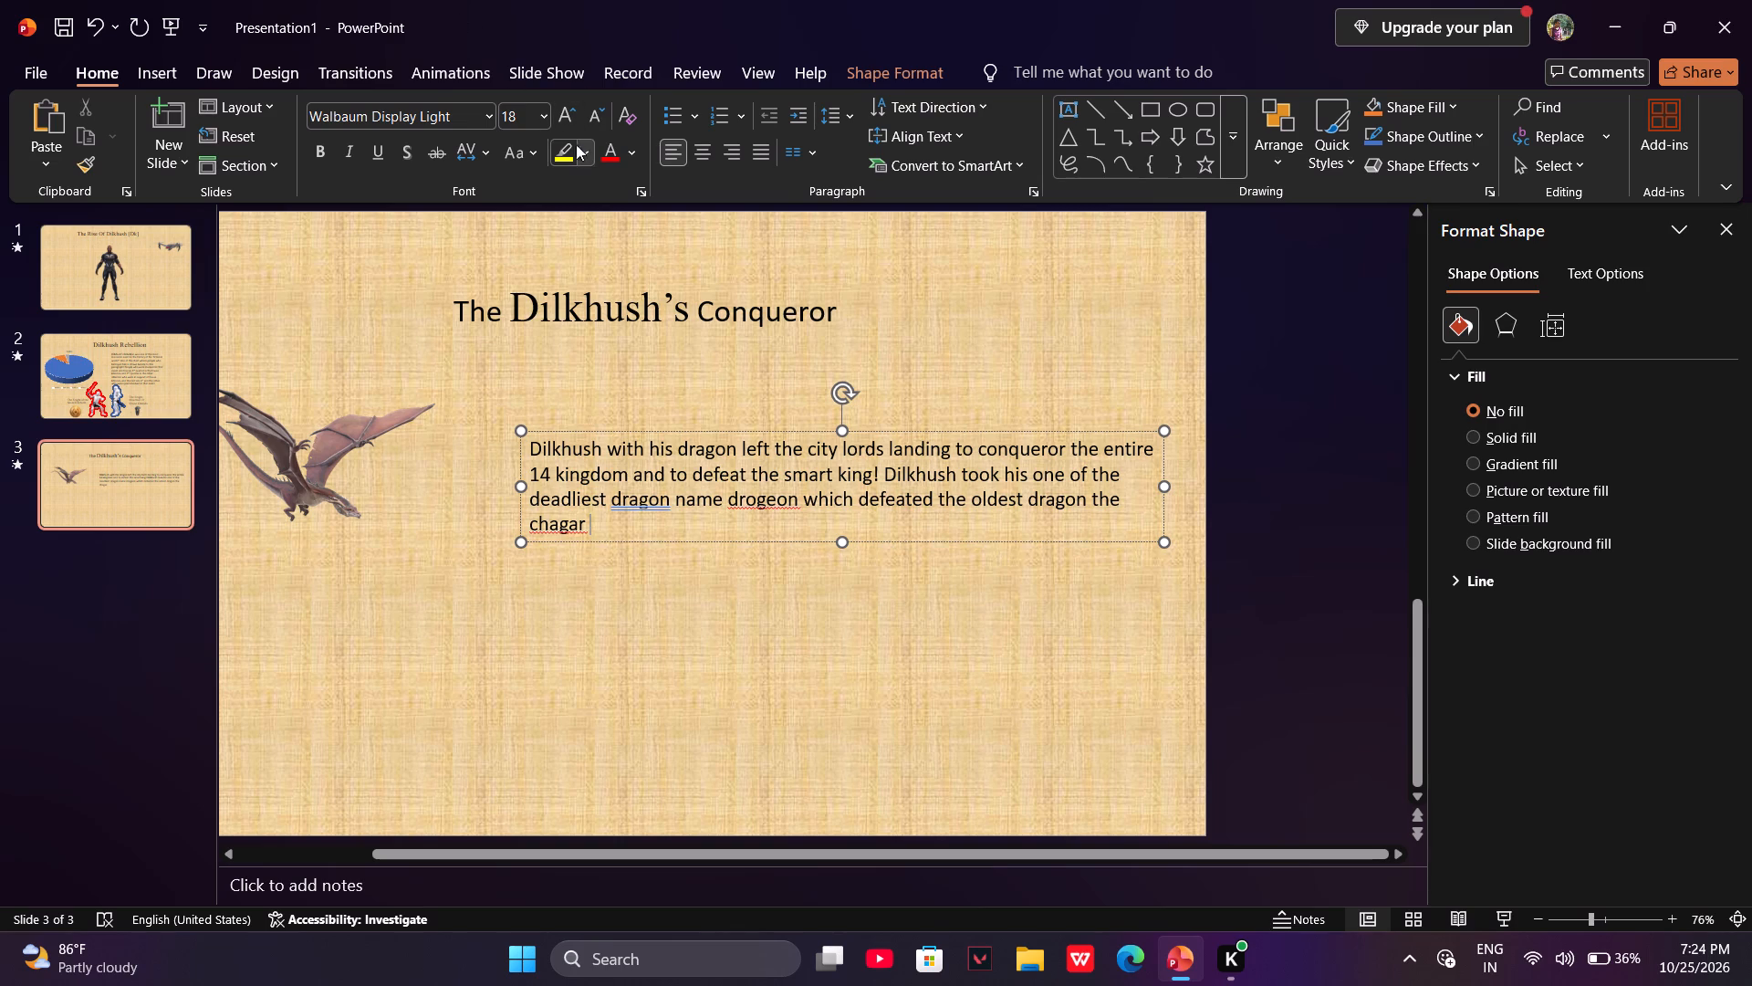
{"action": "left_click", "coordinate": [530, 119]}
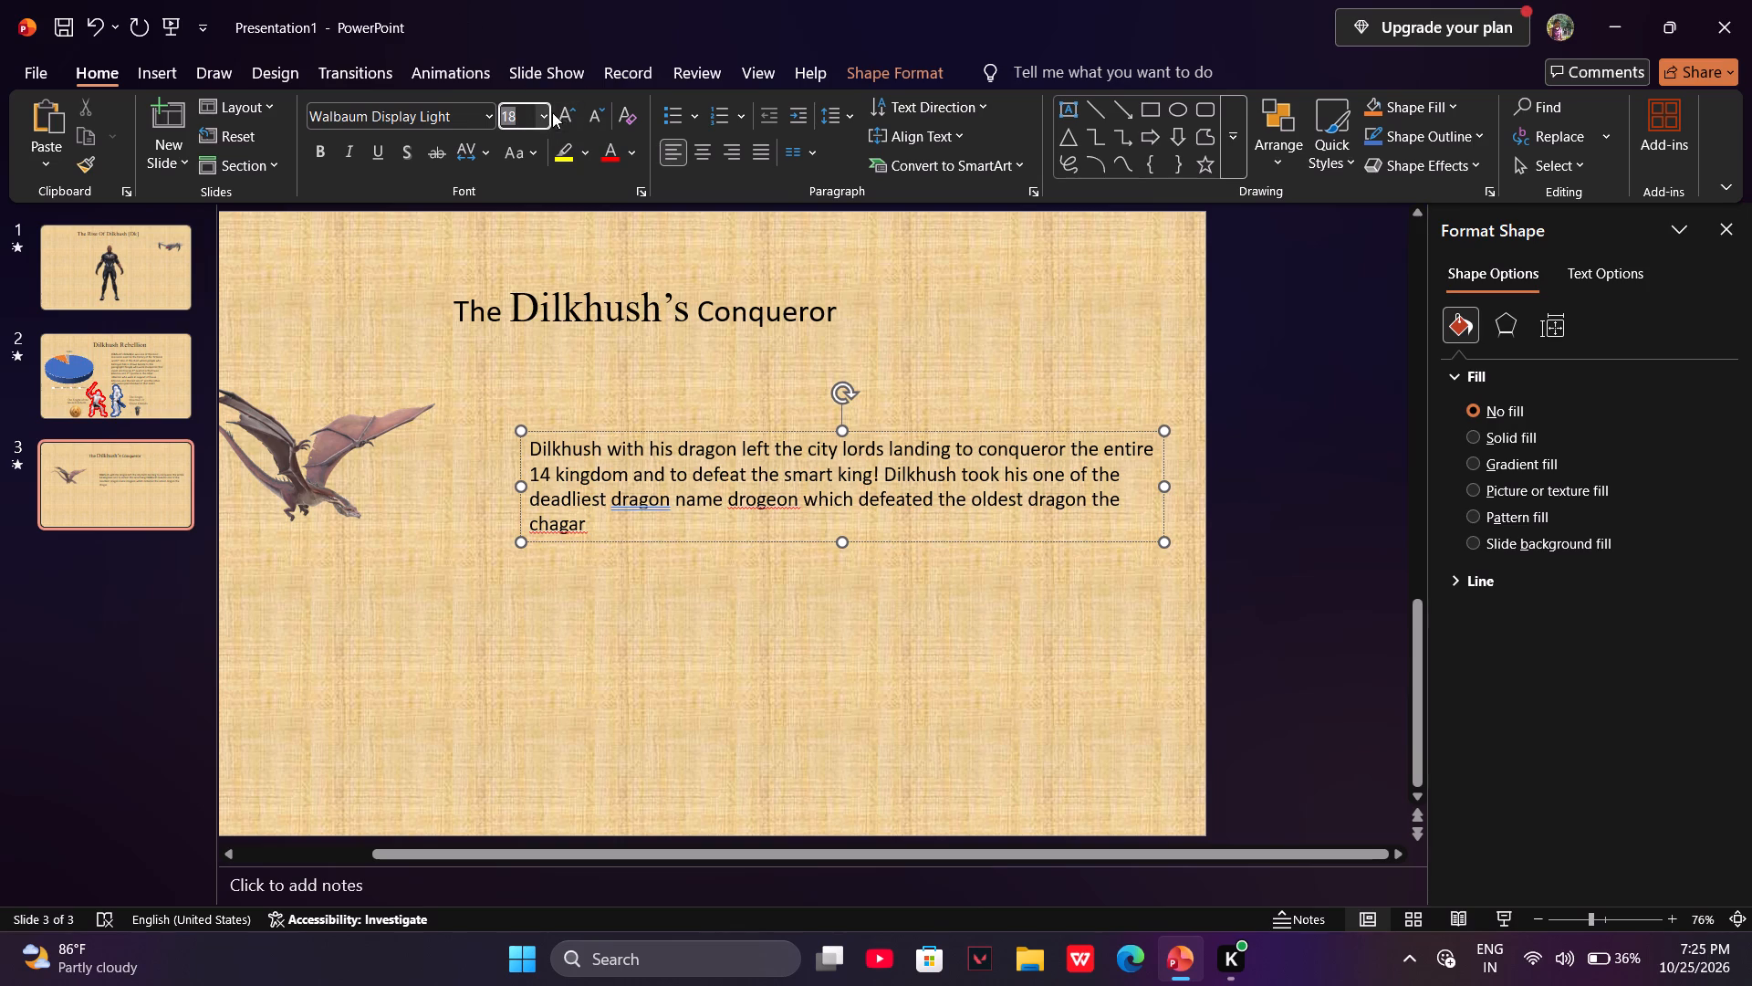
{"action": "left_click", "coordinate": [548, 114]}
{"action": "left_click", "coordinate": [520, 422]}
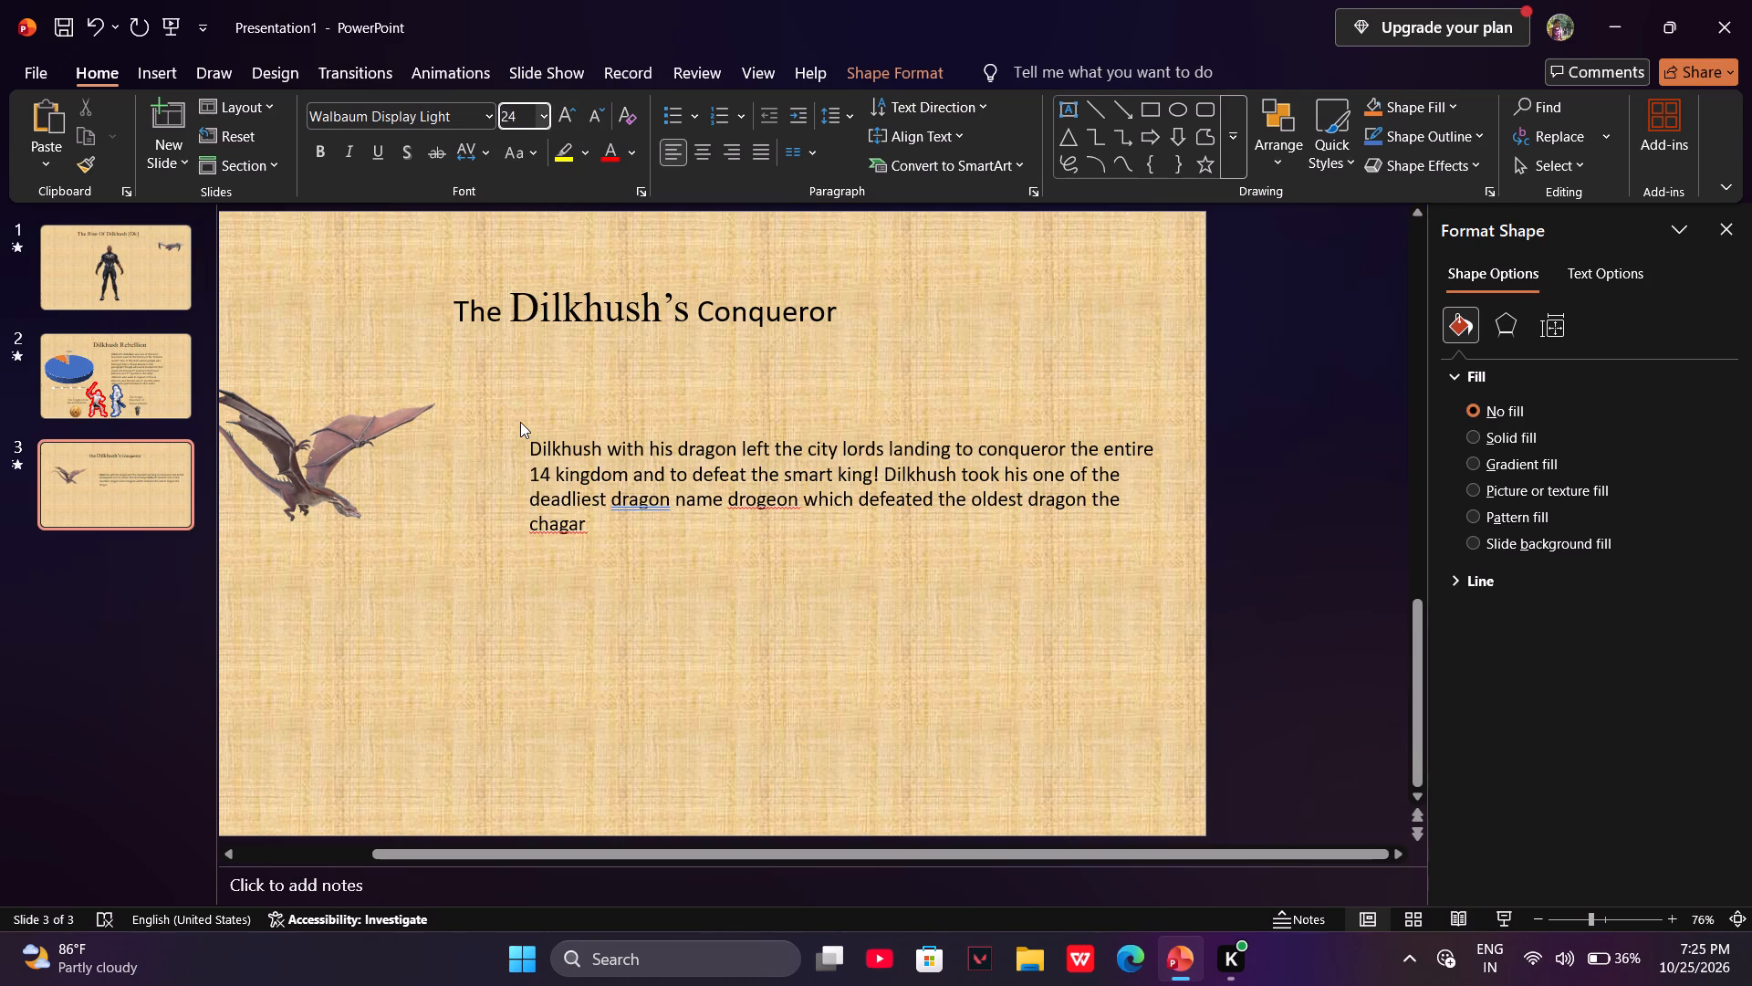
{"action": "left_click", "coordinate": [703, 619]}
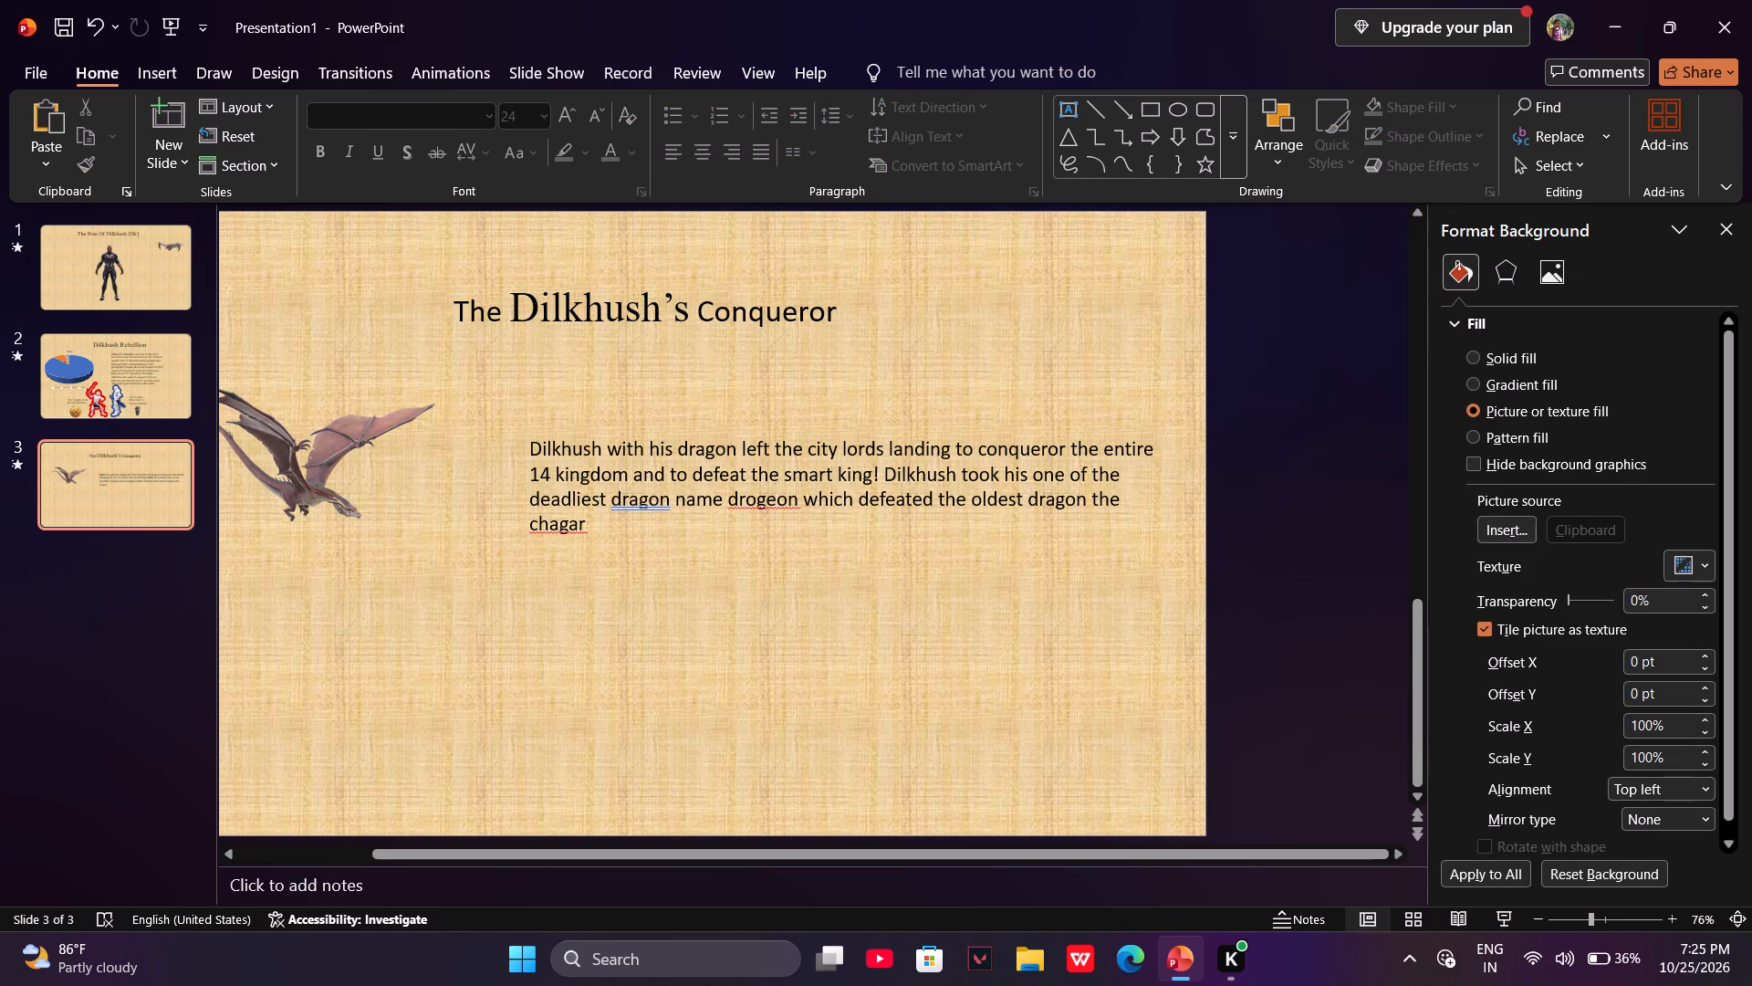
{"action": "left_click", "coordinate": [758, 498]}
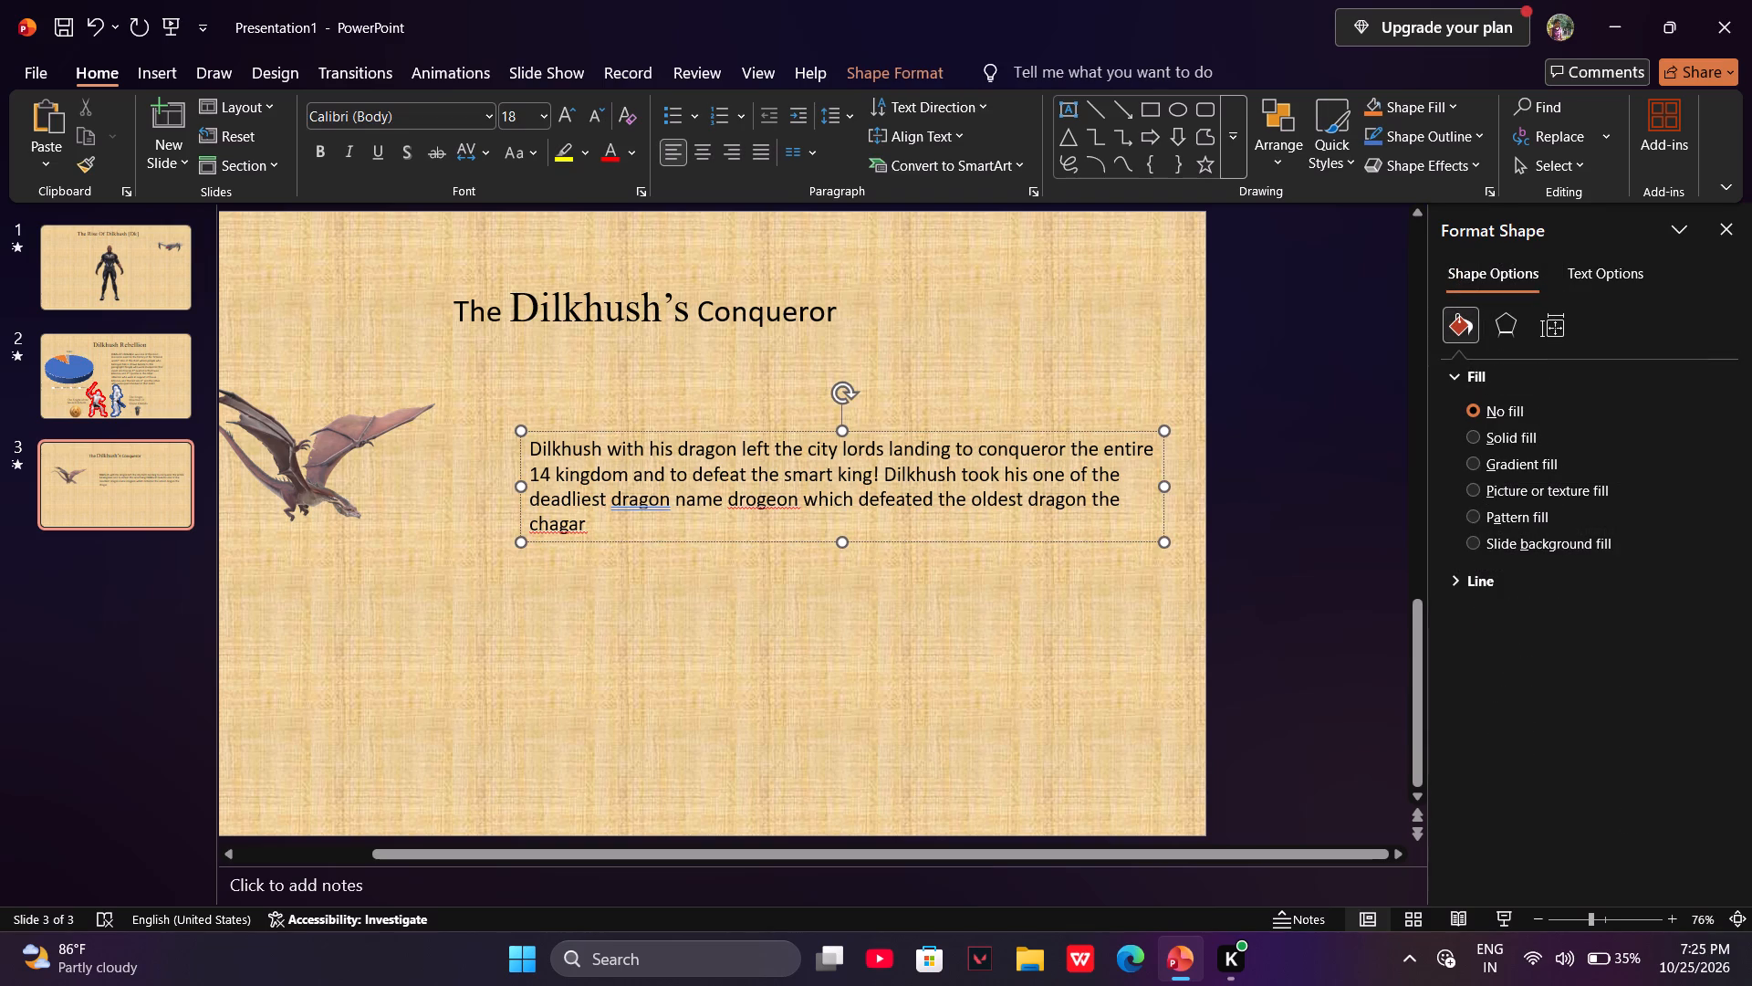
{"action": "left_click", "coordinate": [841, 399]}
Move the 3D dragon to the slide's lower left area, below the level of the story text.
{"action": "left_click_drag", "start_coordinate": [328, 464], "coordinate": [386, 583]}
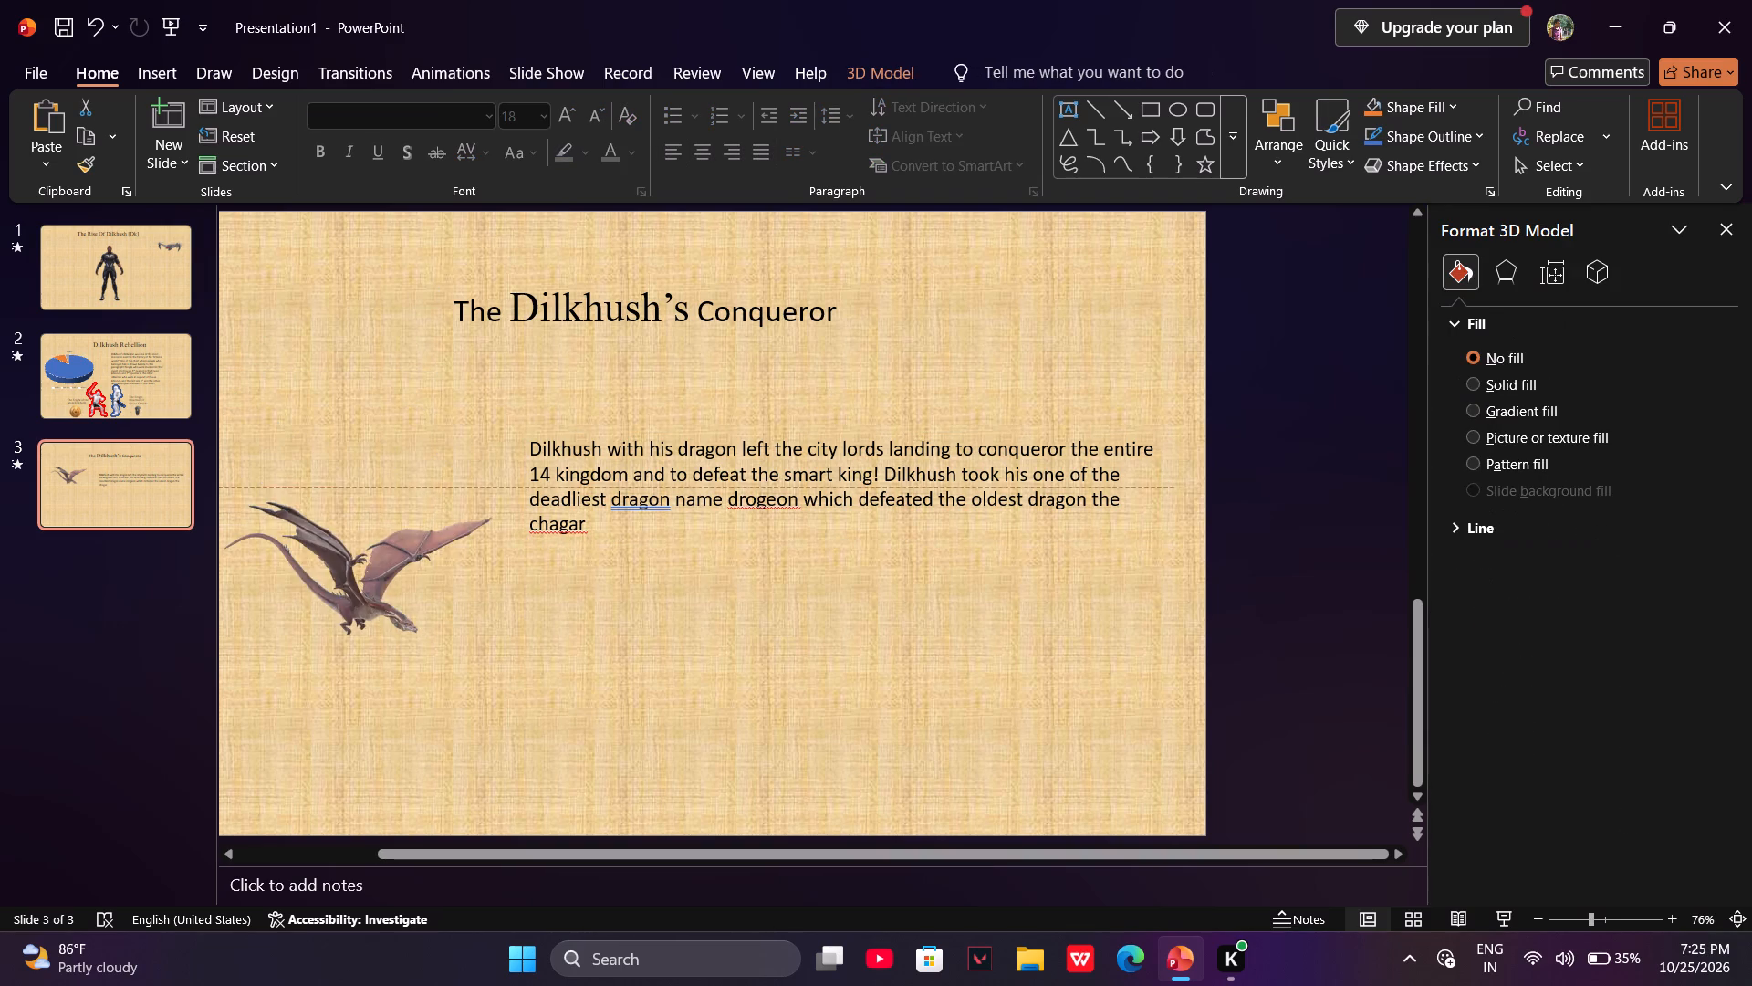
{"action": "left_click_drag", "start_coordinate": [386, 583], "coordinate": [447, 682]}
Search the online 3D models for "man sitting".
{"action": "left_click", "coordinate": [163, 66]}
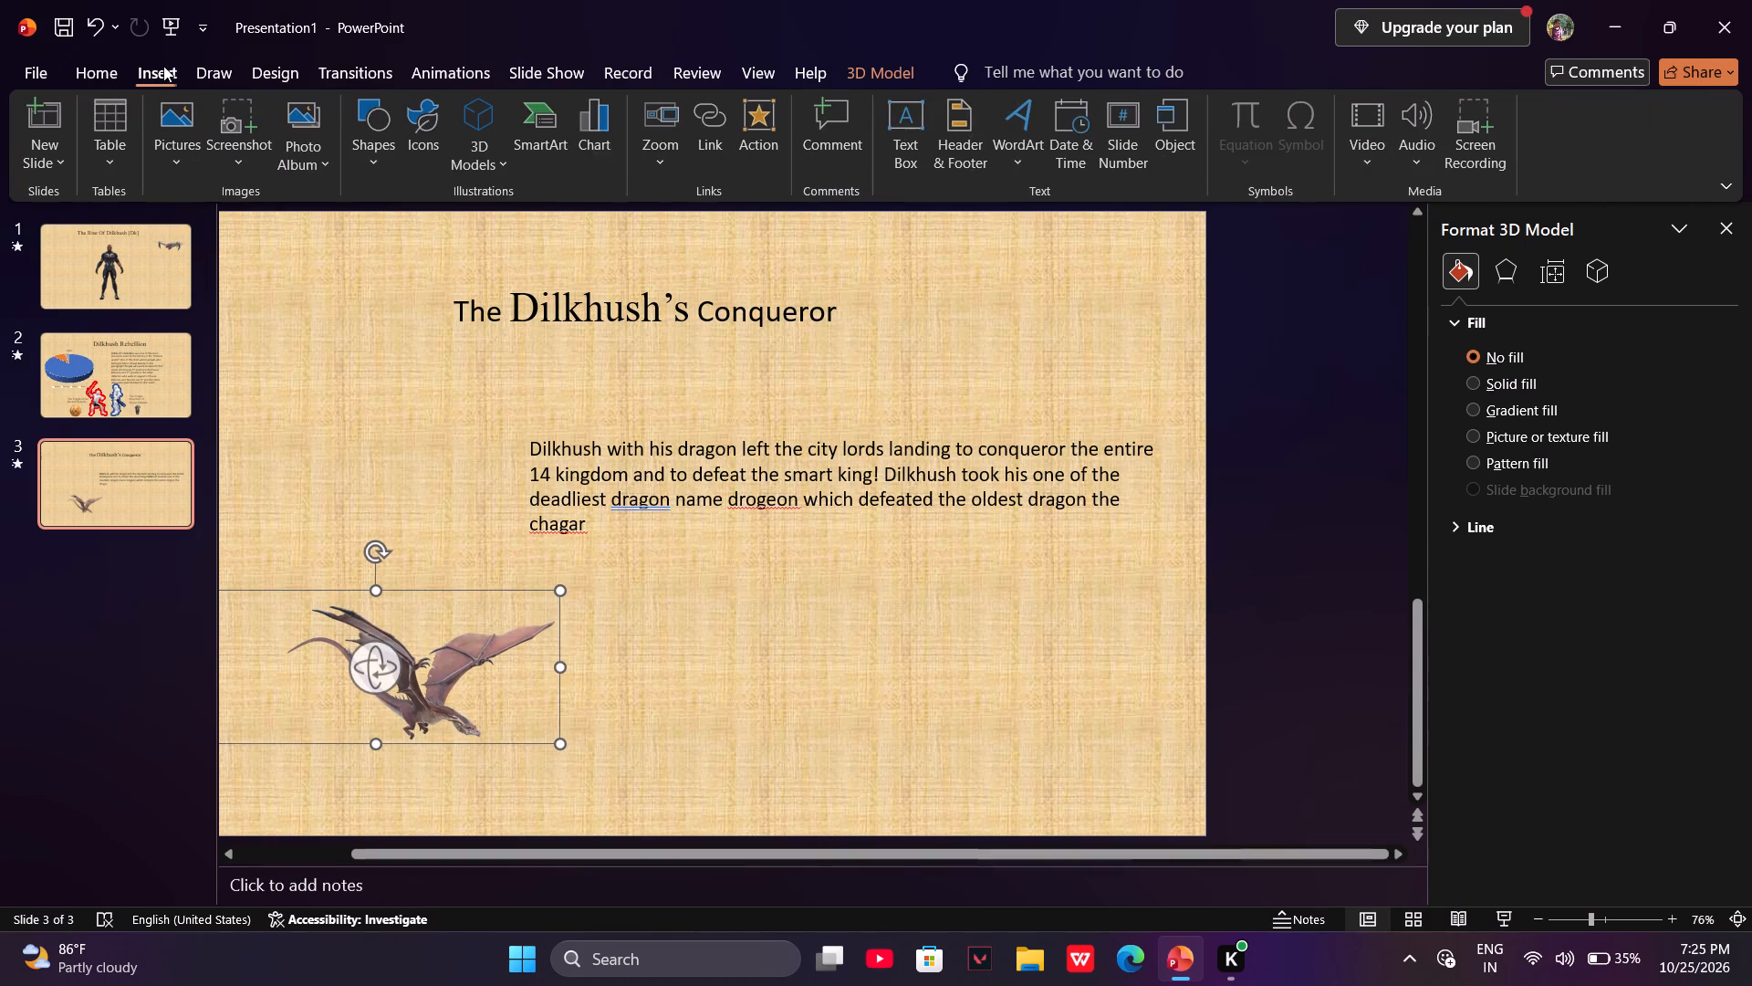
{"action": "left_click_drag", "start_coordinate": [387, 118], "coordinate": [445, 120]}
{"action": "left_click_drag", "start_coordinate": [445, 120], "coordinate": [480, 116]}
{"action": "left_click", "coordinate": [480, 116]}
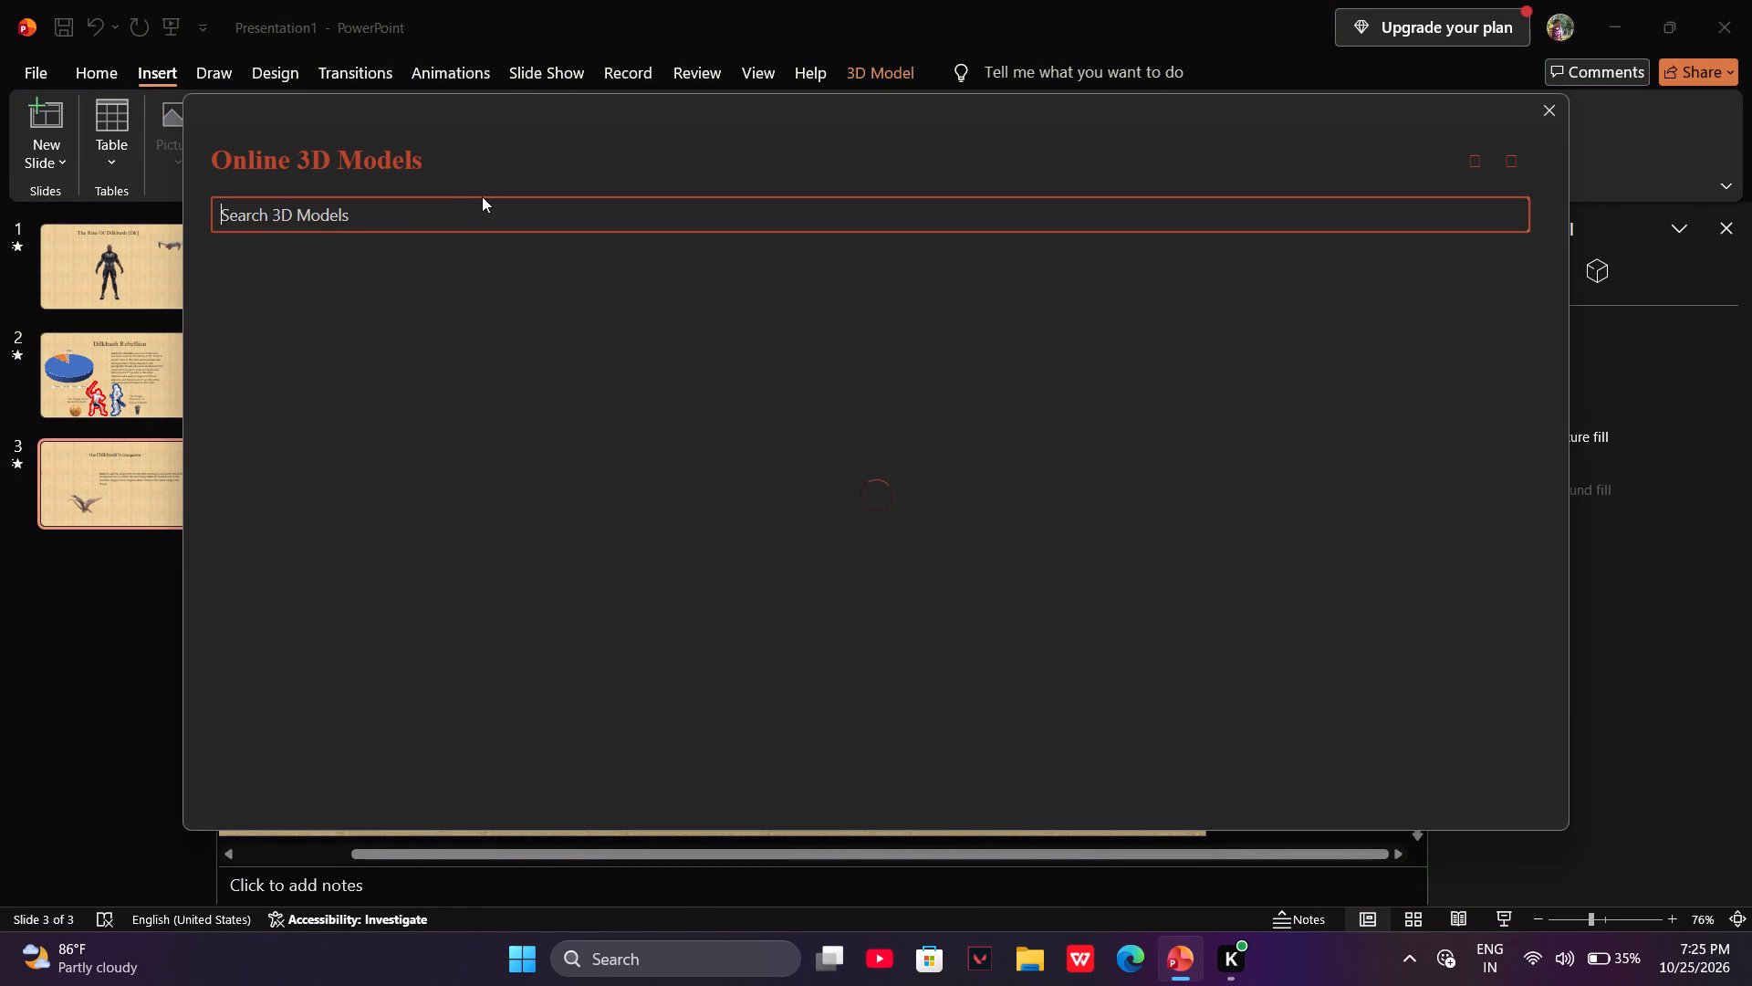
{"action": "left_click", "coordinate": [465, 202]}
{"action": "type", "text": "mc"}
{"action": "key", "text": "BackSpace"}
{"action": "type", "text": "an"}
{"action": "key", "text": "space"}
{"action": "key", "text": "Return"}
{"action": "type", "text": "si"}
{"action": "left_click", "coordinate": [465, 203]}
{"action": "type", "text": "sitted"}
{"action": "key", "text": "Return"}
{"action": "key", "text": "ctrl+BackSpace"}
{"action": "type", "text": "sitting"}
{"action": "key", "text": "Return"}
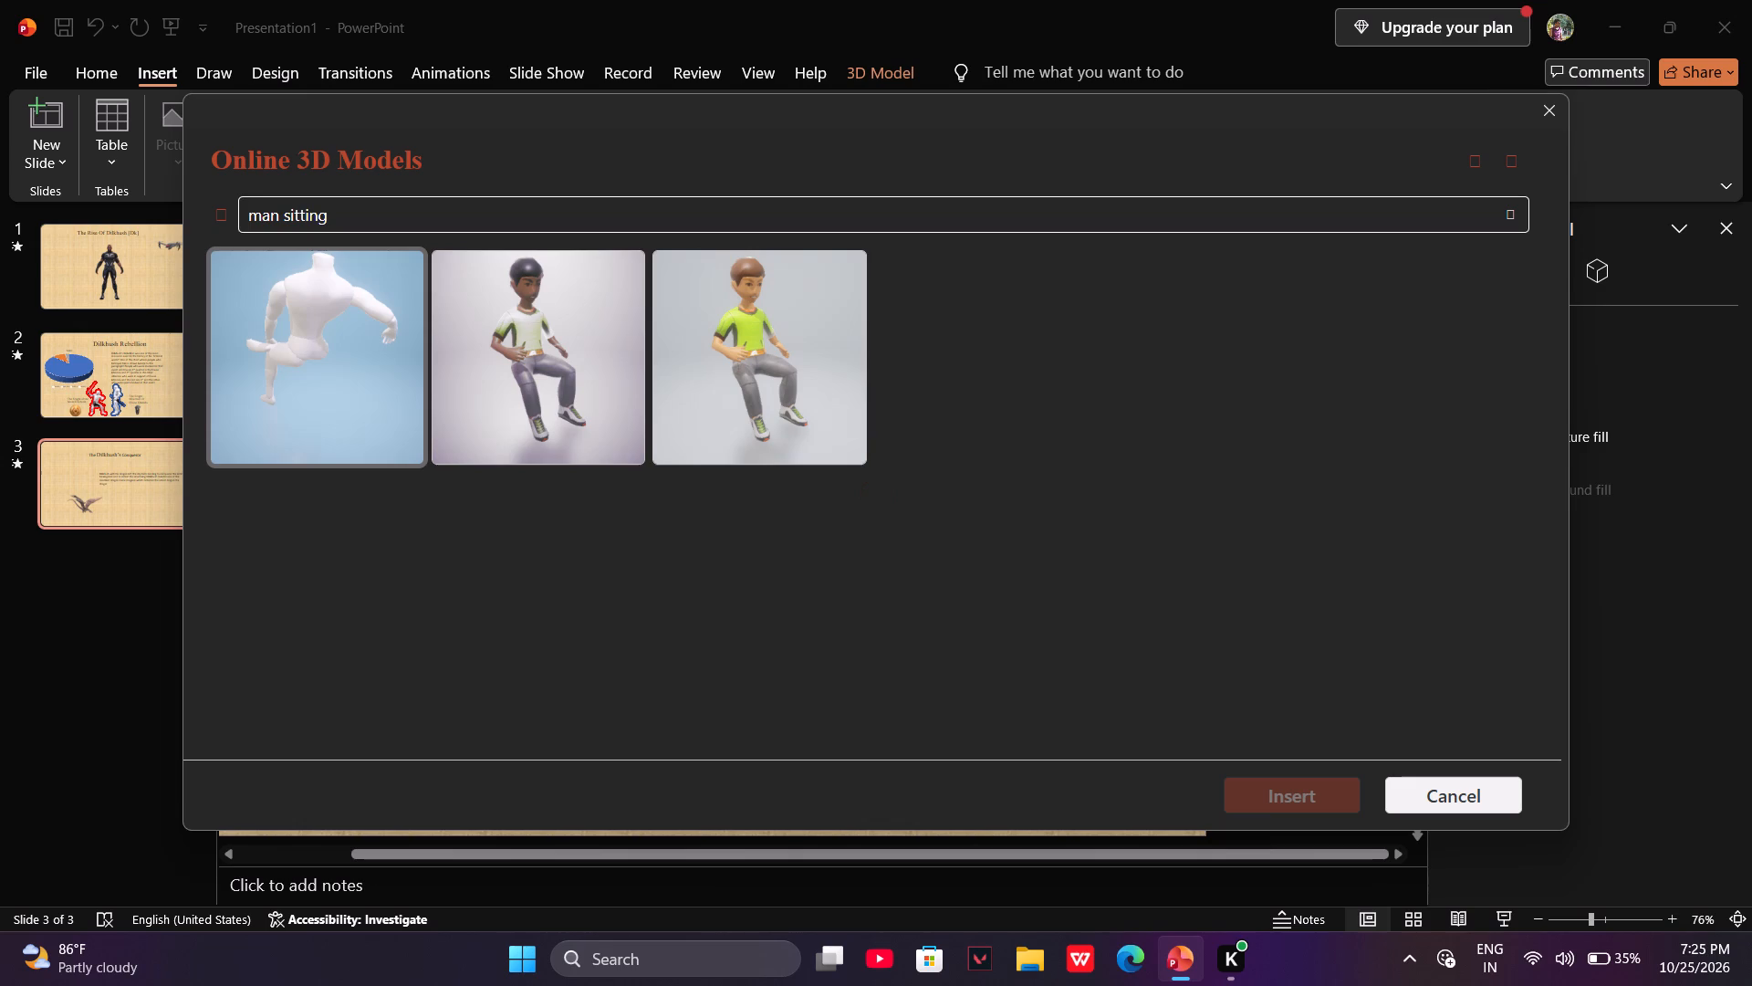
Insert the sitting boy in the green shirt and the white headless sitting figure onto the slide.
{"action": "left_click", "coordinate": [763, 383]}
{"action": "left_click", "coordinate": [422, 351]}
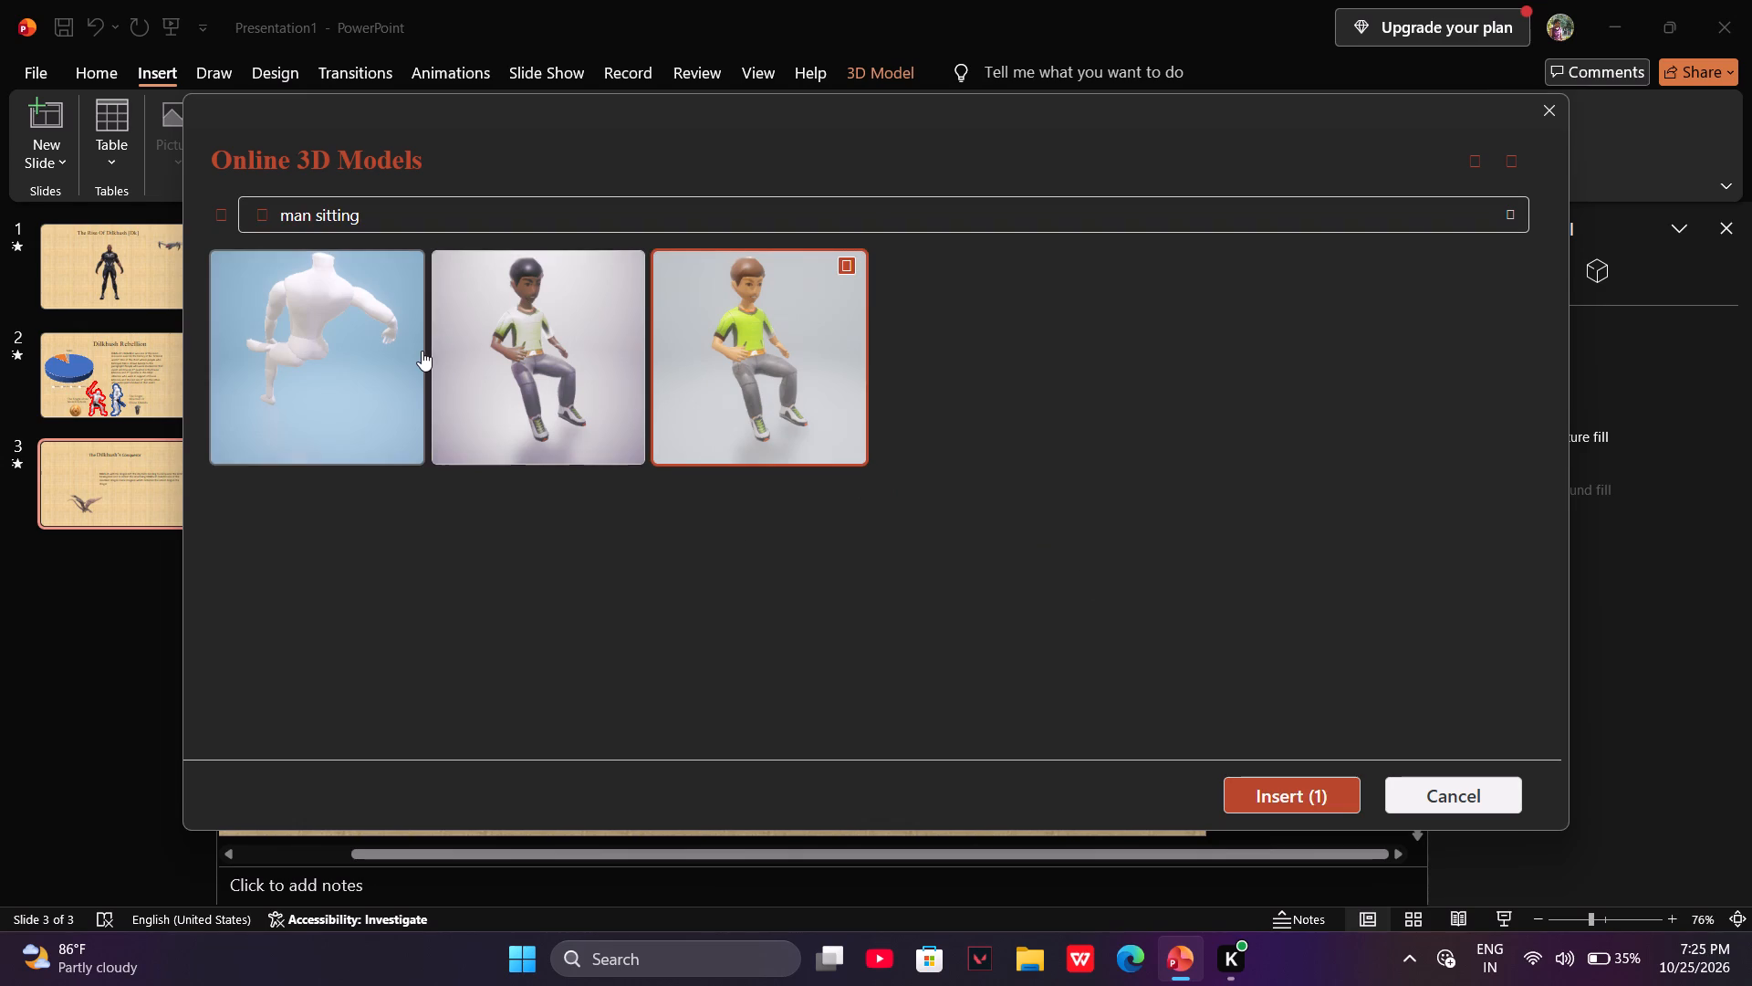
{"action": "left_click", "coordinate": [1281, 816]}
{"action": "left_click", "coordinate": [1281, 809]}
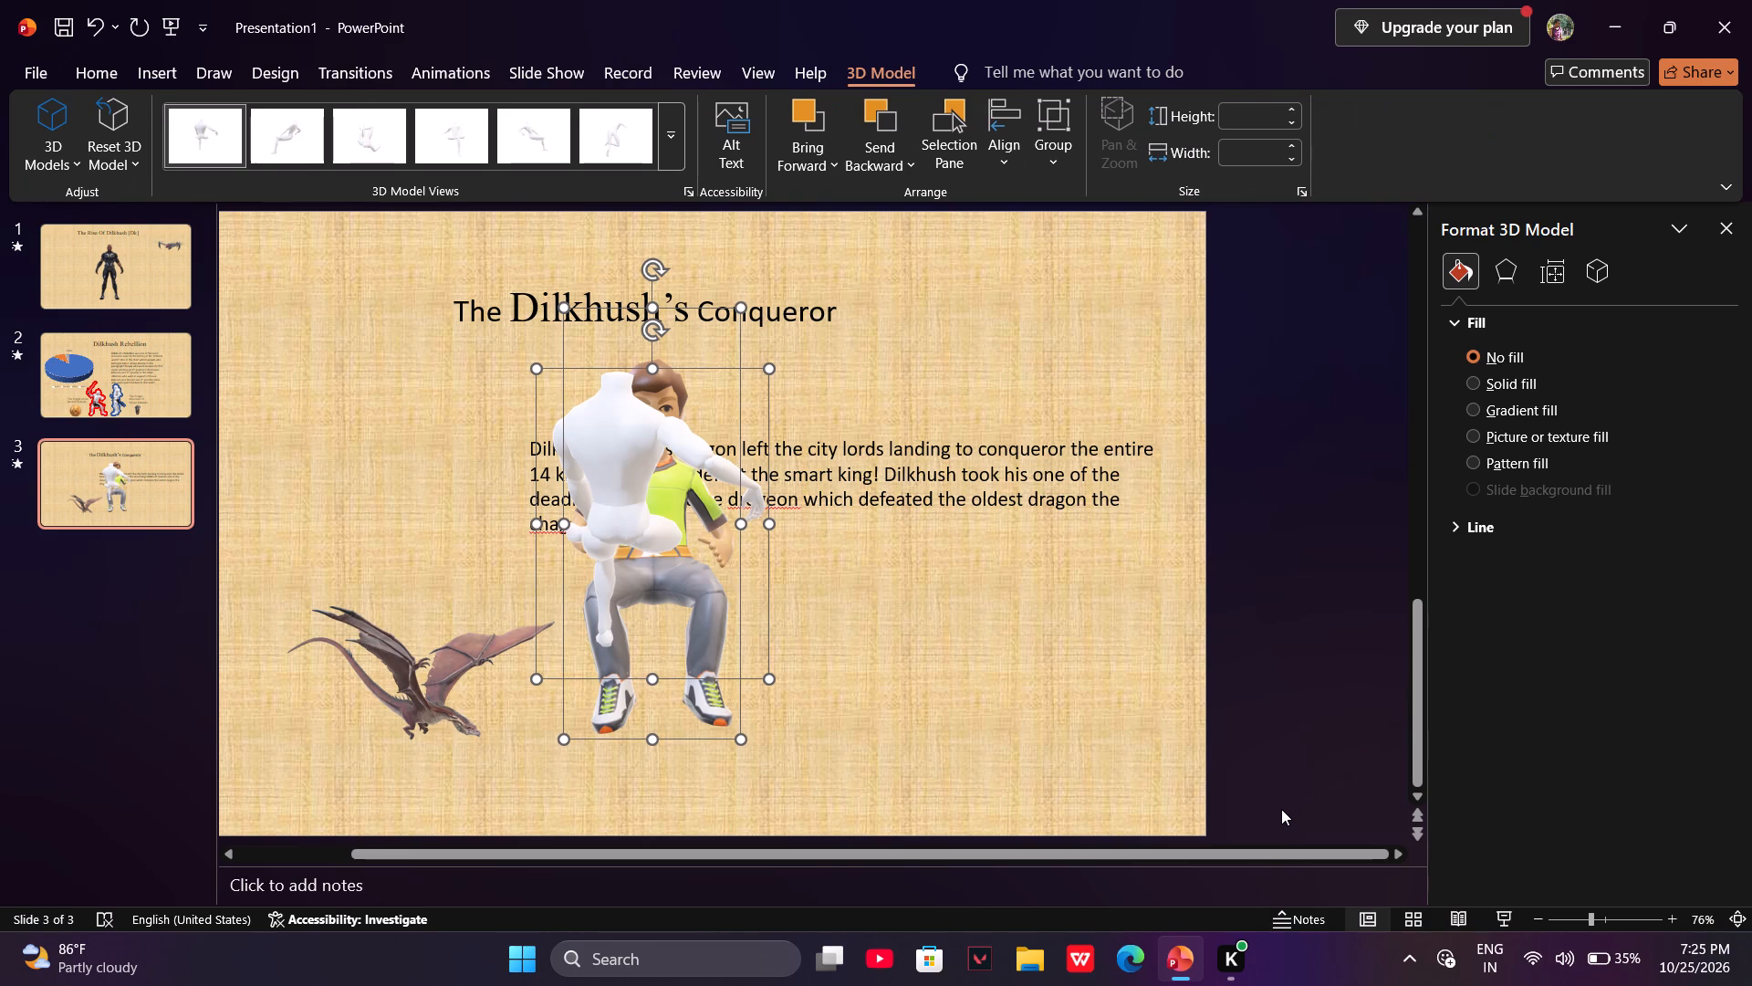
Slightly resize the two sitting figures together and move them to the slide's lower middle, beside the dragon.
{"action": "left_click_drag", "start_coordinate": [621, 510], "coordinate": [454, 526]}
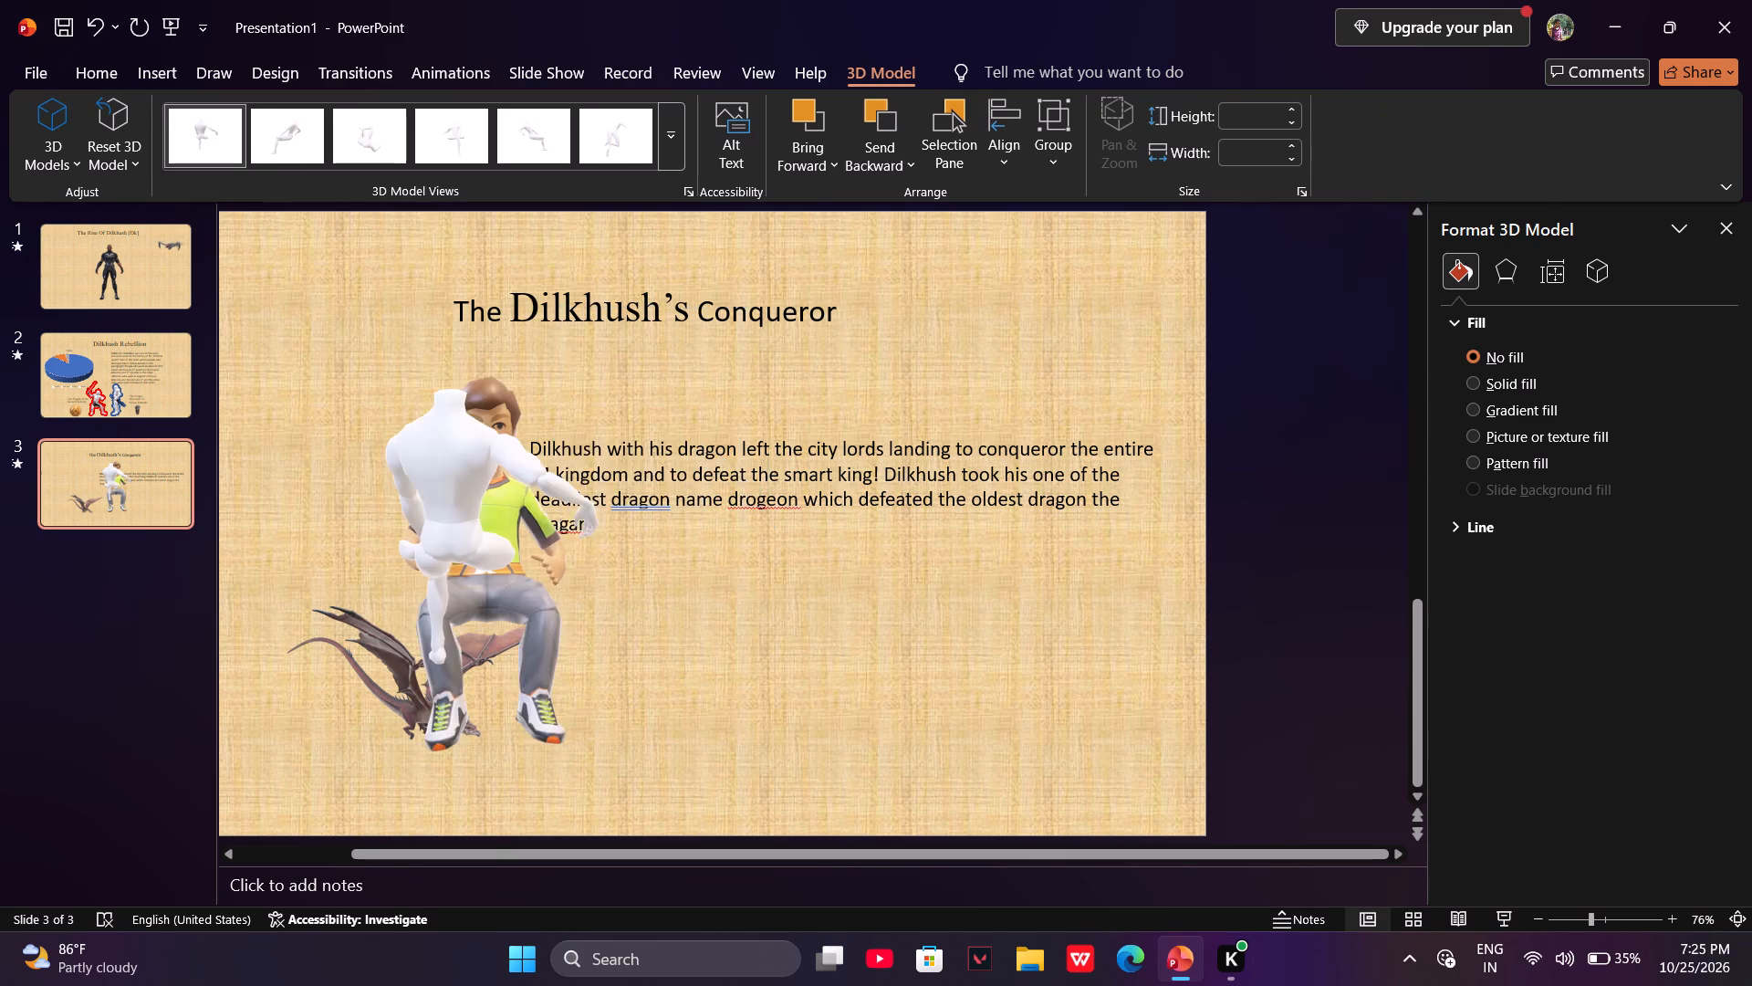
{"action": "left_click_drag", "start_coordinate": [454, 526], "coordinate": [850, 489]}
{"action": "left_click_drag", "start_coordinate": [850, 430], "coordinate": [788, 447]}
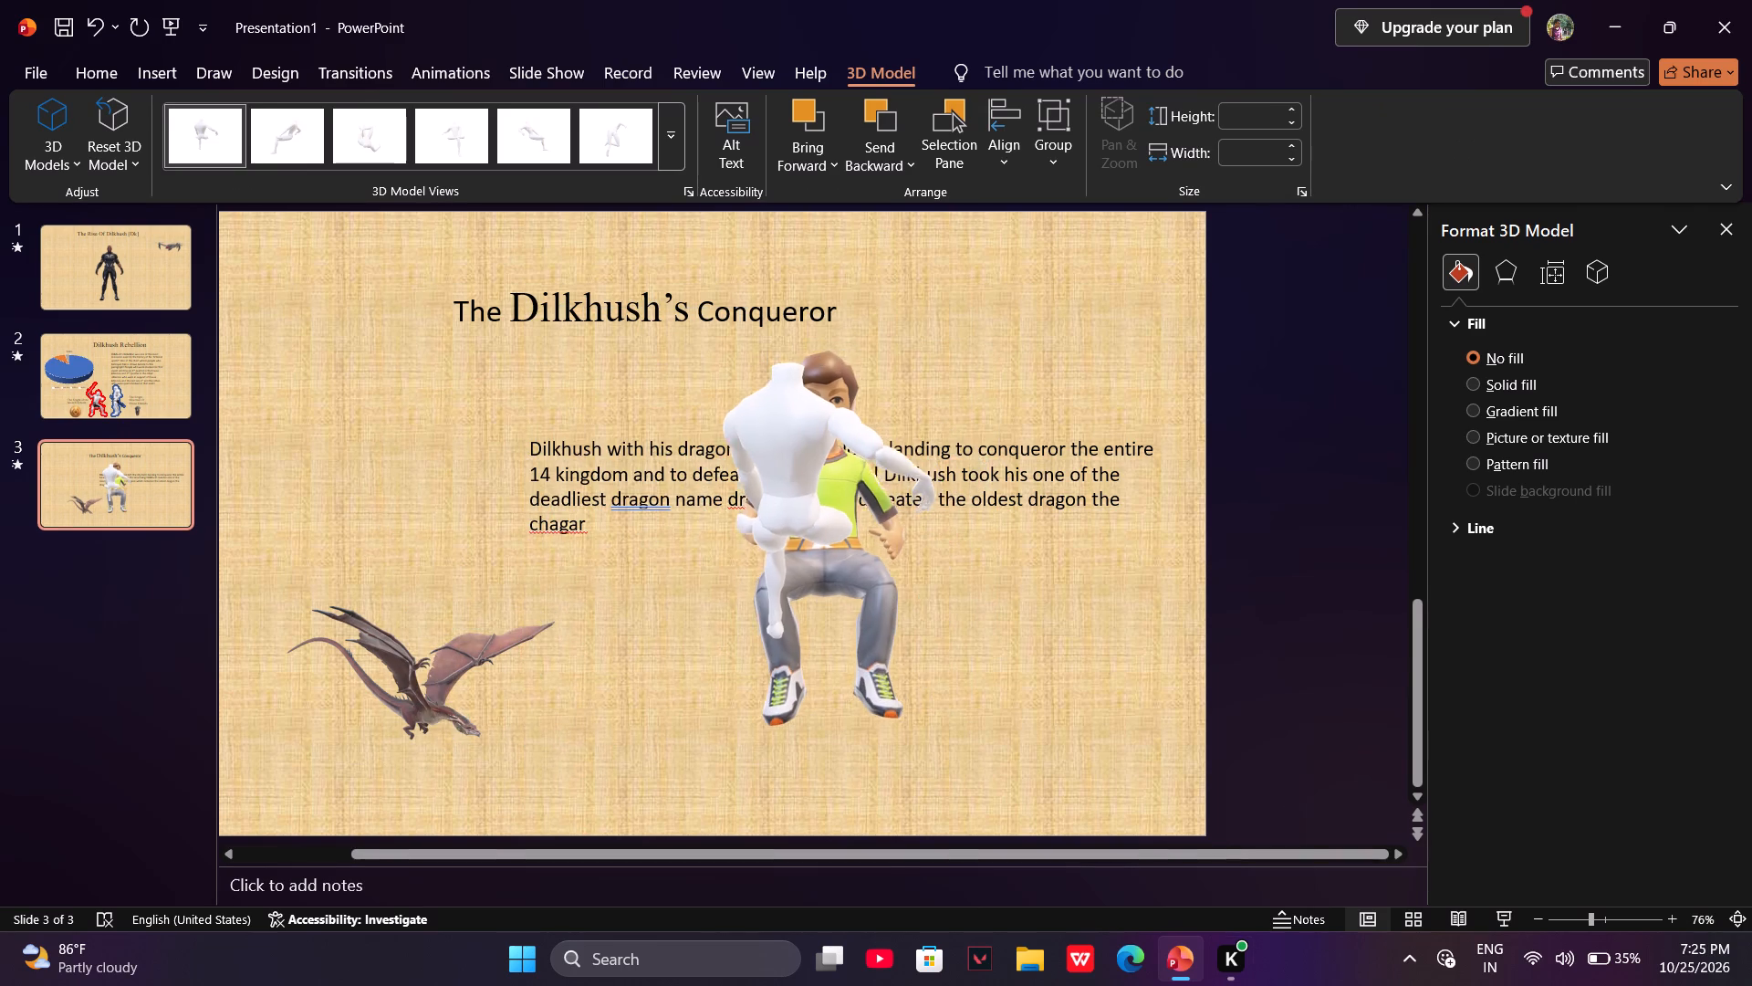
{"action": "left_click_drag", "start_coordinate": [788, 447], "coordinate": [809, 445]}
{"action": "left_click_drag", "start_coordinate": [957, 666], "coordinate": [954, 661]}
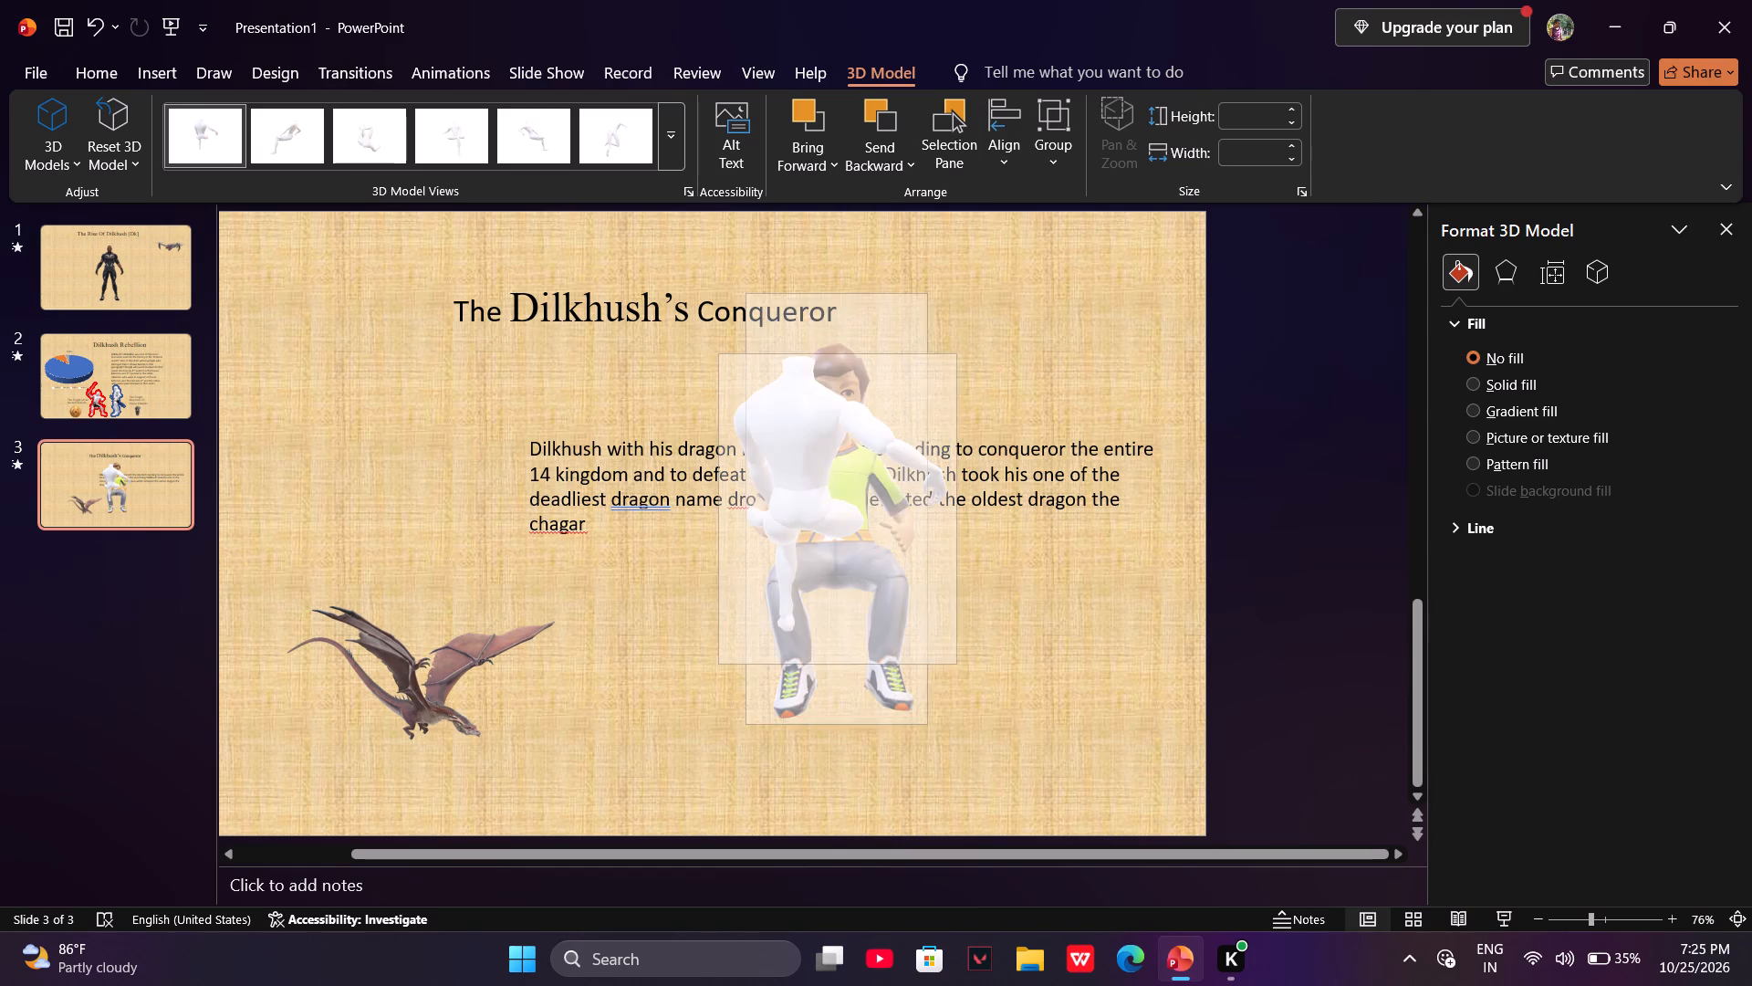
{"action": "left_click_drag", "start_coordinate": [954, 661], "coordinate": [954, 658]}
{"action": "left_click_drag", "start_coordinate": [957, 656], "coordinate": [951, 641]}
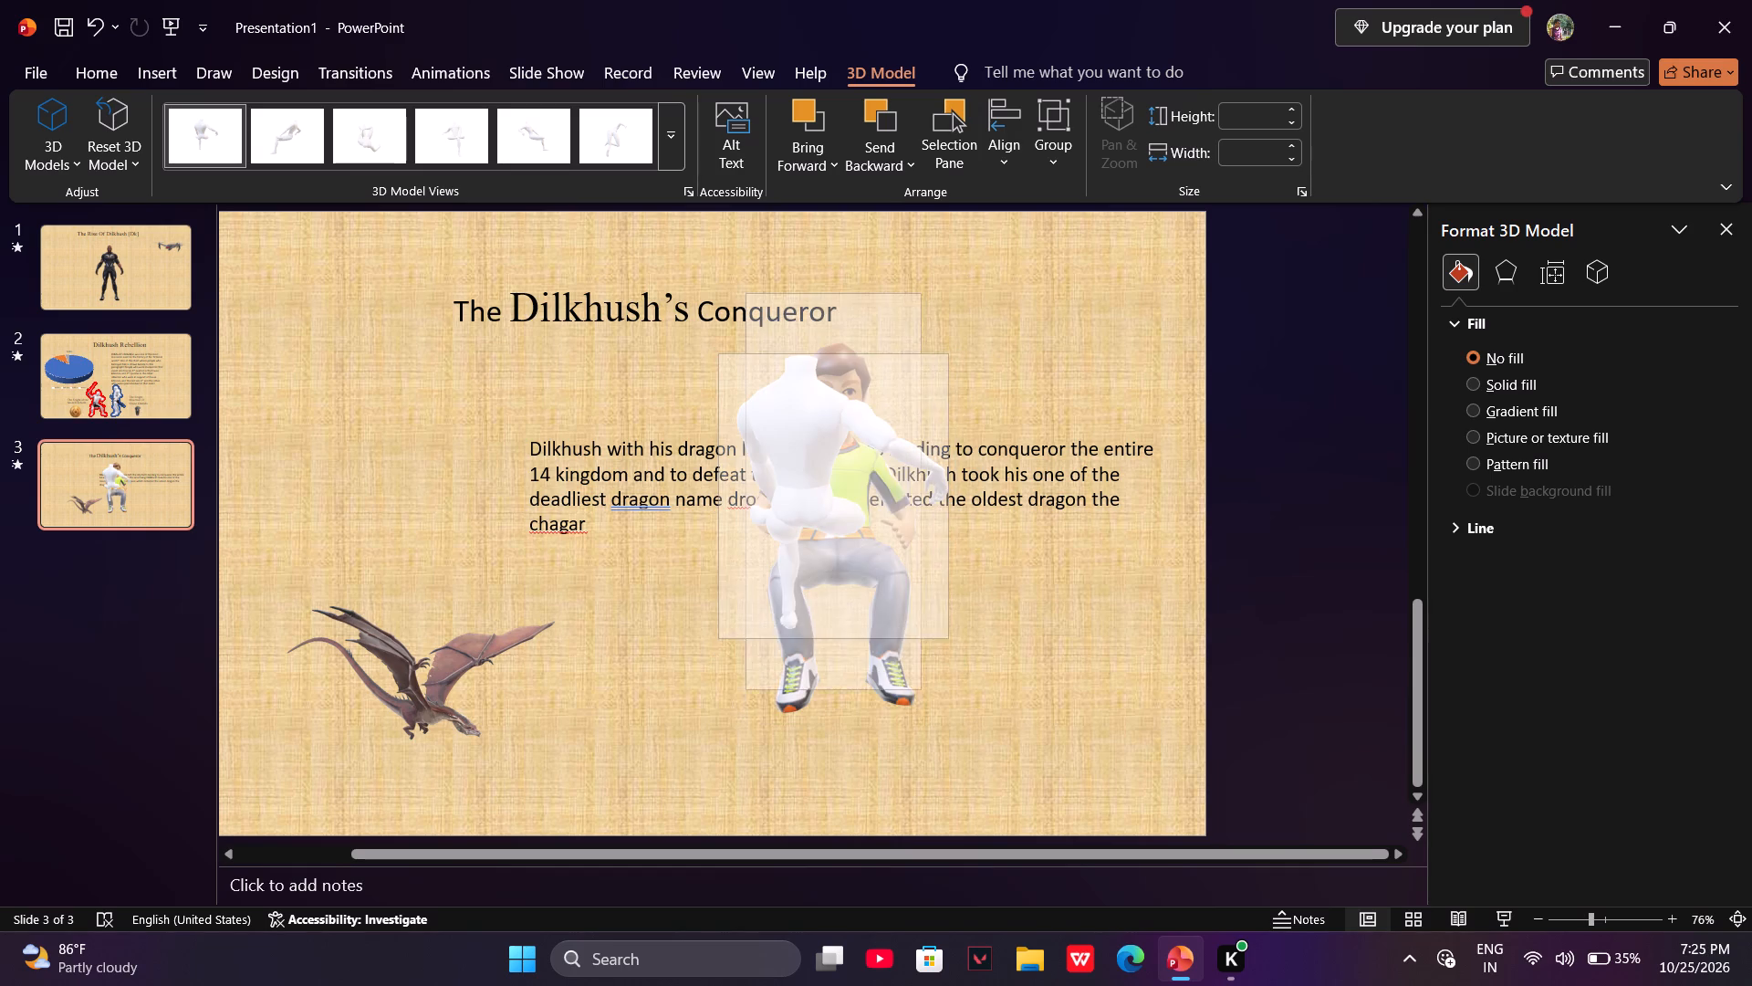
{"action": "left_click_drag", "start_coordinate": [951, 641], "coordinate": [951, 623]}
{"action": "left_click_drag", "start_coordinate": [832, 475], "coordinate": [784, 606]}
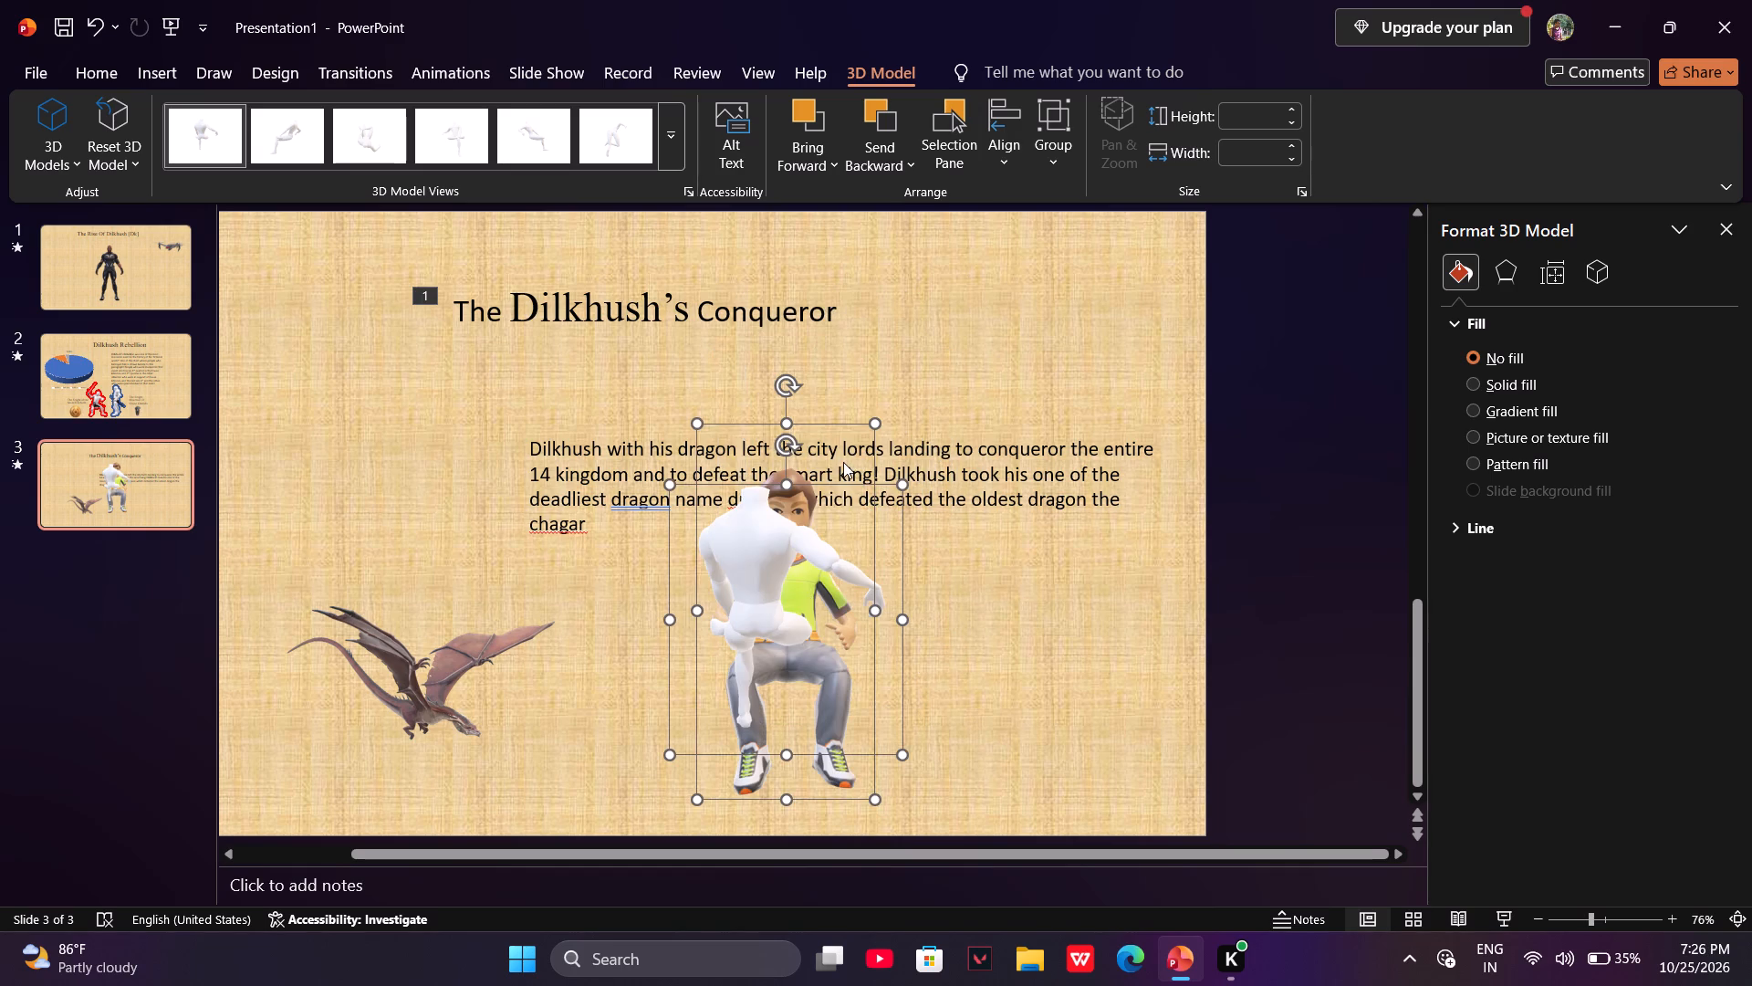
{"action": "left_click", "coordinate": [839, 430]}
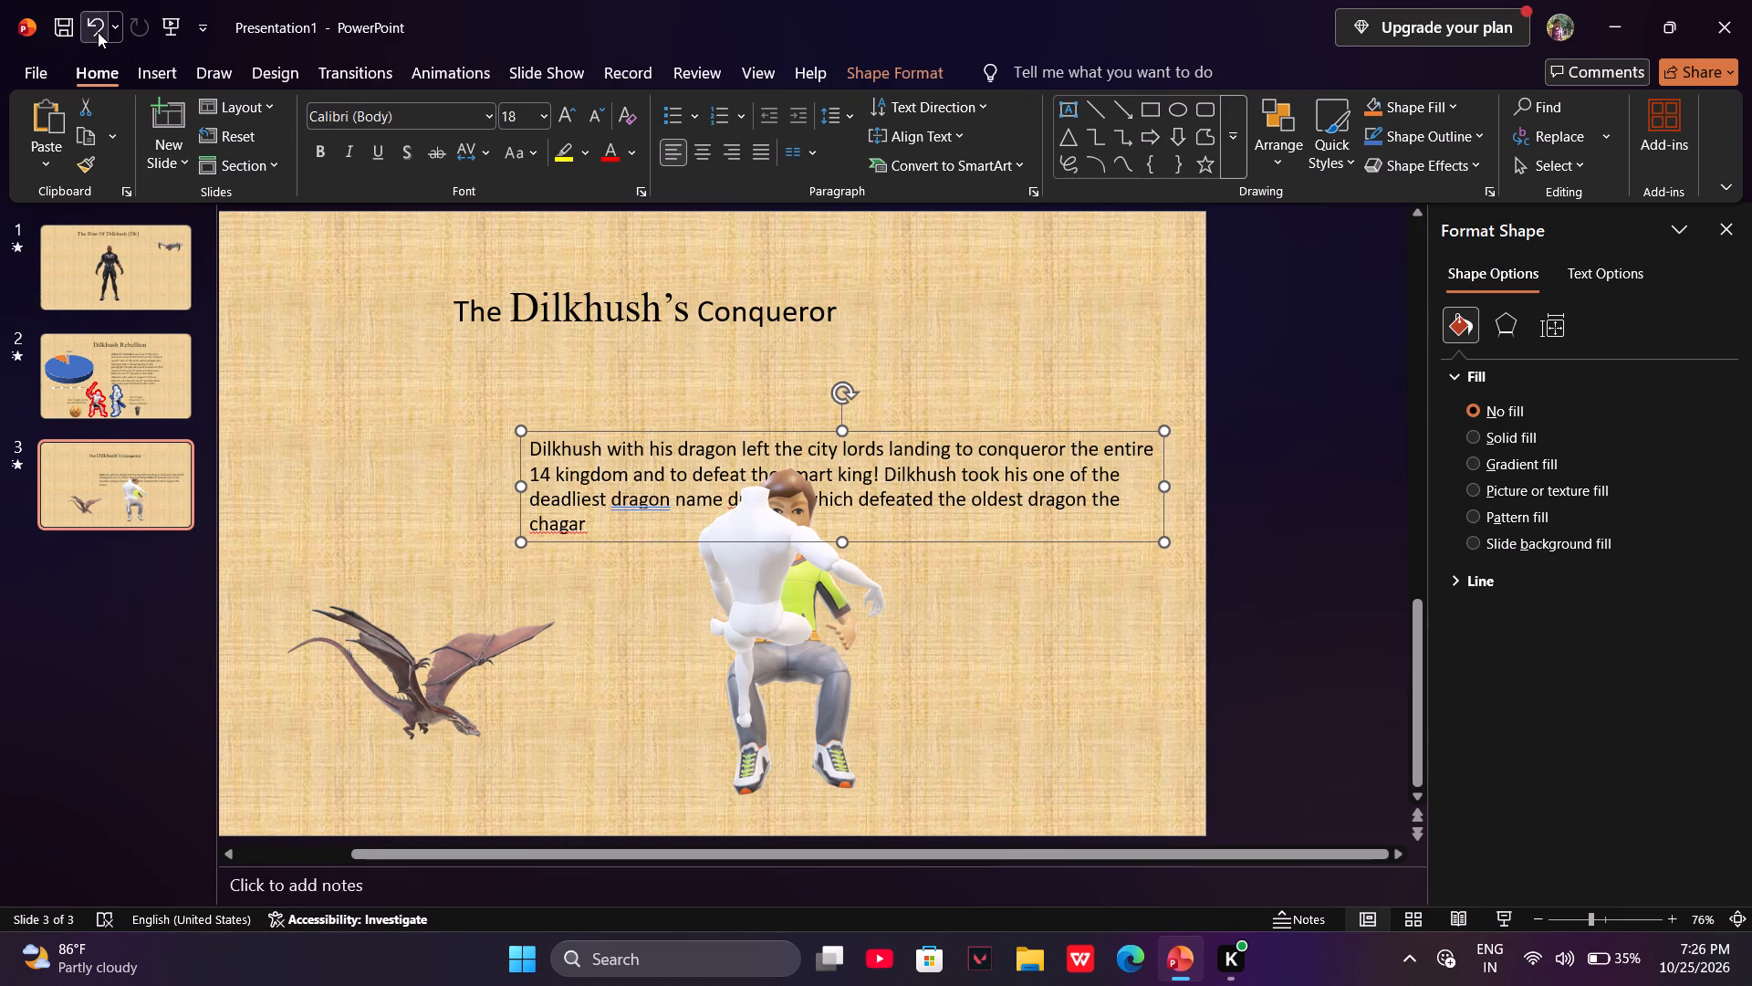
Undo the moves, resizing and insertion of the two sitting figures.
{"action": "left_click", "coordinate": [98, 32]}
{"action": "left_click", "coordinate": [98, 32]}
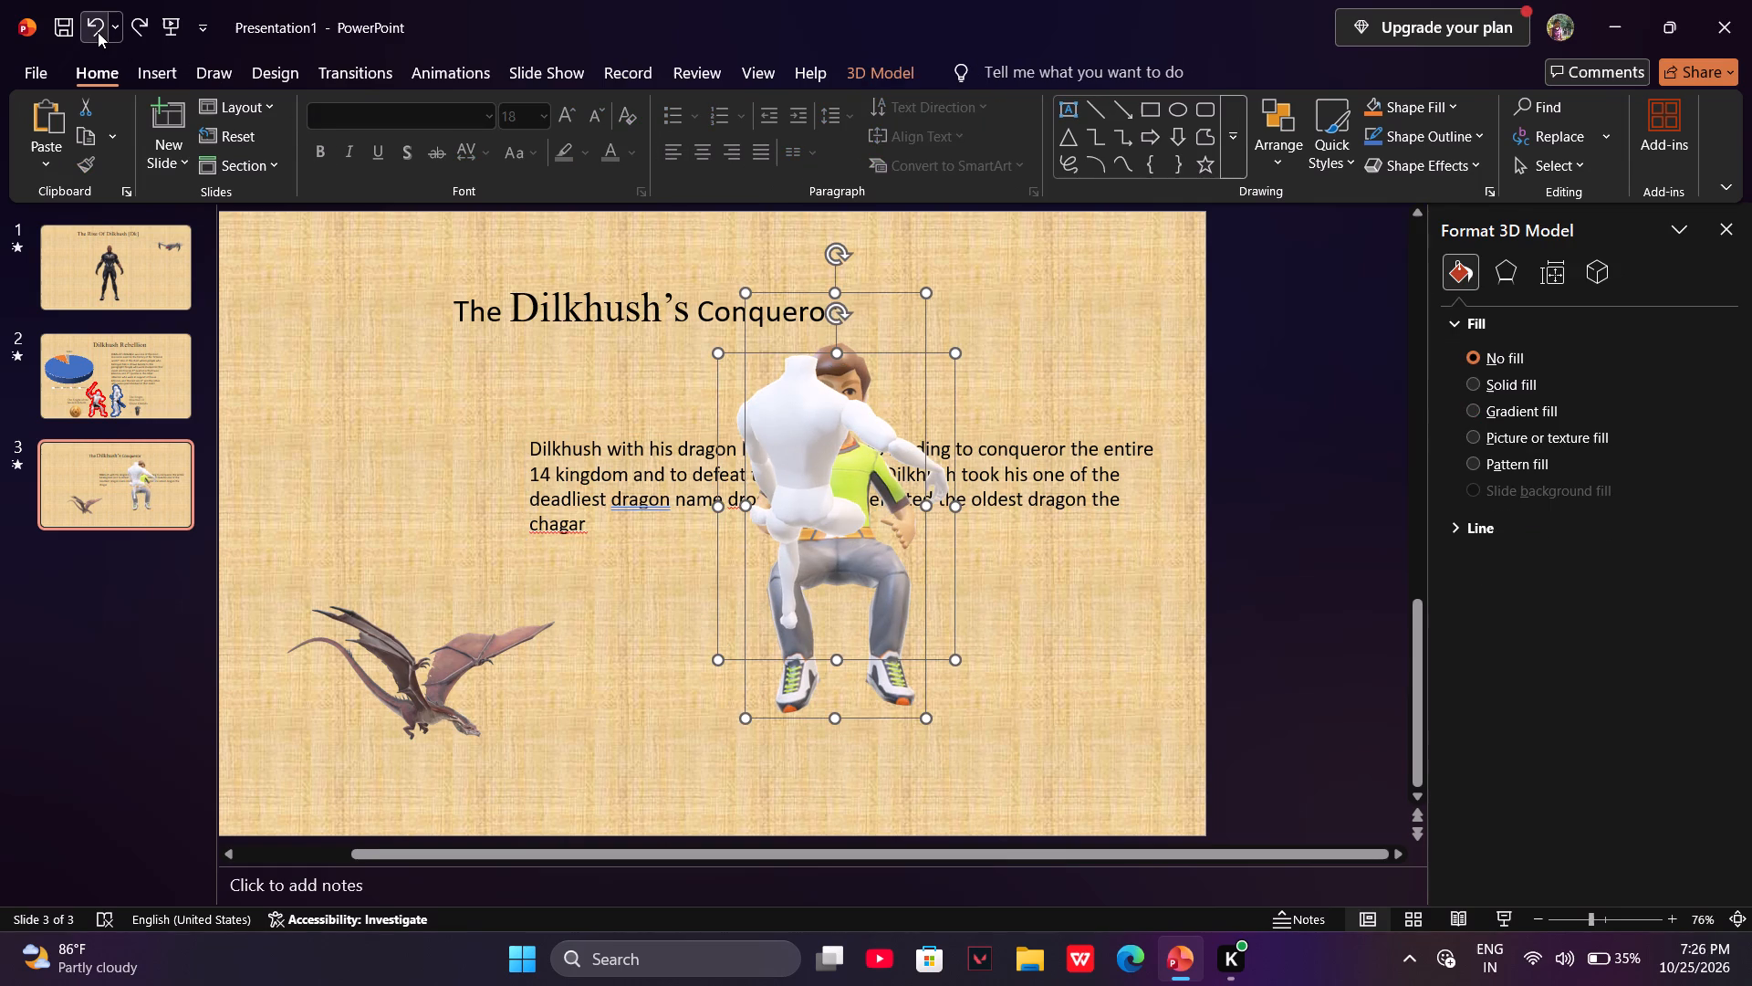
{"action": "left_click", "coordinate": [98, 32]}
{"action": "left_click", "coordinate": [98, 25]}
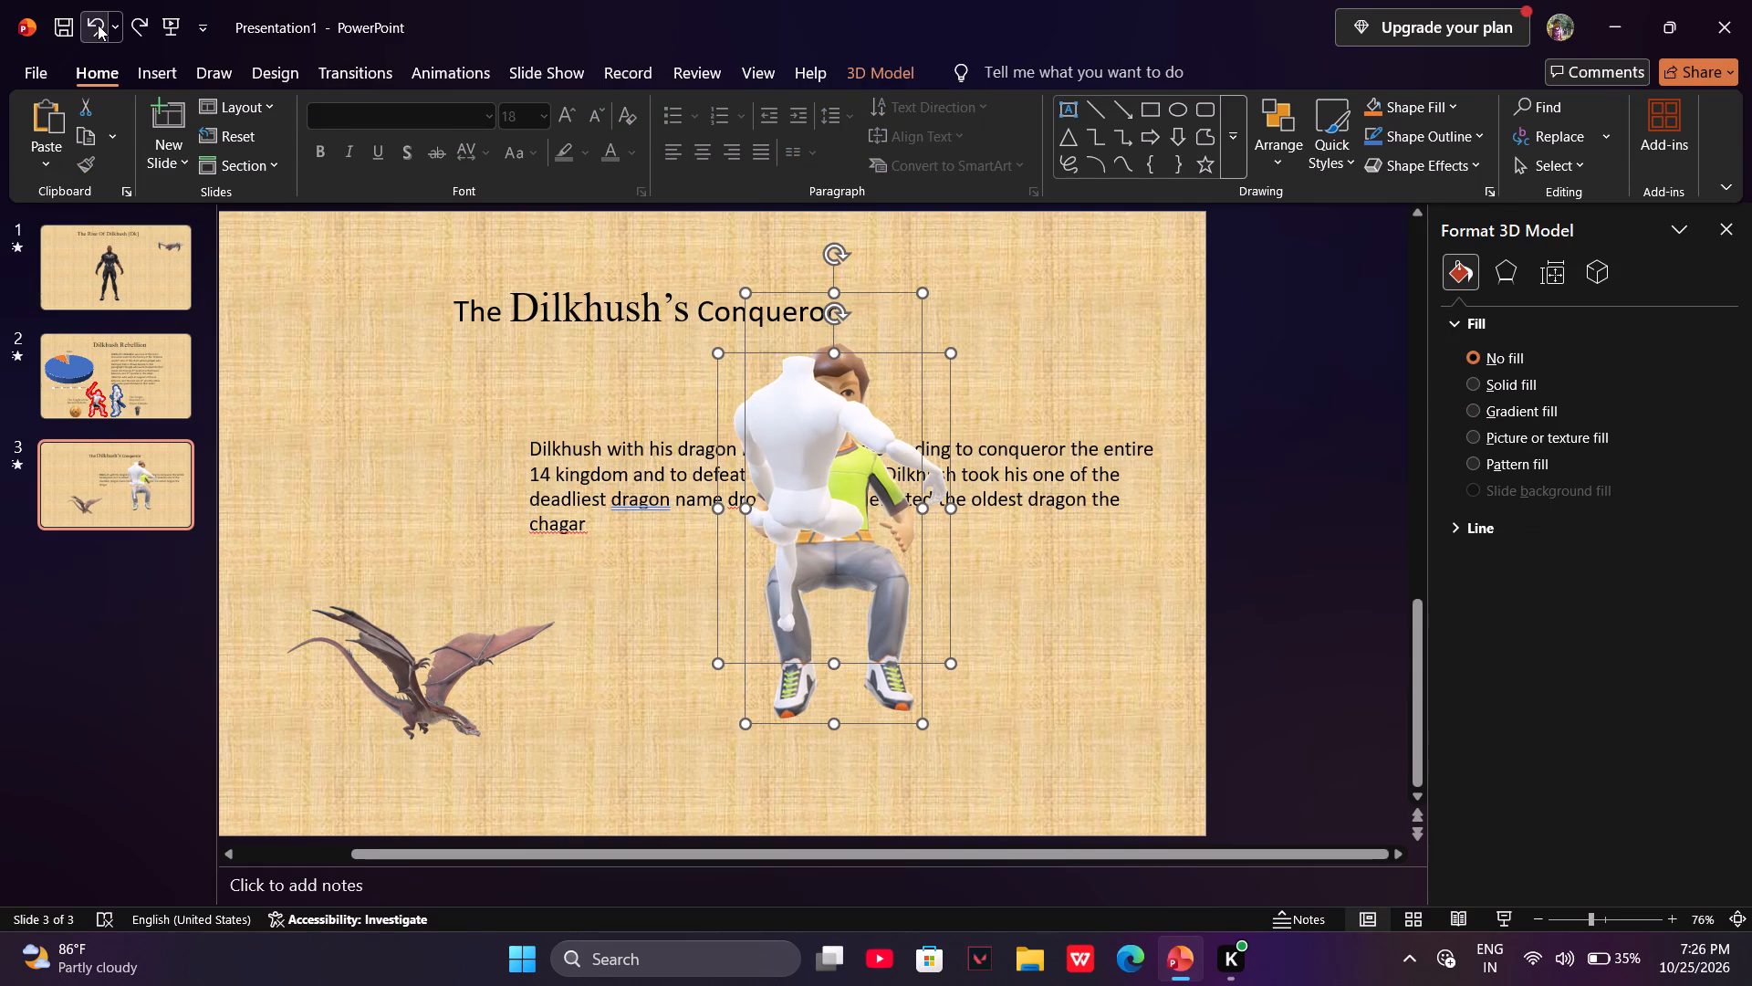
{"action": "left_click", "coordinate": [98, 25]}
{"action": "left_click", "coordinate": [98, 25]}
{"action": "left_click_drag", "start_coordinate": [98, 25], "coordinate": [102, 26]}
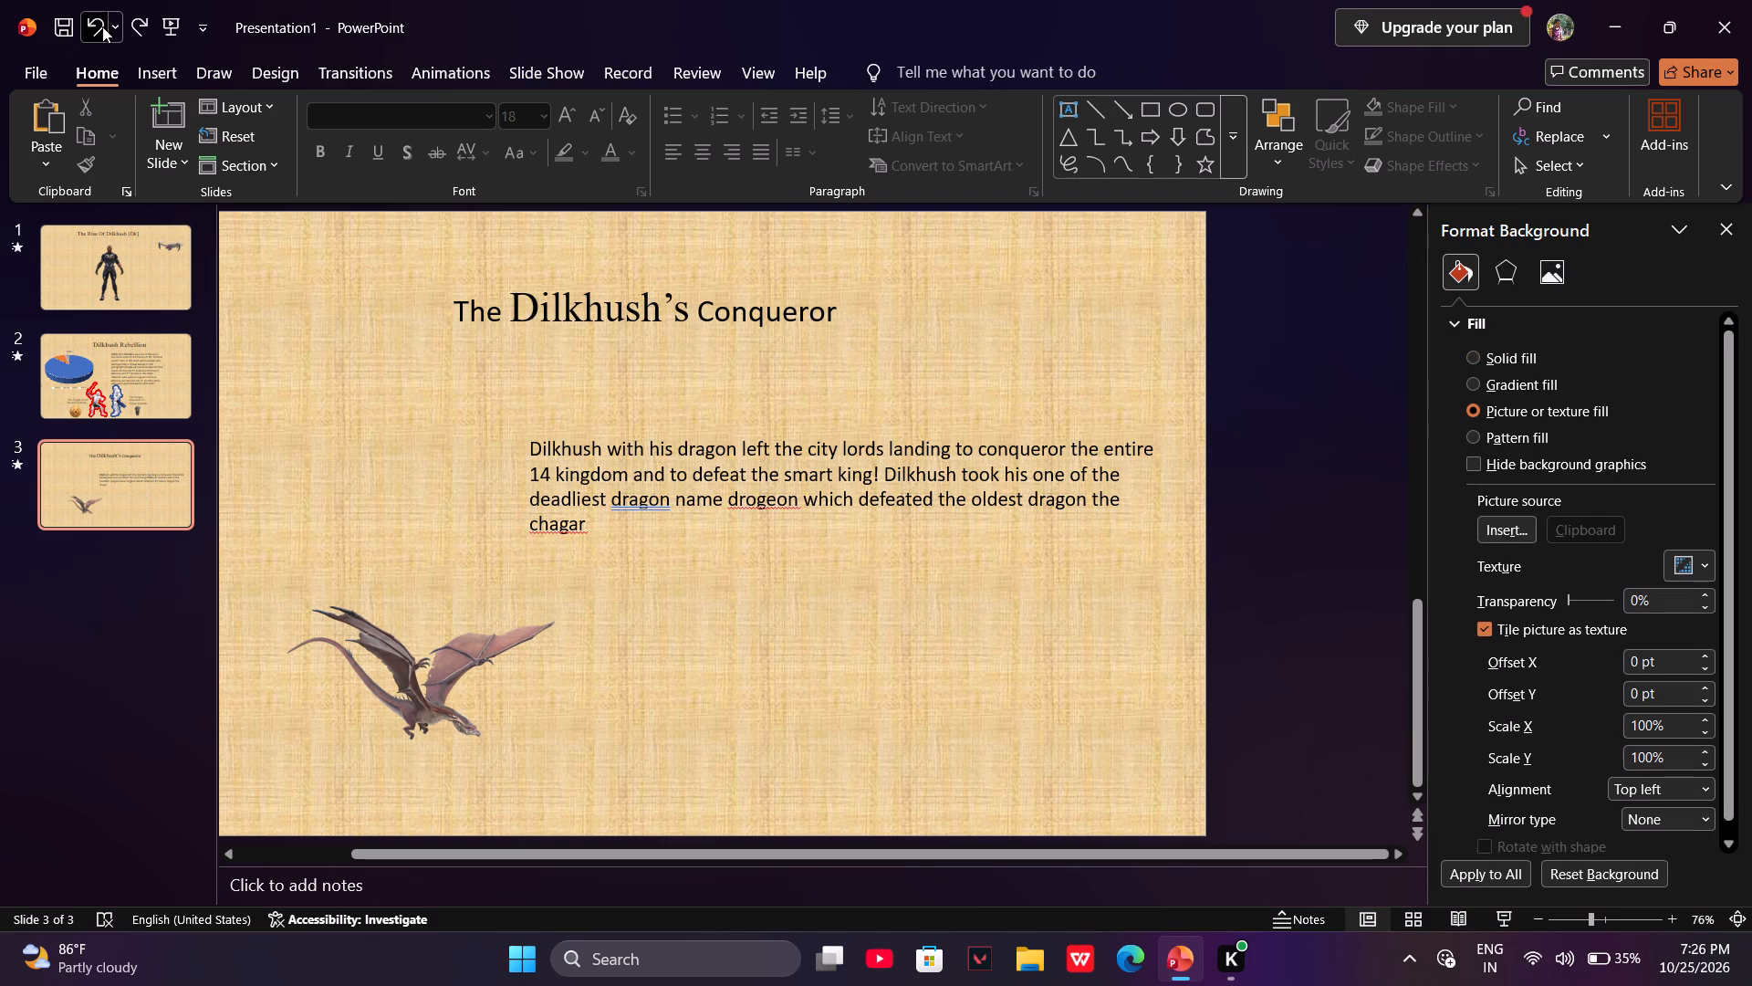
Search the online 3D models for "man sit".
{"action": "left_click_drag", "start_coordinate": [102, 26], "coordinate": [159, 78]}
{"action": "left_click", "coordinate": [159, 78]}
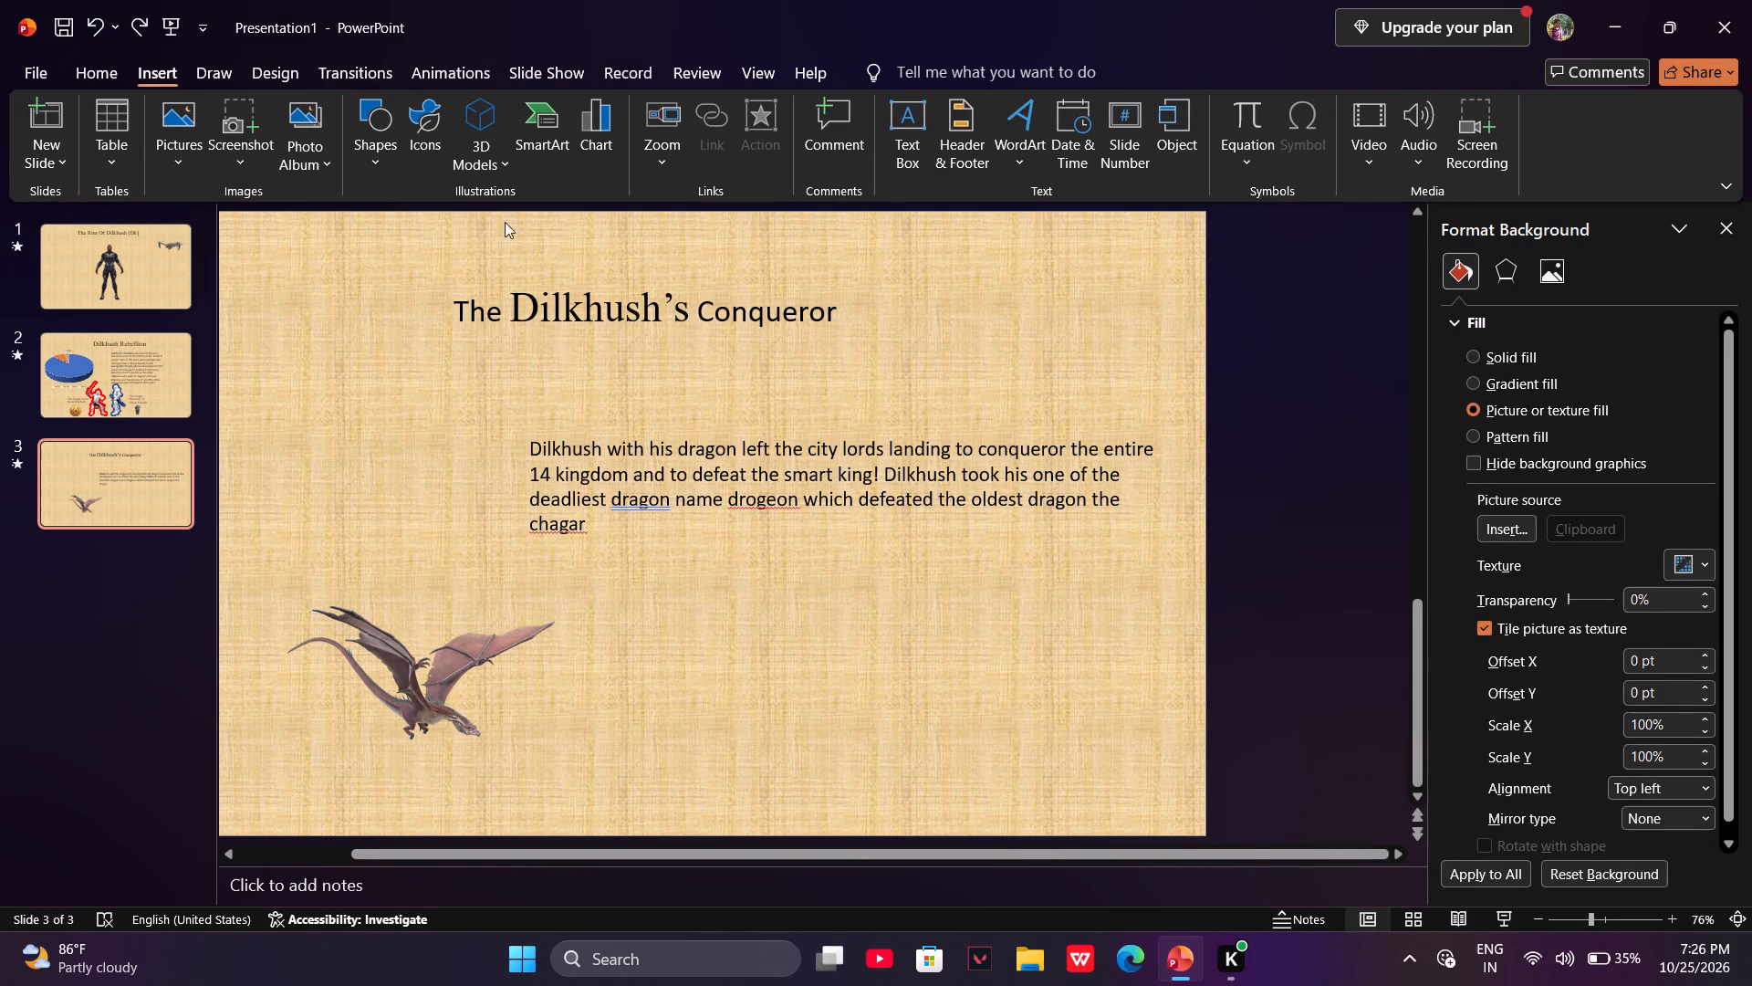
{"action": "left_click", "coordinate": [498, 105]}
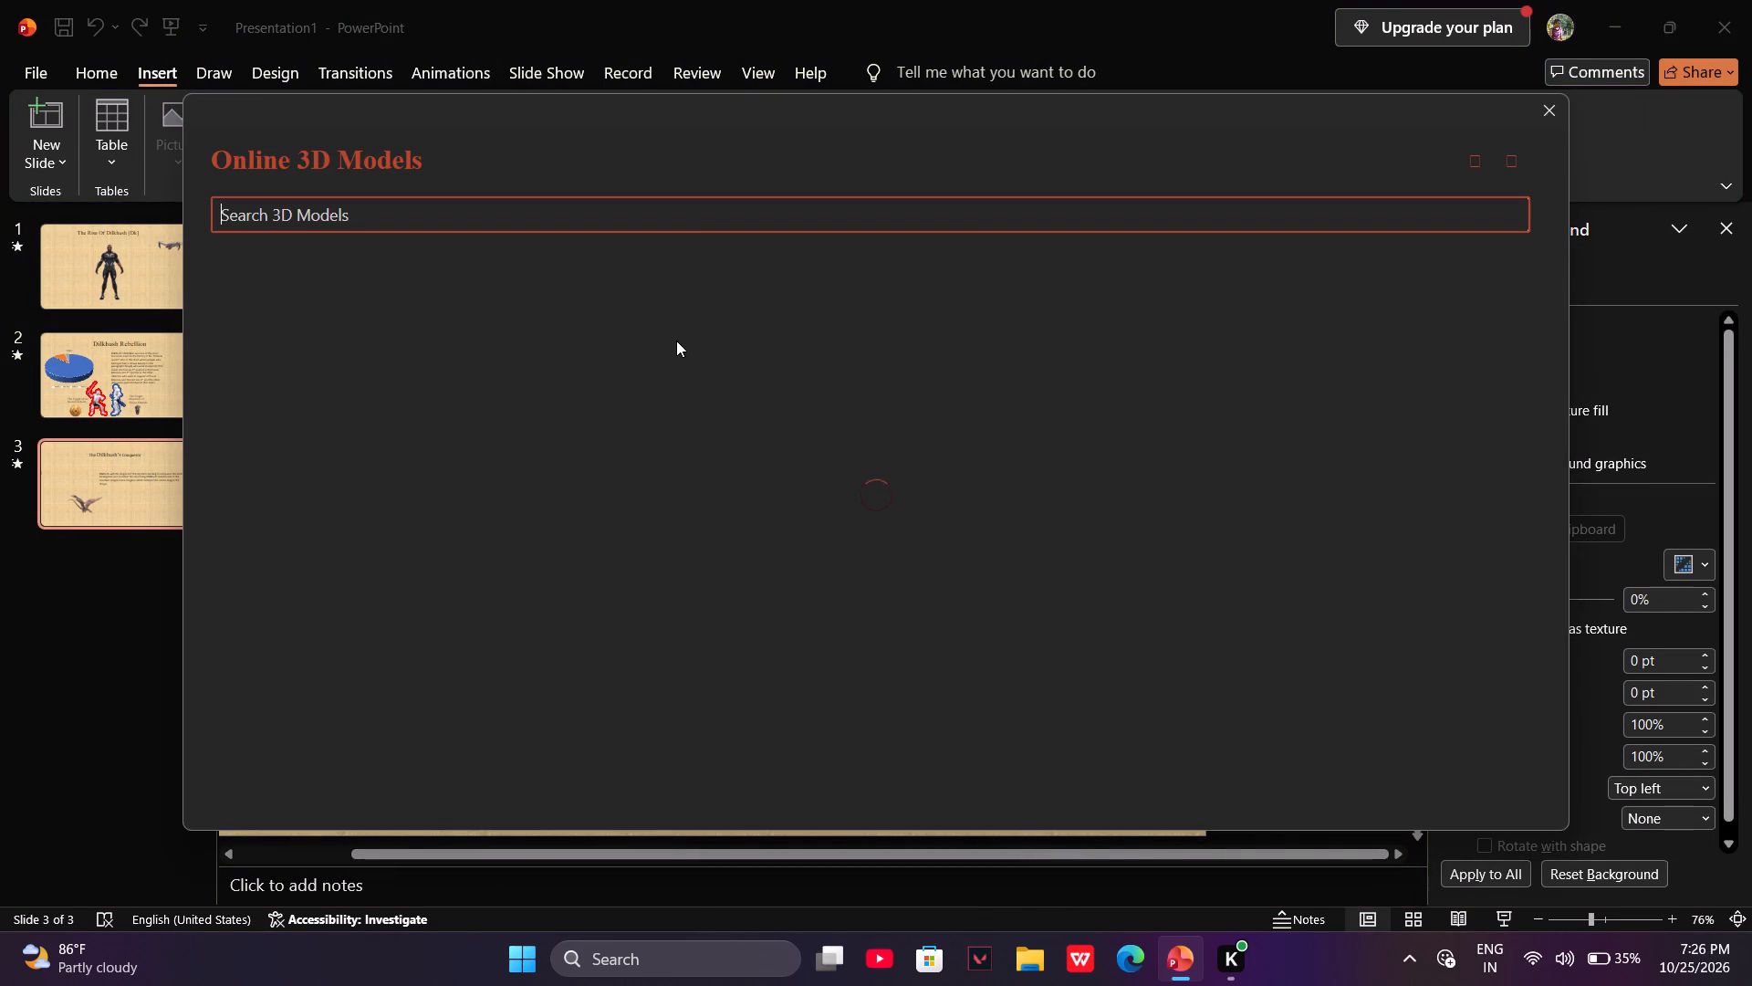
{"action": "left_click", "coordinate": [430, 212]}
{"action": "type", "text": "the"}
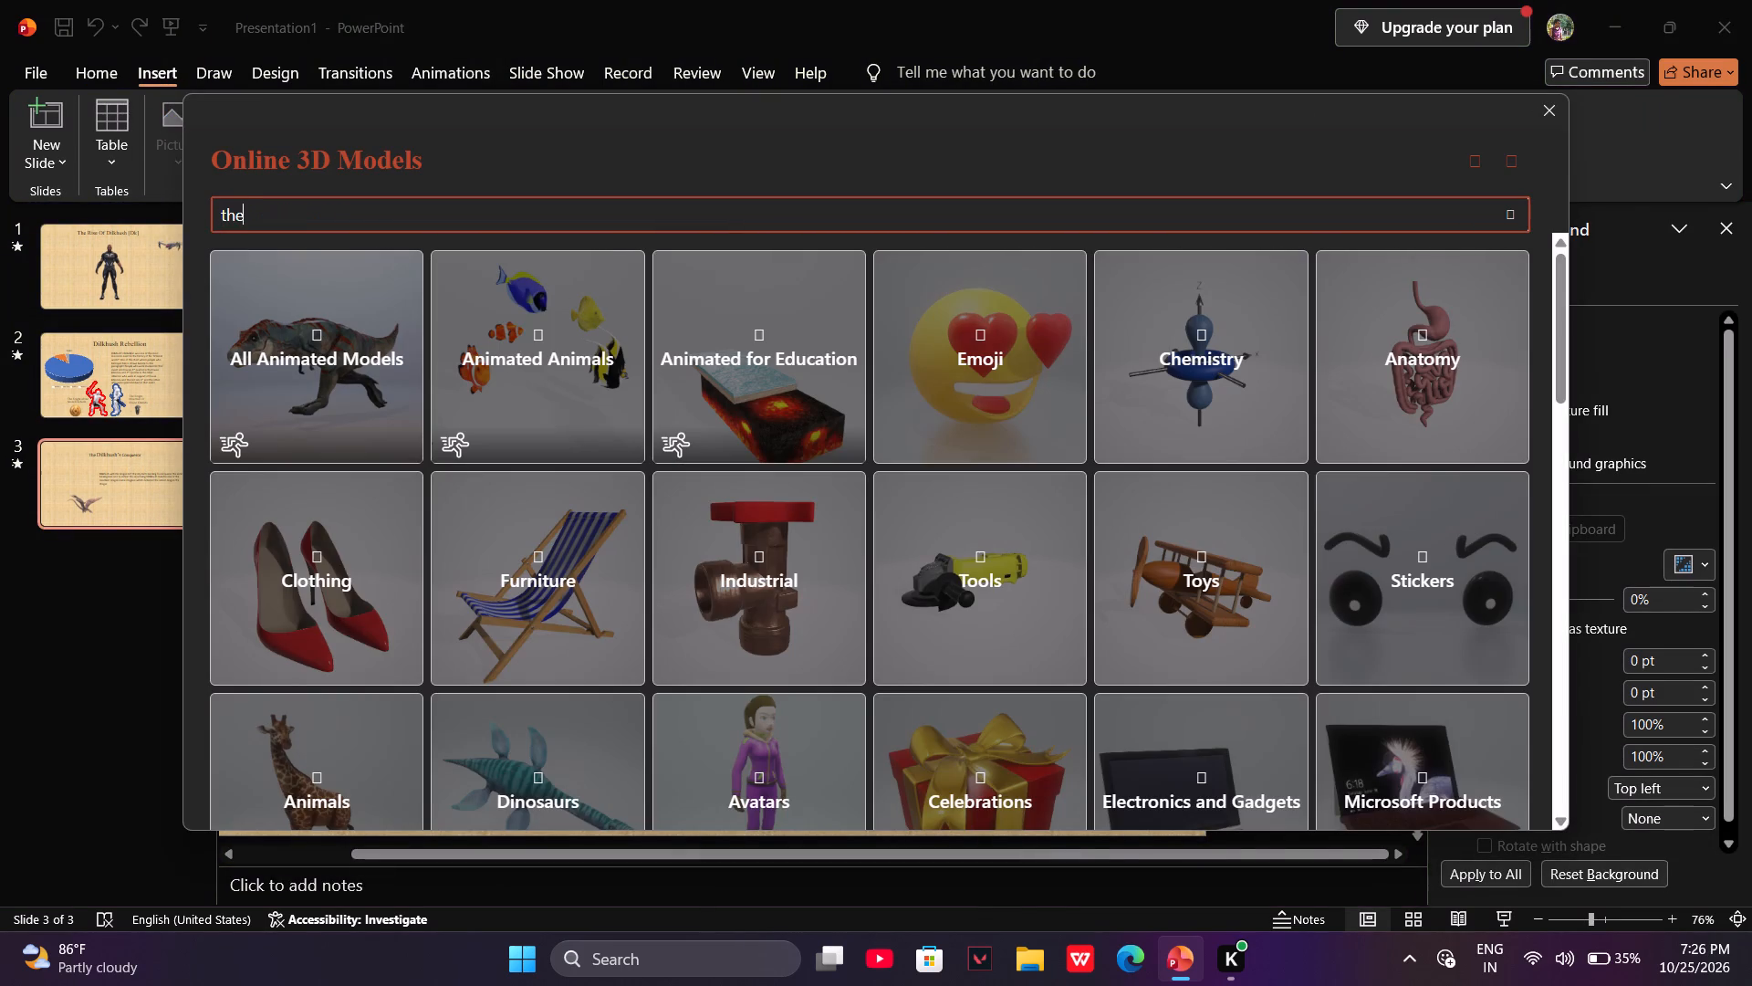
{"action": "key", "text": "space"}
{"action": "key", "text": "ctrl+BackSpace"}
{"action": "type", "text": "man sit"}
{"action": "key", "text": "Return"}
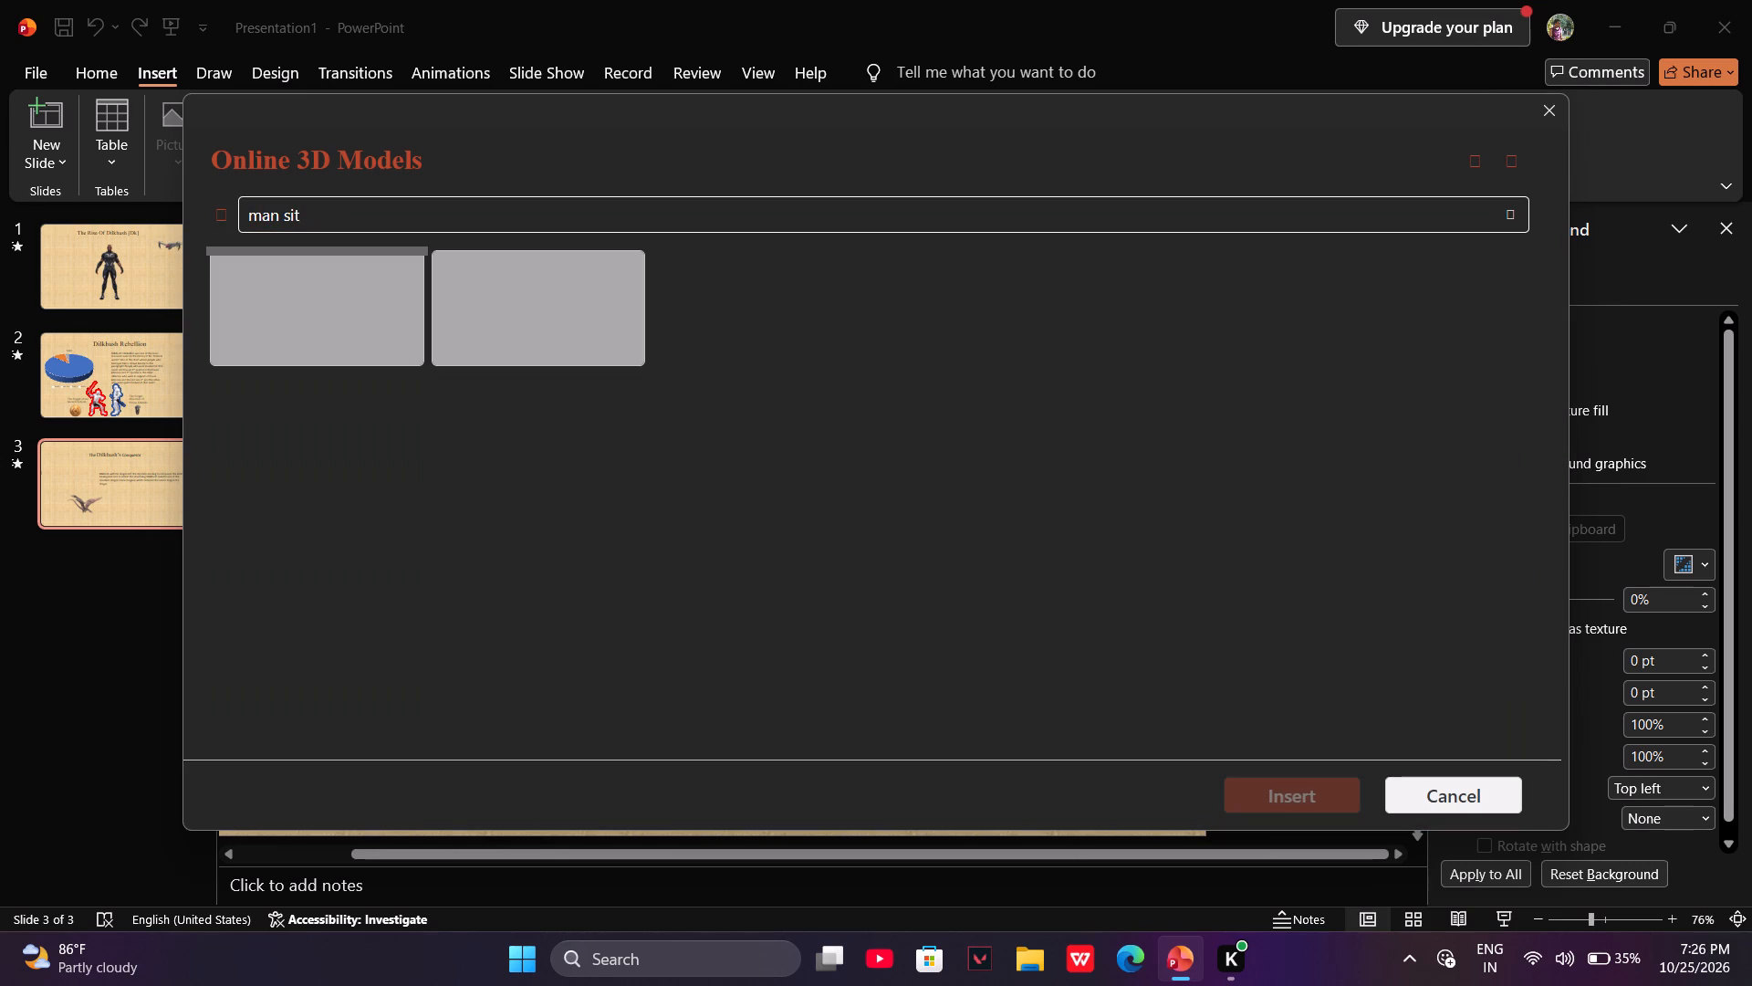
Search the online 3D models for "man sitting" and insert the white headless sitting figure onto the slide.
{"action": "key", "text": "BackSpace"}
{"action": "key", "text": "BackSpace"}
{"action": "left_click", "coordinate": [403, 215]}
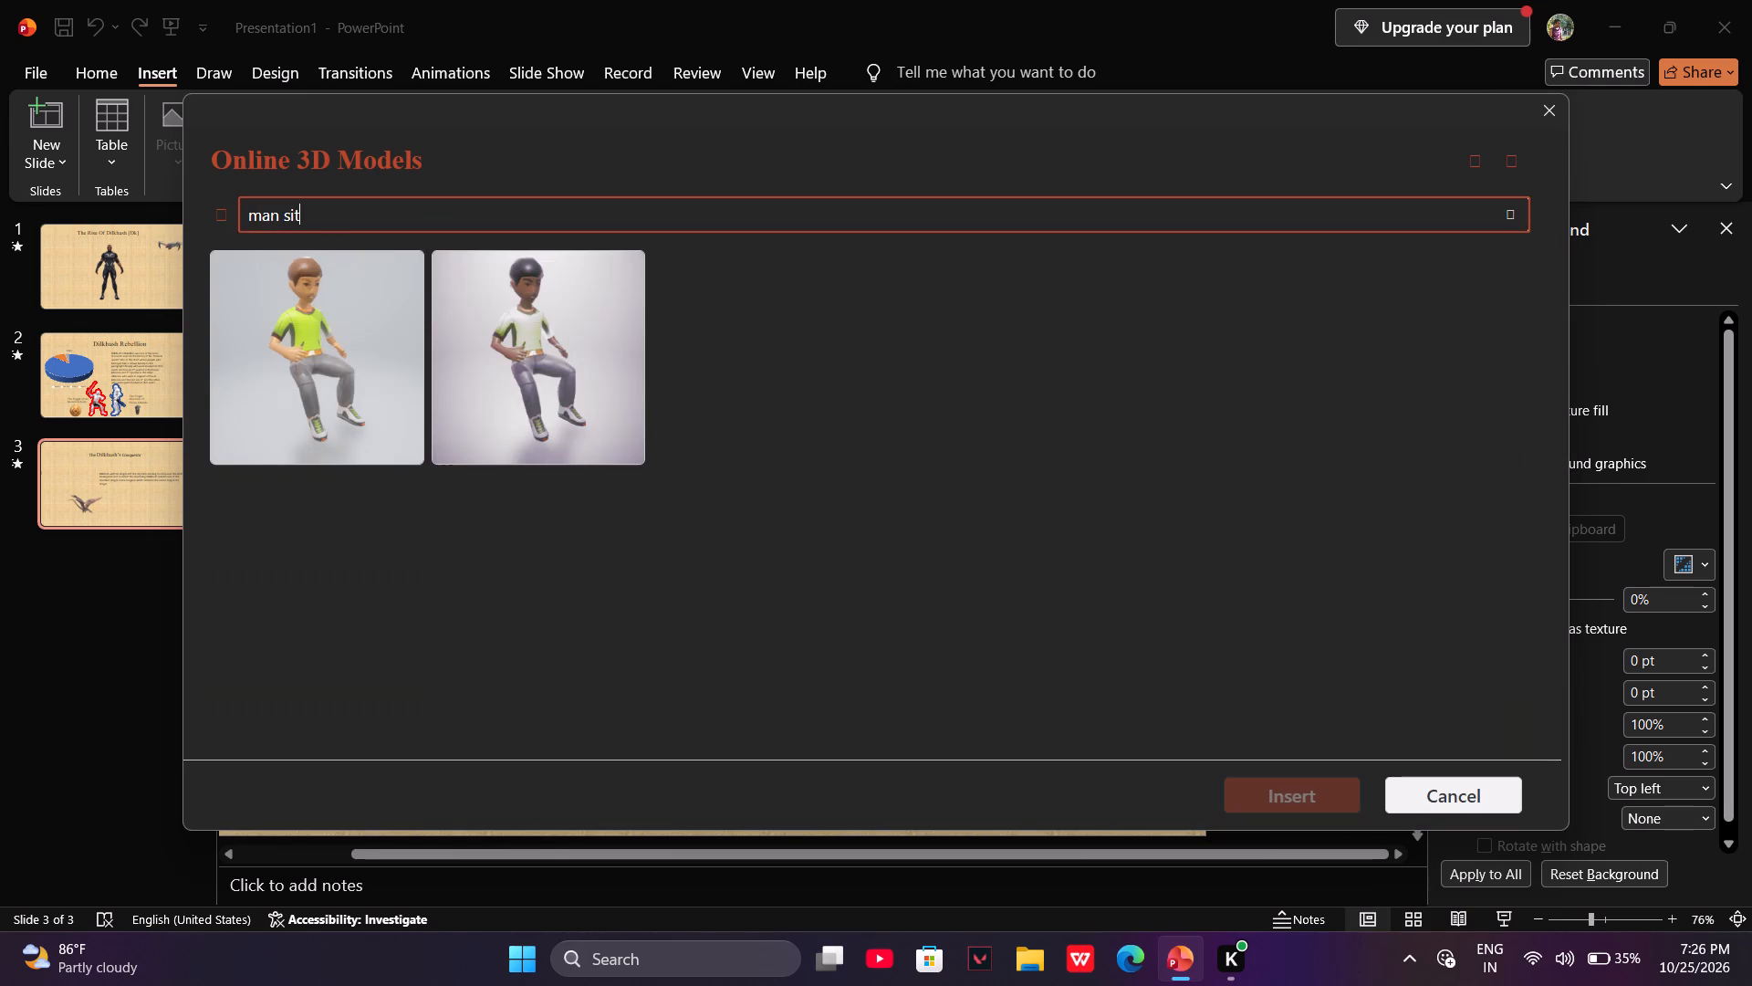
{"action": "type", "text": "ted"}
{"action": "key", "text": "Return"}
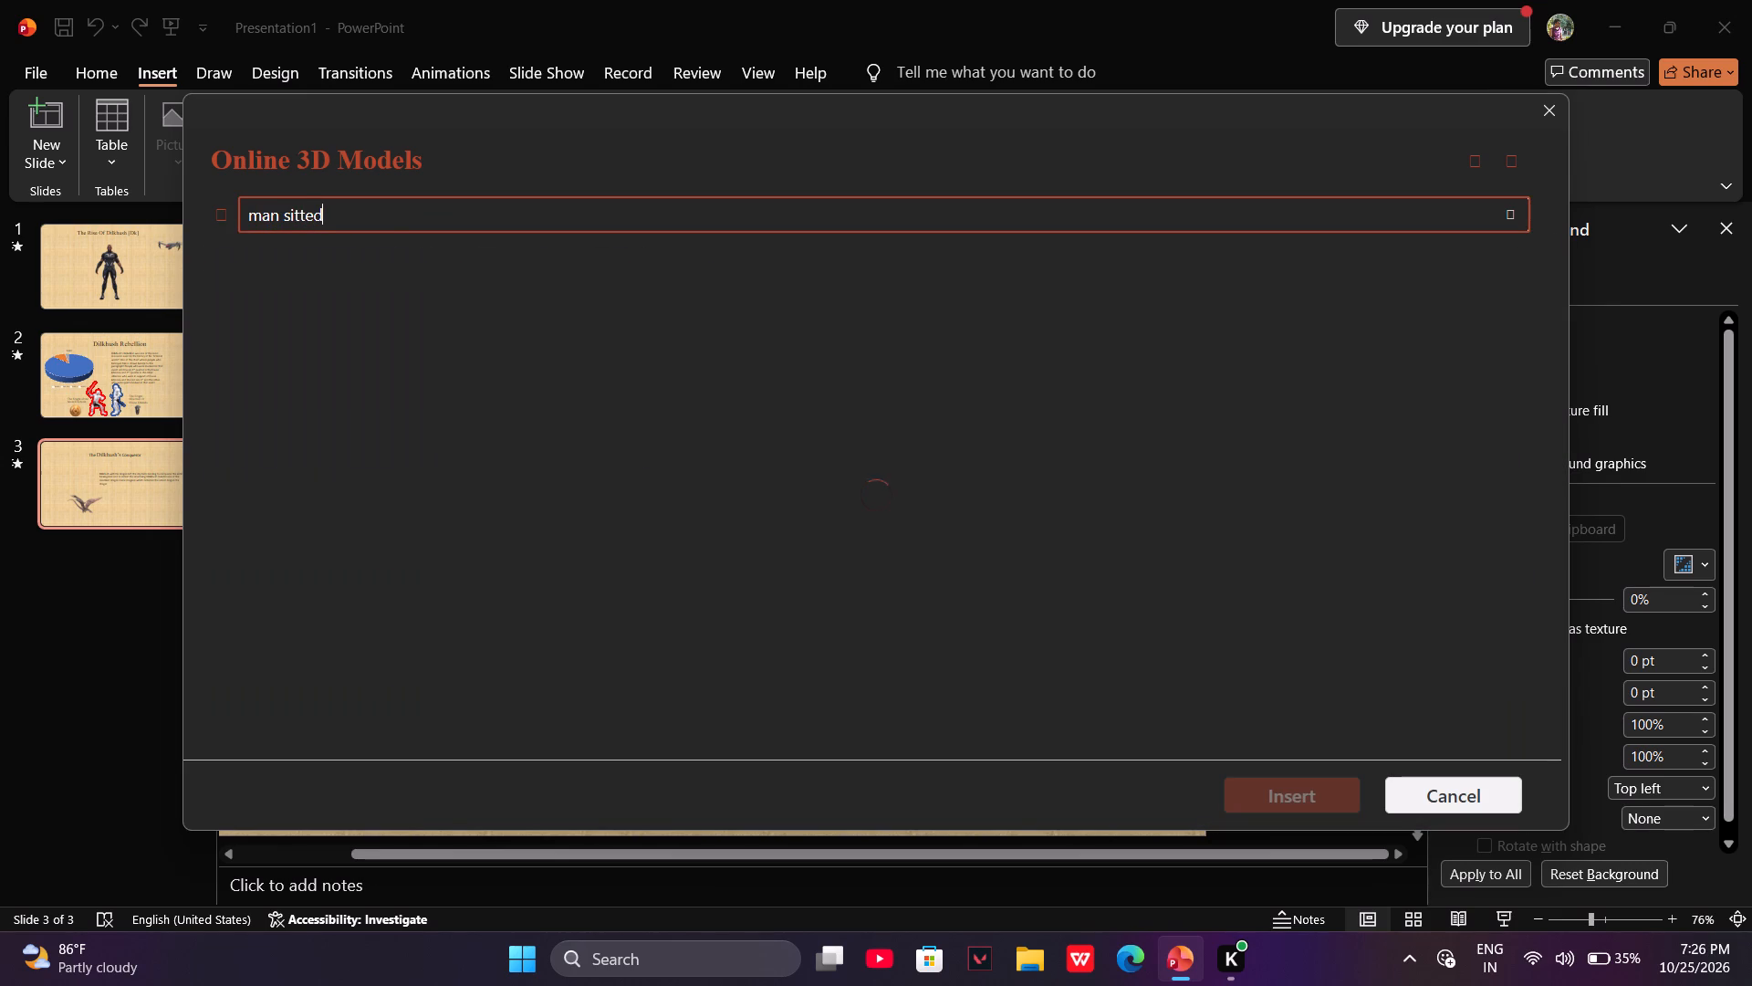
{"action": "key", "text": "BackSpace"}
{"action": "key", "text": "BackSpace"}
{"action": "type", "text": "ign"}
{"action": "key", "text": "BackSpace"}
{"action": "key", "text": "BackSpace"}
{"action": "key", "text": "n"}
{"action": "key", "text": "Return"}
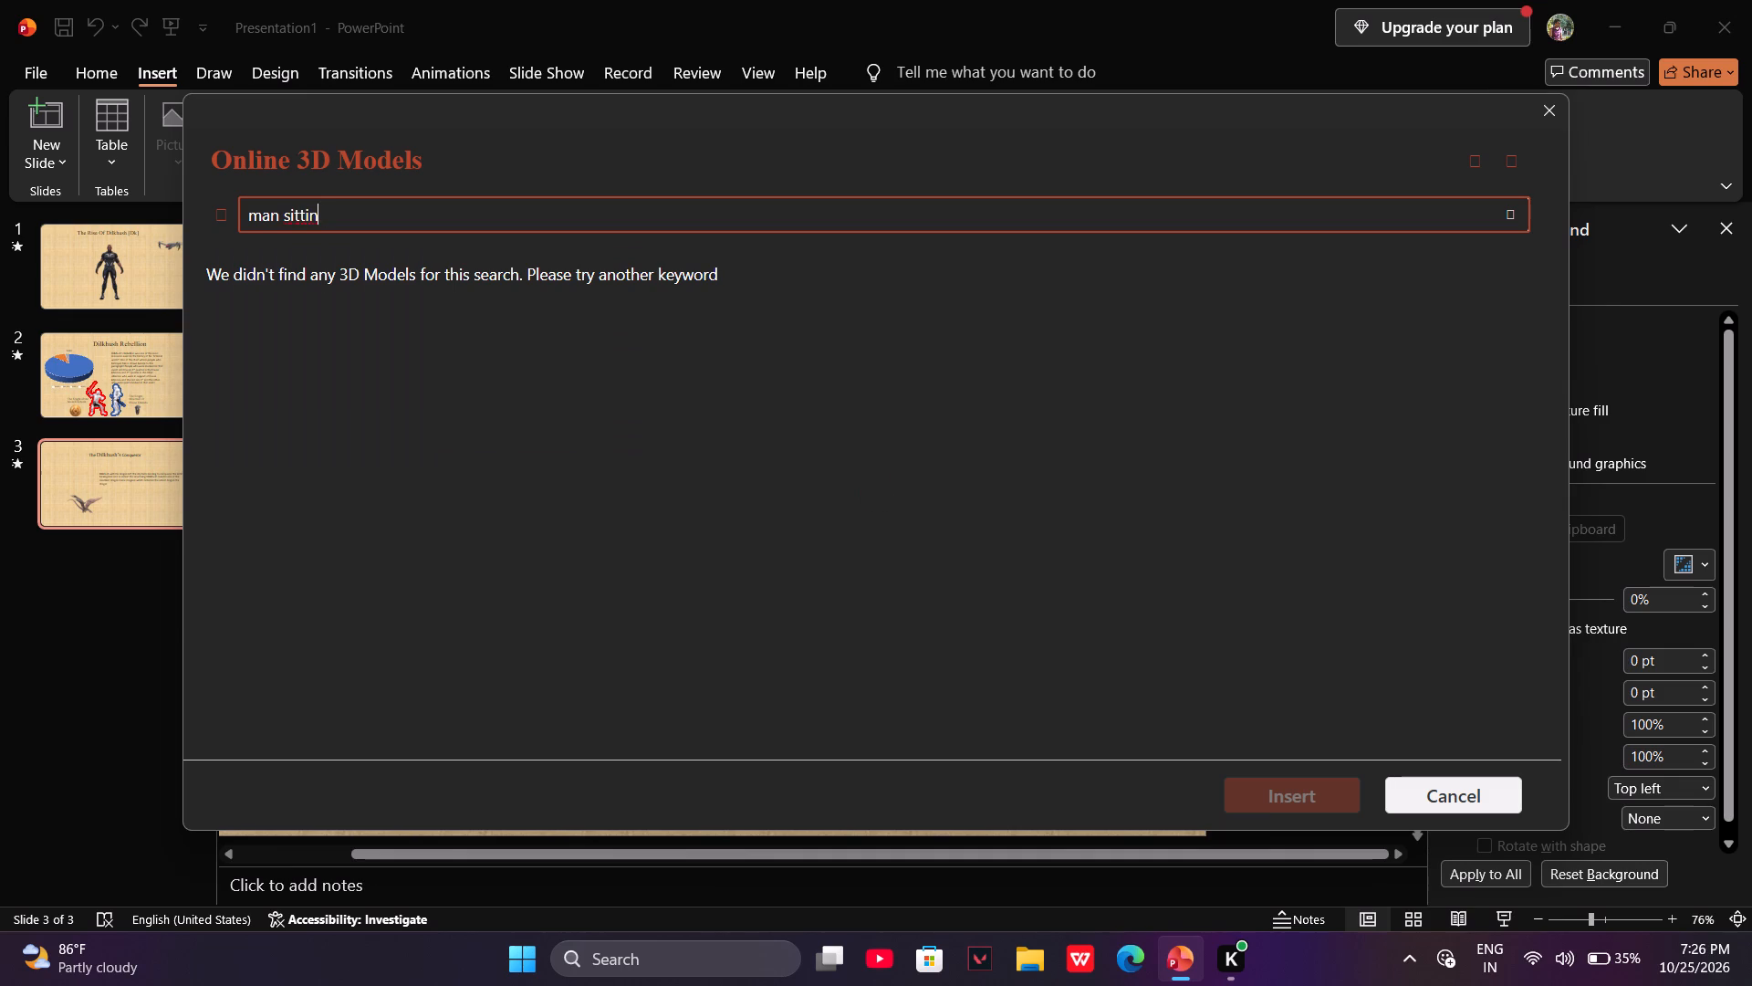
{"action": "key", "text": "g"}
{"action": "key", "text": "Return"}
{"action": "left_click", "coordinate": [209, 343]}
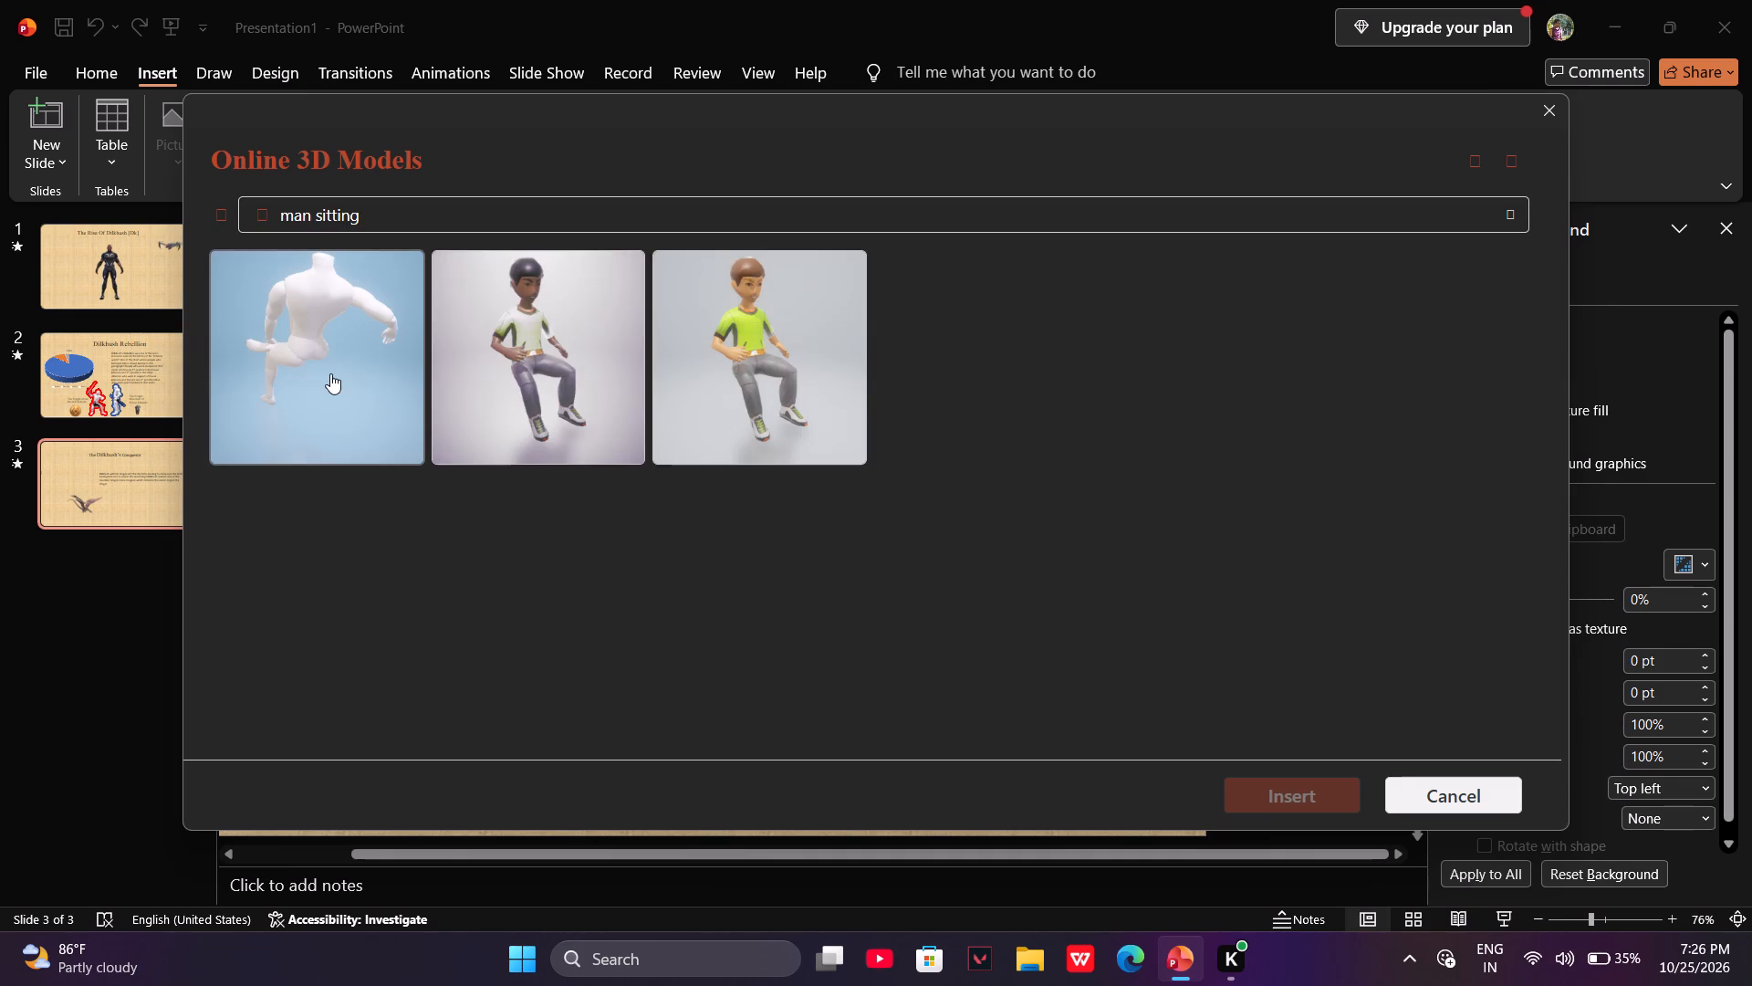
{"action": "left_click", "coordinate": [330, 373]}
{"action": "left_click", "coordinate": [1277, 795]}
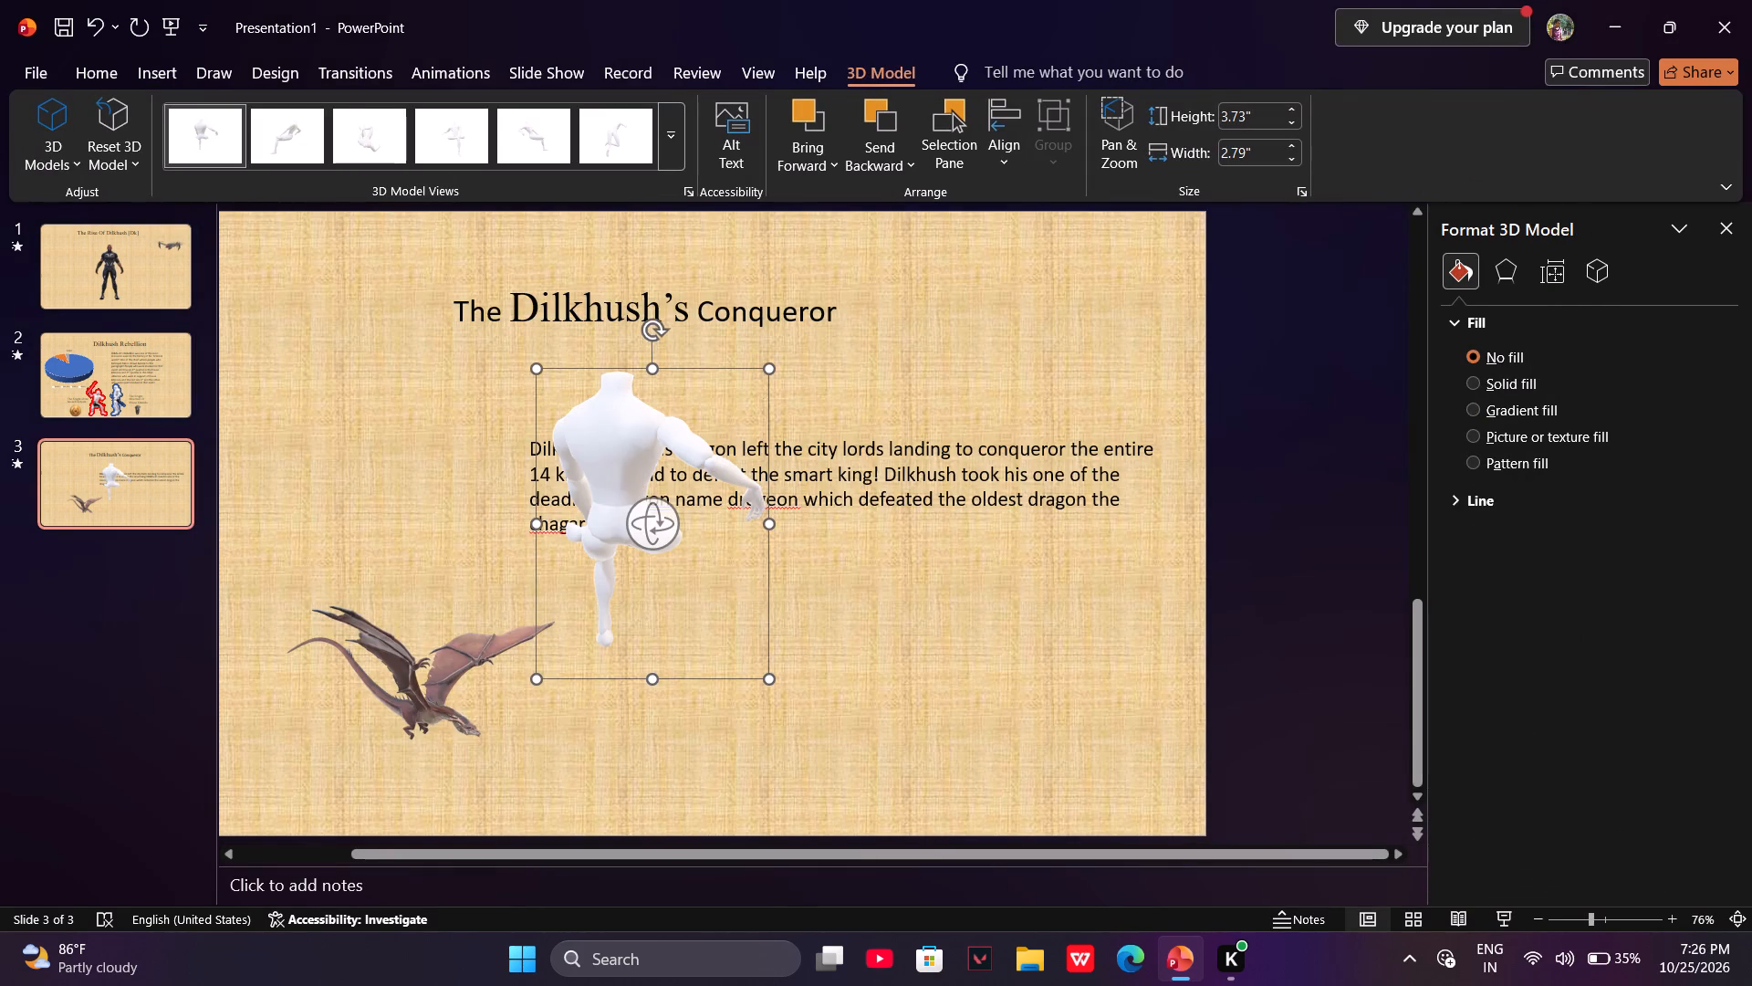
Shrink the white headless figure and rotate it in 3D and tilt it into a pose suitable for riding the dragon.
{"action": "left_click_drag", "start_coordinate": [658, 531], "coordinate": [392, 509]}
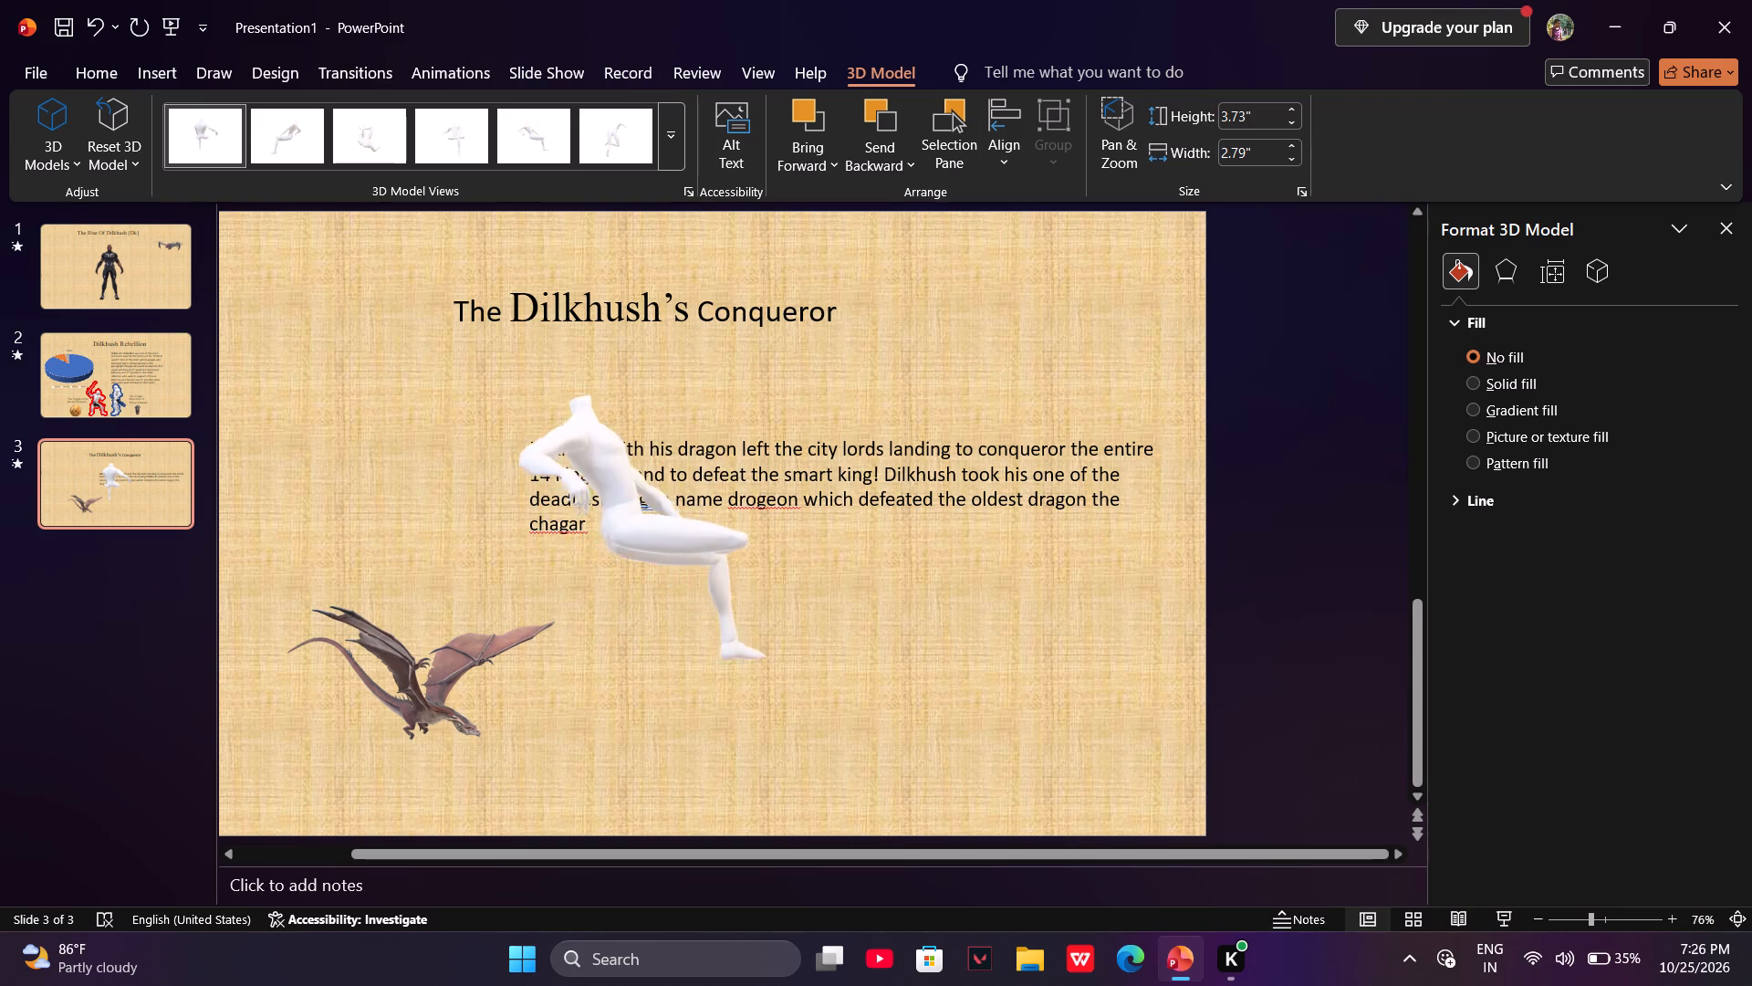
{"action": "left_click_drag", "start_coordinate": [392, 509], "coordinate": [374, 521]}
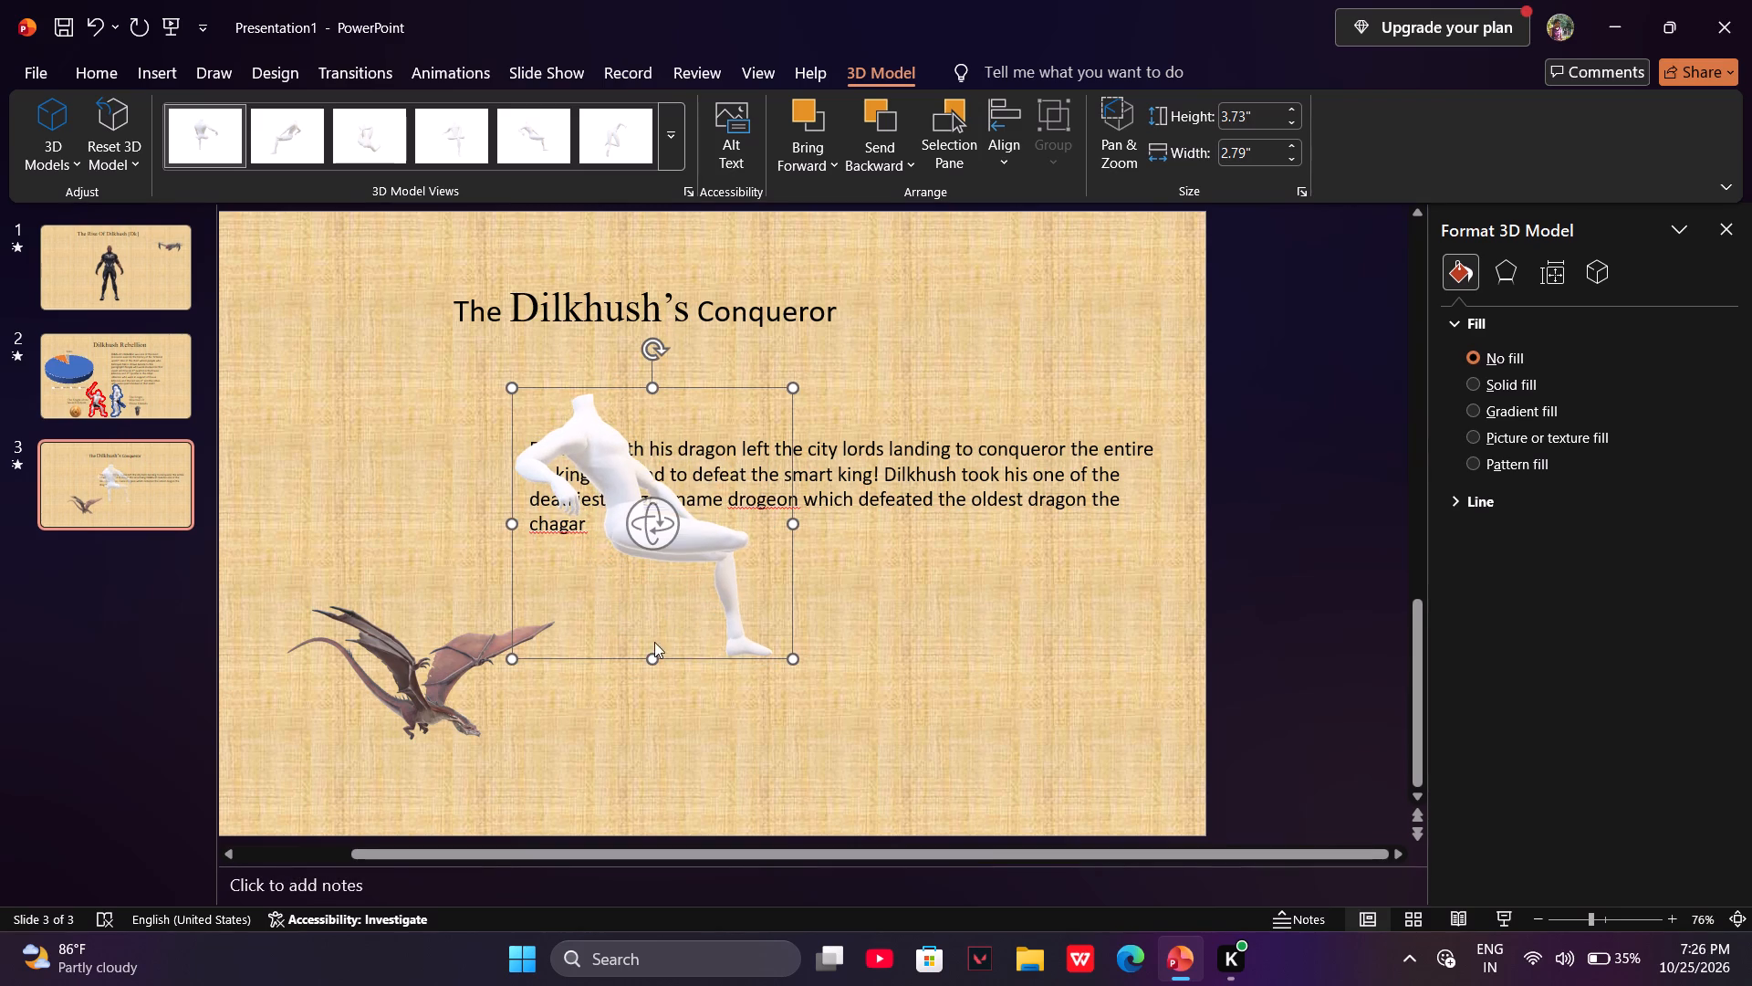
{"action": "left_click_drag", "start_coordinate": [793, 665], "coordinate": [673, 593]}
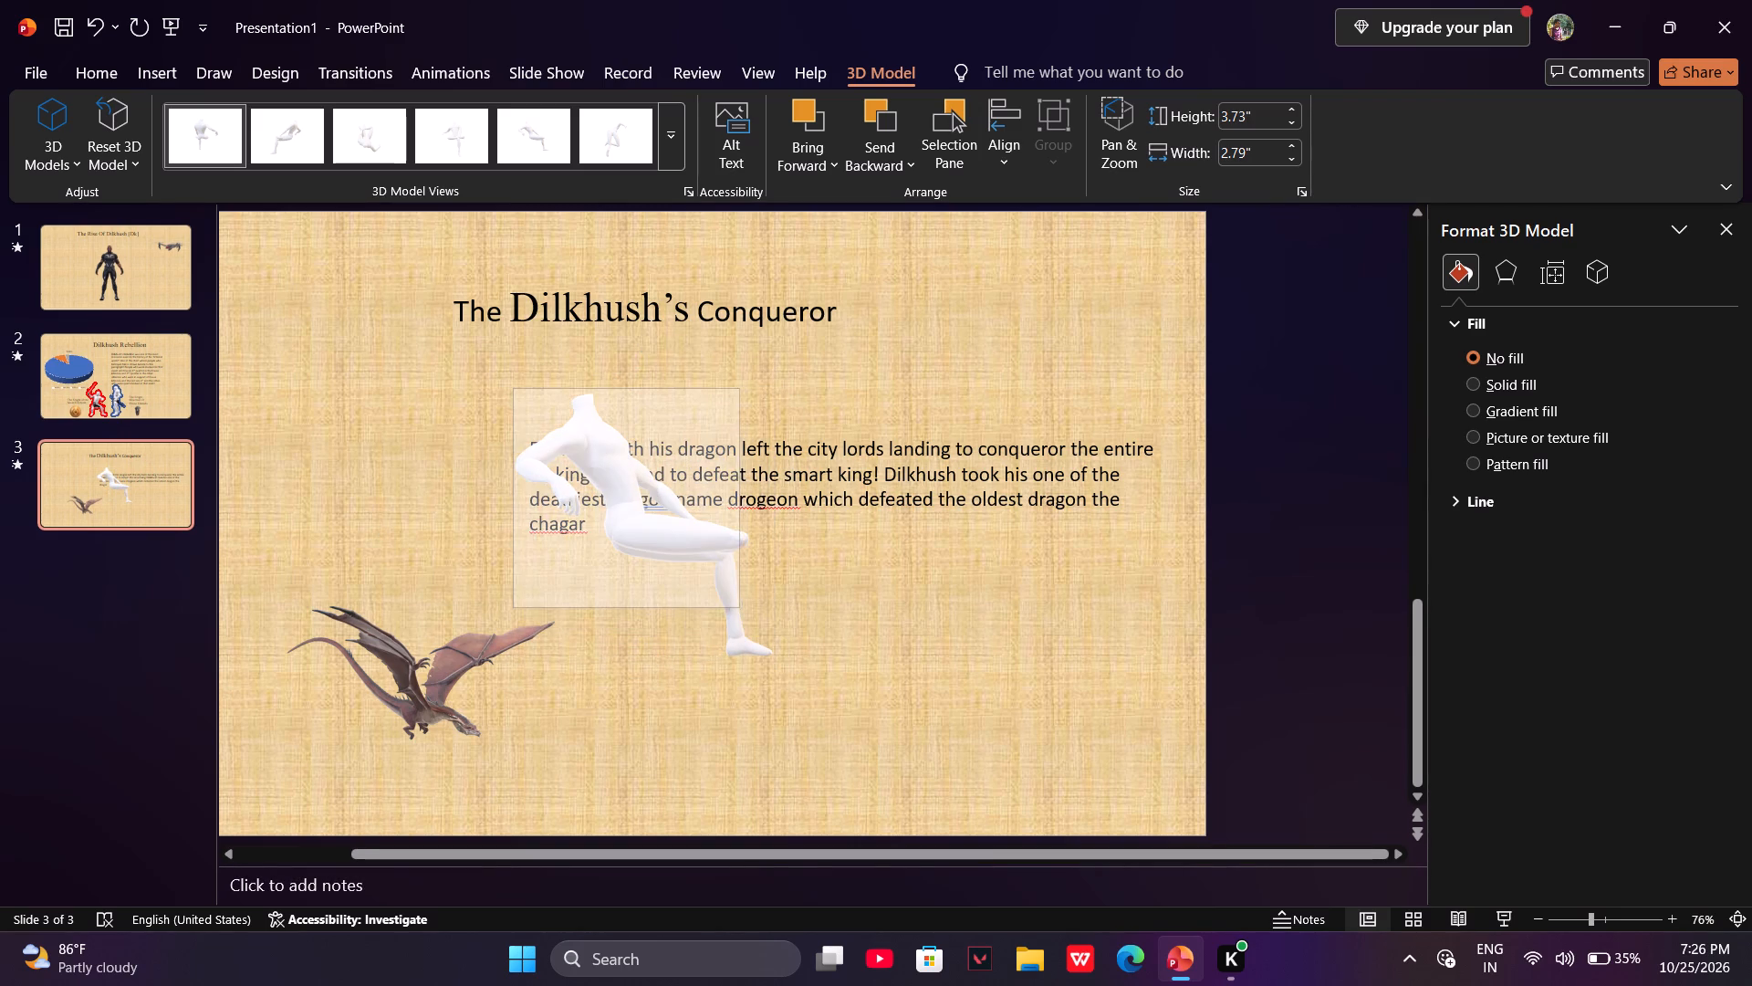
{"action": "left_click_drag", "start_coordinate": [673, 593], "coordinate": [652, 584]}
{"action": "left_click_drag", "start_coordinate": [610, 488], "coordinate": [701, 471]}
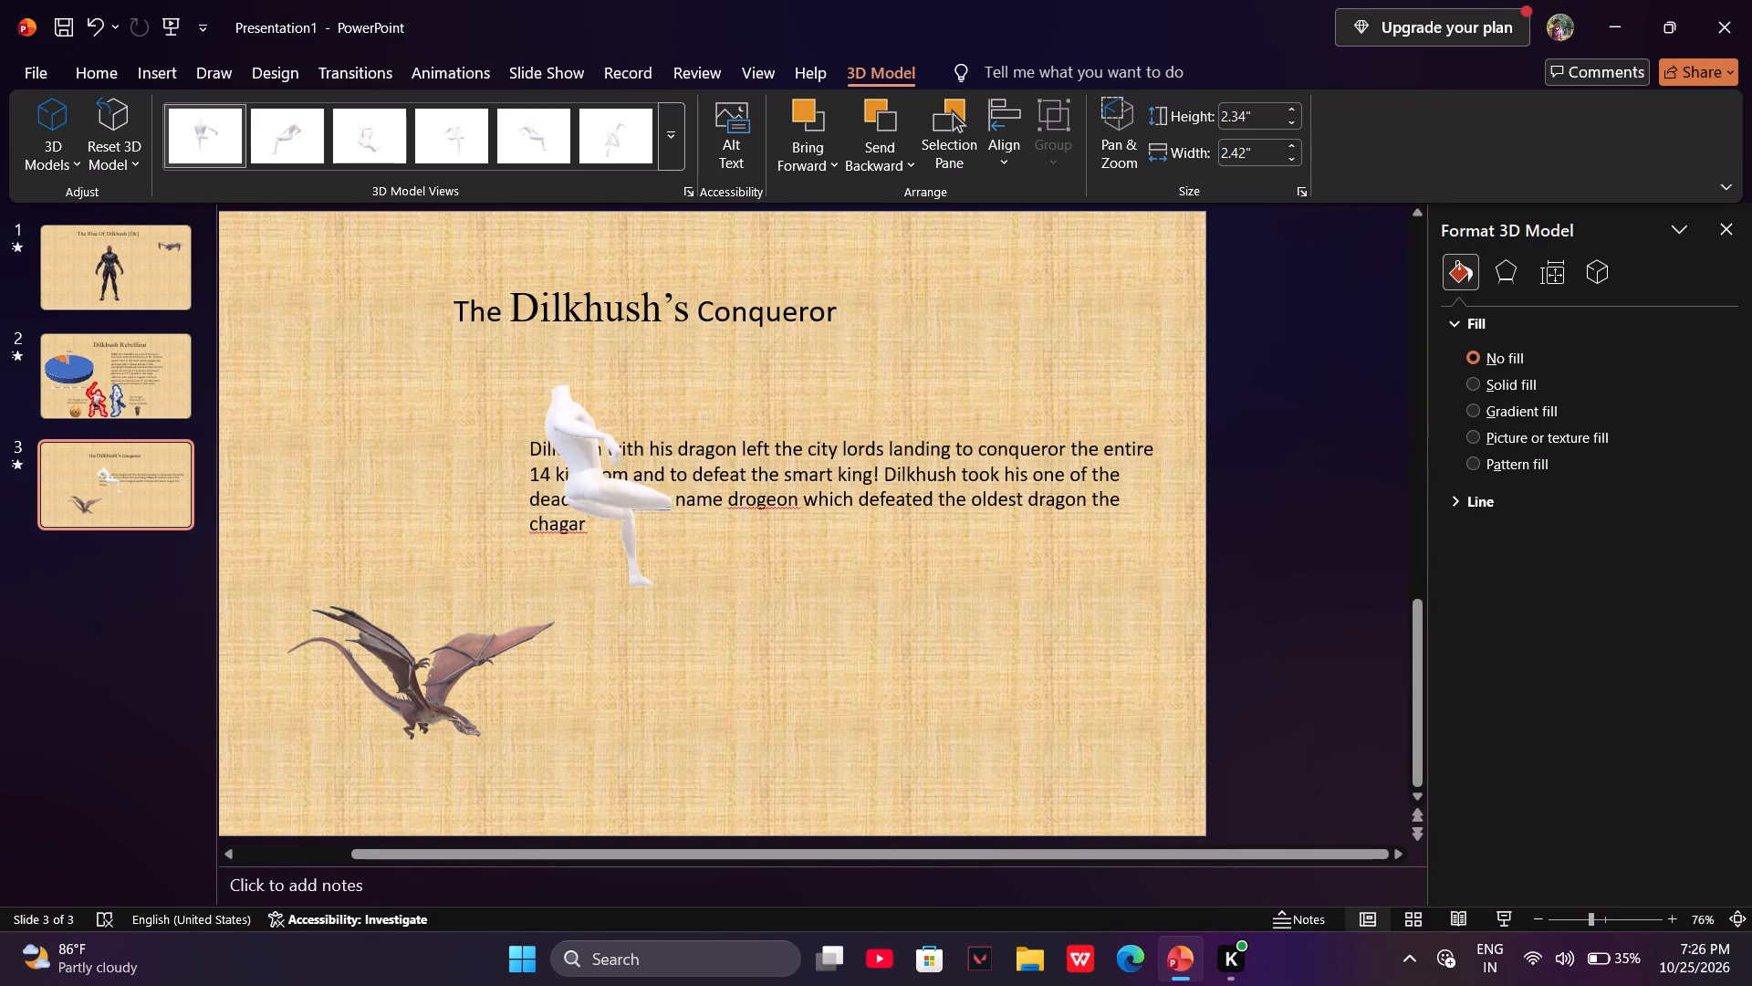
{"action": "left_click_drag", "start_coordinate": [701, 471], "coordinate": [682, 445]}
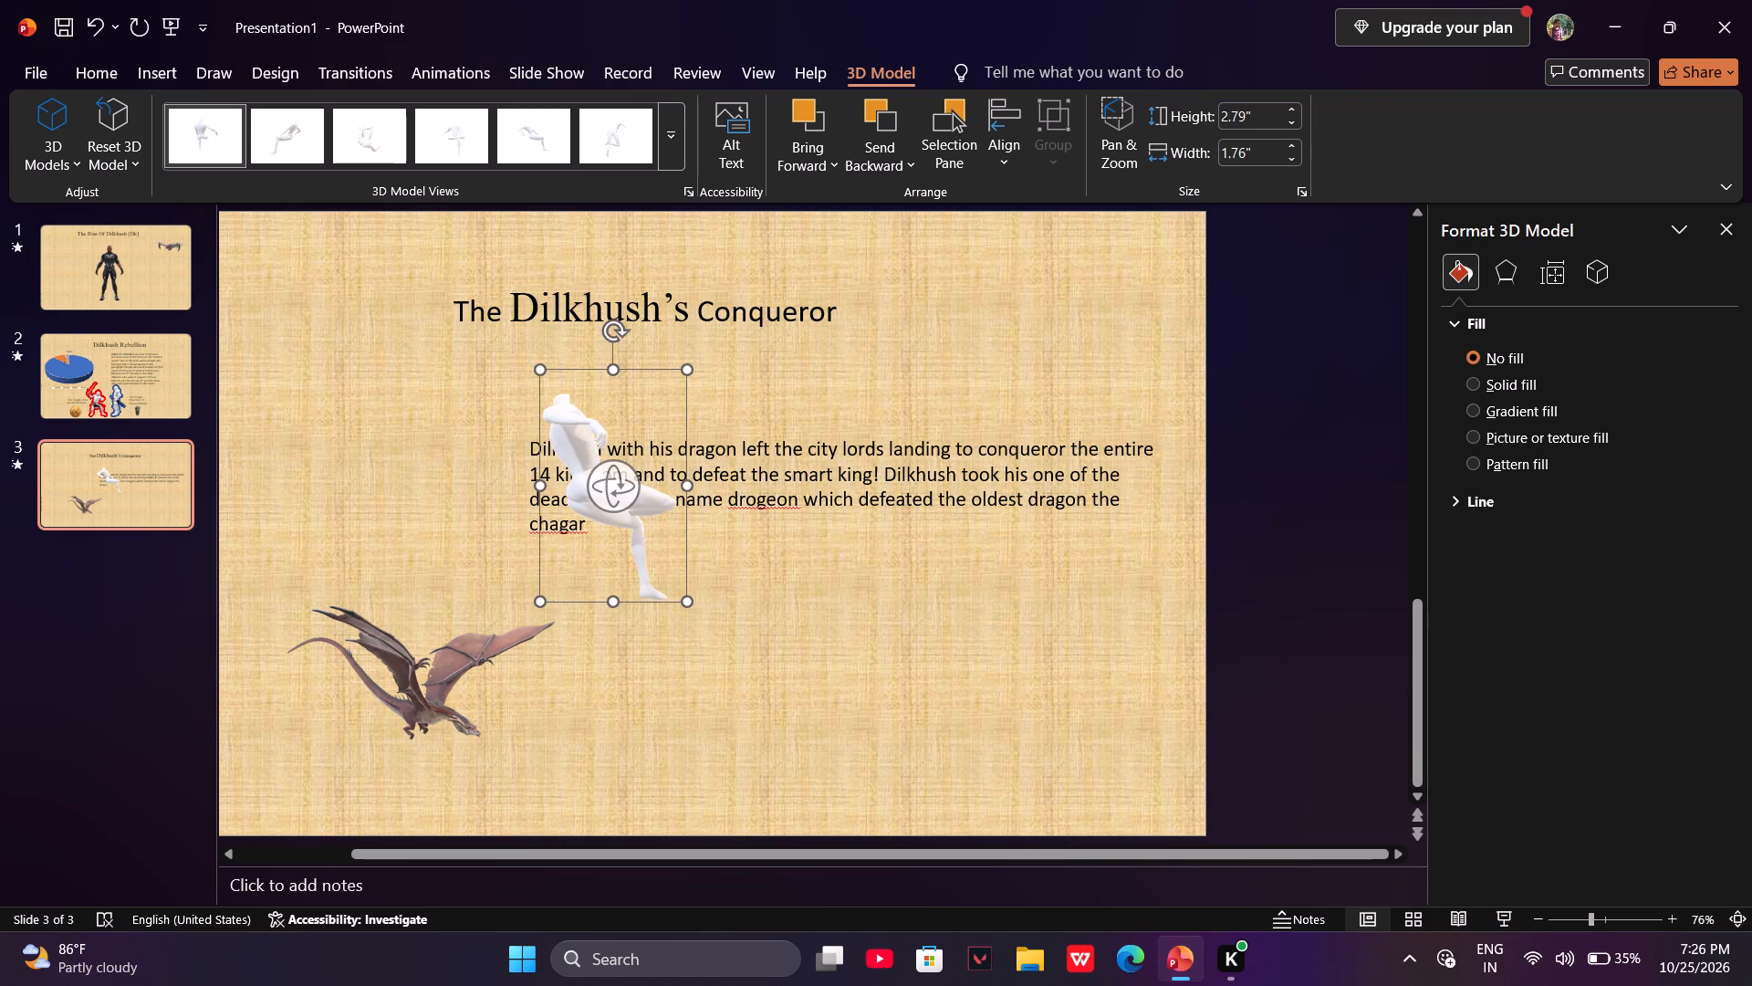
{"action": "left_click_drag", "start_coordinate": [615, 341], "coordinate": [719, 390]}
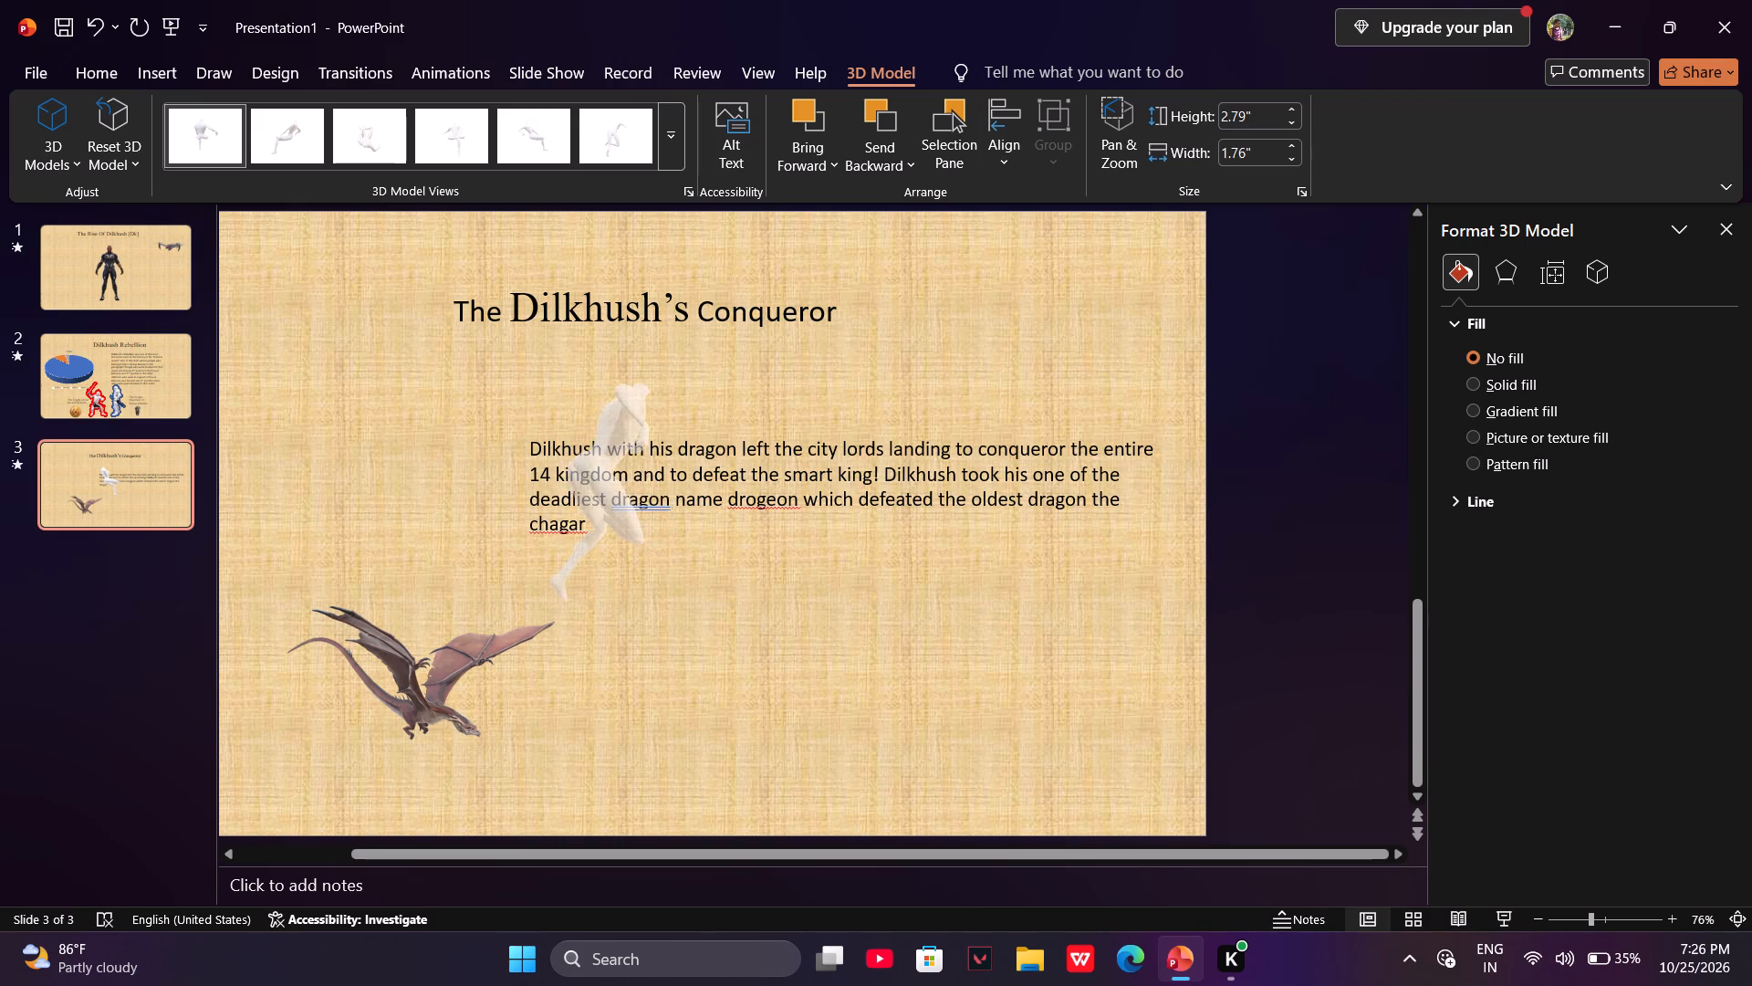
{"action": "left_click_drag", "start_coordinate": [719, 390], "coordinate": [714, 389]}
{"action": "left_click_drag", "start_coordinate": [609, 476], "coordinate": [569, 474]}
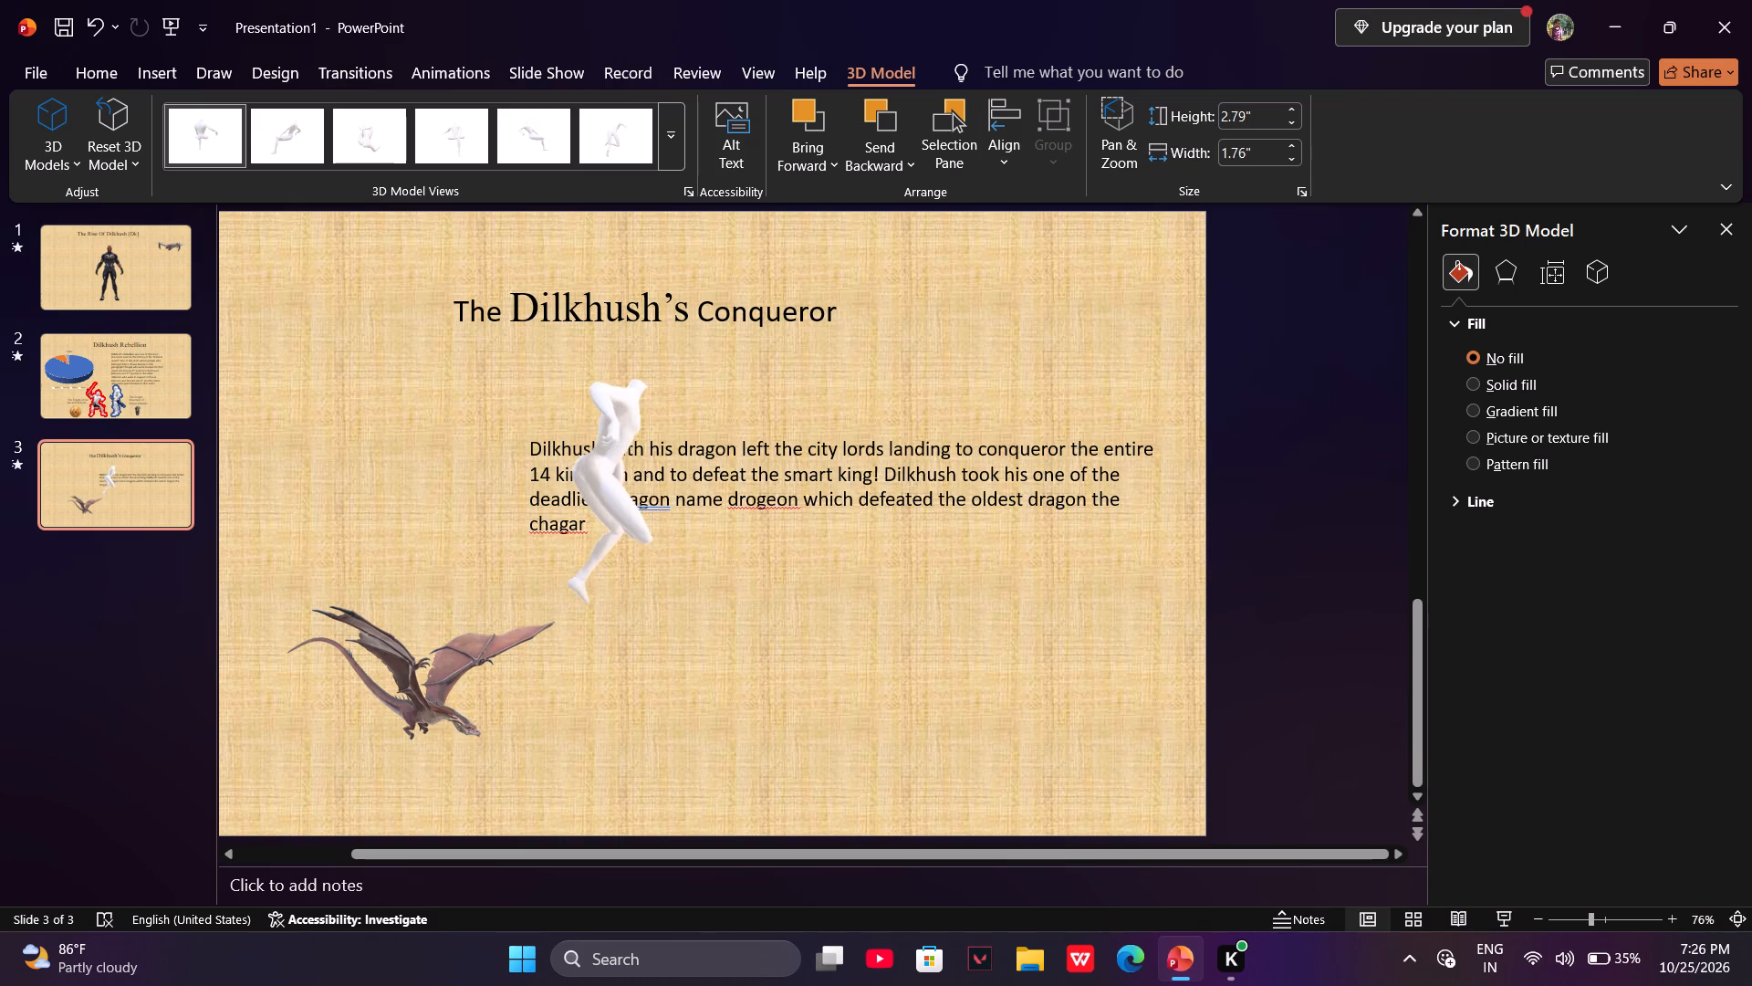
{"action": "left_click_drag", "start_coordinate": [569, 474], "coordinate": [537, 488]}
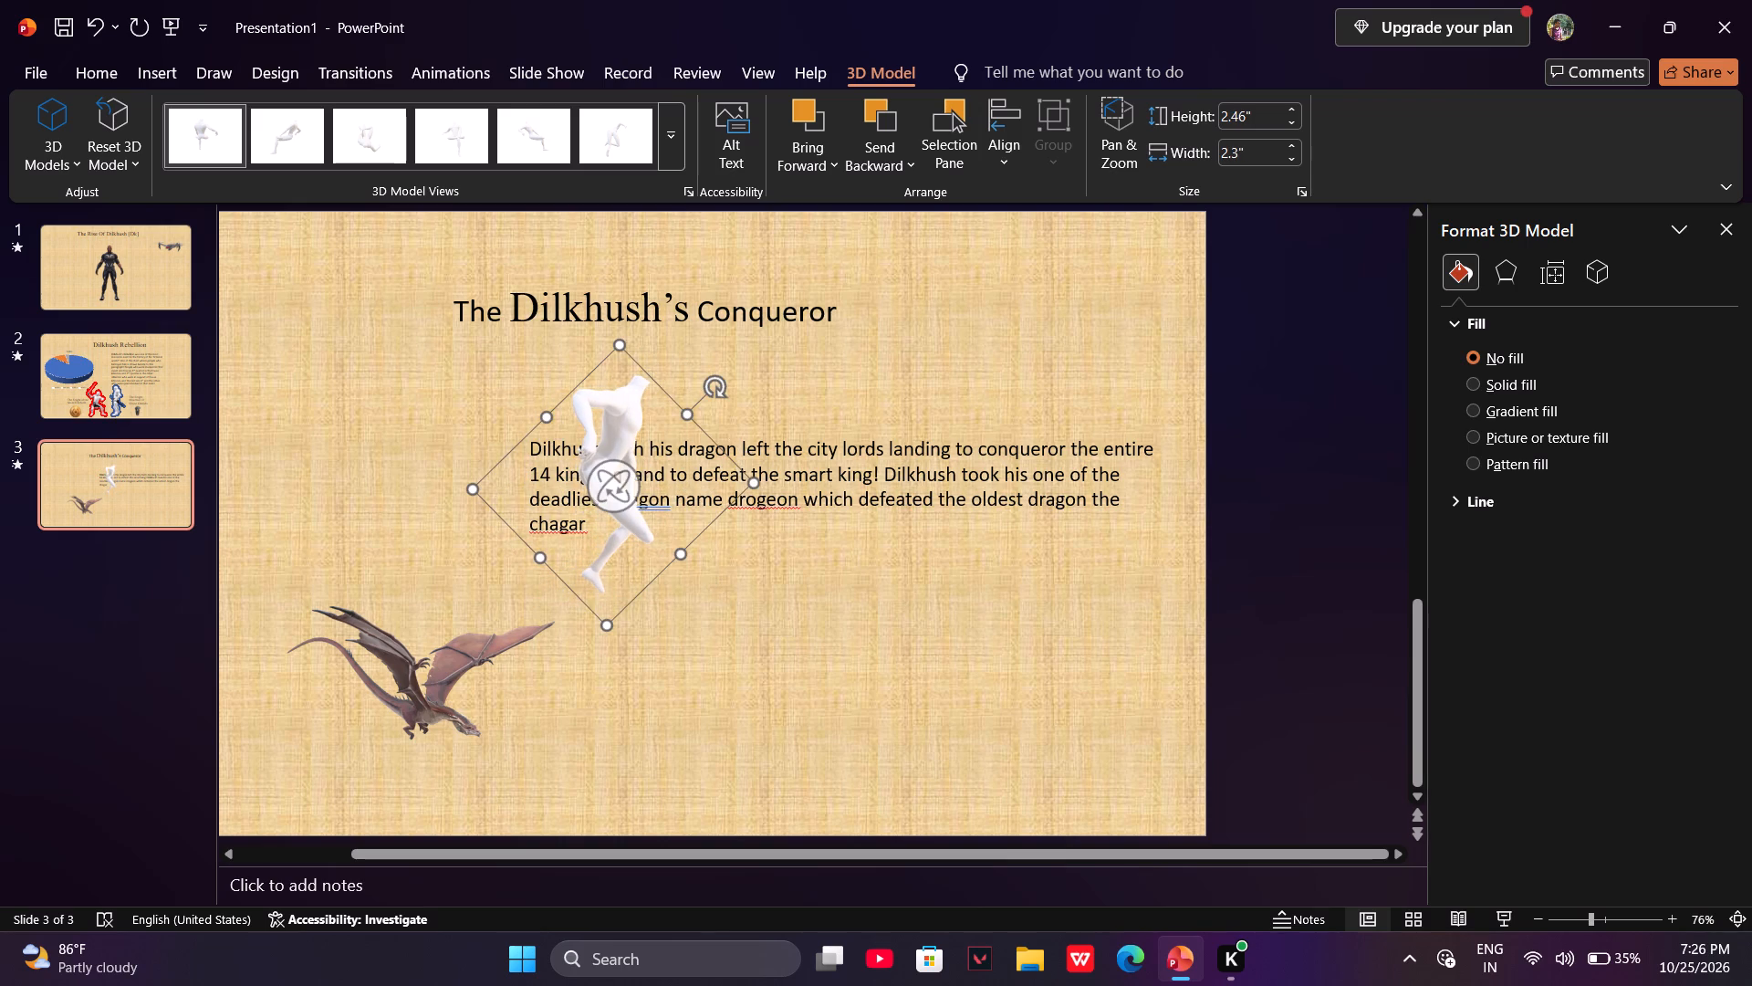
Move the story text box slightly up and toward the slide's right edge.
{"action": "left_click_drag", "start_coordinate": [632, 543], "coordinate": [537, 624]}
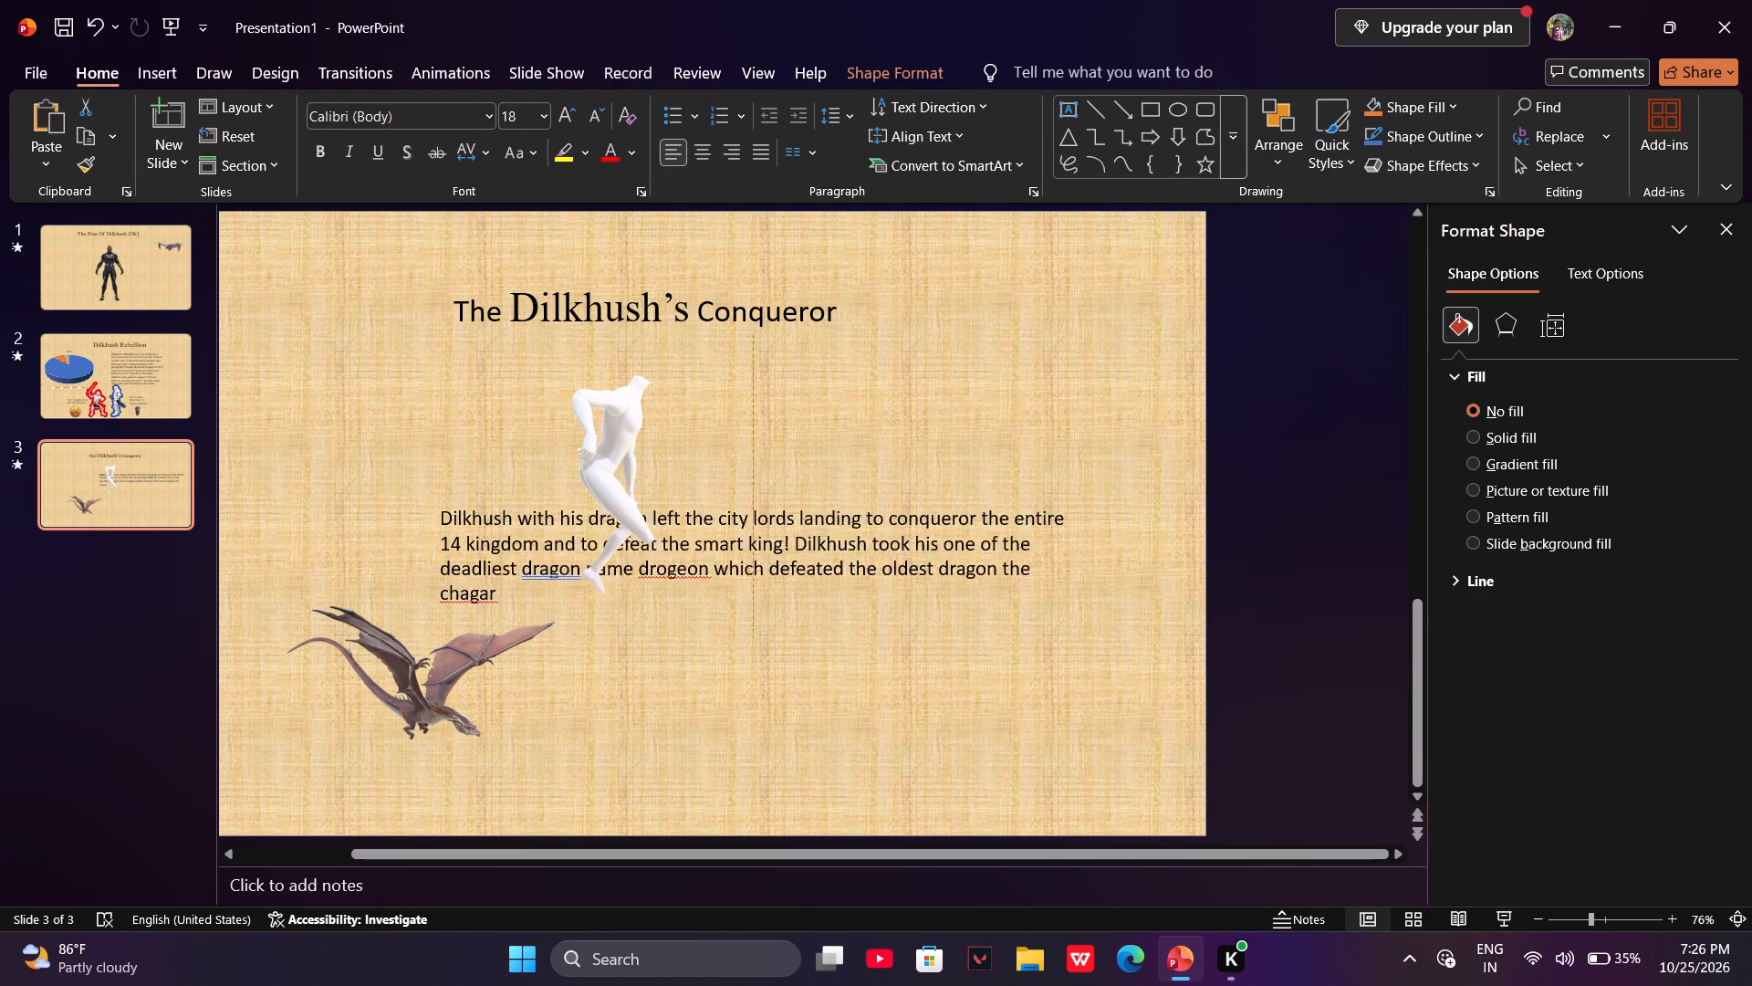
{"action": "left_click_drag", "start_coordinate": [537, 624], "coordinate": [662, 534]}
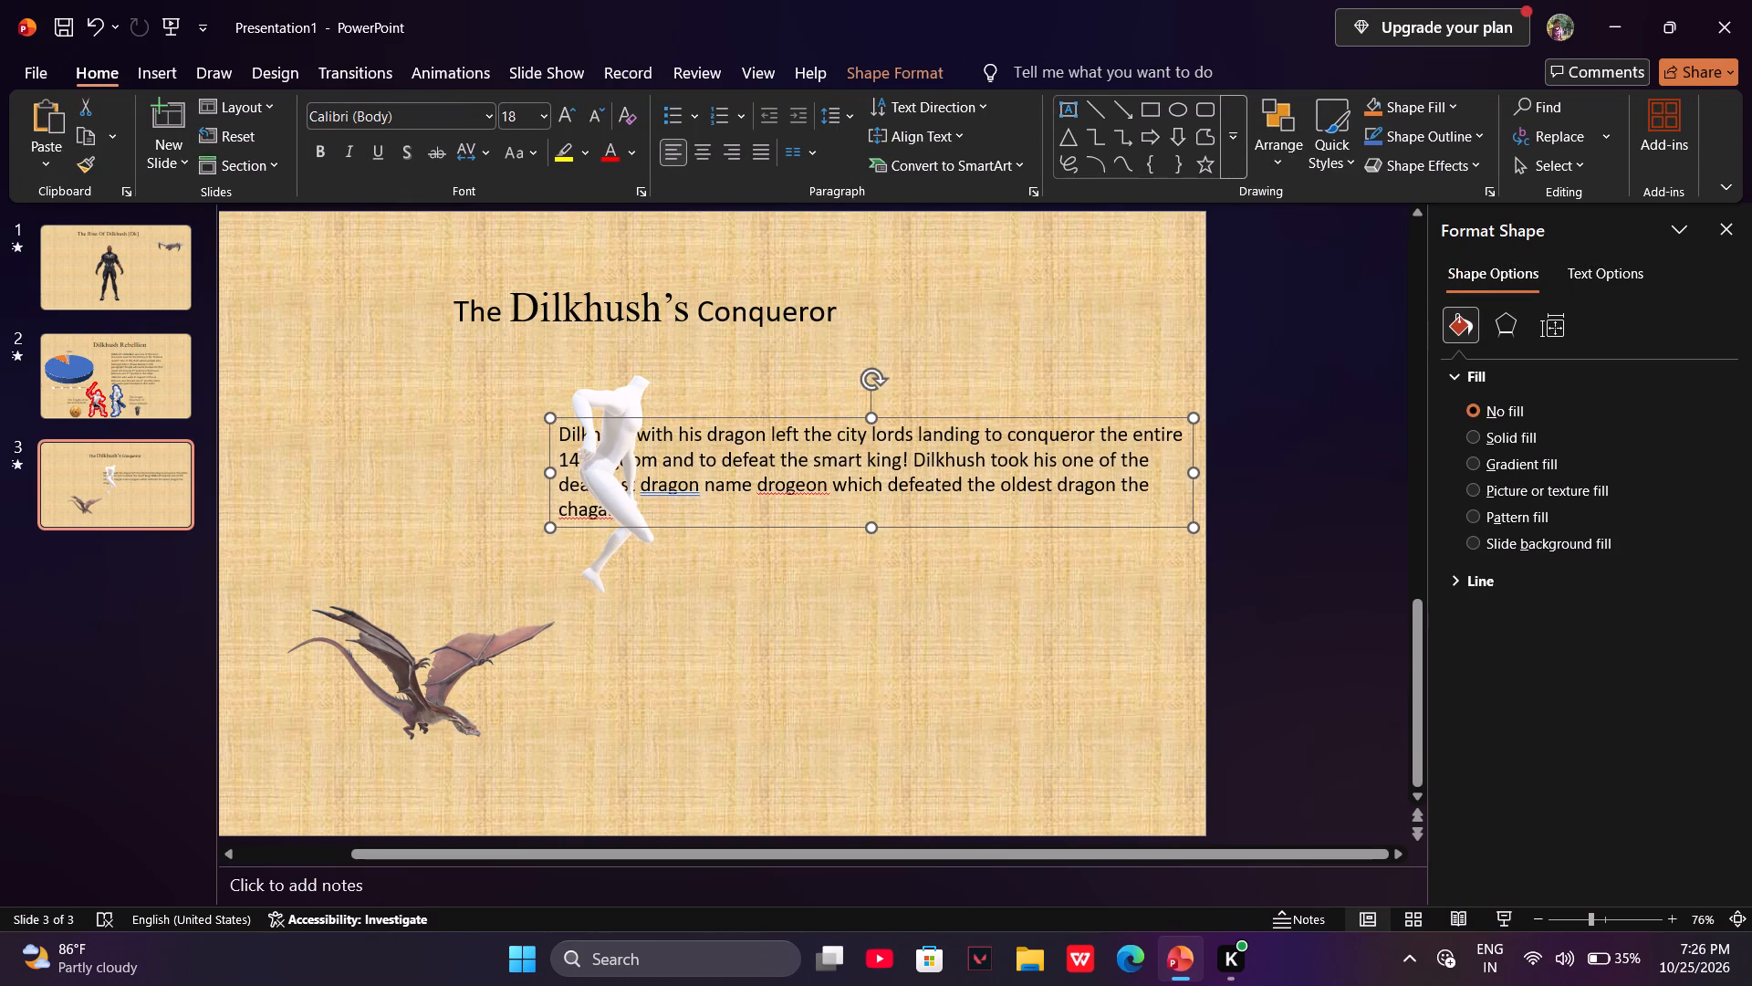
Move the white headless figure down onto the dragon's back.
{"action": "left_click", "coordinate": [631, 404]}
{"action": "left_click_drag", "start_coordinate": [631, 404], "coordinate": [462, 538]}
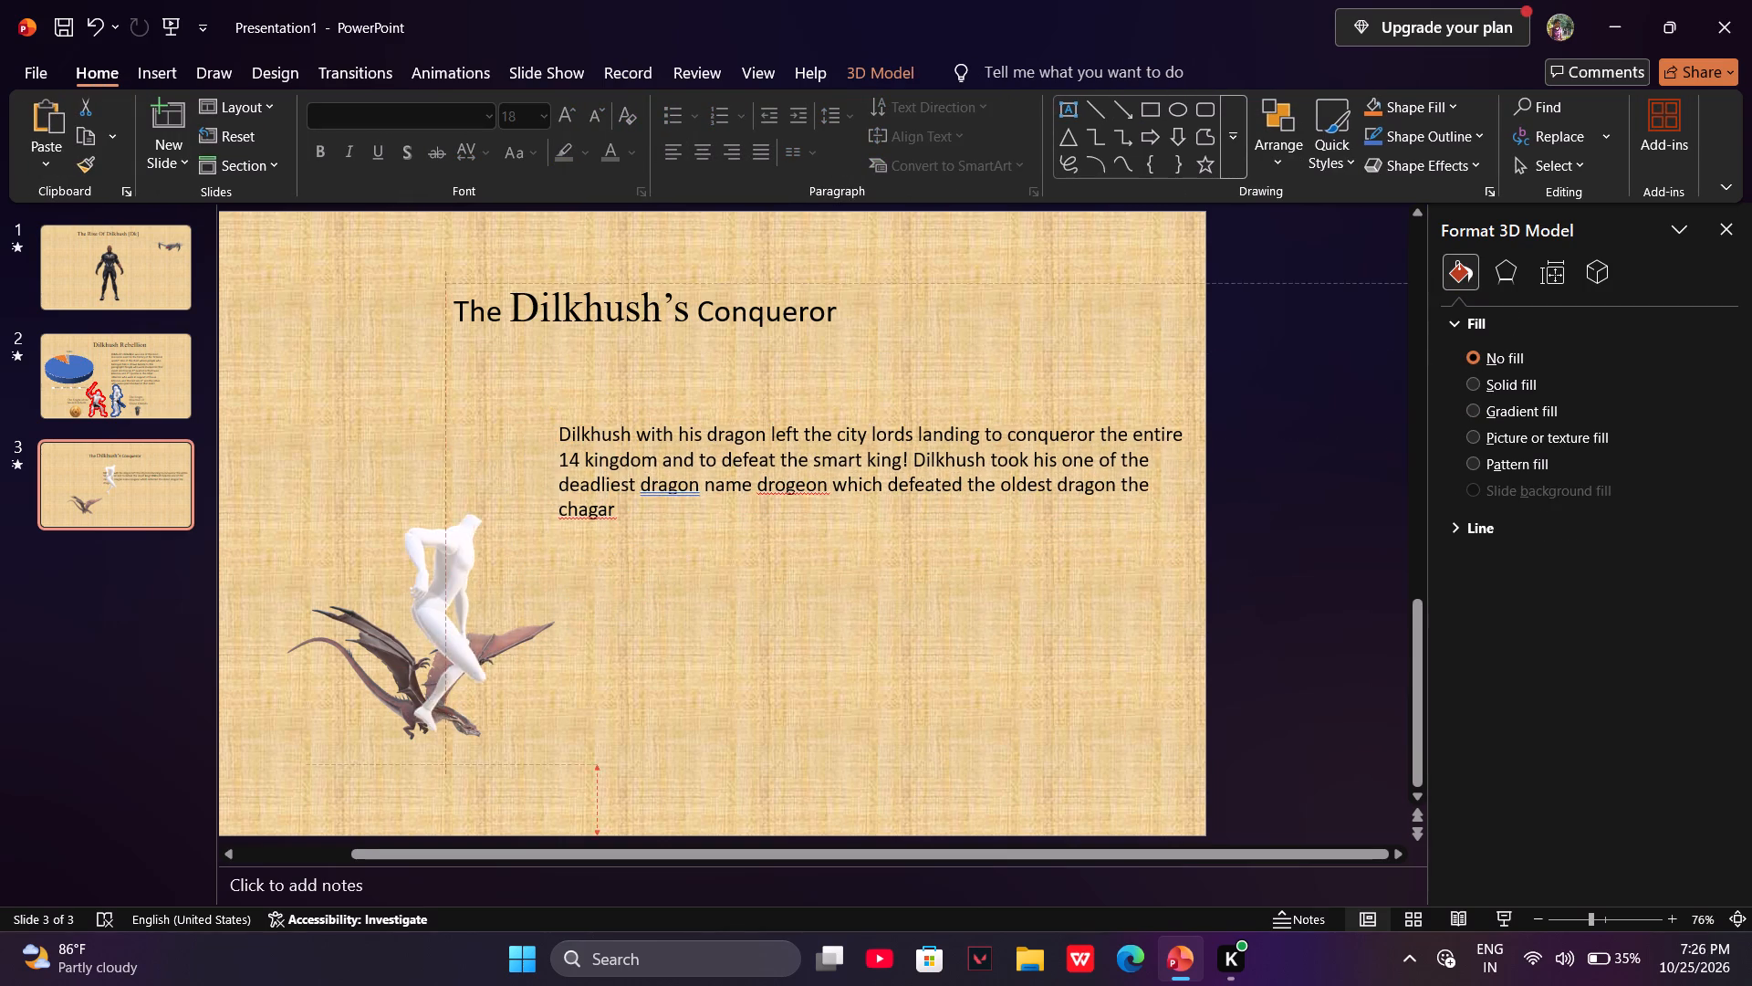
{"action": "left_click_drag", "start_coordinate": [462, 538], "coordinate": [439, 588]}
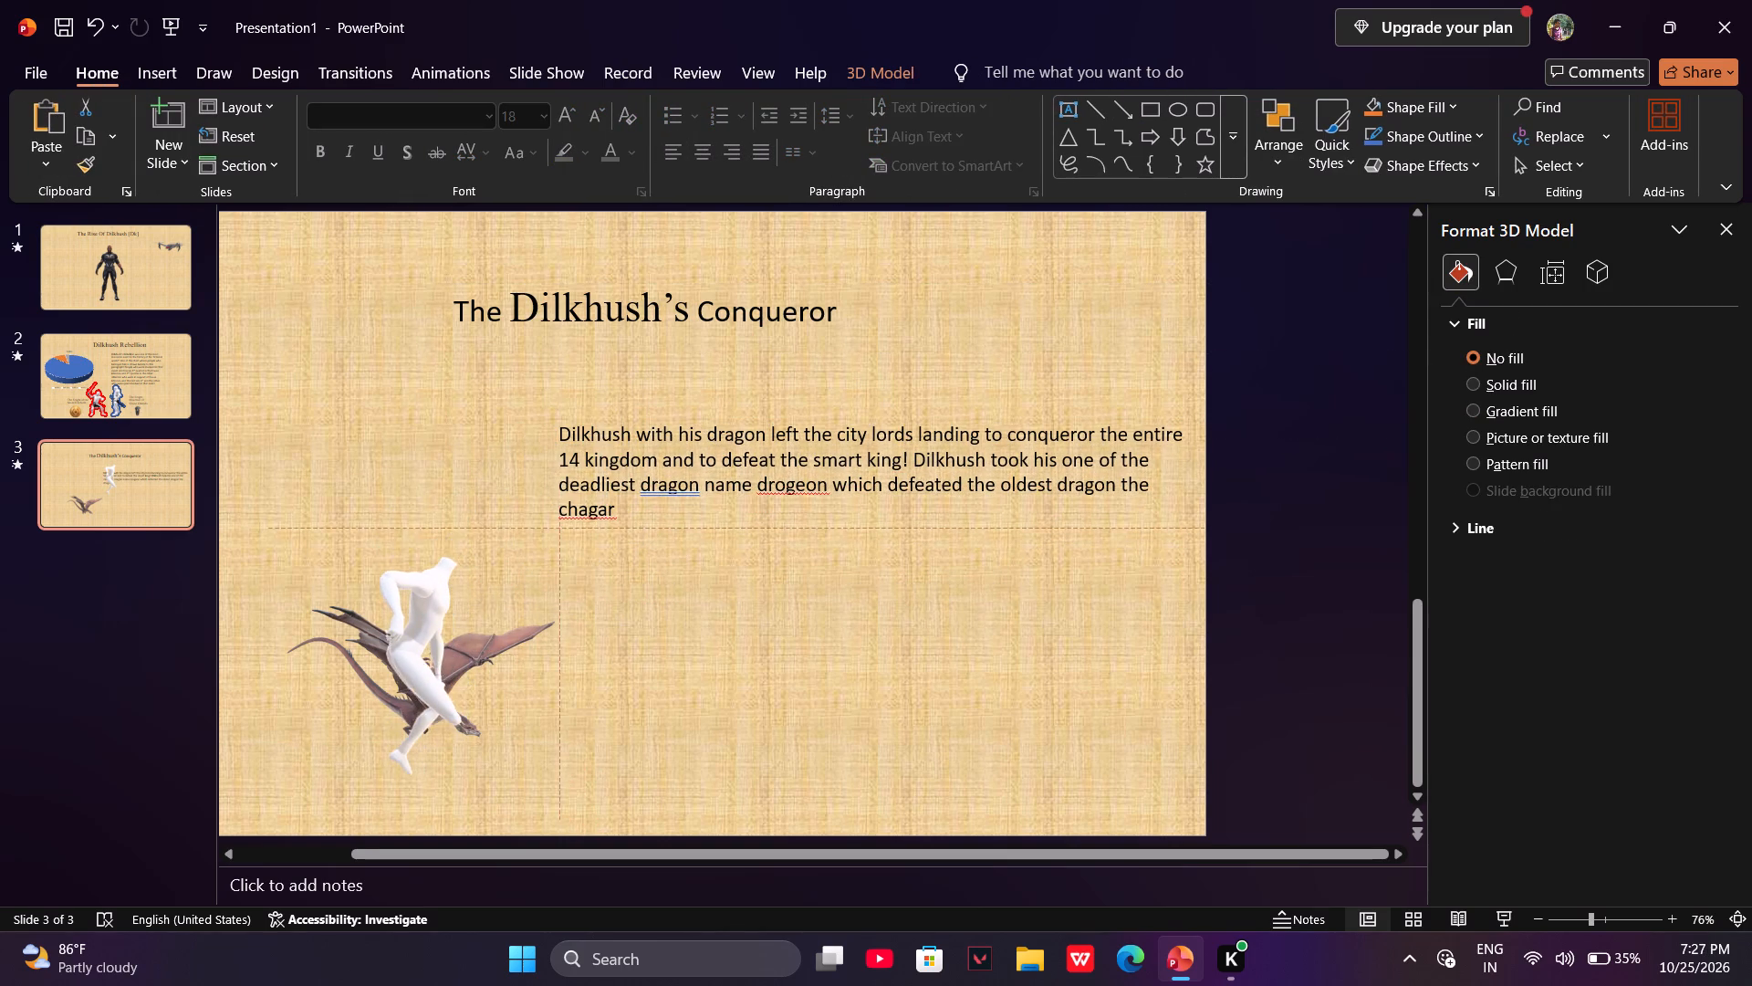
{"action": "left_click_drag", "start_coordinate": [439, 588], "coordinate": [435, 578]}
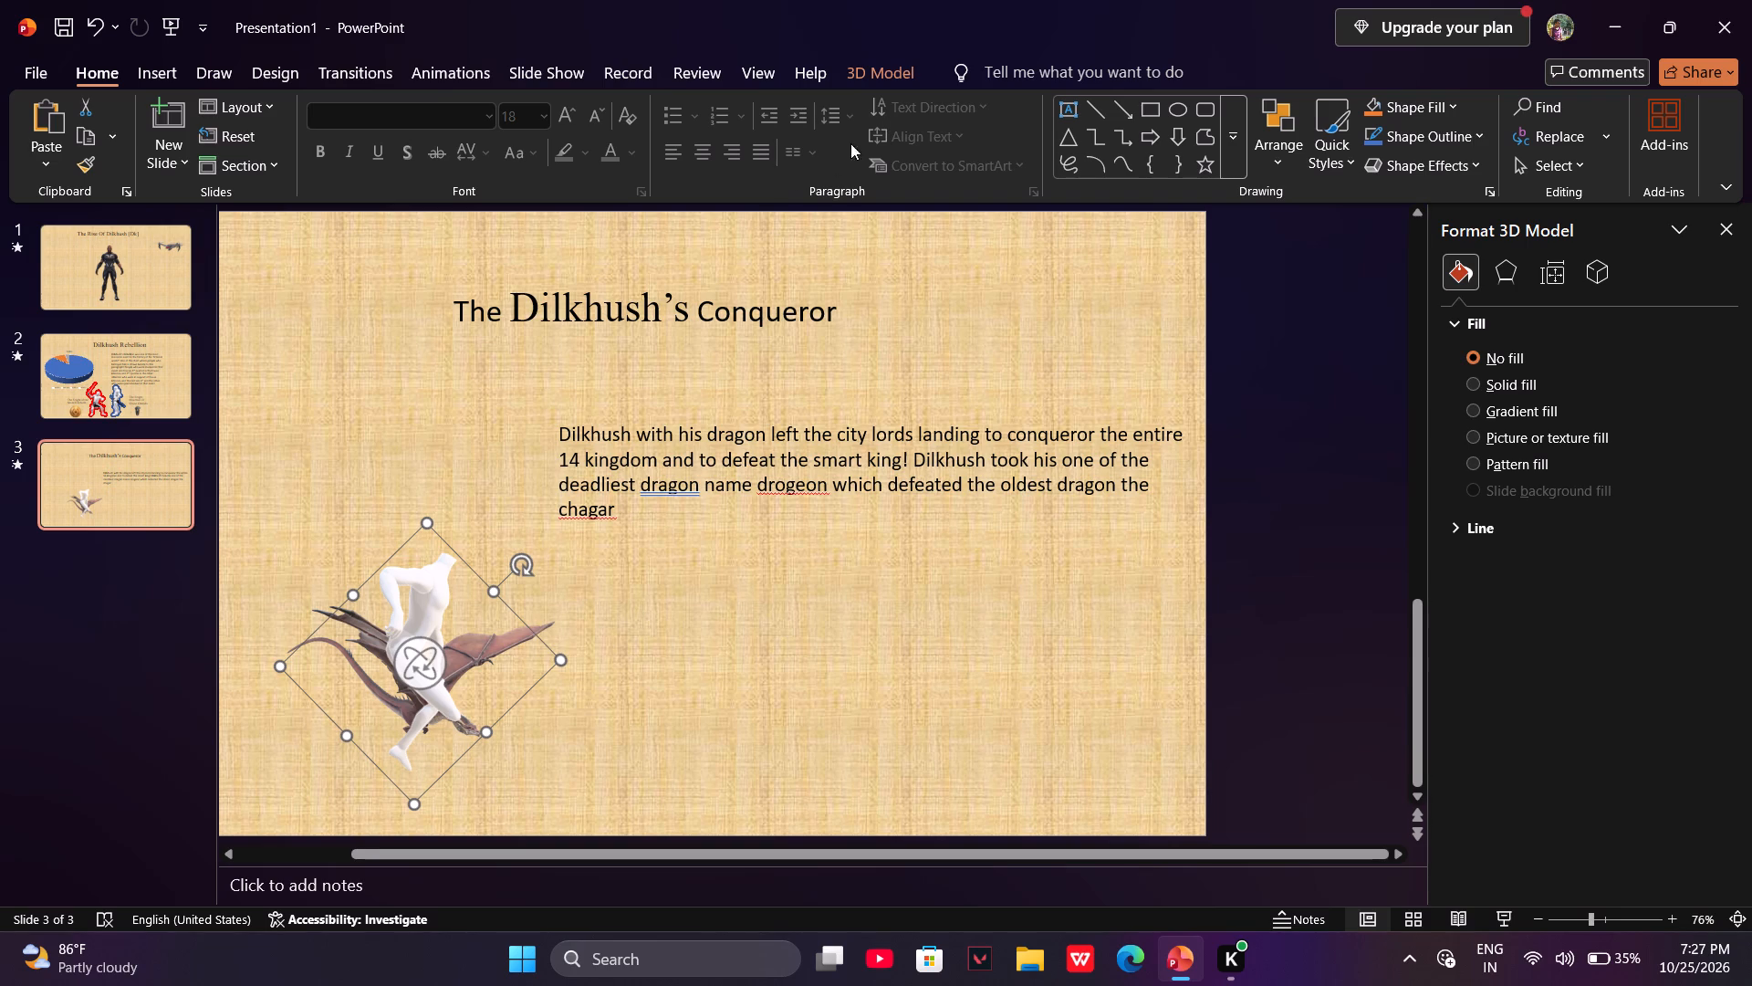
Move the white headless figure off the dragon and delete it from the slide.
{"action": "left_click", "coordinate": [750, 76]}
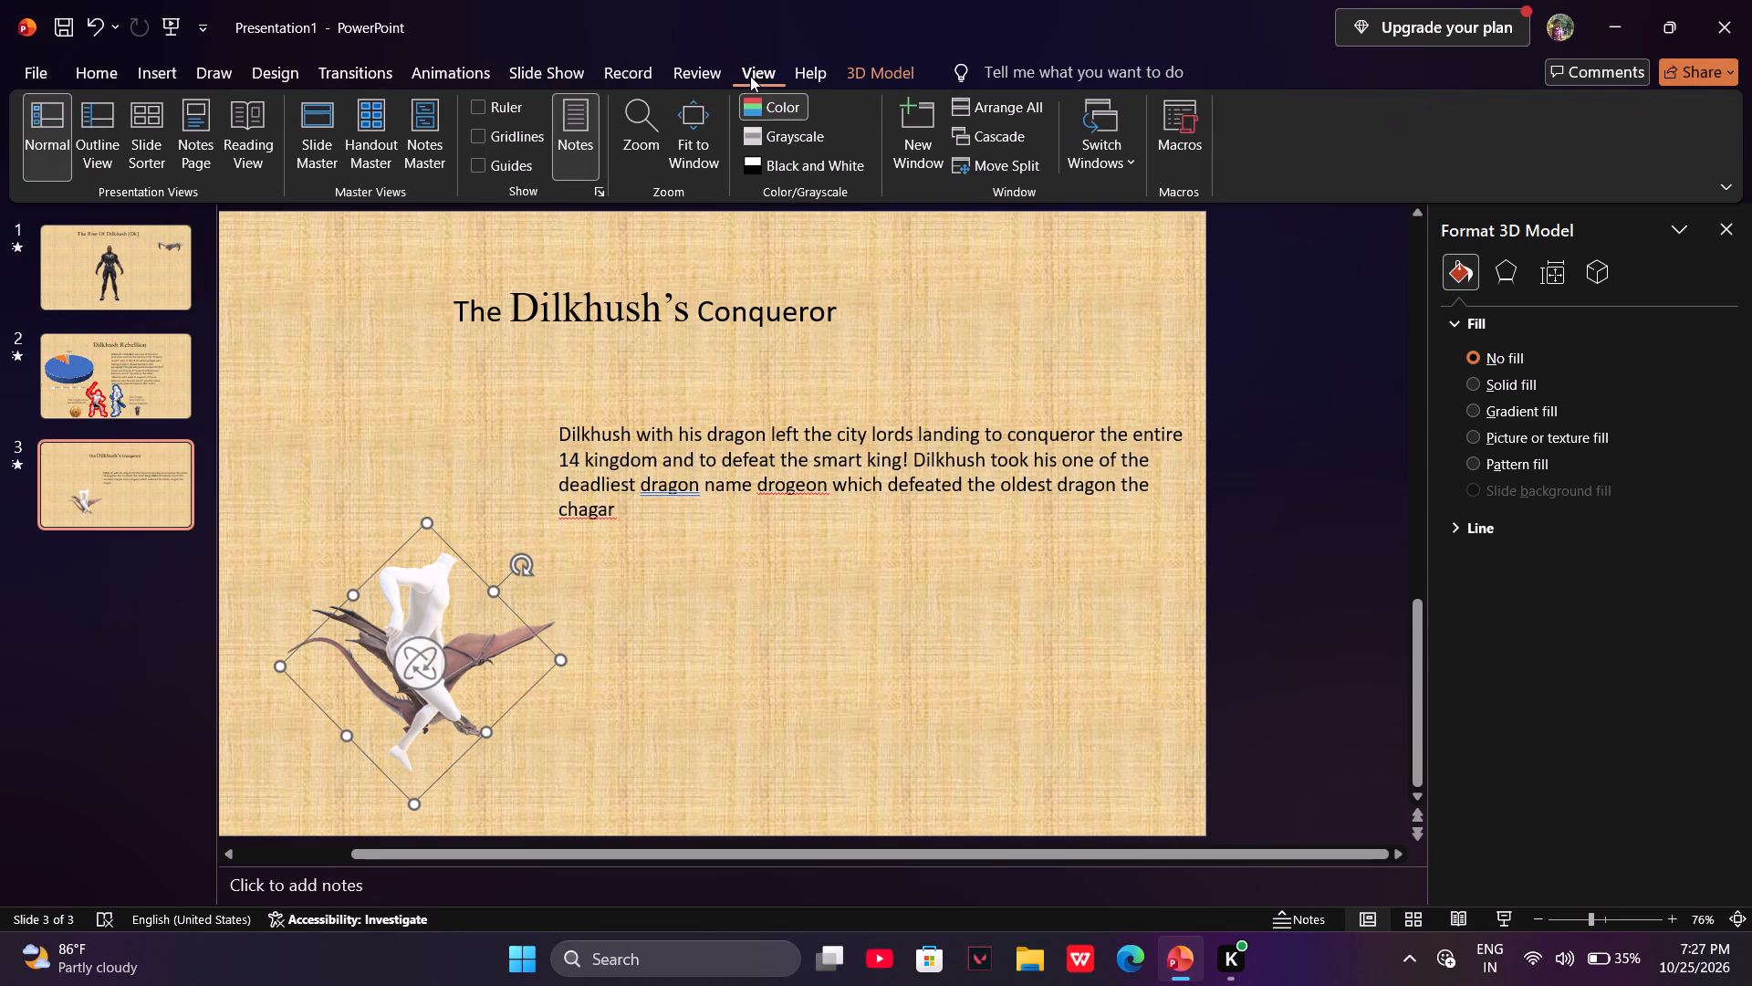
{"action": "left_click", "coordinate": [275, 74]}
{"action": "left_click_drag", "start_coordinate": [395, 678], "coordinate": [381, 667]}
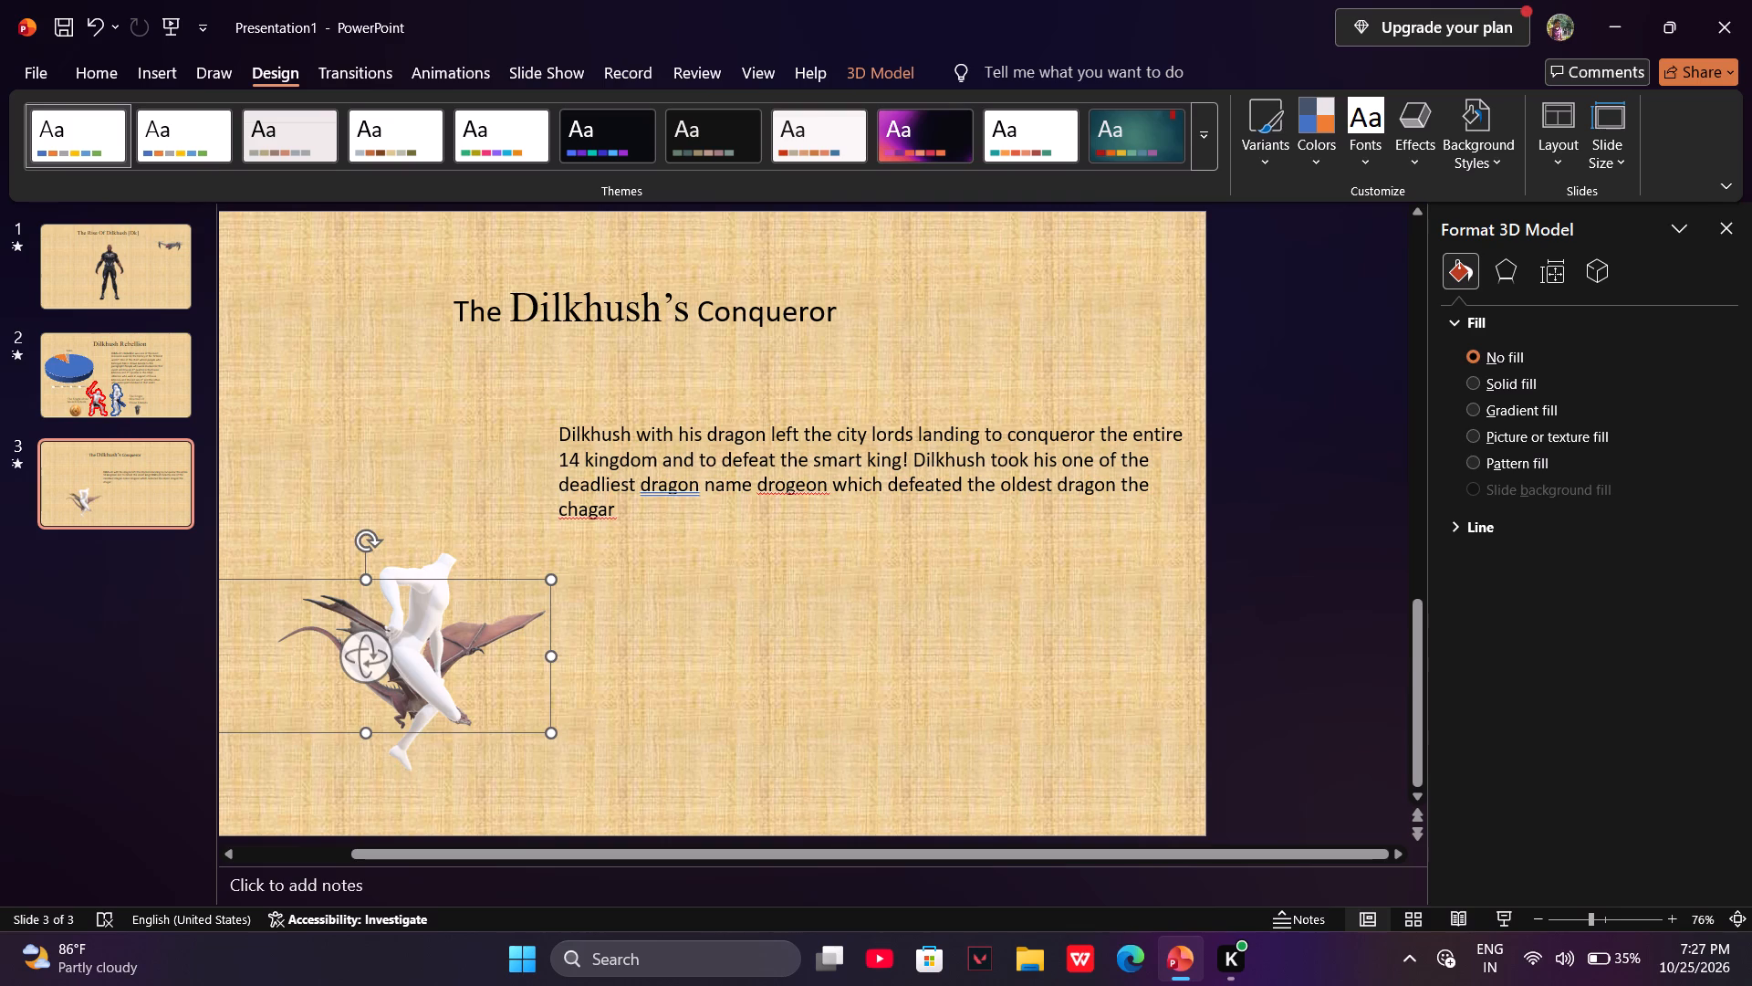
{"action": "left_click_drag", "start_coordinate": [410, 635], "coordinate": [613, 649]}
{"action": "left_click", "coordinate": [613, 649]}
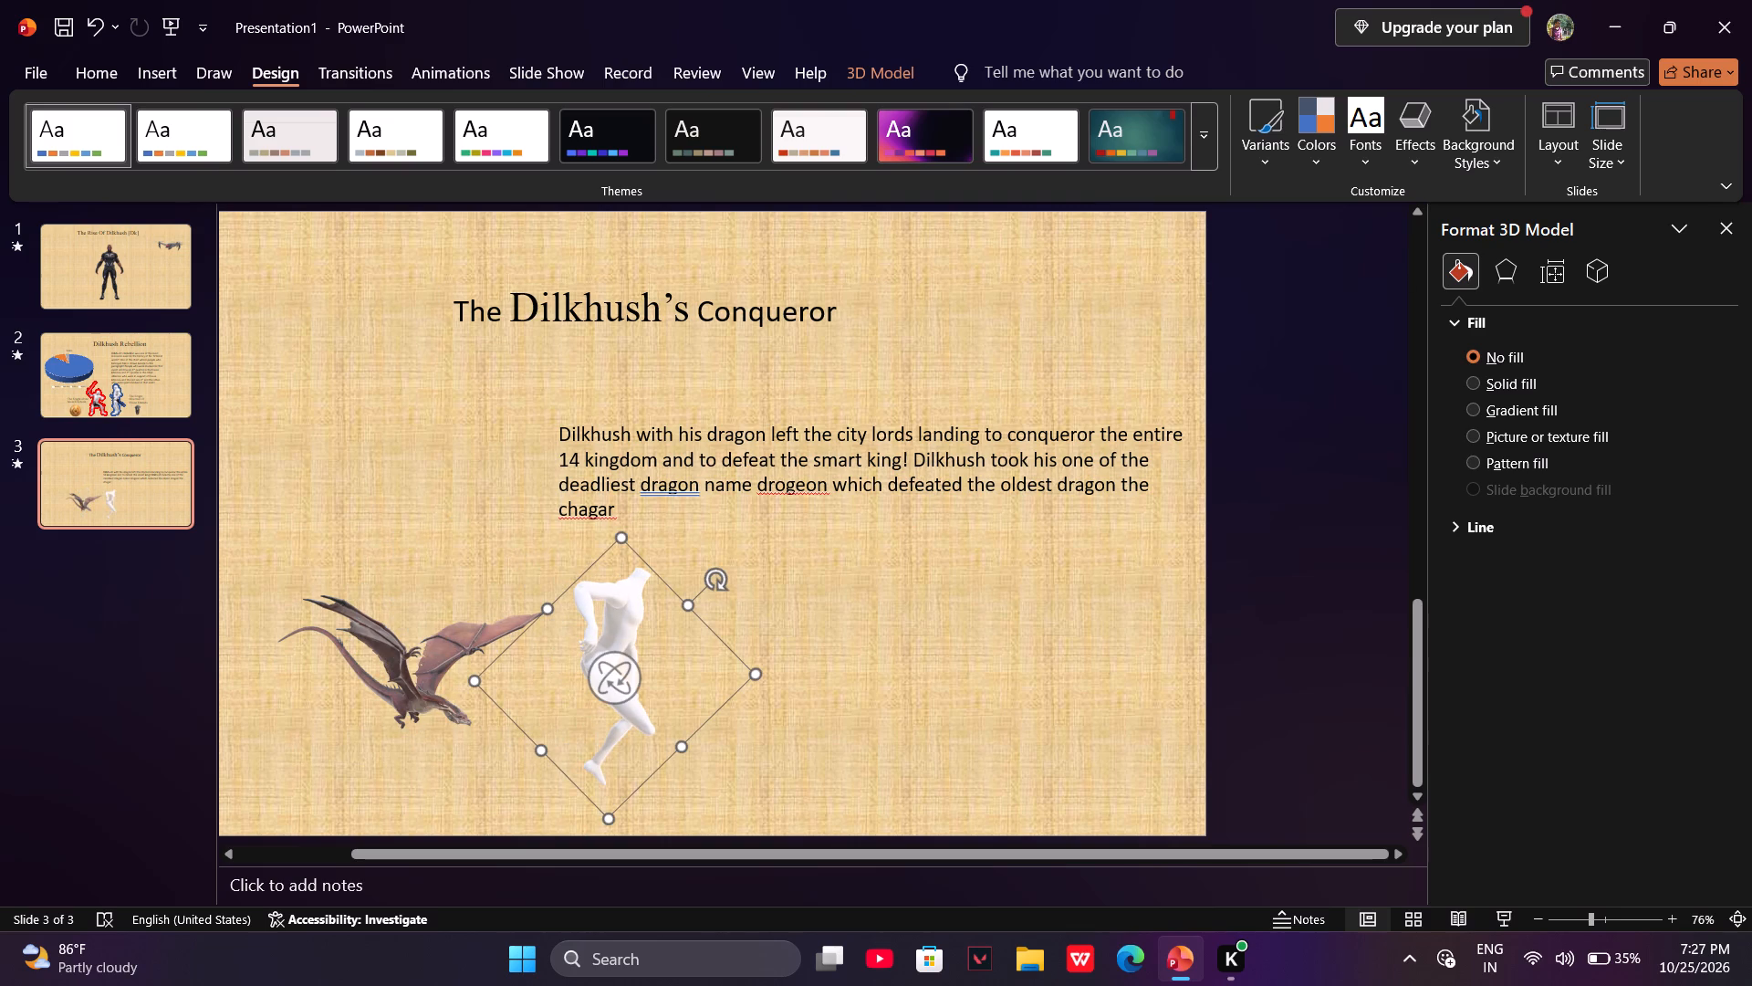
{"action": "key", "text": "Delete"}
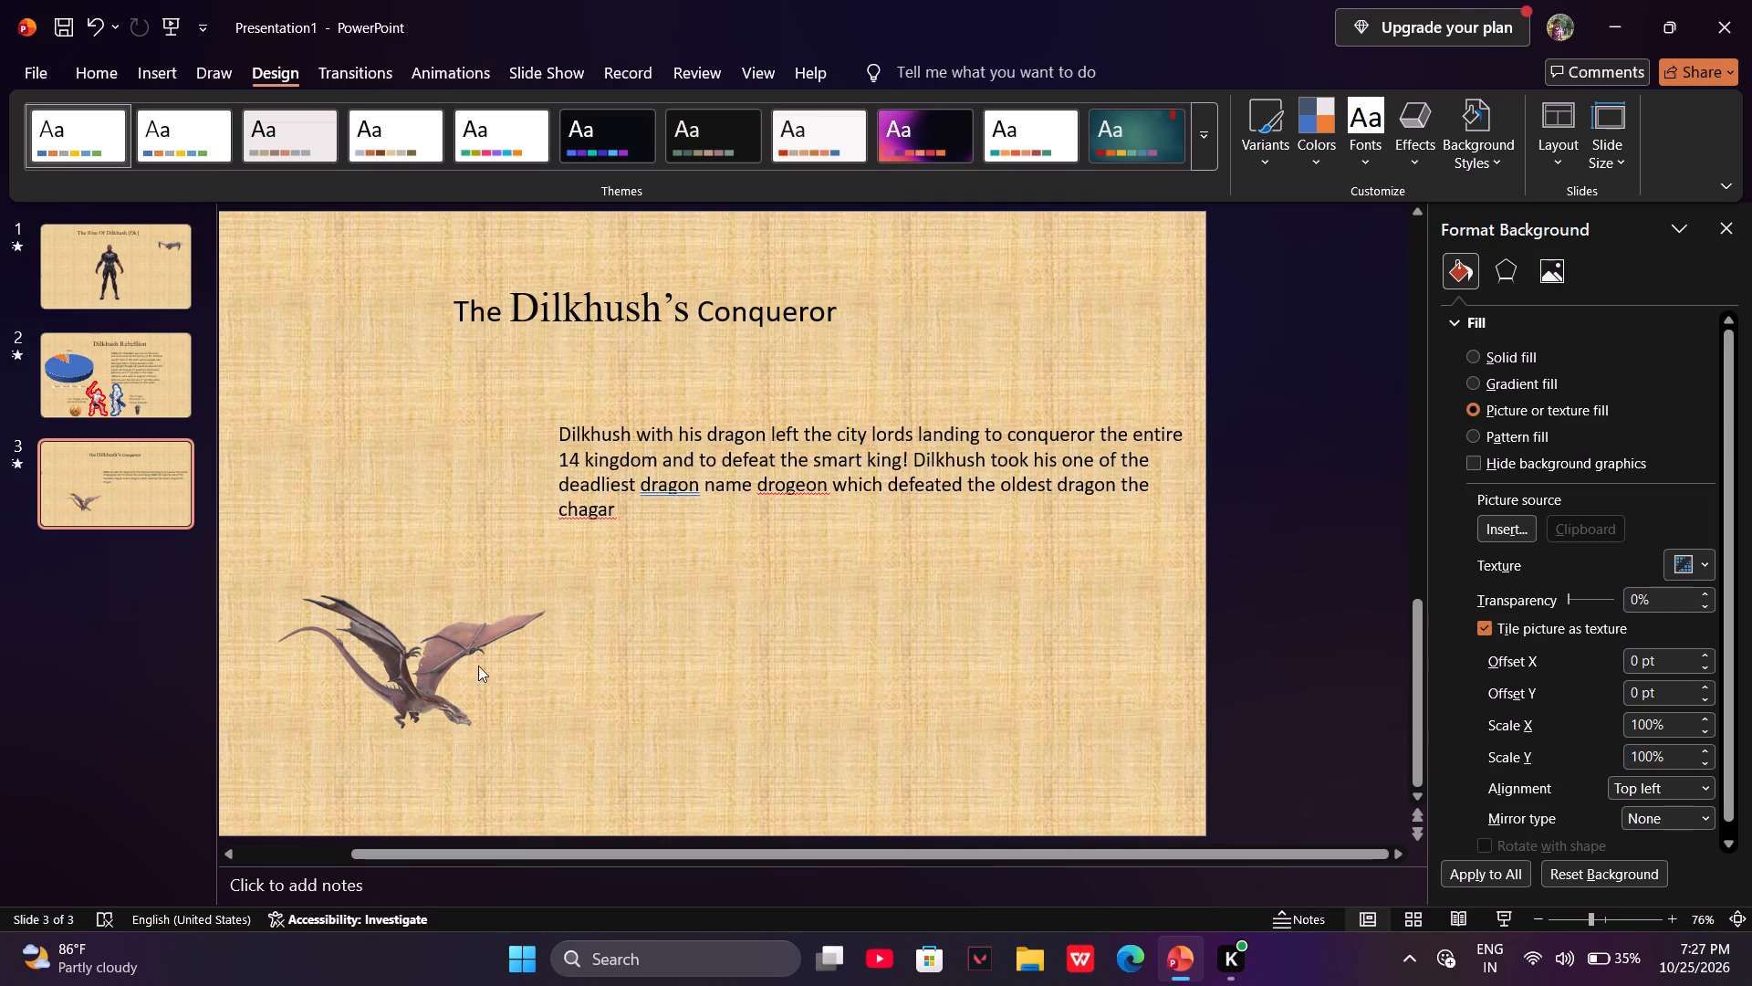
Search the stock 3D models for "king" and look through the models offered.
{"action": "left_click", "coordinate": [175, 71]}
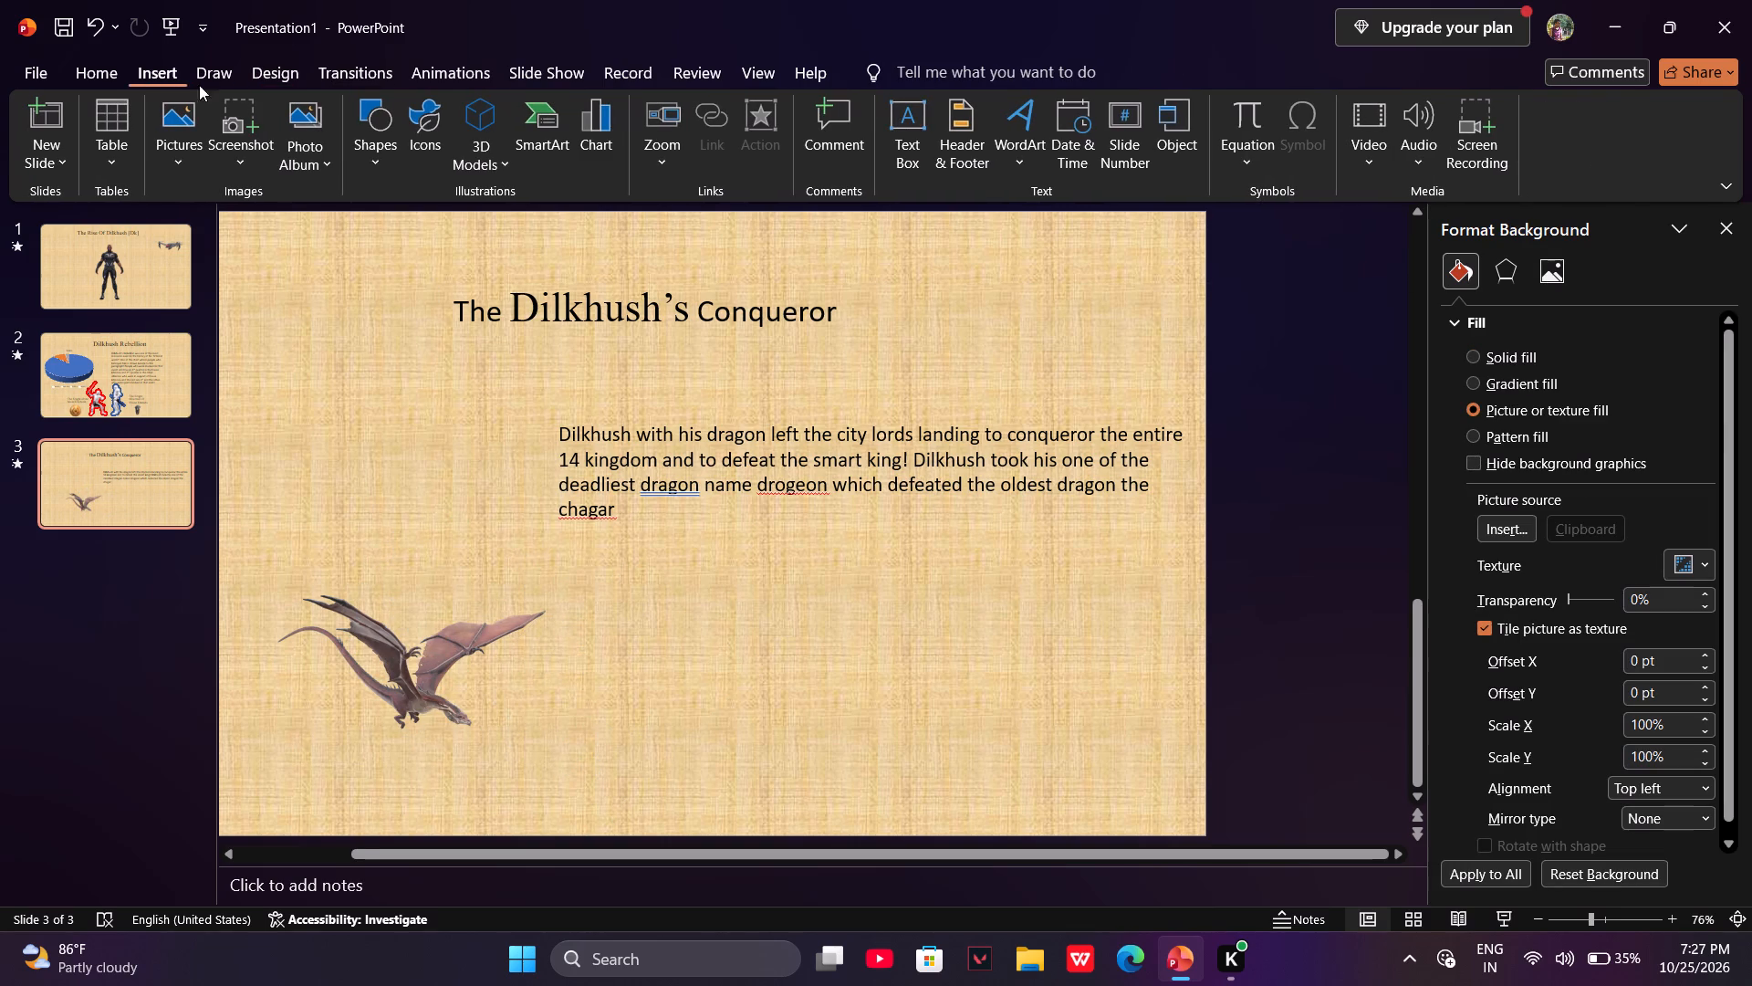
{"action": "left_click", "coordinate": [109, 71]}
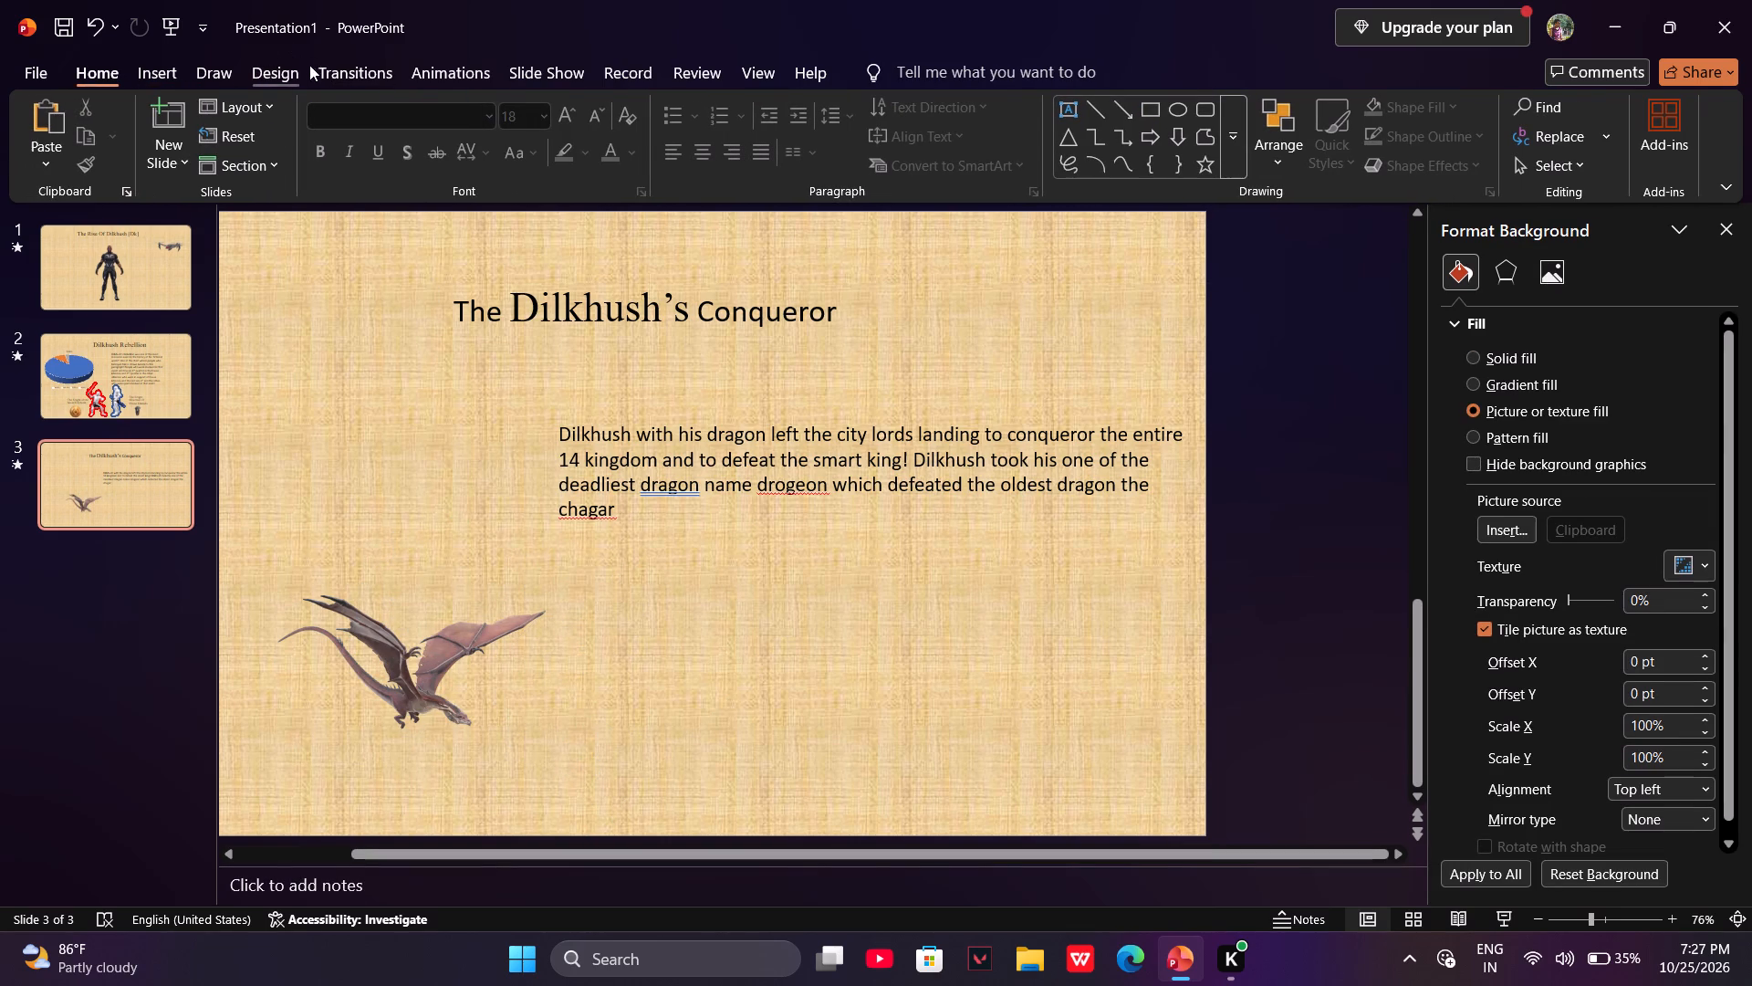
{"action": "left_click", "coordinate": [179, 73]}
{"action": "left_click", "coordinate": [472, 137]}
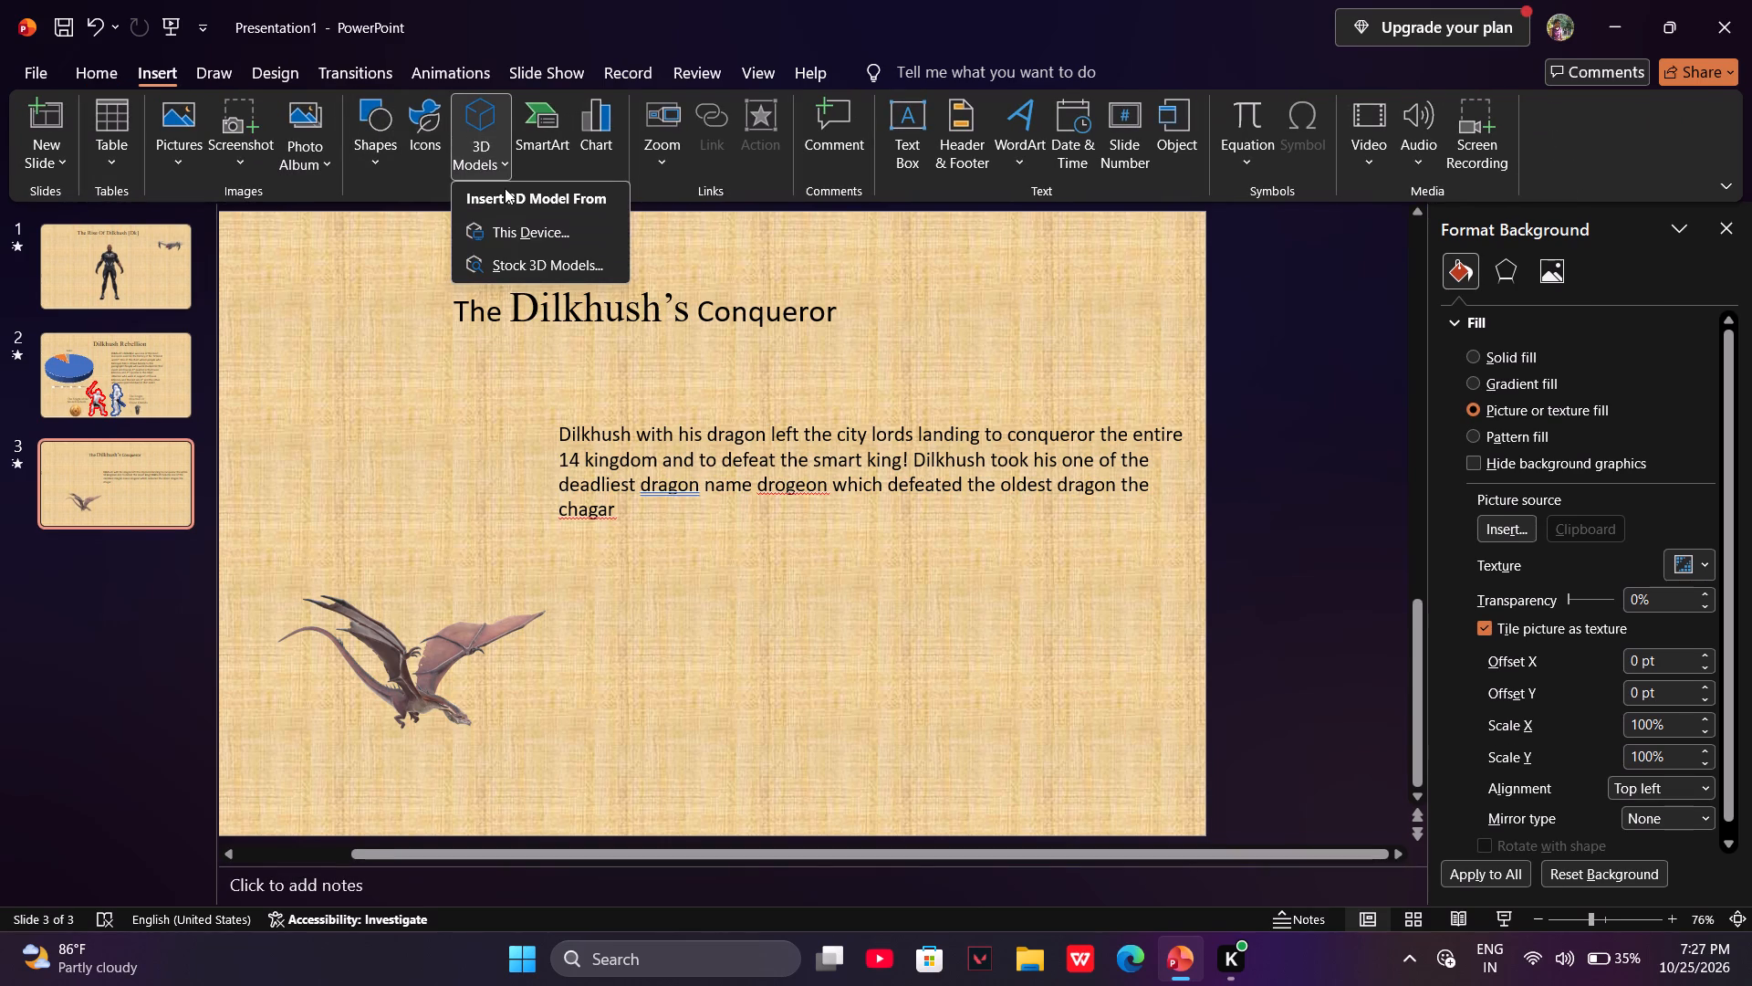
{"action": "left_click", "coordinate": [454, 121]}
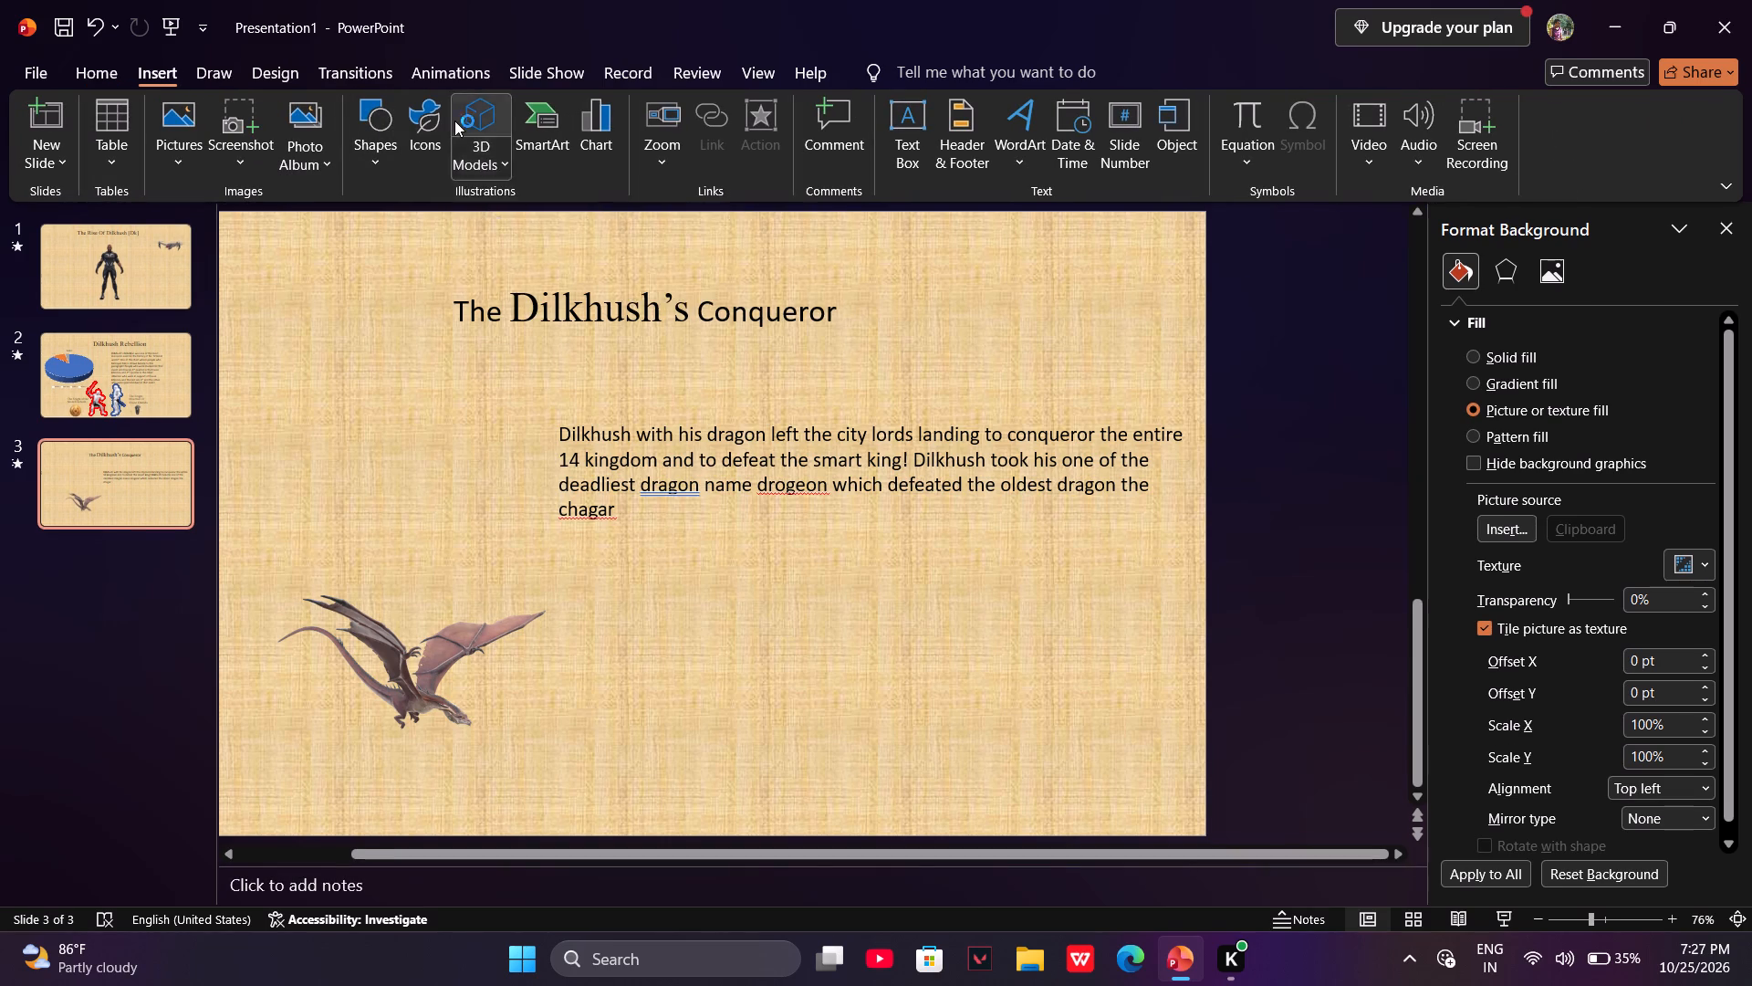
{"action": "left_click", "coordinate": [515, 219]}
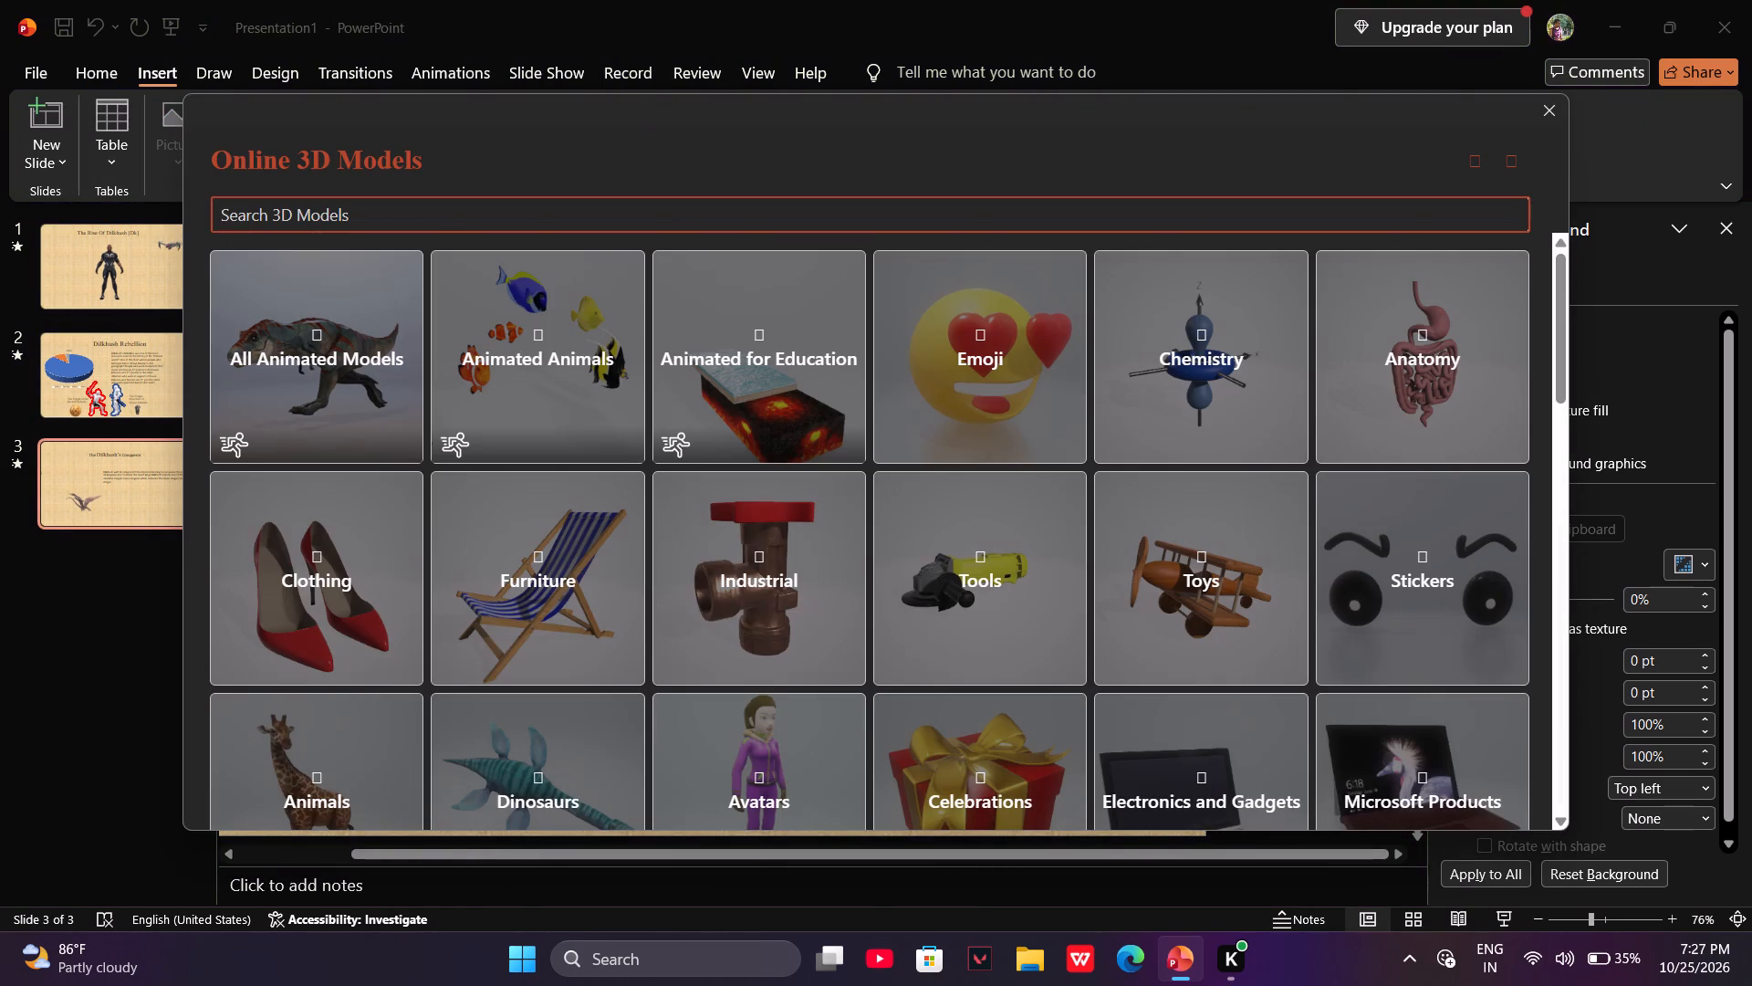
{"action": "type", "text": "king"}
{"action": "key", "text": "Return"}
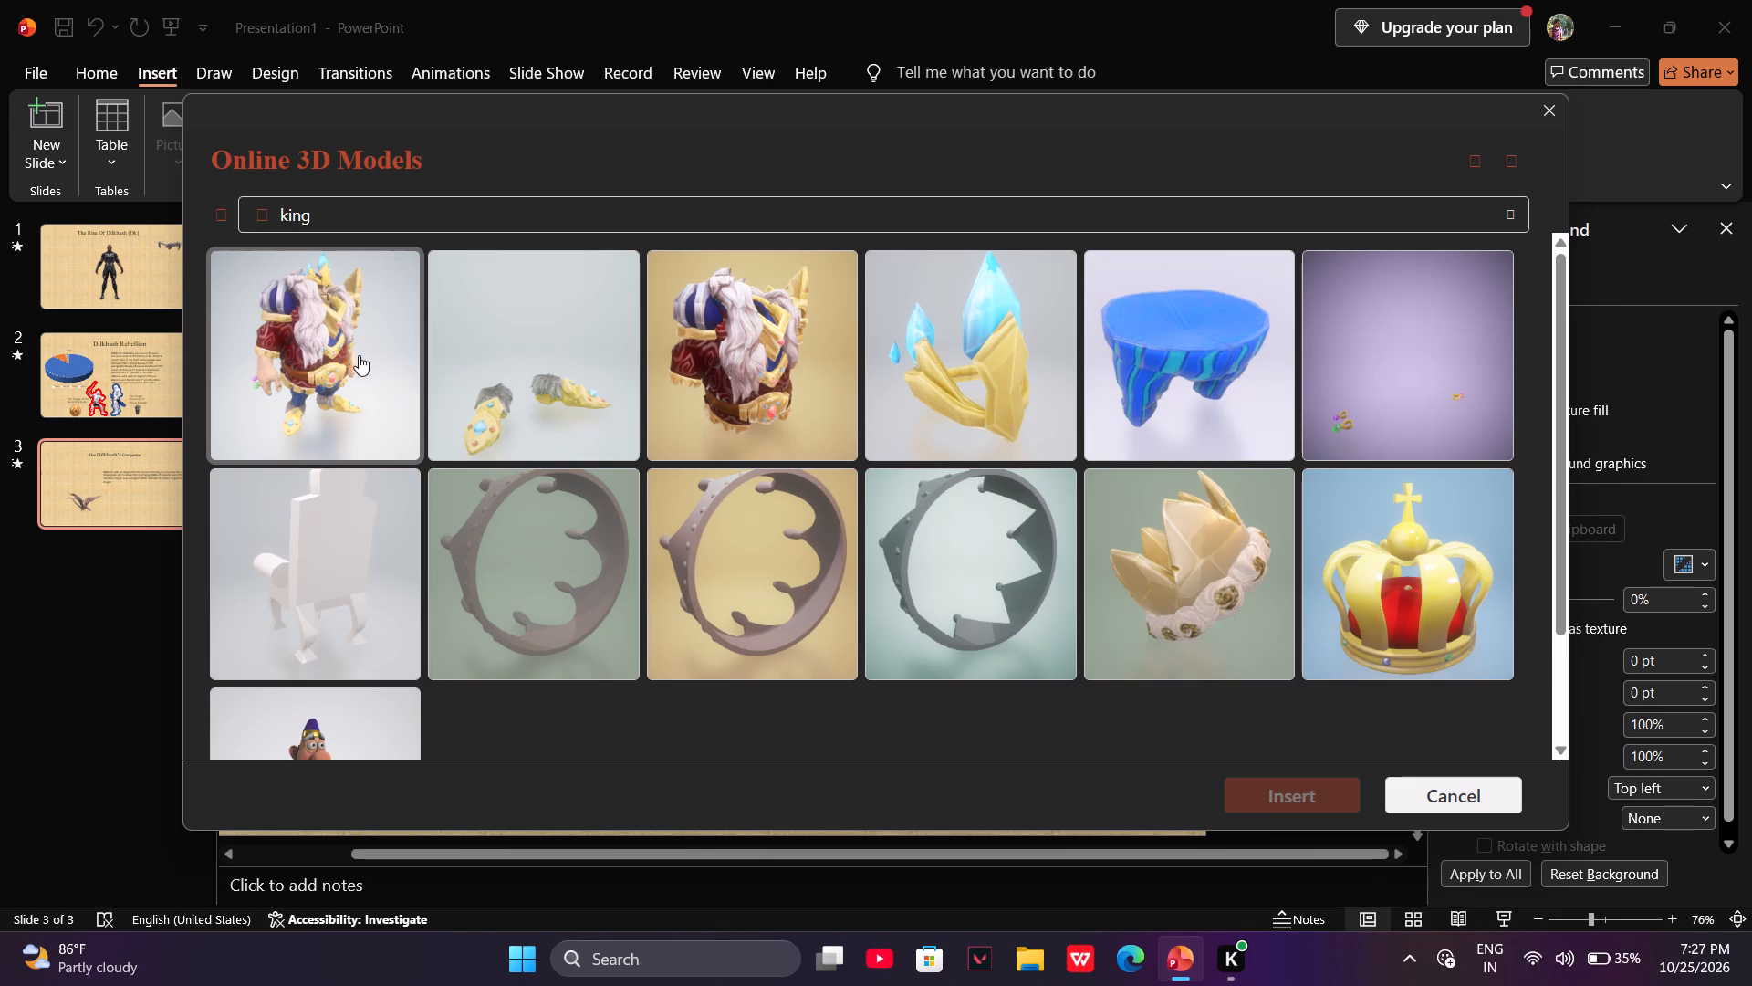
{"action": "scroll", "coordinate": [444, 439], "scroll_direction": "down", "scroll_amount": 2}
{"action": "scroll", "coordinate": [374, 435], "scroll_direction": "up", "scroll_amount": 2}
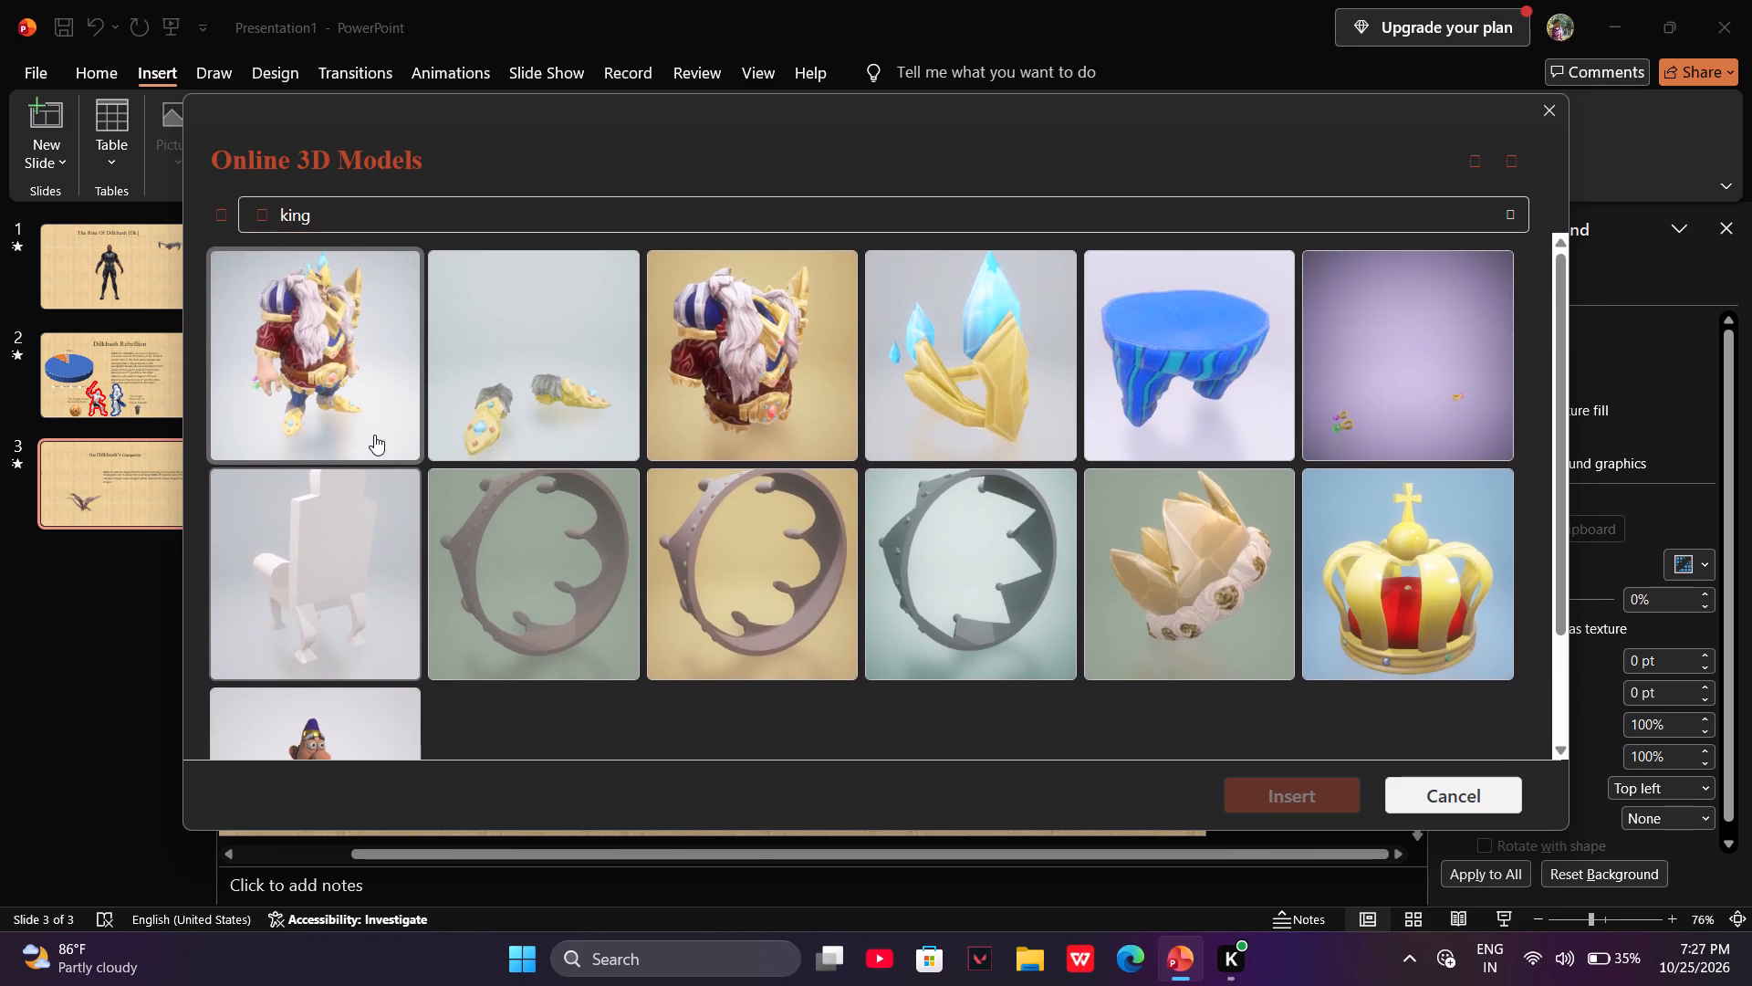
Insert the sitting boy in the green shirt from a "man sit" model search and shrink him to a small figure.
{"action": "left_click", "coordinate": [316, 217]}
{"action": "key", "text": "ctrl+BackSpace"}
{"action": "type", "text": "man sit"}
{"action": "key", "text": "Return"}
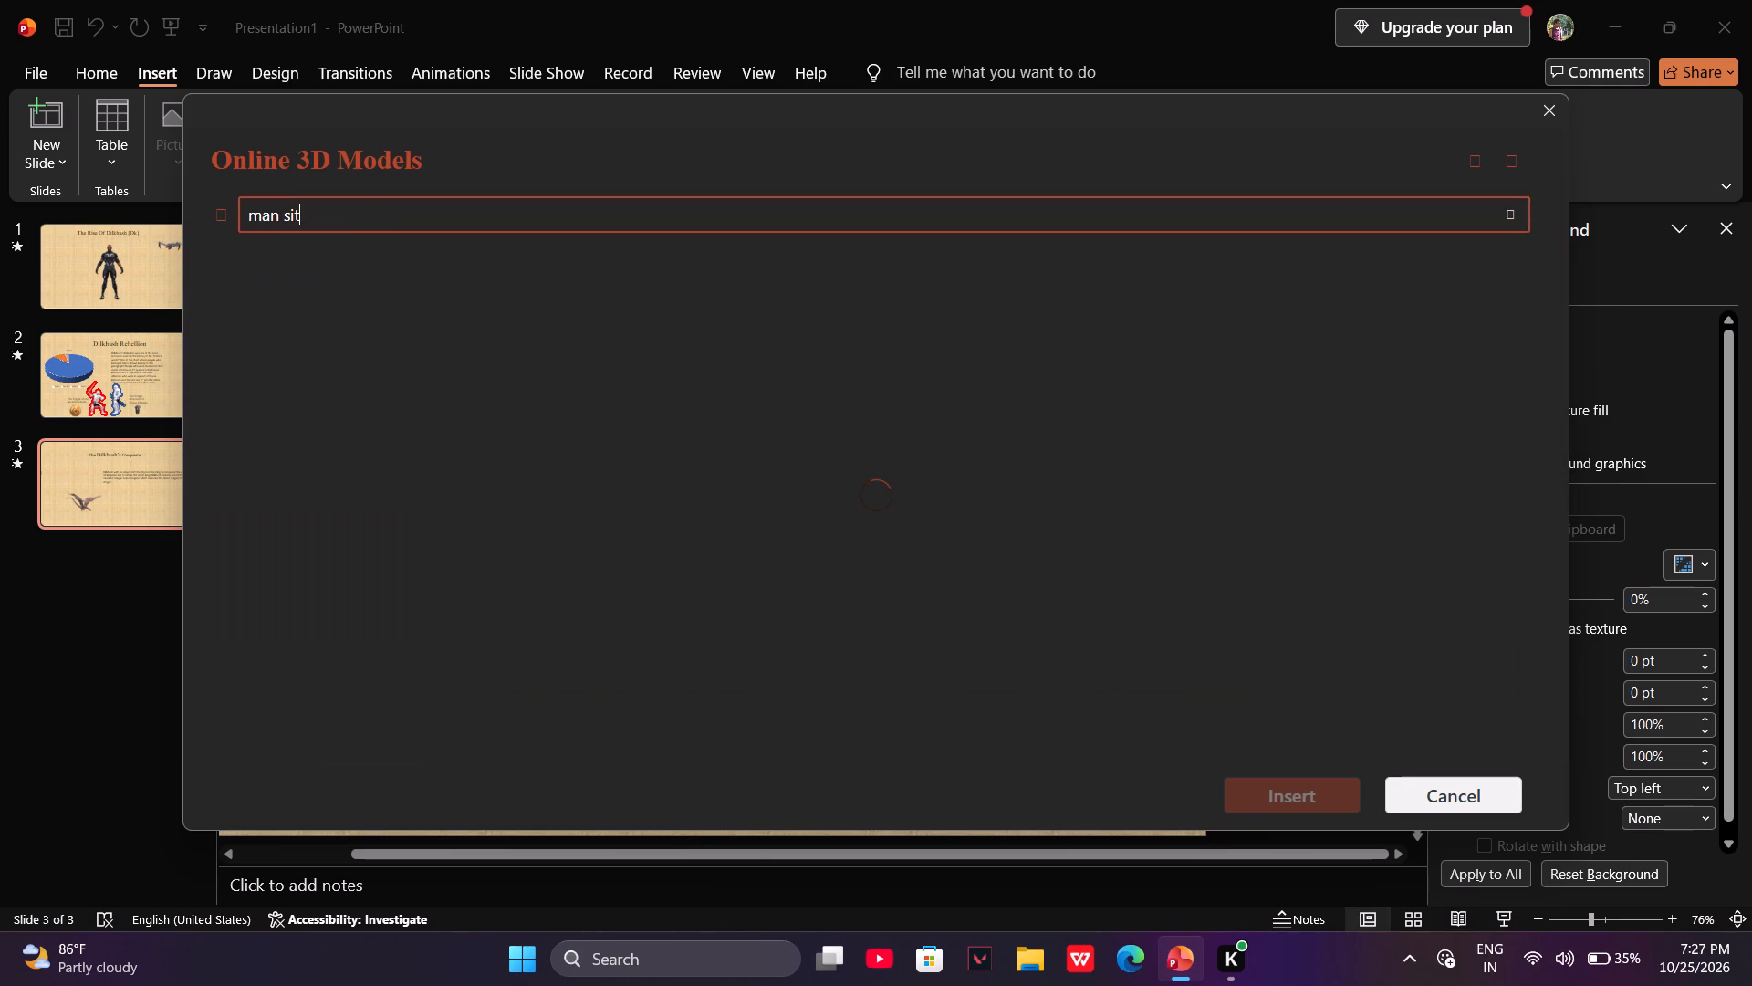
{"action": "left_click", "coordinate": [354, 353]}
{"action": "left_click", "coordinate": [1317, 803]}
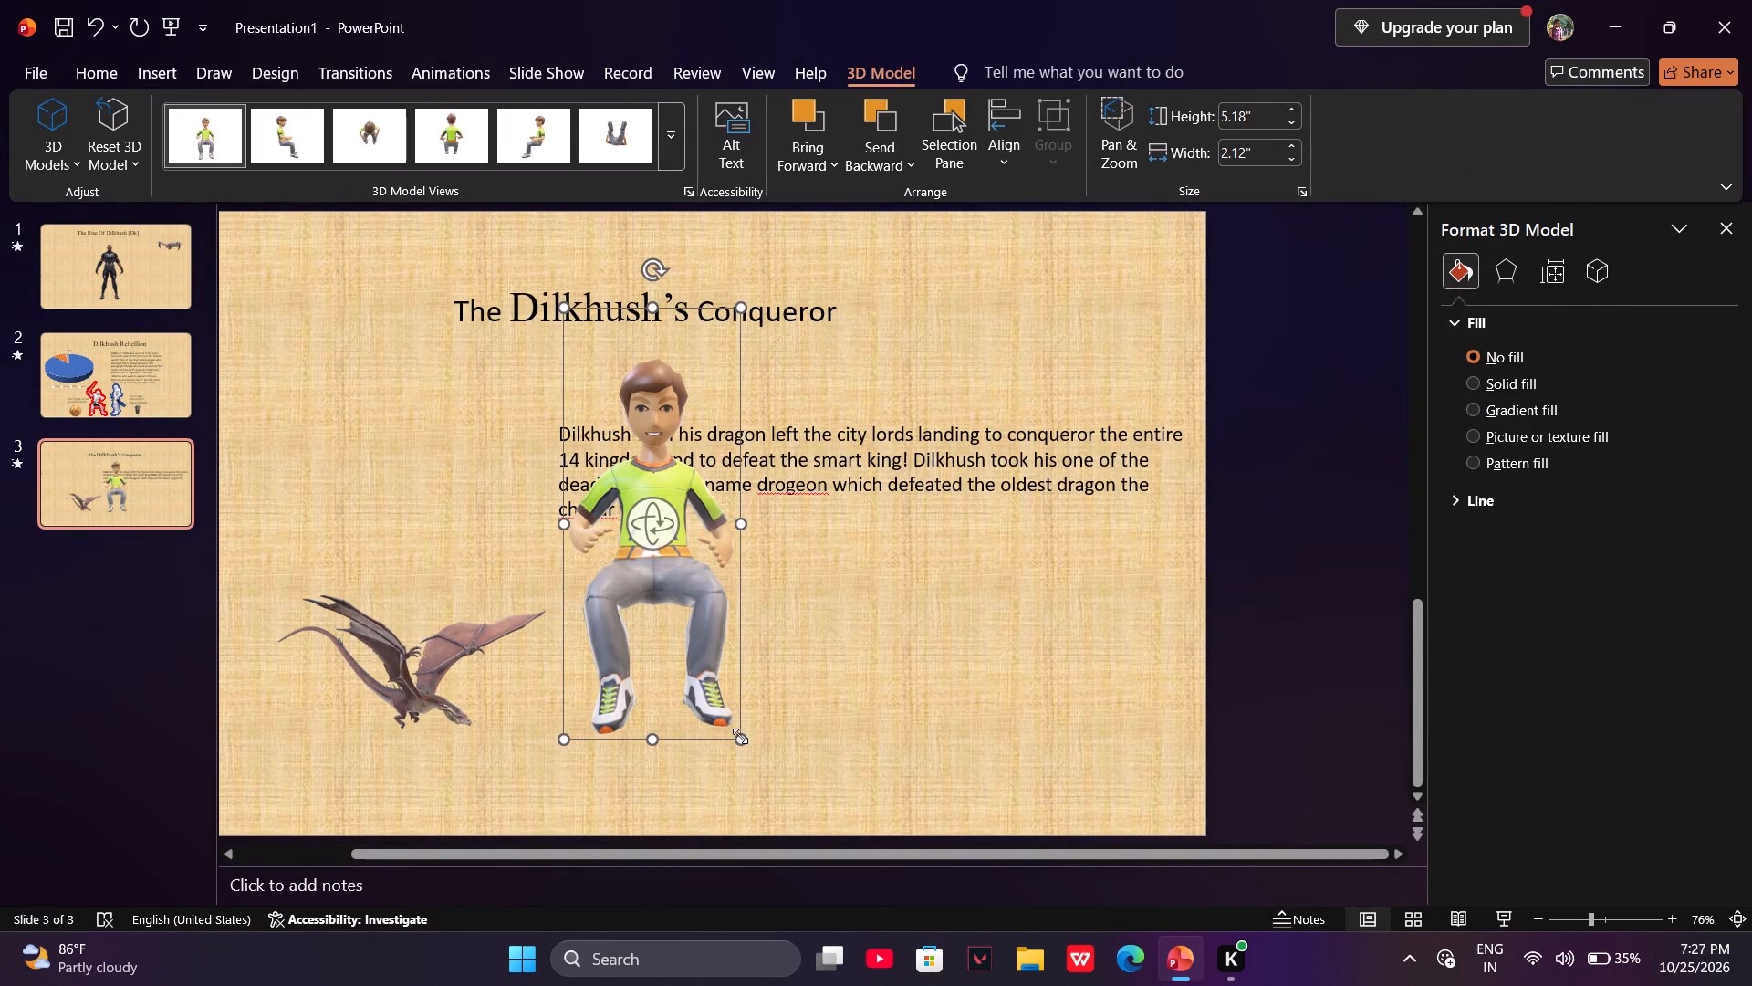
{"action": "left_click_drag", "start_coordinate": [740, 736], "coordinate": [629, 550]}
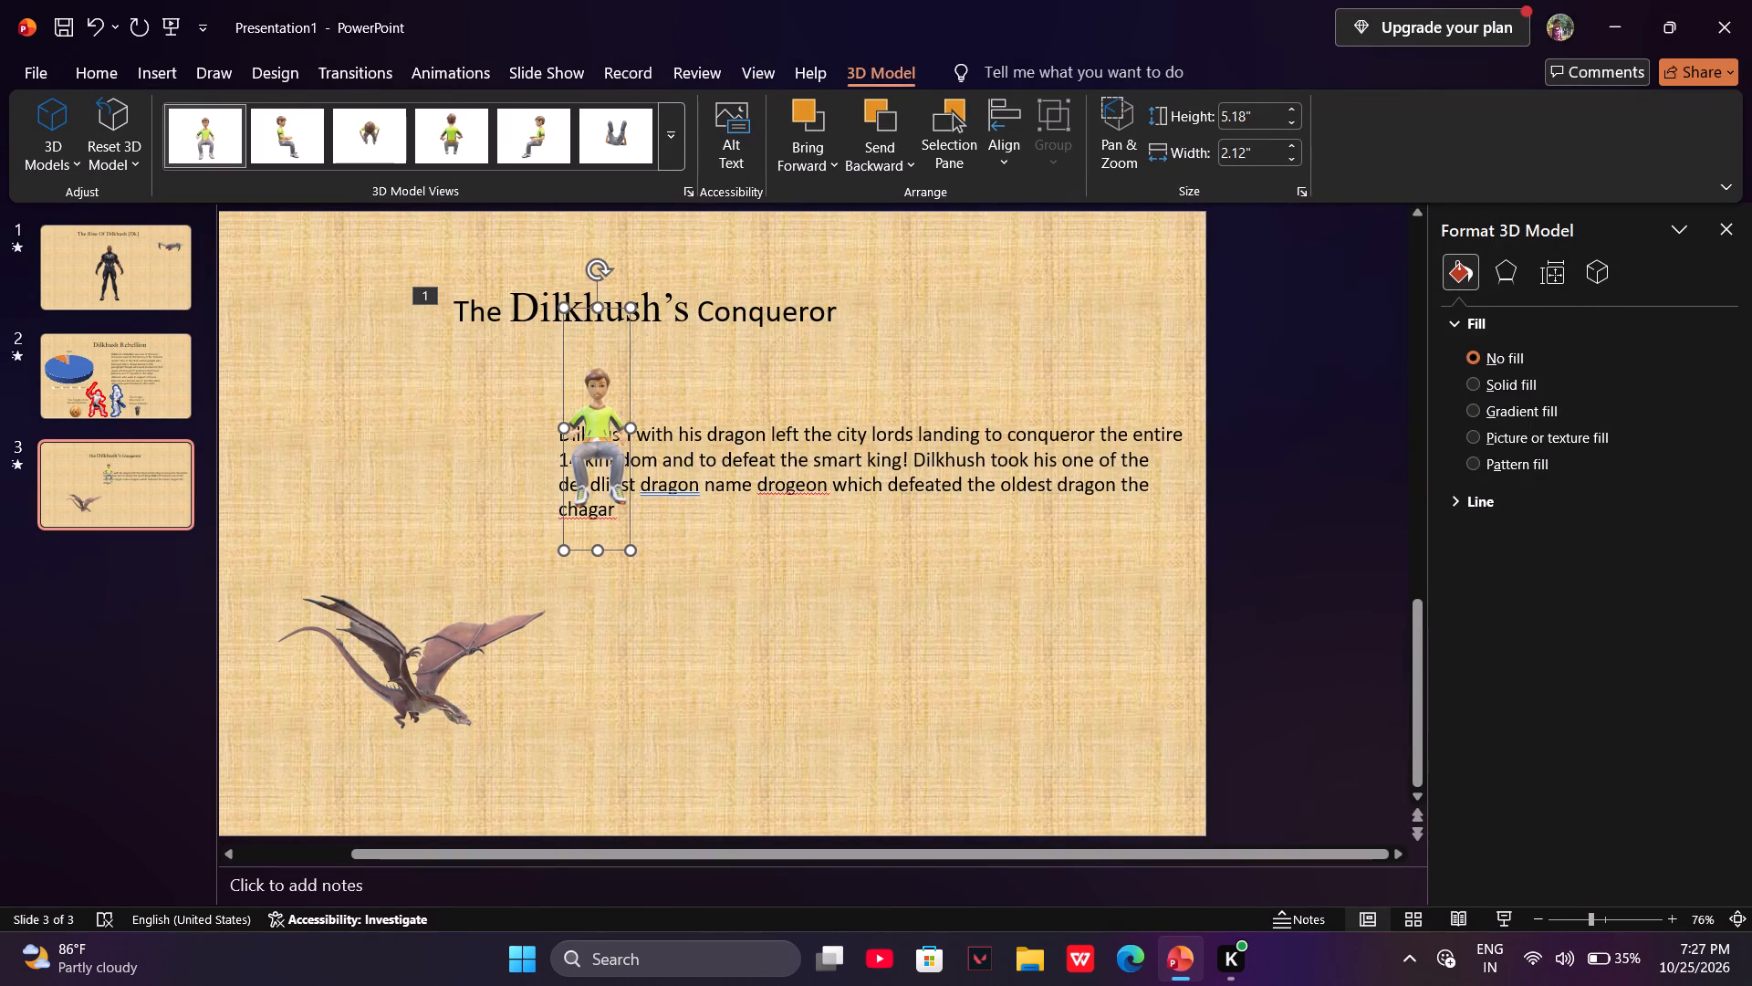
Move the dragon slightly right, rotate it in 3D to face forward, and enlarge it to about 4.09" high by 8.86" wide.
{"action": "left_click_drag", "start_coordinate": [433, 699], "coordinate": [527, 662]}
{"action": "left_click_drag", "start_coordinate": [472, 642], "coordinate": [434, 640]}
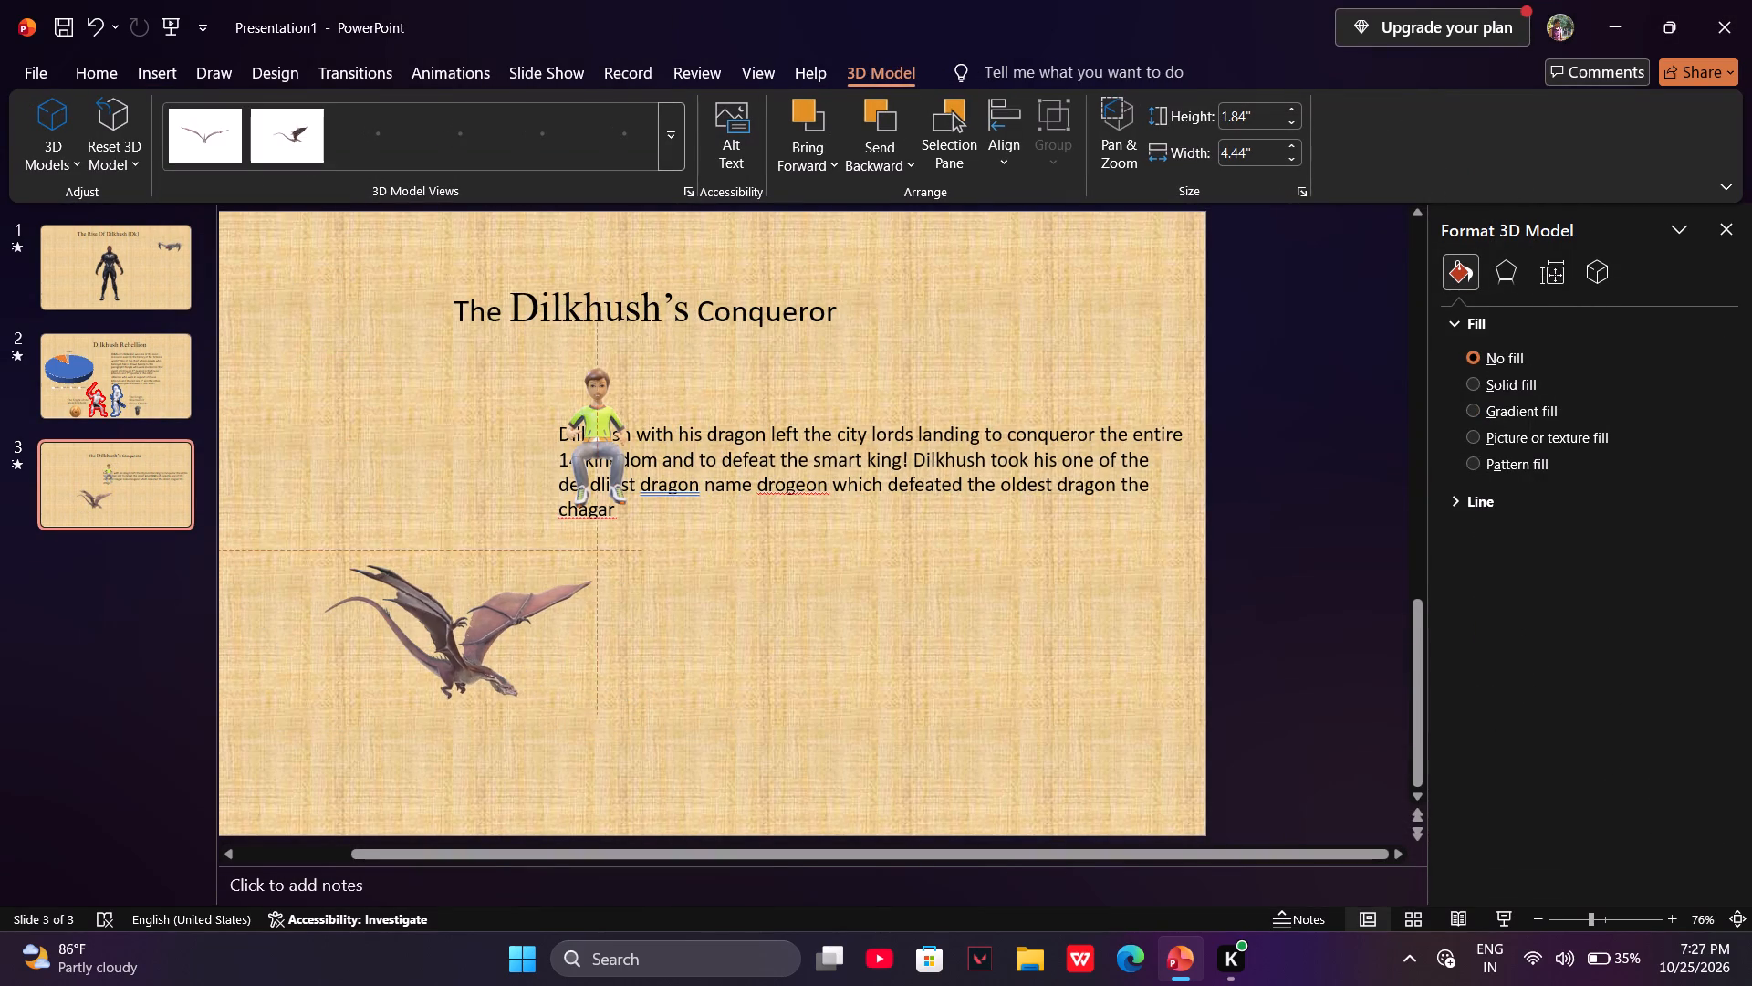
{"action": "left_click_drag", "start_coordinate": [434, 640], "coordinate": [495, 641]}
{"action": "left_click_drag", "start_coordinate": [479, 638], "coordinate": [367, 645]}
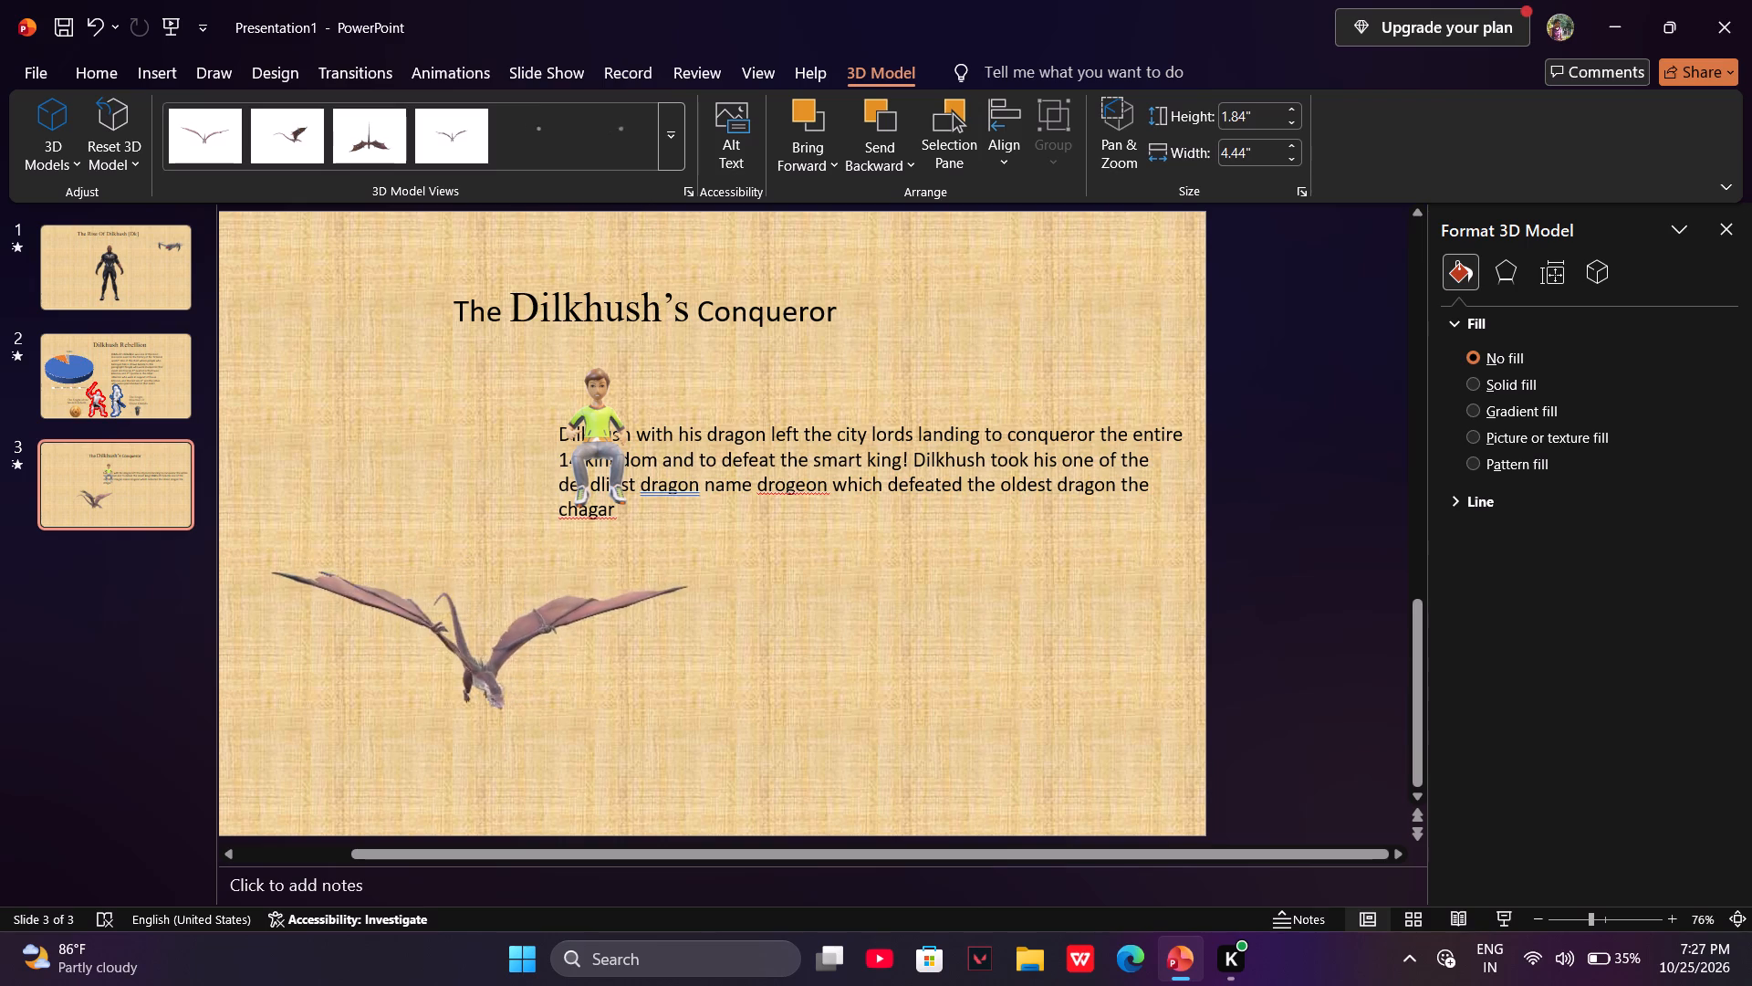
{"action": "left_click_drag", "start_coordinate": [367, 645], "coordinate": [335, 629]}
{"action": "left_click_drag", "start_coordinate": [693, 703], "coordinate": [987, 775]}
{"action": "left_click_drag", "start_coordinate": [600, 677], "coordinate": [566, 615]}
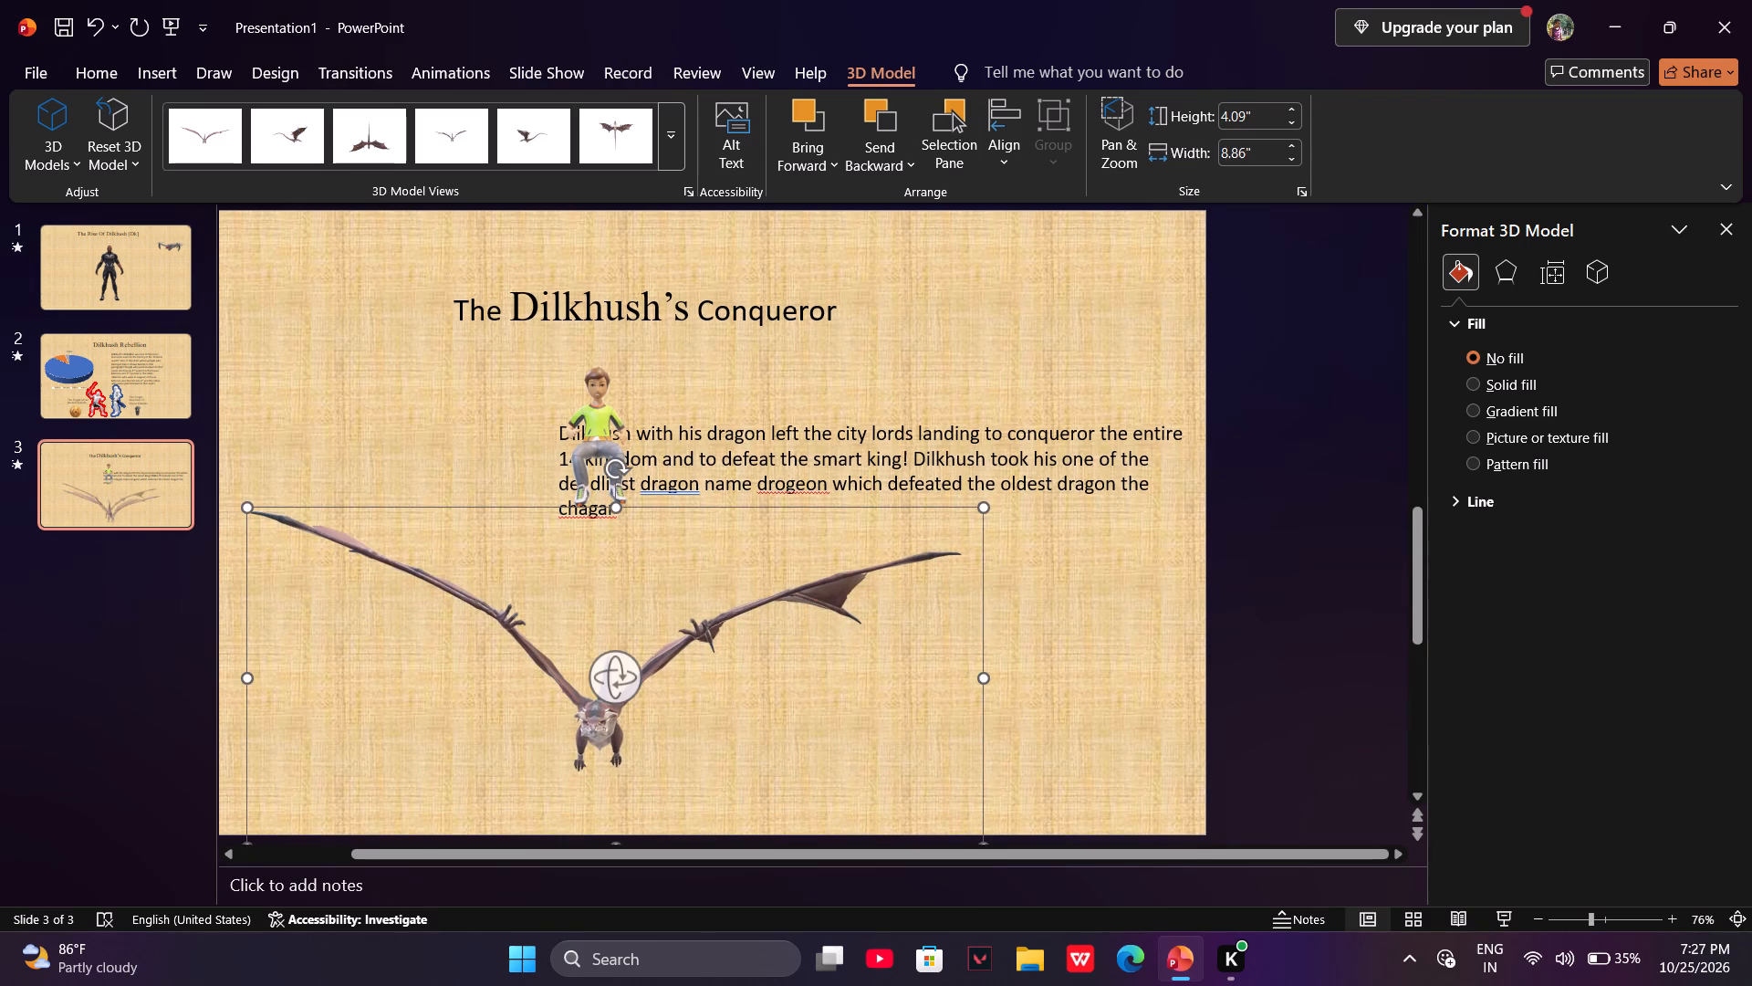
Move the boy in the green shirt down off the story text and onto the dragon between its wings.
{"action": "left_click", "coordinate": [584, 427]}
{"action": "left_click", "coordinate": [586, 396]}
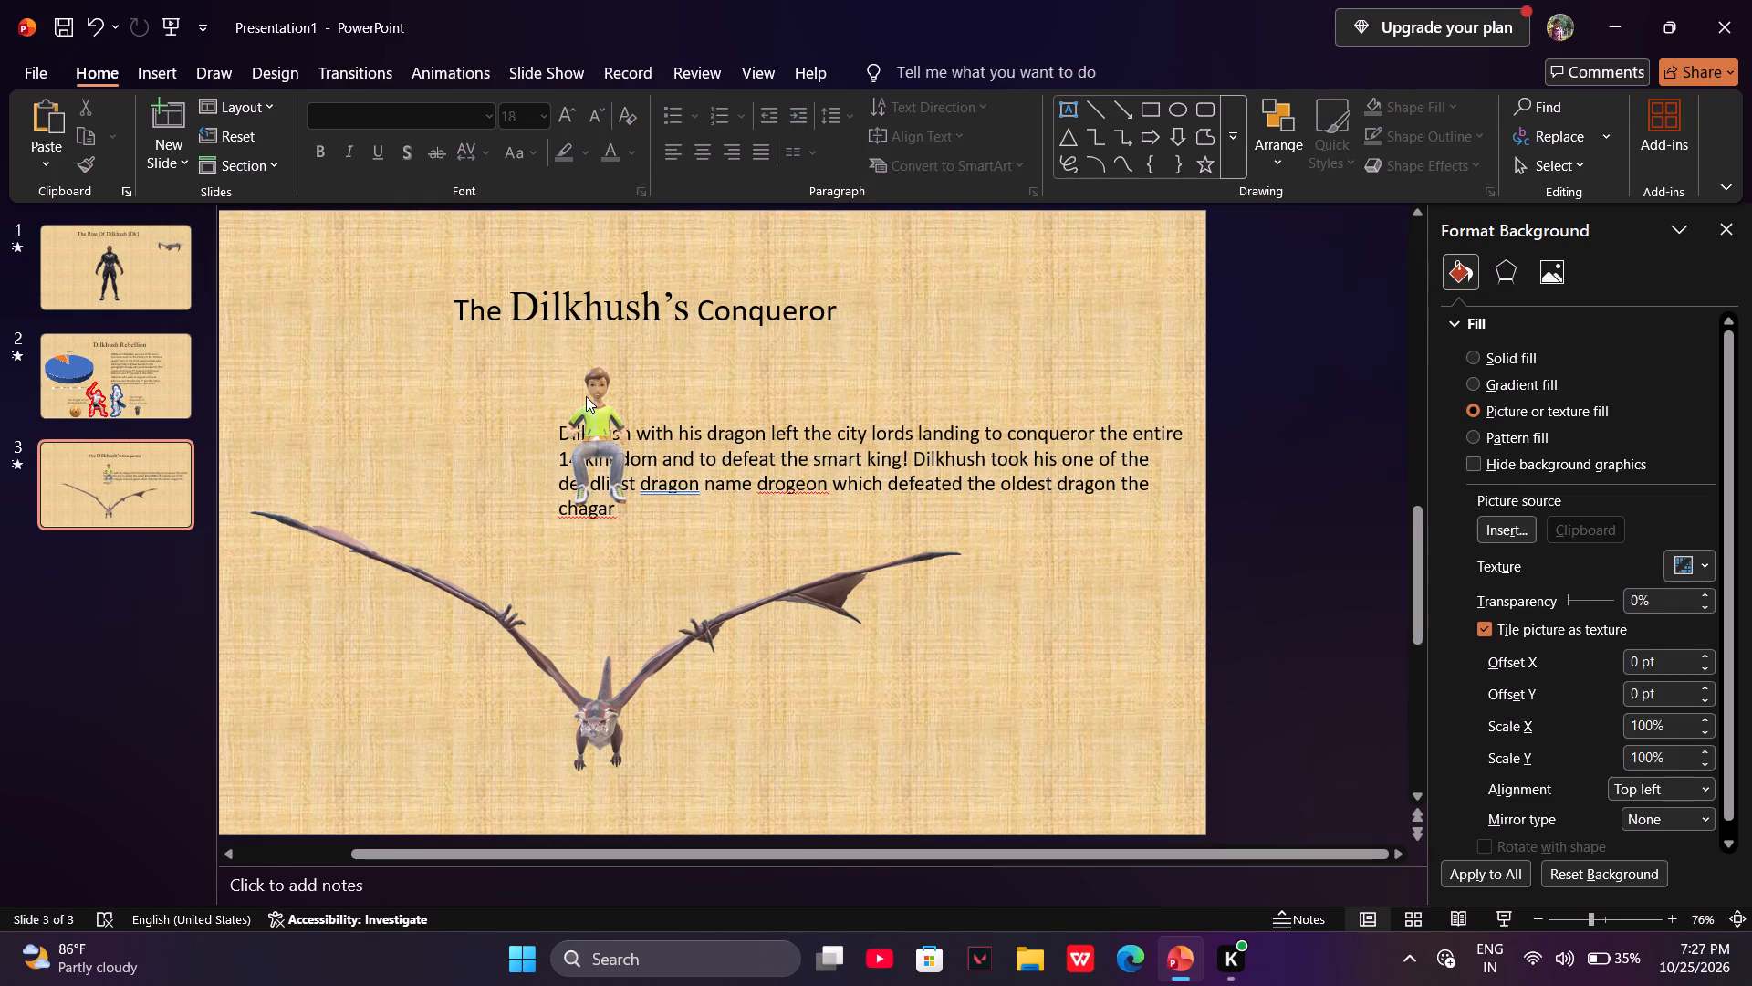
{"action": "left_click", "coordinate": [595, 385]}
{"action": "left_click_drag", "start_coordinate": [595, 385], "coordinate": [598, 595]}
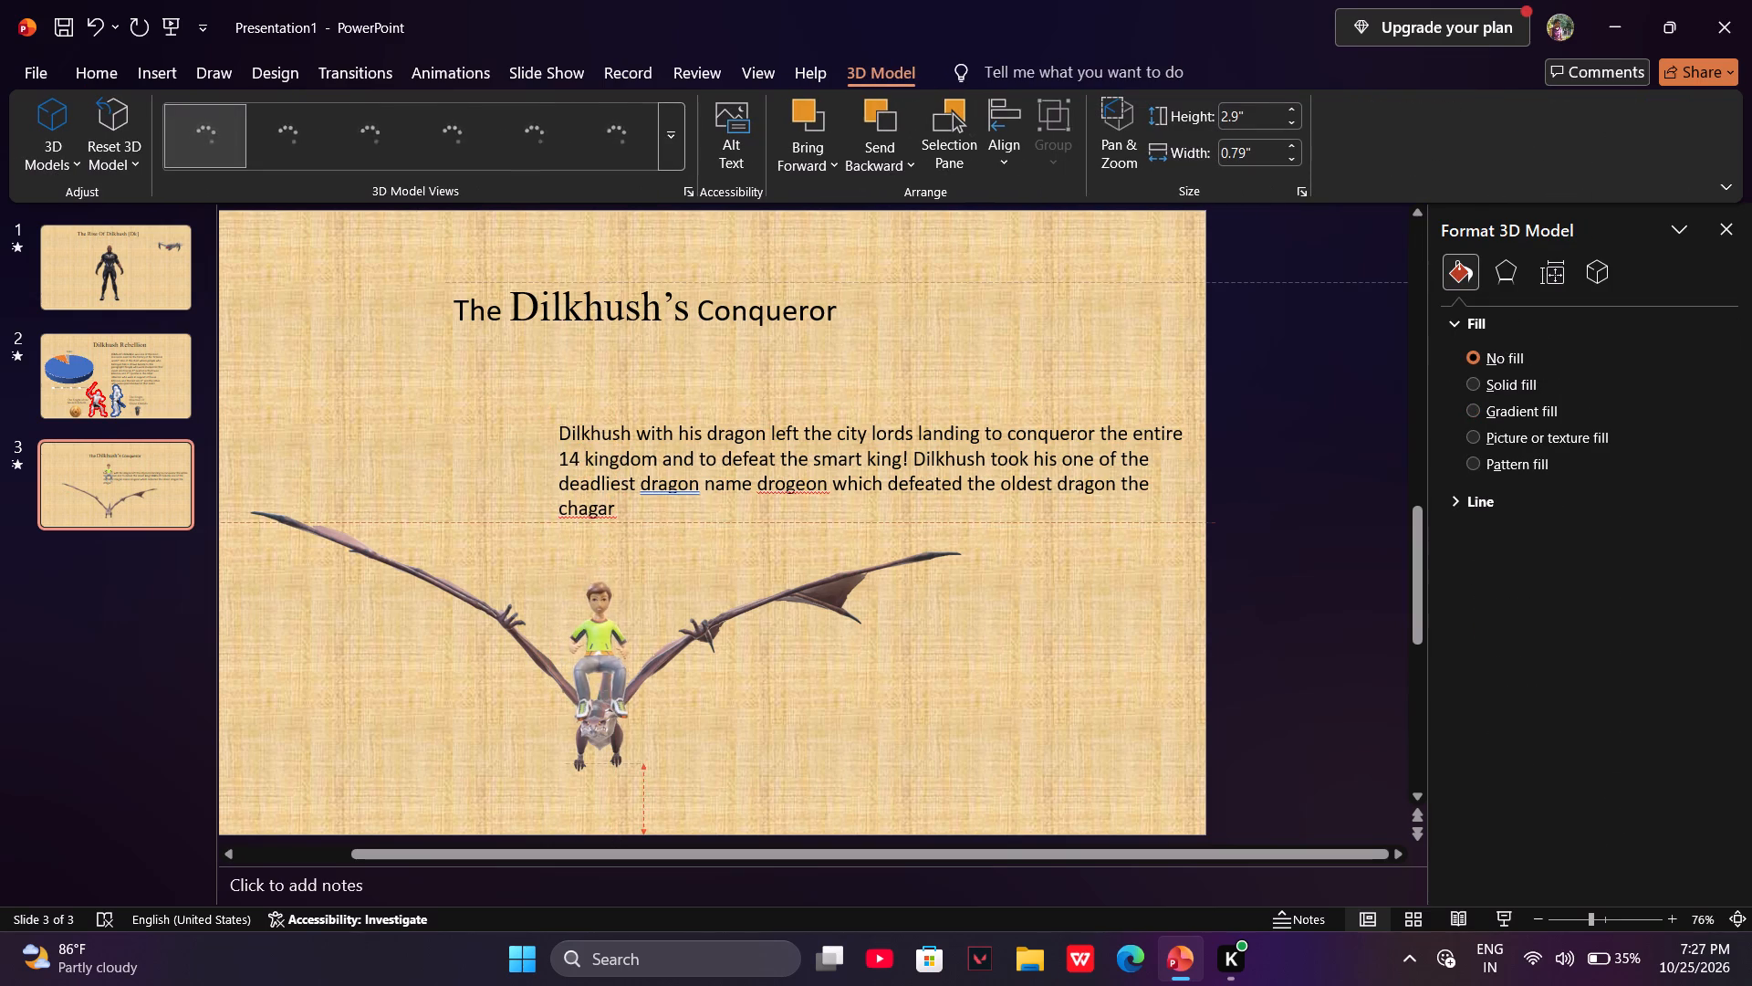
{"action": "left_click_drag", "start_coordinate": [598, 595], "coordinate": [592, 616]}
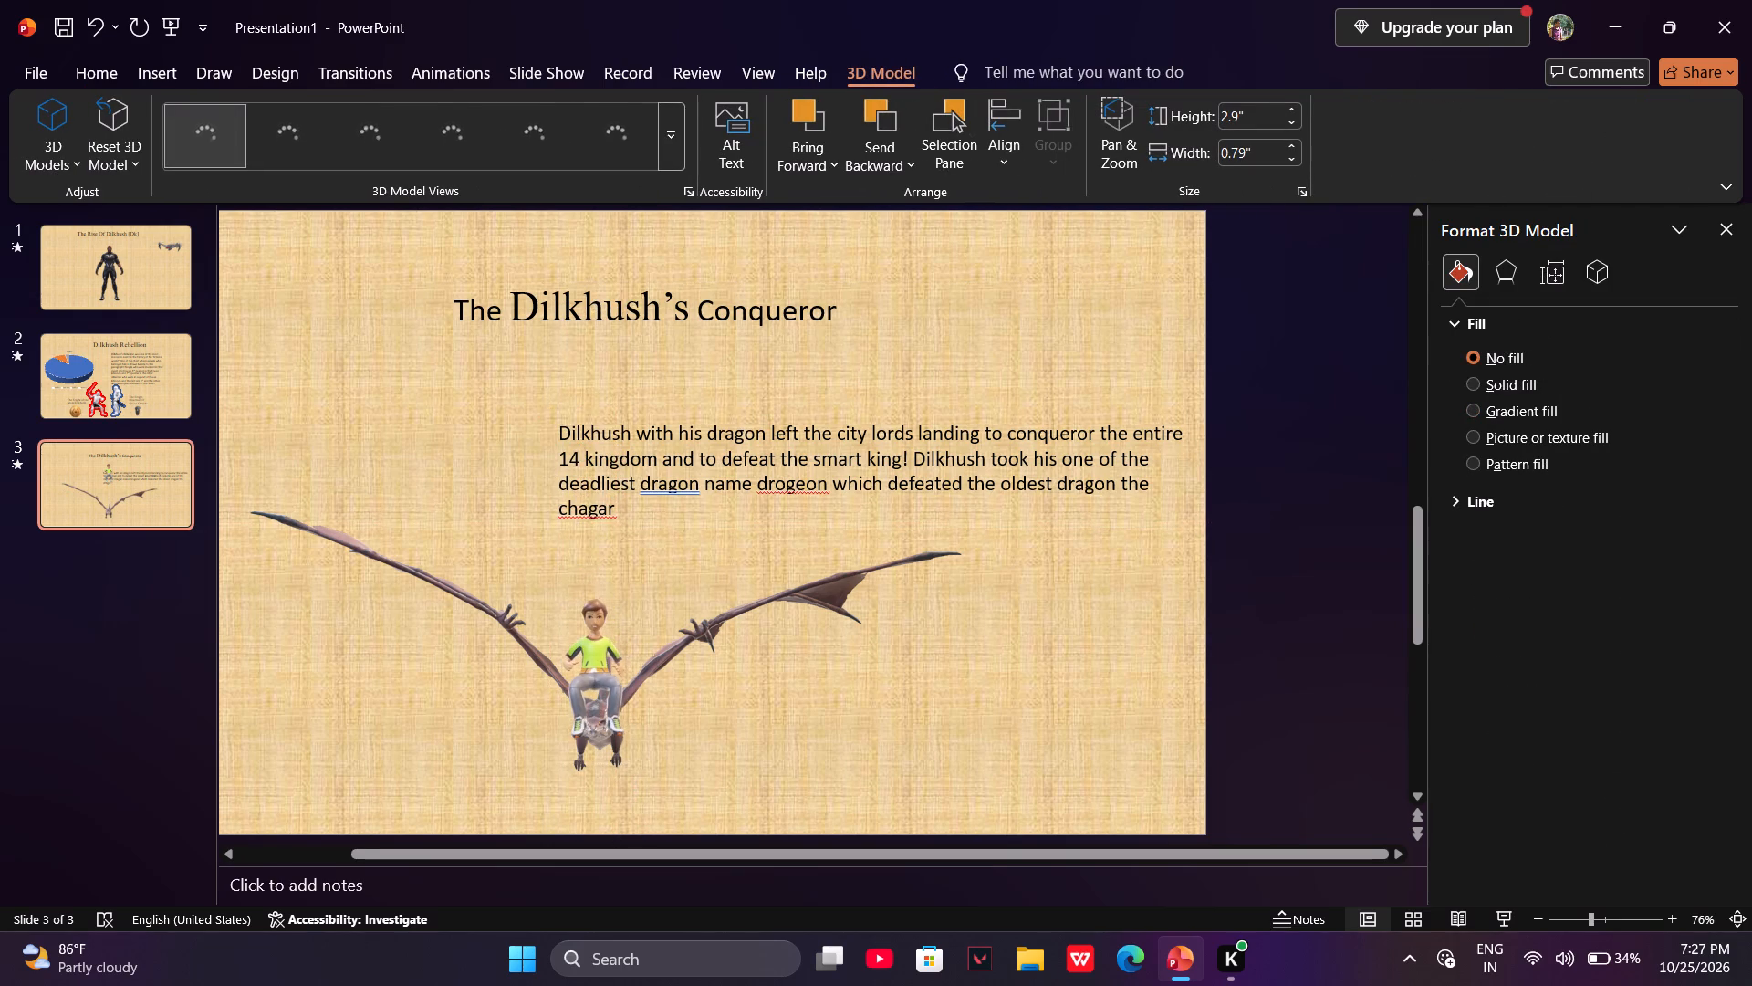
{"action": "left_click_drag", "start_coordinate": [592, 616], "coordinate": [593, 620]}
Resize the boy to about 2.61" high by 1.11" wide, keep him facing forward, and center him over the dragon's body.
{"action": "left_click_drag", "start_coordinate": [628, 782], "coordinate": [678, 802]}
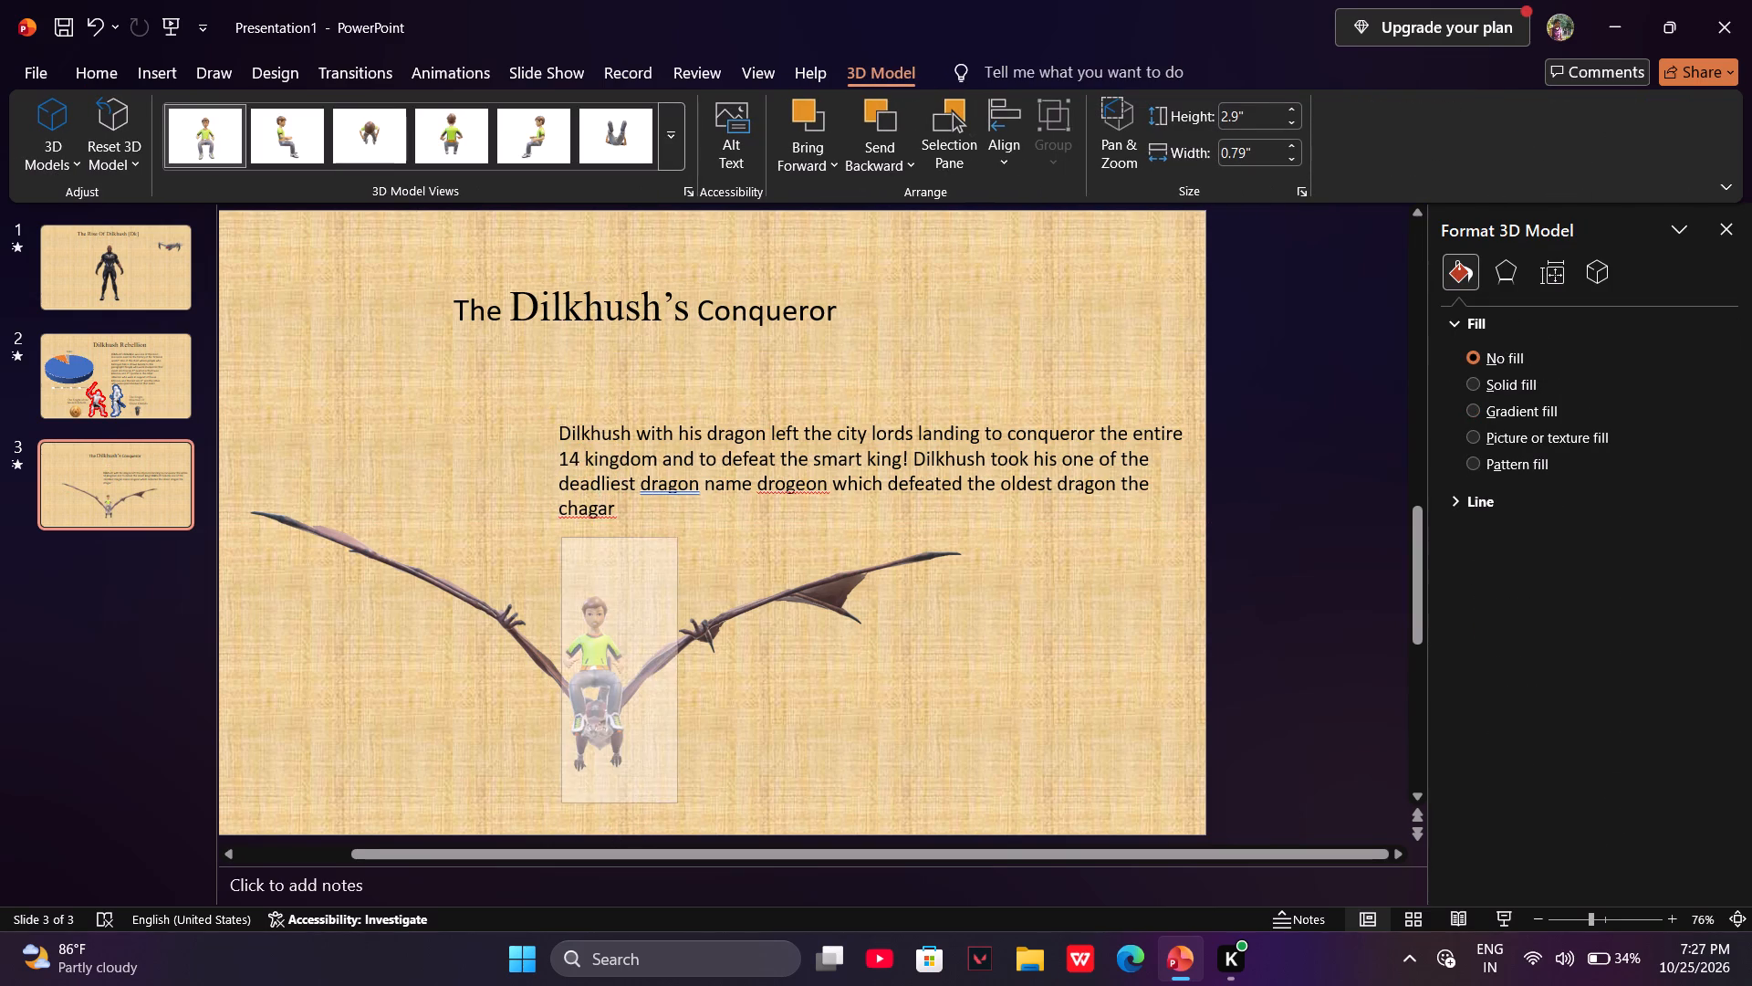
{"action": "left_click_drag", "start_coordinate": [678, 802], "coordinate": [735, 816]}
{"action": "left_click_drag", "start_coordinate": [631, 673], "coordinate": [572, 658]}
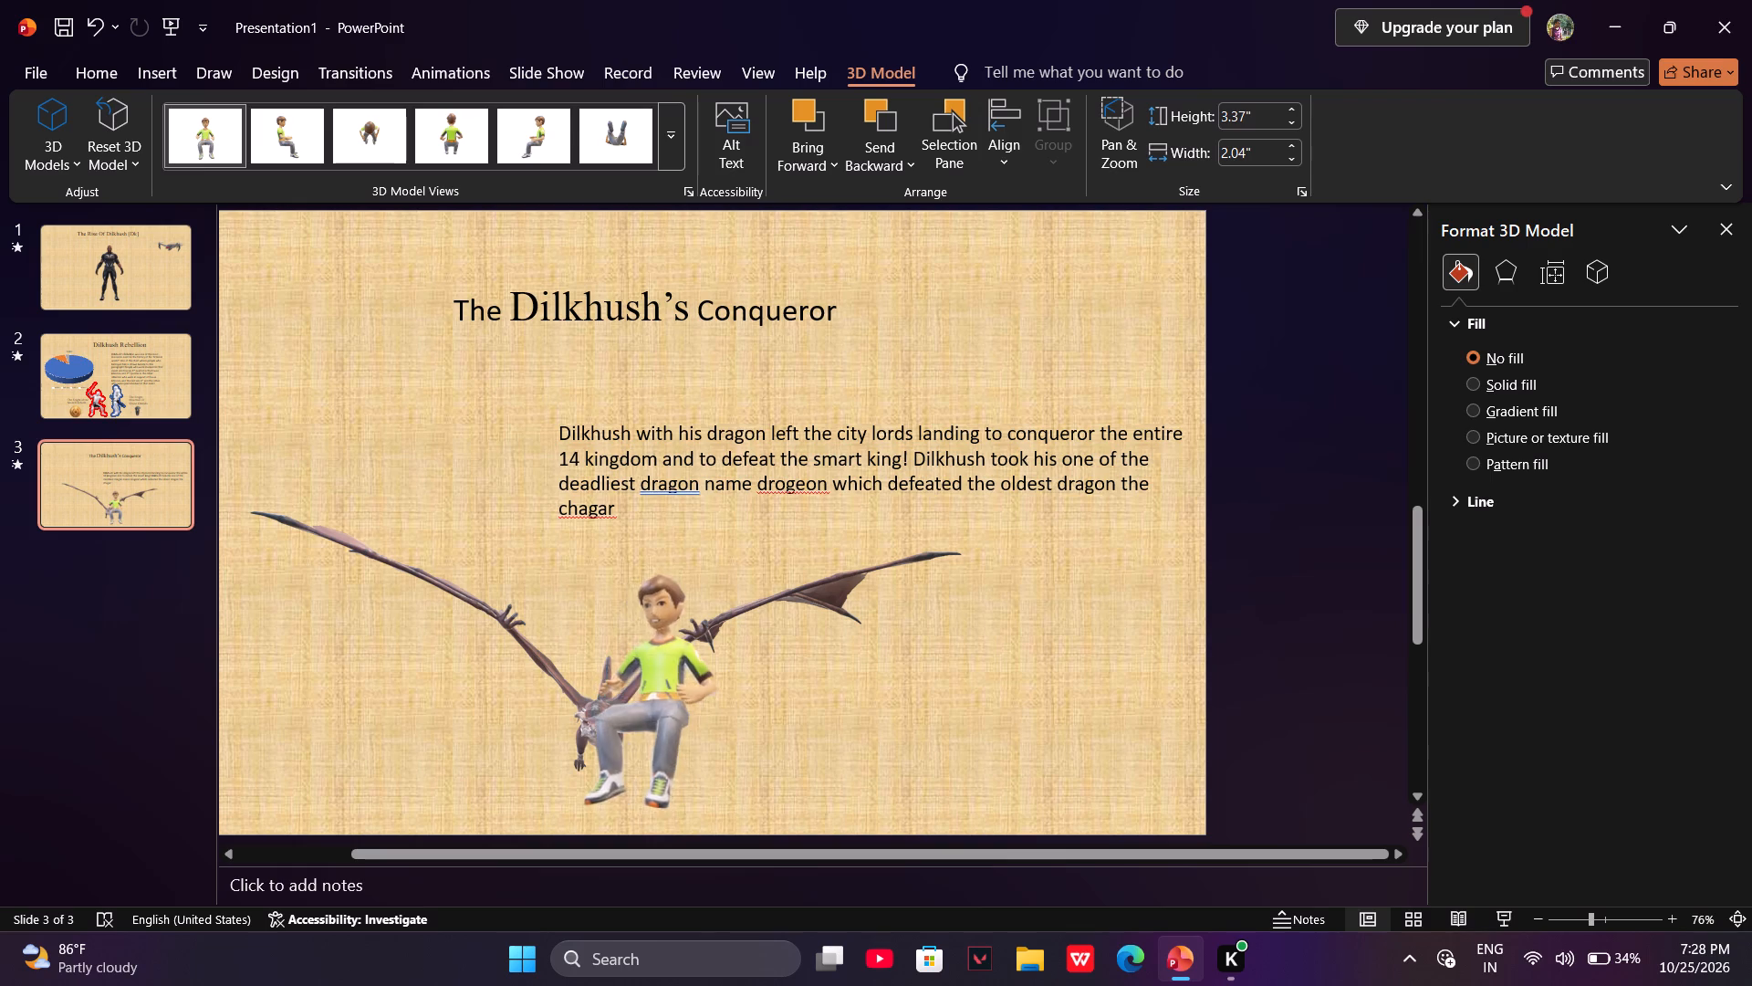
{"action": "left_click_drag", "start_coordinate": [572, 658], "coordinate": [640, 678]}
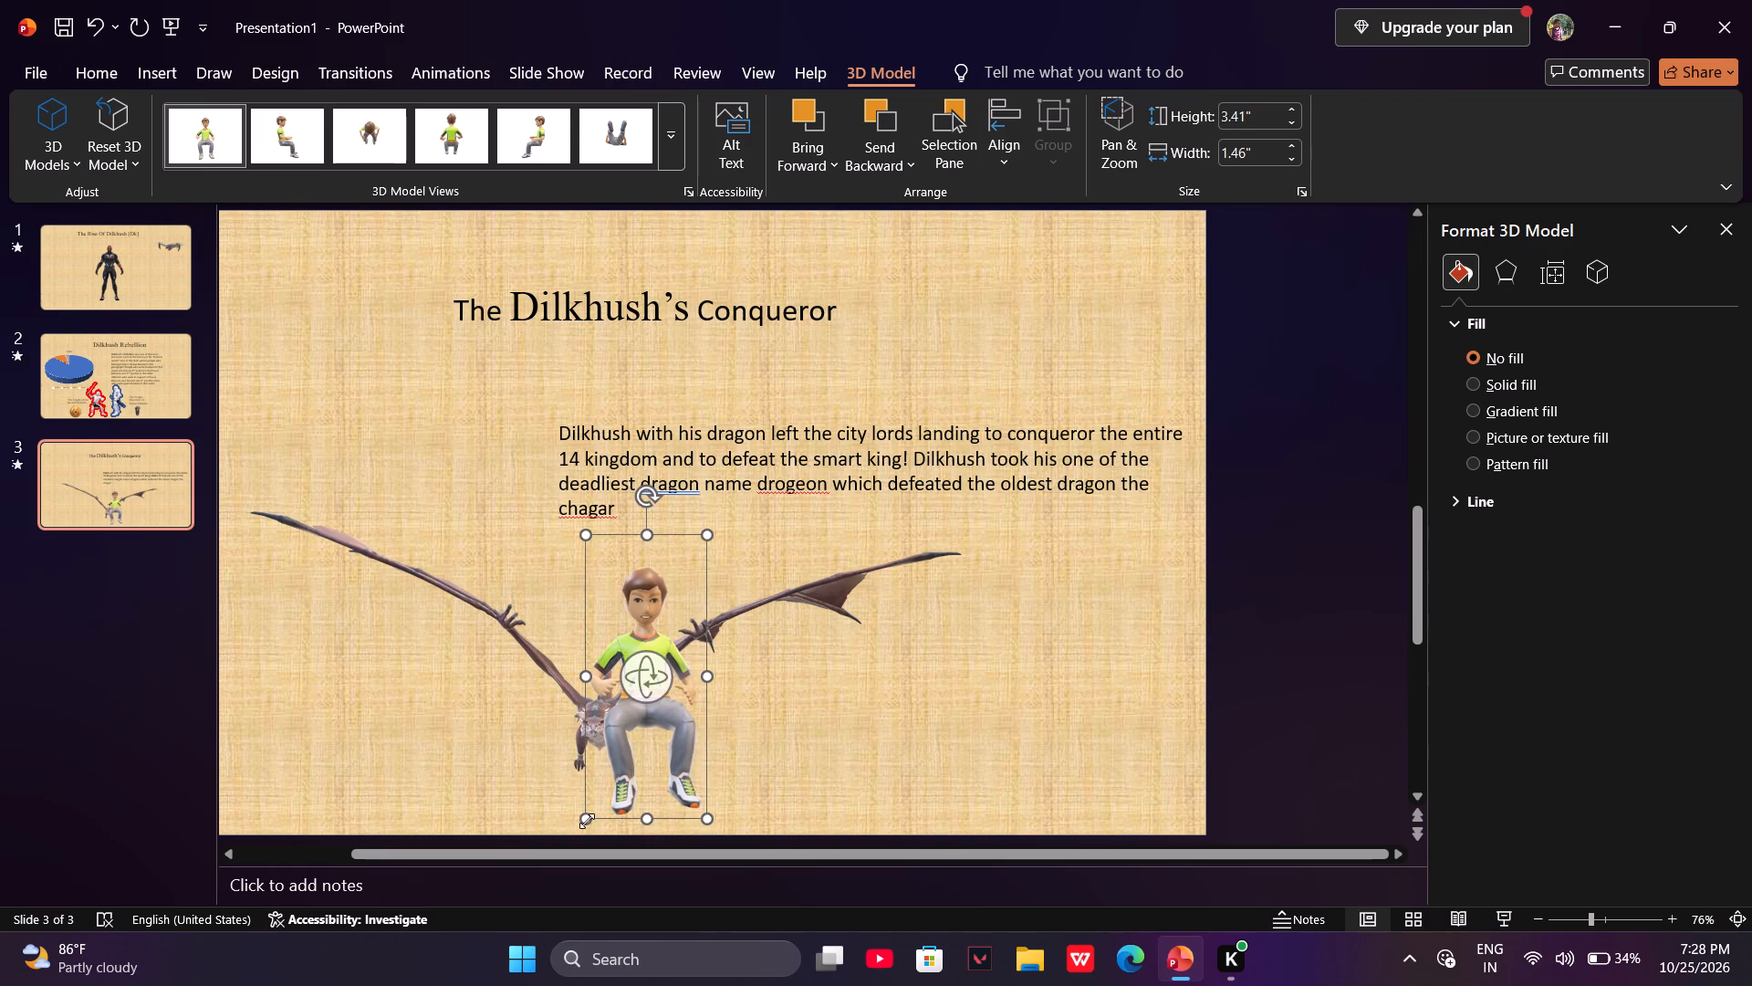
{"action": "left_click_drag", "start_coordinate": [587, 821], "coordinate": [602, 784]}
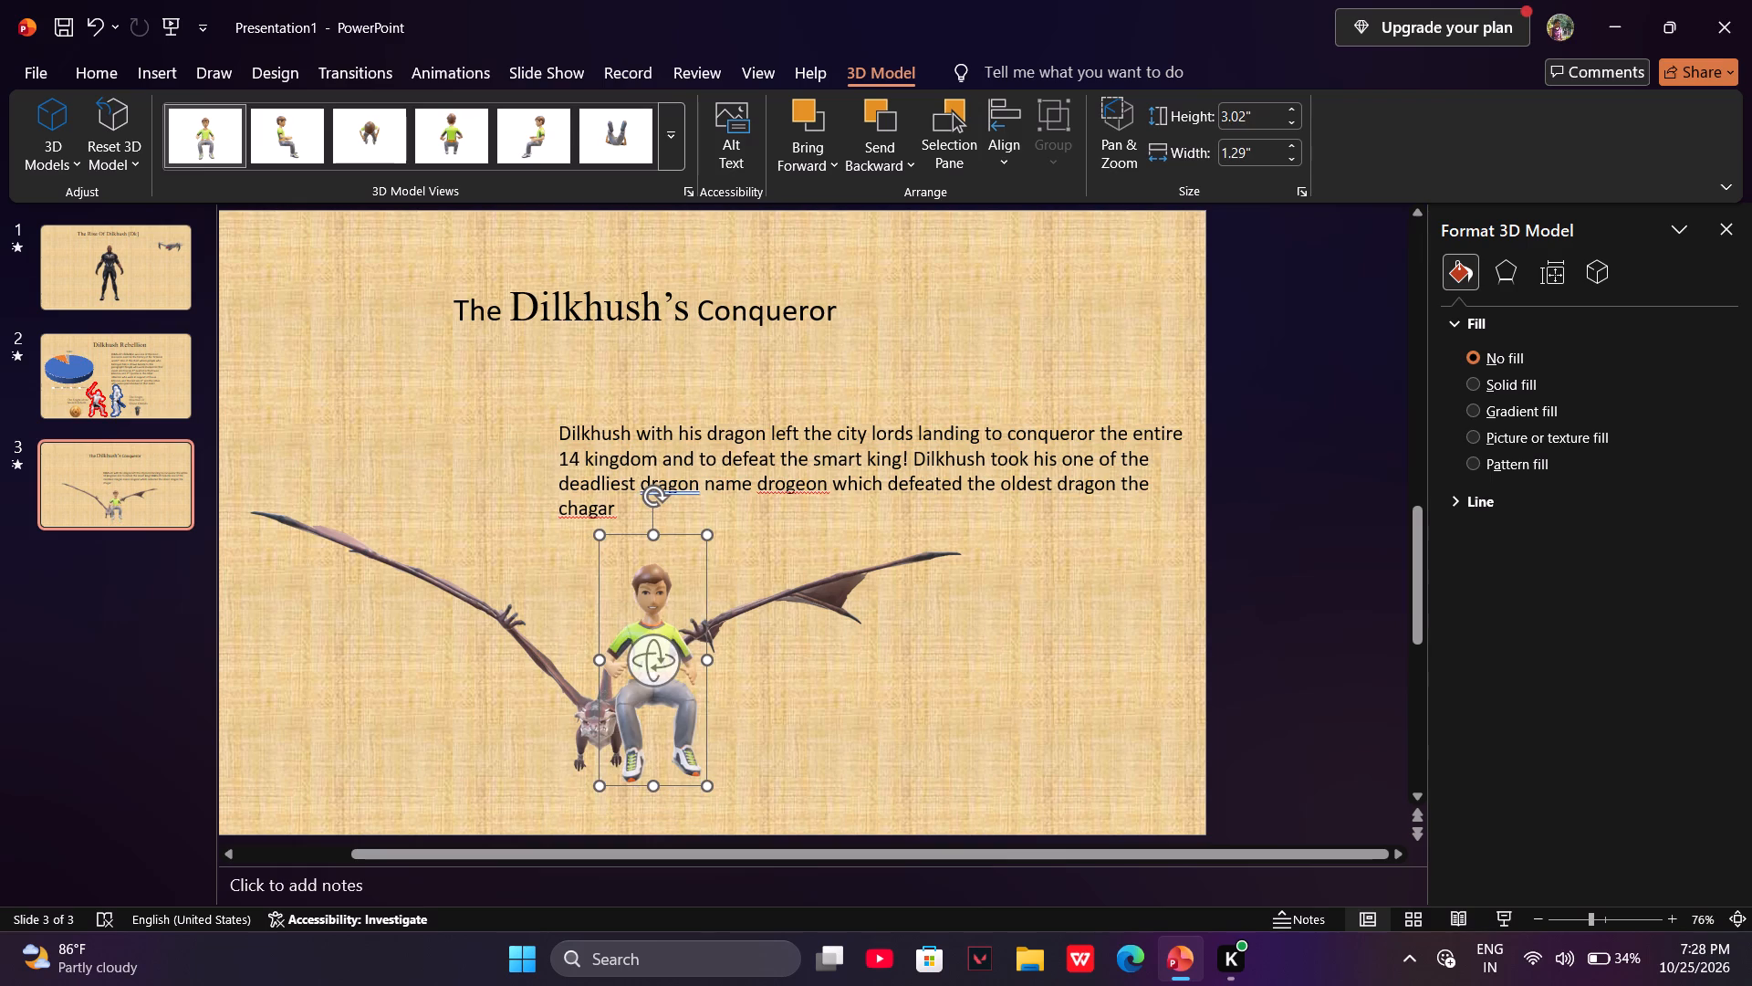
{"action": "left_click_drag", "start_coordinate": [654, 571], "coordinate": [594, 552]}
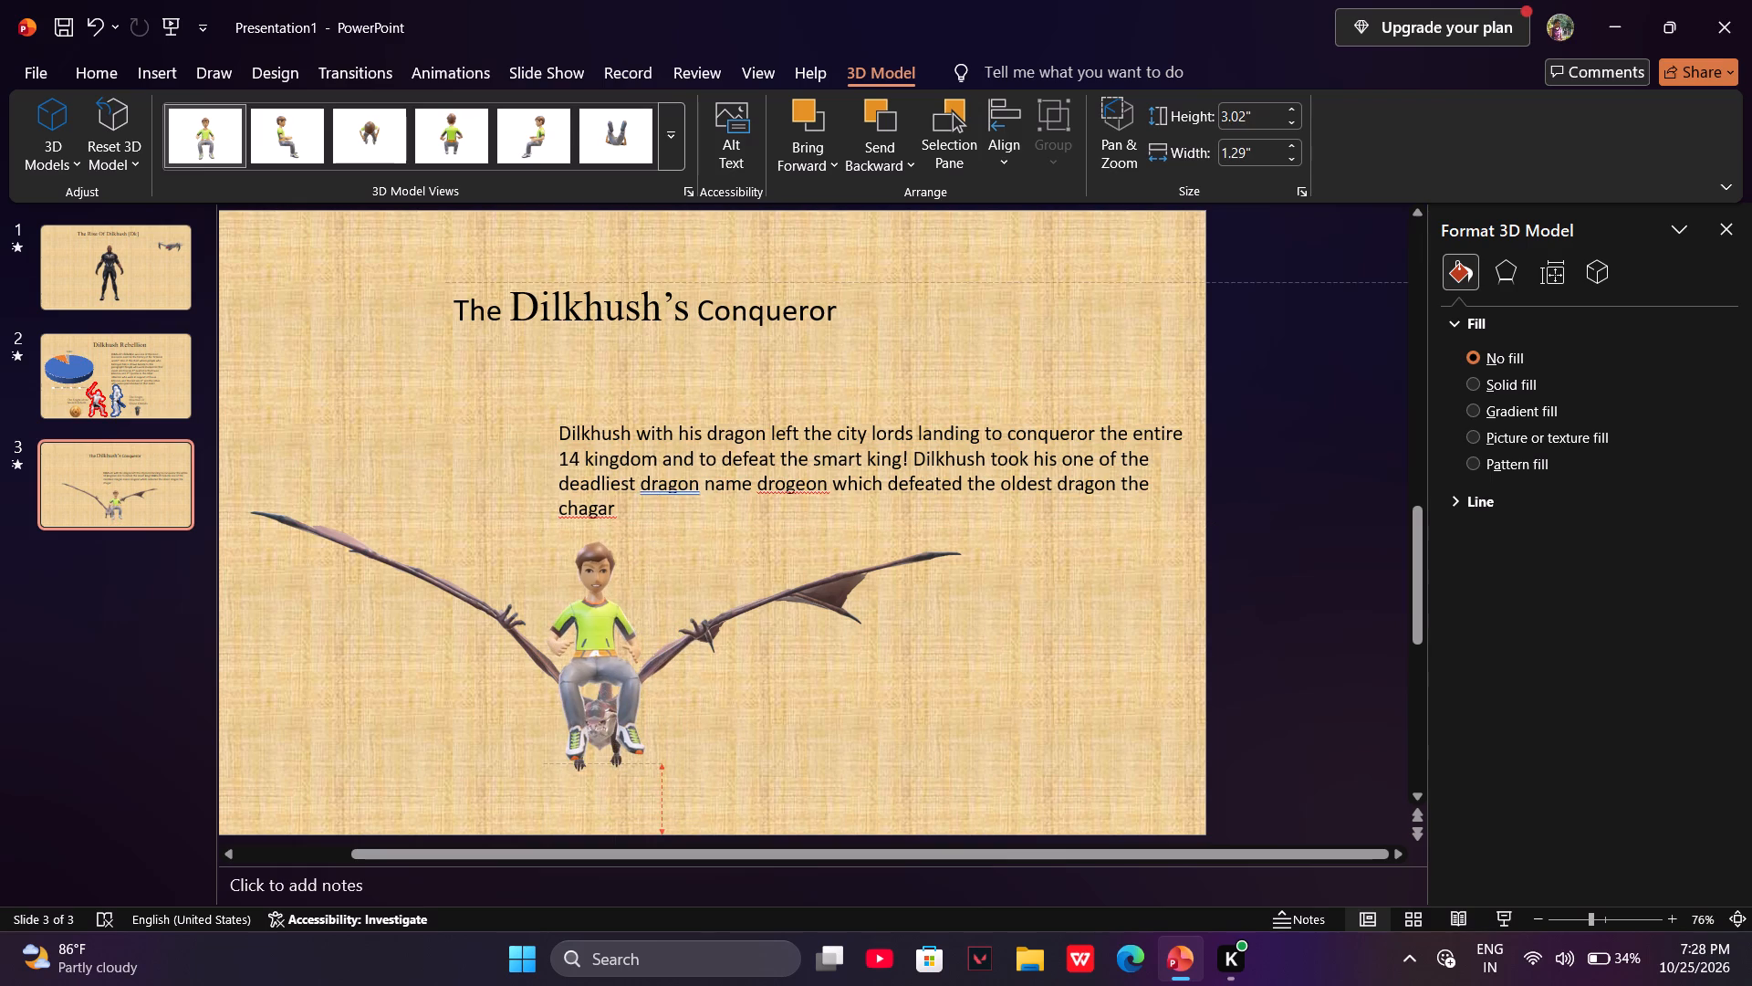
{"action": "left_click_drag", "start_coordinate": [594, 552], "coordinate": [594, 556]}
{"action": "left_click_drag", "start_coordinate": [542, 768], "coordinate": [554, 739]}
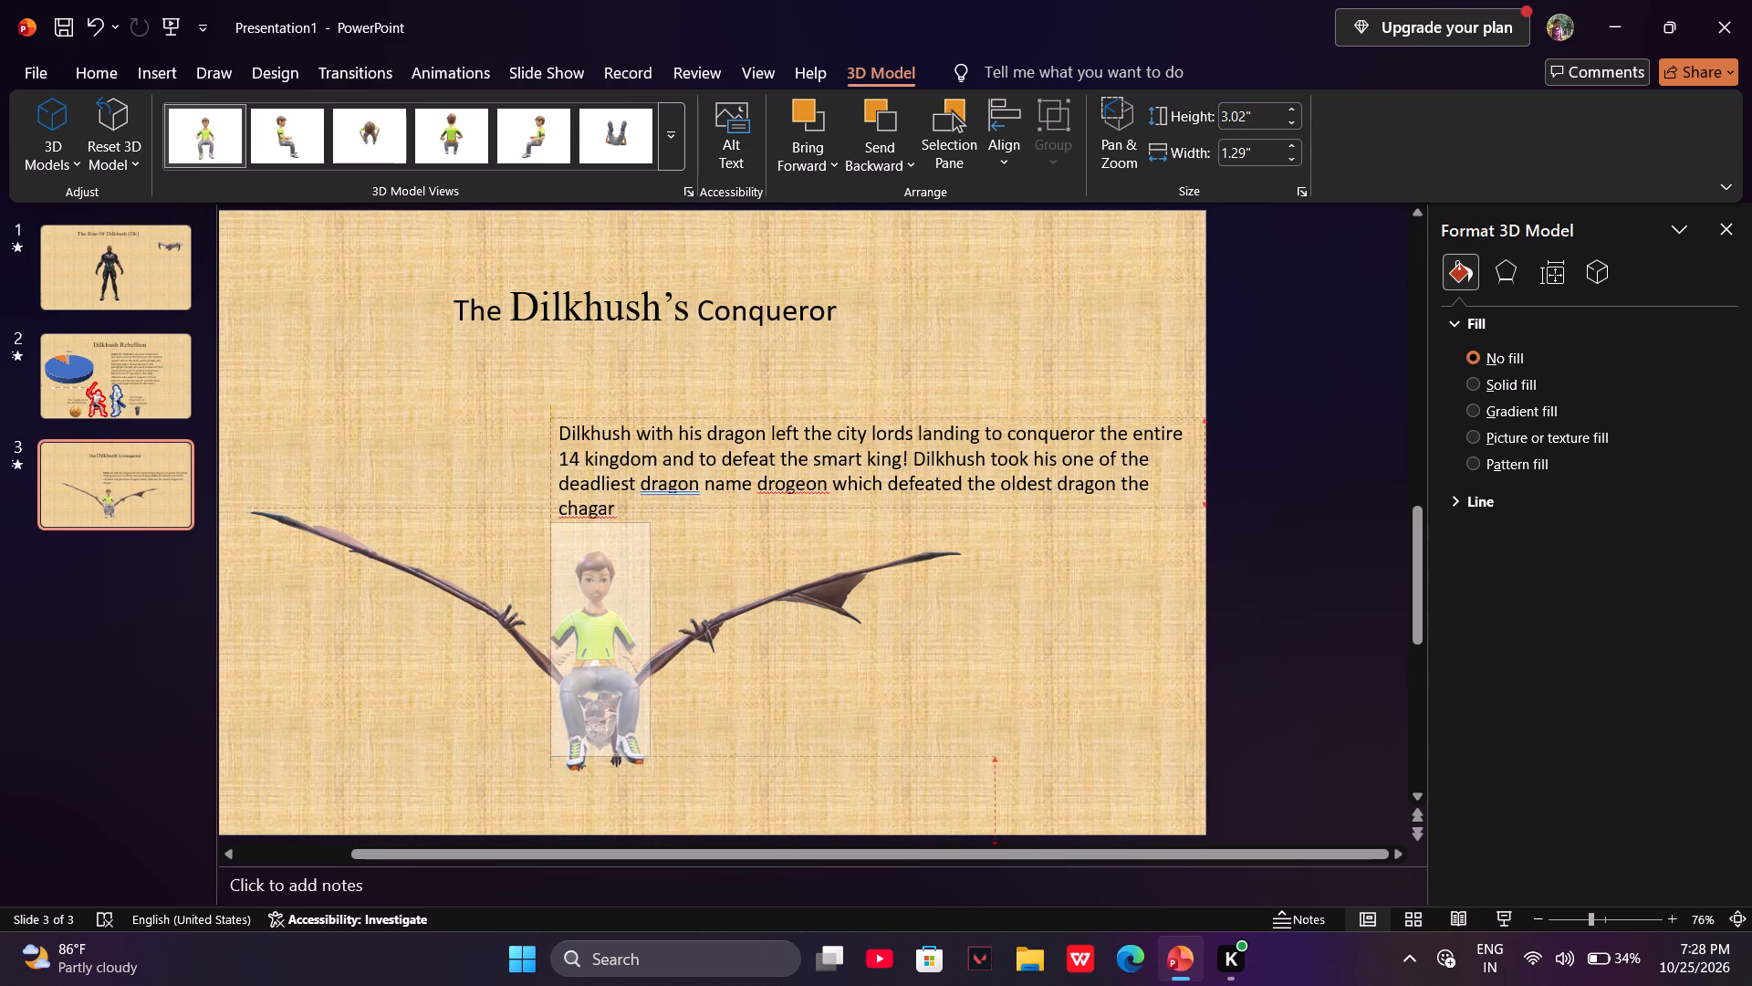
{"action": "left_click_drag", "start_coordinate": [554, 739], "coordinate": [555, 732]}
{"action": "left_click_drag", "start_coordinate": [600, 555], "coordinate": [589, 571]}
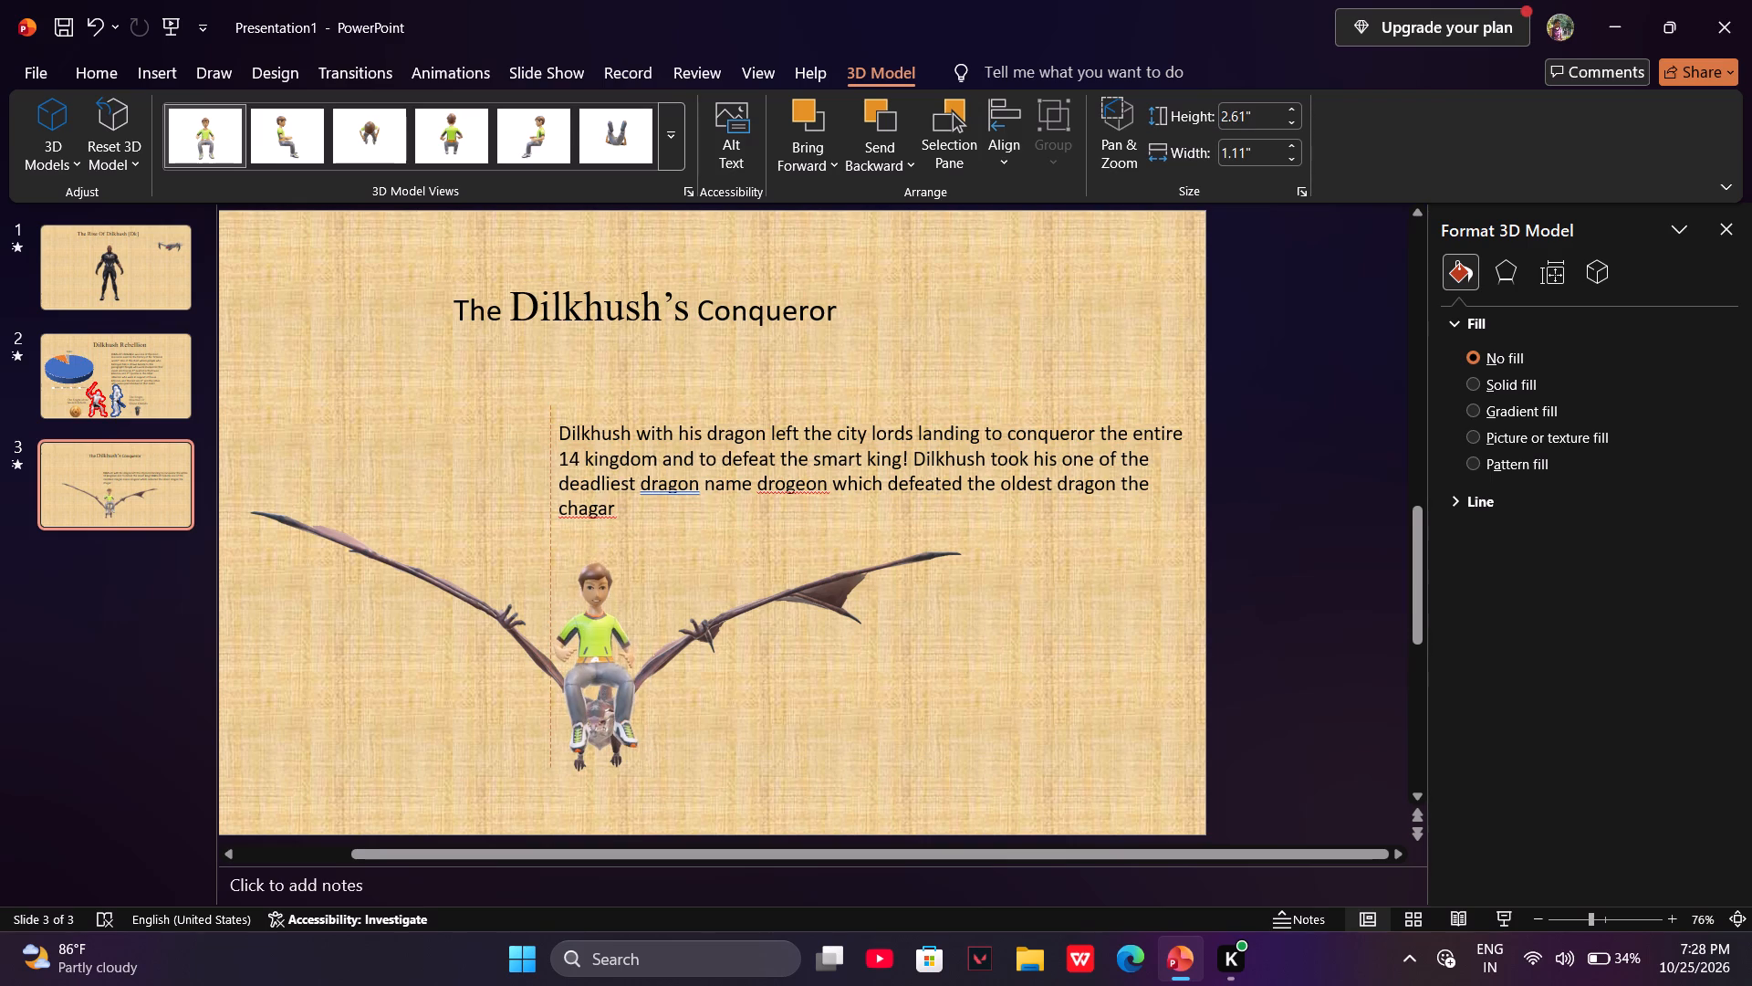
{"action": "left_click_drag", "start_coordinate": [589, 571], "coordinate": [590, 572]}
Bring the dragon model to the front so it overlaps the boy.
{"action": "left_click", "coordinate": [714, 617]}
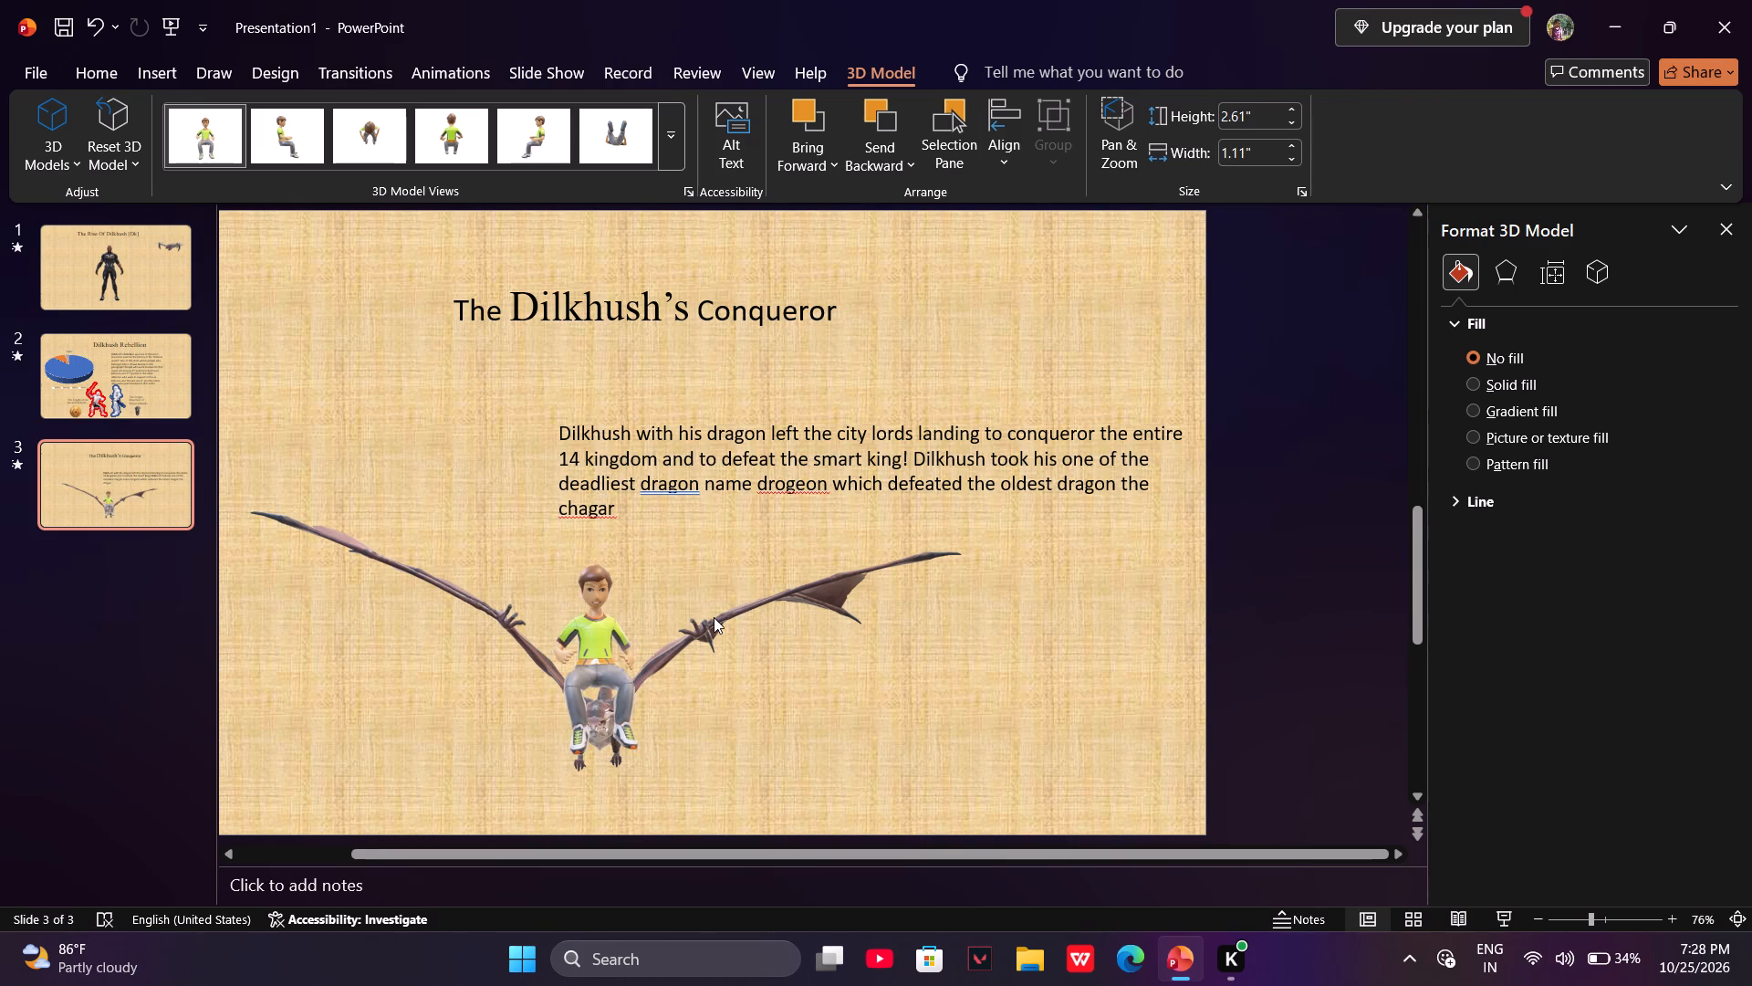
{"action": "left_click", "coordinate": [714, 620]}
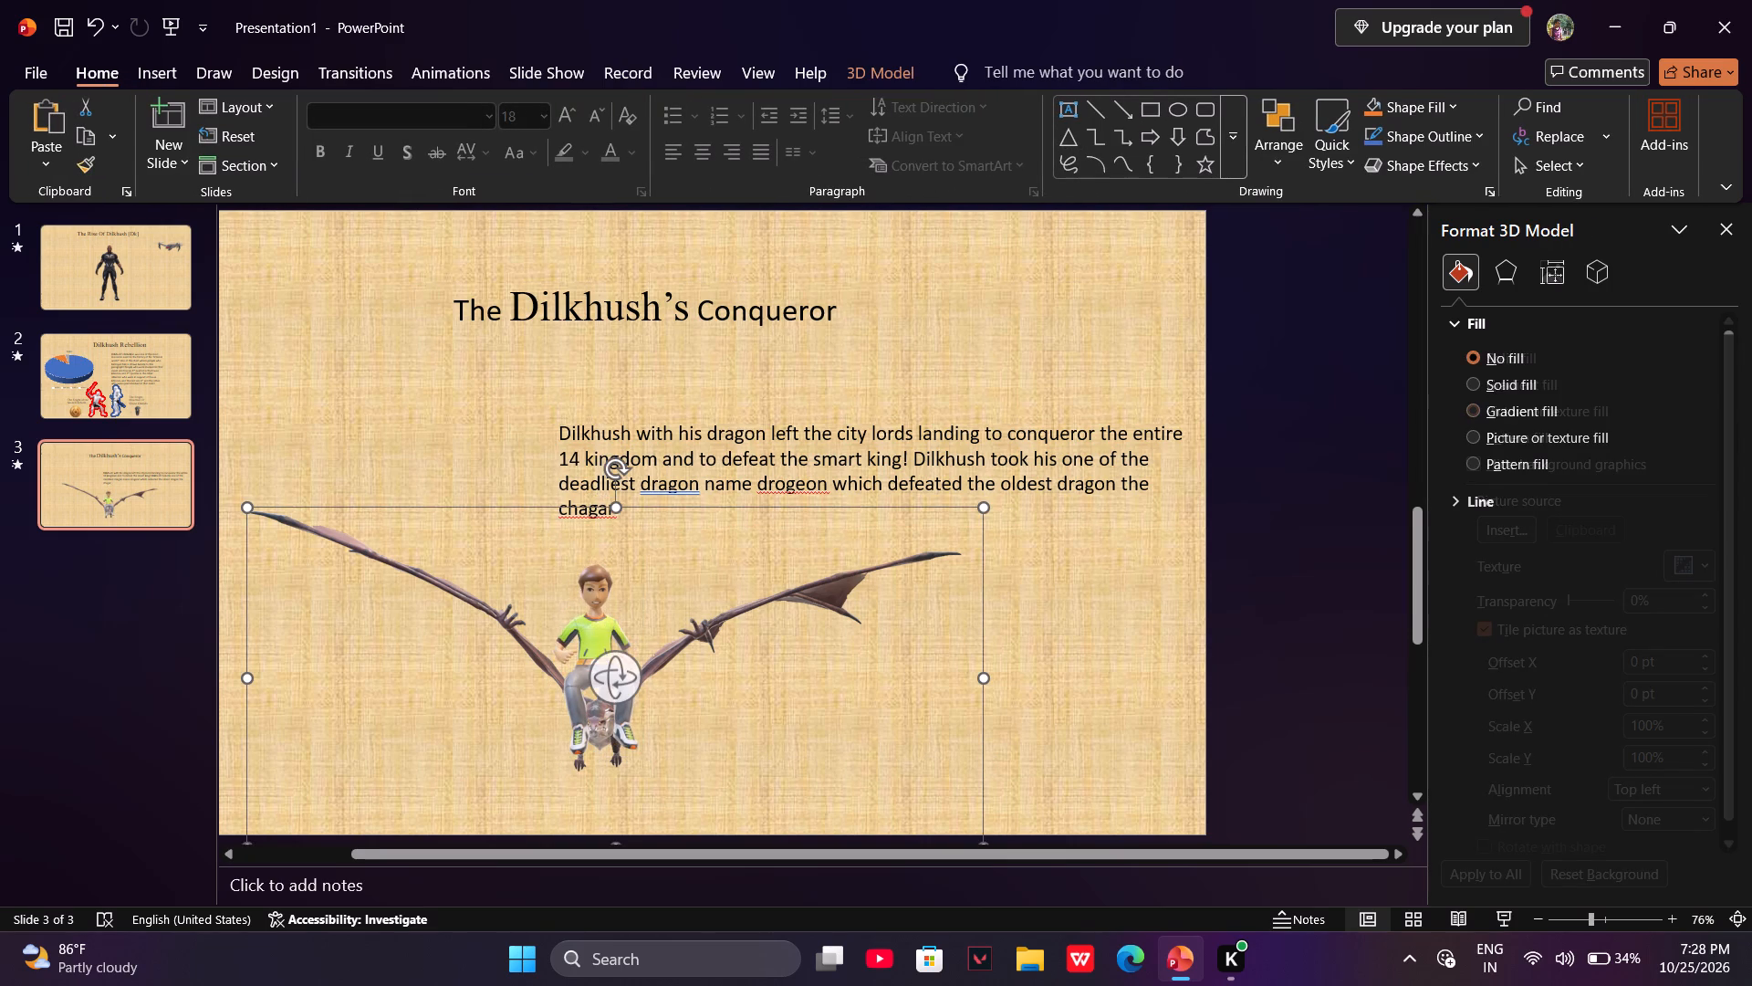
{"action": "left_click_drag", "start_coordinate": [515, 647], "coordinate": [523, 642]}
{"action": "left_click", "coordinate": [523, 642]}
{"action": "right_click", "coordinate": [523, 642]}
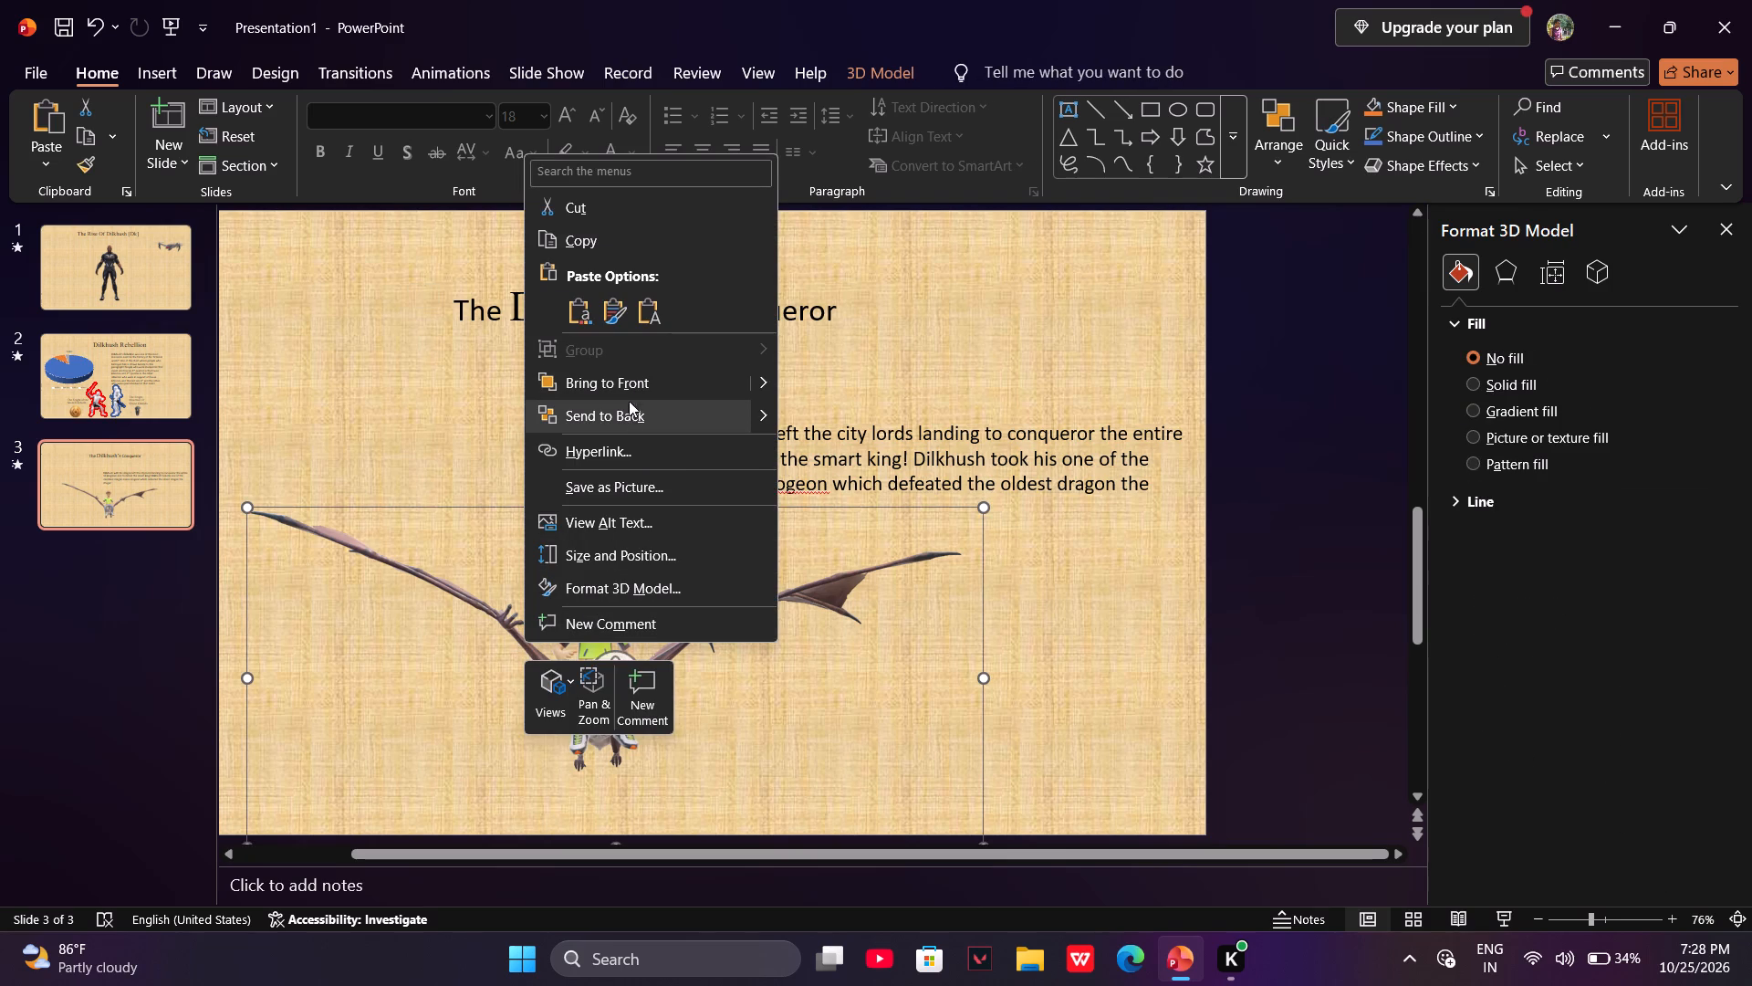
{"action": "left_click", "coordinate": [622, 378]}
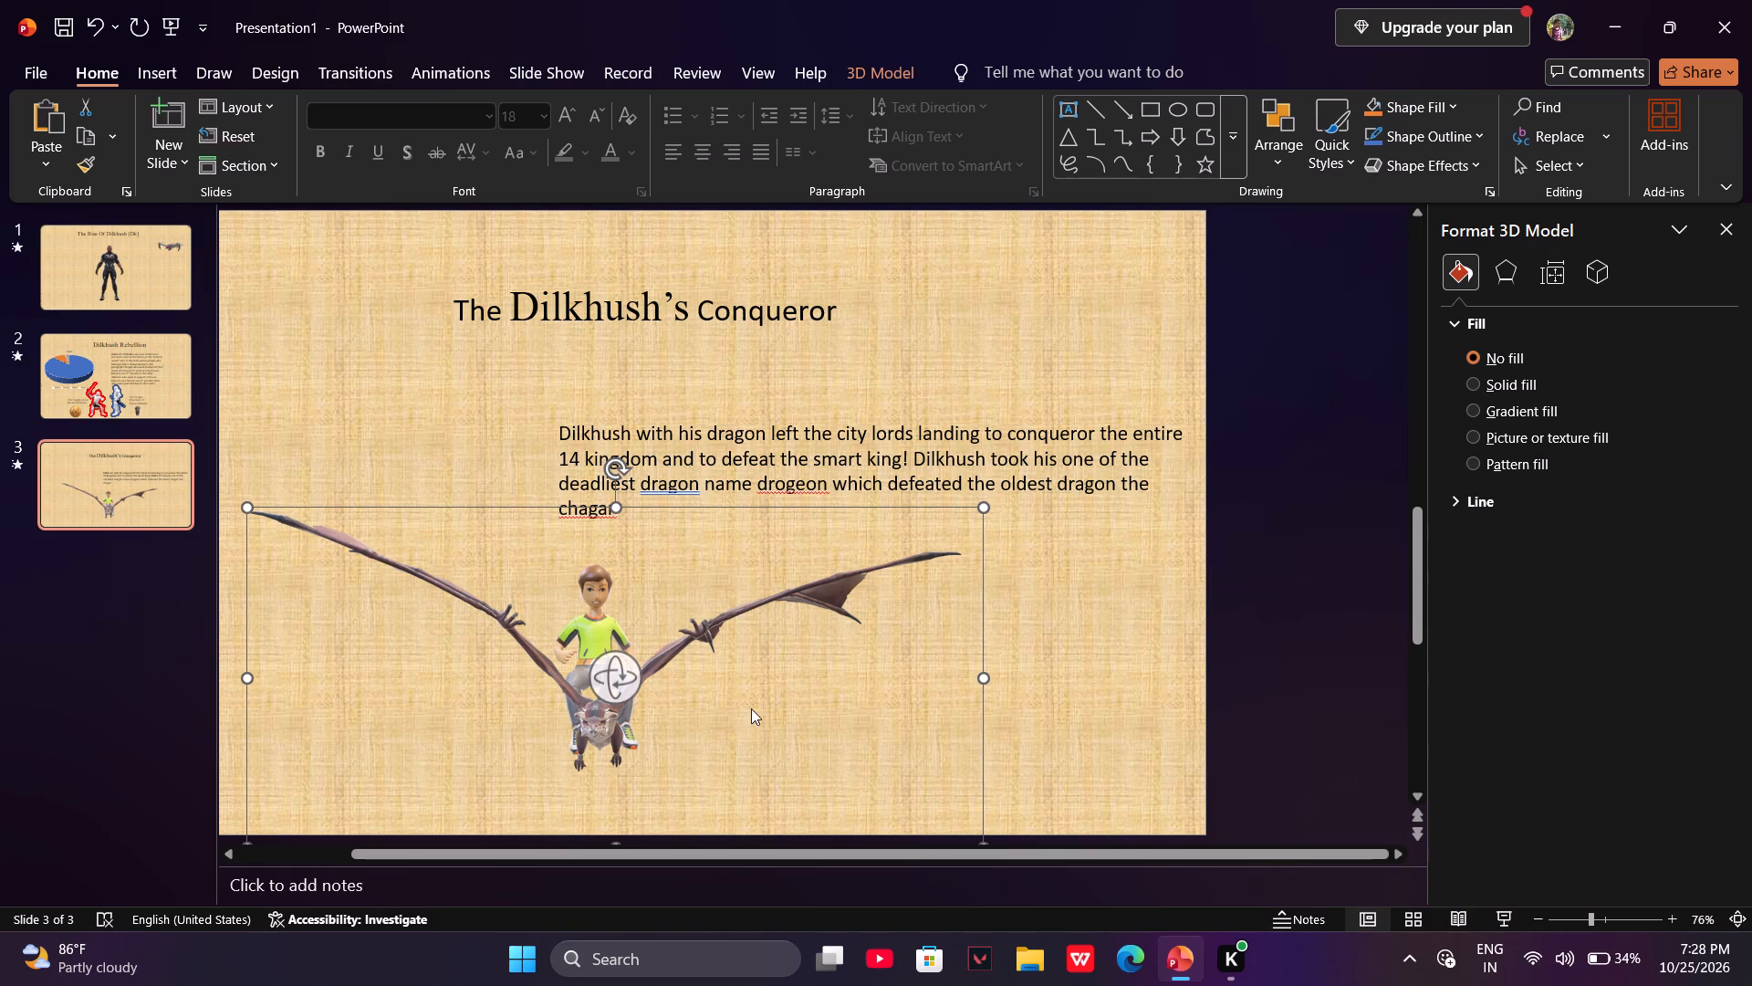
{"action": "left_click", "coordinate": [785, 729]}
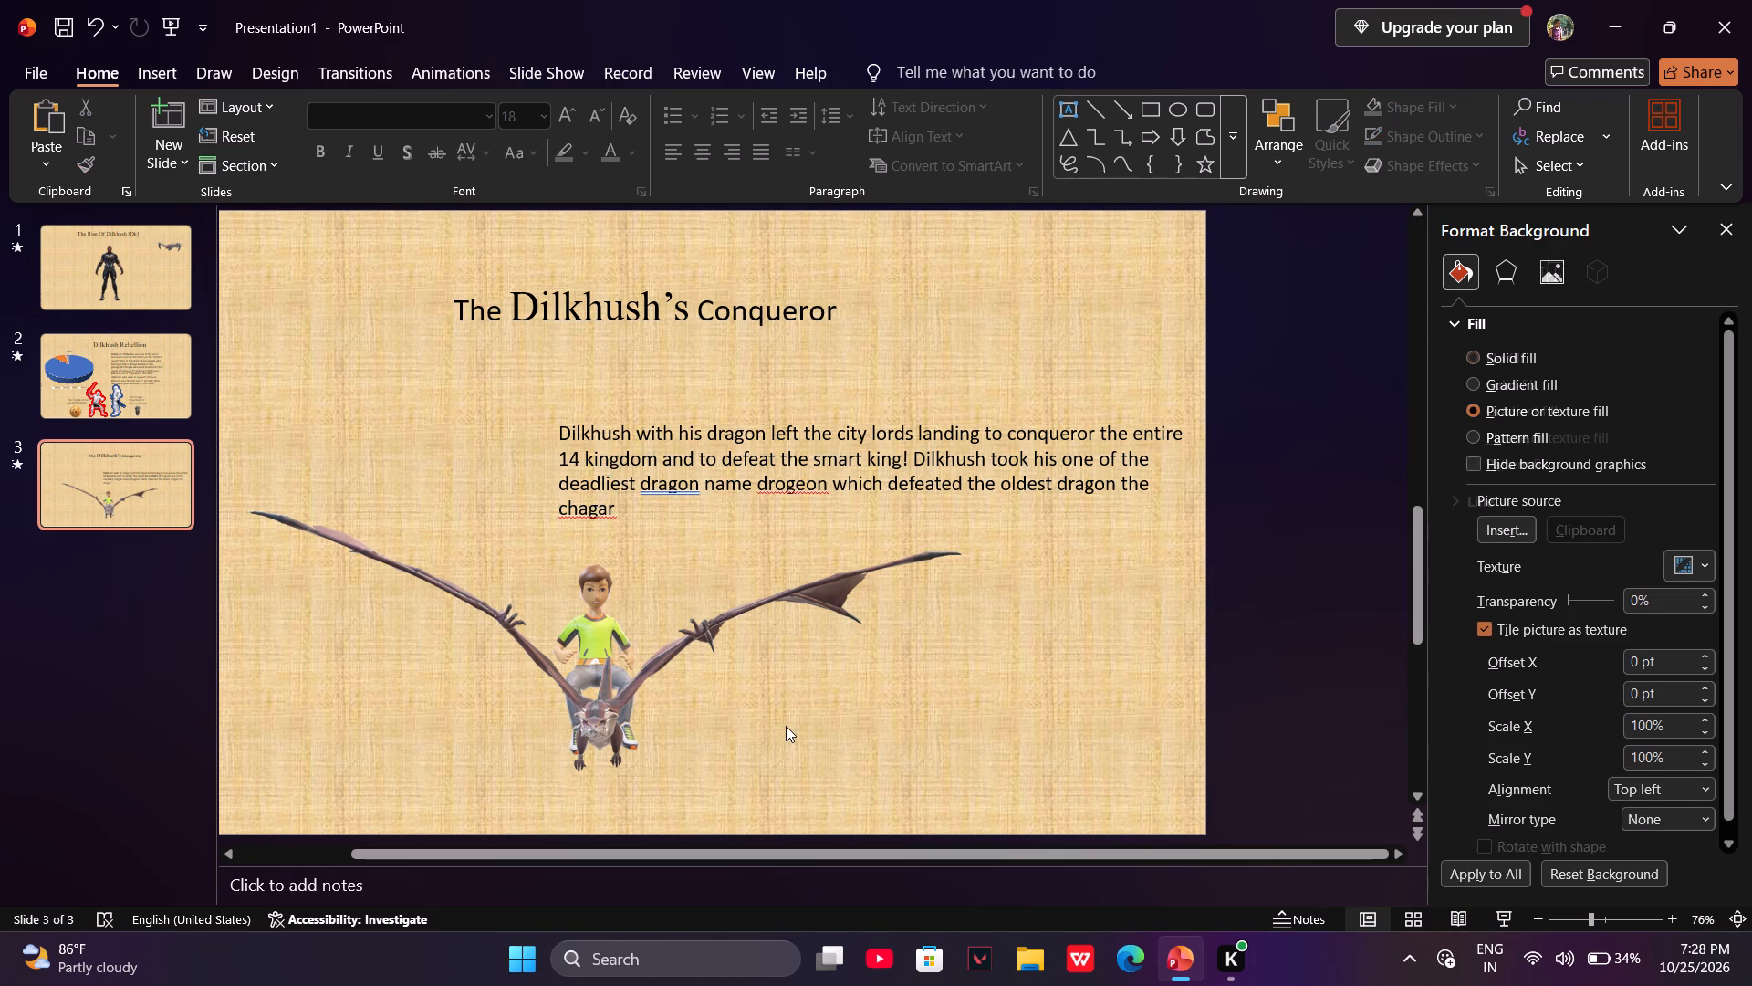
Reposition the boy and the dragon, lowering the dragon below the story text so the boy sits behind its head.
{"action": "left_click_drag", "start_coordinate": [587, 728], "coordinate": [693, 725]}
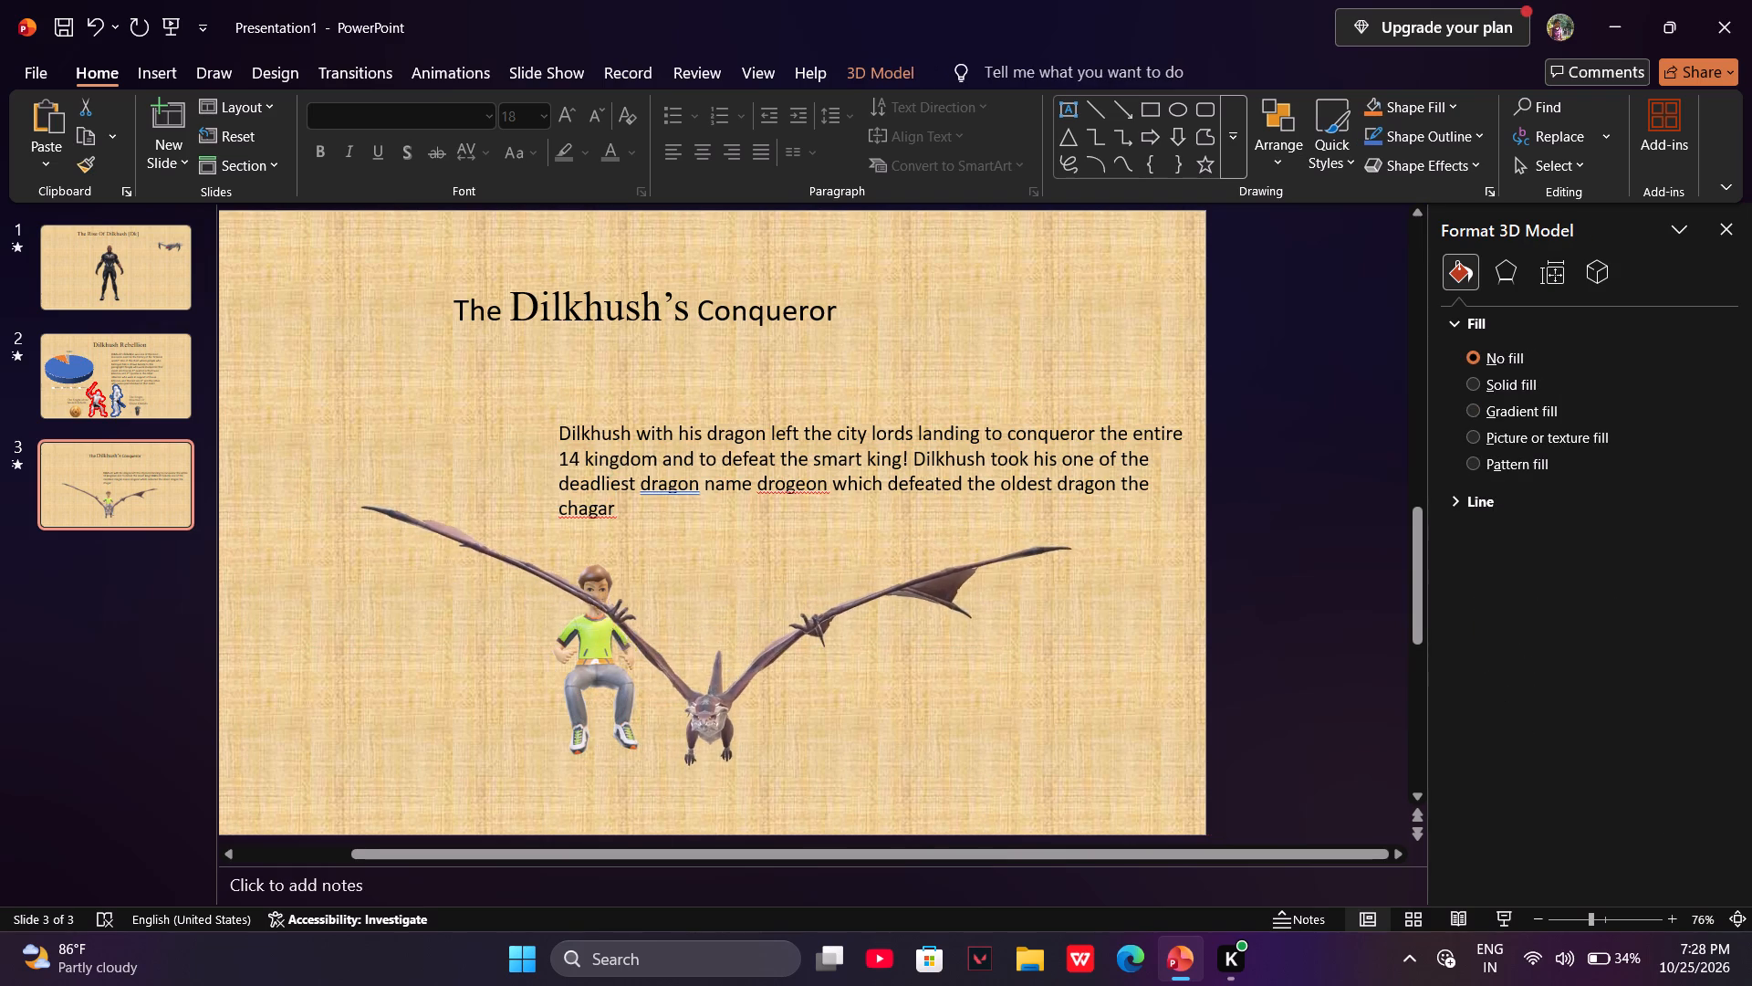
{"action": "left_click_drag", "start_coordinate": [693, 725], "coordinate": [581, 718]}
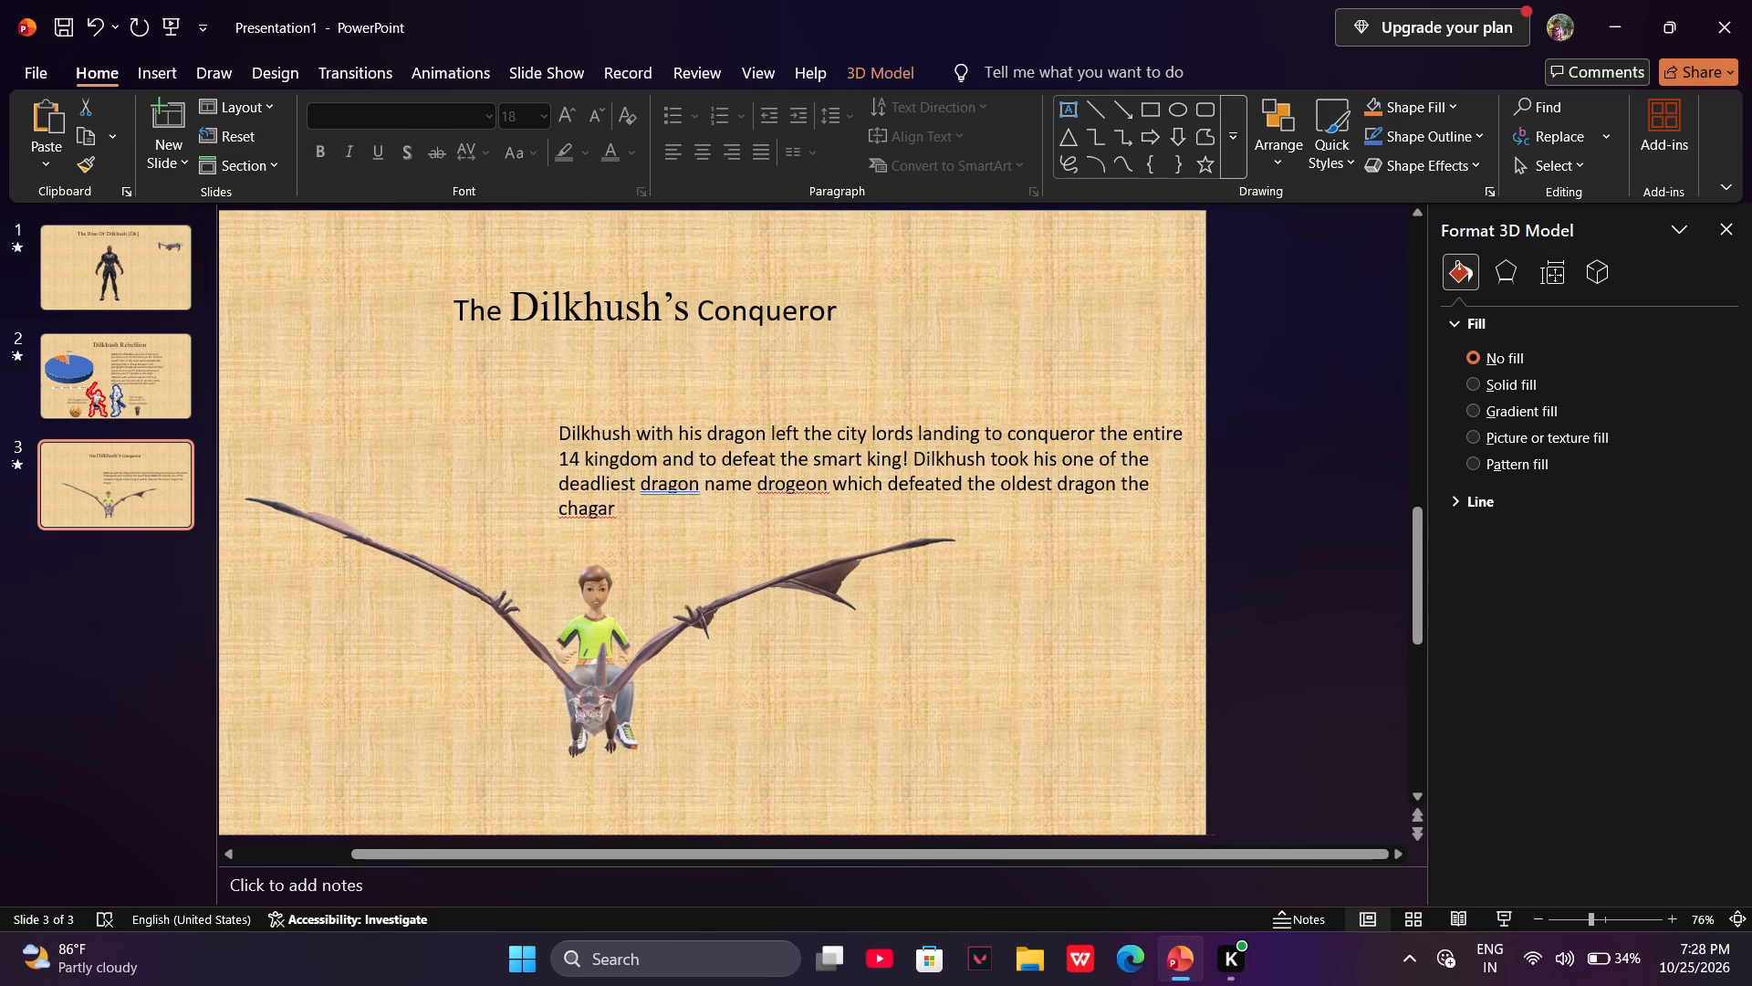
{"action": "left_click_drag", "start_coordinate": [581, 718], "coordinate": [579, 722]}
{"action": "left_click_drag", "start_coordinate": [584, 629], "coordinate": [573, 626]}
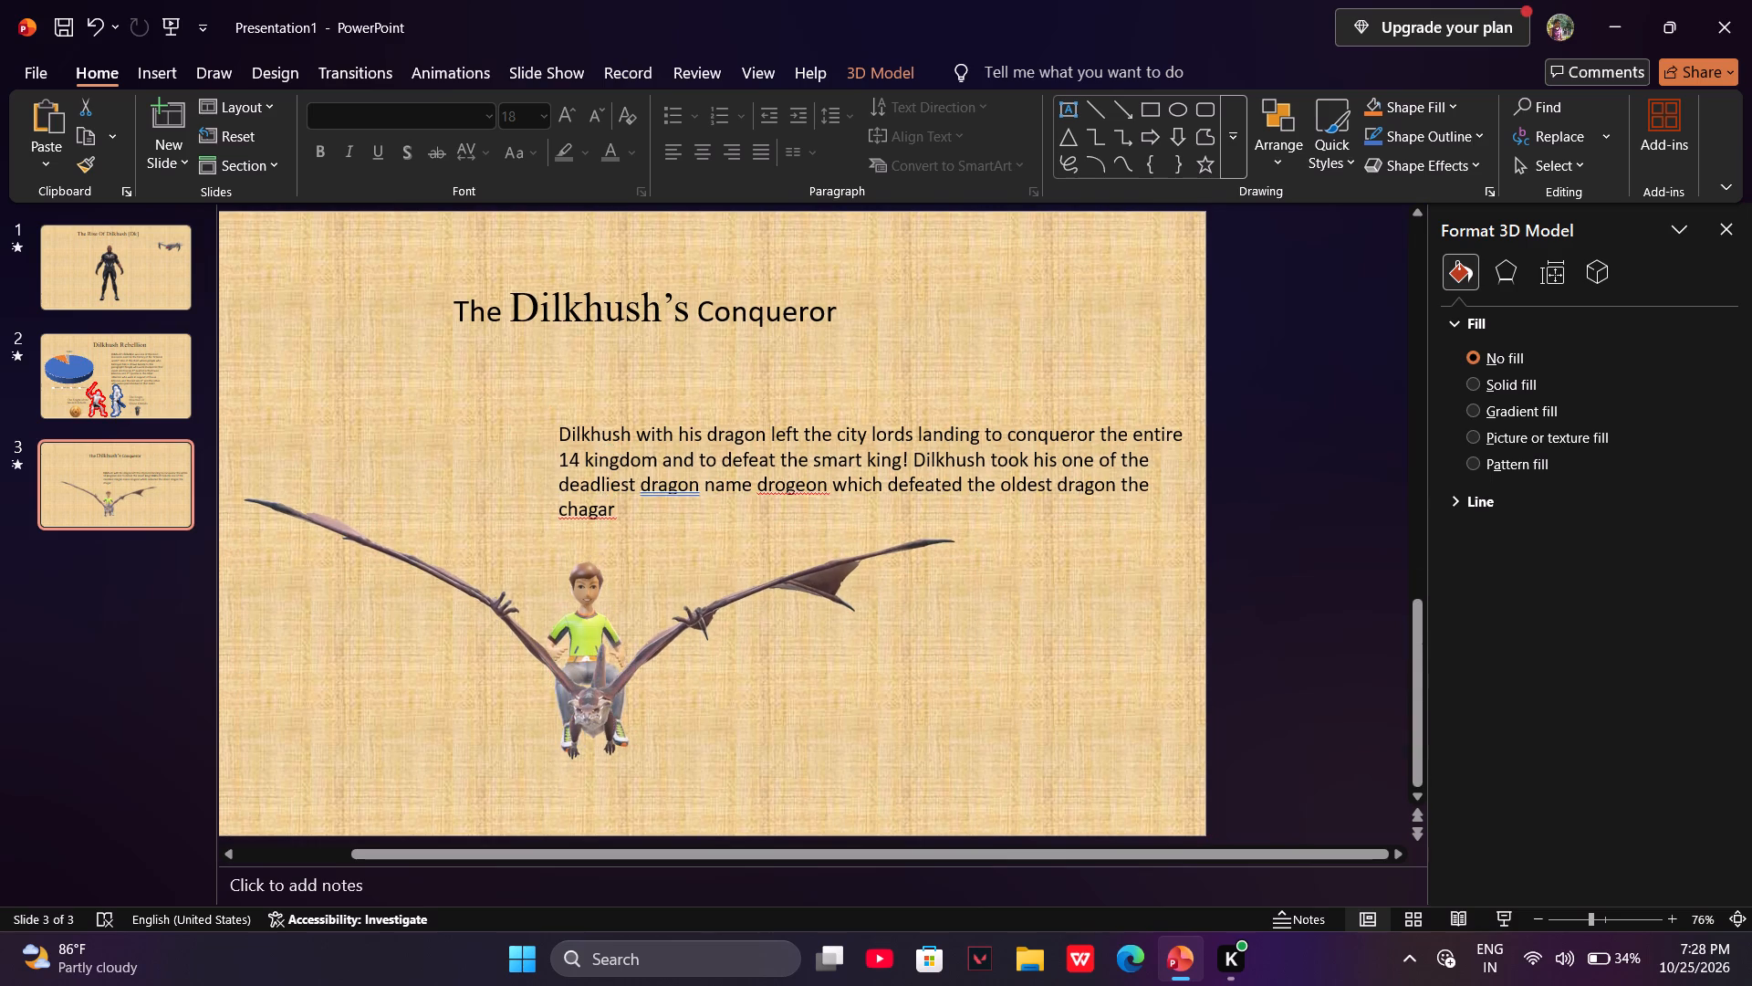
{"action": "left_click_drag", "start_coordinate": [573, 626], "coordinate": [594, 658]}
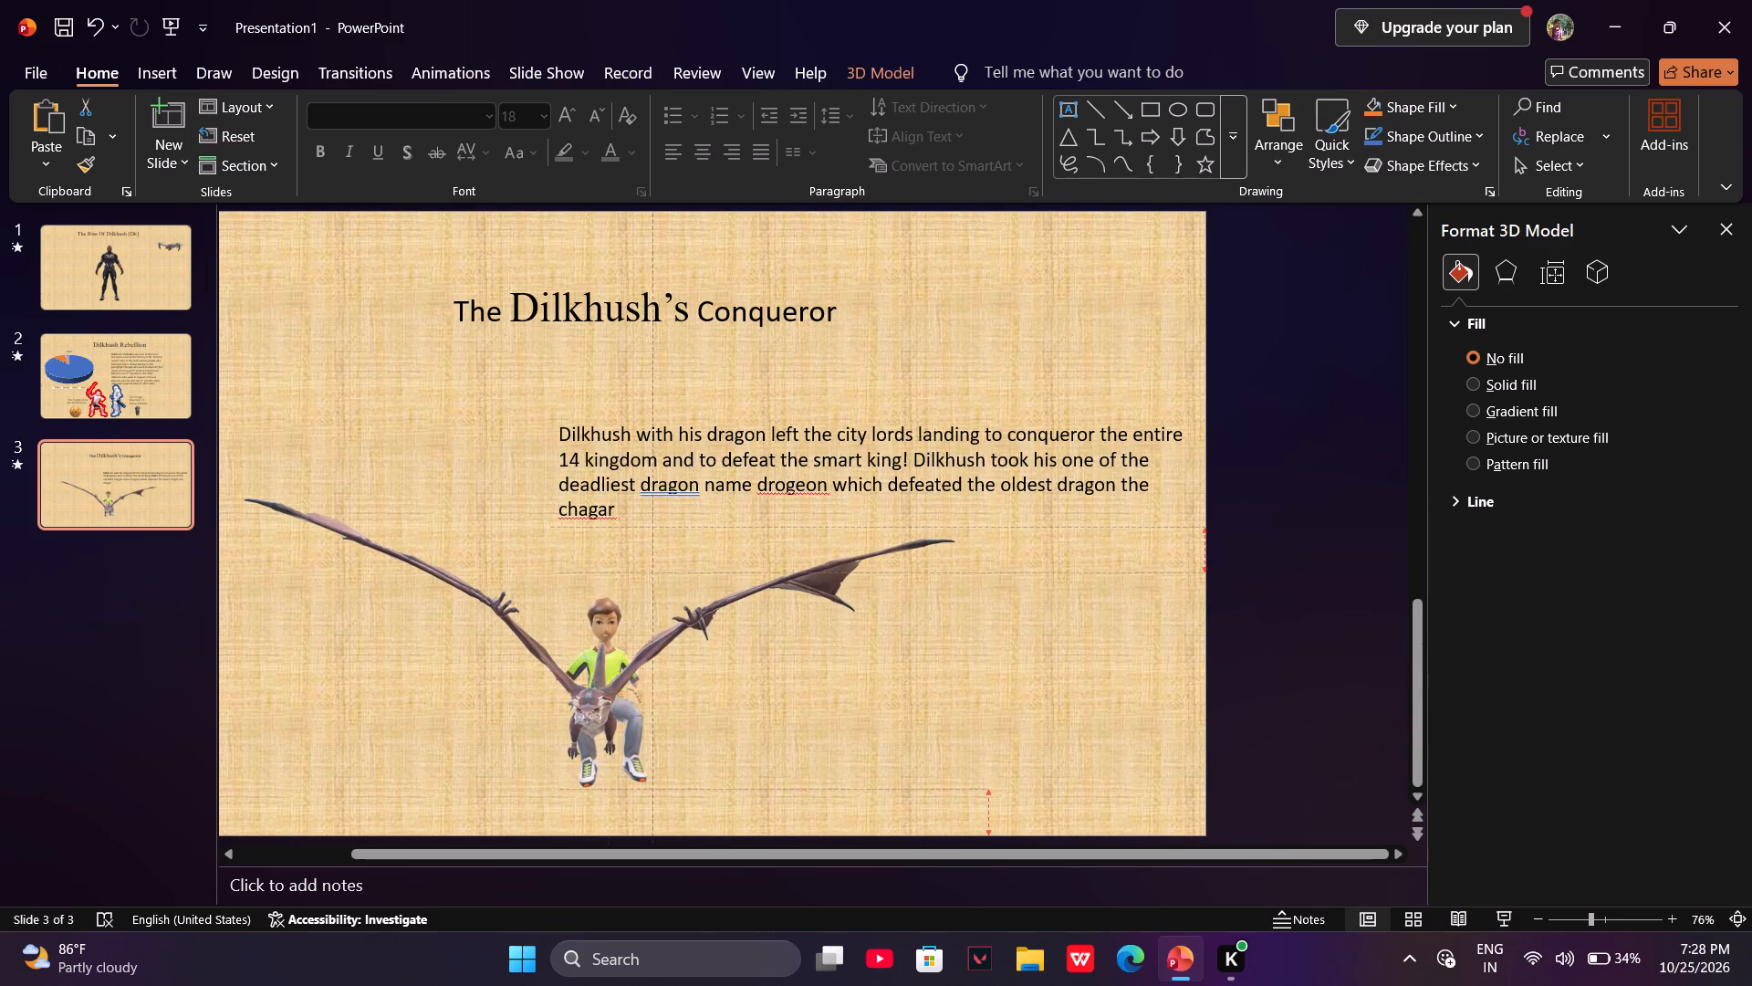
{"action": "left_click_drag", "start_coordinate": [594, 658], "coordinate": [581, 654]}
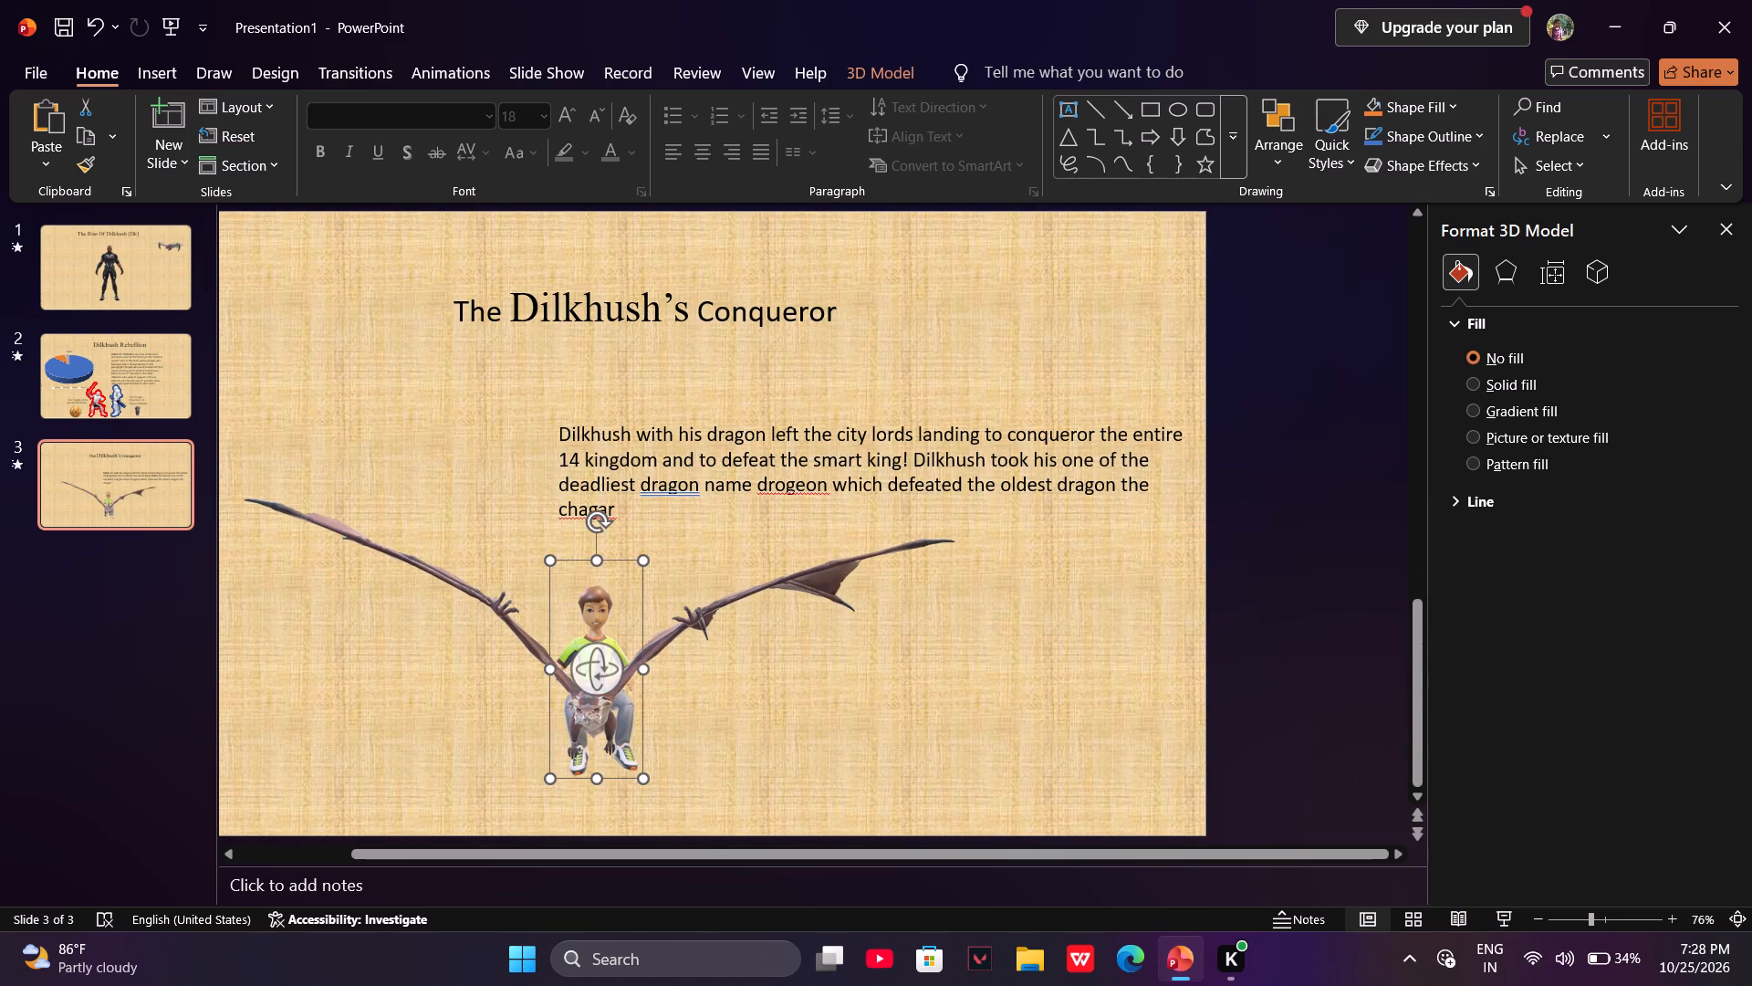
{"action": "left_click", "coordinate": [752, 748]}
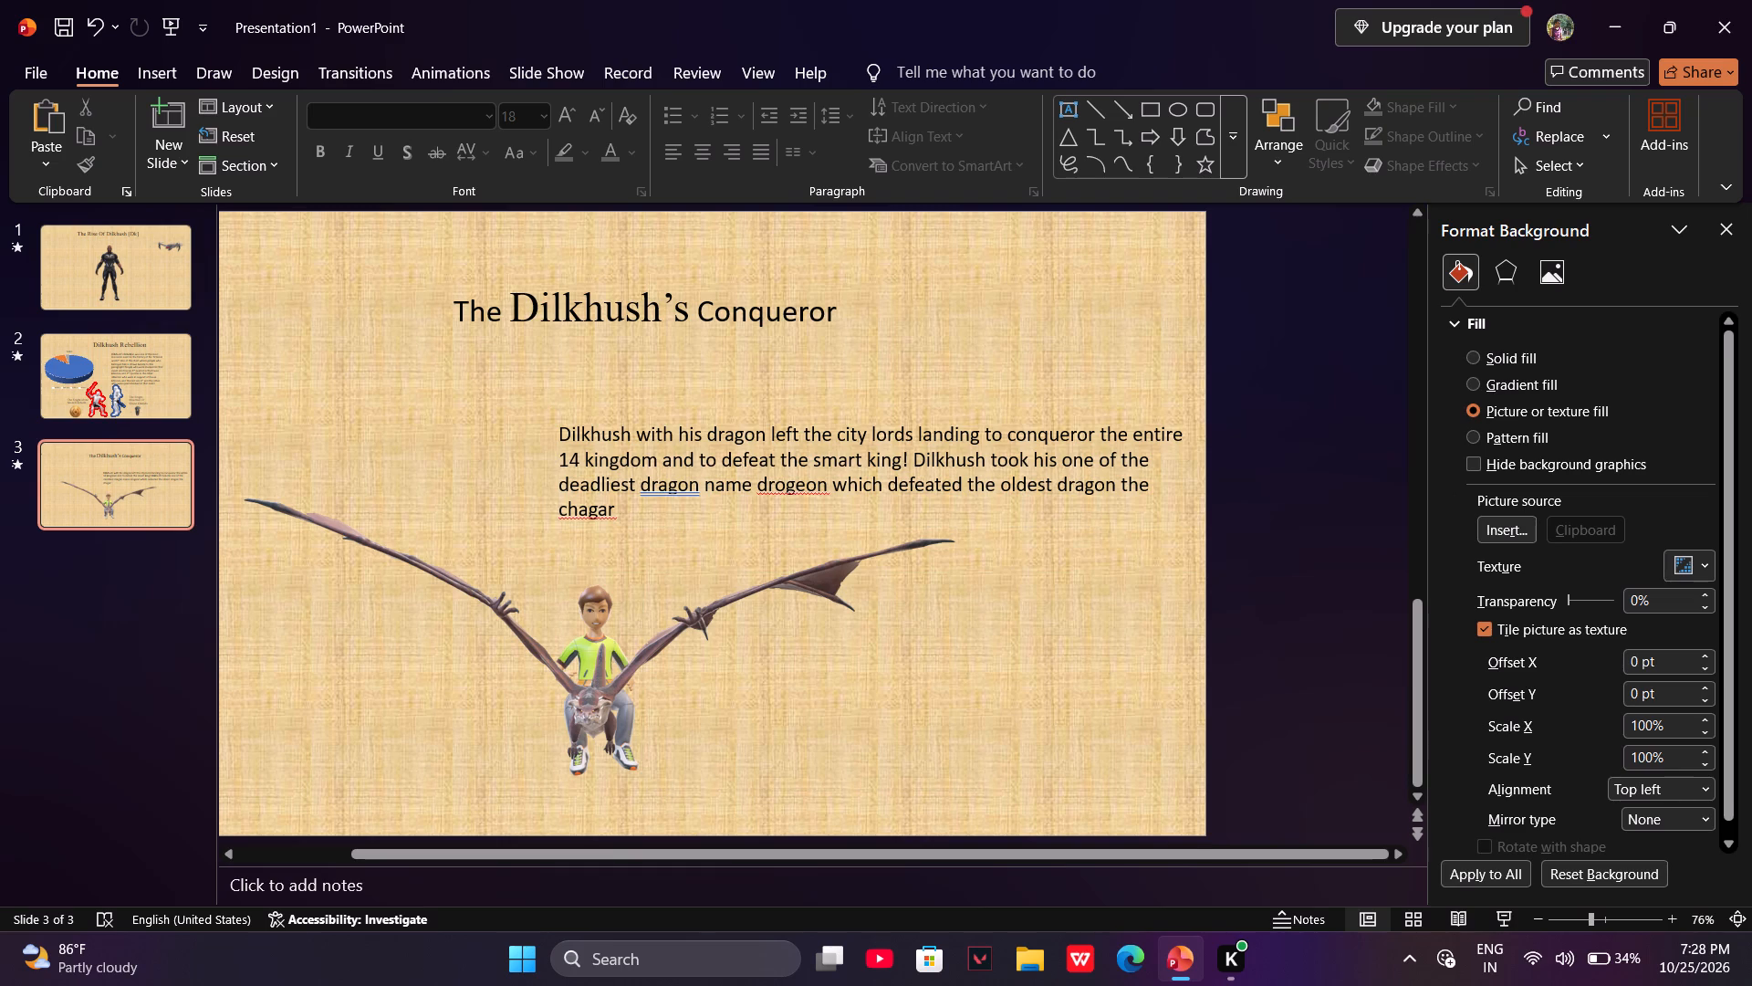
{"action": "left_click_drag", "start_coordinate": [589, 702], "coordinate": [600, 788]}
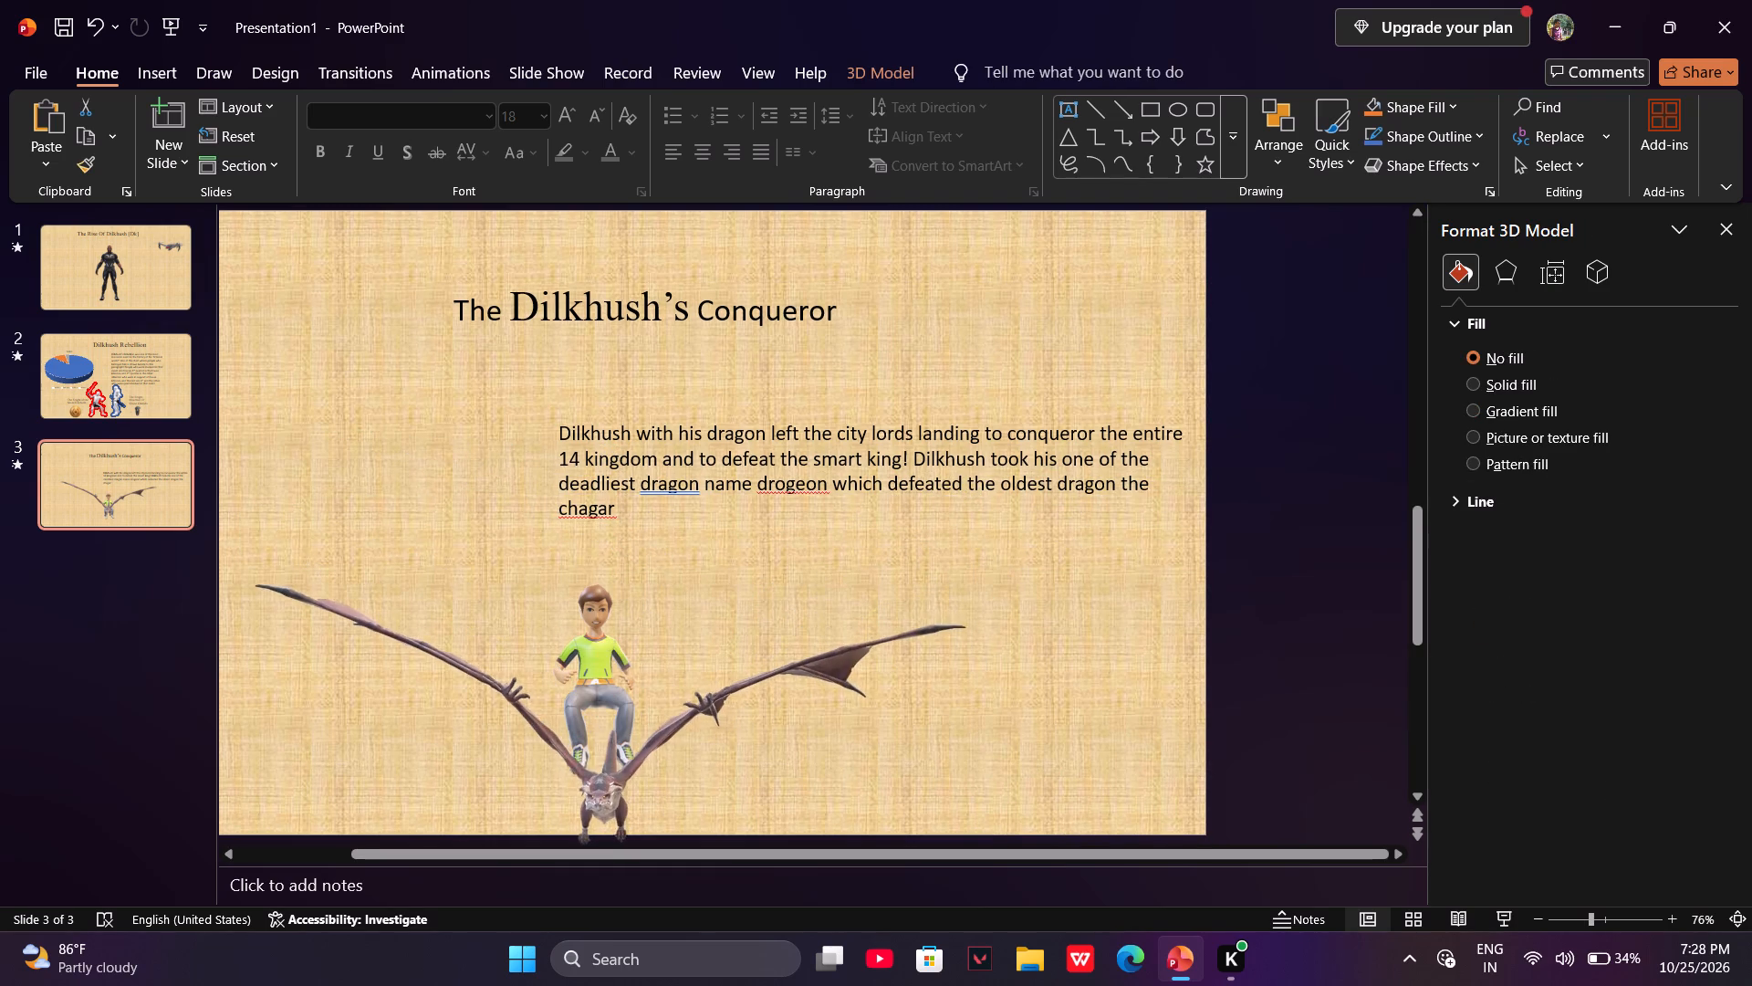
{"action": "left_click_drag", "start_coordinate": [600, 788], "coordinate": [589, 777]}
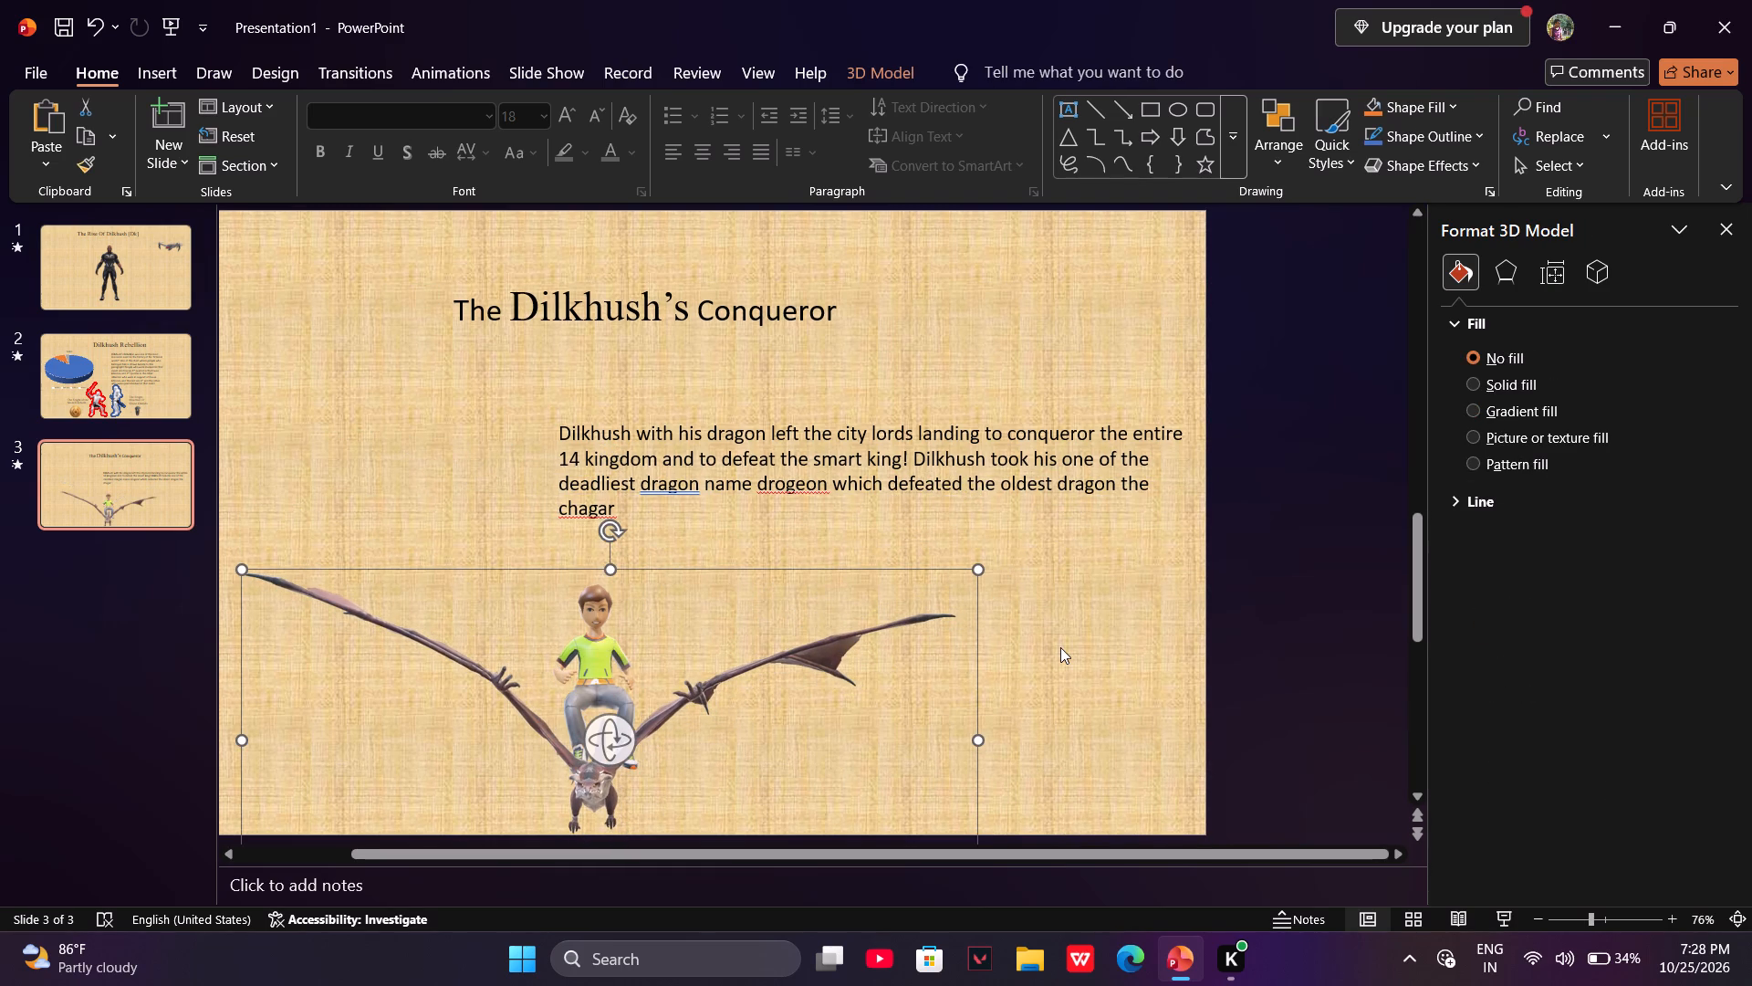
{"action": "left_click", "coordinate": [1060, 647]}
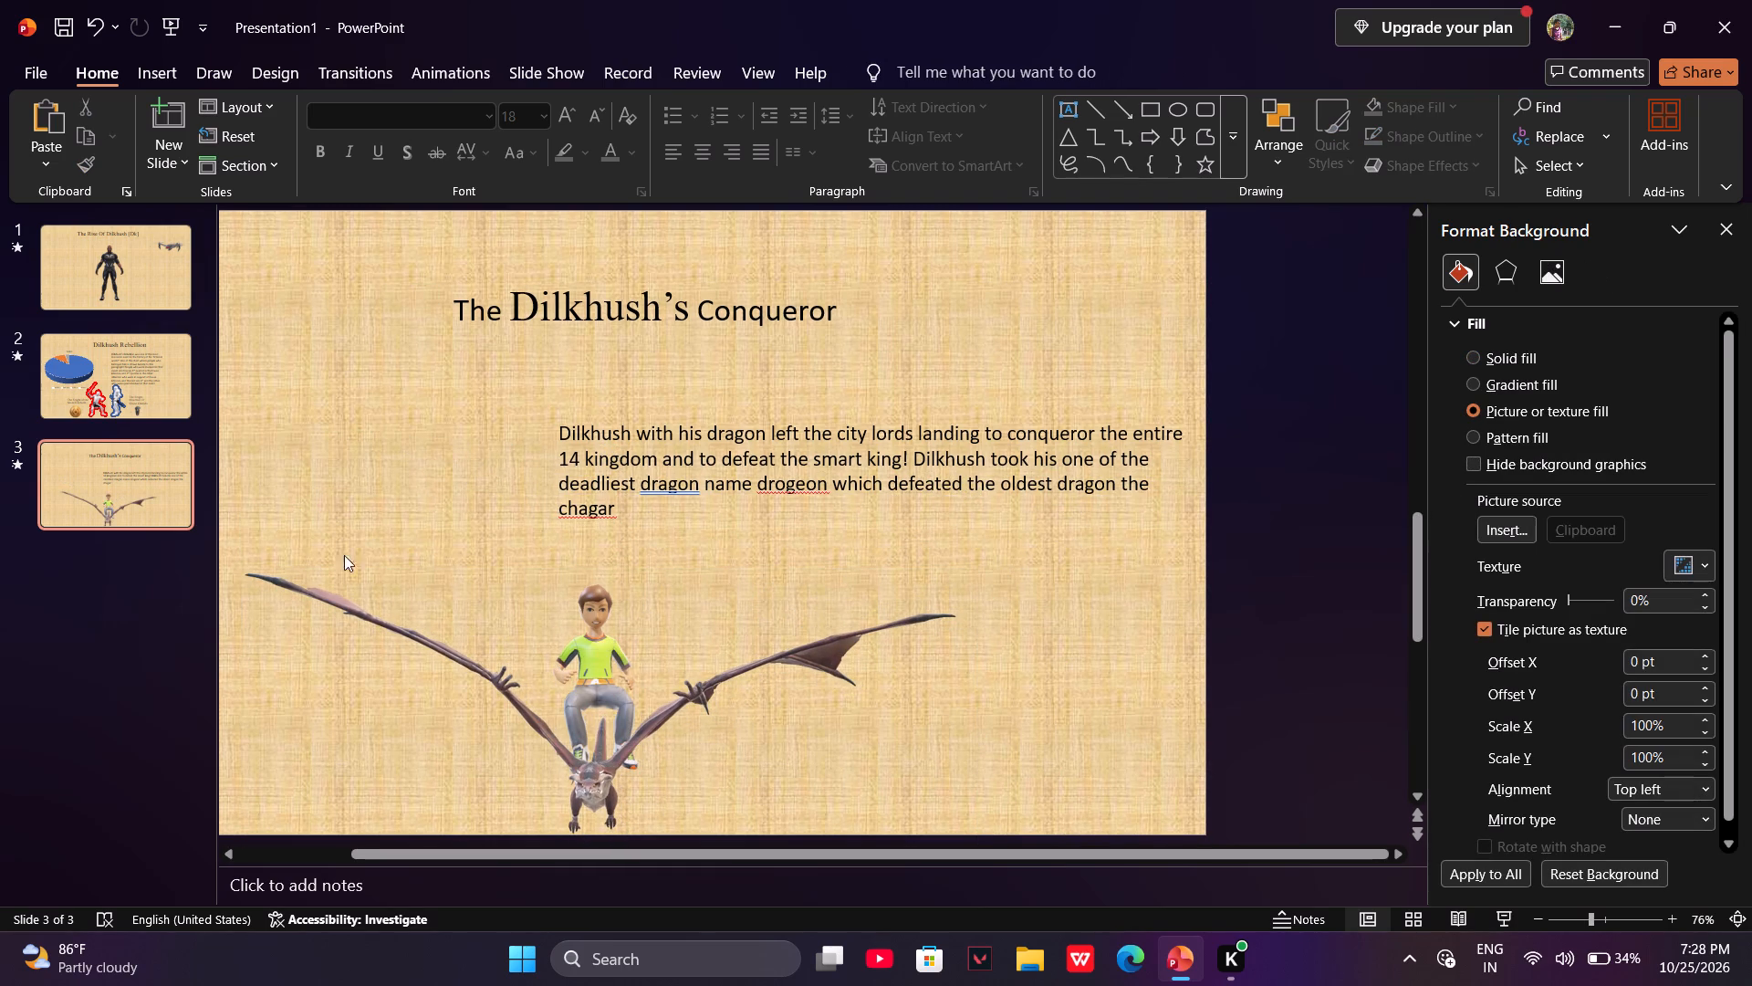
Add a new slide after the "The Dilkhush's Conqueror" slide.
{"action": "right_click", "coordinate": [125, 639]}
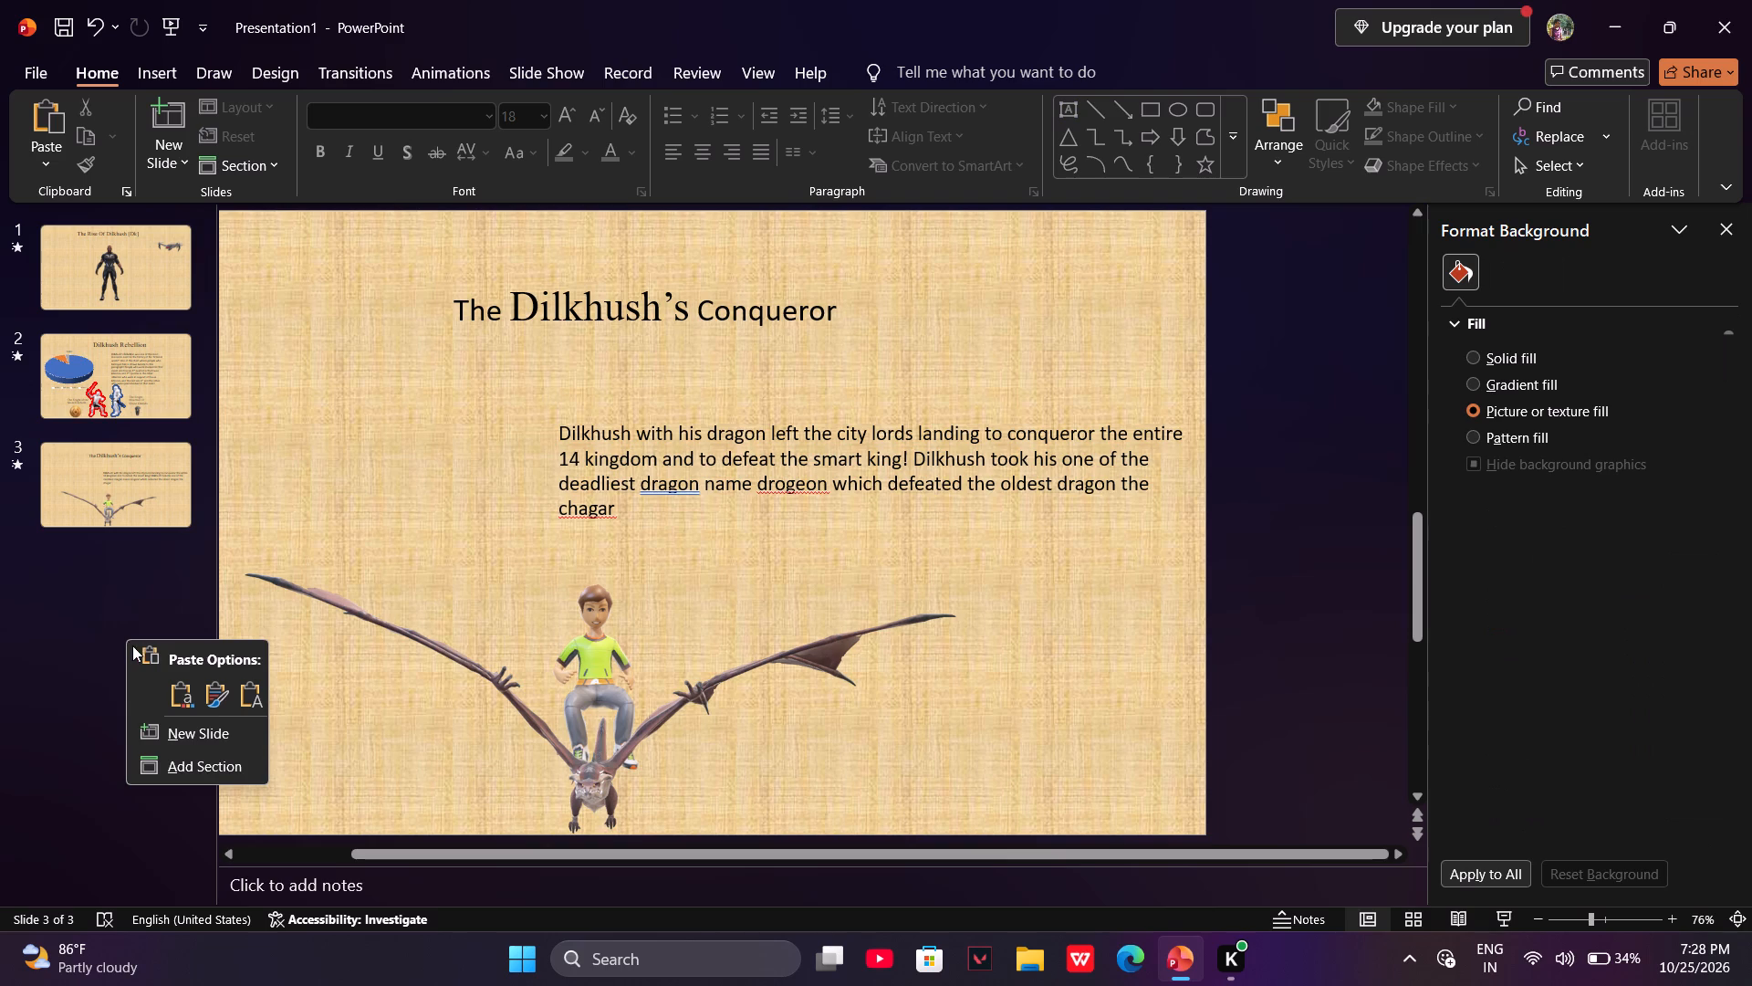
{"action": "left_click", "coordinate": [166, 738]}
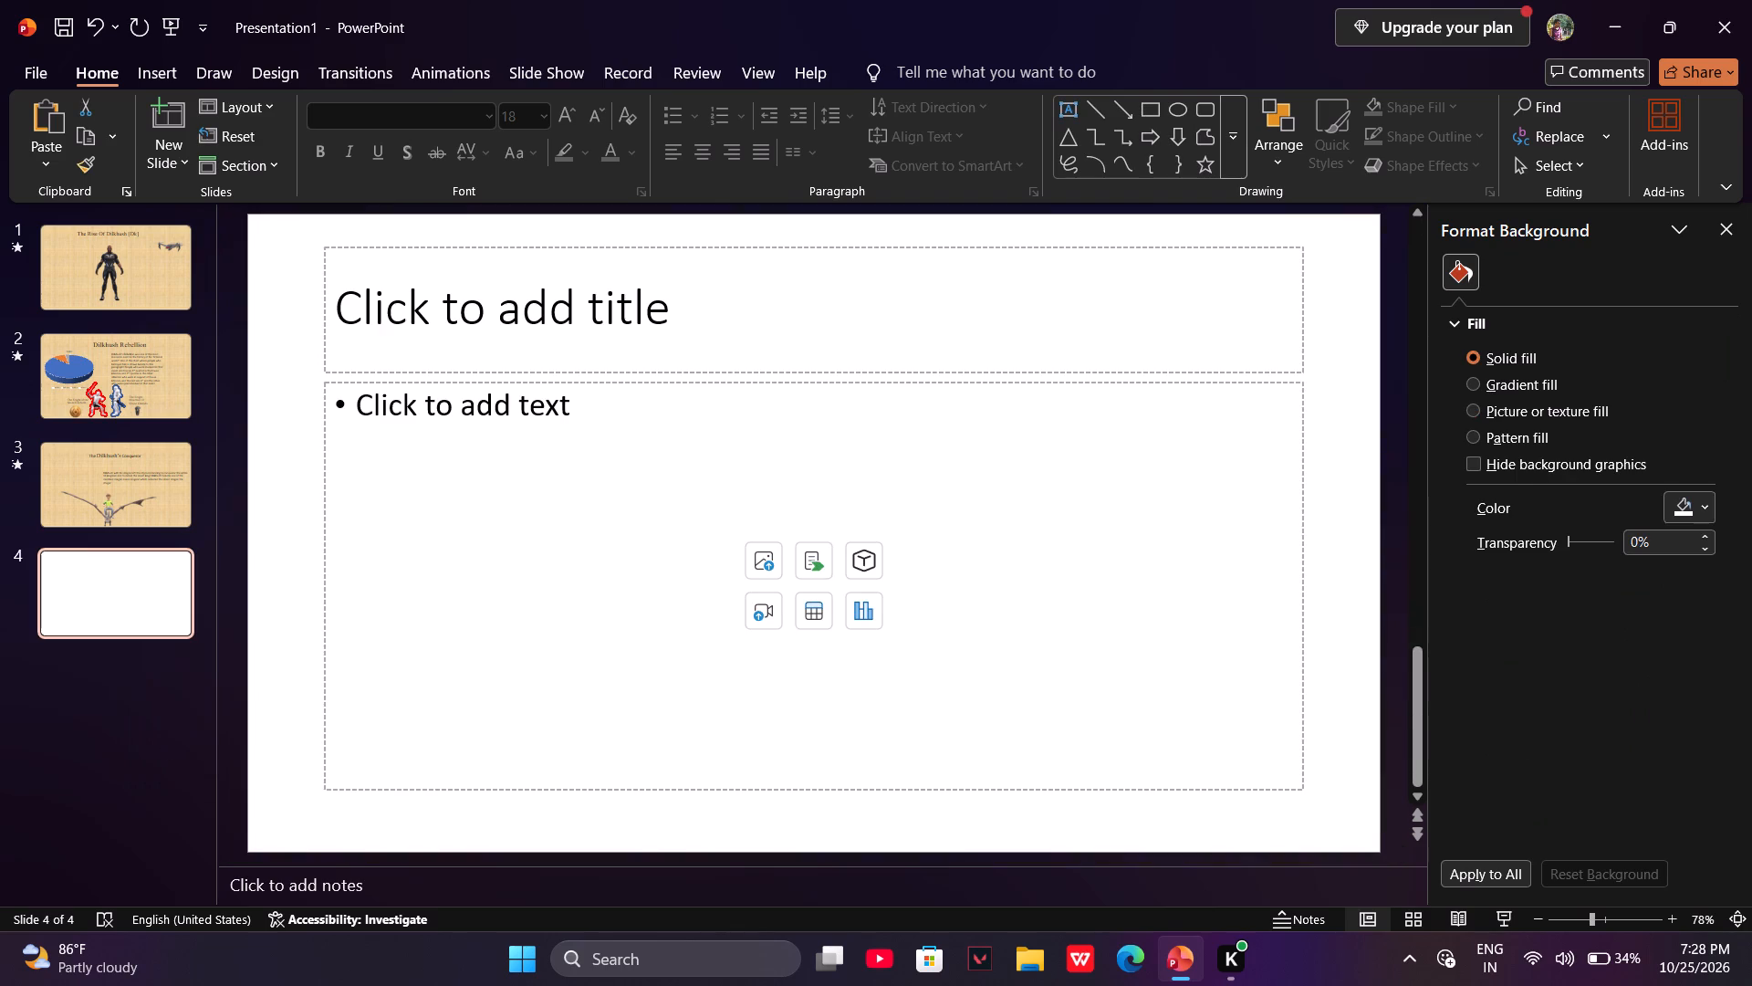
Remove the bullet from the new slide's text placeholder and try to delete the title and text placeholders.
{"action": "left_click", "coordinate": [629, 500]}
{"action": "key", "text": "BackSpace"}
{"action": "key", "text": "BackSpace"}
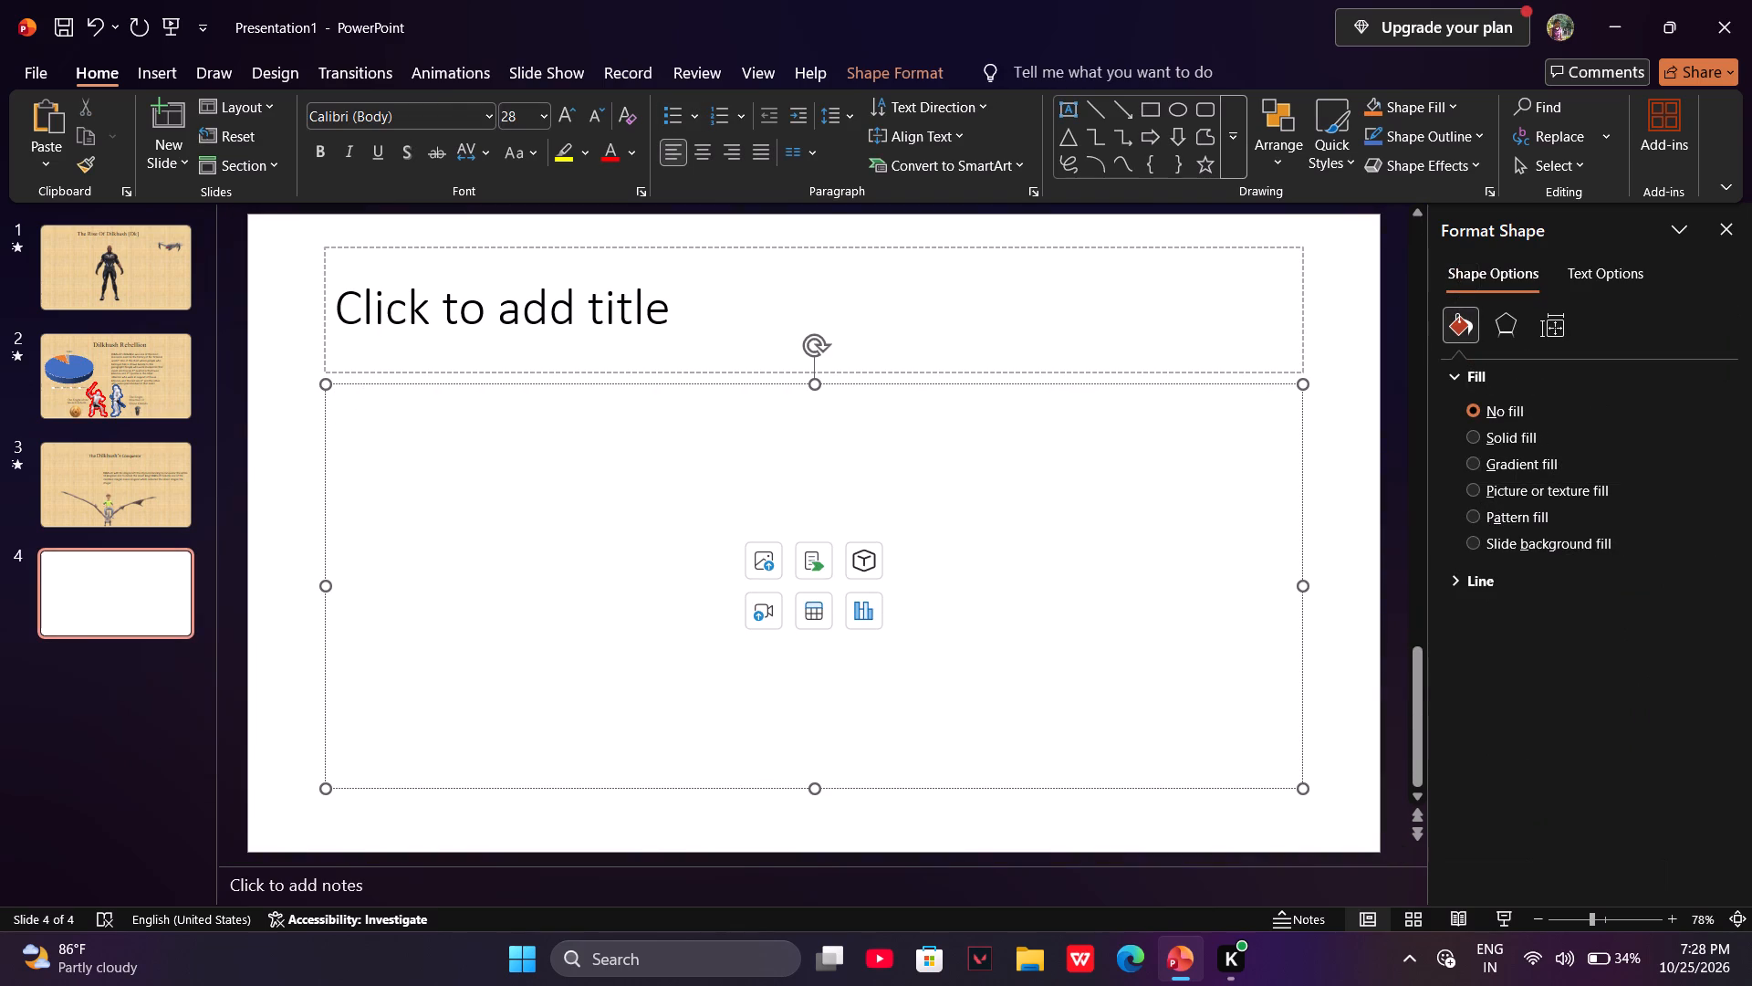
{"action": "left_click", "coordinate": [708, 338]}
{"action": "key", "text": "BackSpace"}
{"action": "key", "text": "BackSpace"}
{"action": "left_click", "coordinate": [561, 414]}
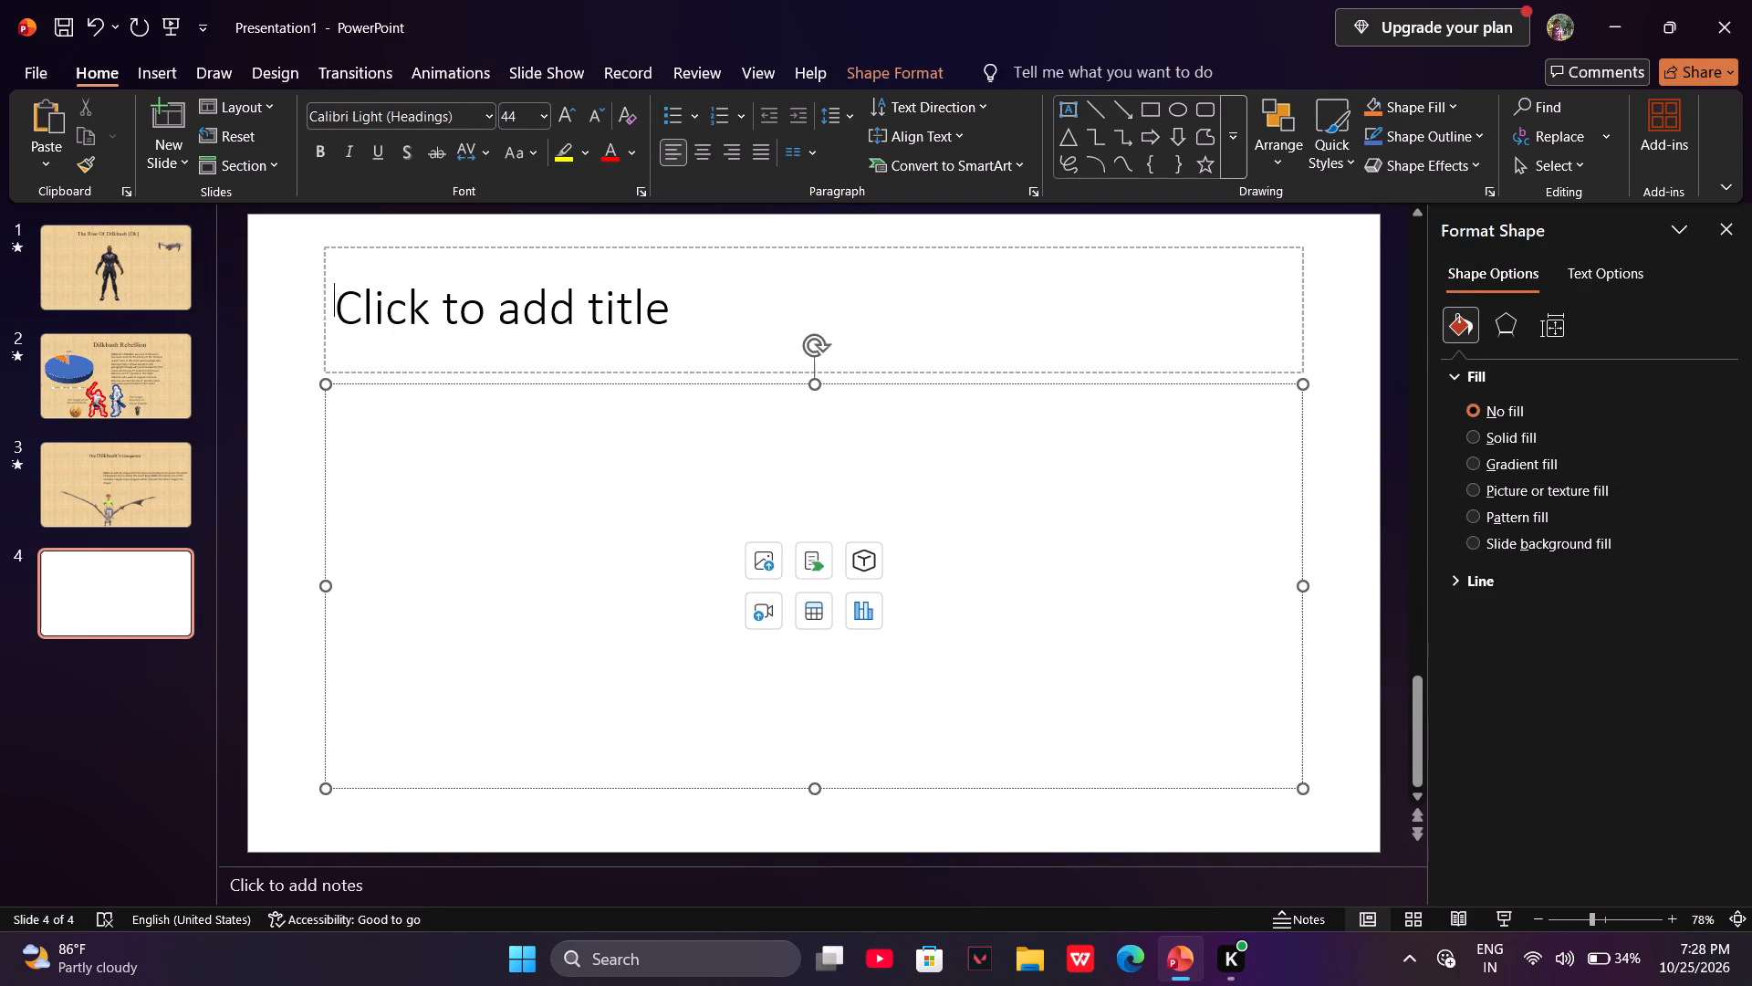
{"action": "key", "text": "Delete"}
{"action": "key", "text": "Delete"}
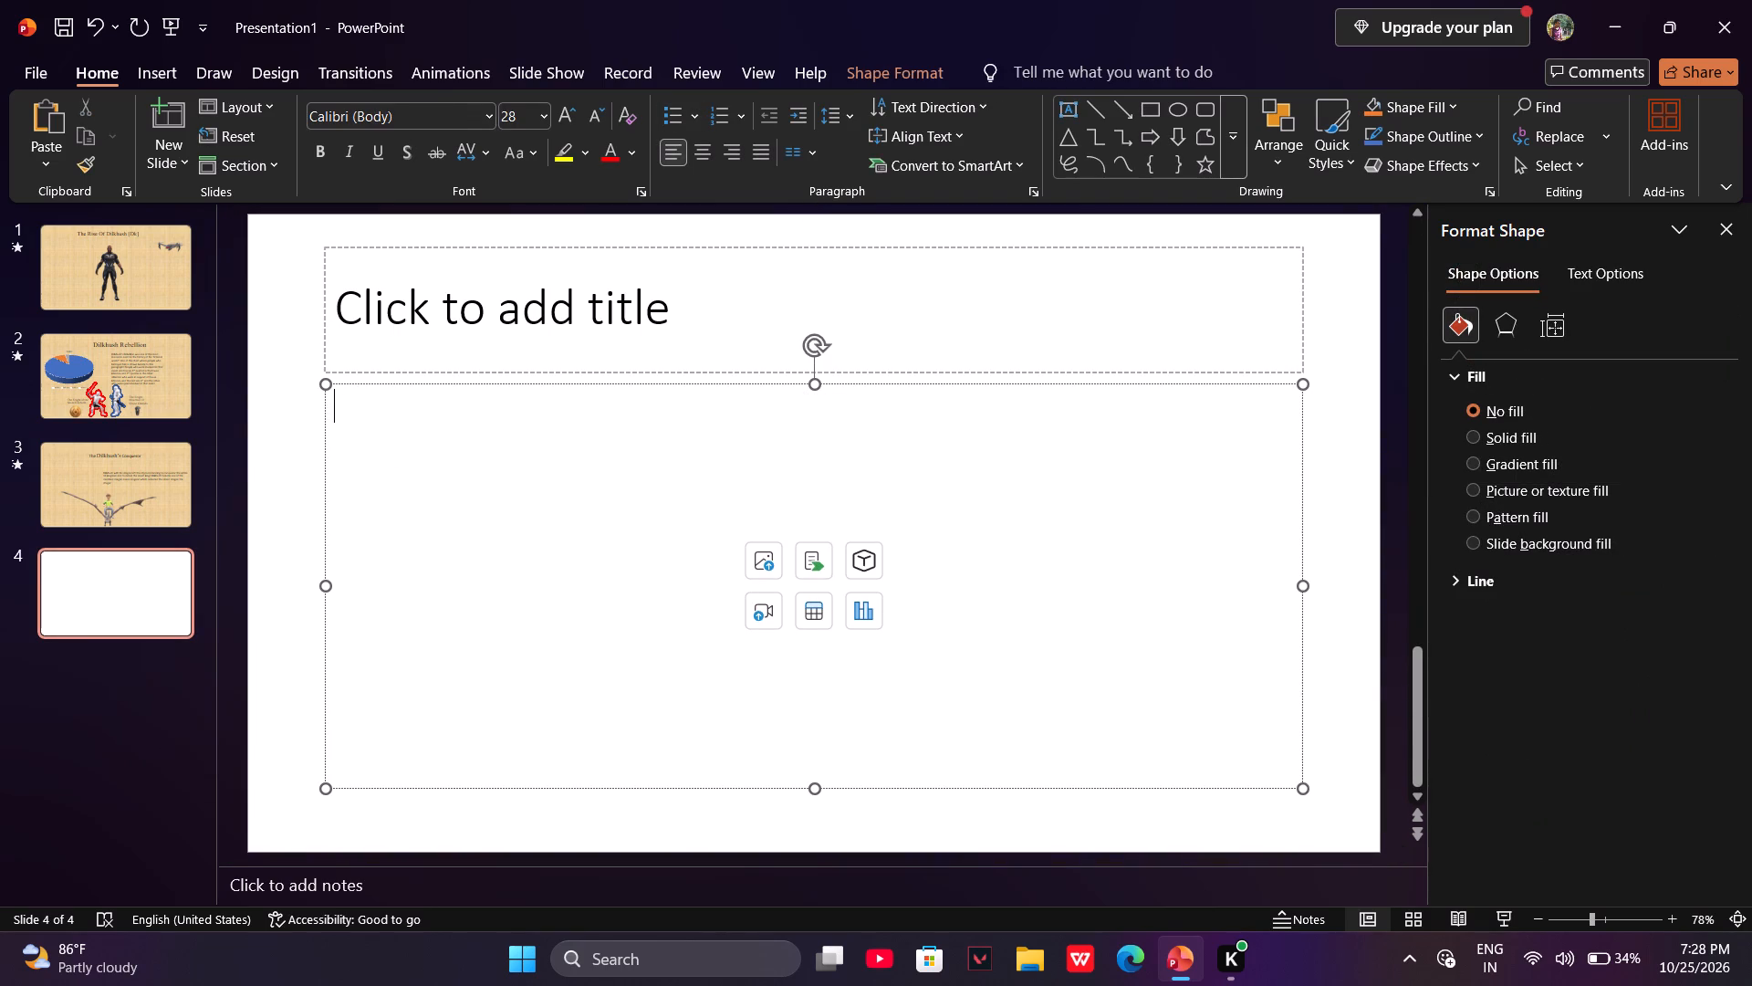
{"action": "left_click_drag", "start_coordinate": [281, 236], "coordinate": [1241, 843]}
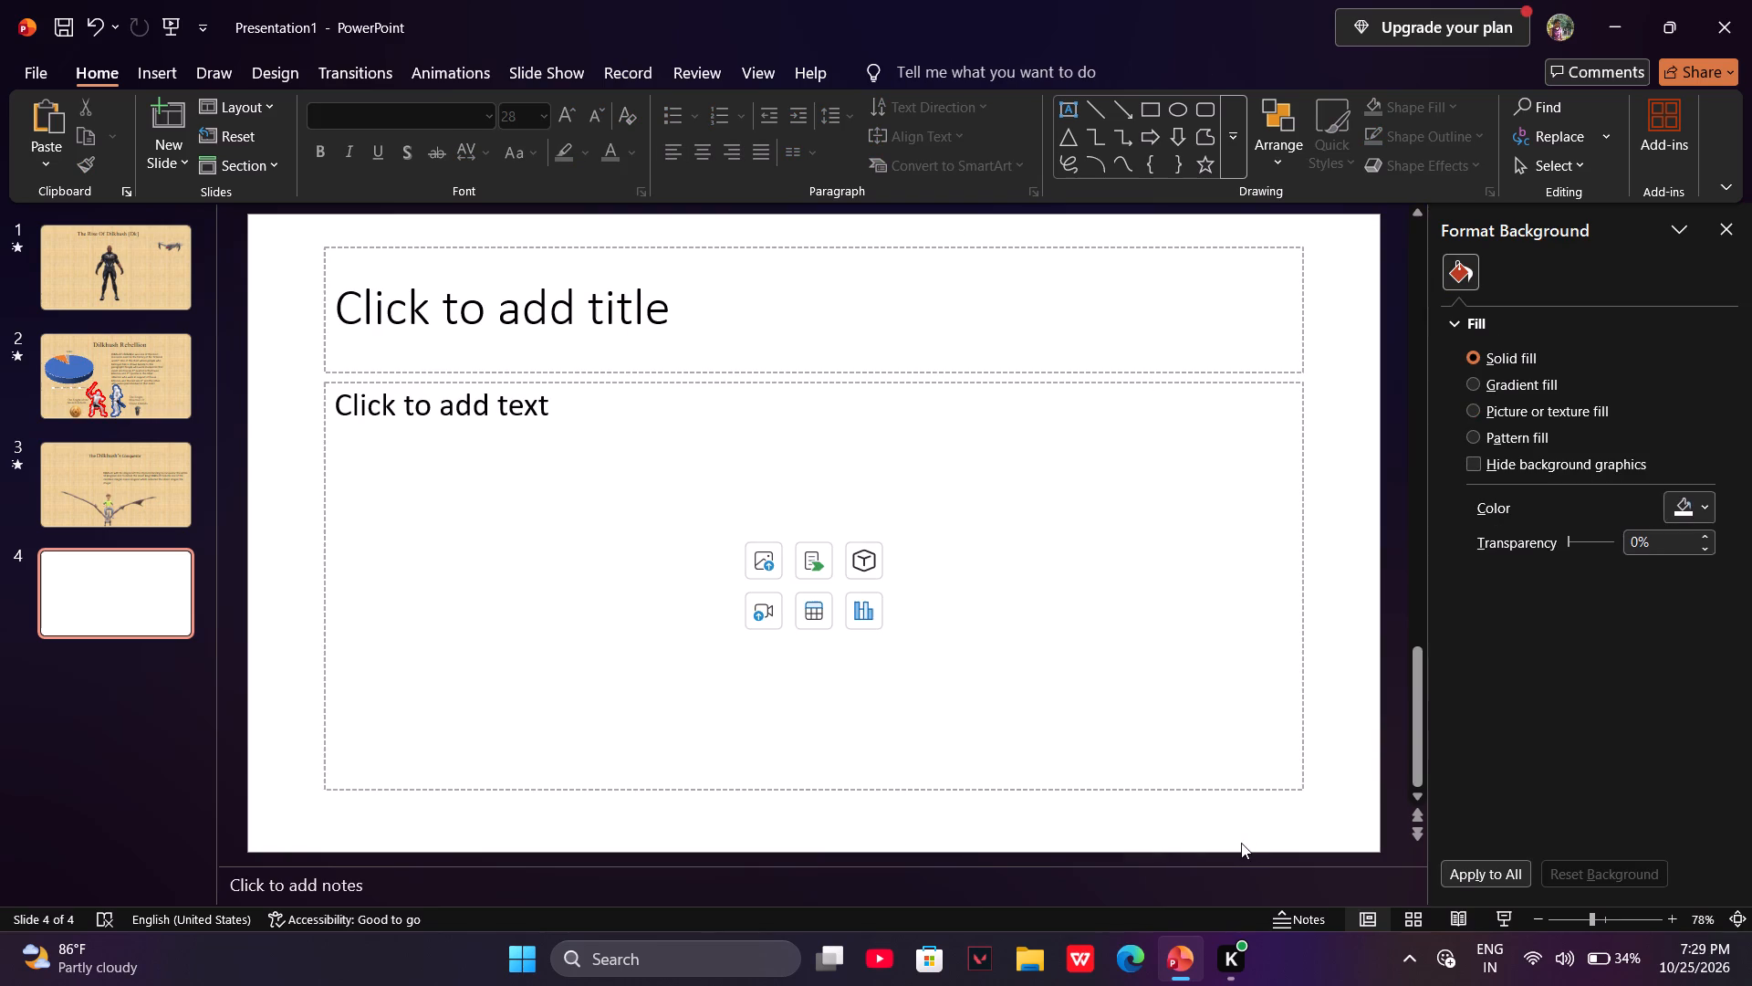
Set slide 4's background to a picture or texture fill with the woven tan texture used on the other slides.
{"action": "left_click", "coordinate": [1488, 438]}
{"action": "left_click", "coordinate": [1489, 411]}
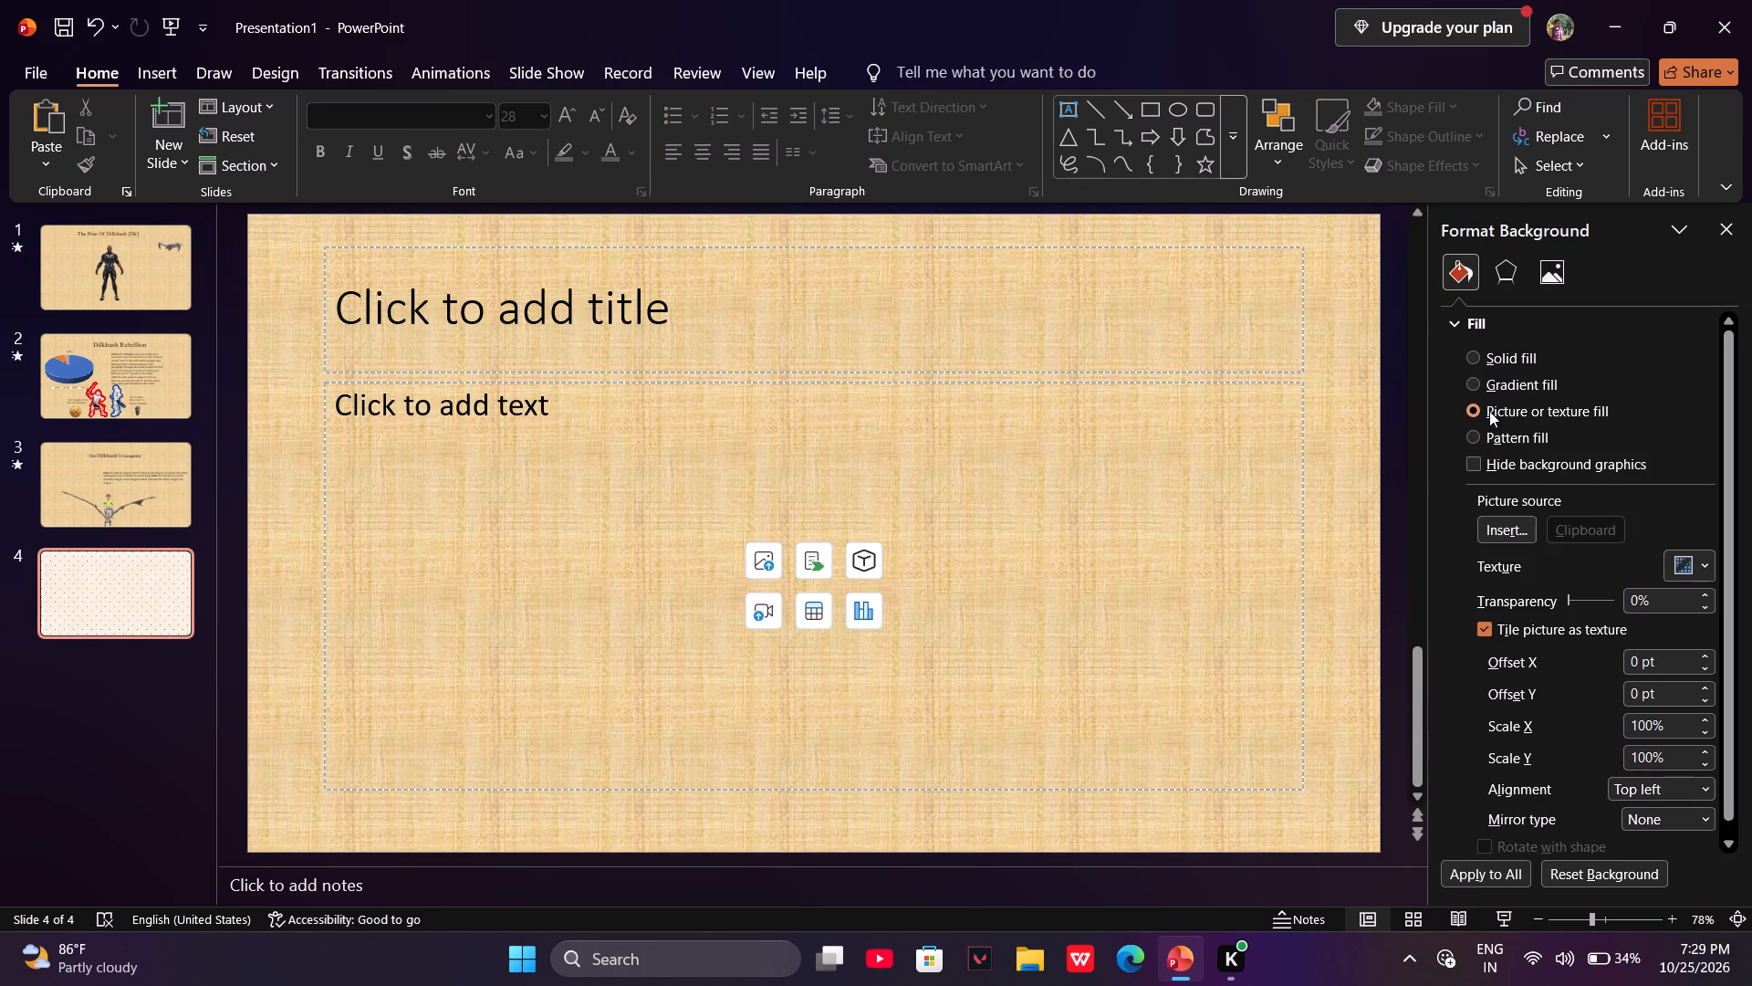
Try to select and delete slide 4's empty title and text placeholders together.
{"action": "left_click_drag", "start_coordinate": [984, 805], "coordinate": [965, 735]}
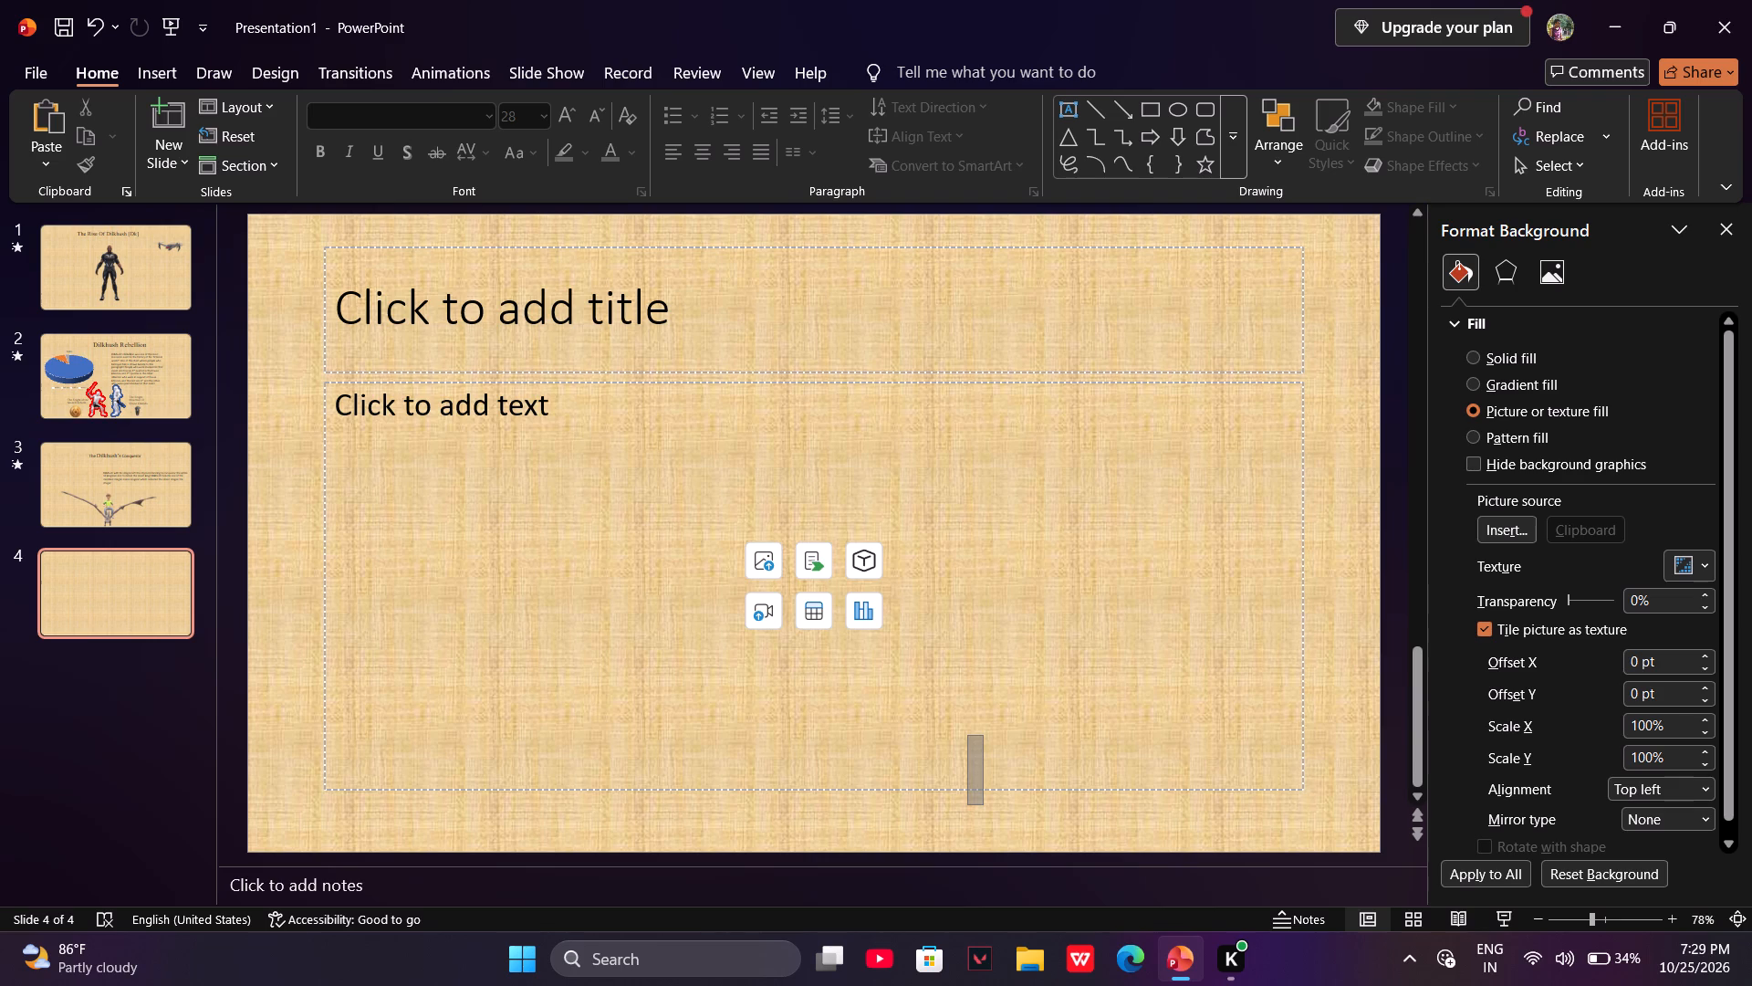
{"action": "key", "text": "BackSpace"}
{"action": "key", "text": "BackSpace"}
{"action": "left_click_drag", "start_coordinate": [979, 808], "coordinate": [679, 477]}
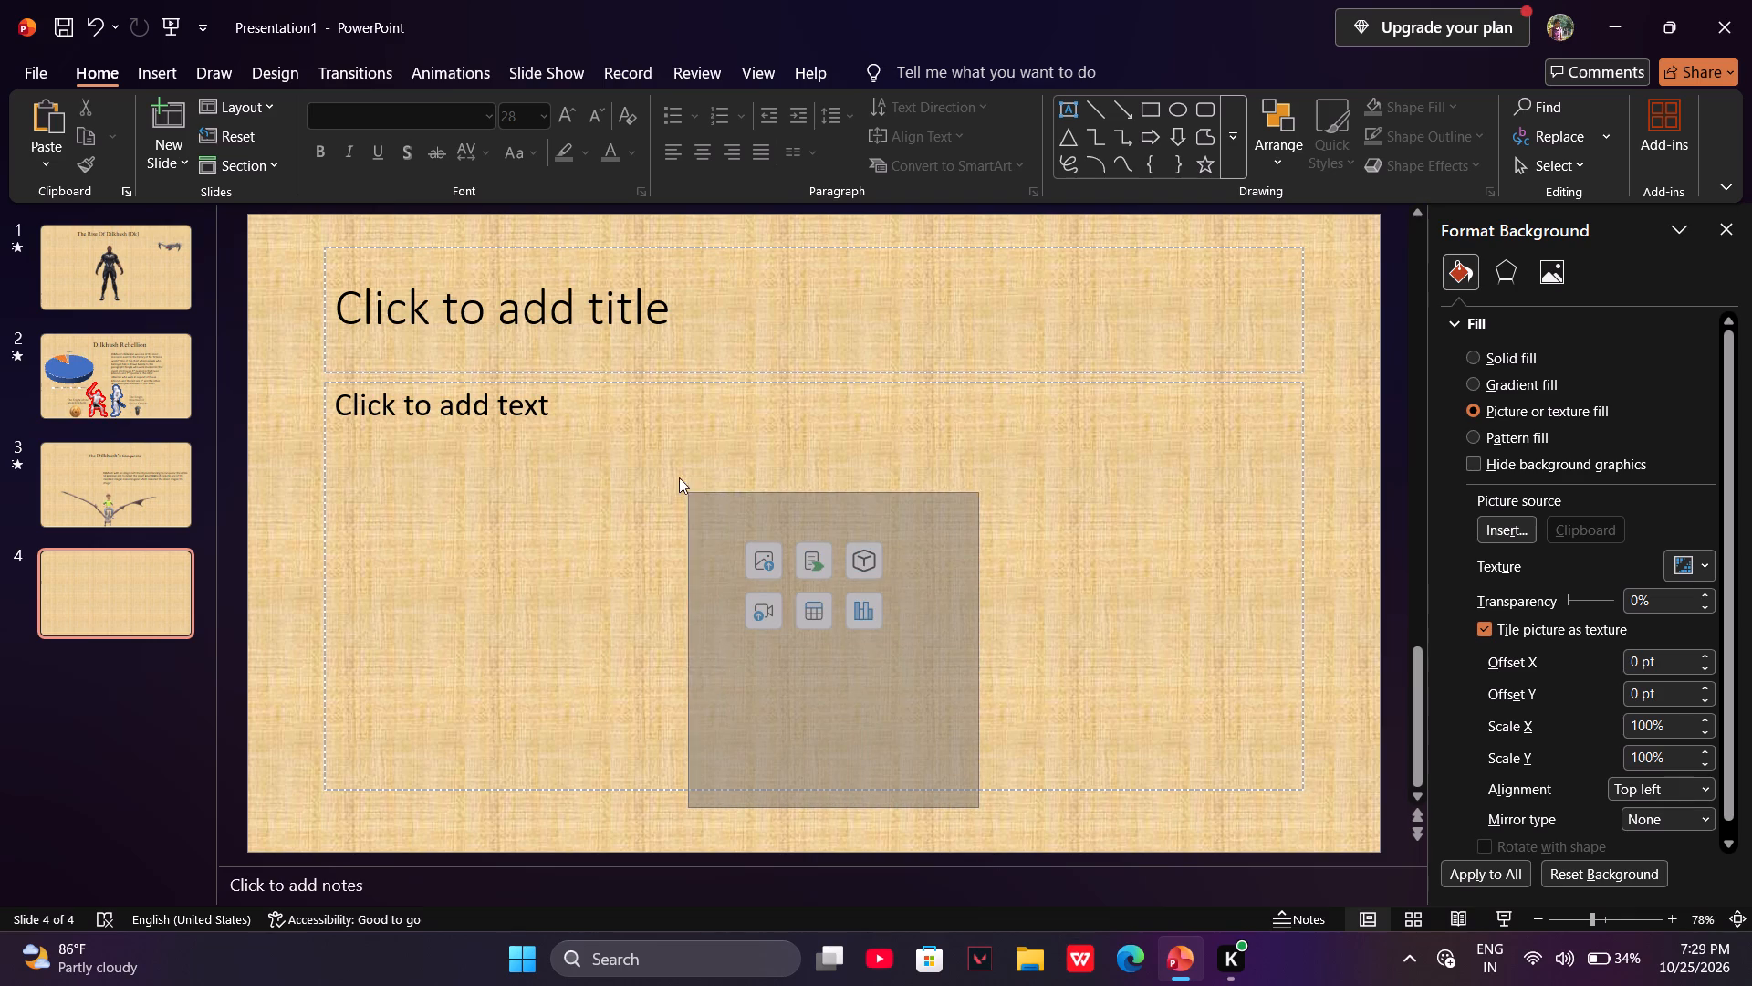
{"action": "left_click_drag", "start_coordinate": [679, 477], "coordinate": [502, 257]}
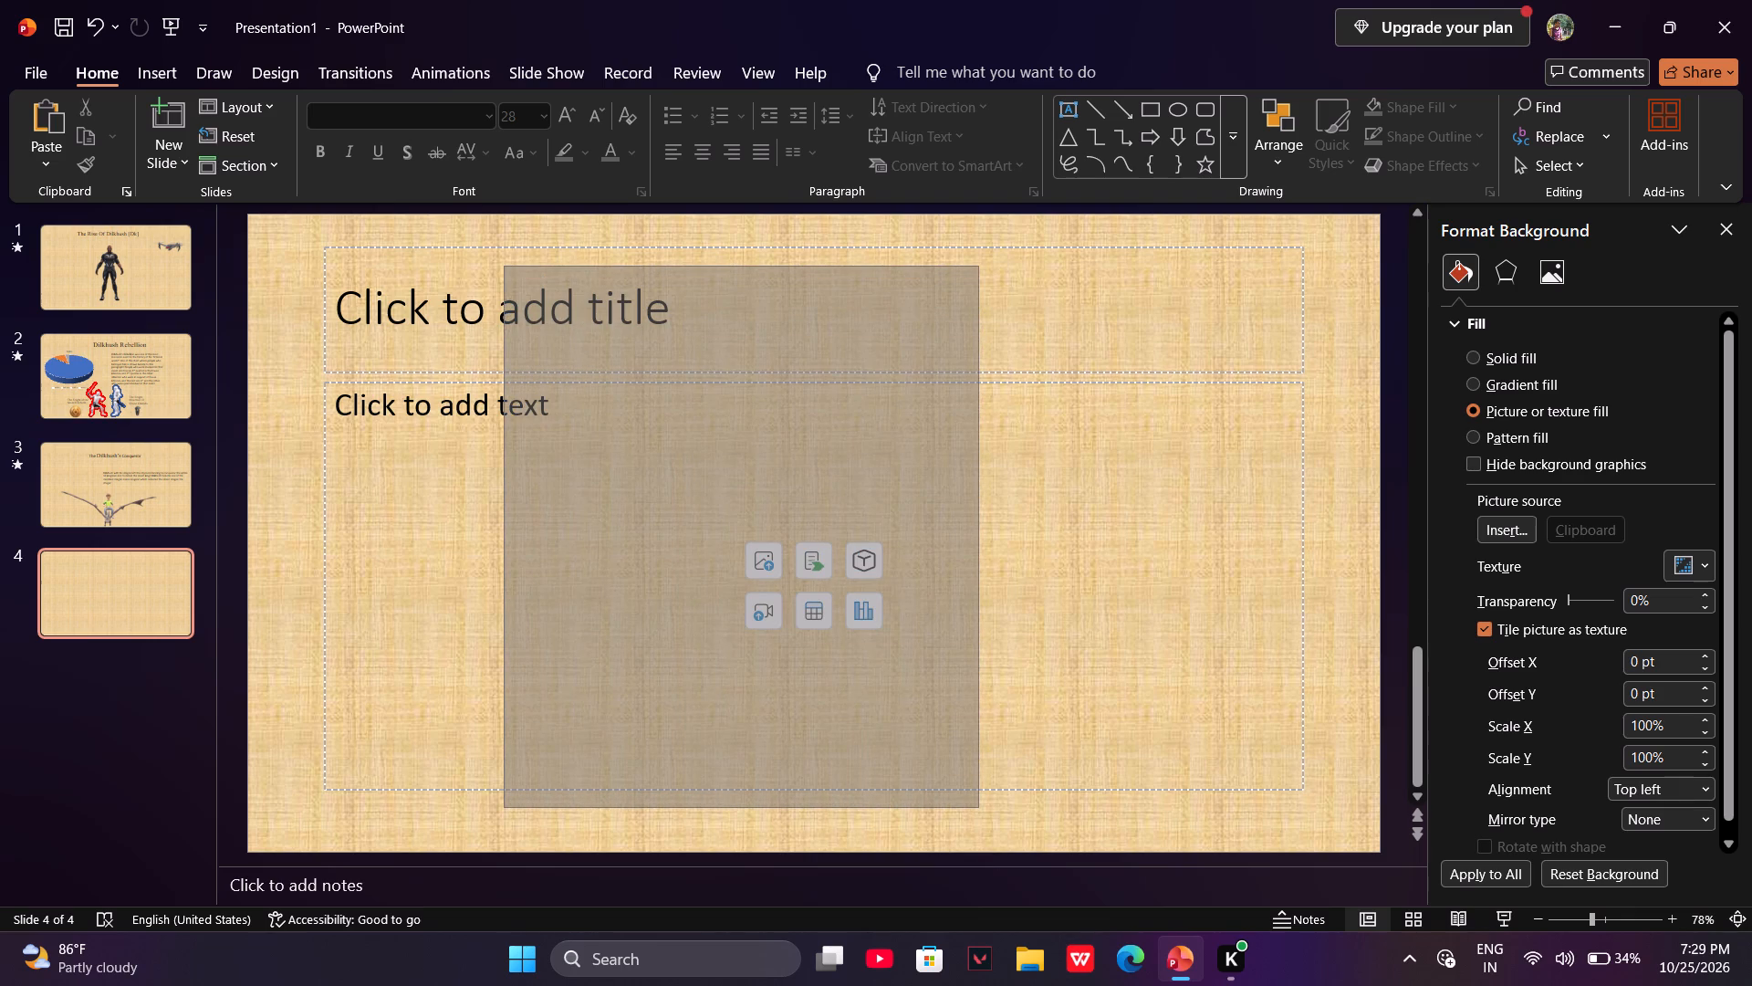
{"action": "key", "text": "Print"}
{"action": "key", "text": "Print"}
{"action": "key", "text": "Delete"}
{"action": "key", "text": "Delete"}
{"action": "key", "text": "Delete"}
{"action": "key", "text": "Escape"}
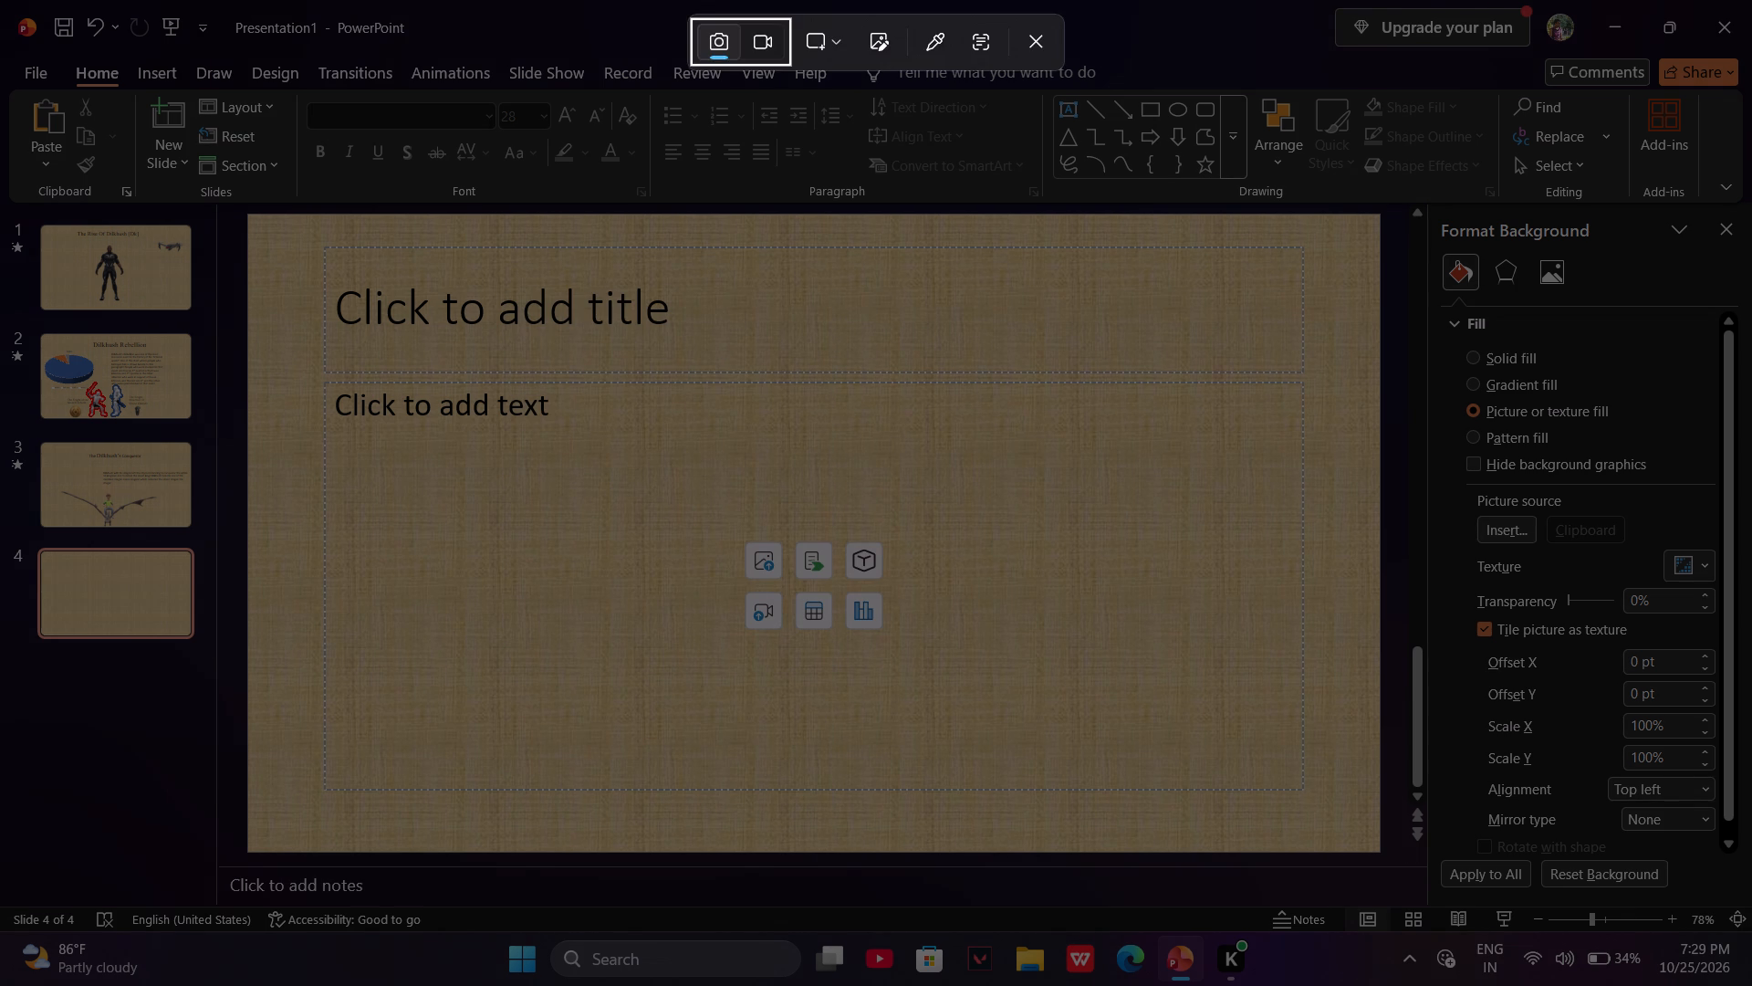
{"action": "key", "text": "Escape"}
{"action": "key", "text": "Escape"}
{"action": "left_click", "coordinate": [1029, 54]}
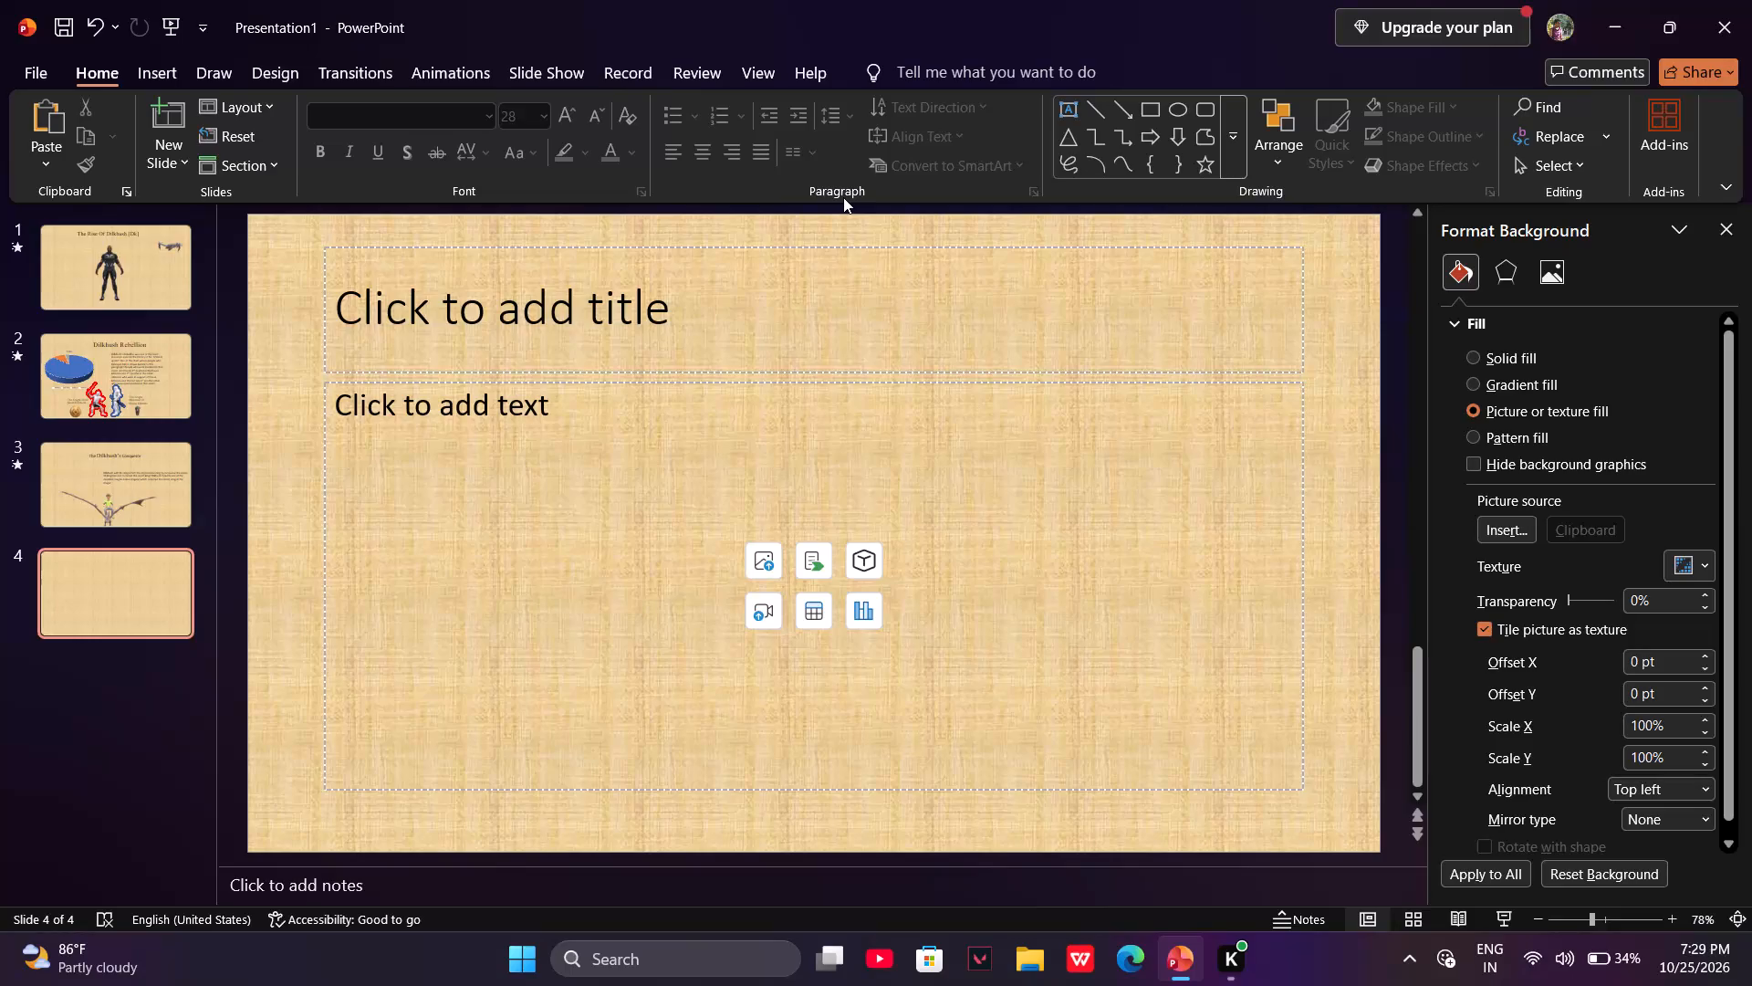
Enter "The Dance Of The Dragons" as the title of slide 4.
{"action": "left_click", "coordinate": [687, 309]}
{"action": "key", "text": "BackSpace"}
{"action": "key", "text": "BackSpace"}
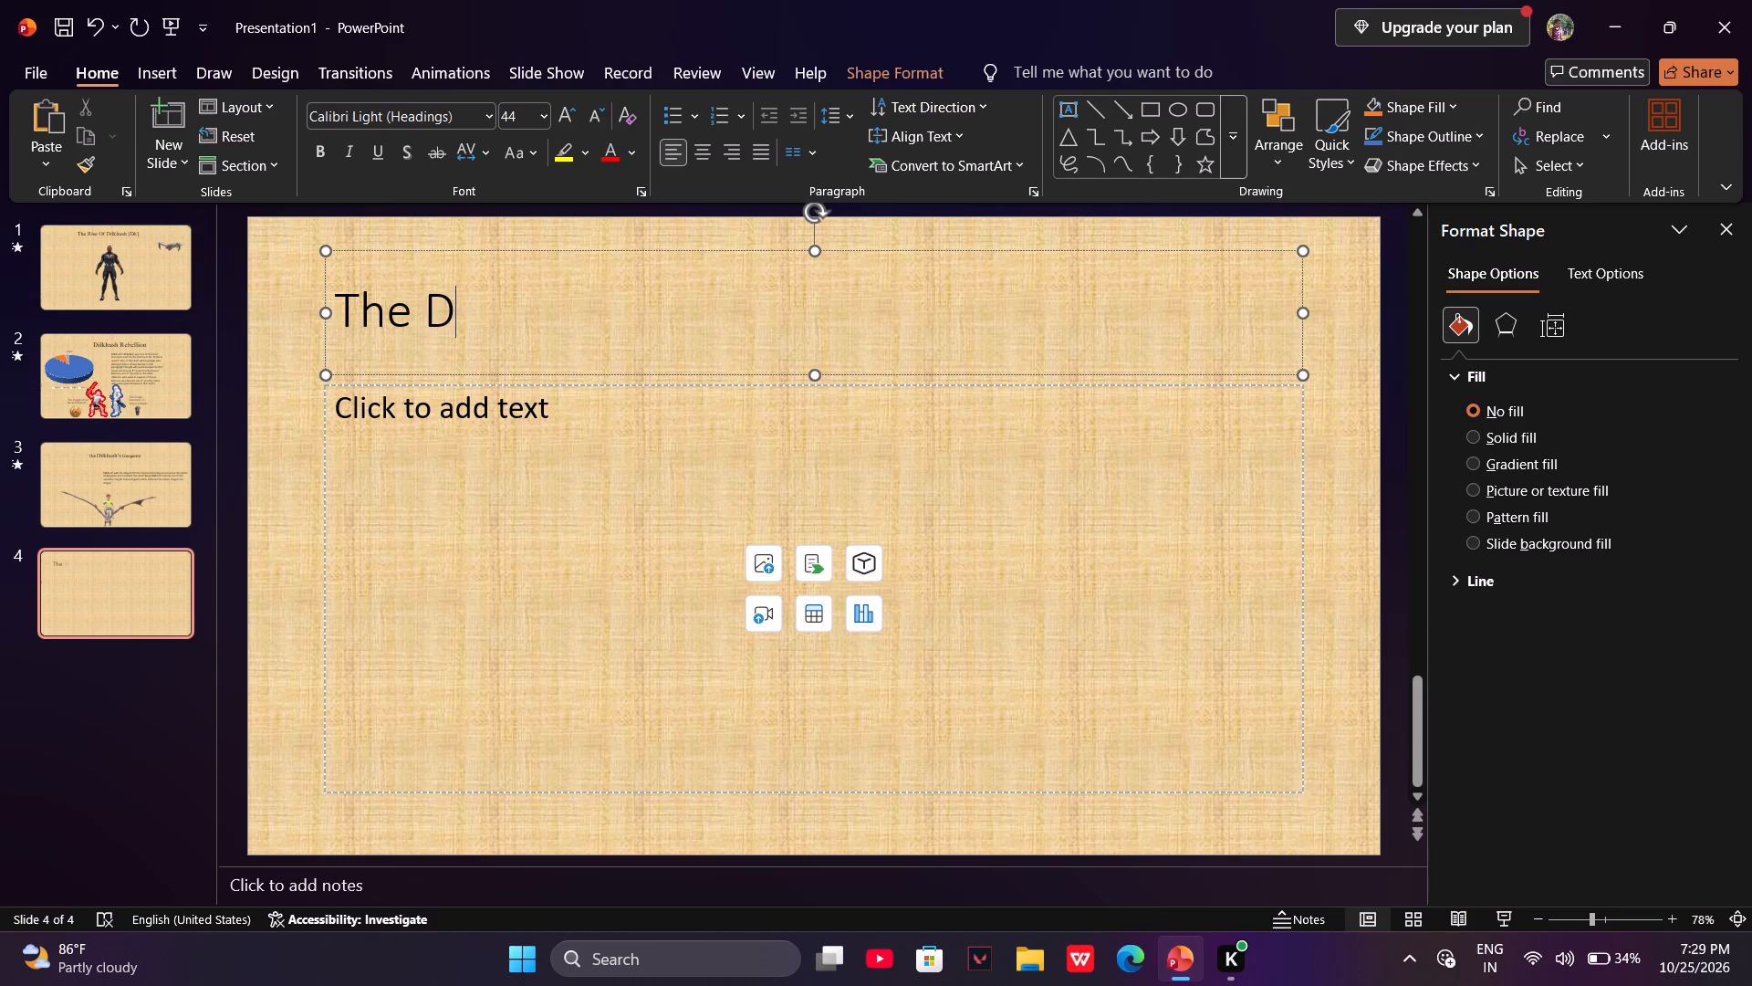
{"action": "type", "text": "ance of teh"}
{"action": "key", "text": "ctrl+BackSpace"}
{"action": "key", "text": "BackSpace"}
{"action": "key", "text": "ctrl+BackSpace"}
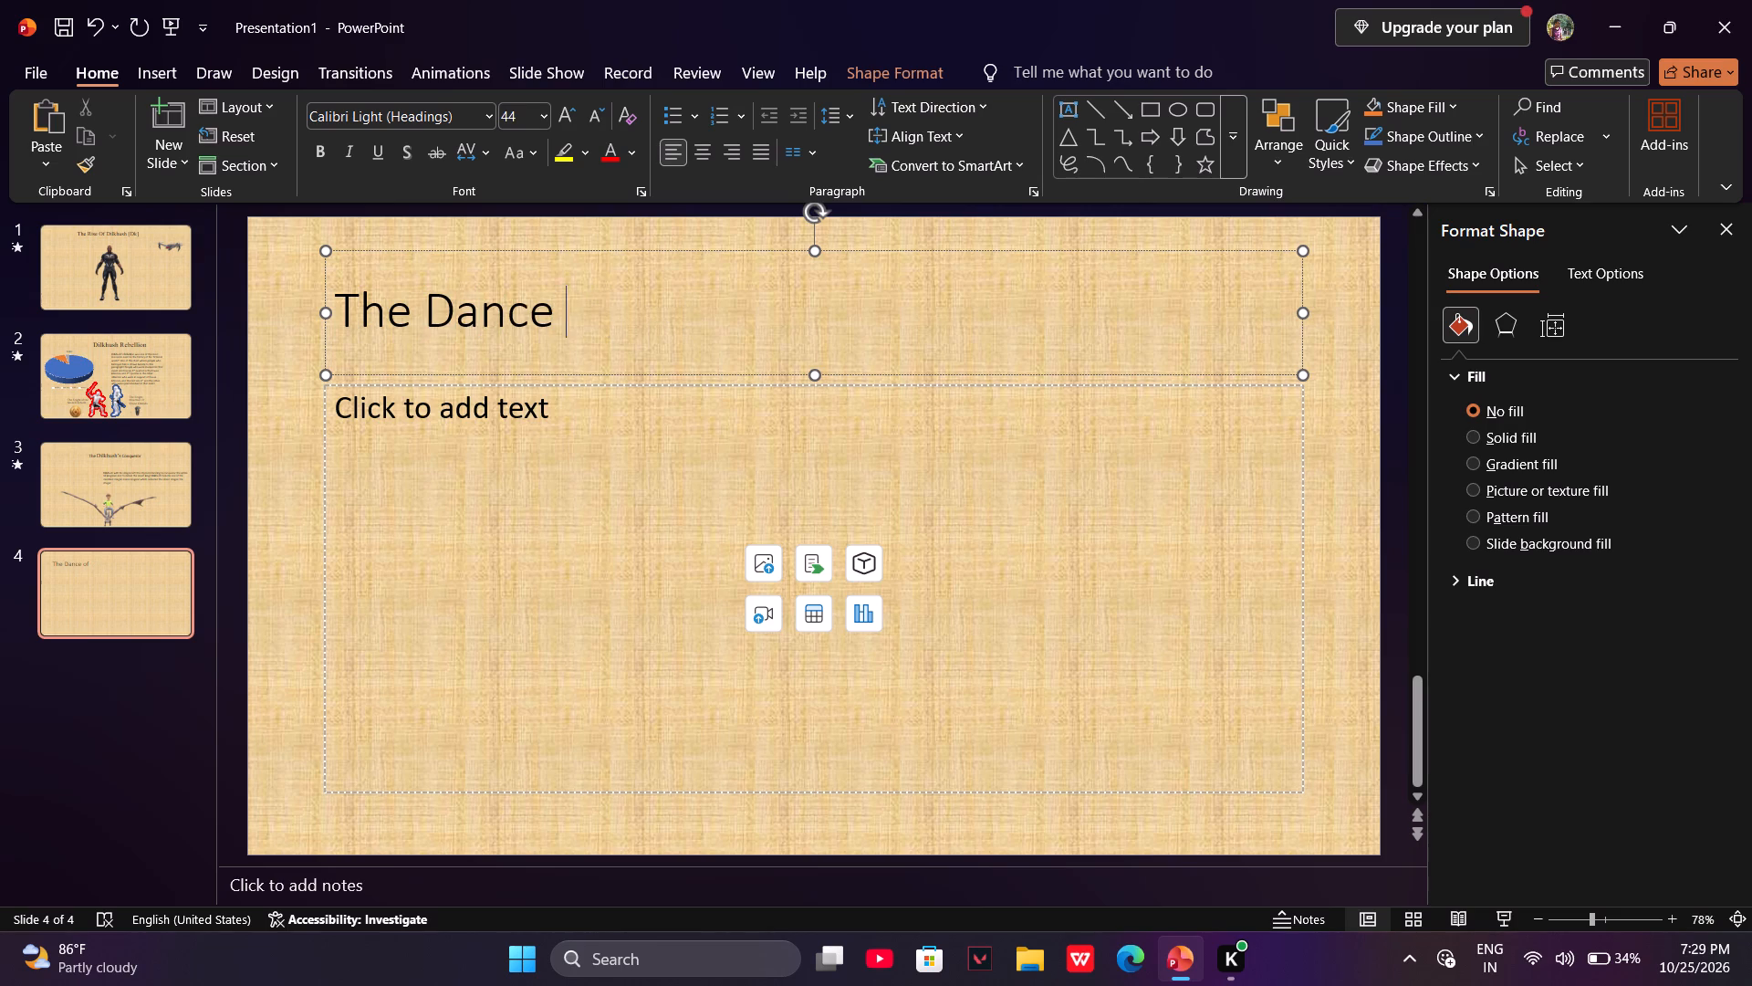
{"action": "key", "text": "p"}
{"action": "key", "text": "BackSpace"}
{"action": "key", "text": "o"}
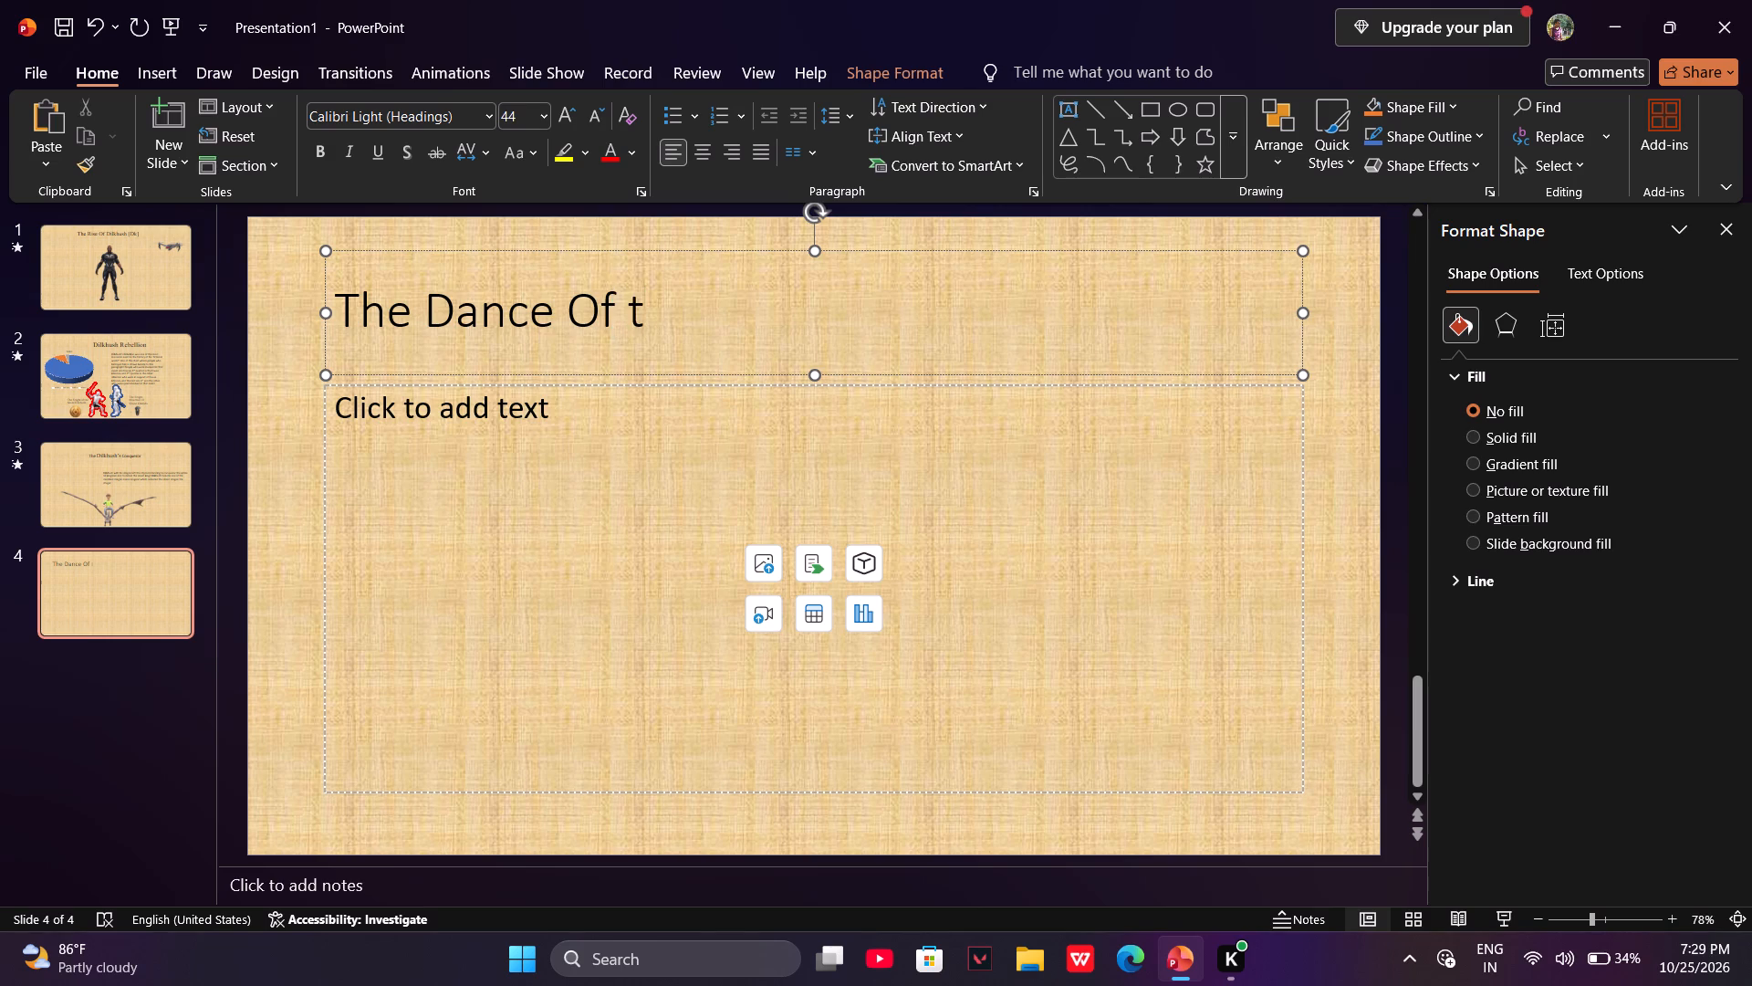
{"action": "key", "text": "ctrl+BackSpace"}
{"action": "key", "text": "BackSpace"}
{"action": "key", "text": "a"}
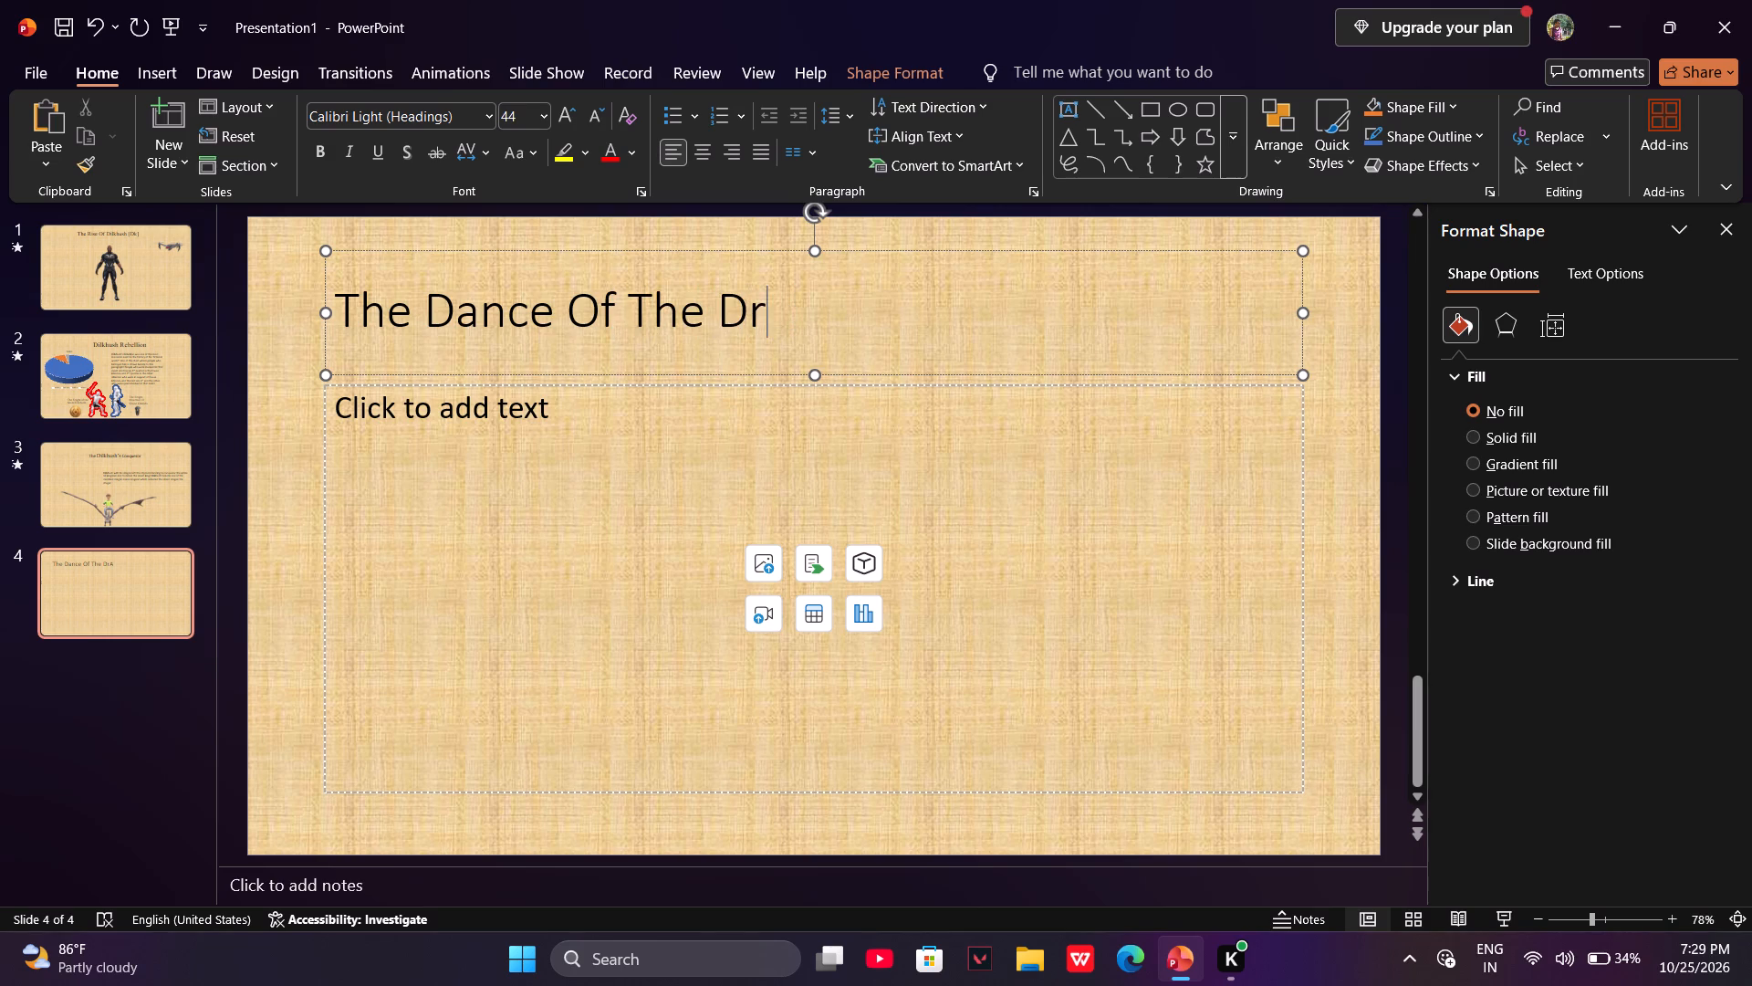
{"action": "key", "text": "BackSpace"}
{"action": "type", "text": "agons"}
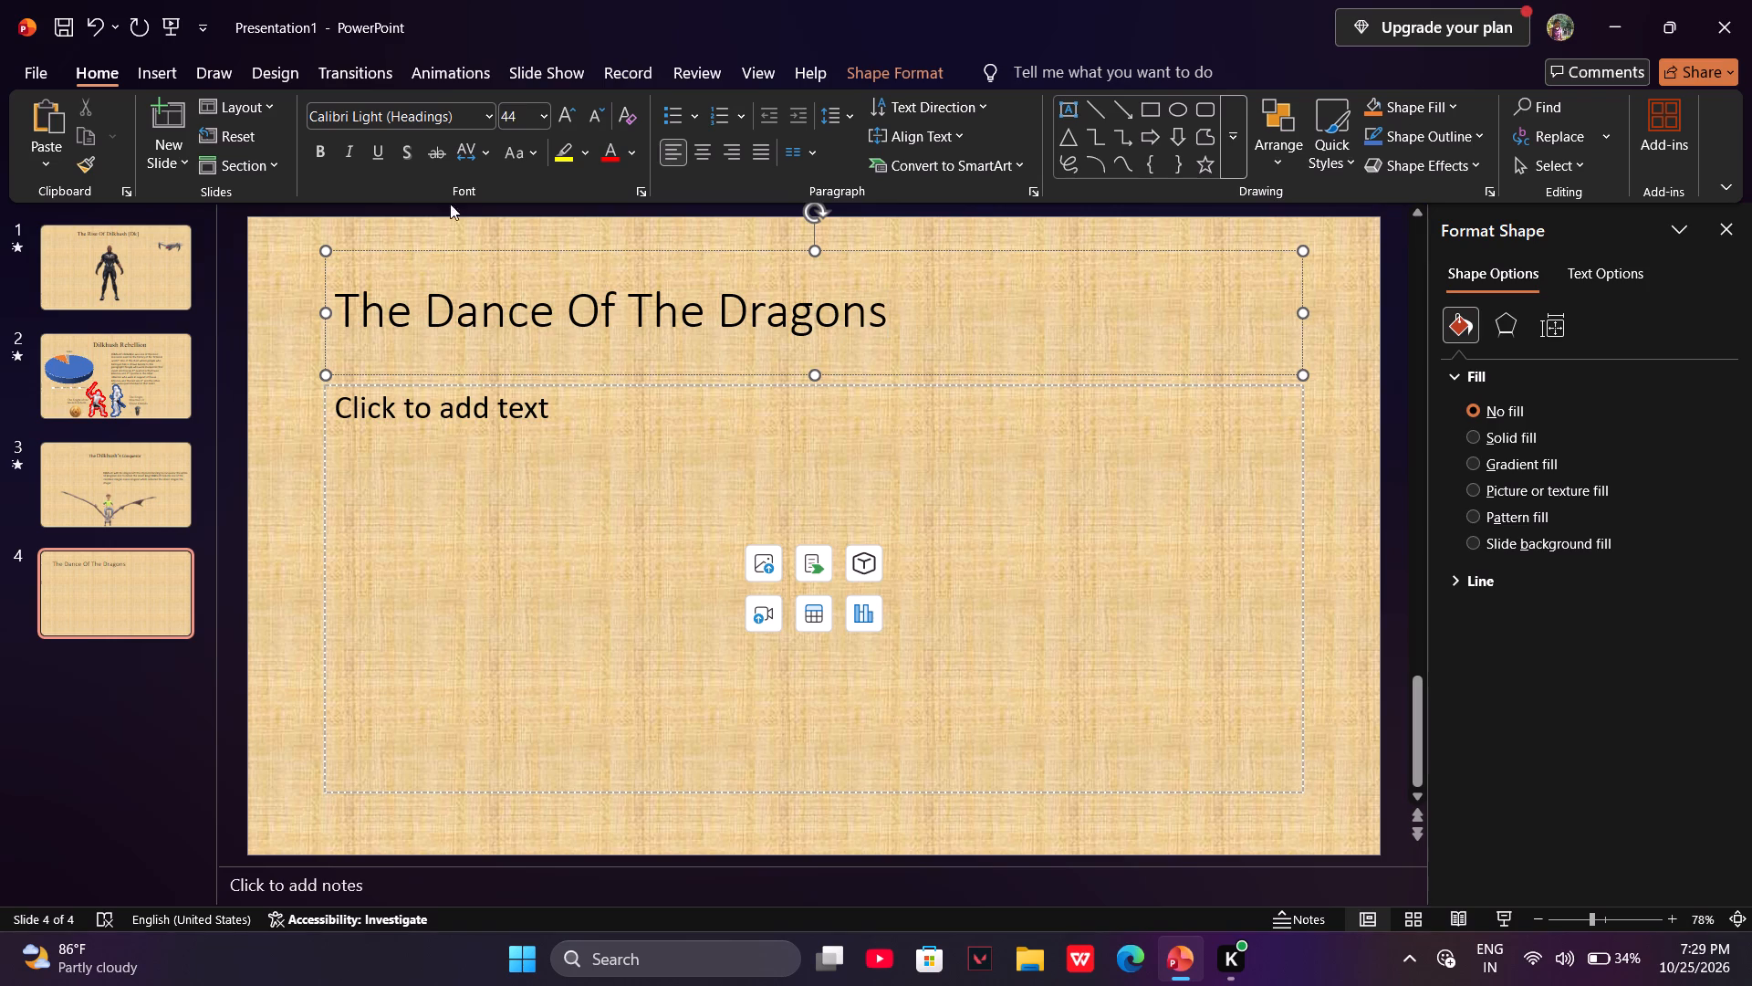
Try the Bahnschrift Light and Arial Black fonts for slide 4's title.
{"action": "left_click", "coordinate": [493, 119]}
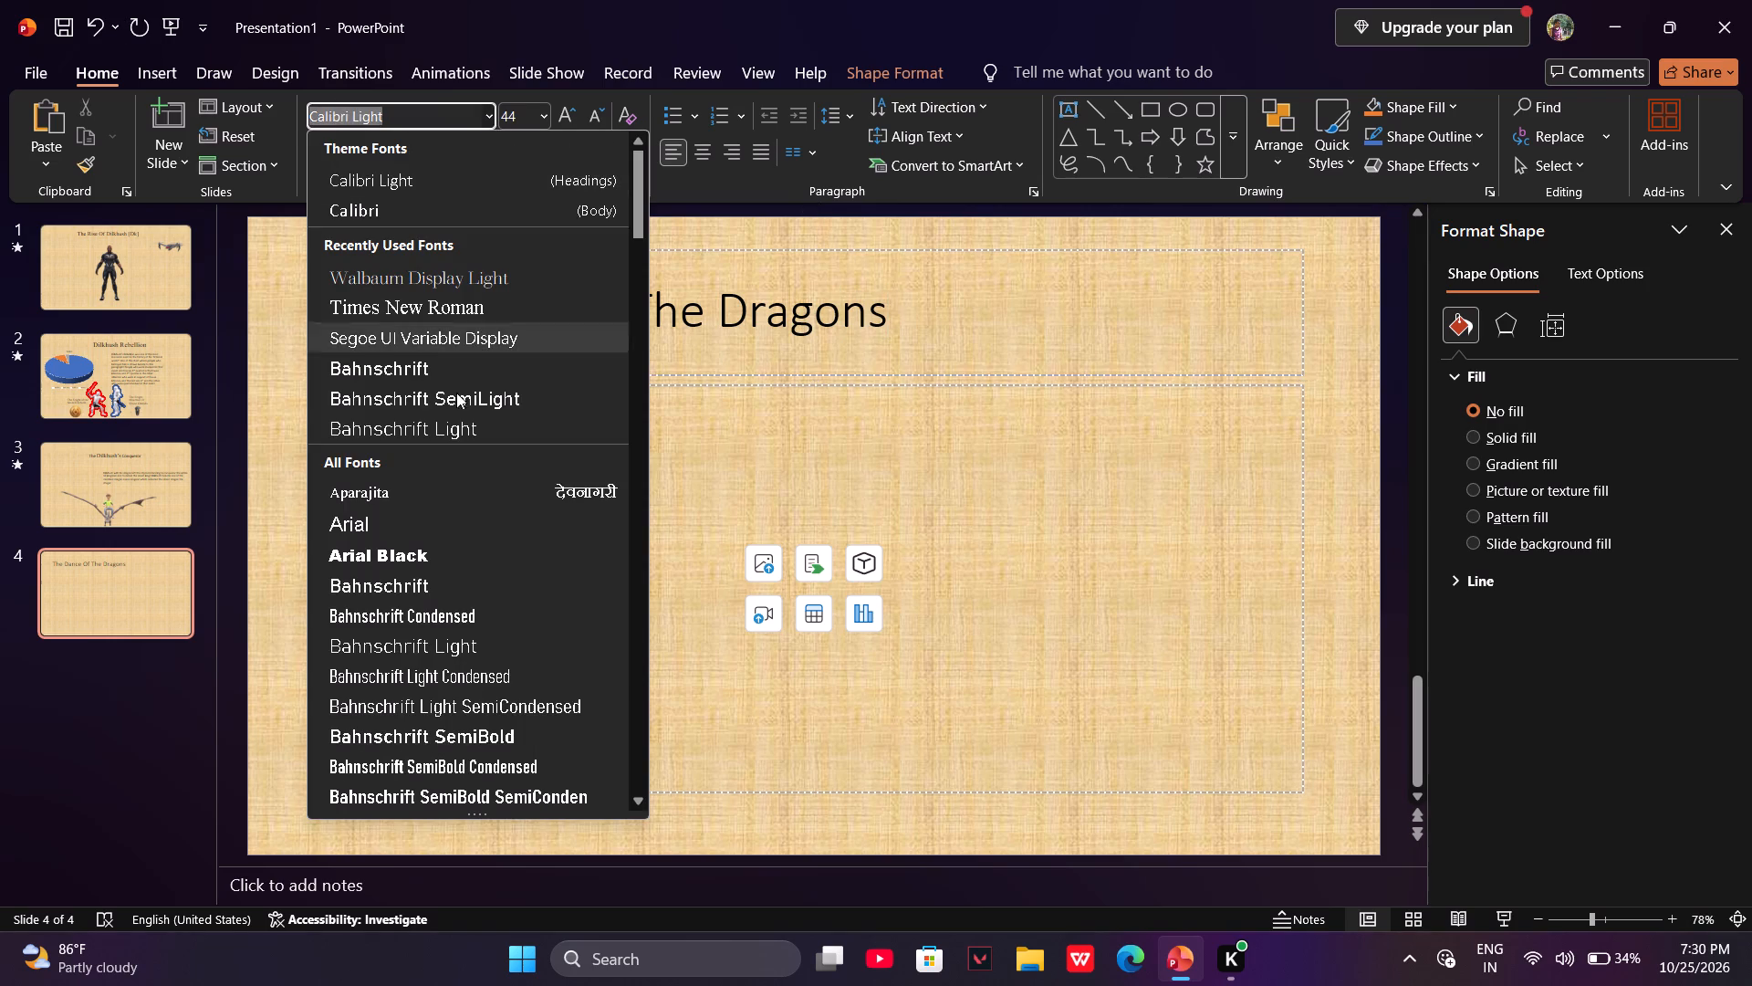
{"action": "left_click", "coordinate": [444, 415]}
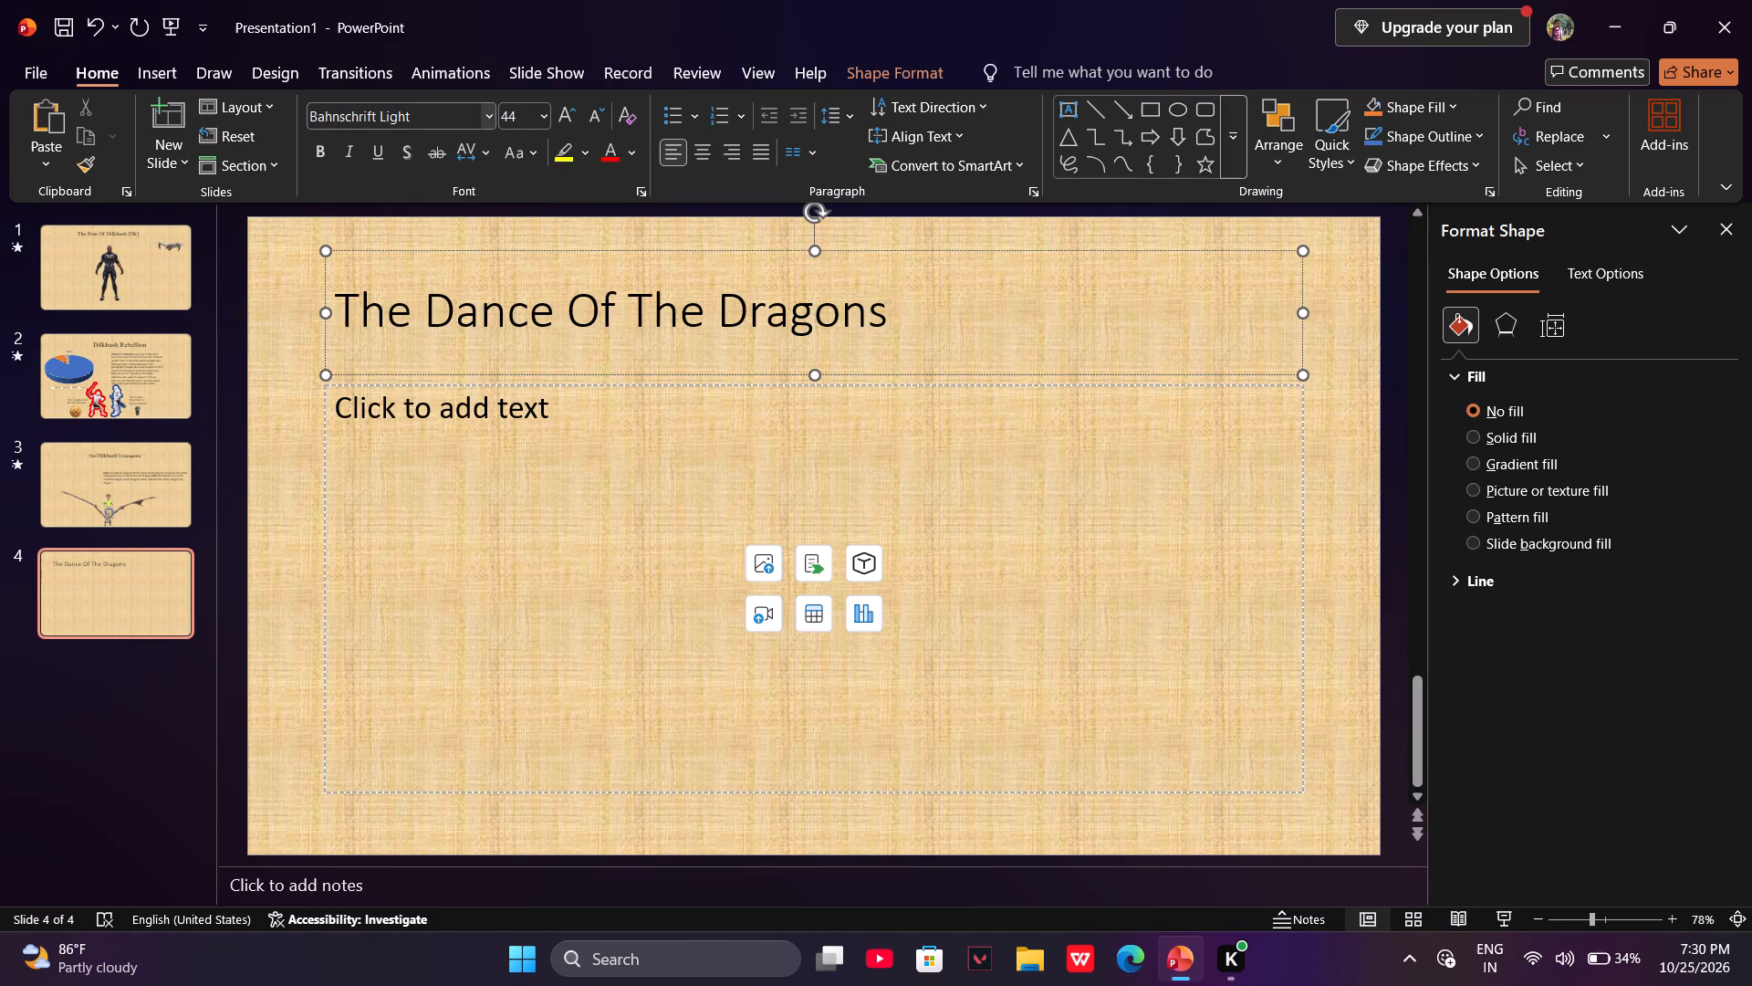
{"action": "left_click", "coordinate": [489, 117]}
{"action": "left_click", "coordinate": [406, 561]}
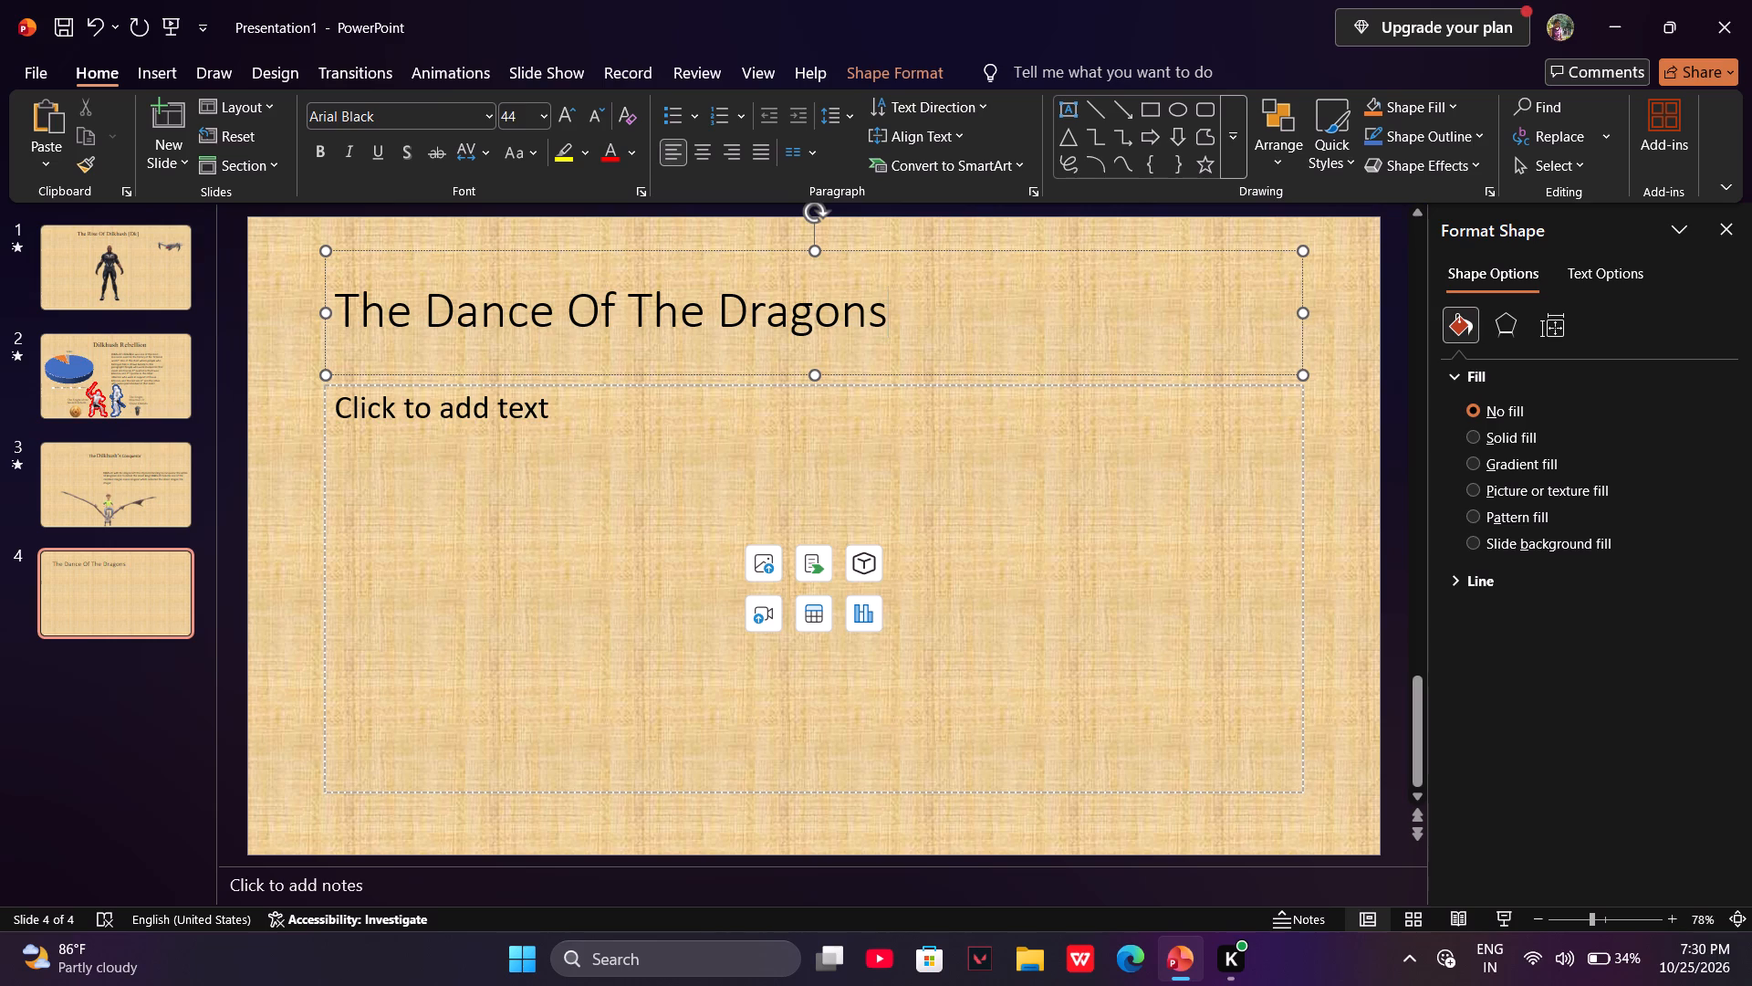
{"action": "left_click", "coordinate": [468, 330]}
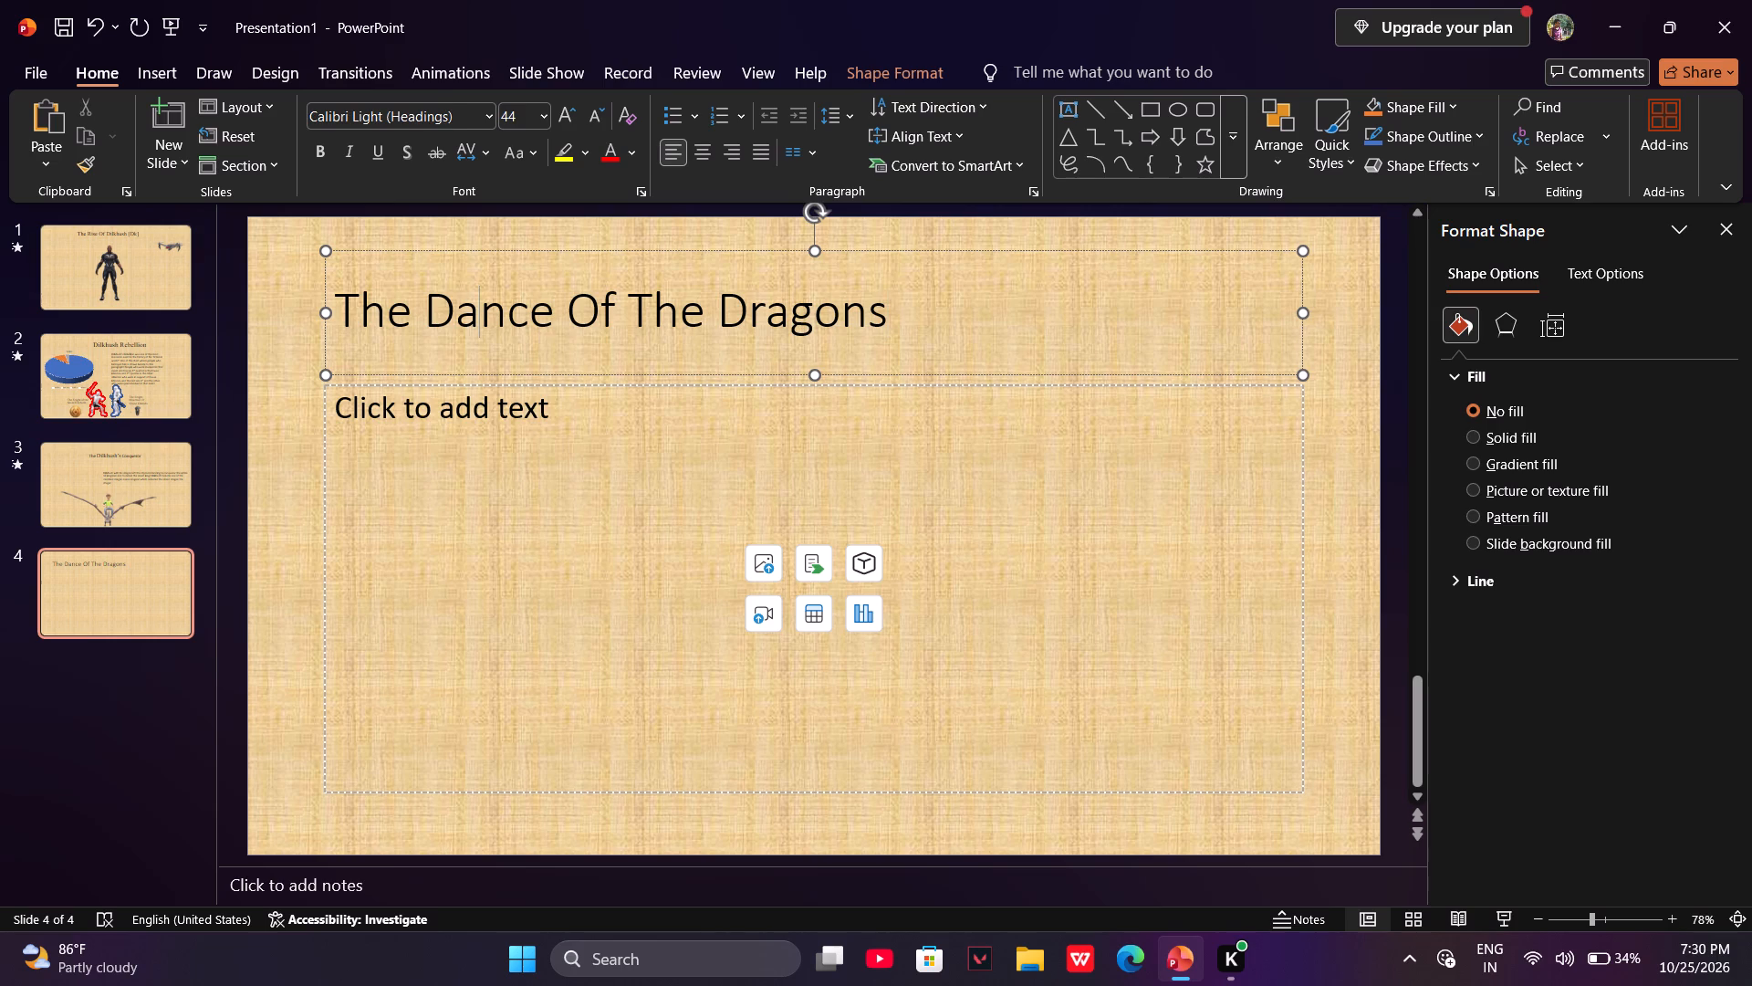
Move the title "The Dance Of The Dragons" rightward so its text sits nearer the slide's centre.
{"action": "left_click", "coordinate": [426, 345]}
{"action": "left_click_drag", "start_coordinate": [328, 358], "coordinate": [339, 358]}
{"action": "left_click_drag", "start_coordinate": [339, 358], "coordinate": [470, 337]}
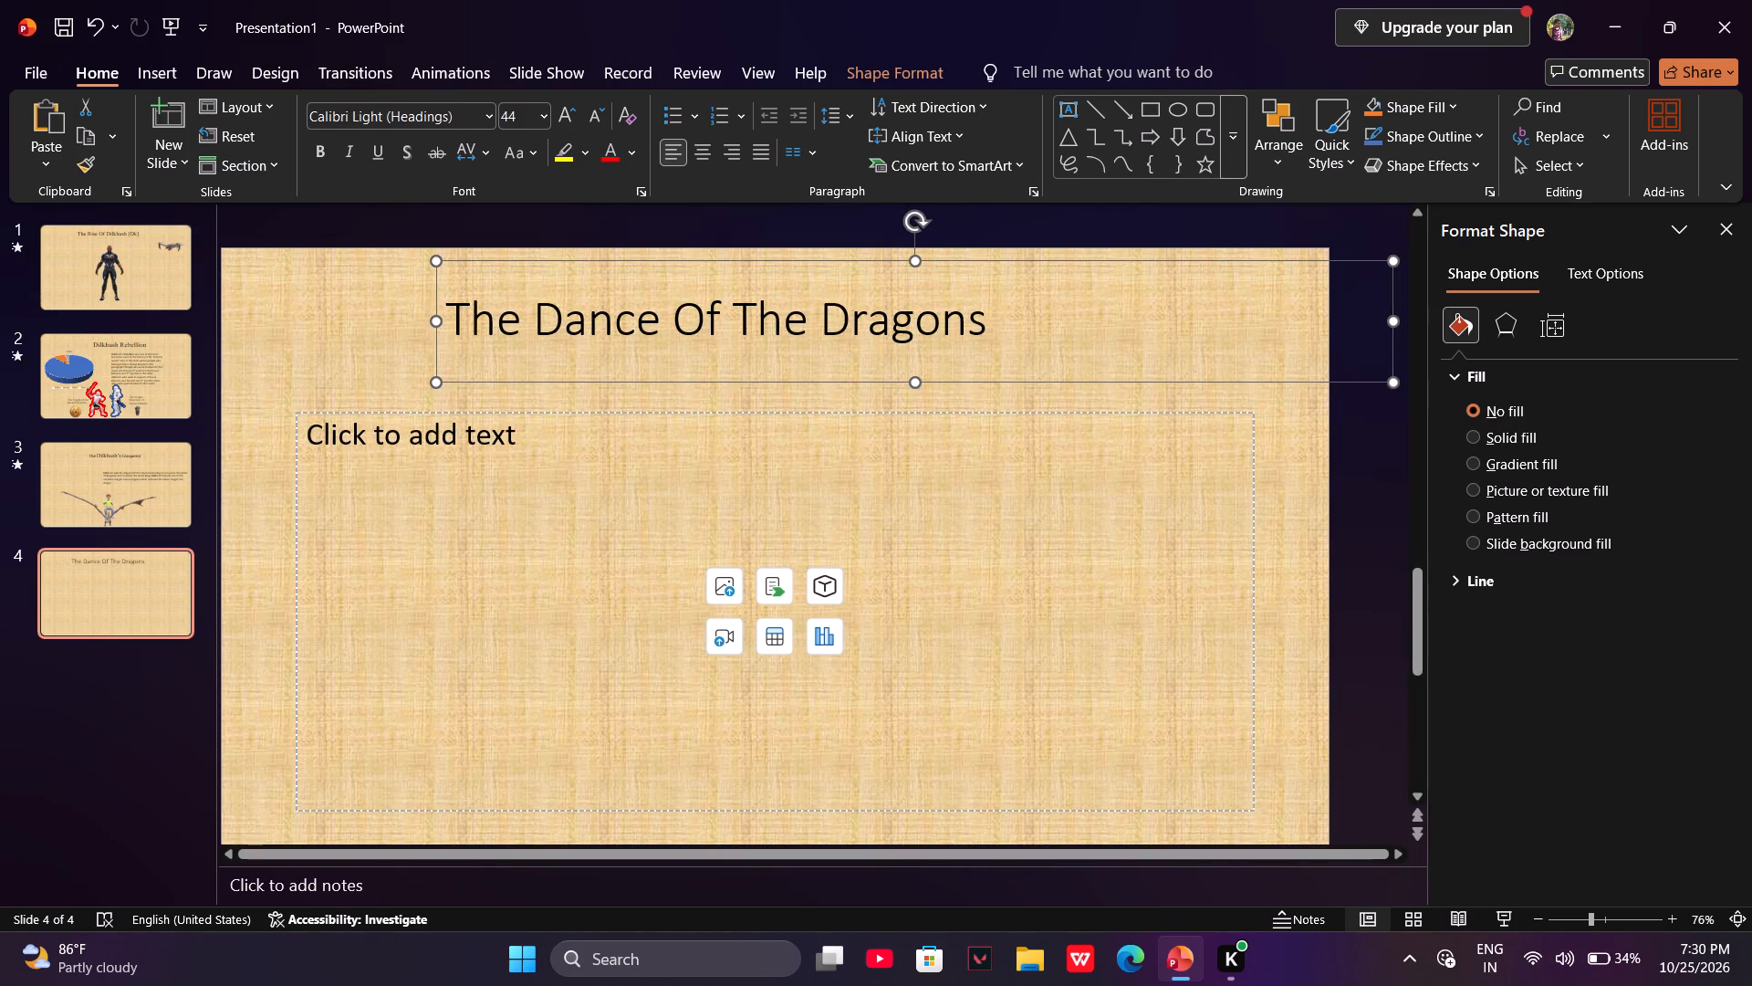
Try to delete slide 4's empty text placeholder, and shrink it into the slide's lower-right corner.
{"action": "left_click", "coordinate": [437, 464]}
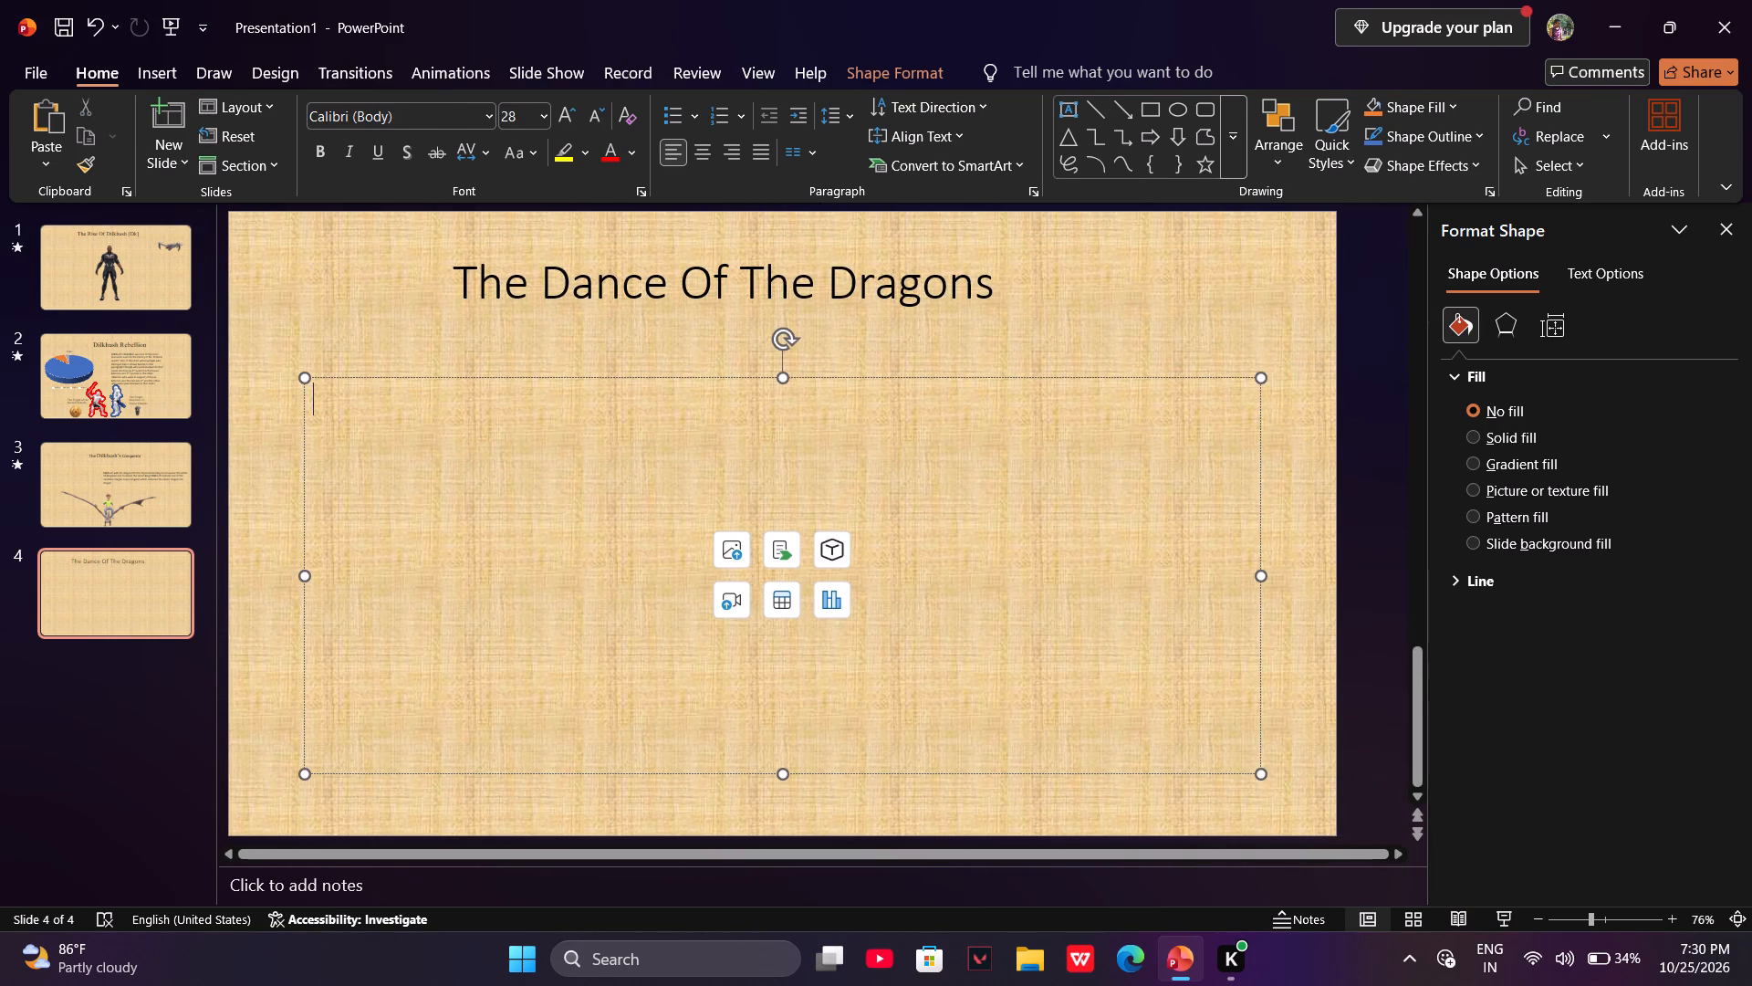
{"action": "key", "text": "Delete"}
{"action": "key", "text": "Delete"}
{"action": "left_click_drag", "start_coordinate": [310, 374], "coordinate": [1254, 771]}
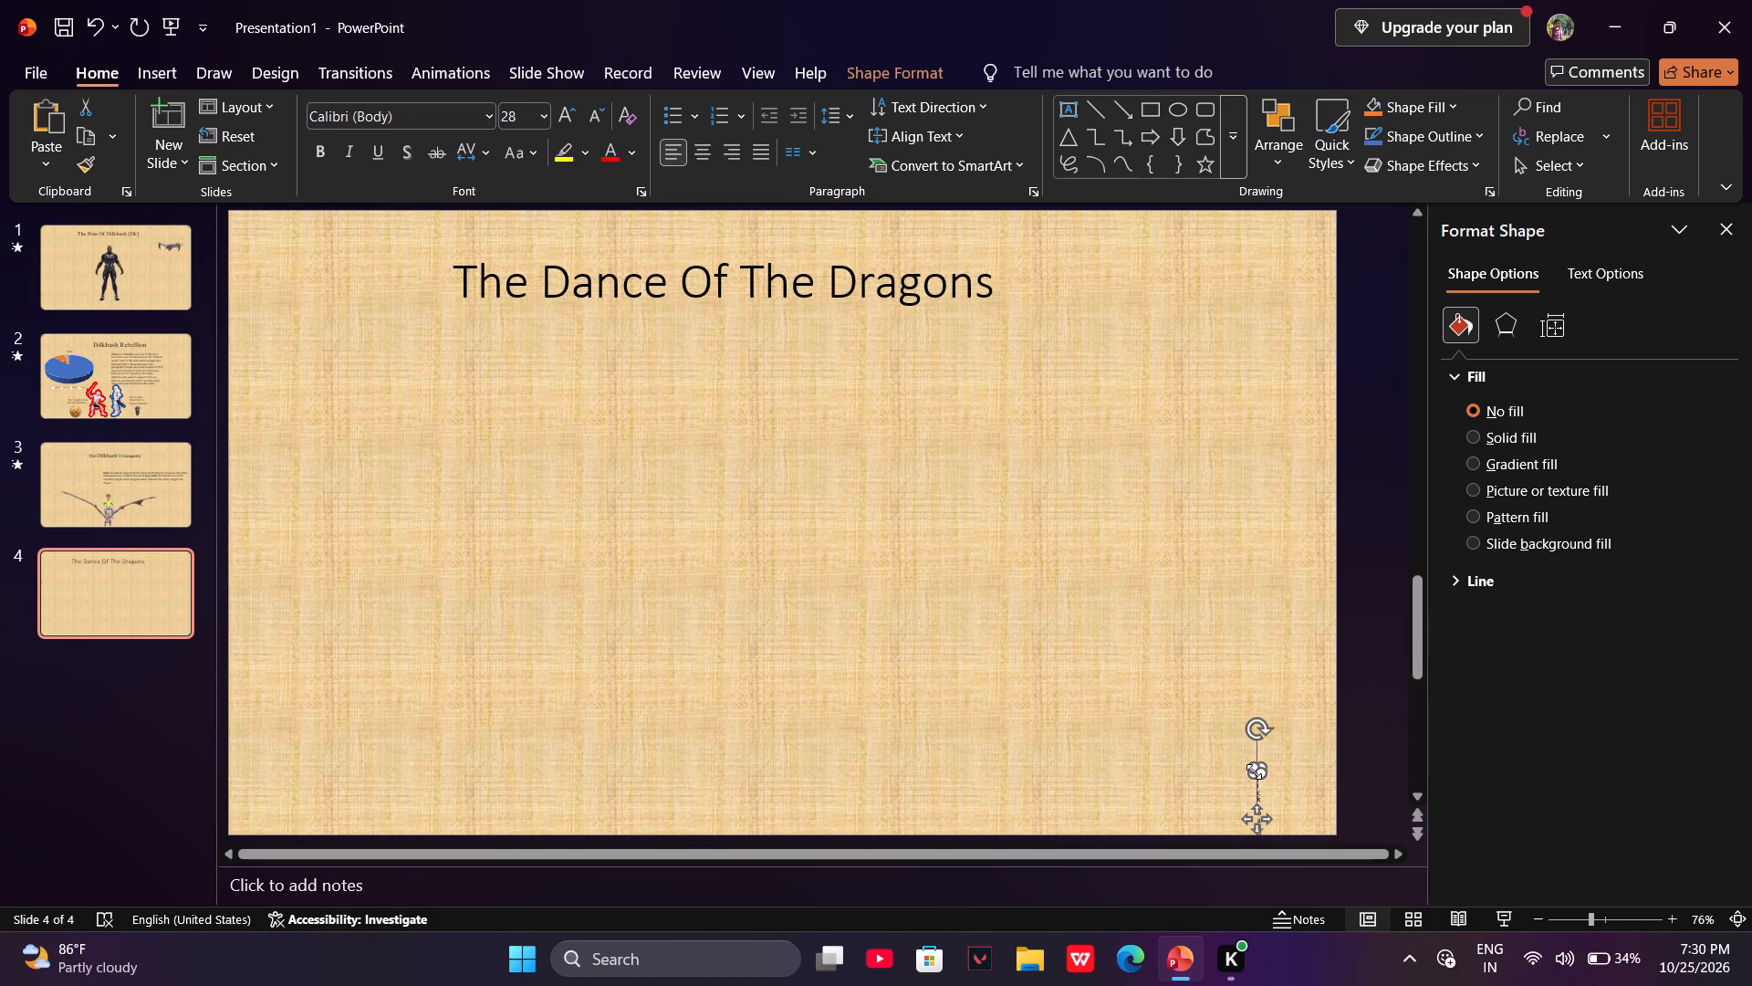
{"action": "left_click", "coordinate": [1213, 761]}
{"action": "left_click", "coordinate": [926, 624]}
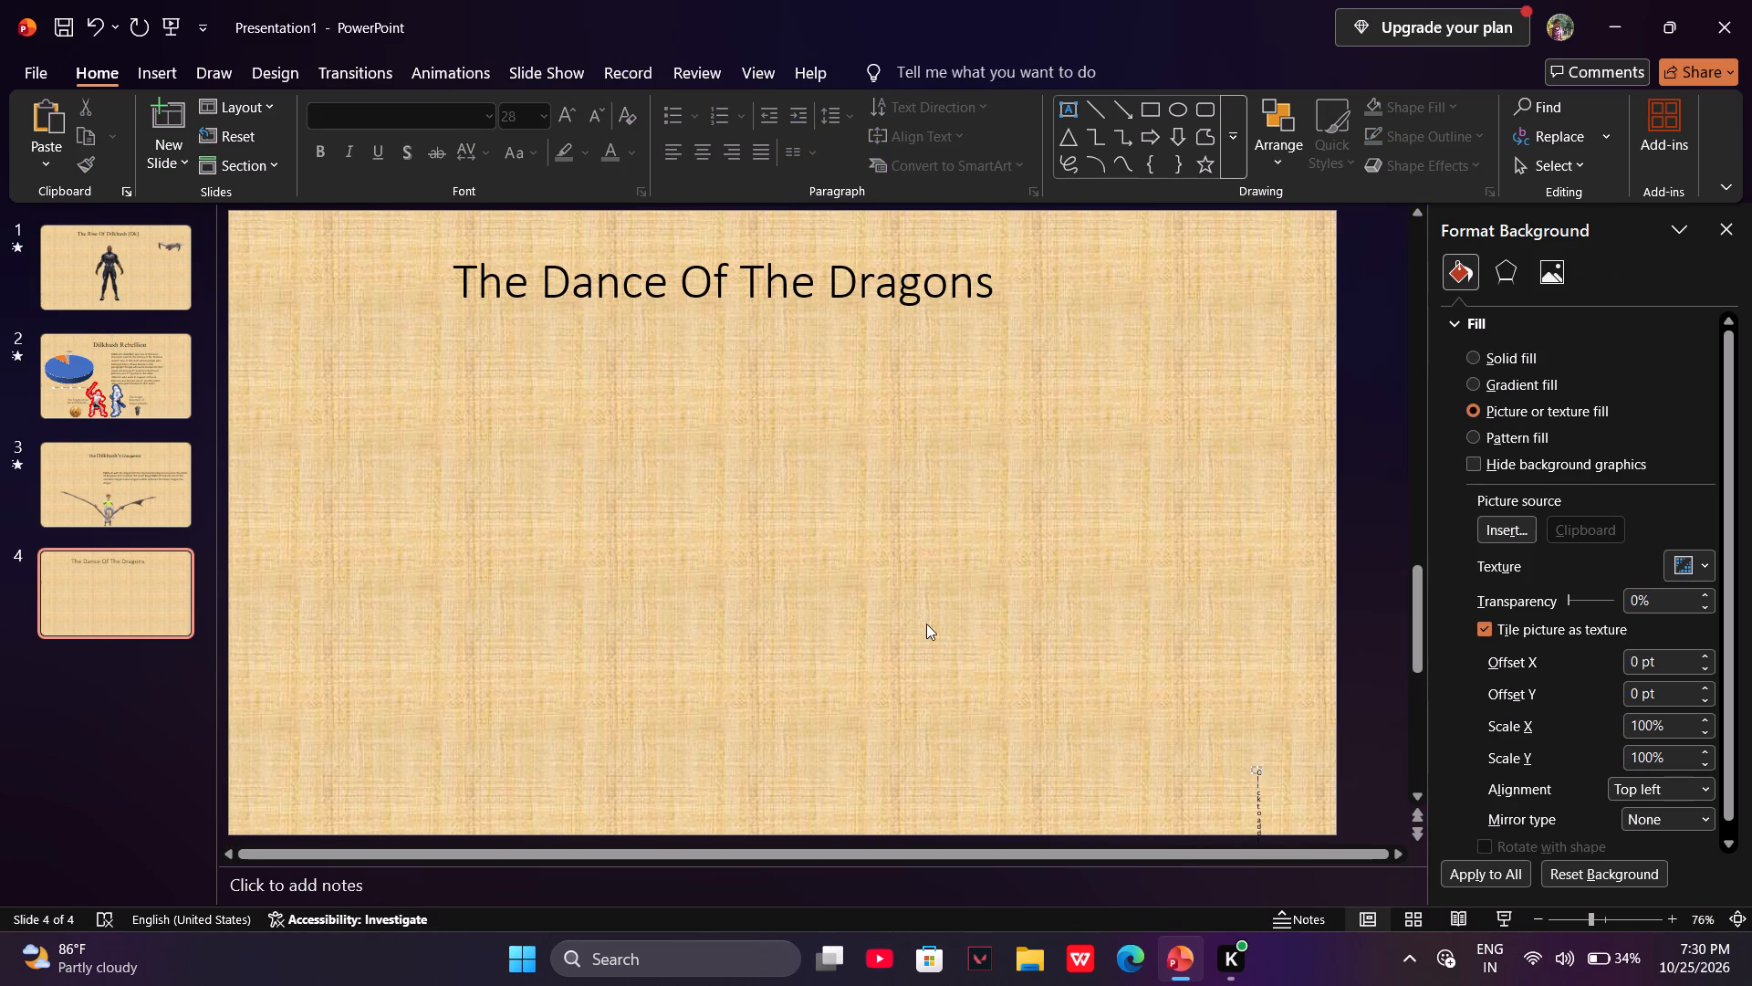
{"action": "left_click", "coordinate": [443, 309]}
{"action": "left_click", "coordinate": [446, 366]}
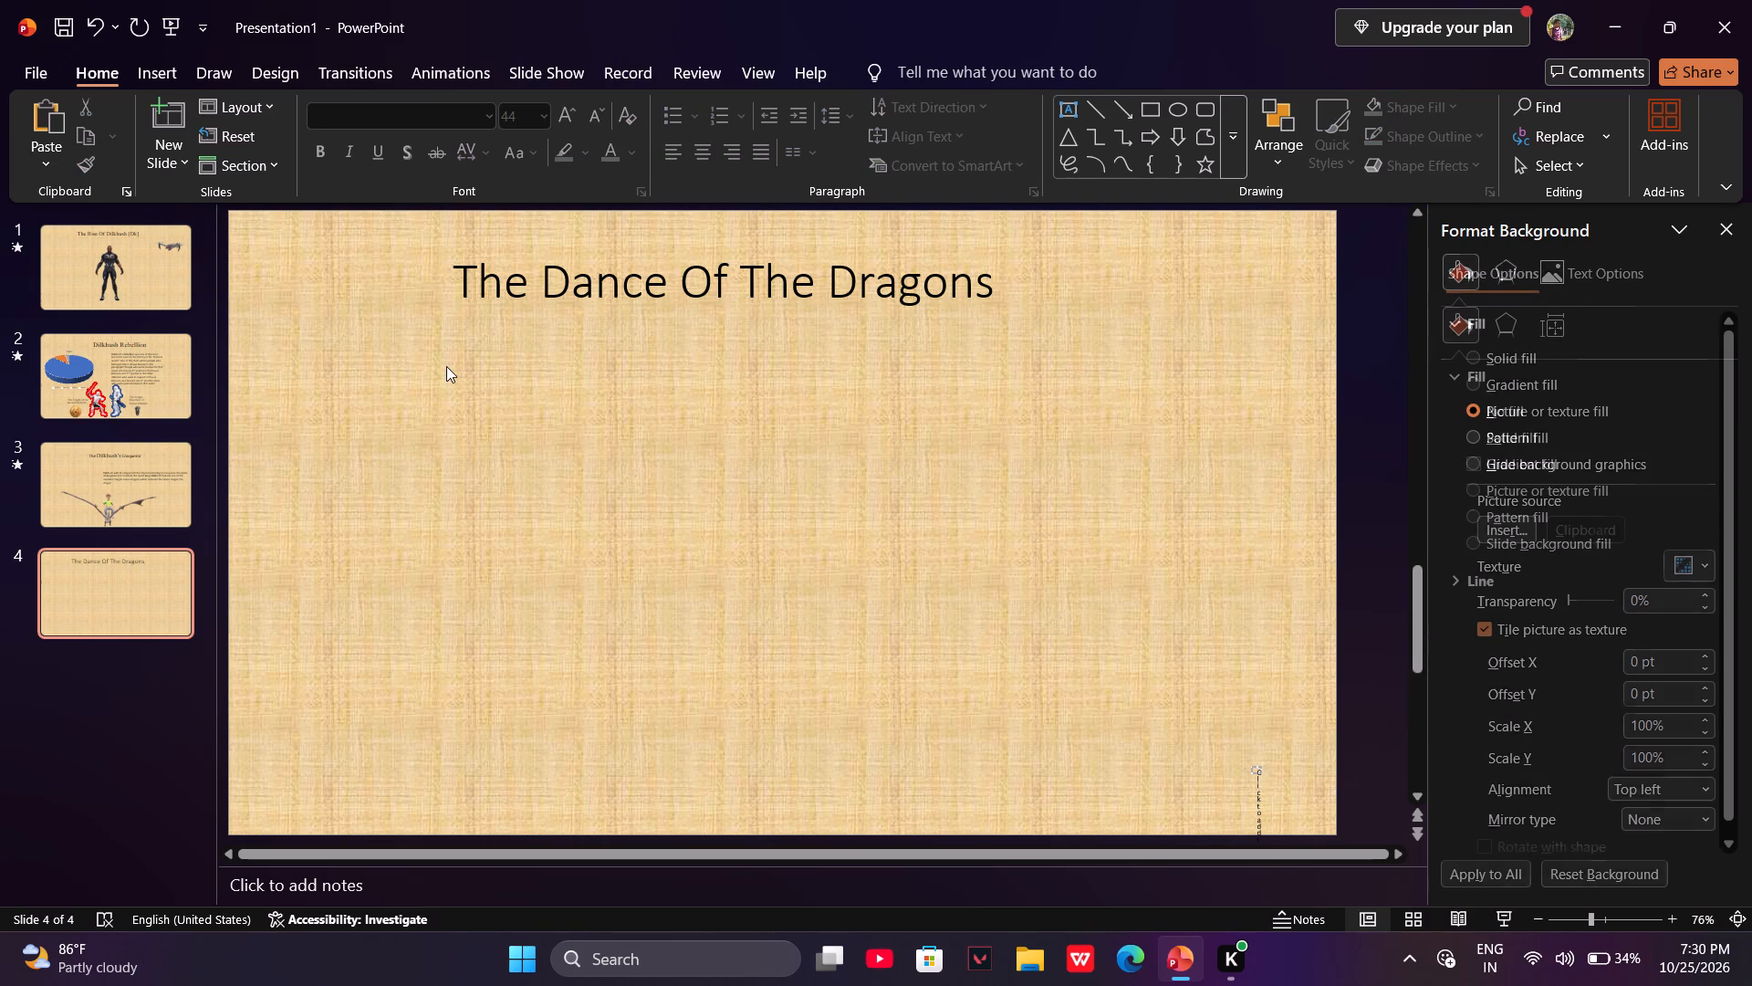
Remove the shrunken empty text placeholder from slide 4 by cutting it.
{"action": "left_click", "coordinate": [1259, 780]}
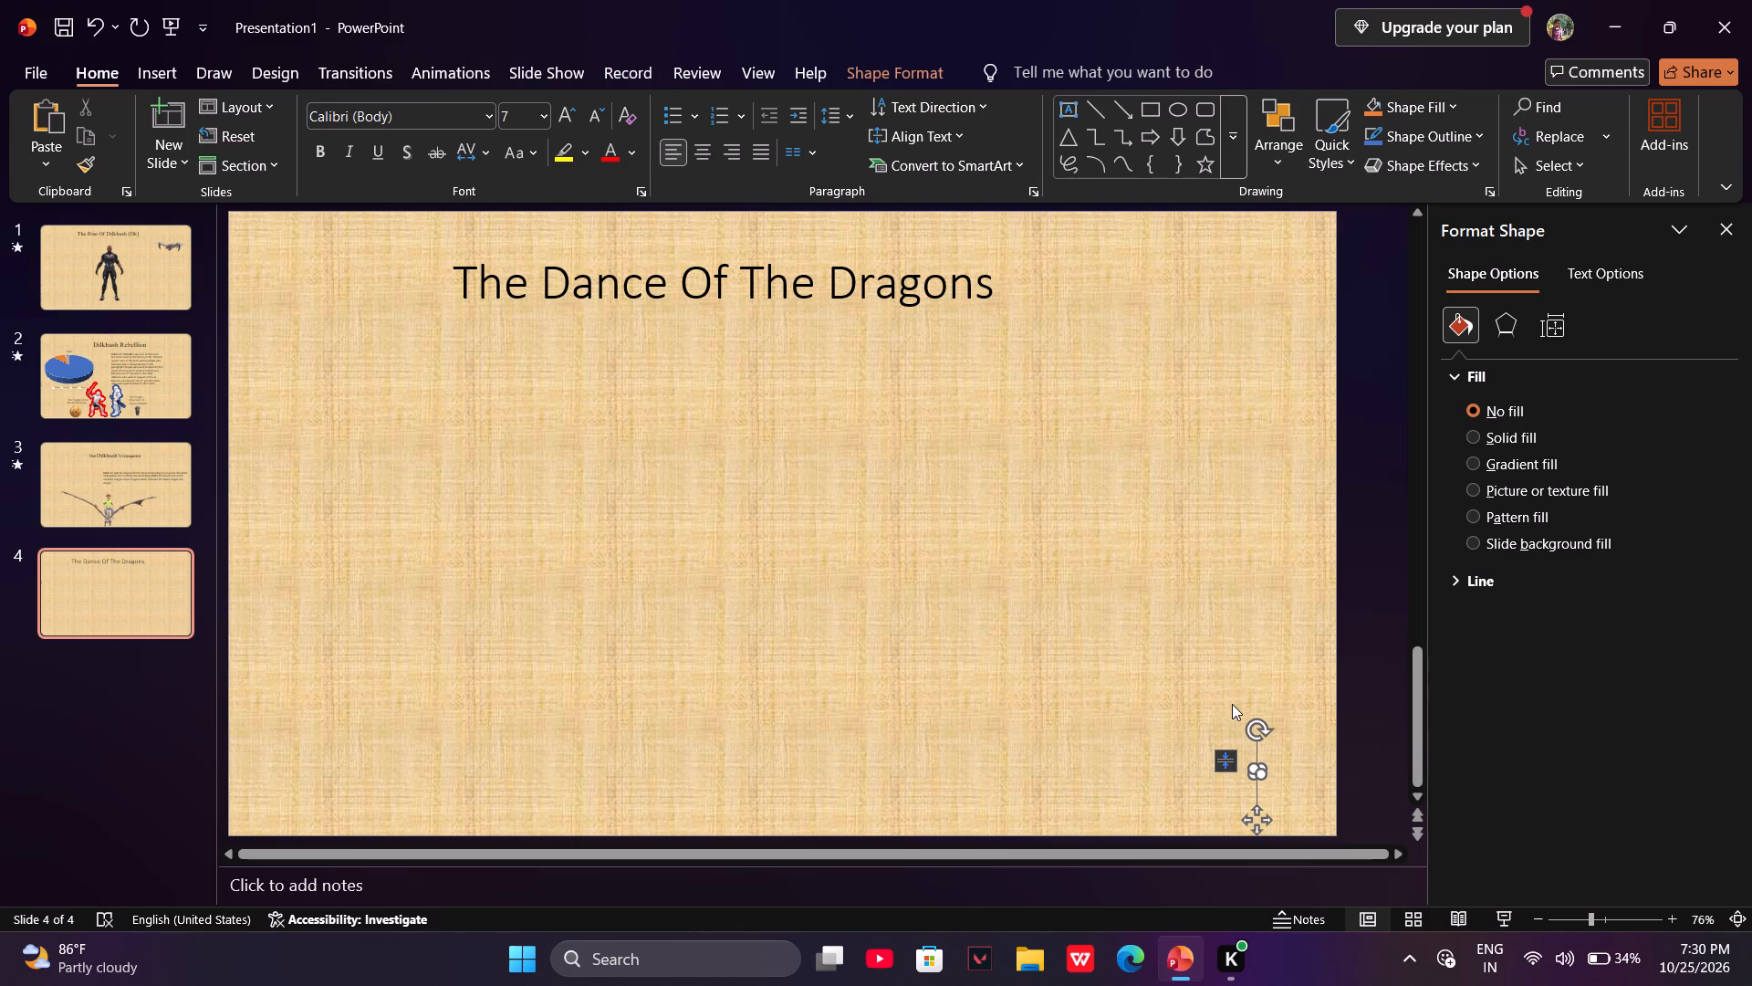
{"action": "key", "text": "Delete"}
{"action": "key", "text": "Delete"}
{"action": "key", "text": "Delete"}
{"action": "key", "text": "Delete"}
{"action": "key", "text": "Delete"}
{"action": "key", "text": "Delete"}
{"action": "right_click", "coordinate": [1254, 772]}
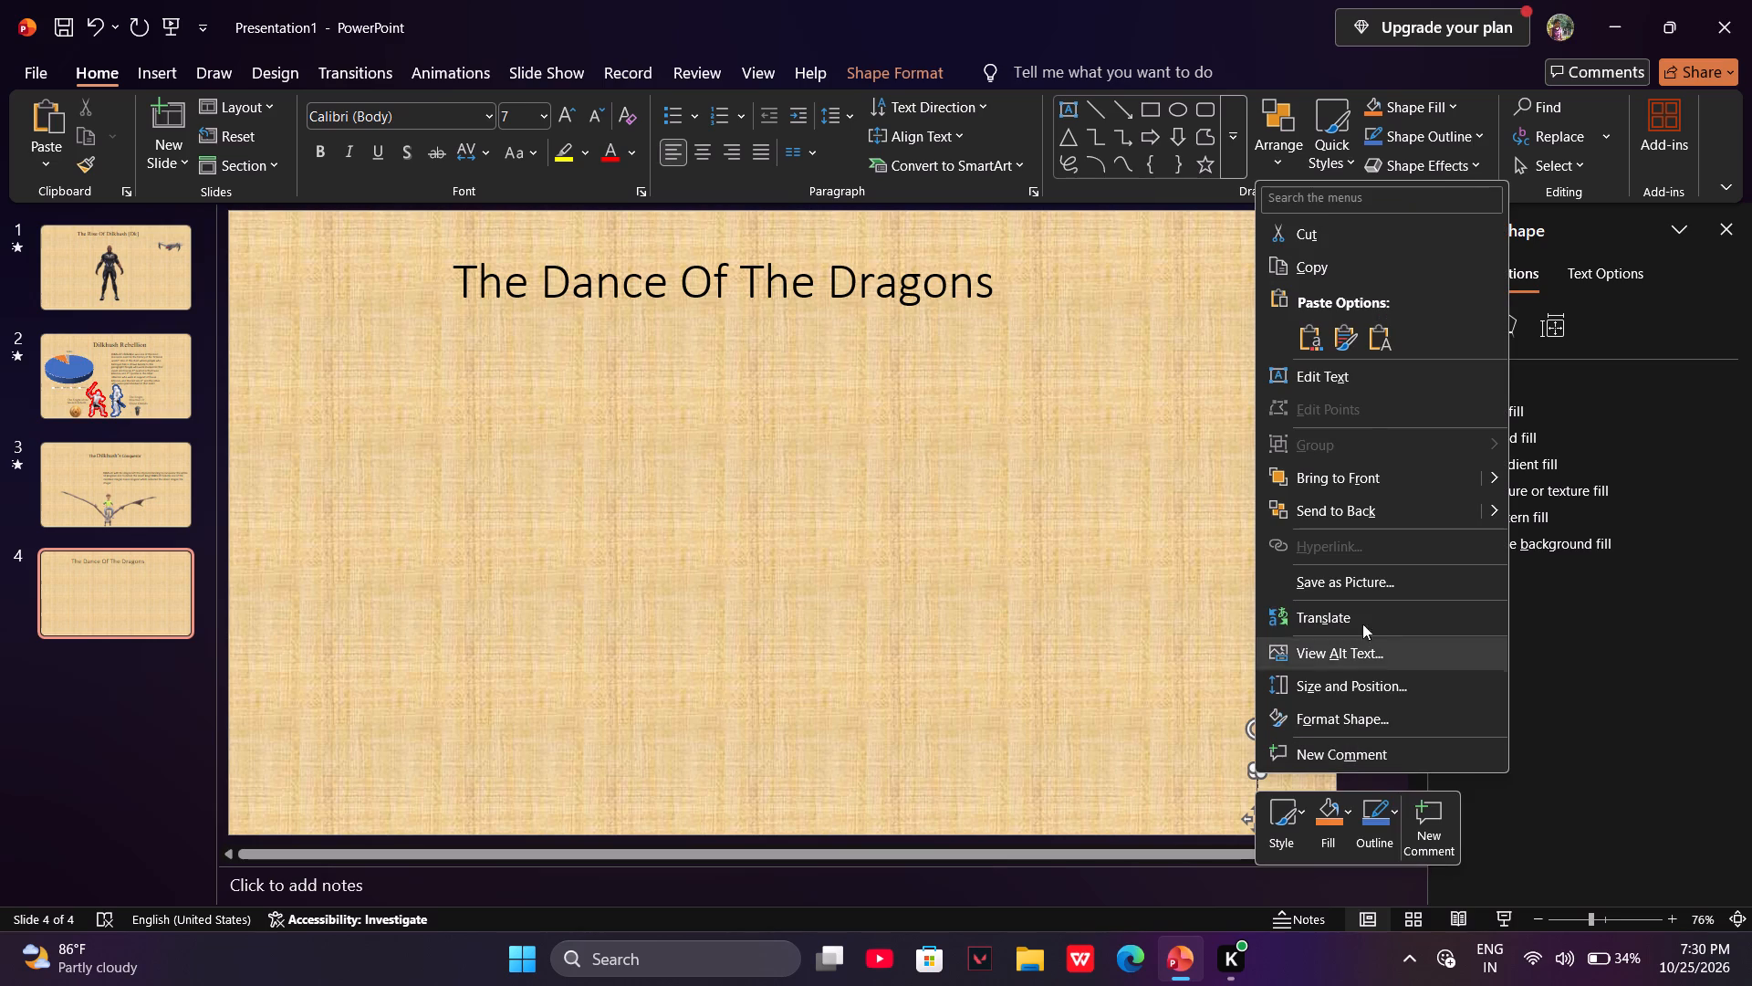
{"action": "left_click", "coordinate": [1309, 242]}
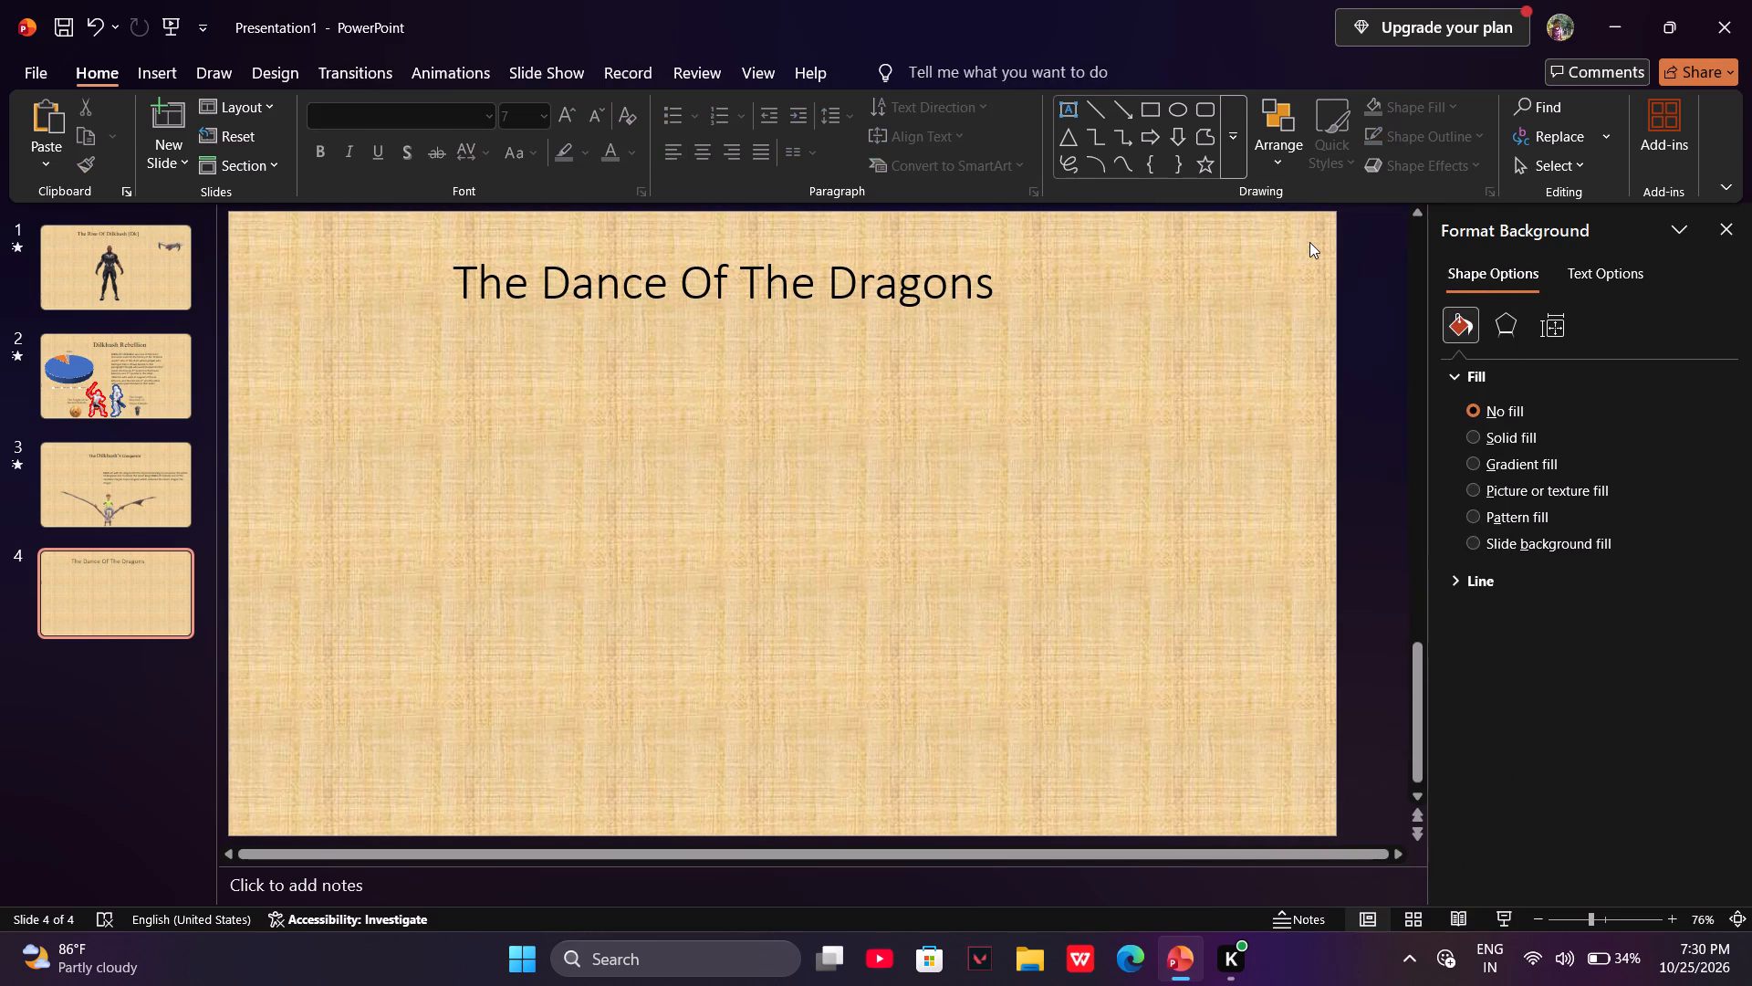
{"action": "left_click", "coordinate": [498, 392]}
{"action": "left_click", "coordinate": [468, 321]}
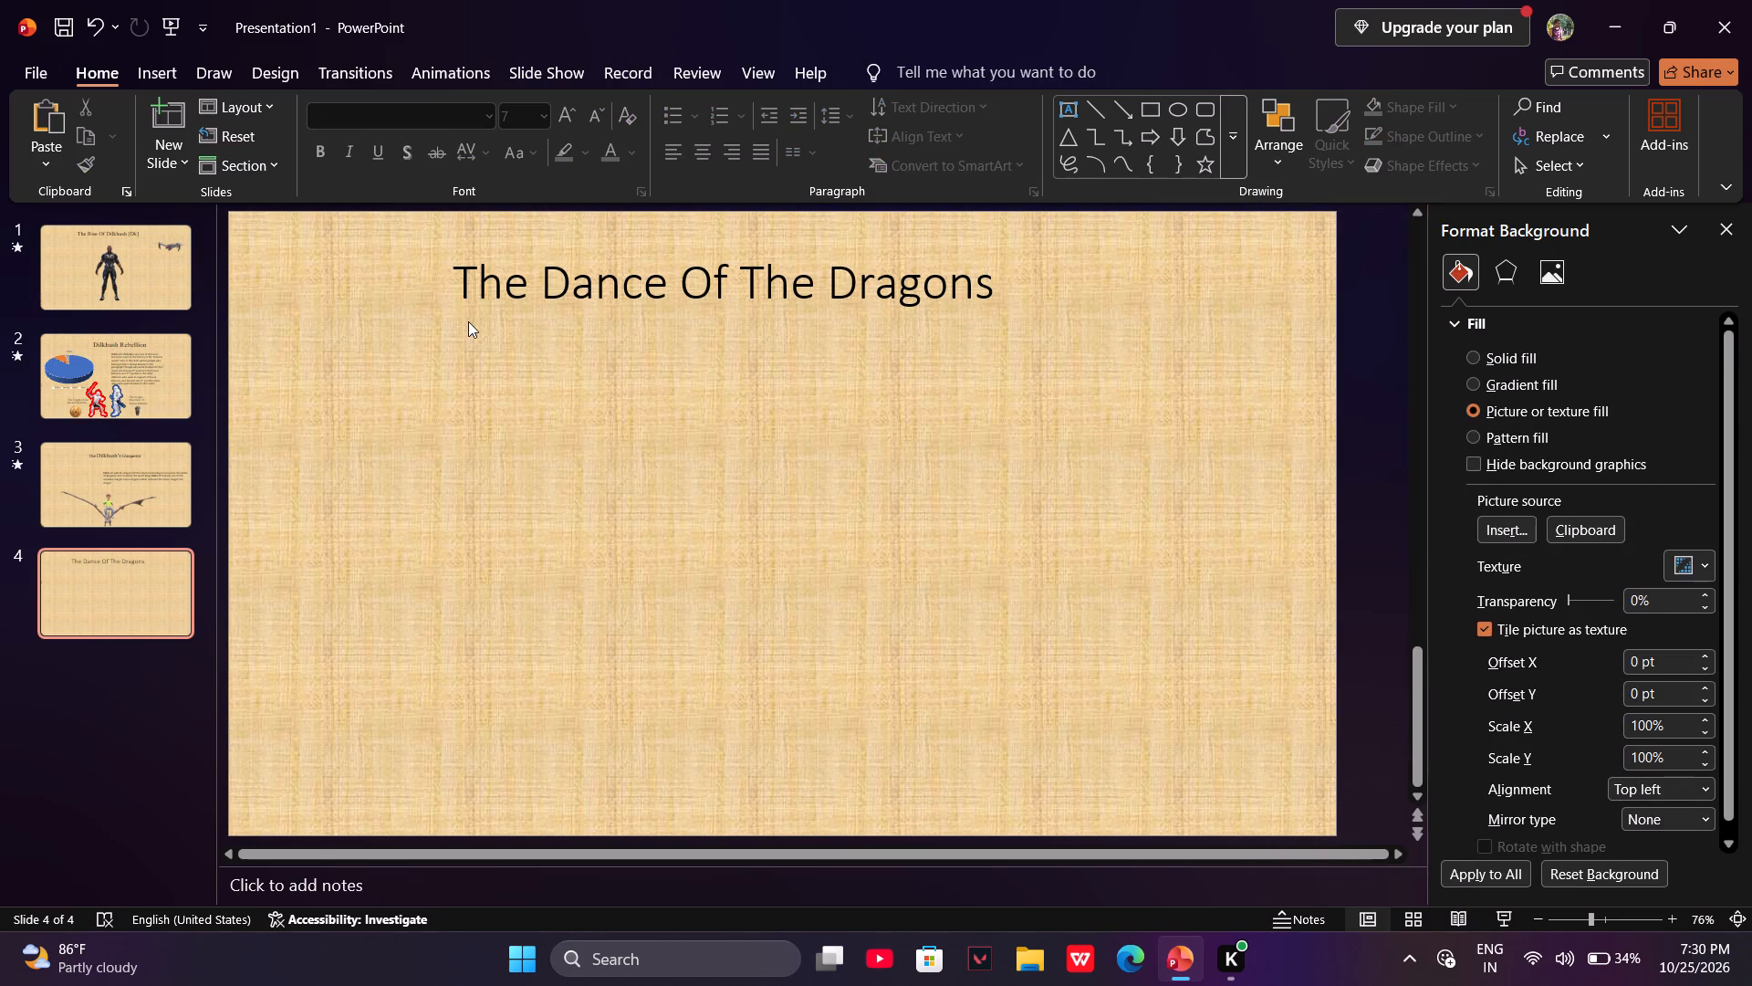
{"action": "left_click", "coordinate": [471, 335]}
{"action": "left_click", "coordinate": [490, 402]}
Search the online 3D models for "dragon" and insert the animated dark red winged dragon on slide 4.
{"action": "left_click", "coordinate": [445, 63]}
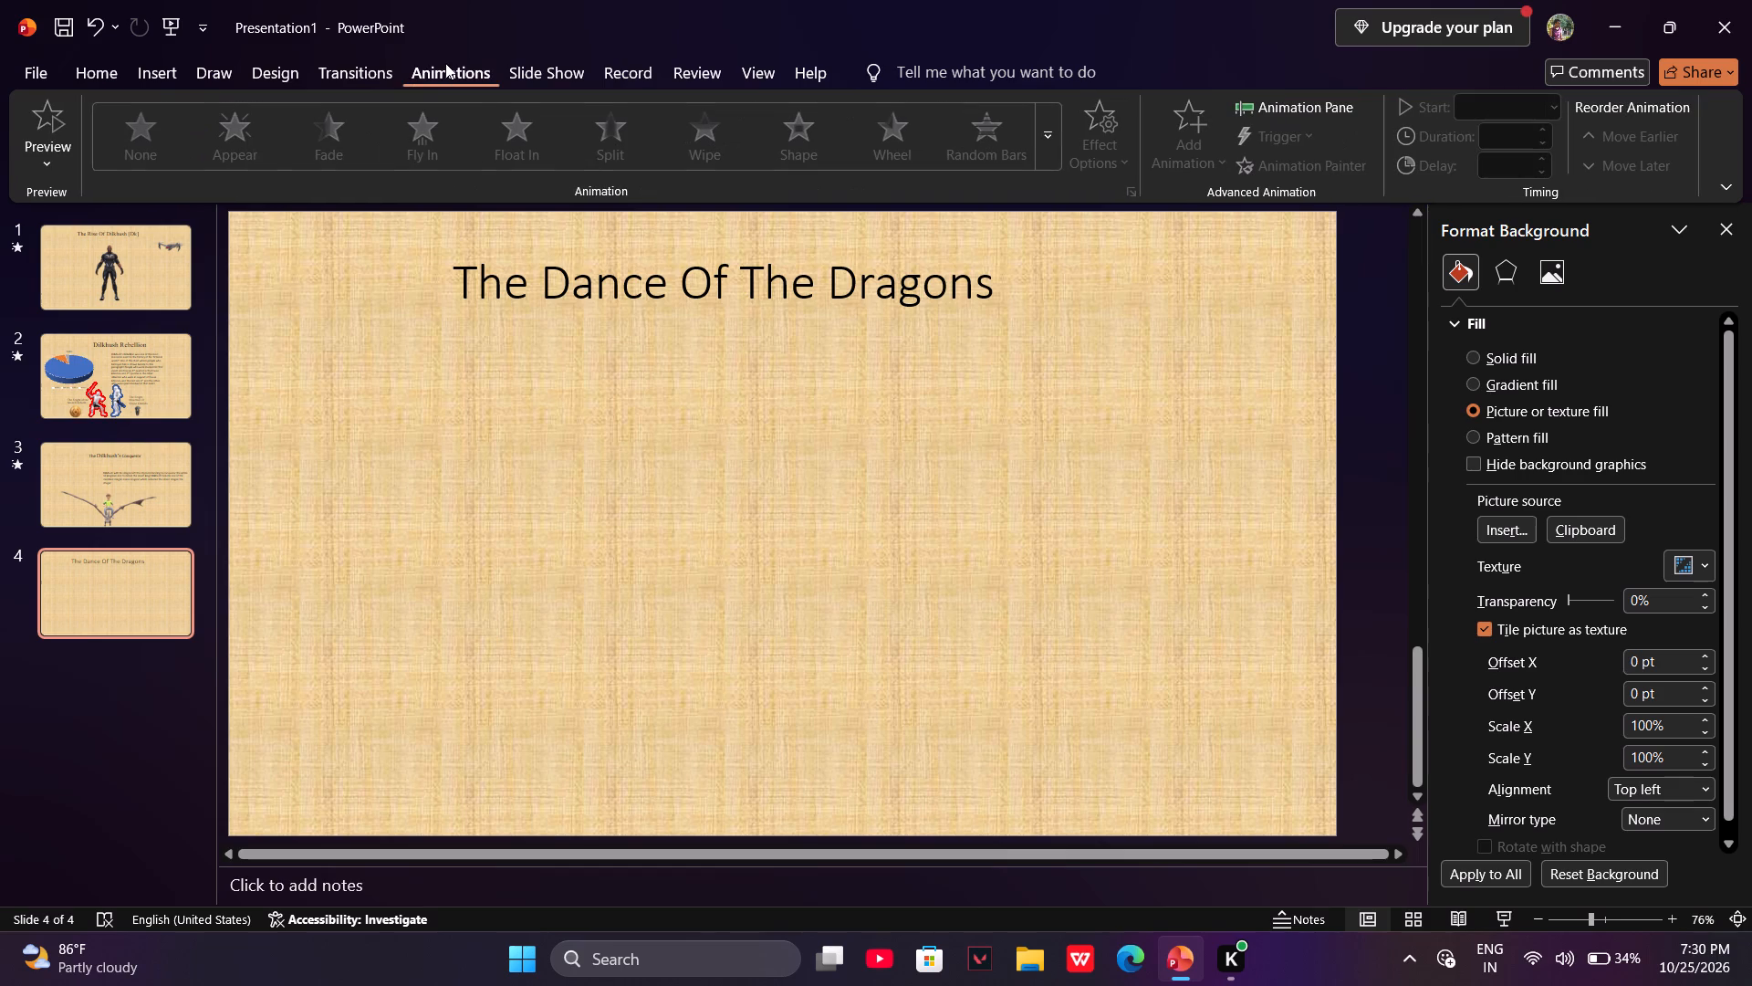
{"action": "left_click", "coordinate": [193, 78]}
{"action": "left_click", "coordinate": [178, 76]}
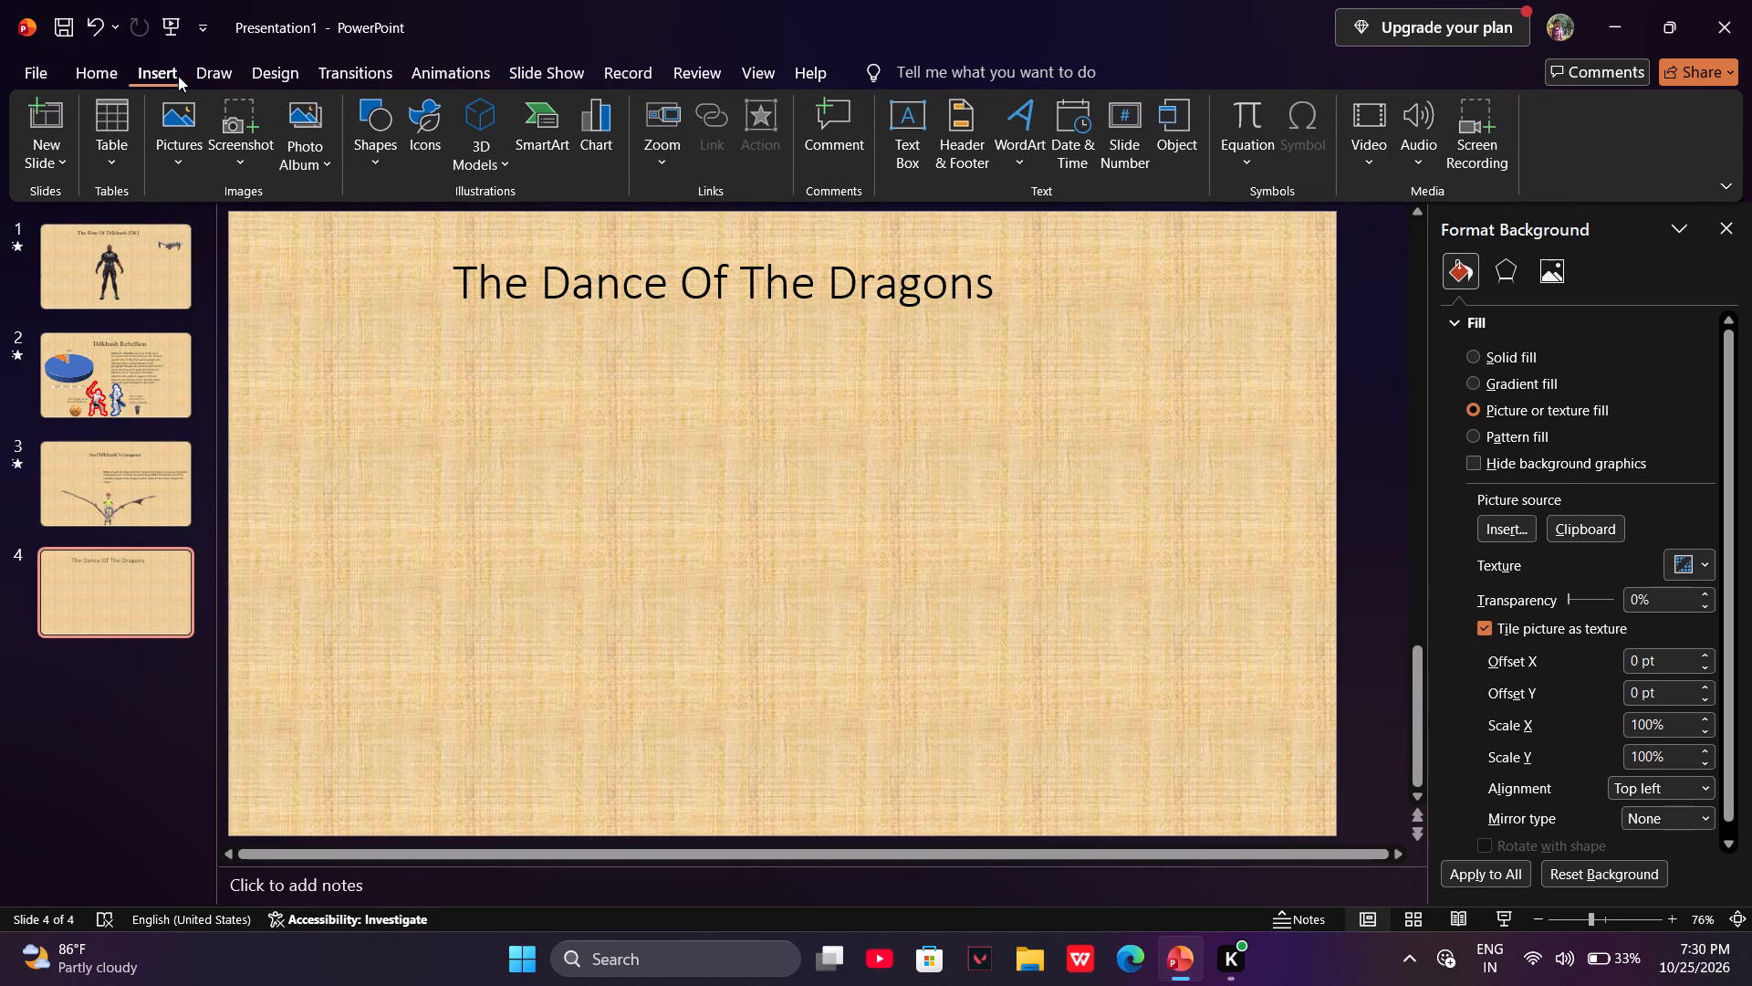
{"action": "left_click", "coordinate": [479, 121]}
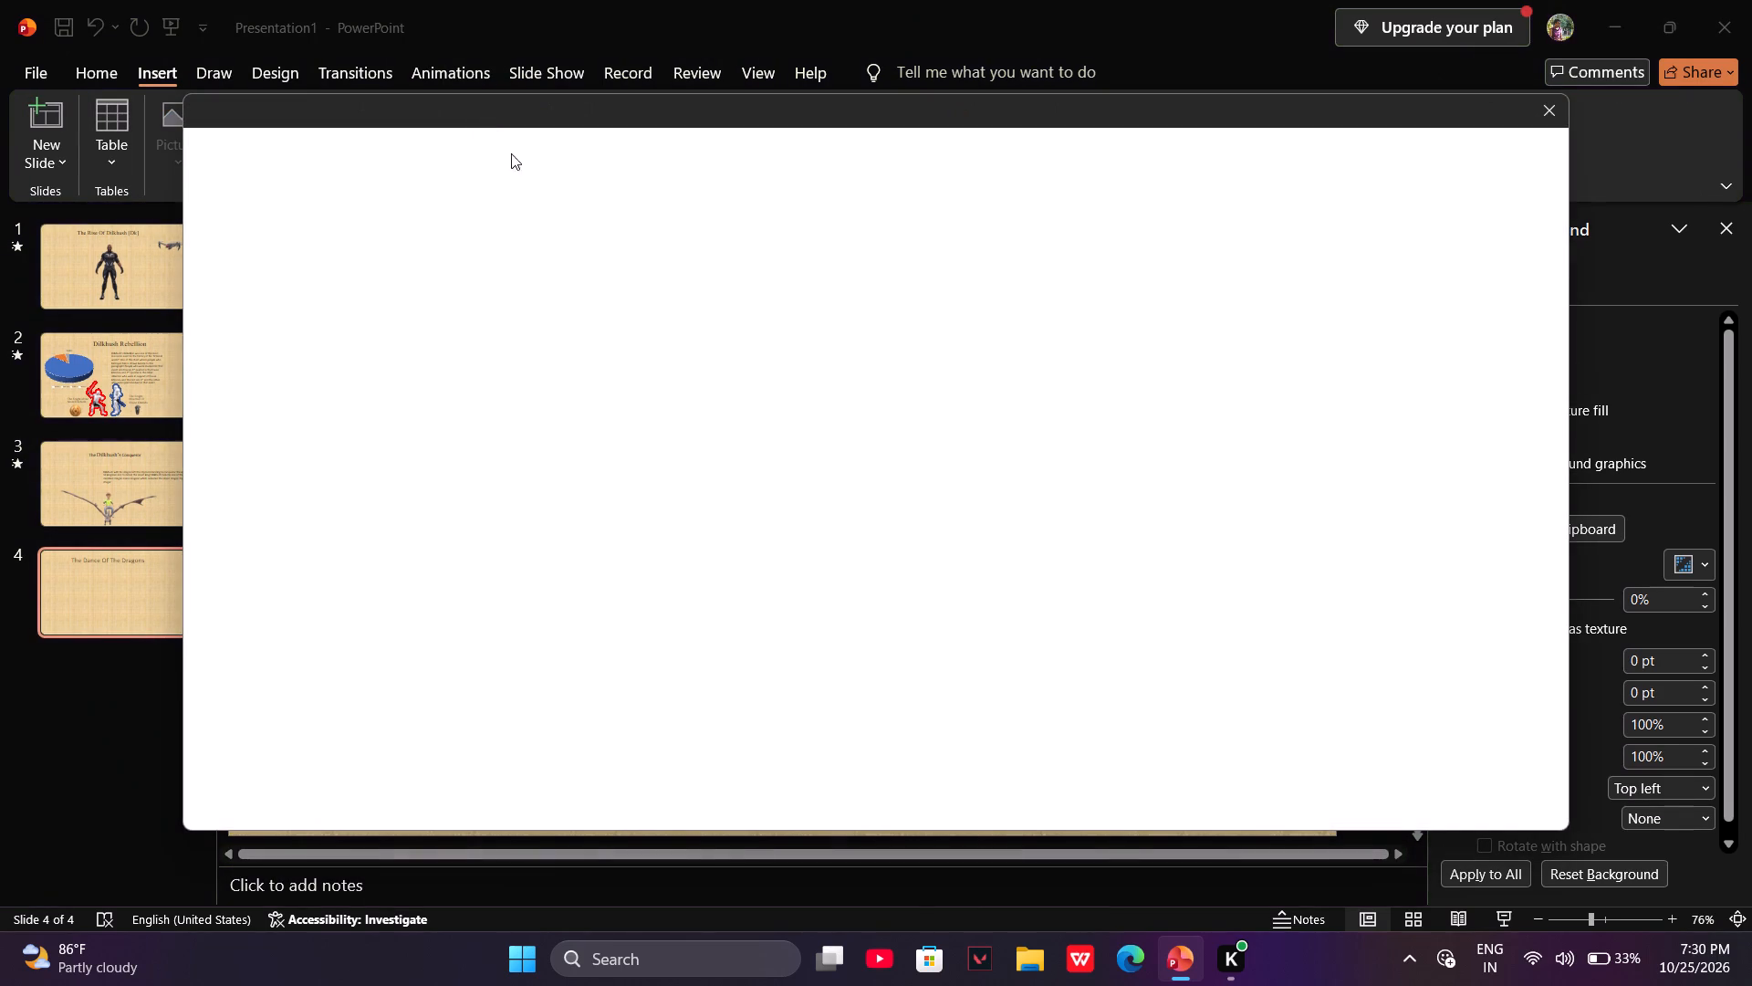
{"action": "type", "text": "dragons"}
{"action": "key", "text": "Return"}
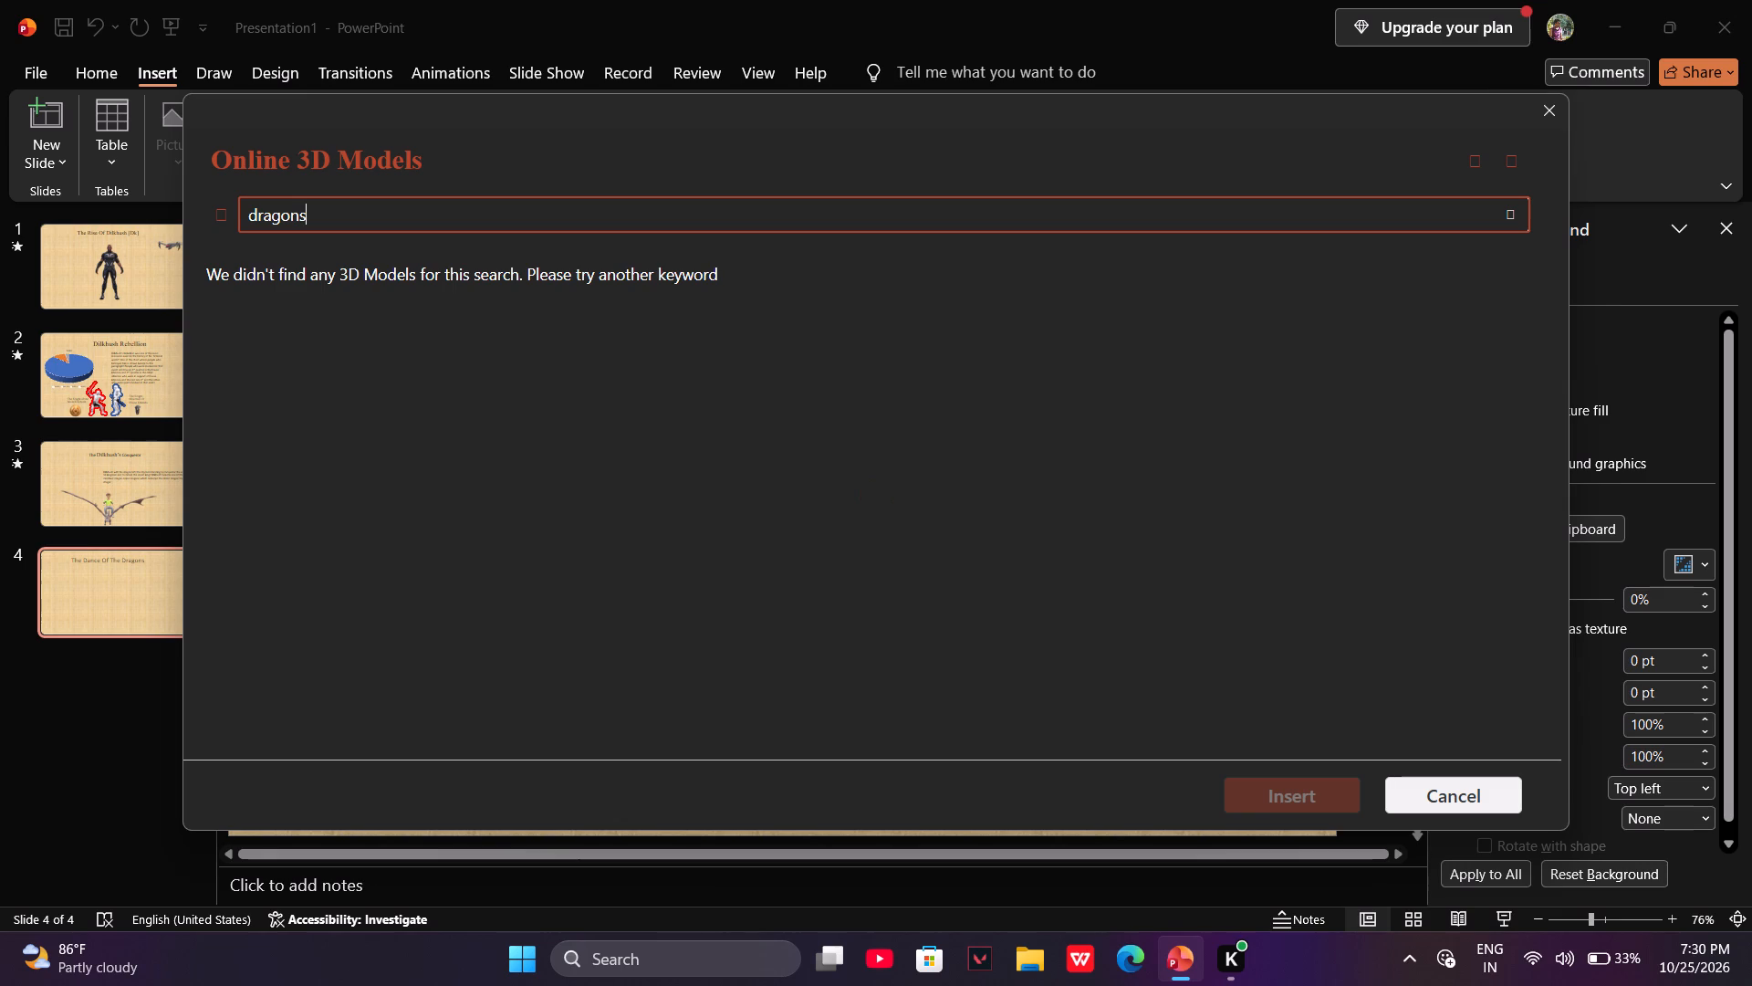
{"action": "key", "text": "BackSpace"}
{"action": "key", "text": "Return"}
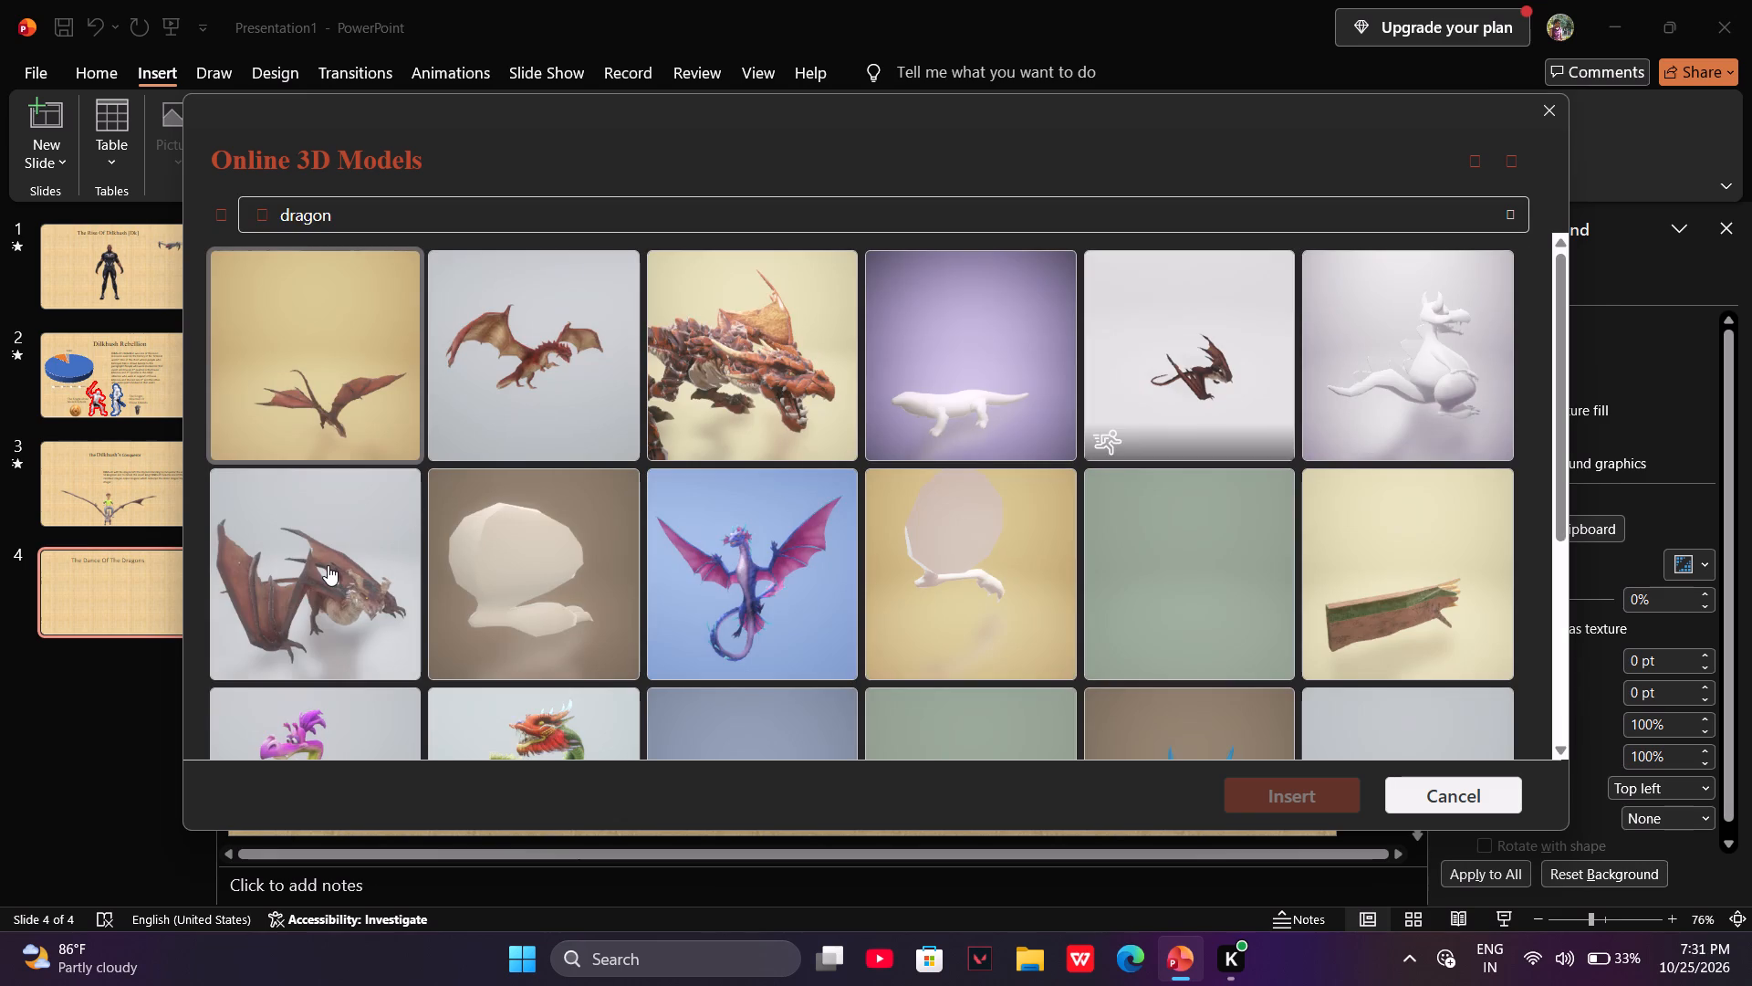
{"action": "left_click", "coordinate": [1114, 413]}
{"action": "left_click", "coordinate": [1319, 796]}
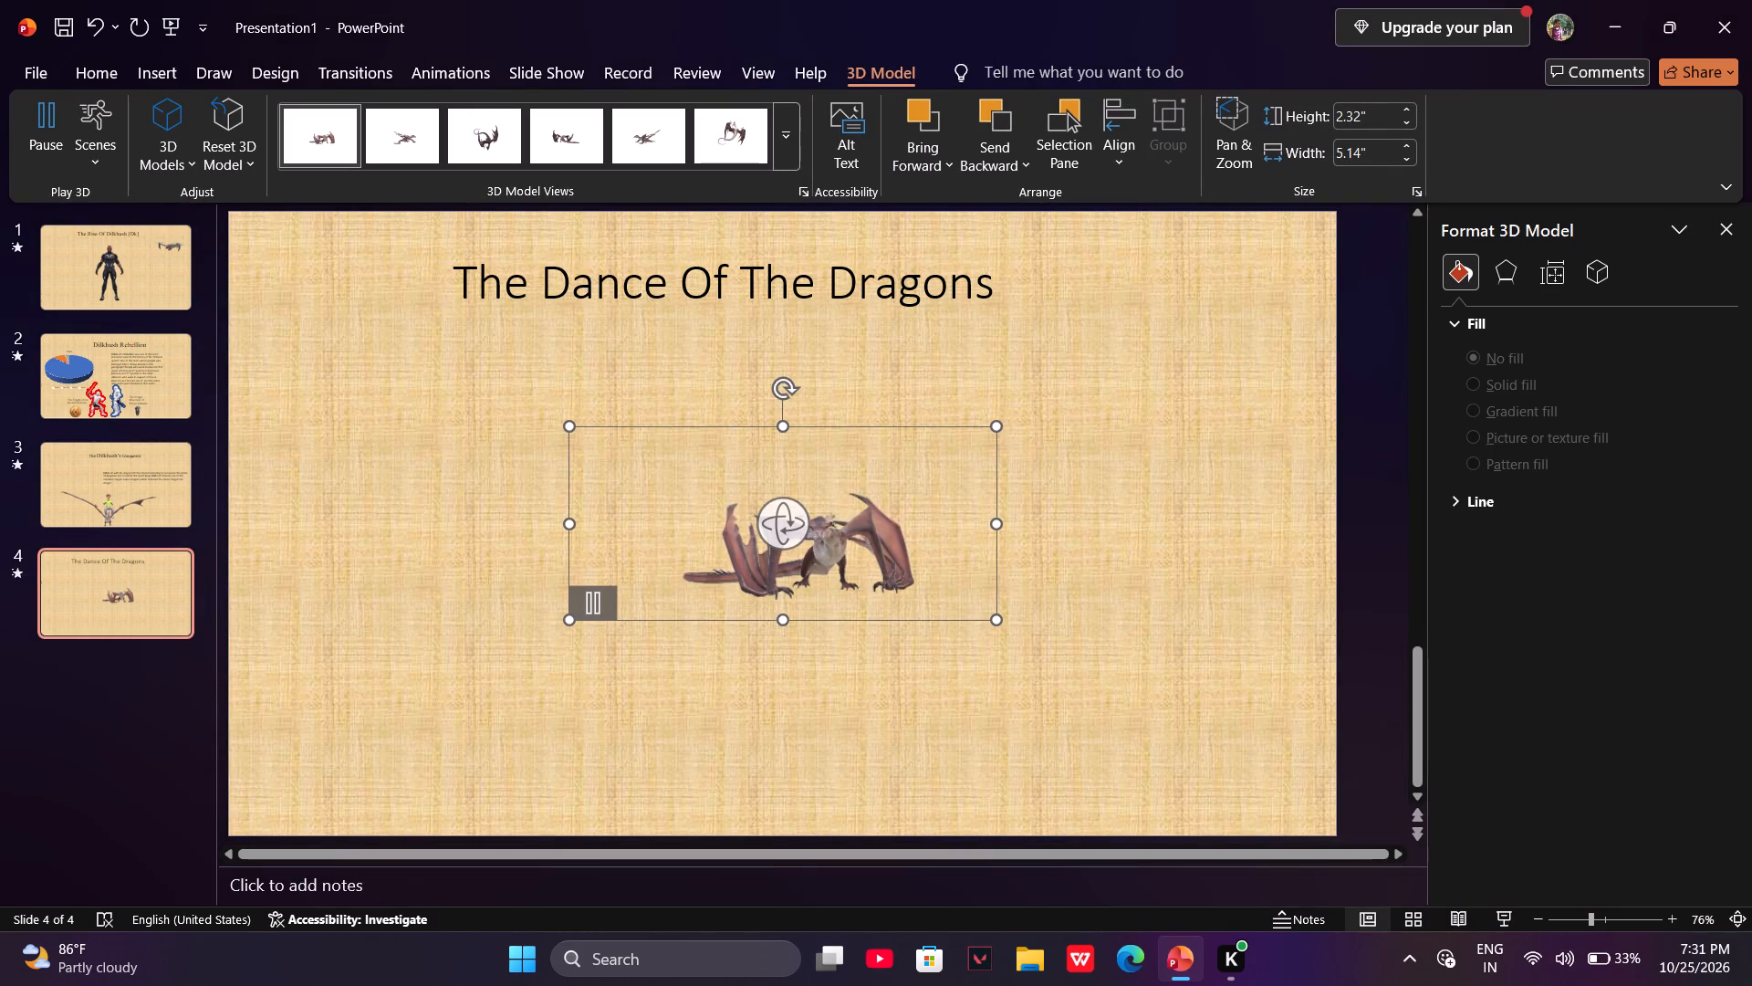
Turn slide 4's dragon model to face forward and enlarge it to about 7" high by 13.37" wide.
{"action": "left_click_drag", "start_coordinate": [777, 525], "coordinate": [712, 513]}
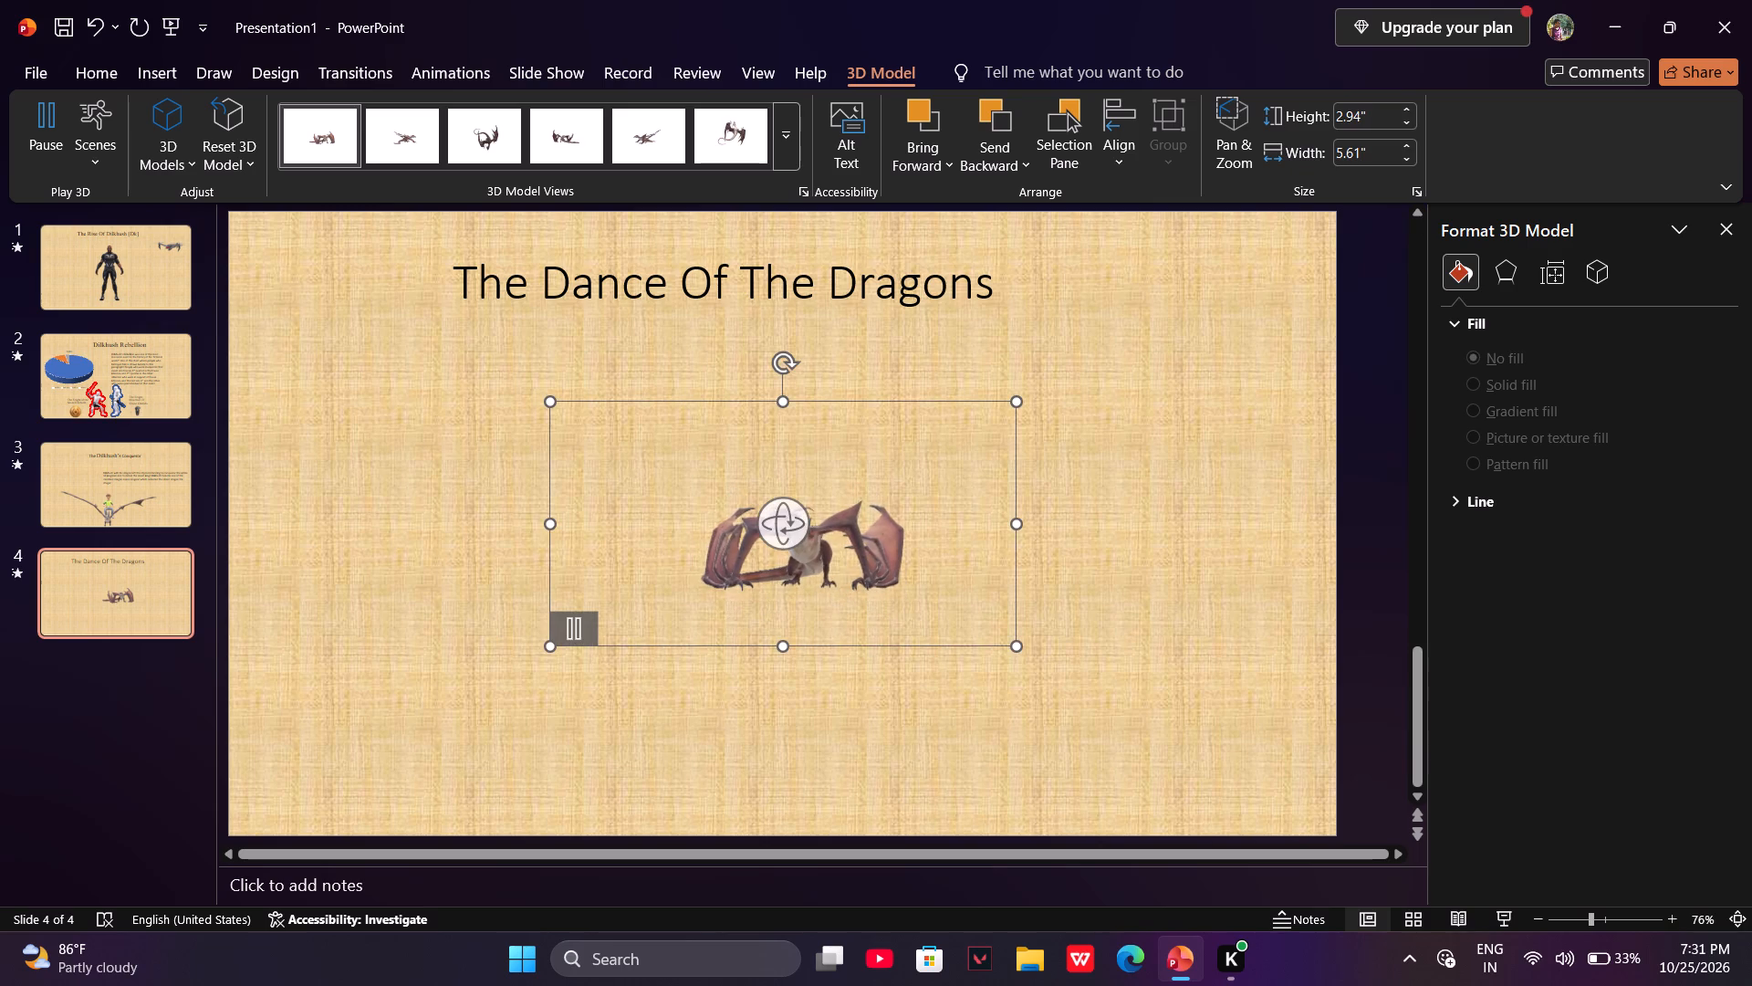
{"action": "left_click_drag", "start_coordinate": [1019, 645], "coordinate": [1376, 835]}
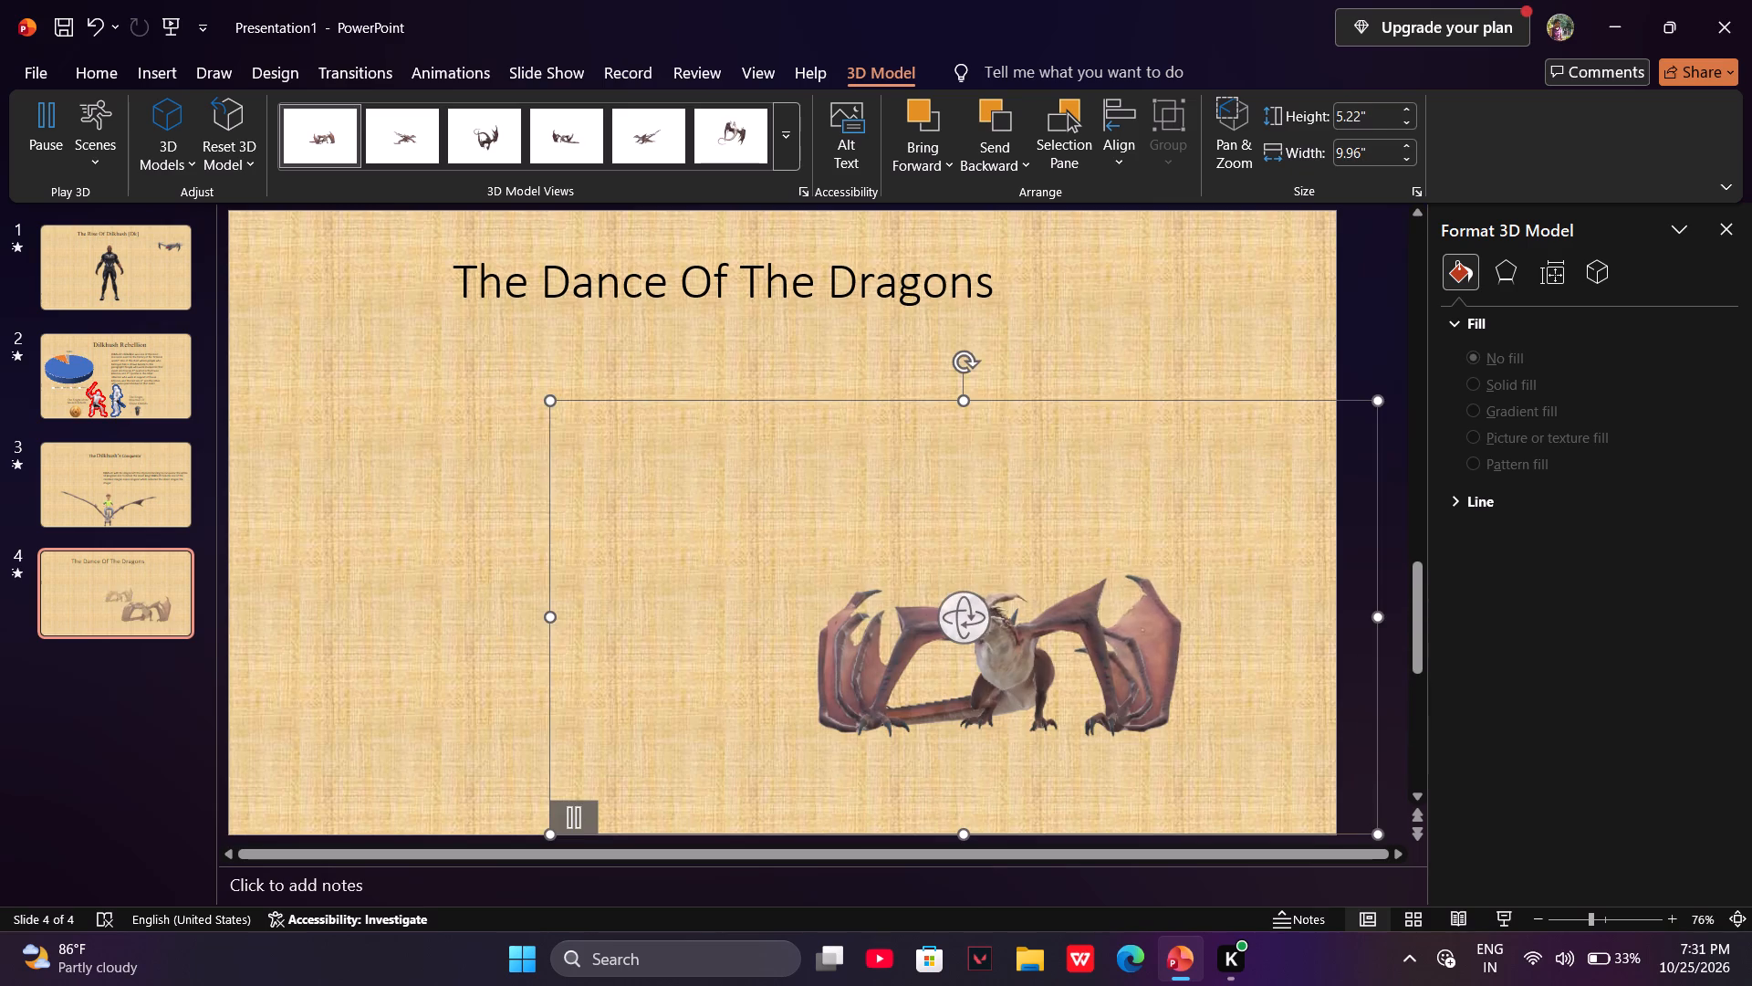
{"action": "left_click_drag", "start_coordinate": [1000, 669], "coordinate": [856, 590]}
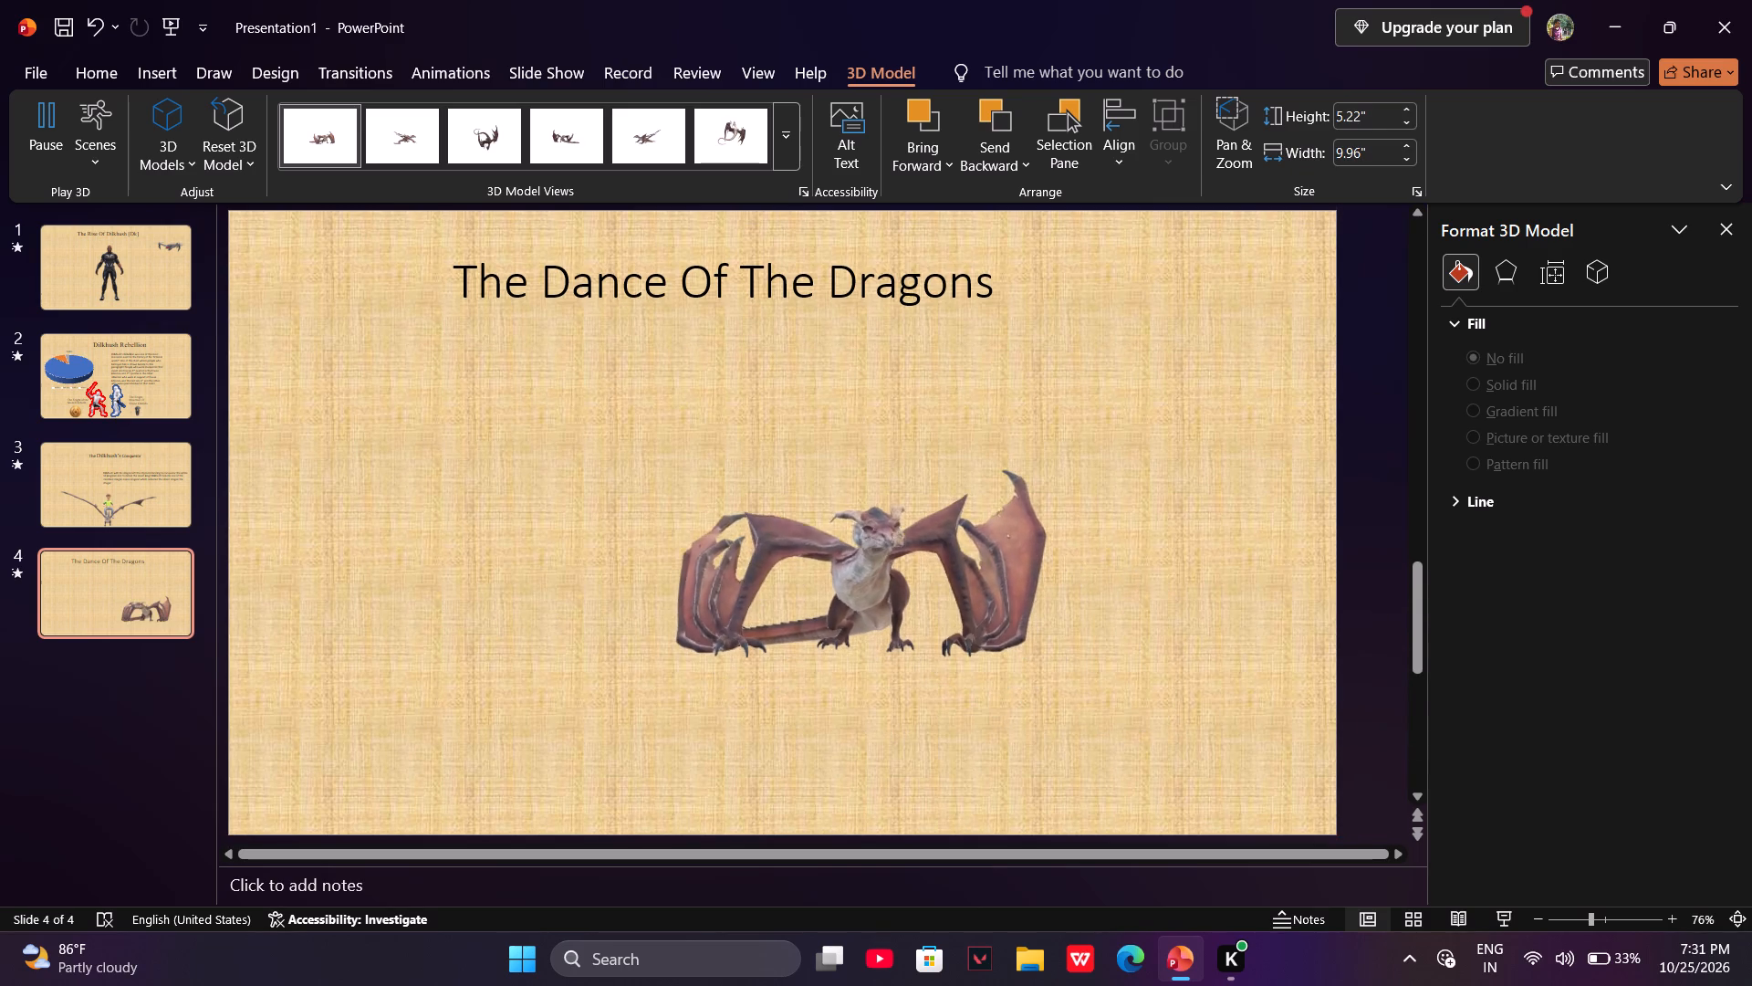
{"action": "left_click_drag", "start_coordinate": [856, 590], "coordinate": [858, 590]}
{"action": "left_click_drag", "start_coordinate": [1236, 756], "coordinate": [1260, 780]}
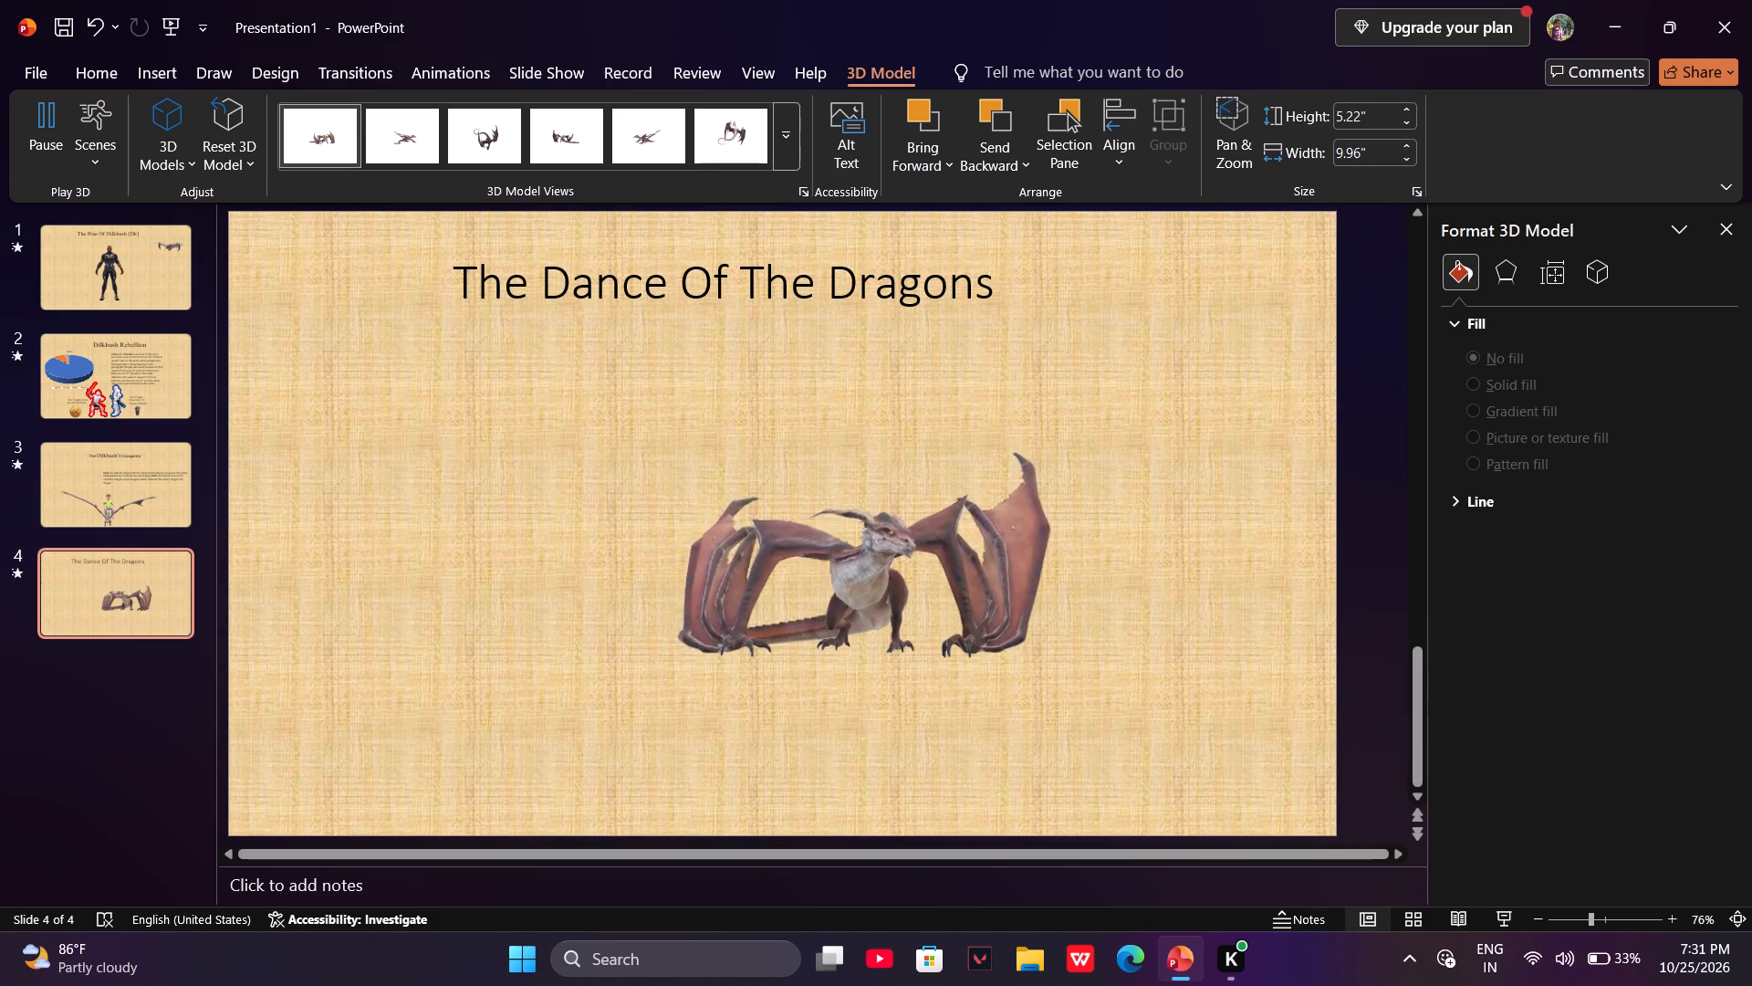
{"action": "left_click_drag", "start_coordinate": [1260, 780], "coordinate": [1467, 907]}
Move the enlarged dragon to the right half of slide 4 and turn it in 3D so its head faces left.
{"action": "left_click_drag", "start_coordinate": [1101, 652], "coordinate": [1113, 544]}
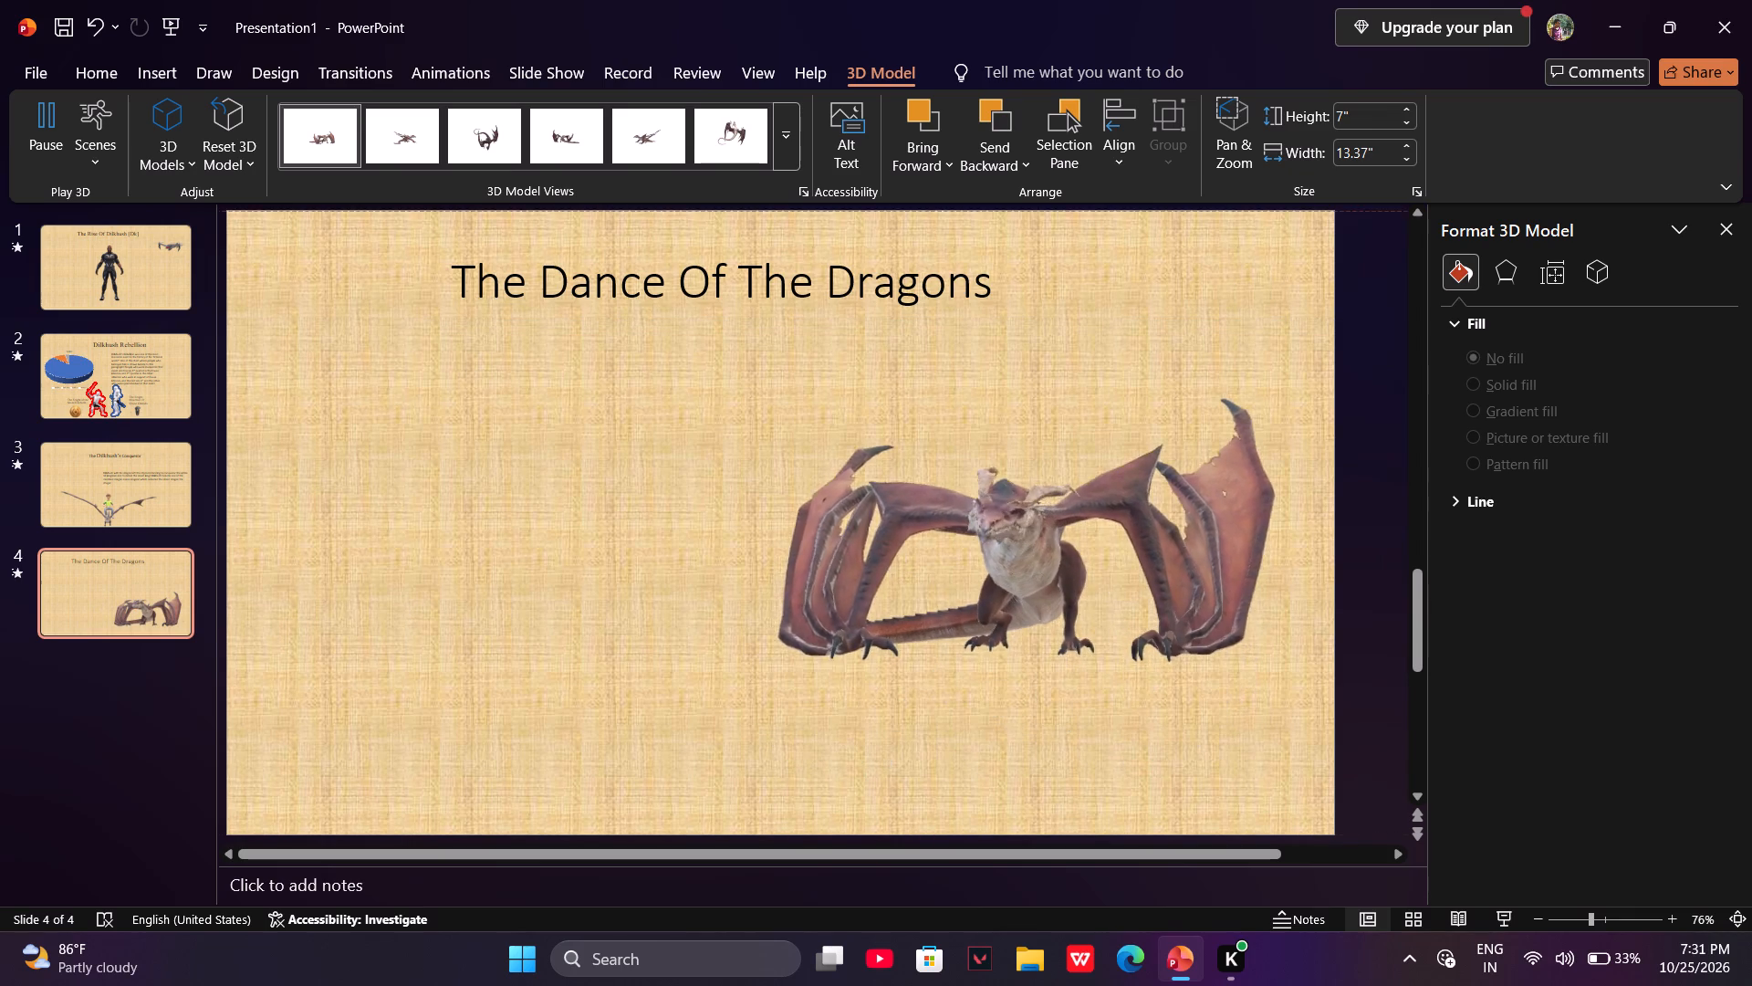
{"action": "left_click_drag", "start_coordinate": [1113, 544], "coordinate": [1141, 515]}
{"action": "left_click_drag", "start_coordinate": [990, 488], "coordinate": [932, 494]}
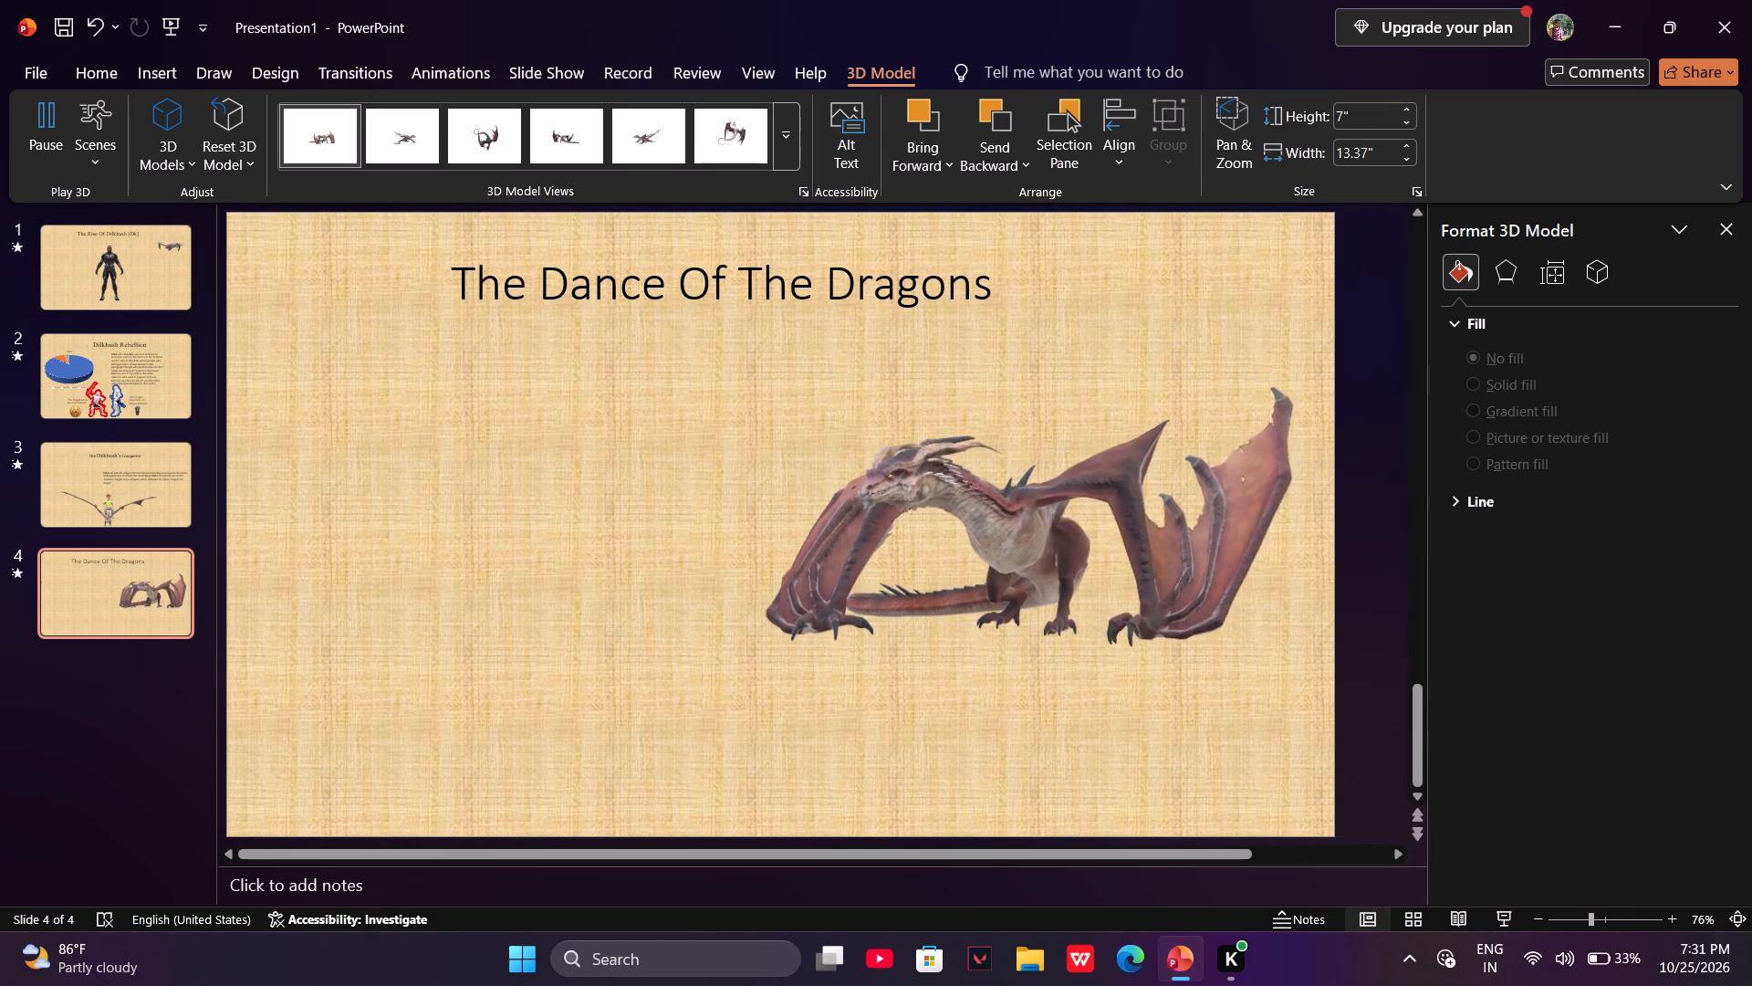
{"action": "left_click_drag", "start_coordinate": [932, 494], "coordinate": [905, 495]}
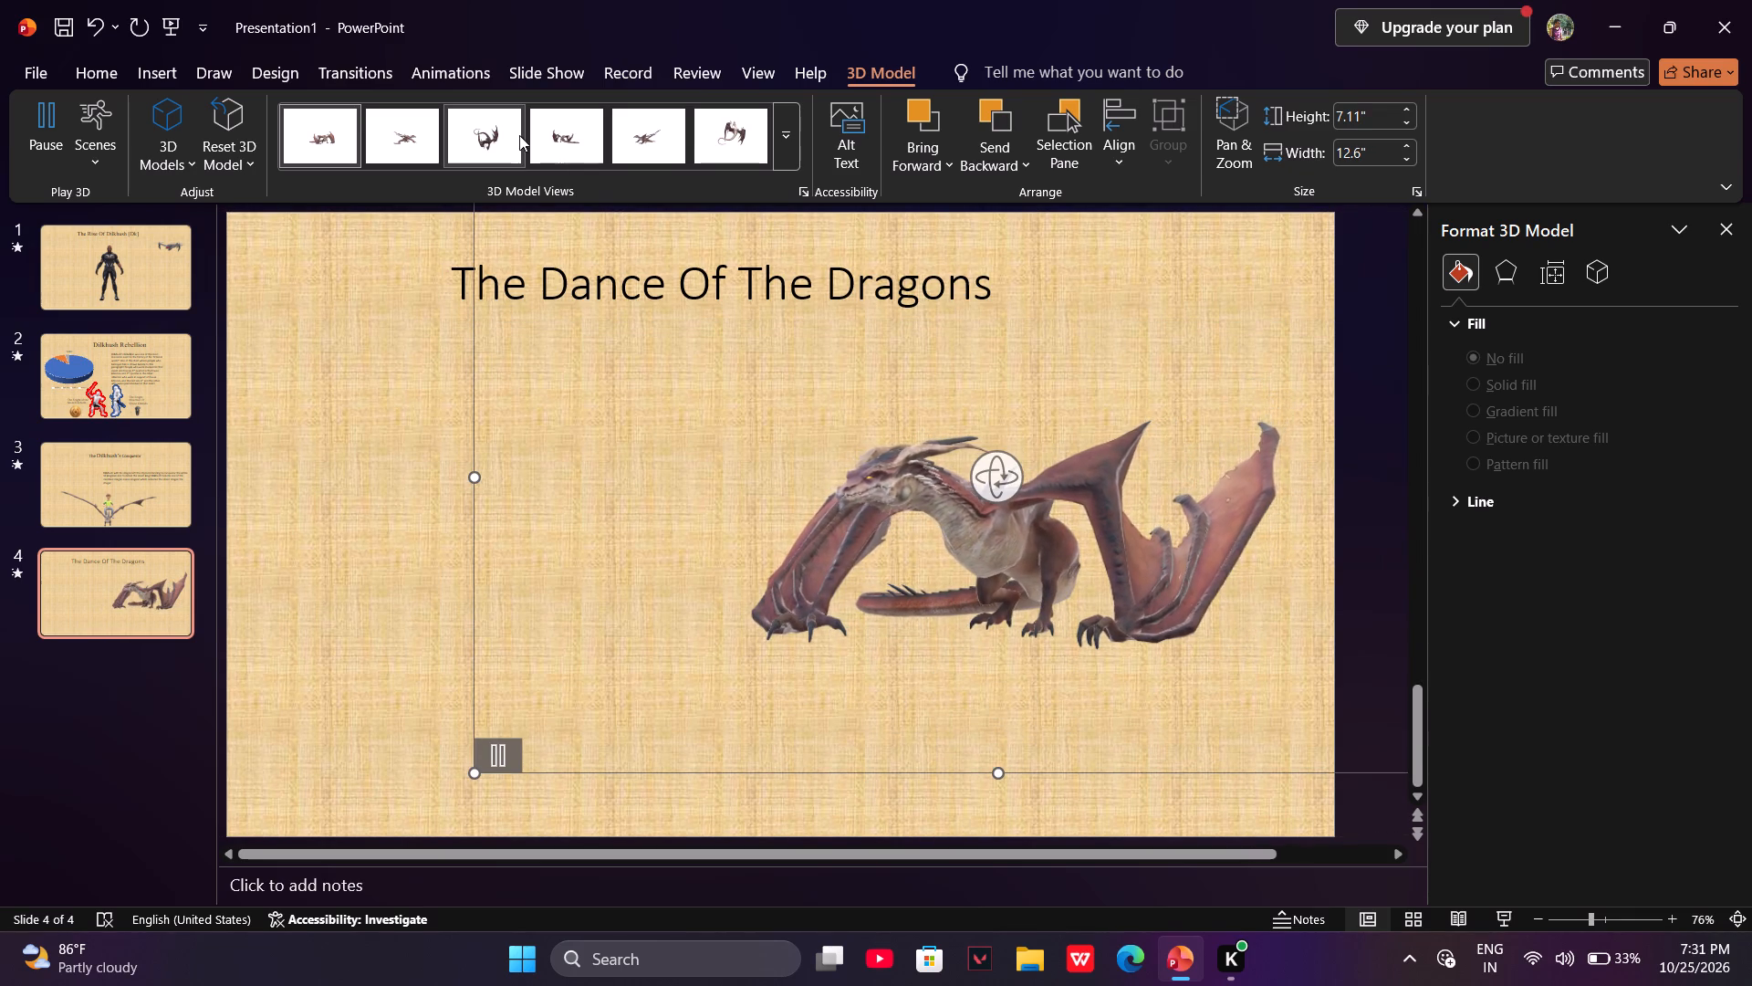
Search the online 3D models for "dragon" and insert the flying red dragon with outspread wings on slide 4.
{"action": "left_click", "coordinate": [166, 121]}
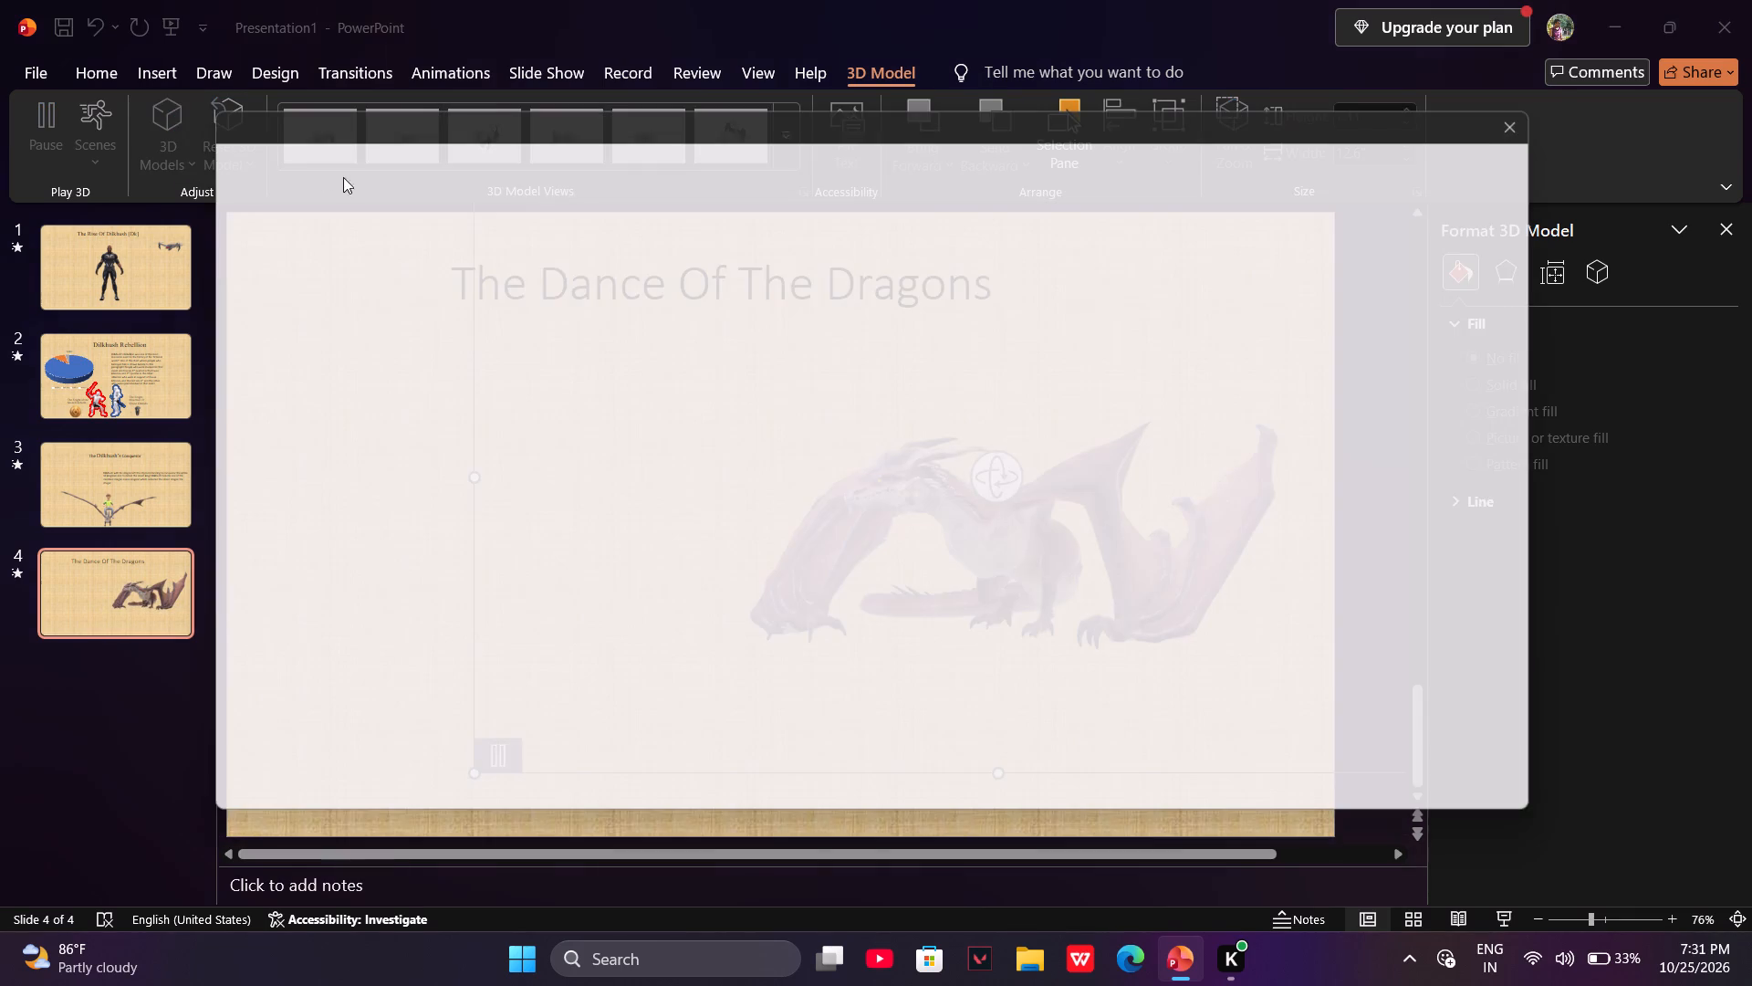
{"action": "type", "text": "dragon"}
{"action": "key", "text": "Return"}
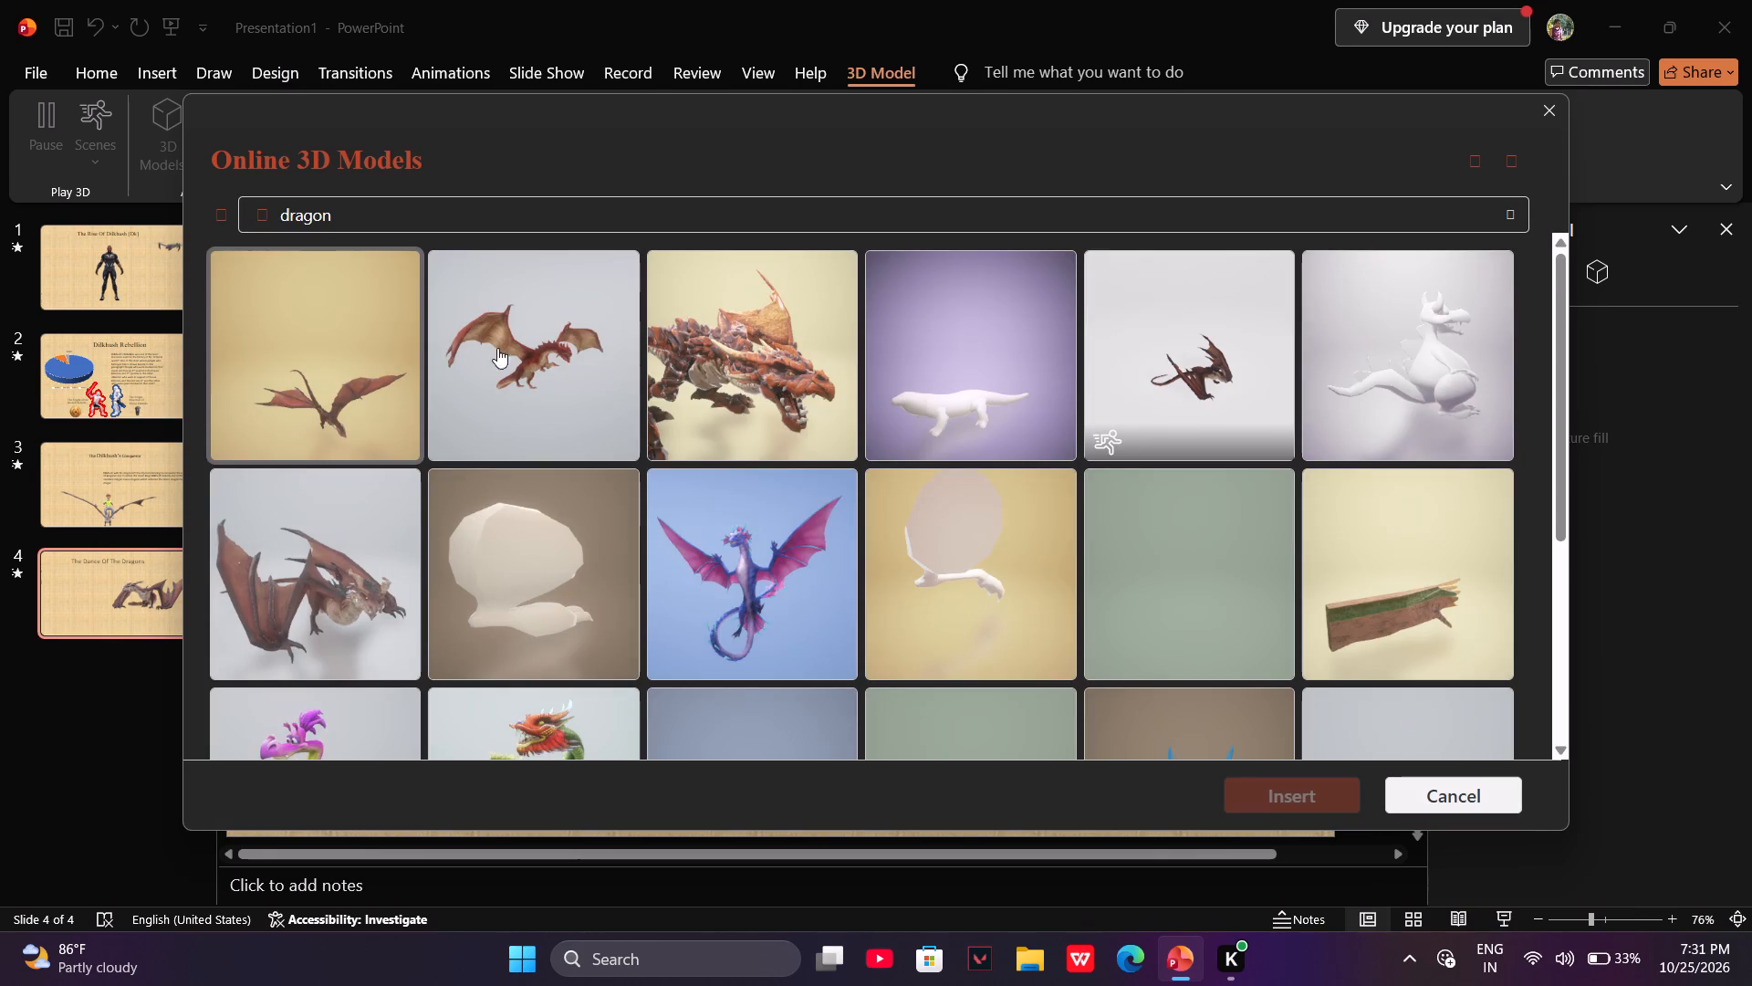
{"action": "scroll", "coordinate": [560, 383], "scroll_direction": "down", "scroll_amount": 1}
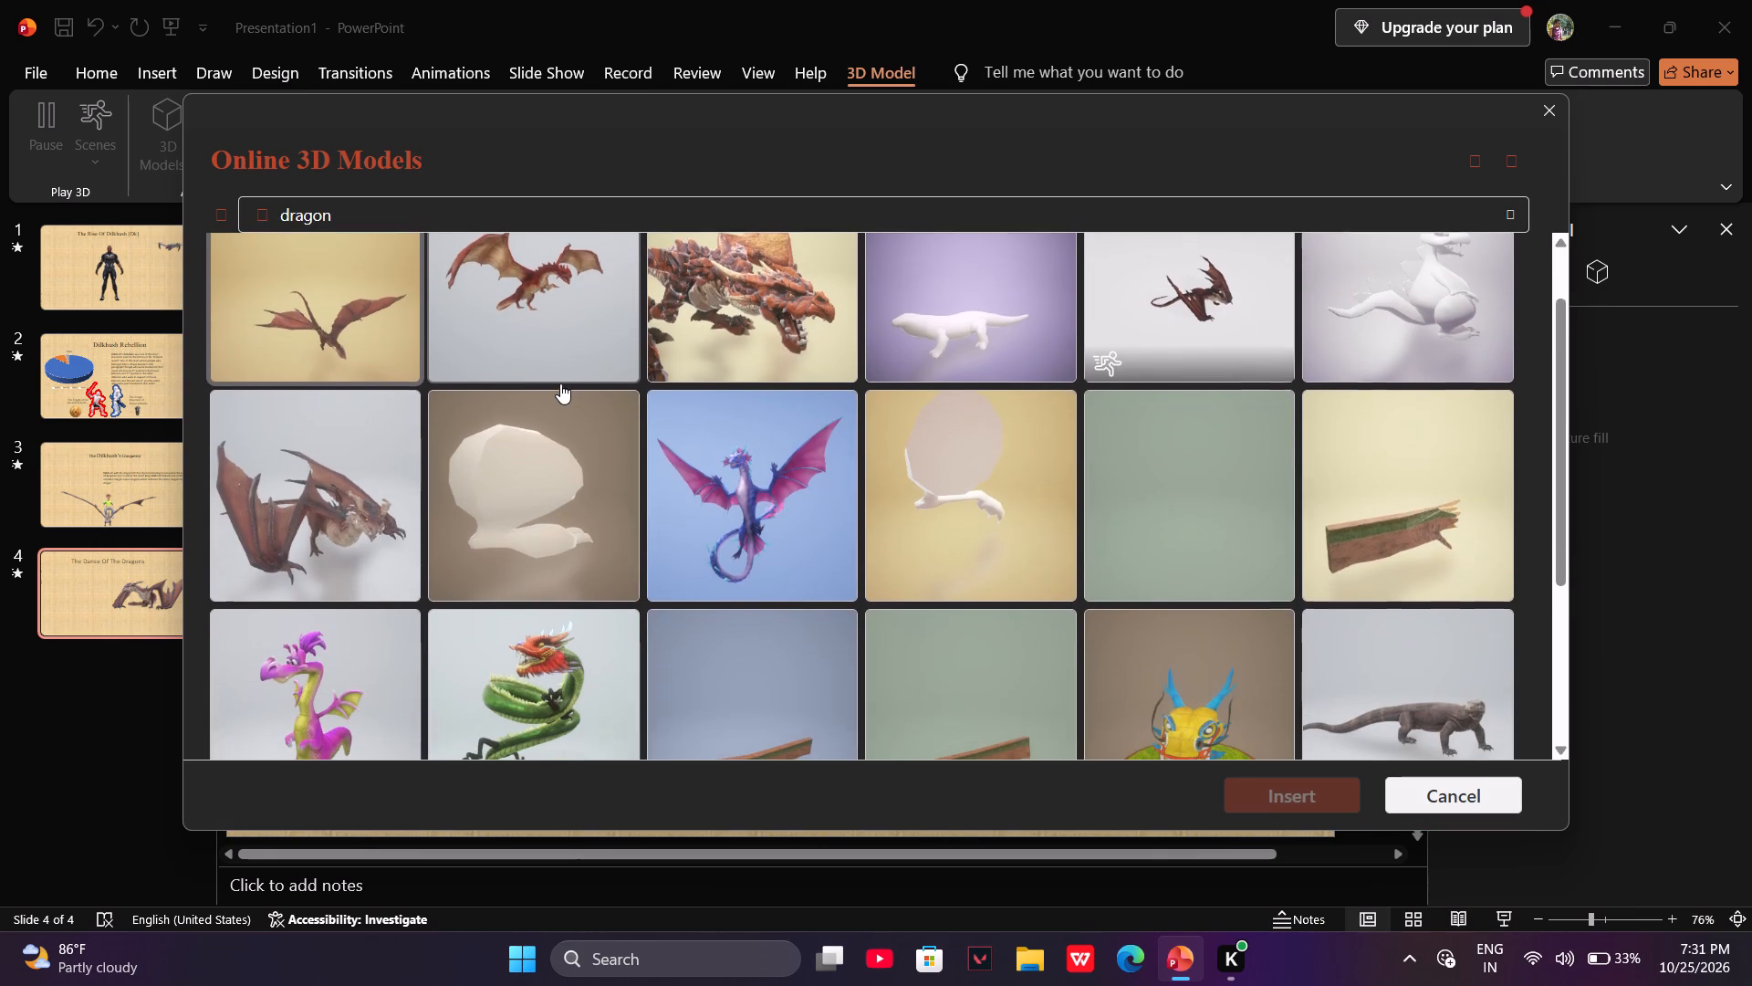
{"action": "scroll", "coordinate": [560, 383], "scroll_direction": "down", "scroll_amount": 3}
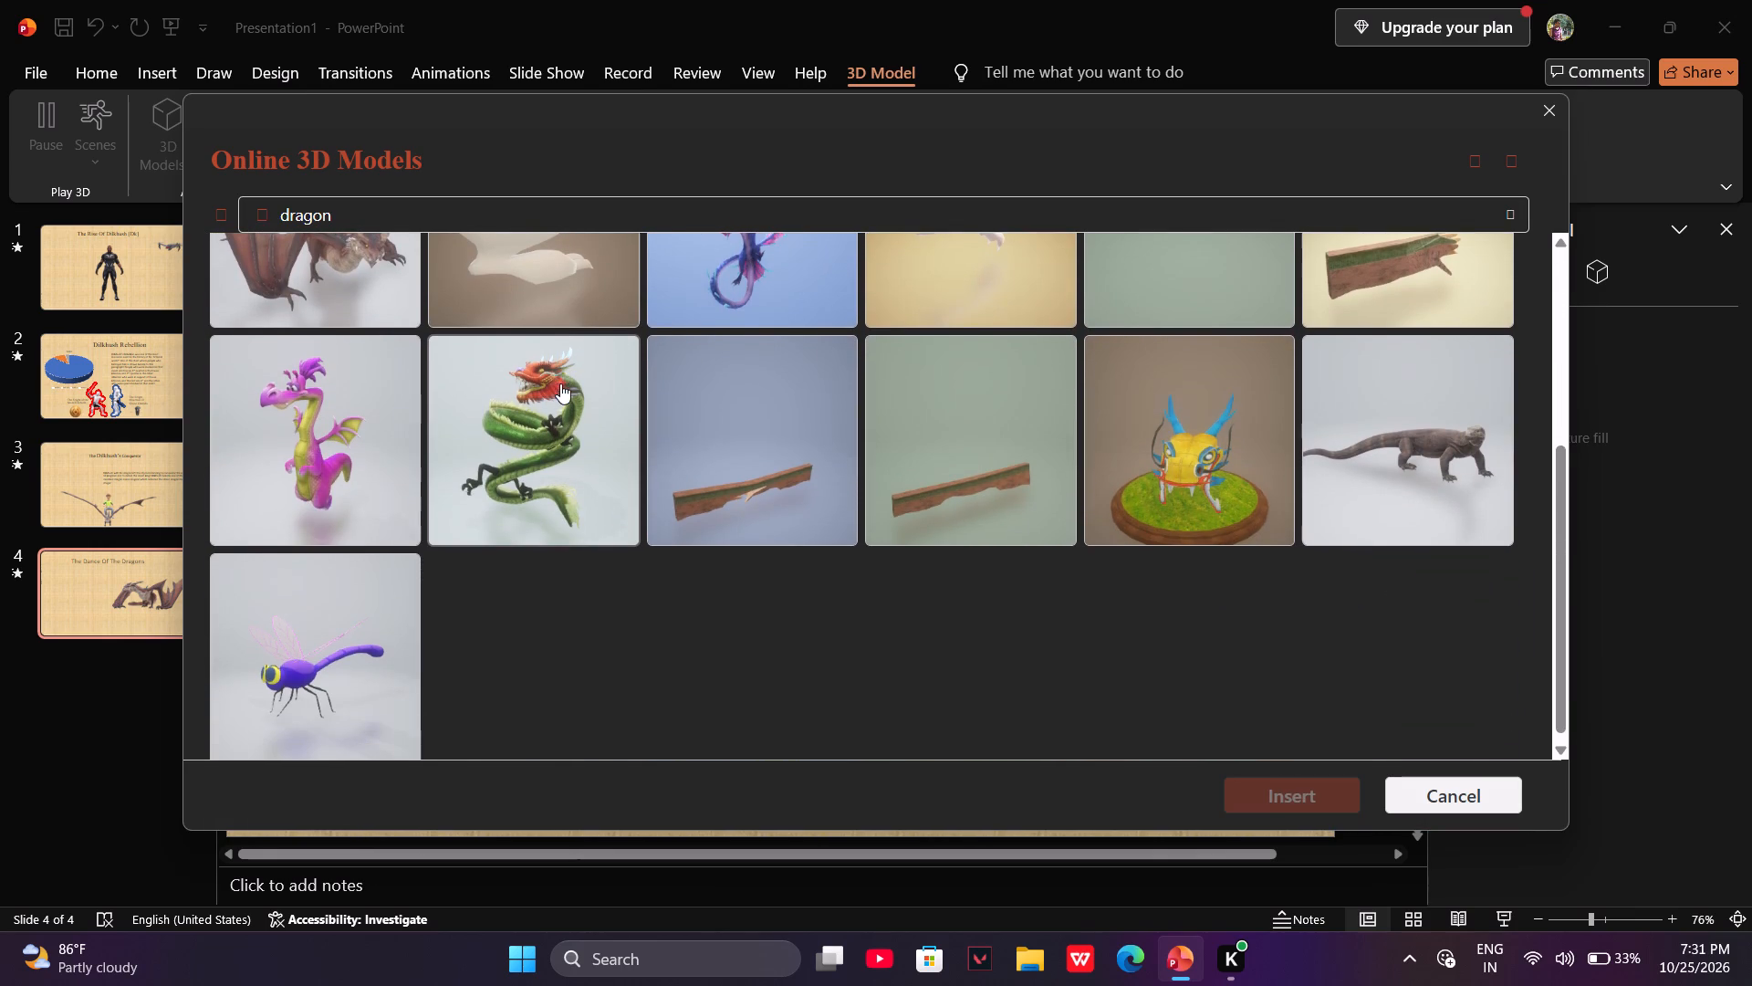
{"action": "scroll", "coordinate": [590, 454], "scroll_direction": "up", "scroll_amount": 1}
{"action": "scroll", "coordinate": [638, 348], "scroll_direction": "up", "scroll_amount": 1}
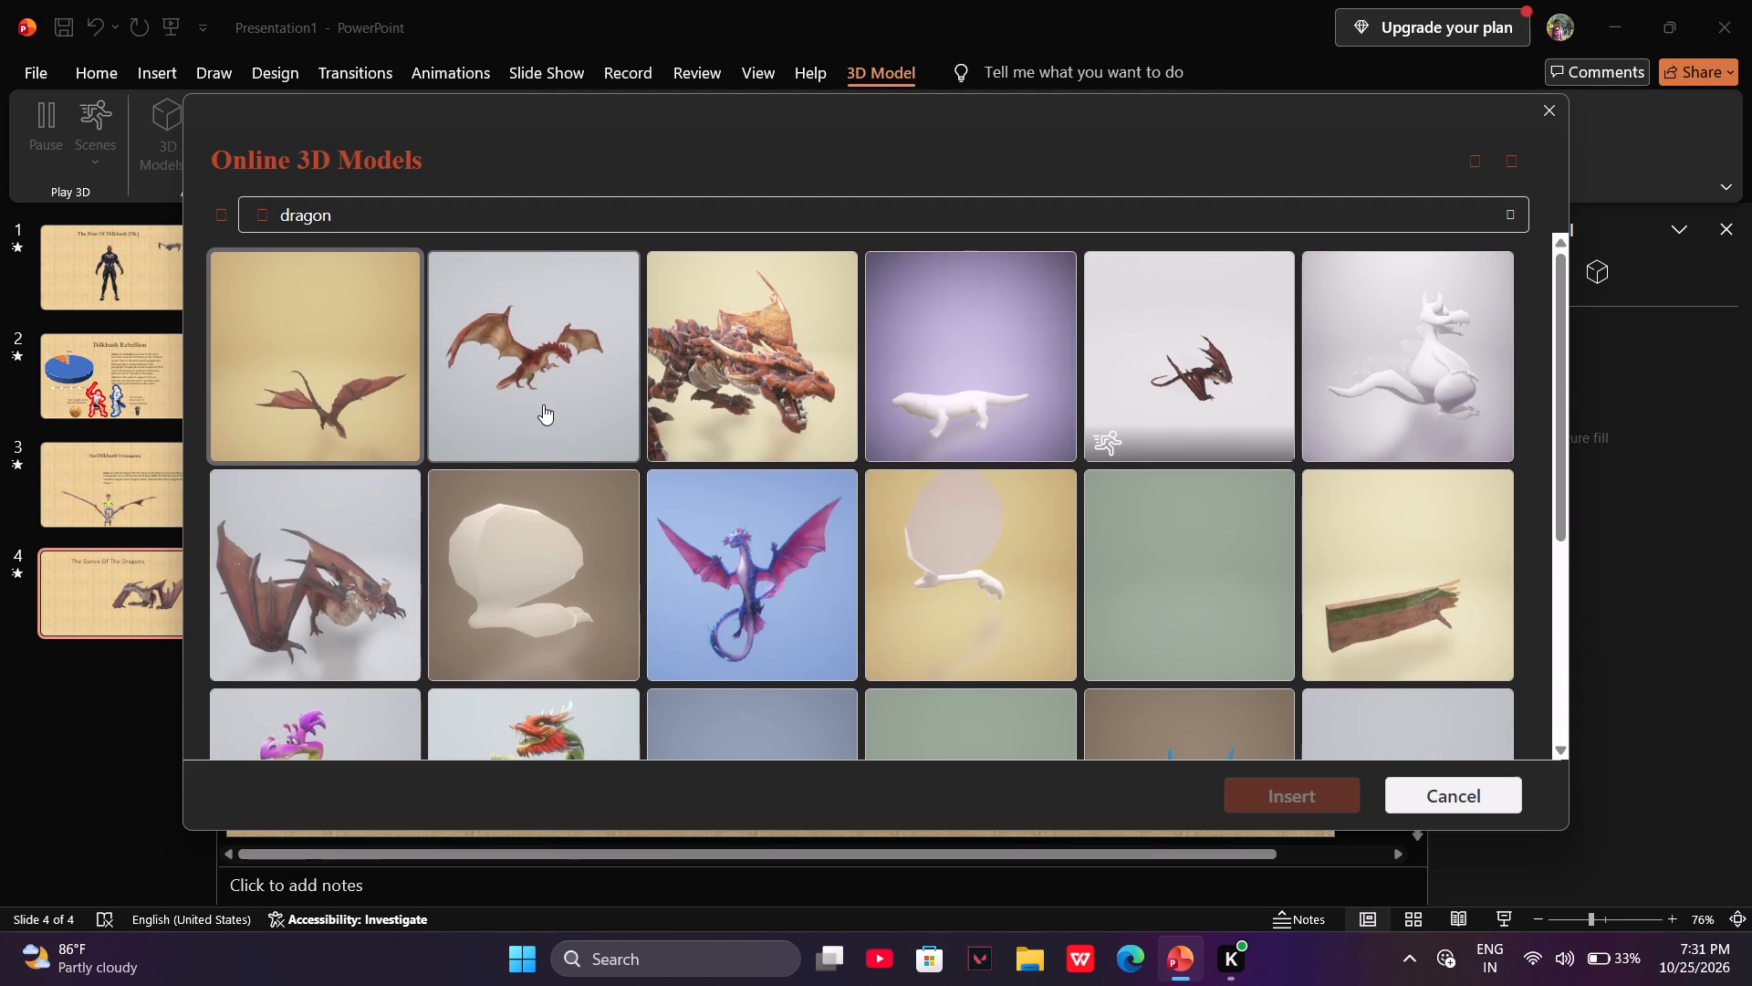
{"action": "left_click", "coordinate": [526, 375]}
{"action": "left_click", "coordinate": [1288, 780]}
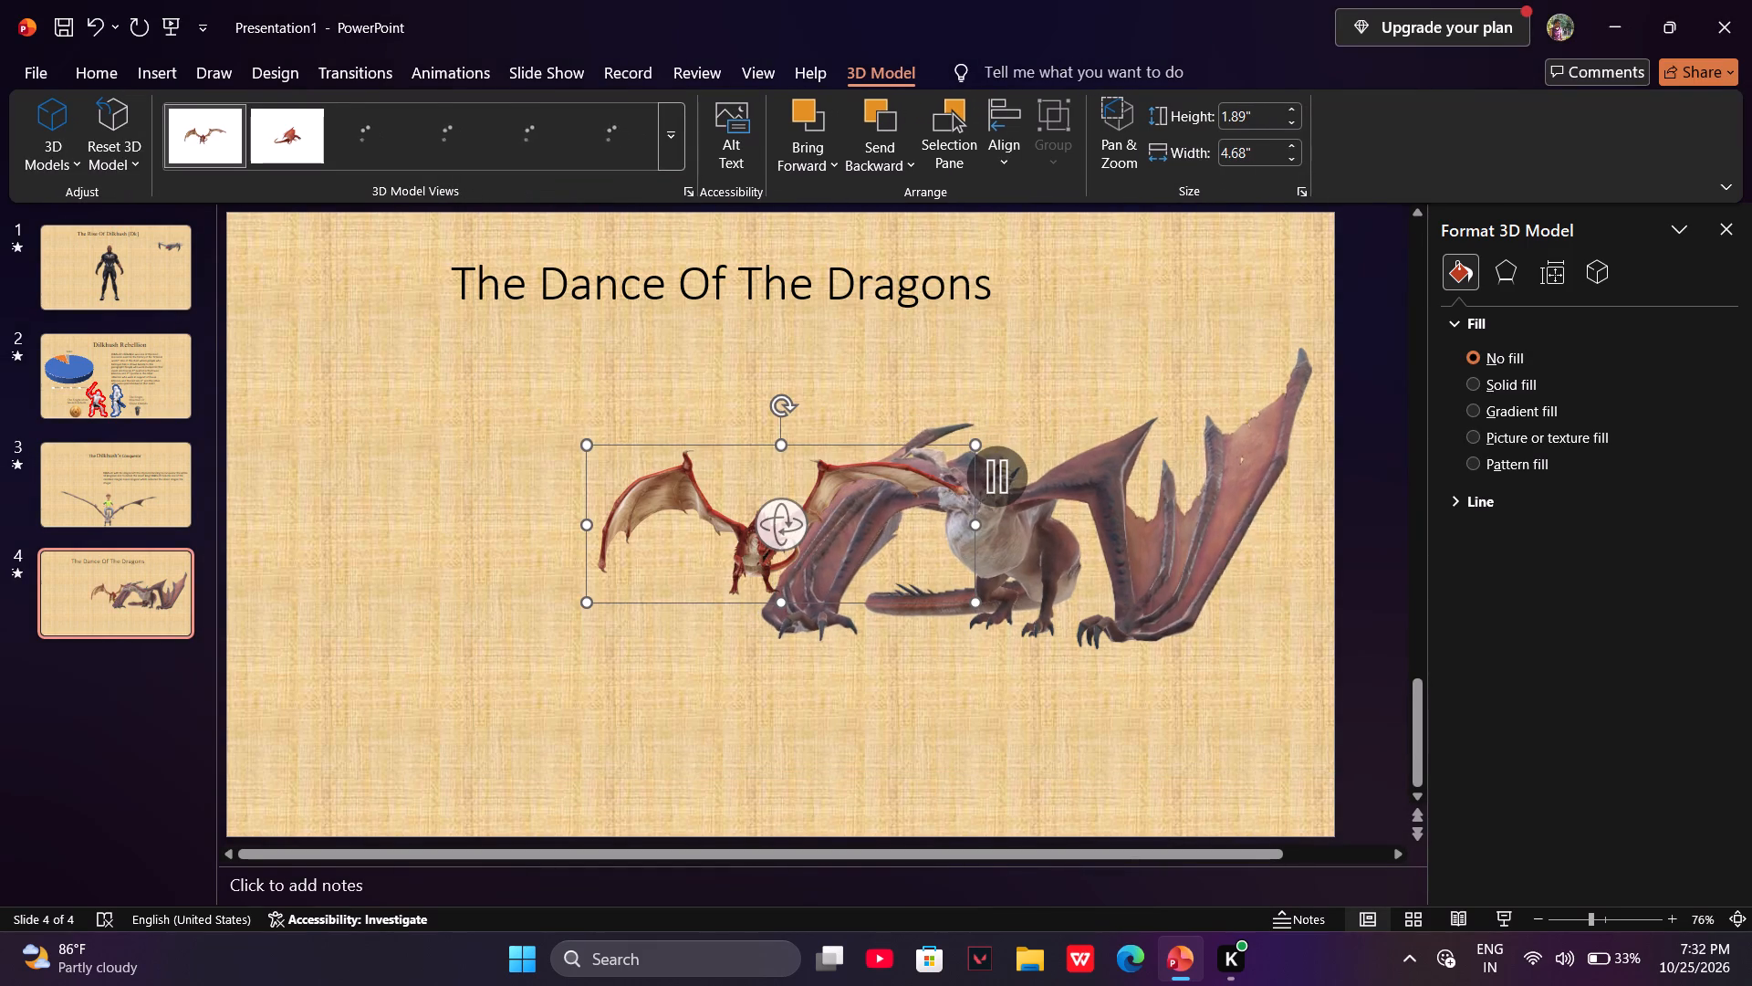
Turn the red dragon in 3D to face the other dragon and move it to the slide's upper left, below the title.
{"action": "left_click_drag", "start_coordinate": [758, 526], "coordinate": [788, 529]}
{"action": "left_click_drag", "start_coordinate": [788, 529], "coordinate": [941, 583]}
{"action": "left_click_drag", "start_coordinate": [798, 553], "coordinate": [370, 450]}
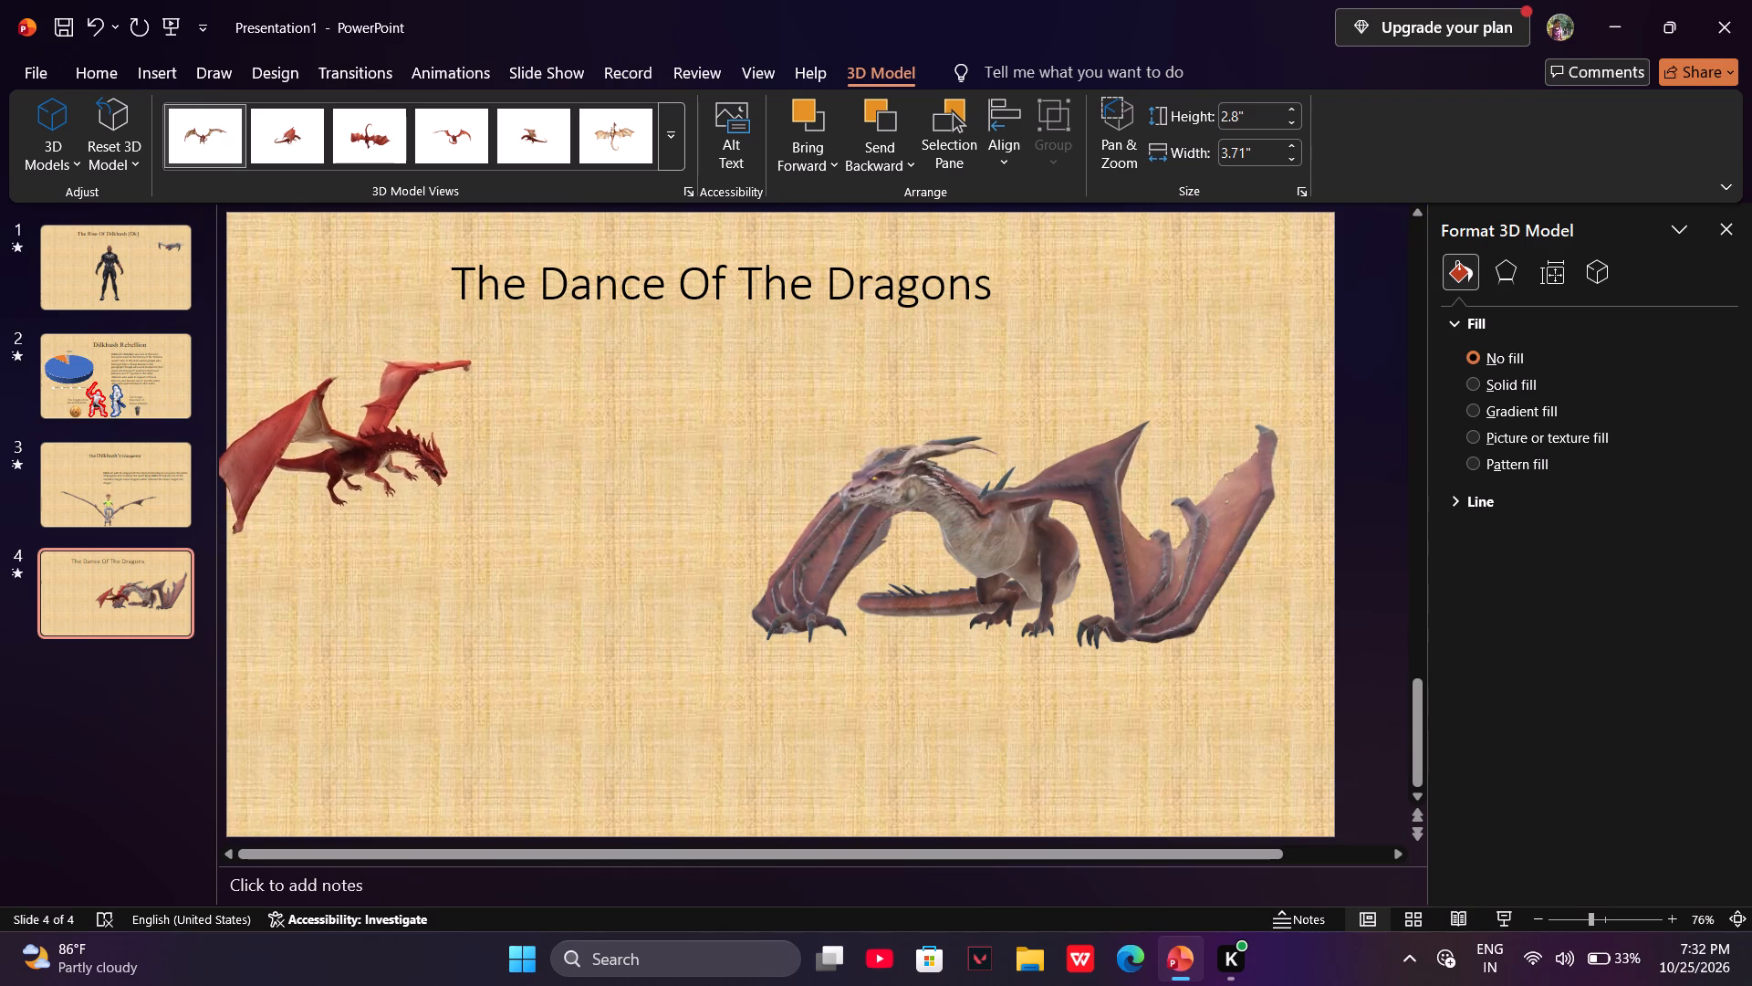
{"action": "left_click_drag", "start_coordinate": [370, 450], "coordinate": [416, 456]}
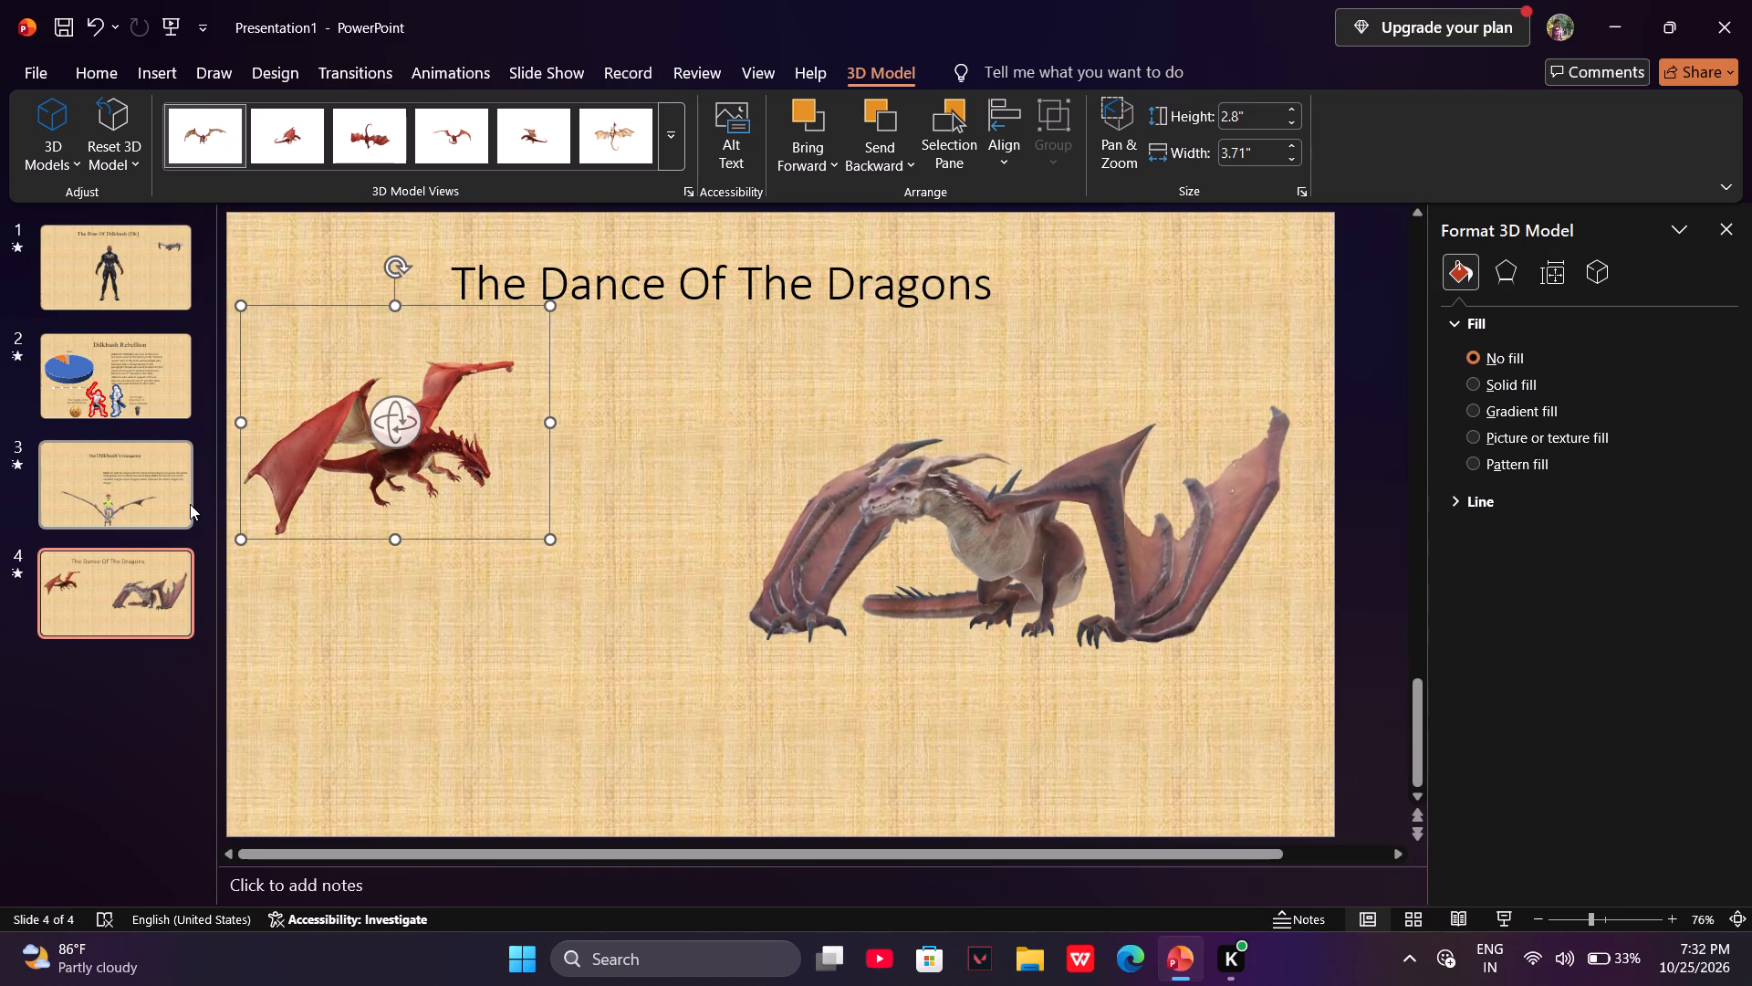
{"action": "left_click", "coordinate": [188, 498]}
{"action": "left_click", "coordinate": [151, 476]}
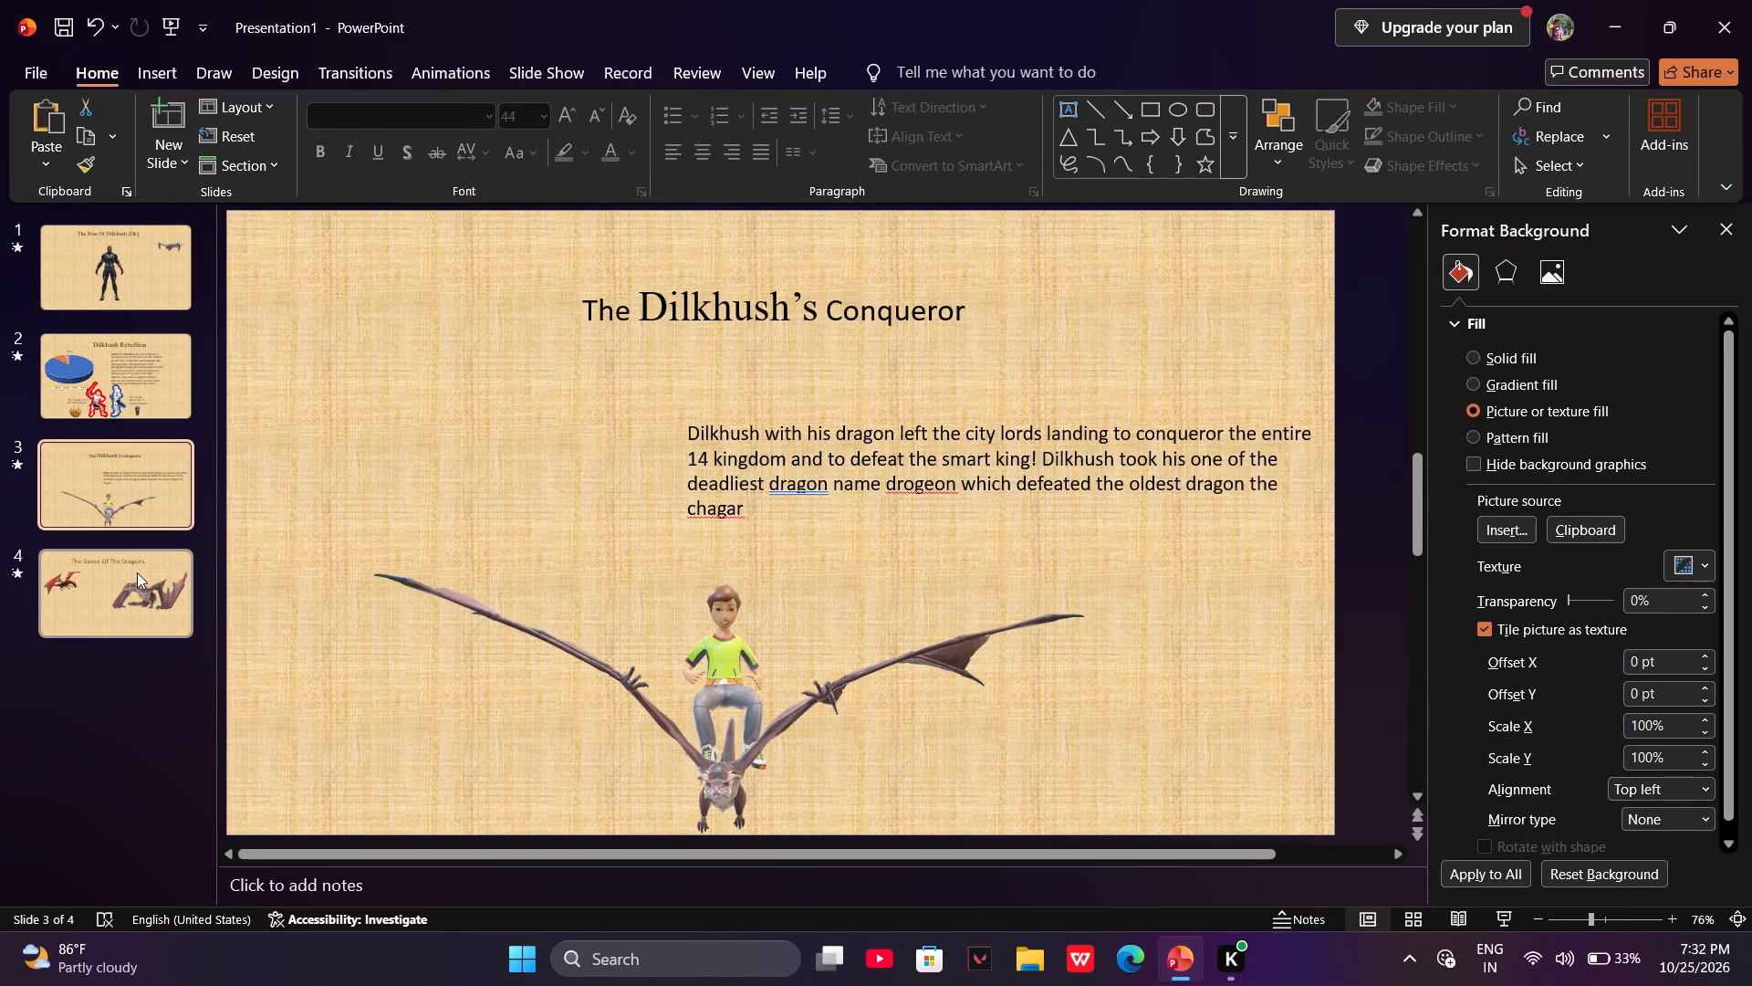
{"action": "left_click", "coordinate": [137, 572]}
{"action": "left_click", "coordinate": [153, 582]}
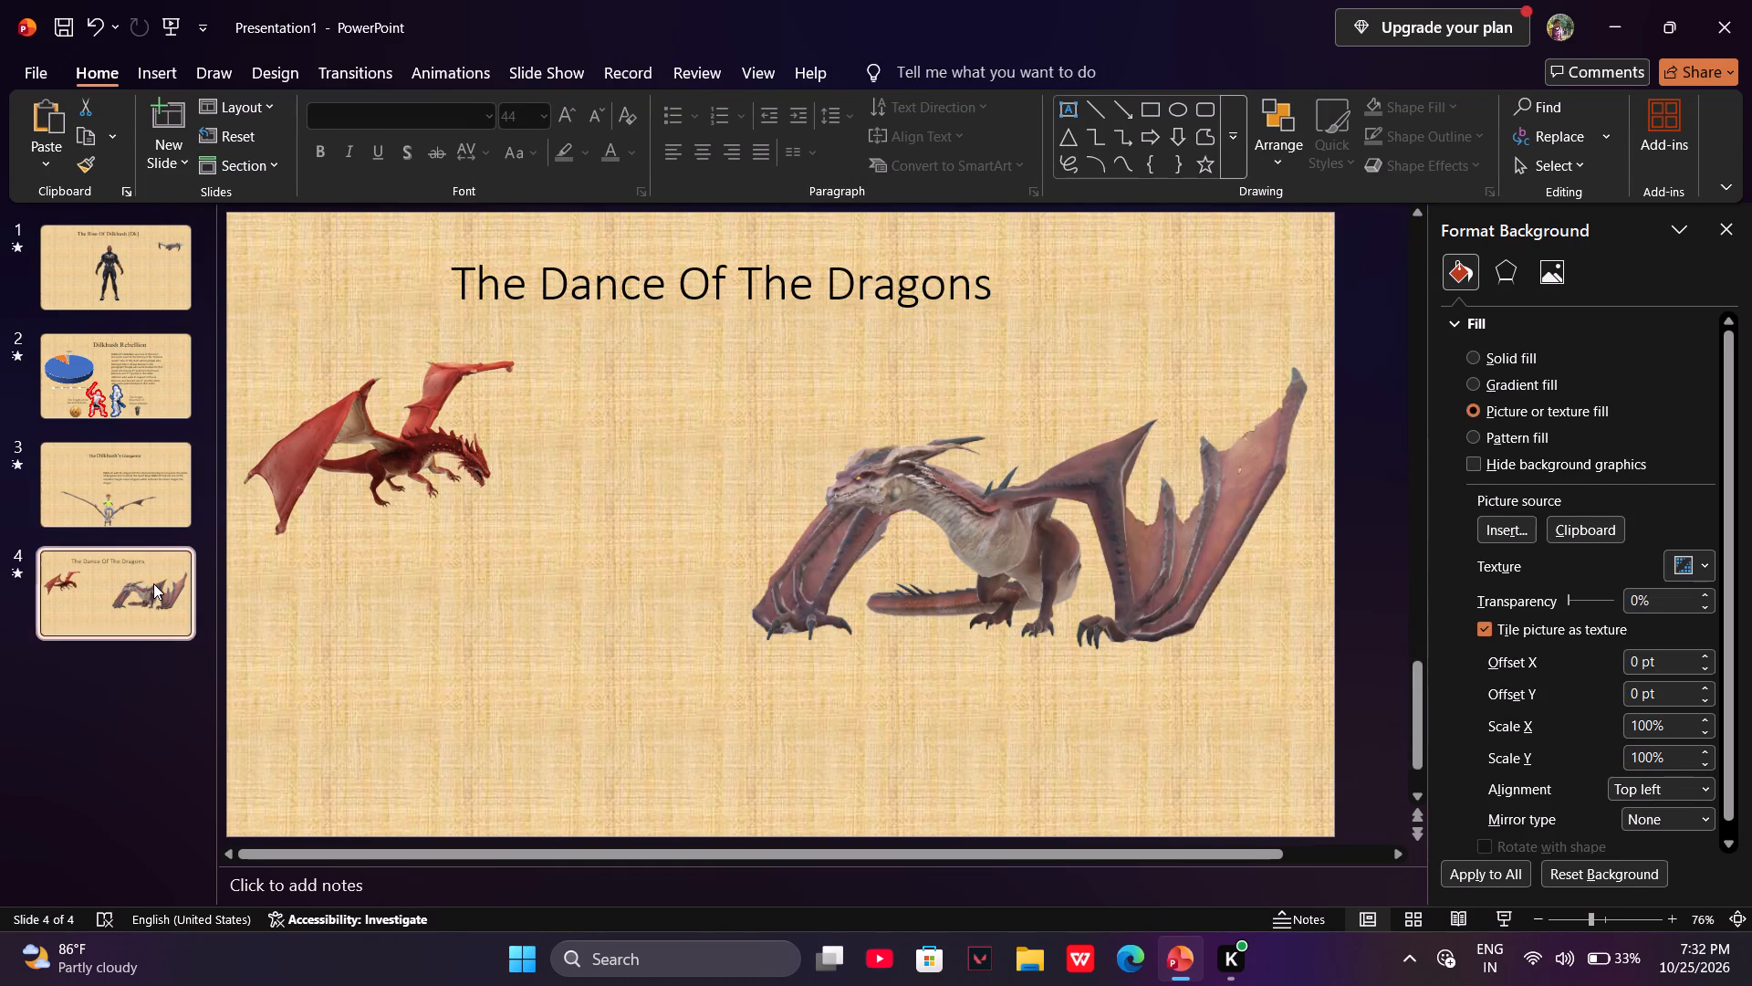
Enlarge the red dragon to fill most of the slide's left half and reposition it fully within the slide.
{"action": "left_click", "coordinate": [436, 456]}
{"action": "left_click", "coordinate": [445, 456]}
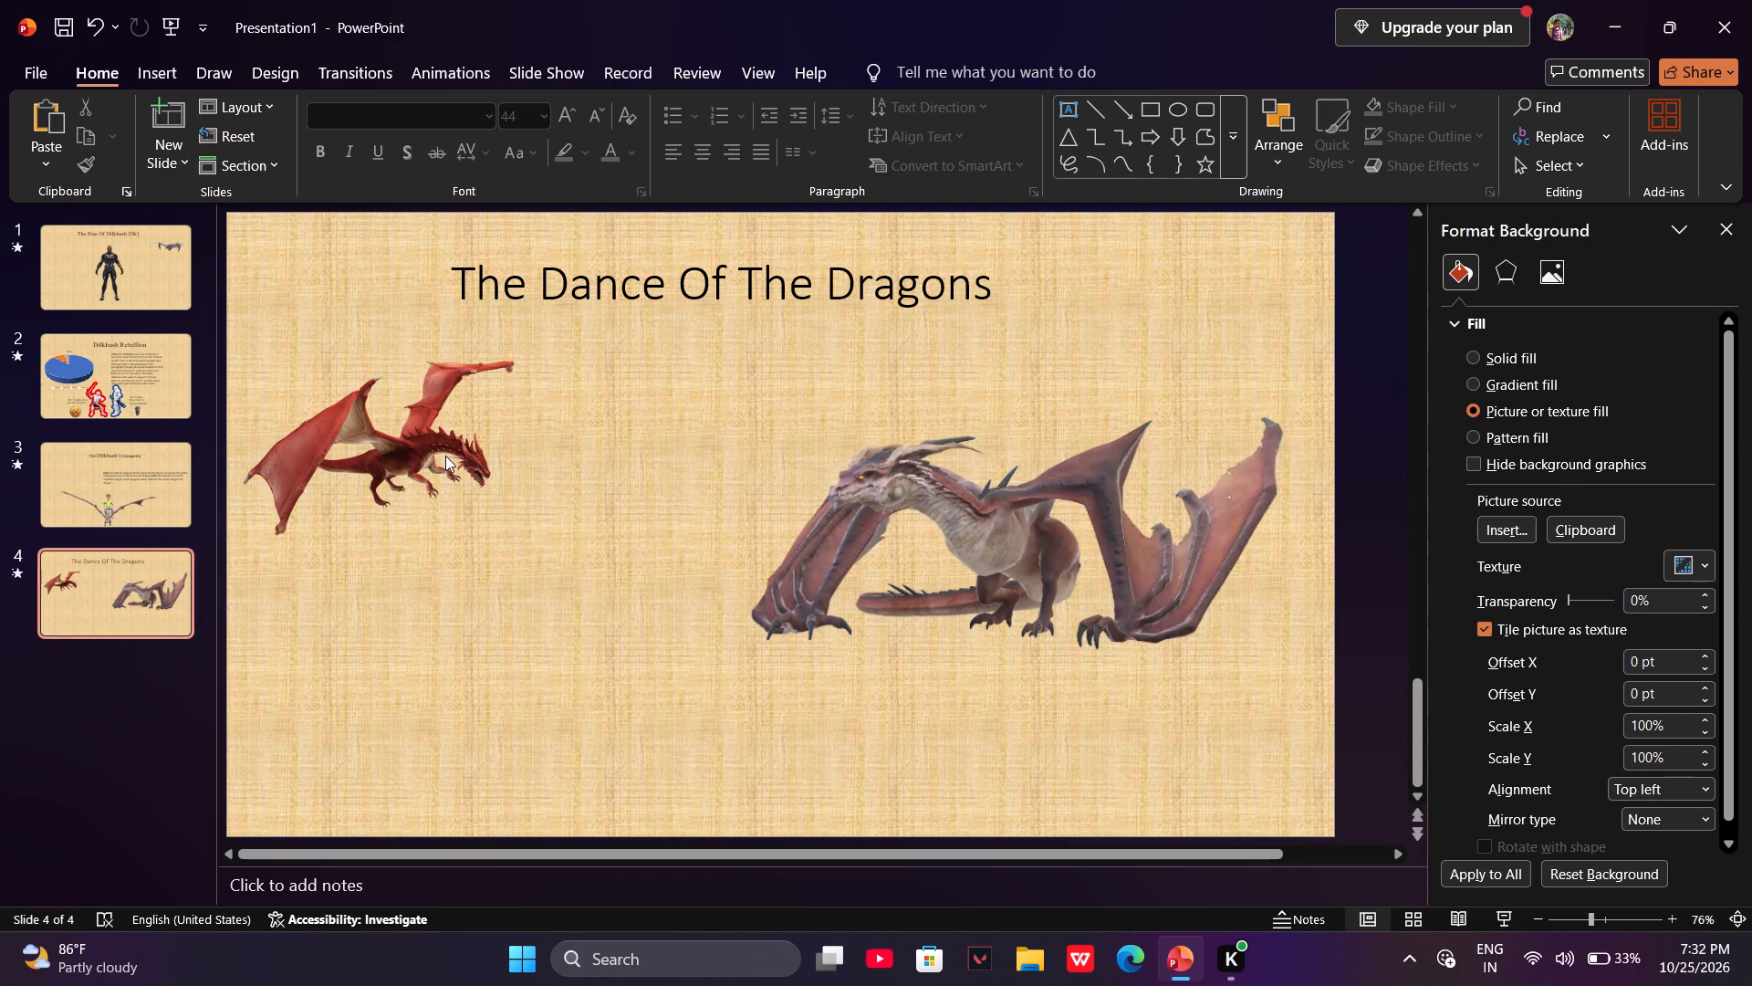
{"action": "double_click", "coordinate": [413, 434]}
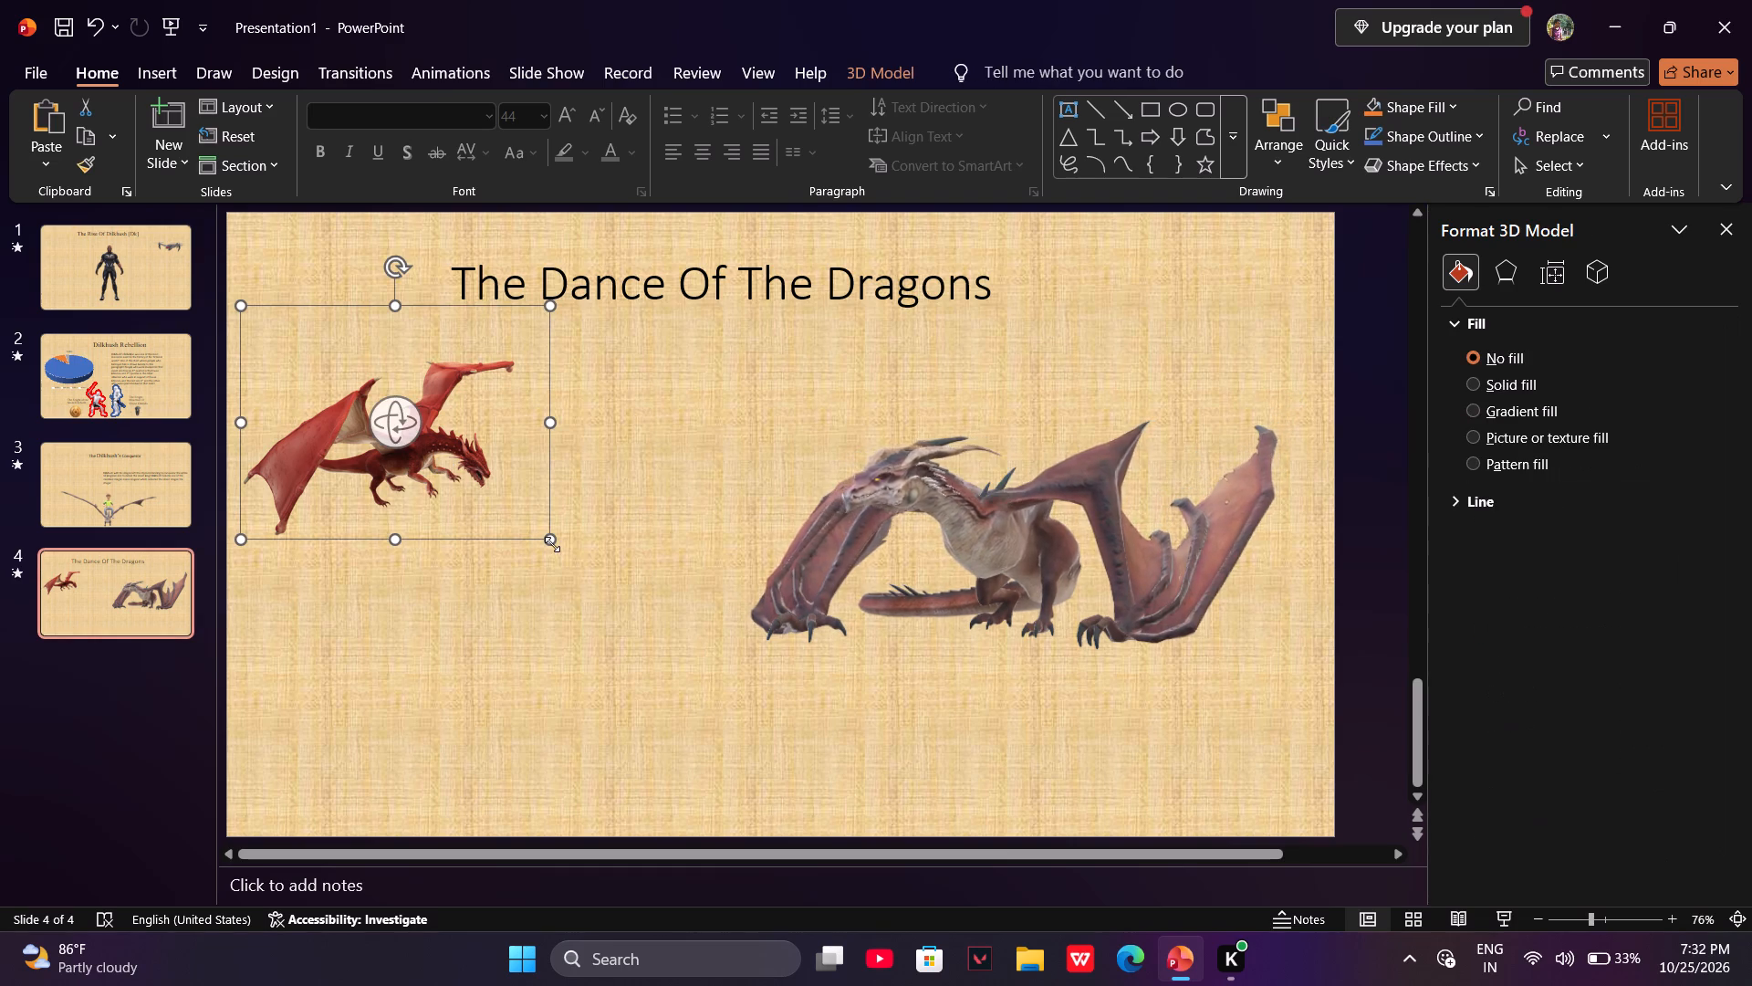
{"action": "left_click_drag", "start_coordinate": [548, 539], "coordinate": [986, 939]}
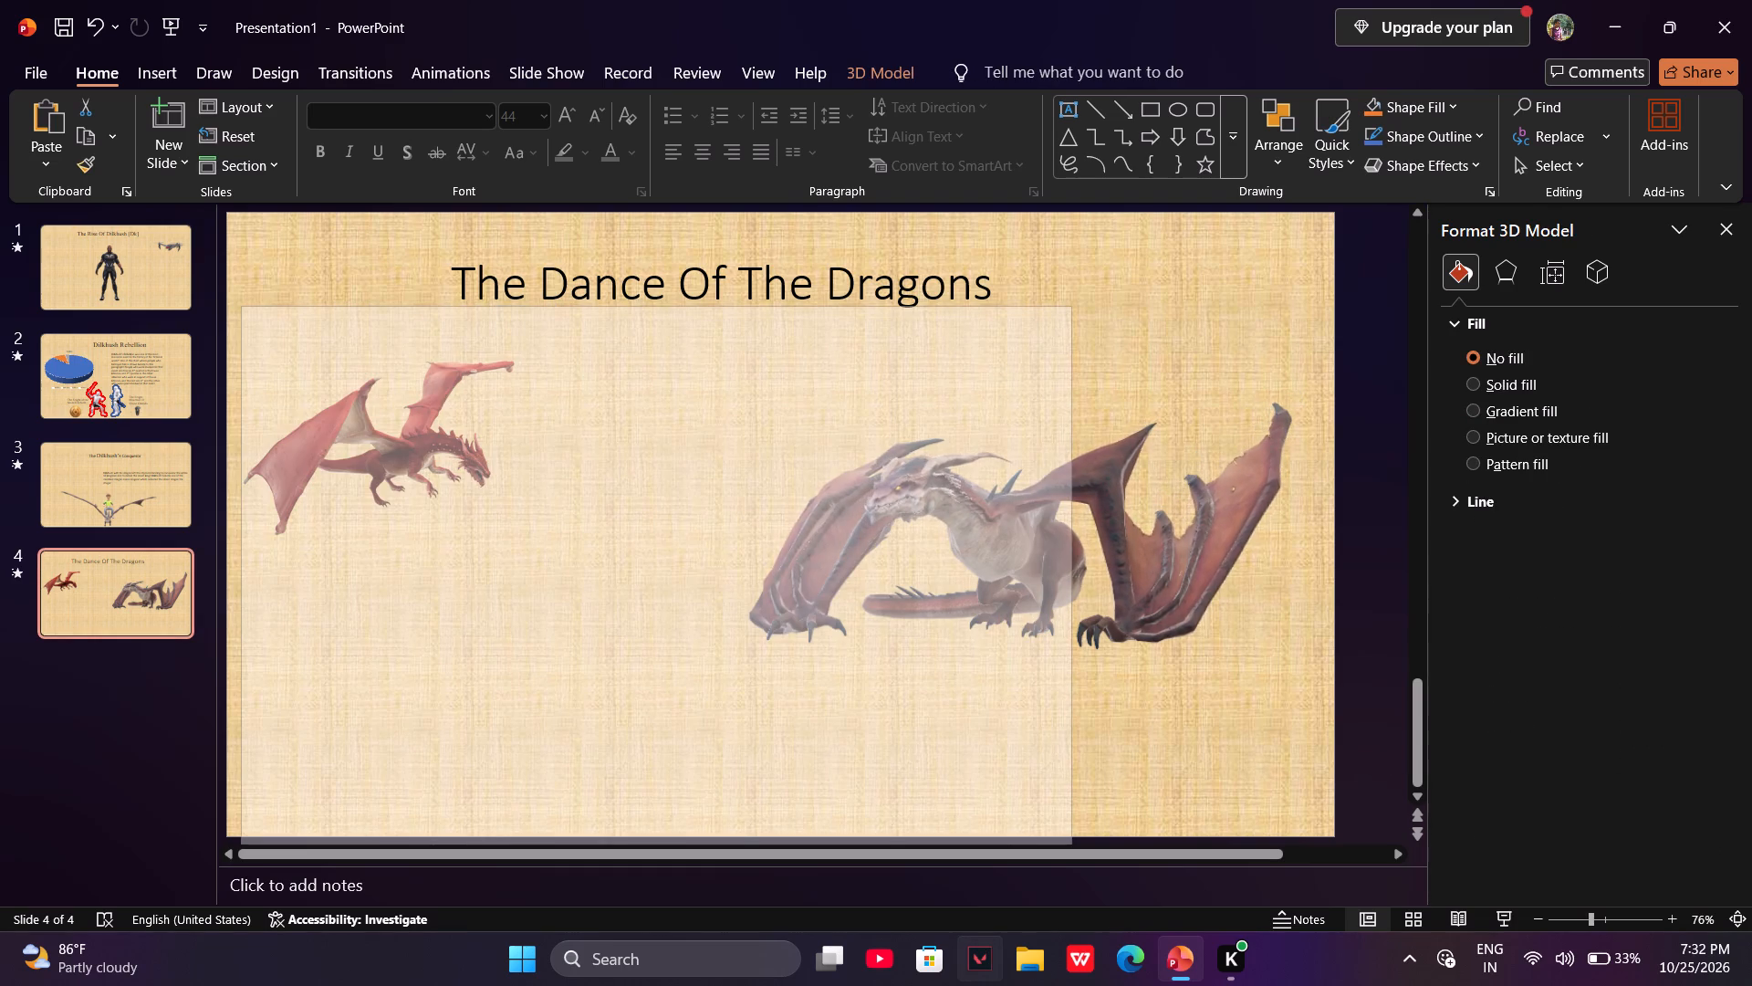
{"action": "left_click_drag", "start_coordinate": [707, 669], "coordinate": [574, 497]}
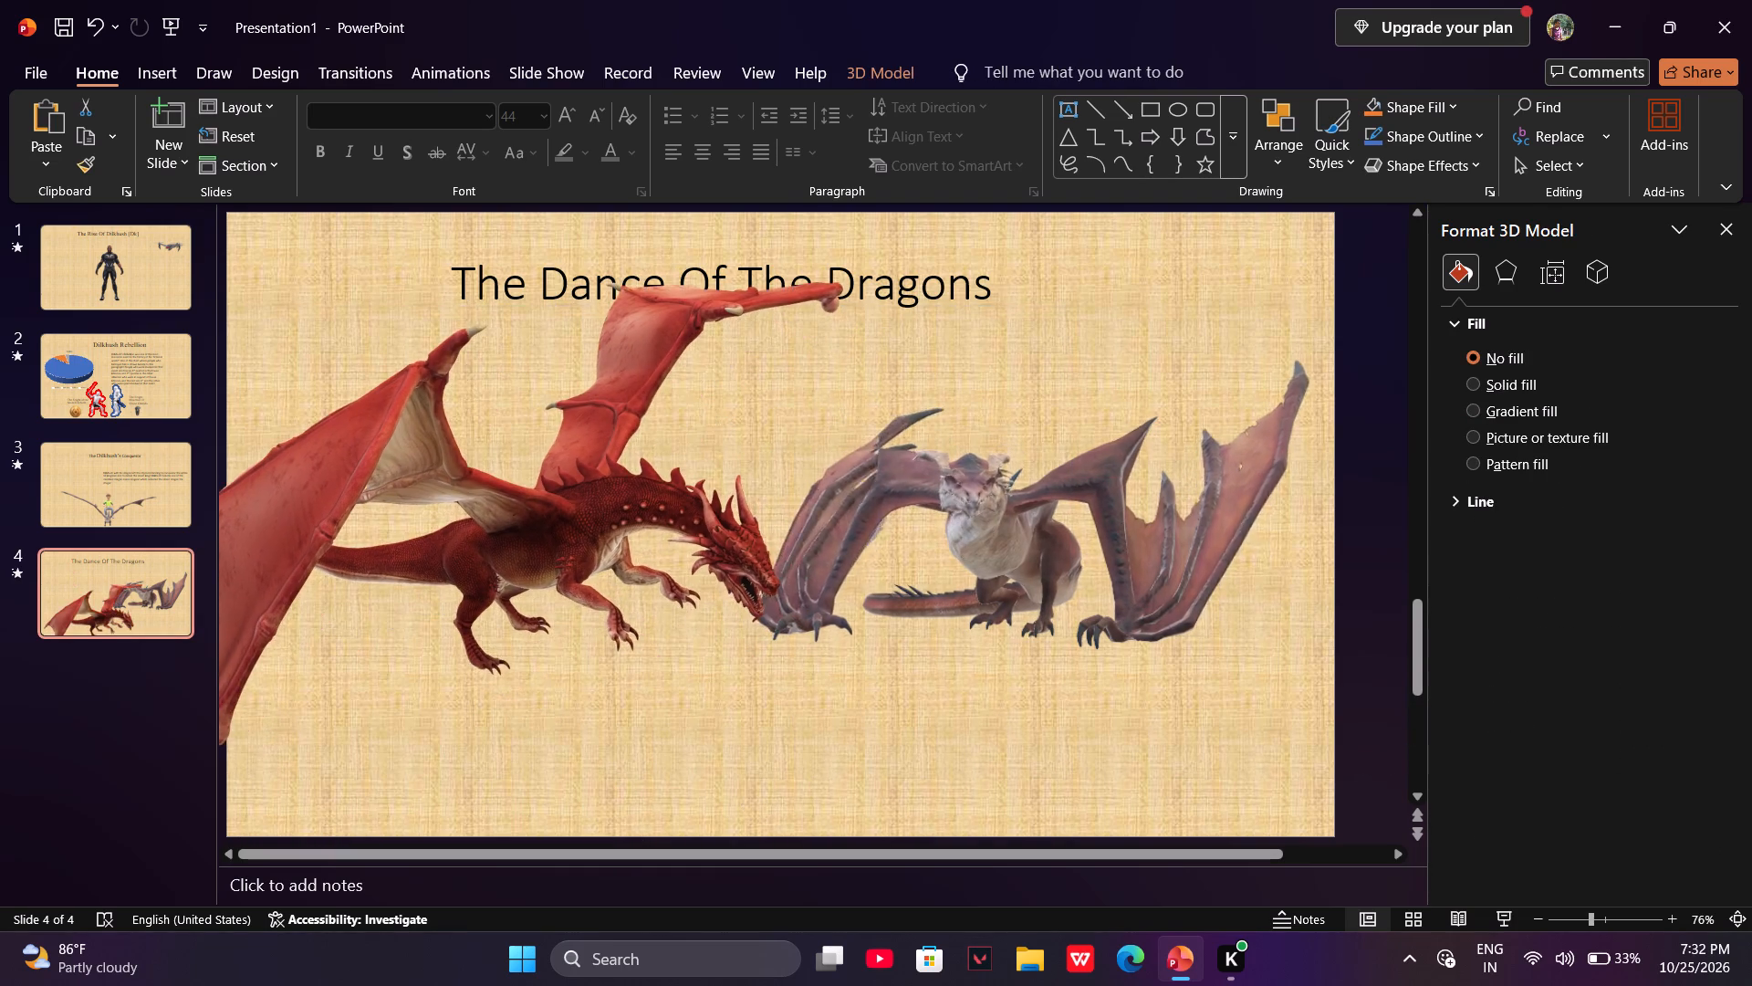
{"action": "left_click_drag", "start_coordinate": [574, 497], "coordinate": [692, 515]}
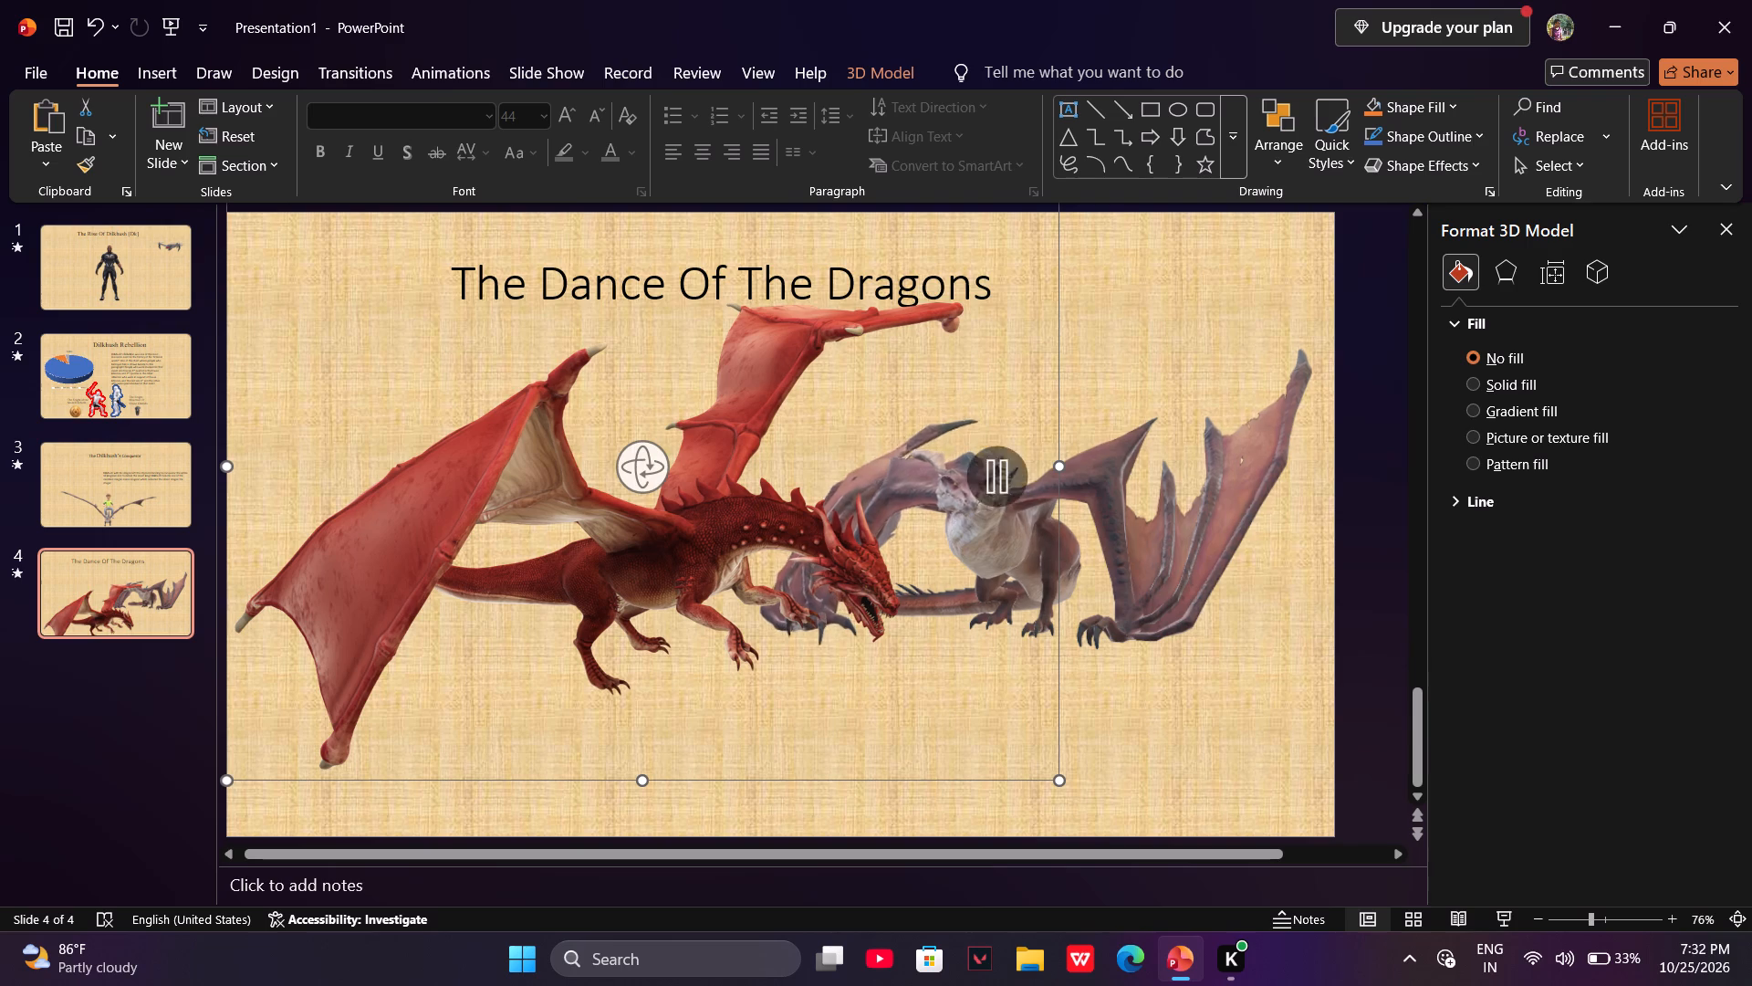
Pause the darker dragon's animation and shrink the red dragon slightly.
{"action": "left_click_drag", "start_coordinate": [1062, 790], "coordinate": [986, 742]}
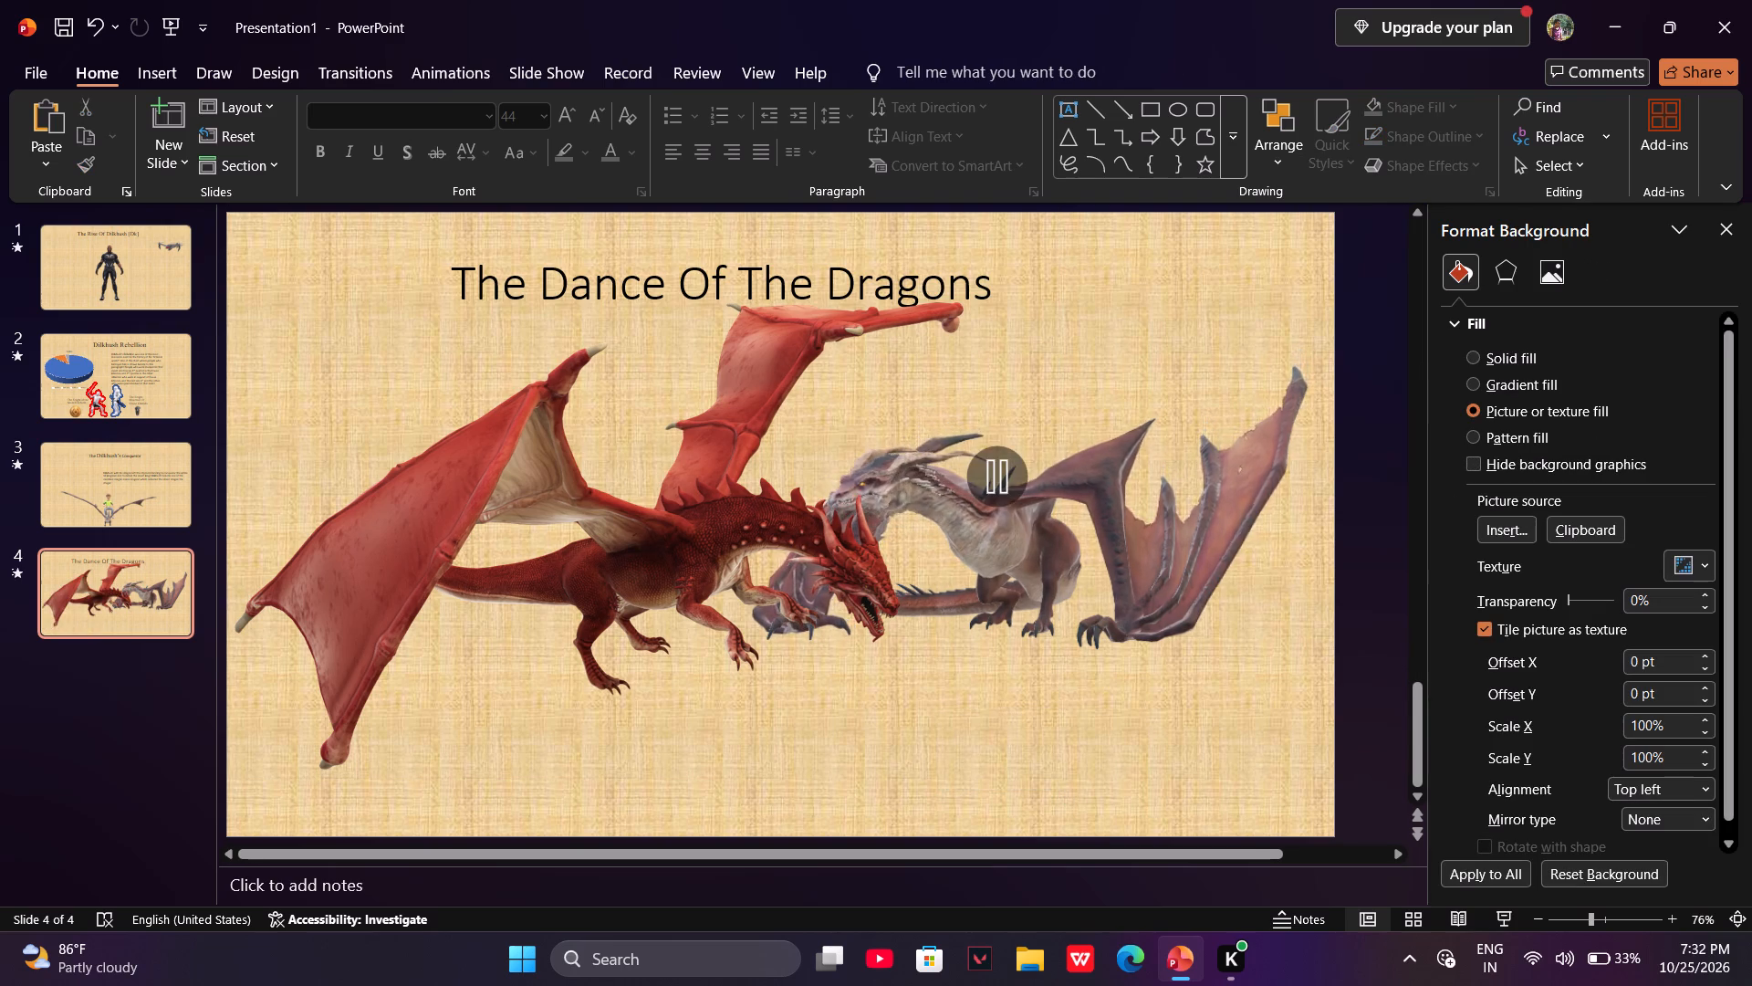
{"action": "left_click", "coordinate": [989, 504]}
{"action": "left_click", "coordinate": [776, 527]}
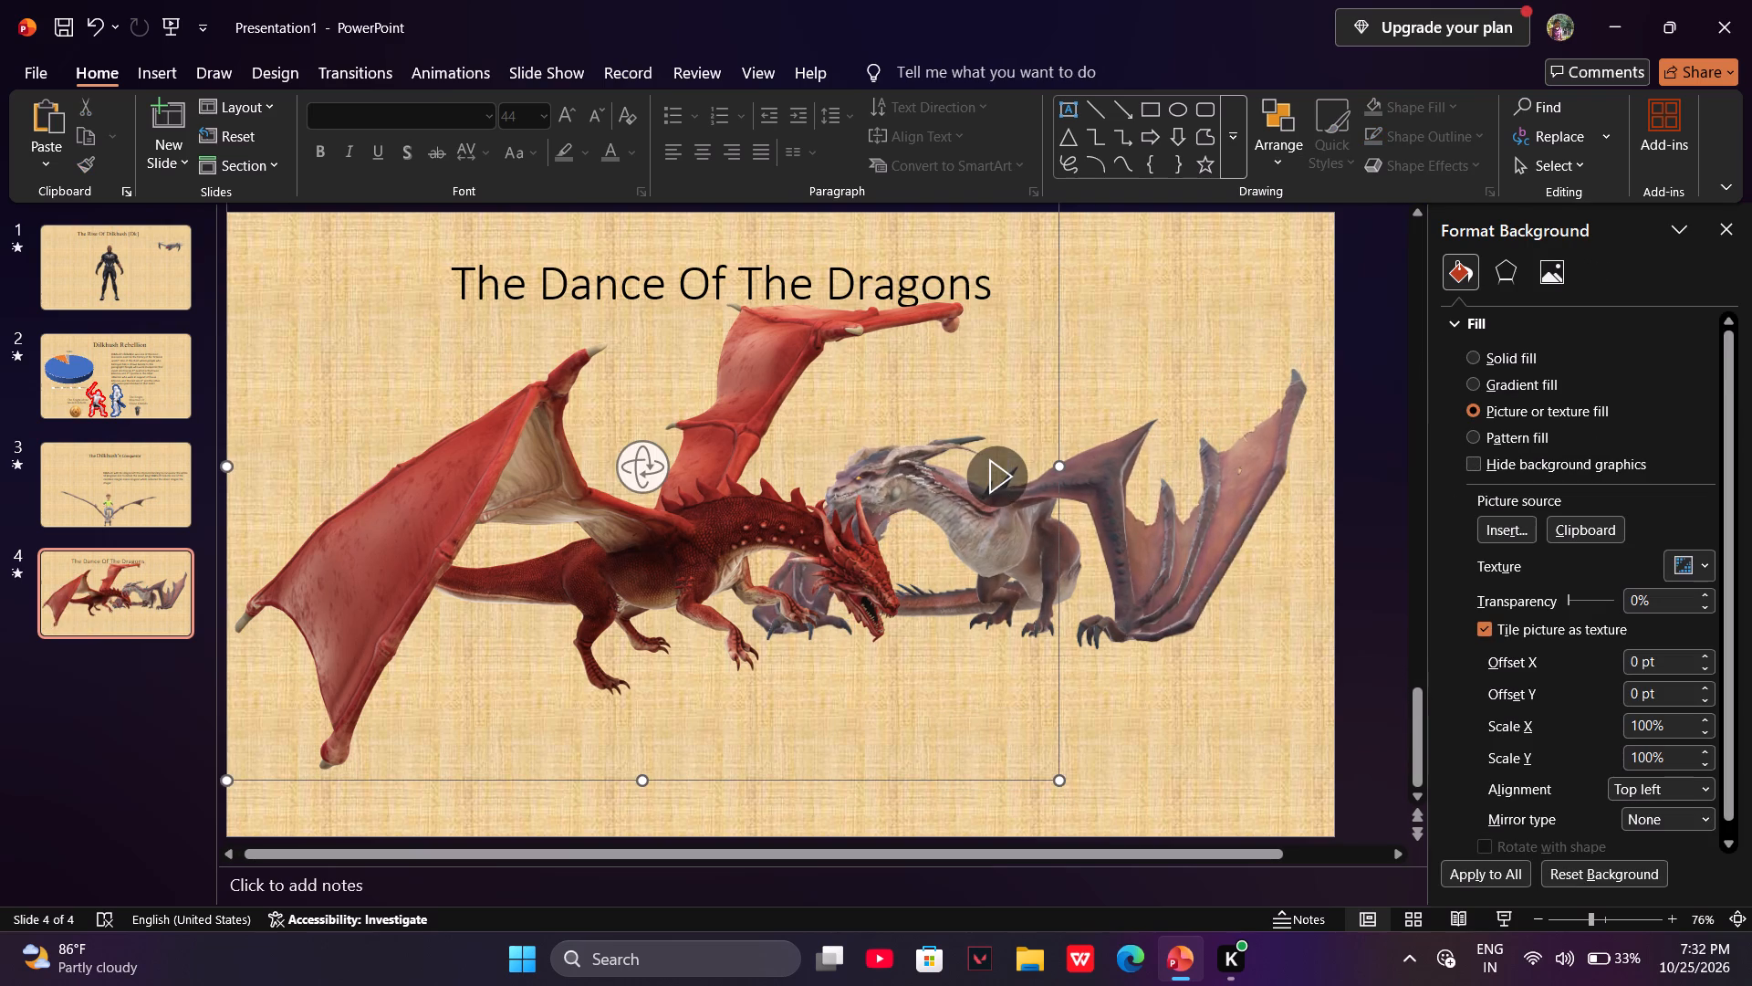
{"action": "left_click_drag", "start_coordinate": [1061, 785], "coordinate": [937, 708]}
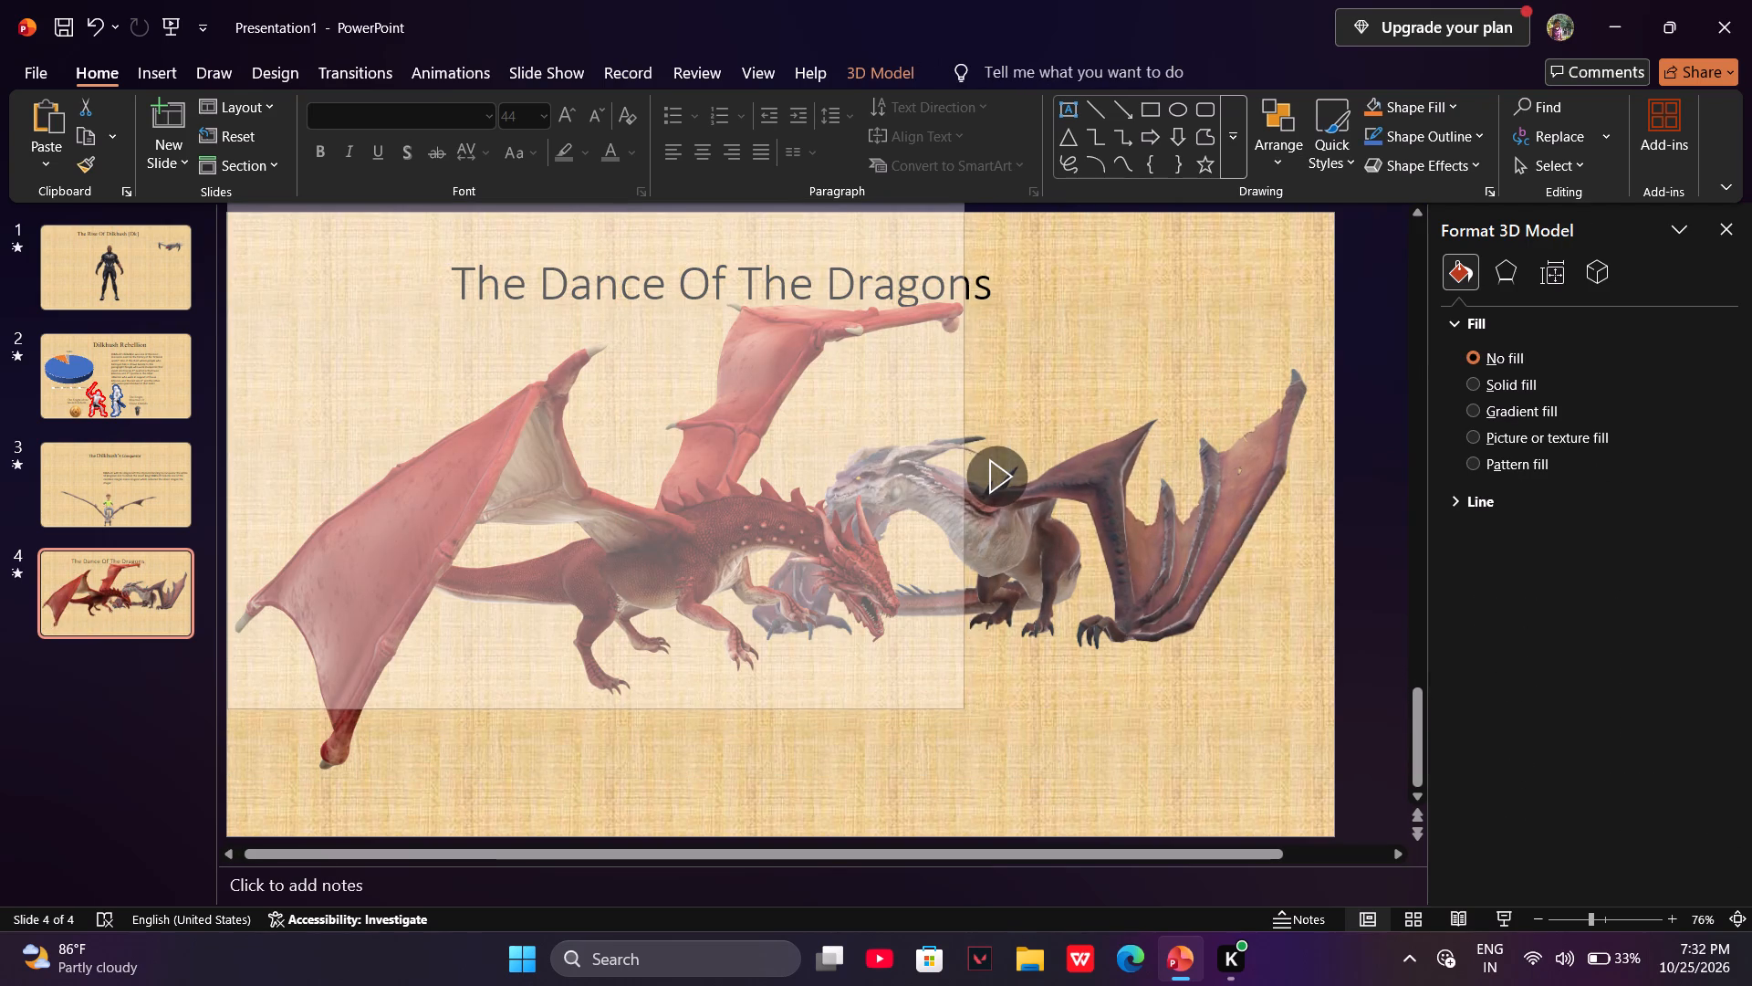
{"action": "left_click_drag", "start_coordinate": [937, 708], "coordinate": [944, 725]}
Move the darker dragon rightward clear of the red dragon and shrink it to fit the slide's right side.
{"action": "left_click_drag", "start_coordinate": [715, 527], "coordinate": [710, 527]}
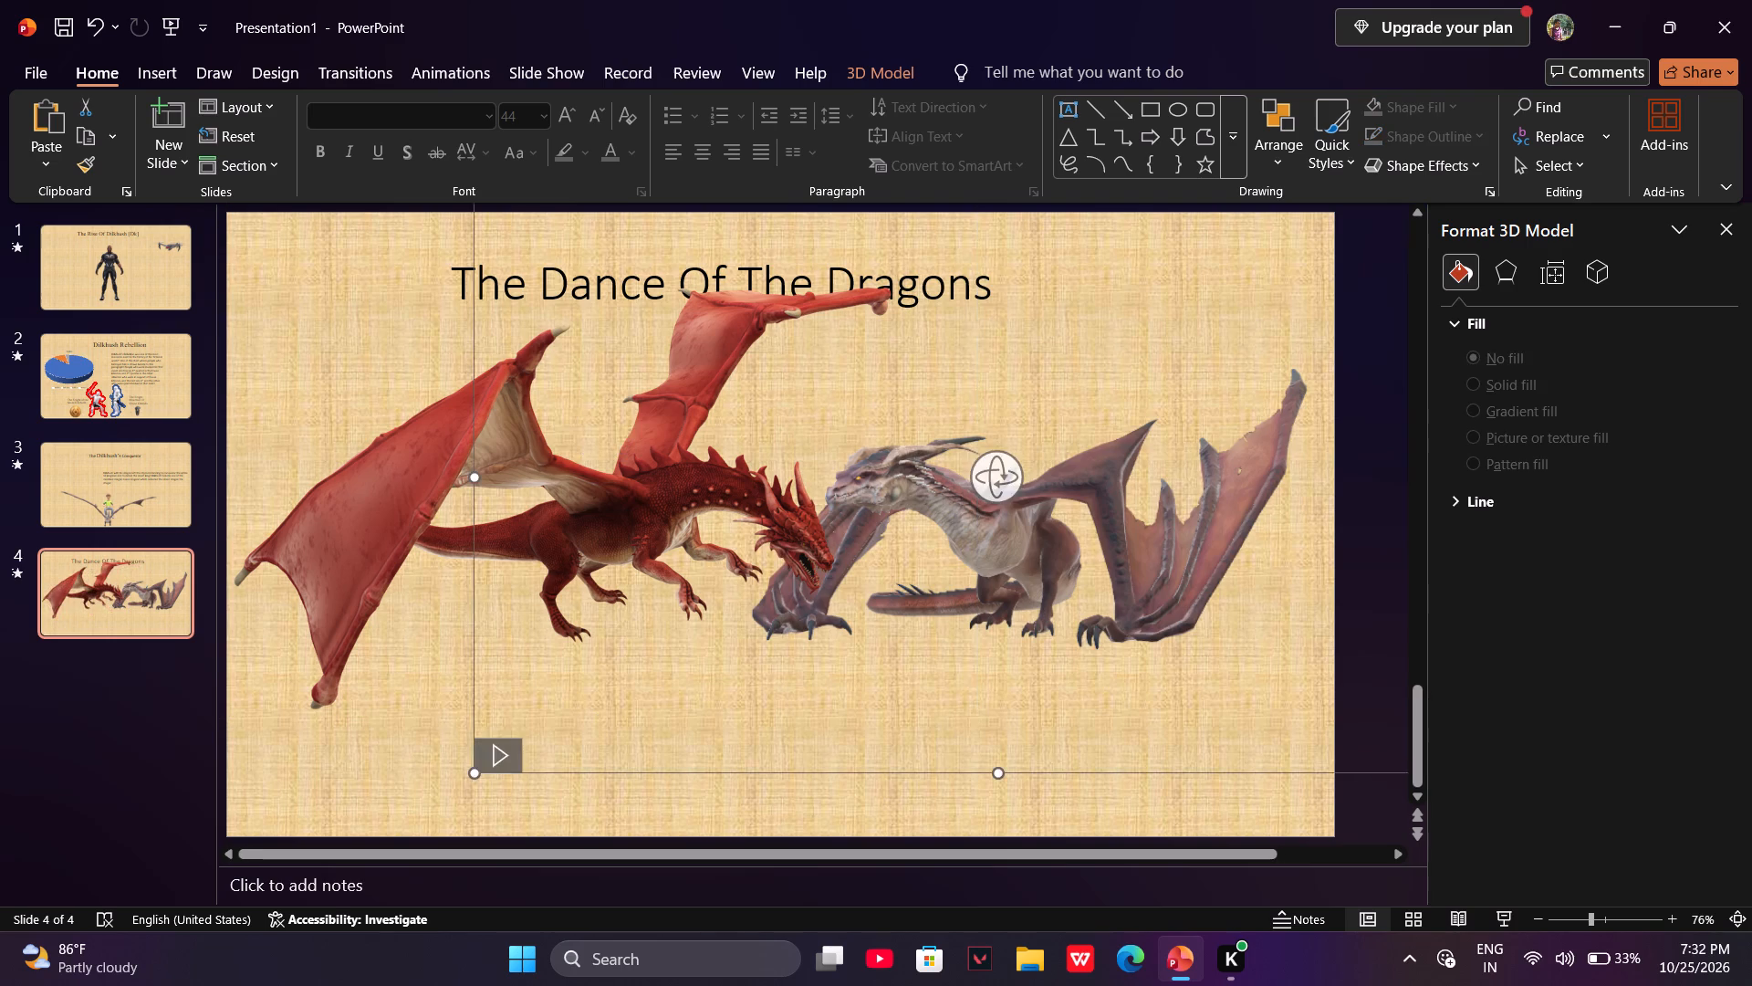
{"action": "left_click_drag", "start_coordinate": [710, 527], "coordinate": [805, 546]}
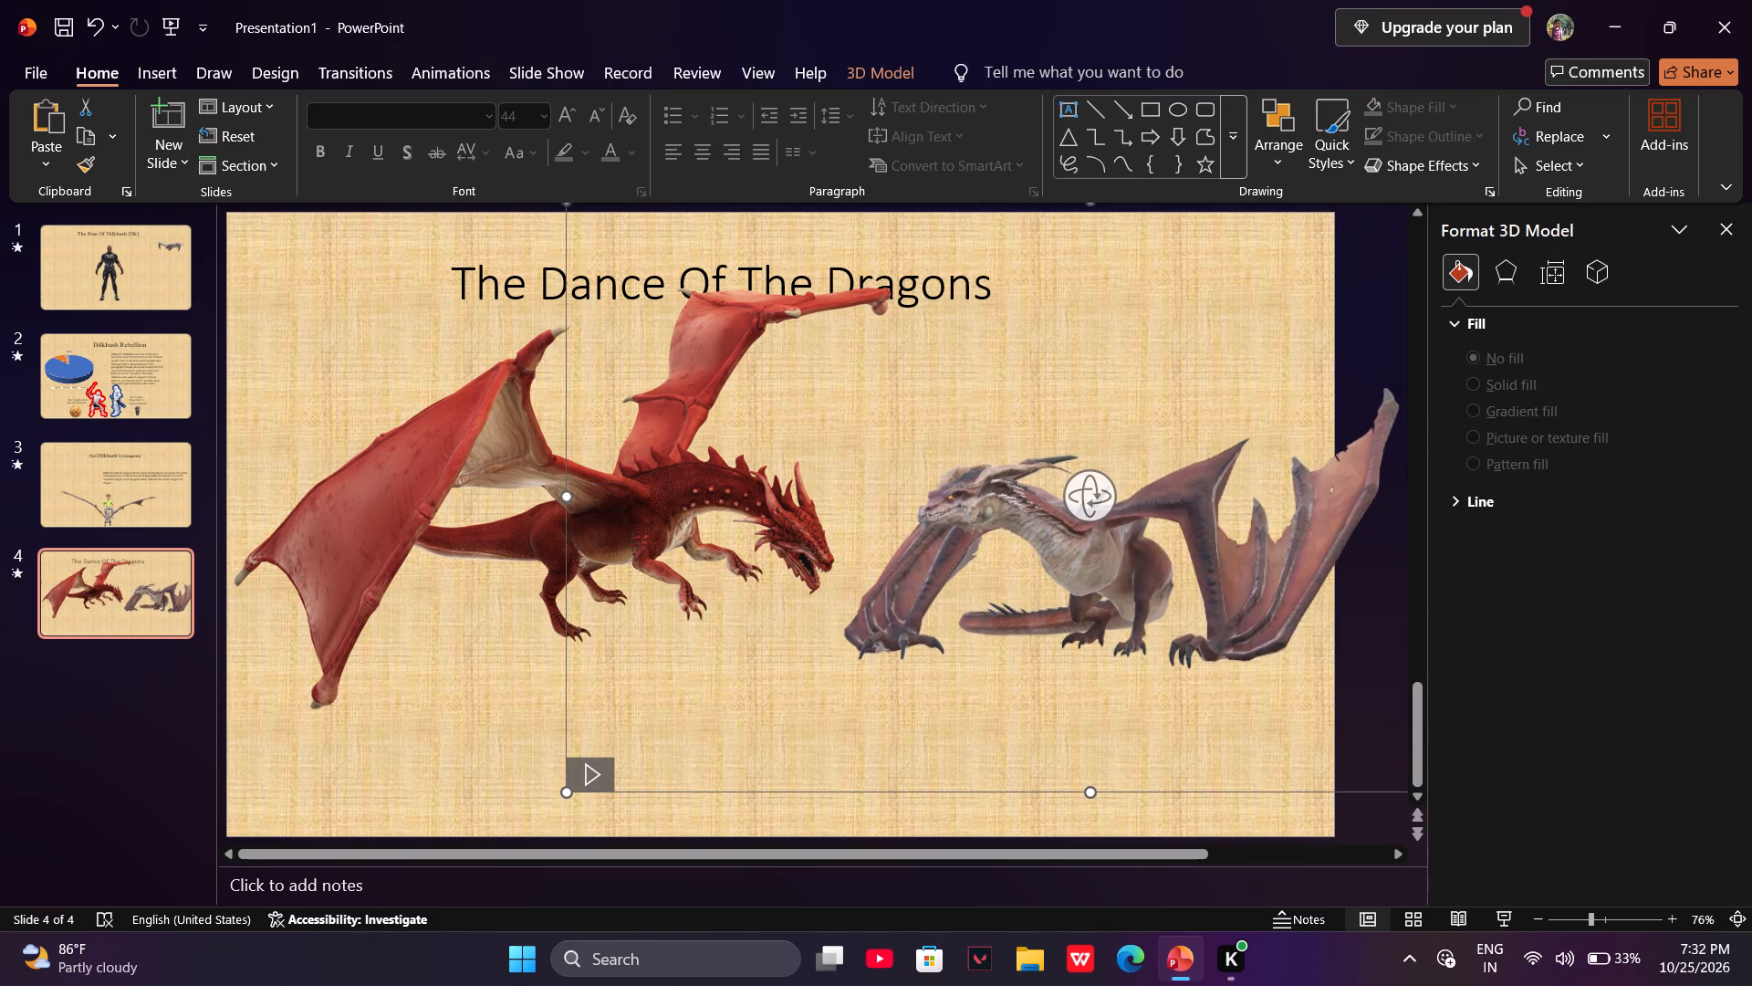
{"action": "left_click_drag", "start_coordinate": [568, 793], "coordinate": [952, 680]}
{"action": "left_click_drag", "start_coordinate": [1162, 442], "coordinate": [1070, 505]}
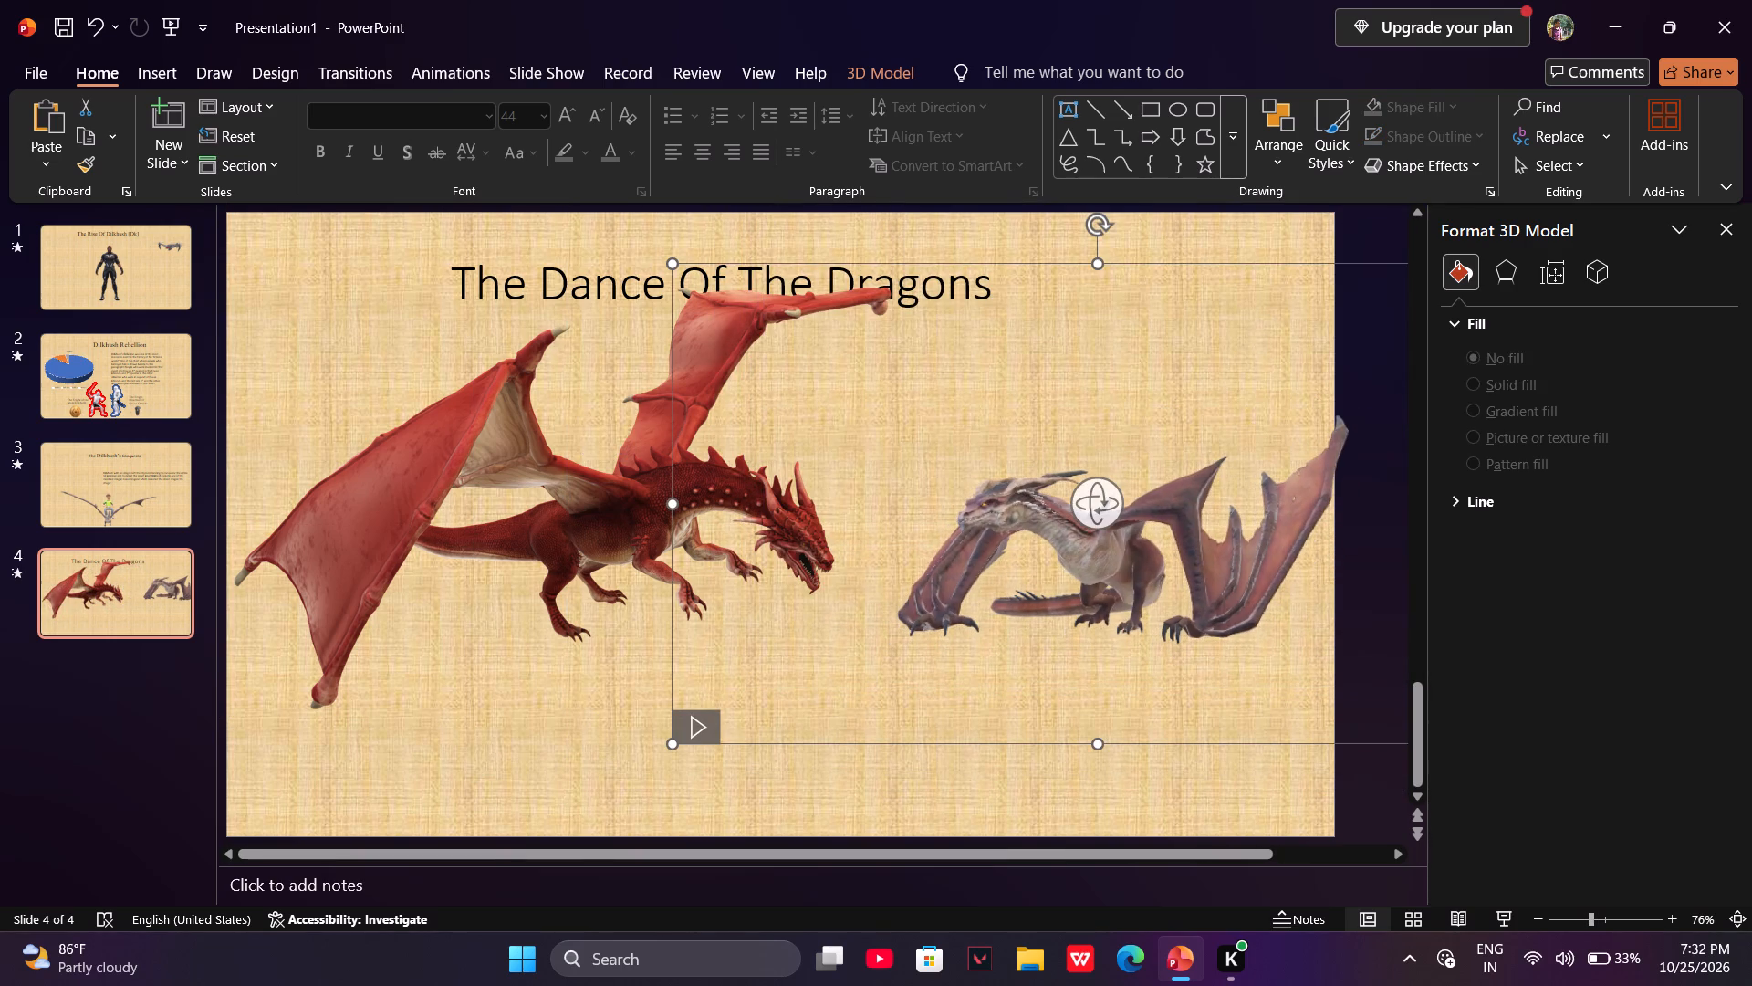
Resume playing the darker dragon's animation.
{"action": "left_click", "coordinate": [704, 726]}
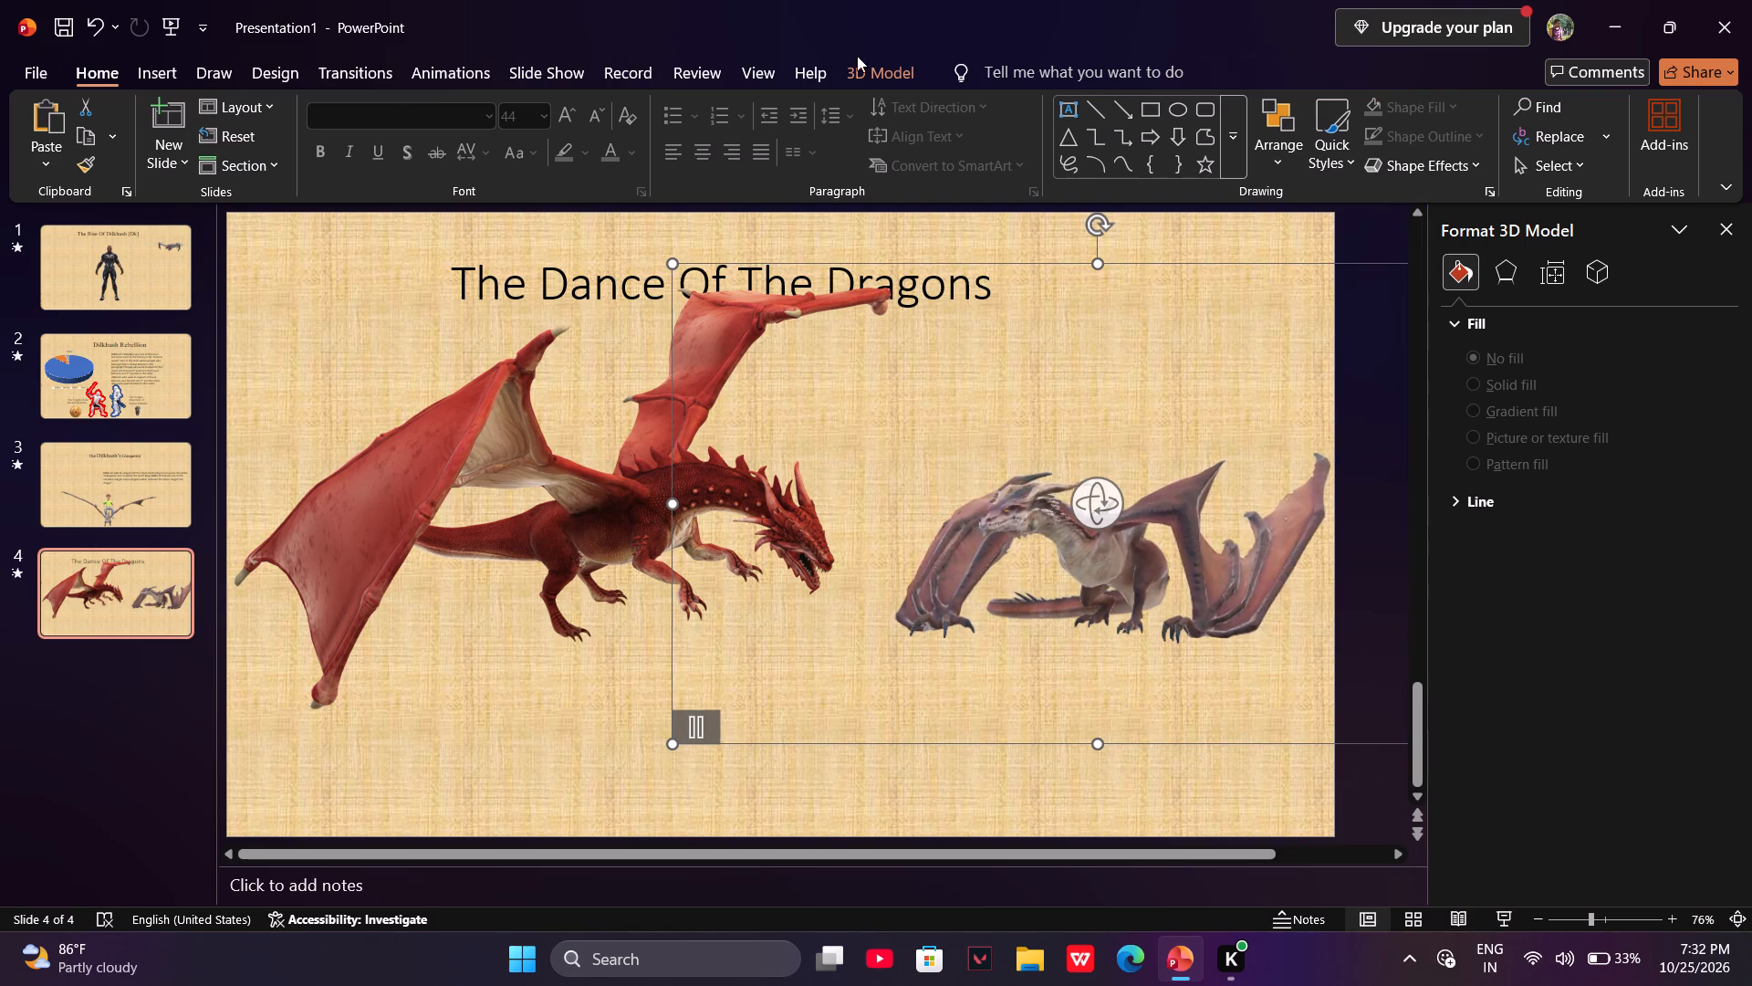
Add a text box reading "Drageon" in the empty area below the two dragons.
{"action": "left_click", "coordinate": [134, 77]}
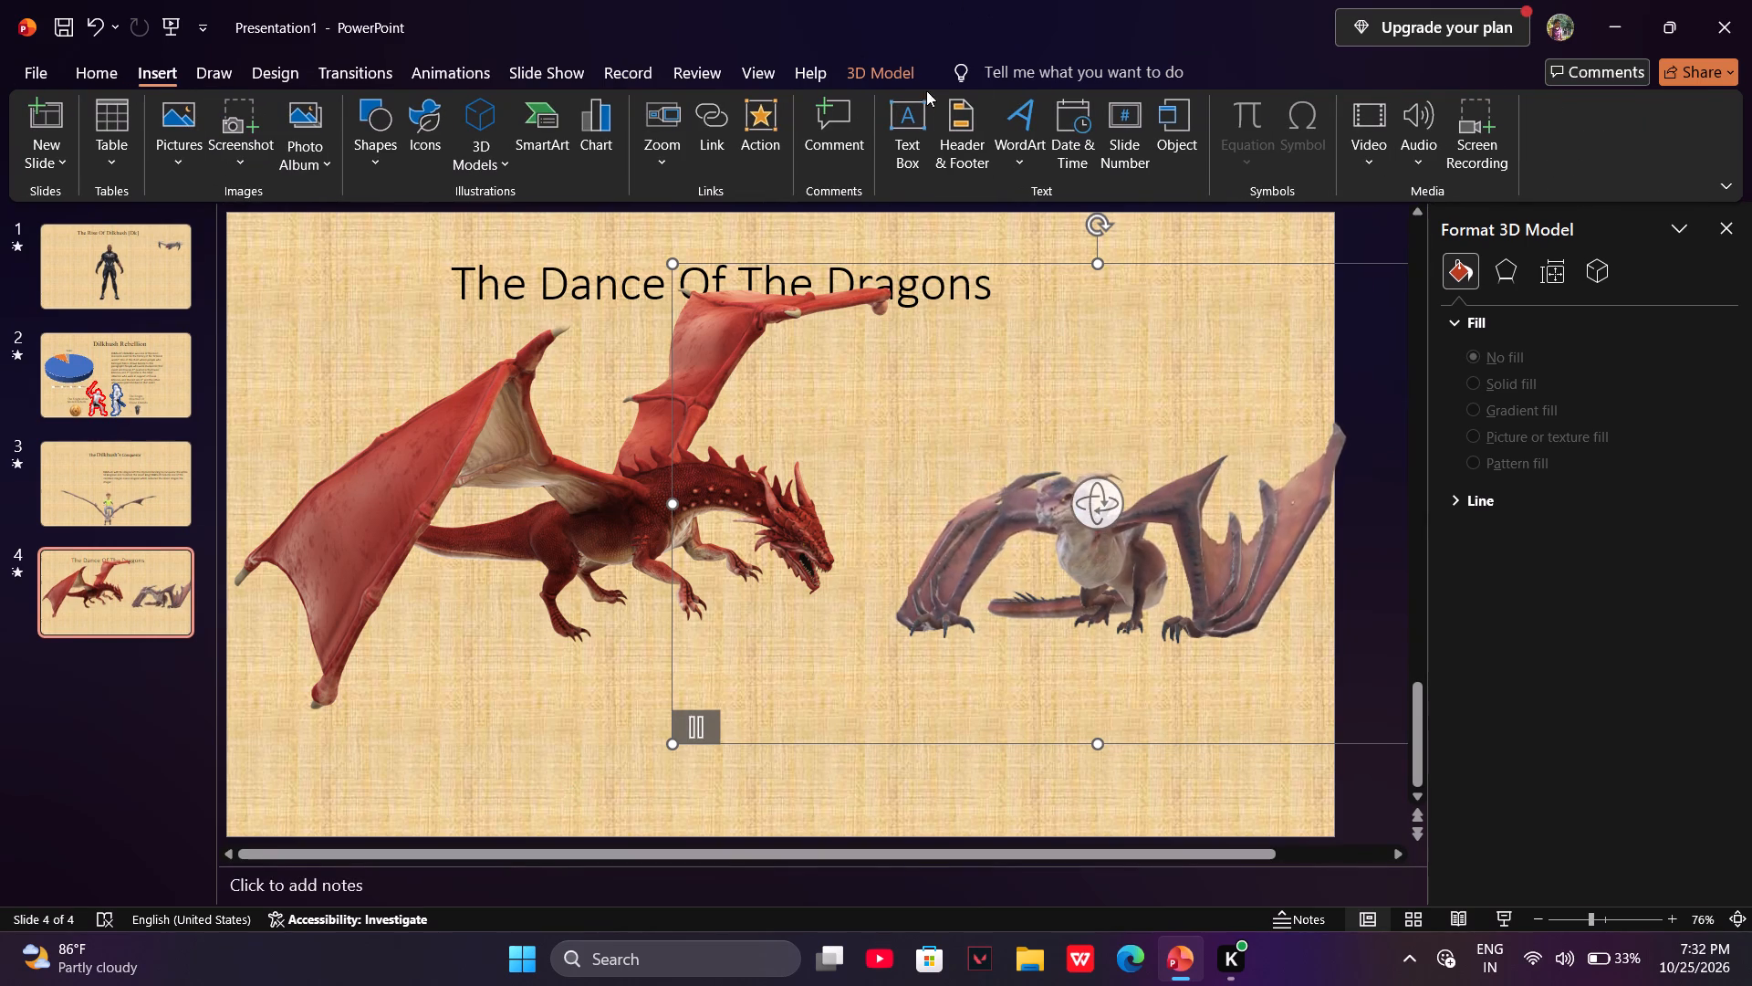
{"action": "left_click", "coordinate": [895, 124]}
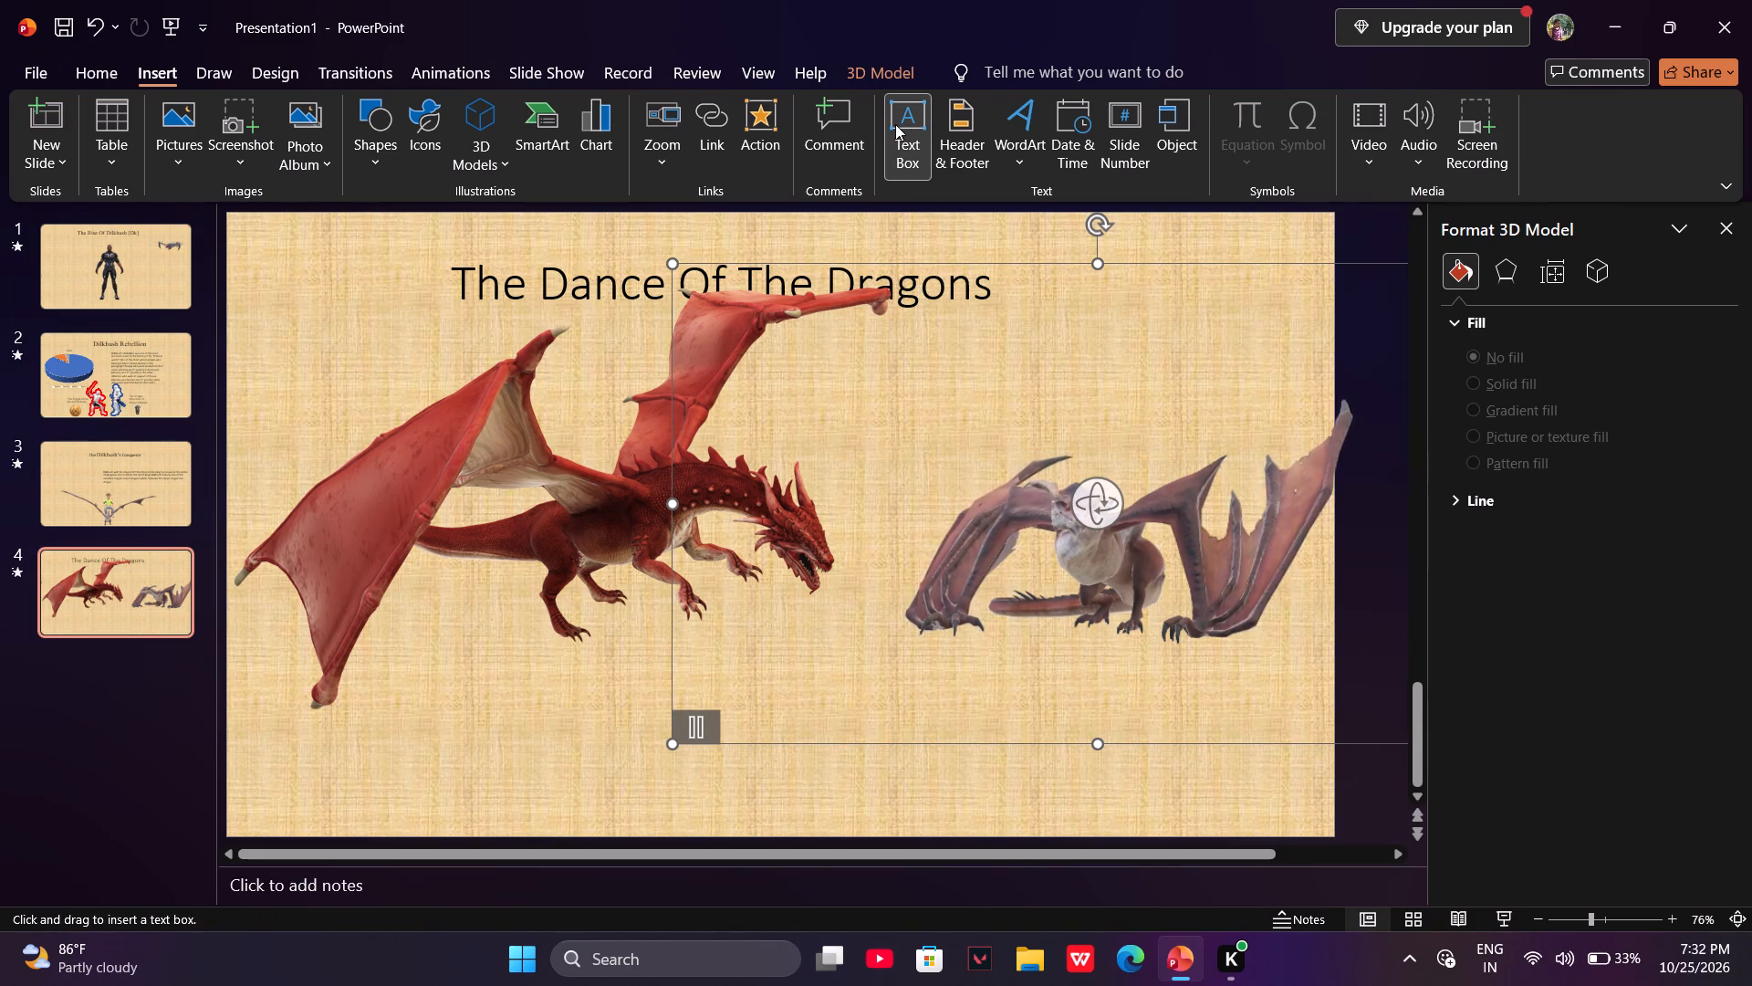
{"action": "left_click", "coordinate": [769, 116]}
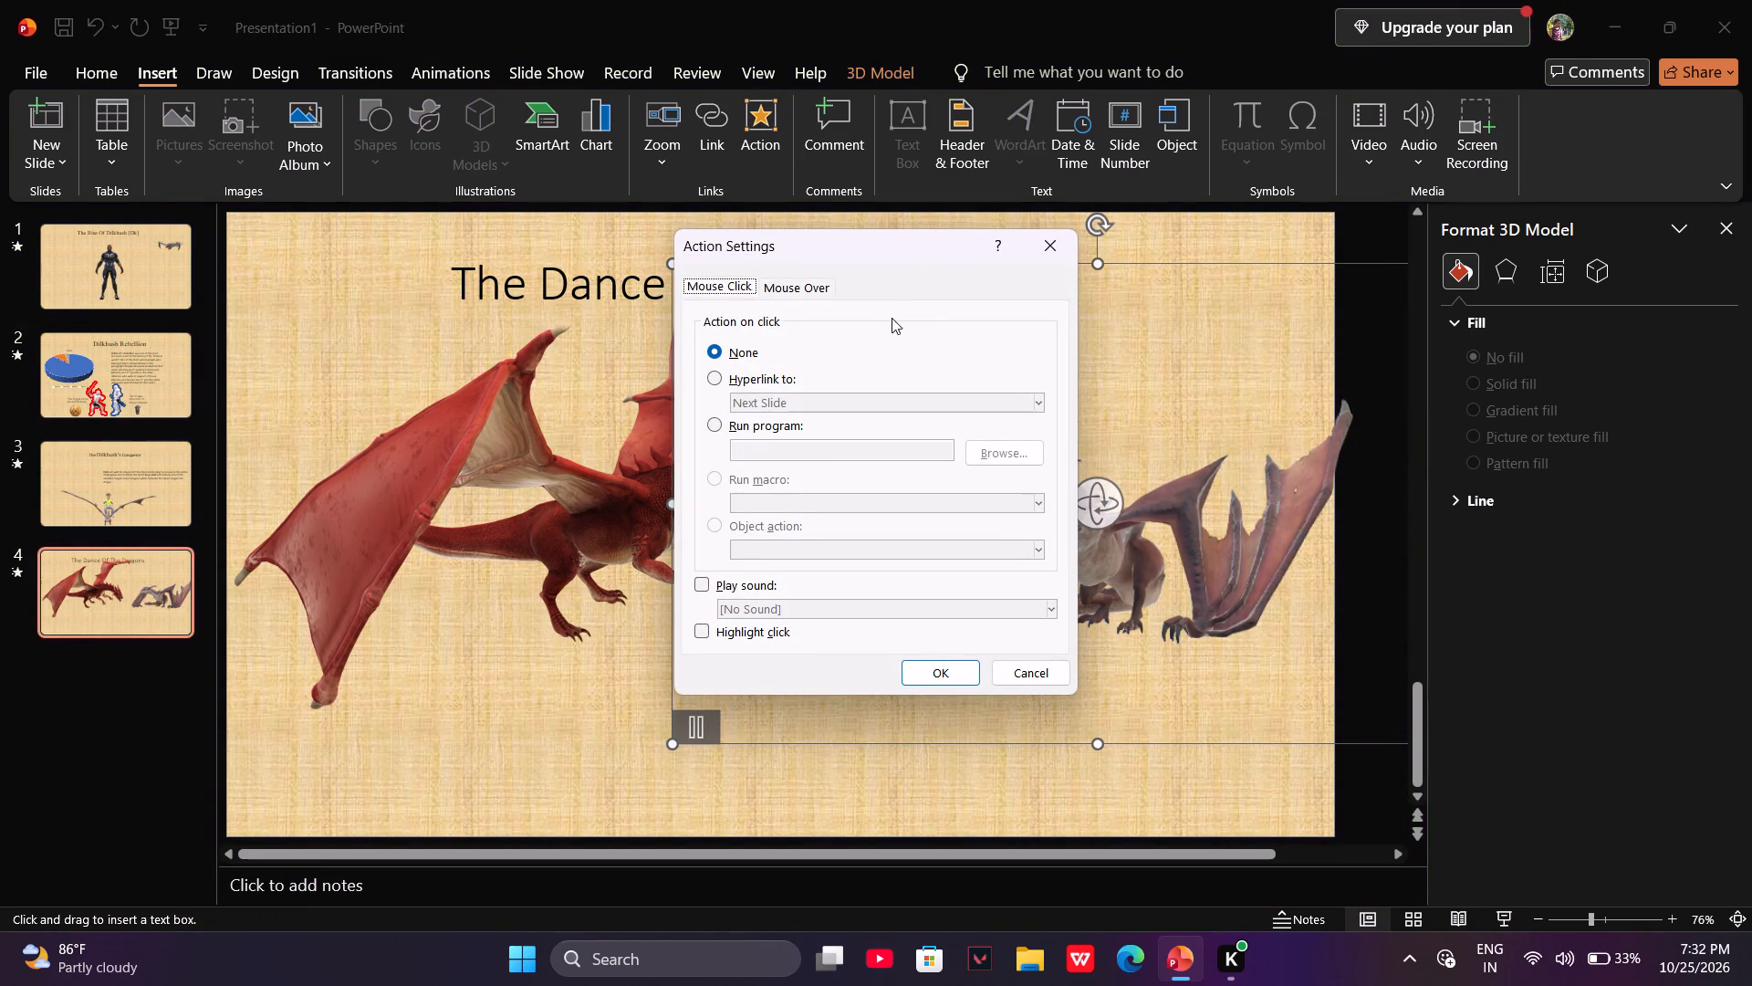
{"action": "left_click", "coordinate": [1027, 252]}
{"action": "left_click", "coordinate": [910, 109]}
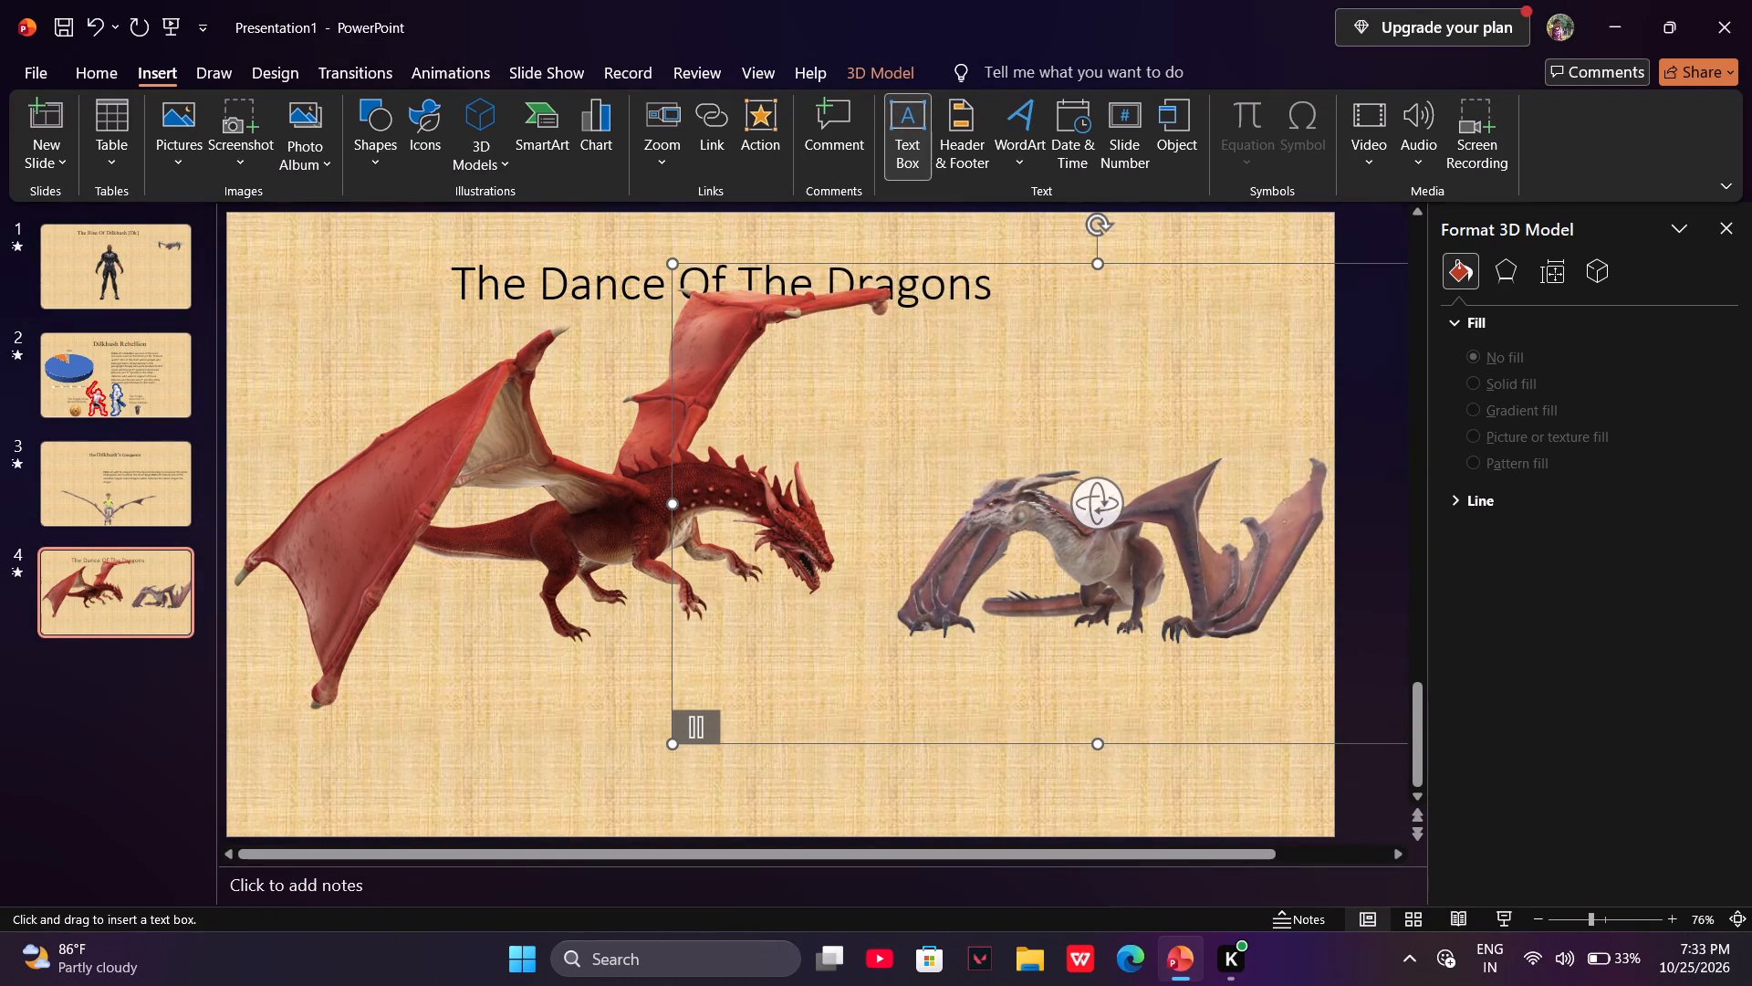
{"action": "left_click", "coordinate": [843, 730]}
{"action": "double_click", "coordinate": [823, 781]}
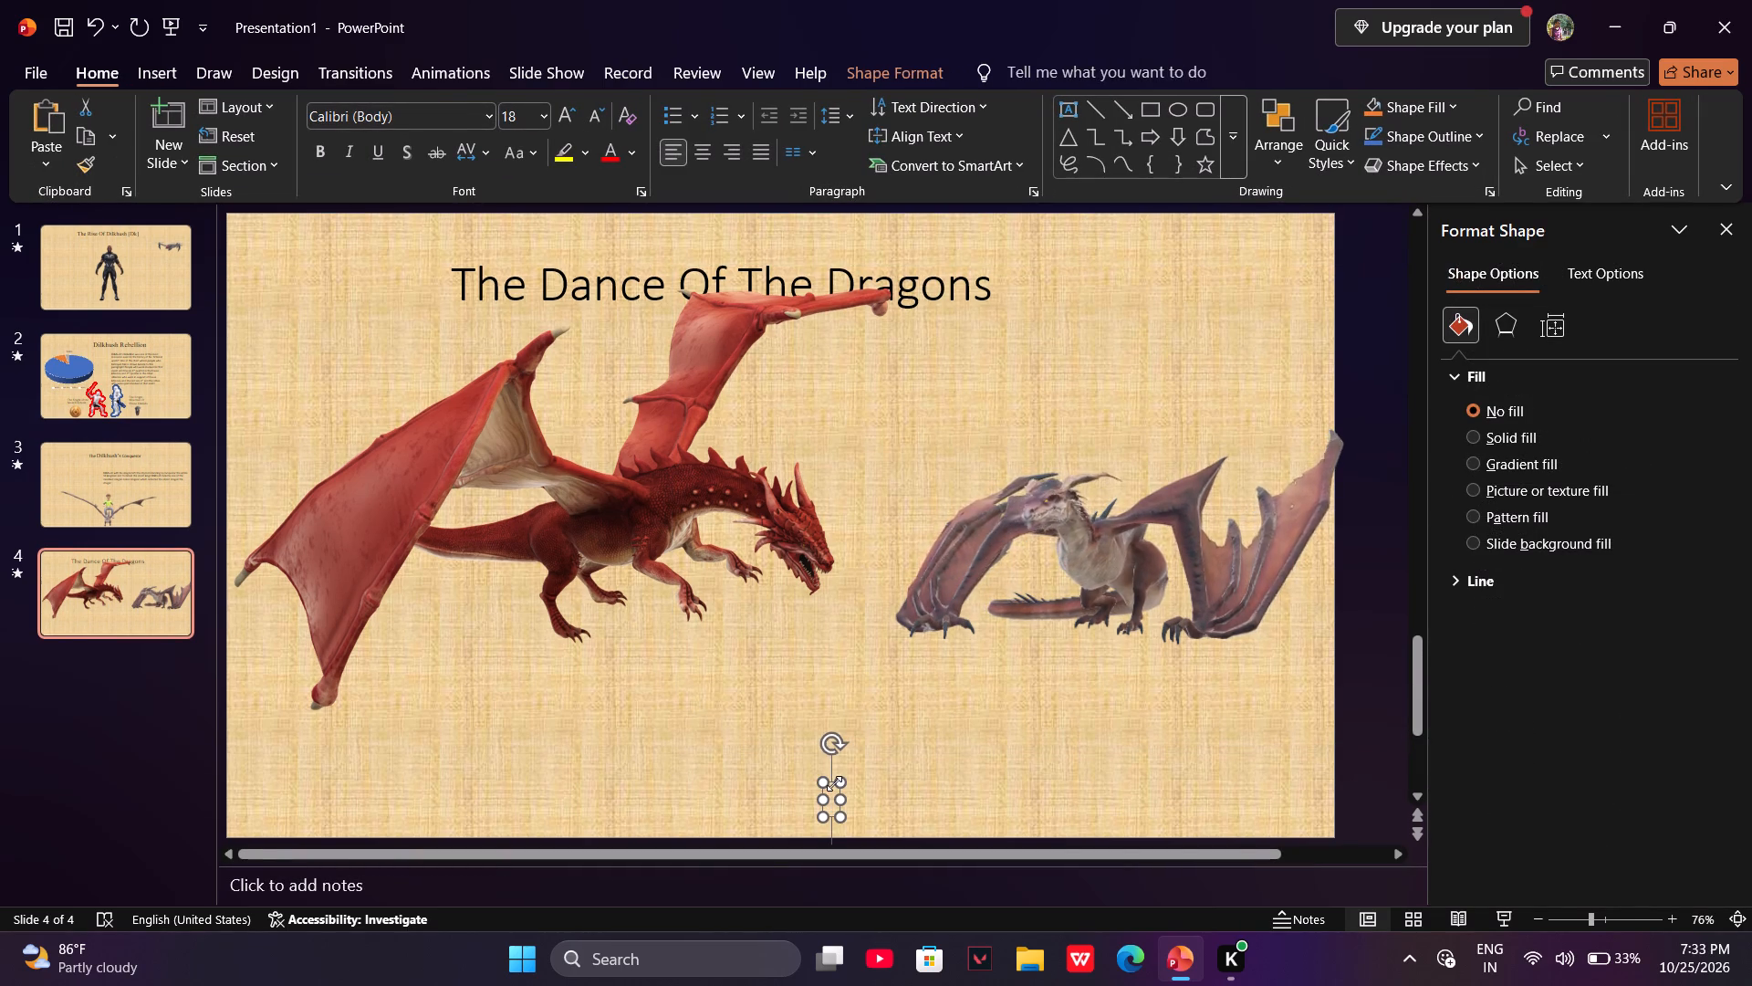
{"action": "key", "text": "BackSpace"}
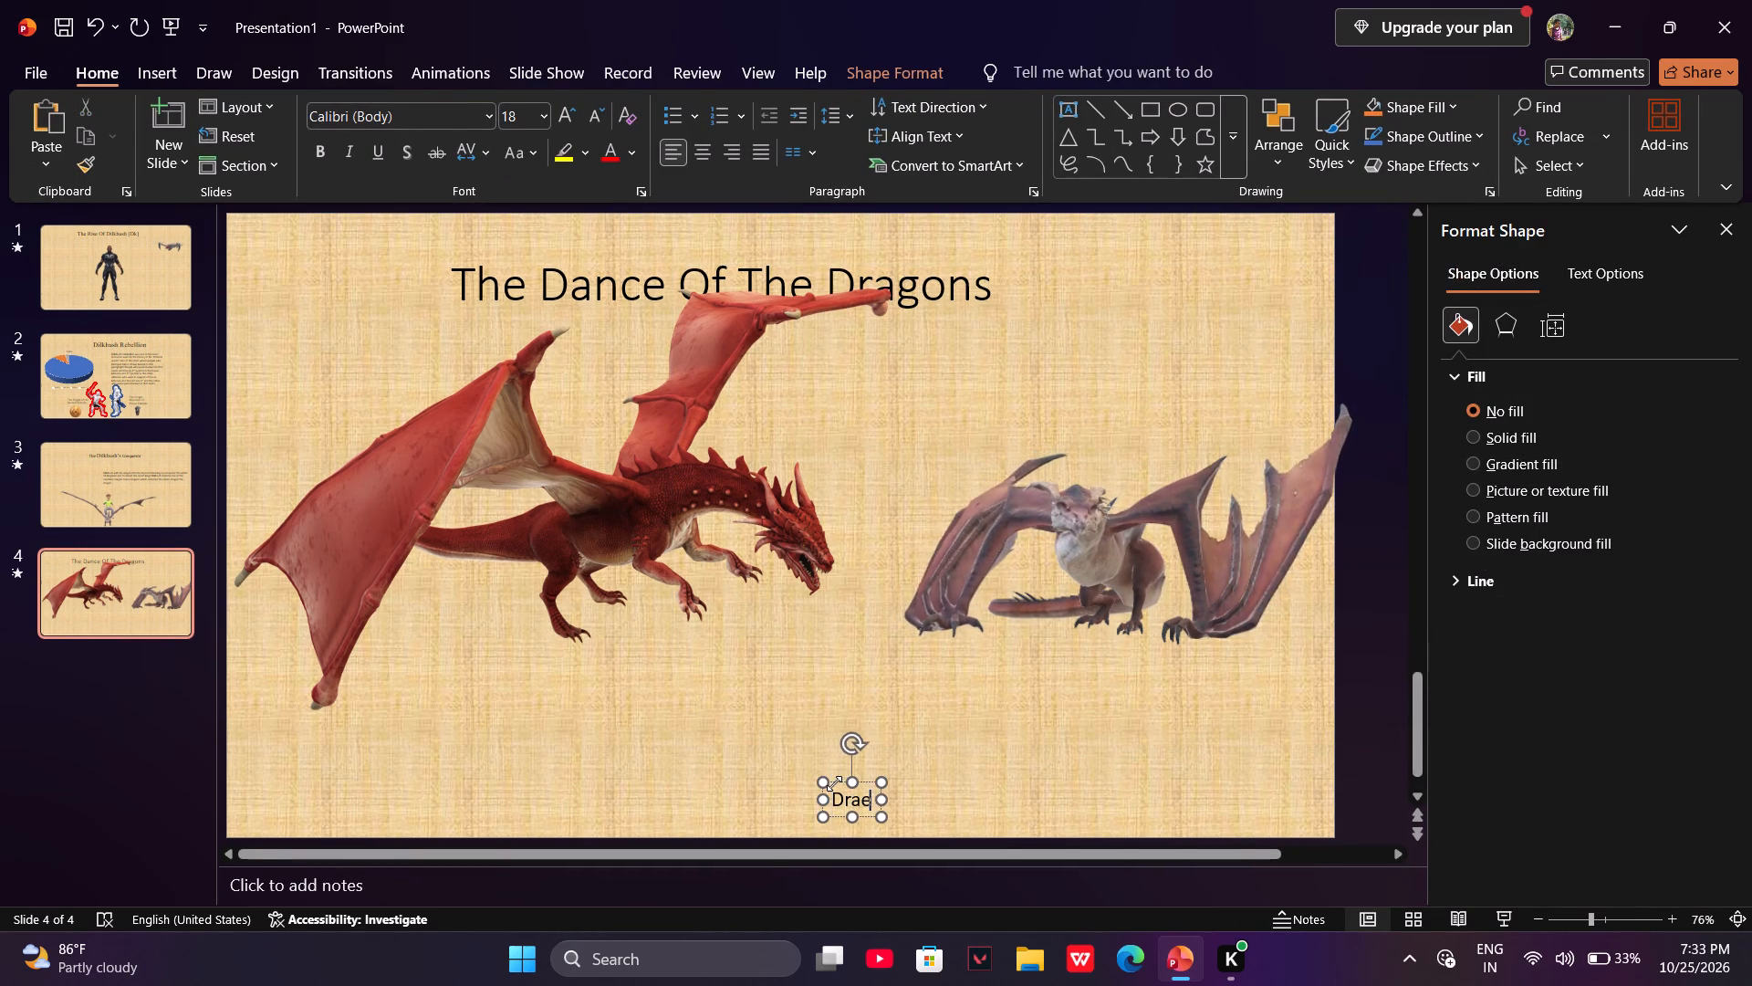
{"action": "key", "text": "BackSpace"}
{"action": "type", "text": "geon"}
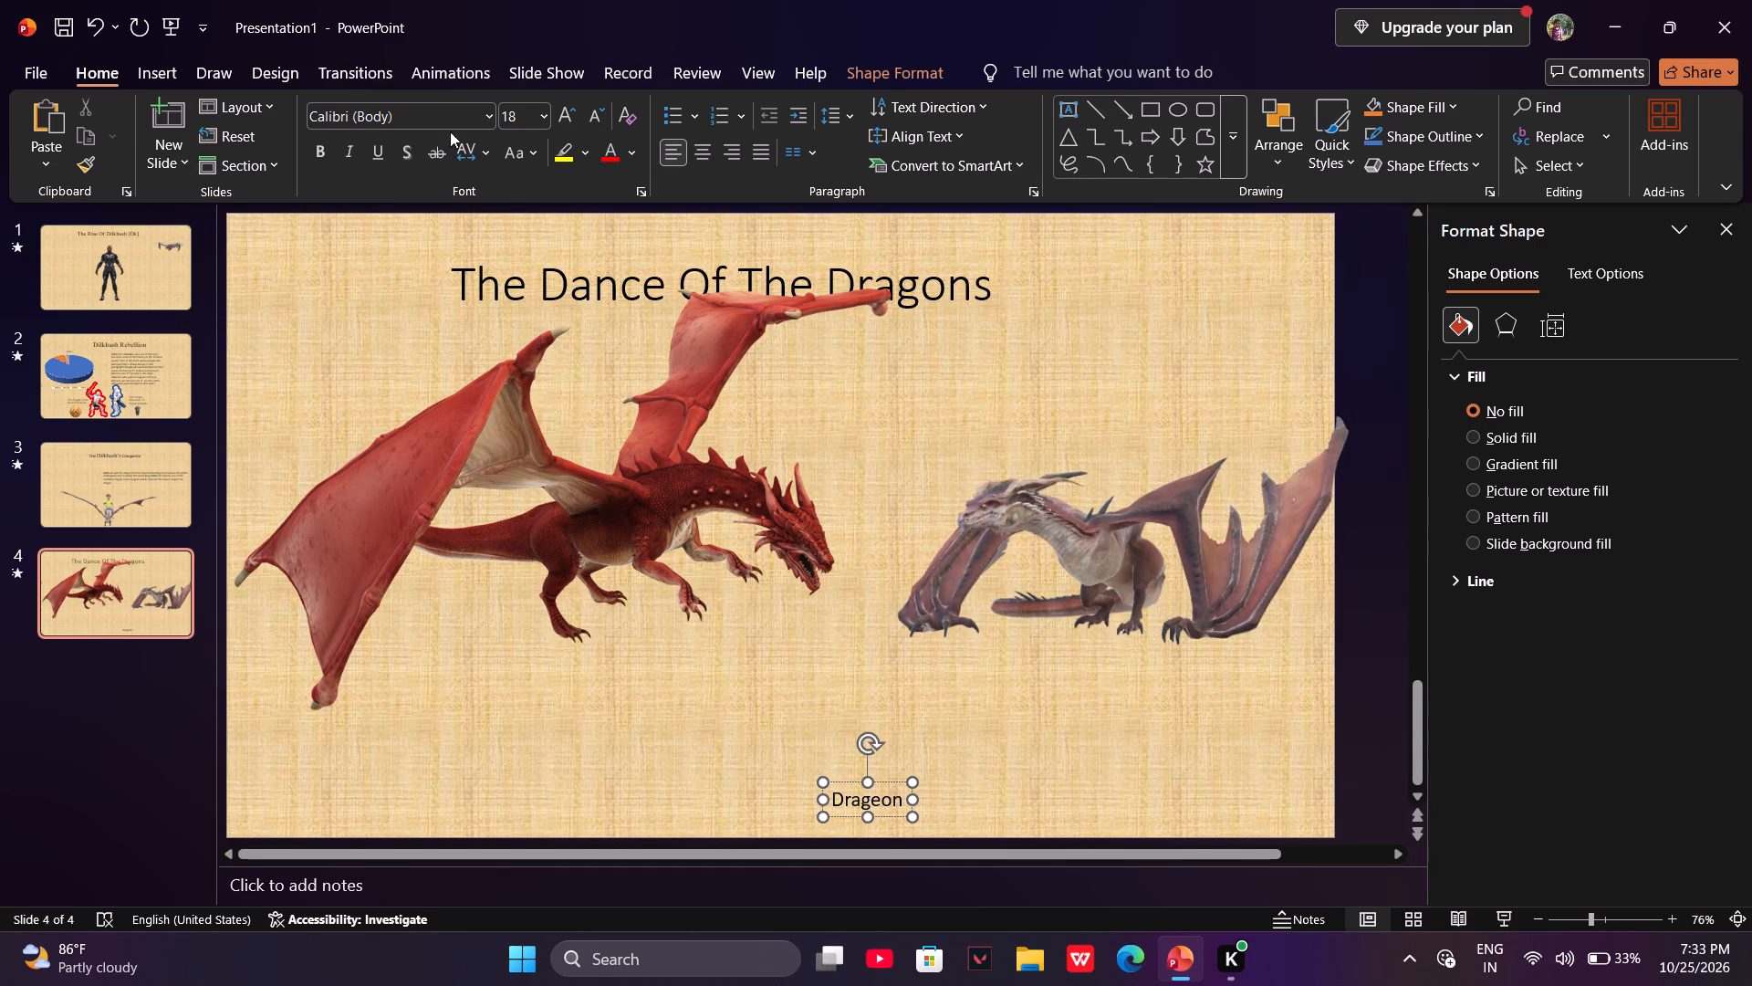
Set the font of the "Drageon" label to Walbaum Display Light.
{"action": "left_click", "coordinate": [488, 127]}
{"action": "scroll", "coordinate": [485, 502], "scroll_direction": "down", "scroll_amount": 6}
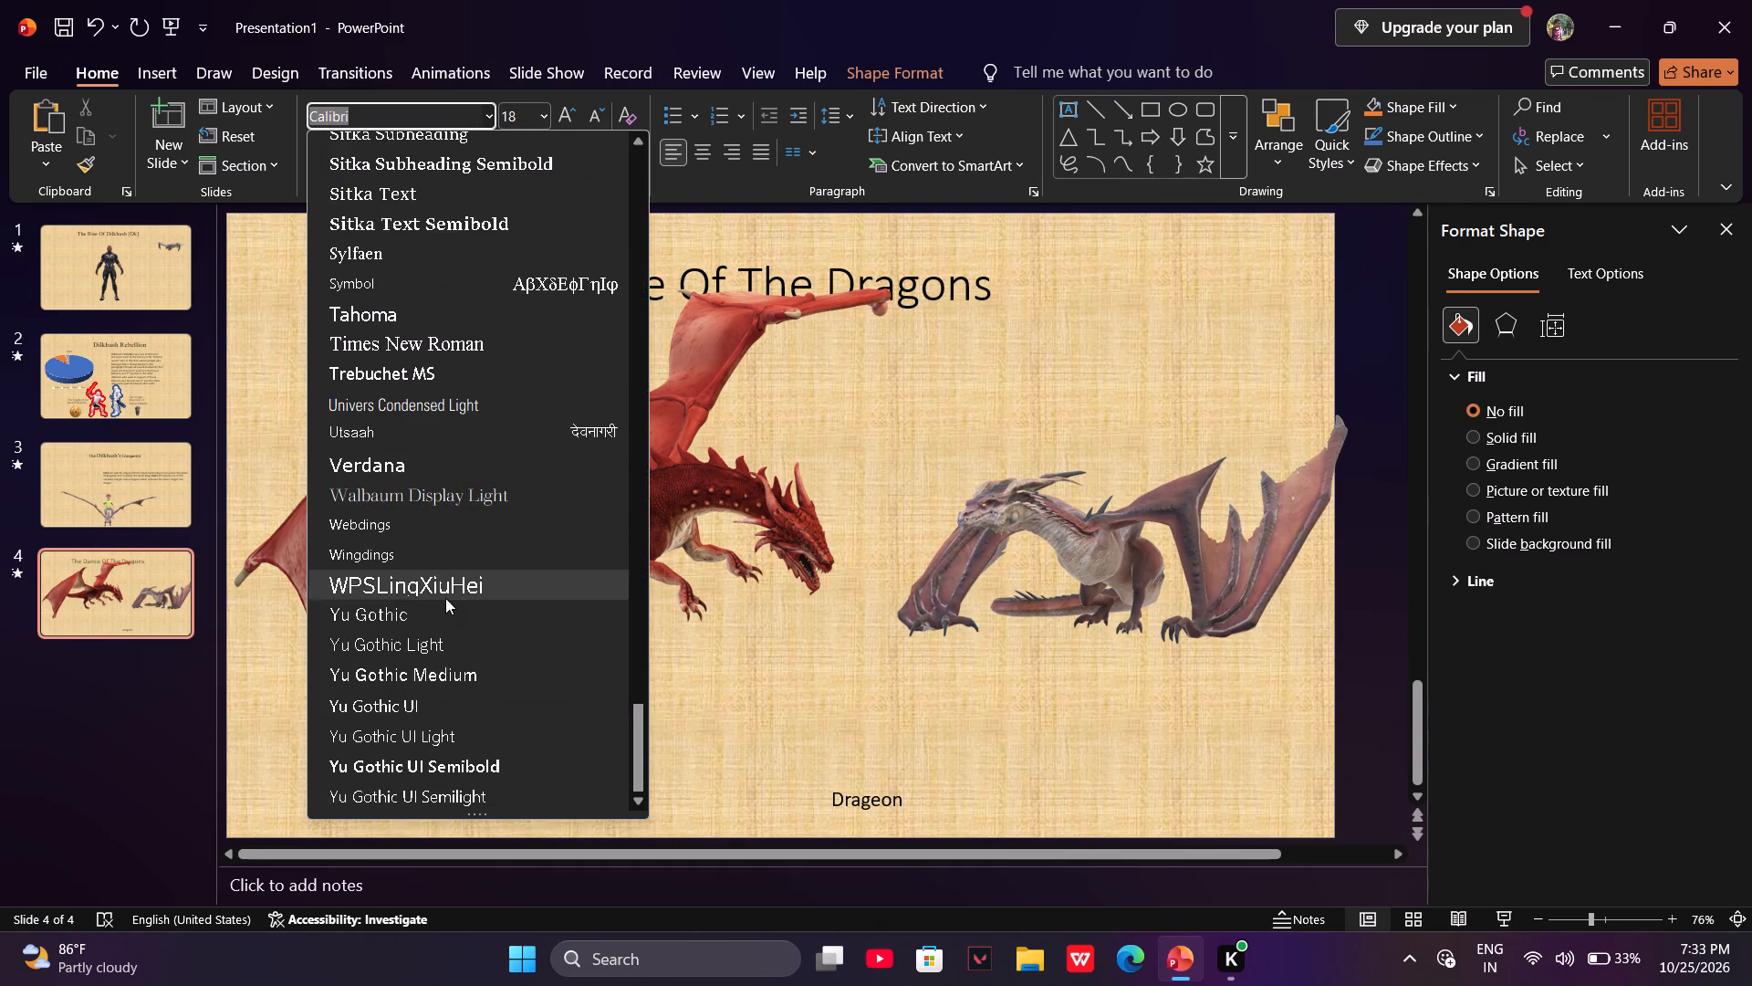
{"action": "left_click", "coordinate": [414, 505]}
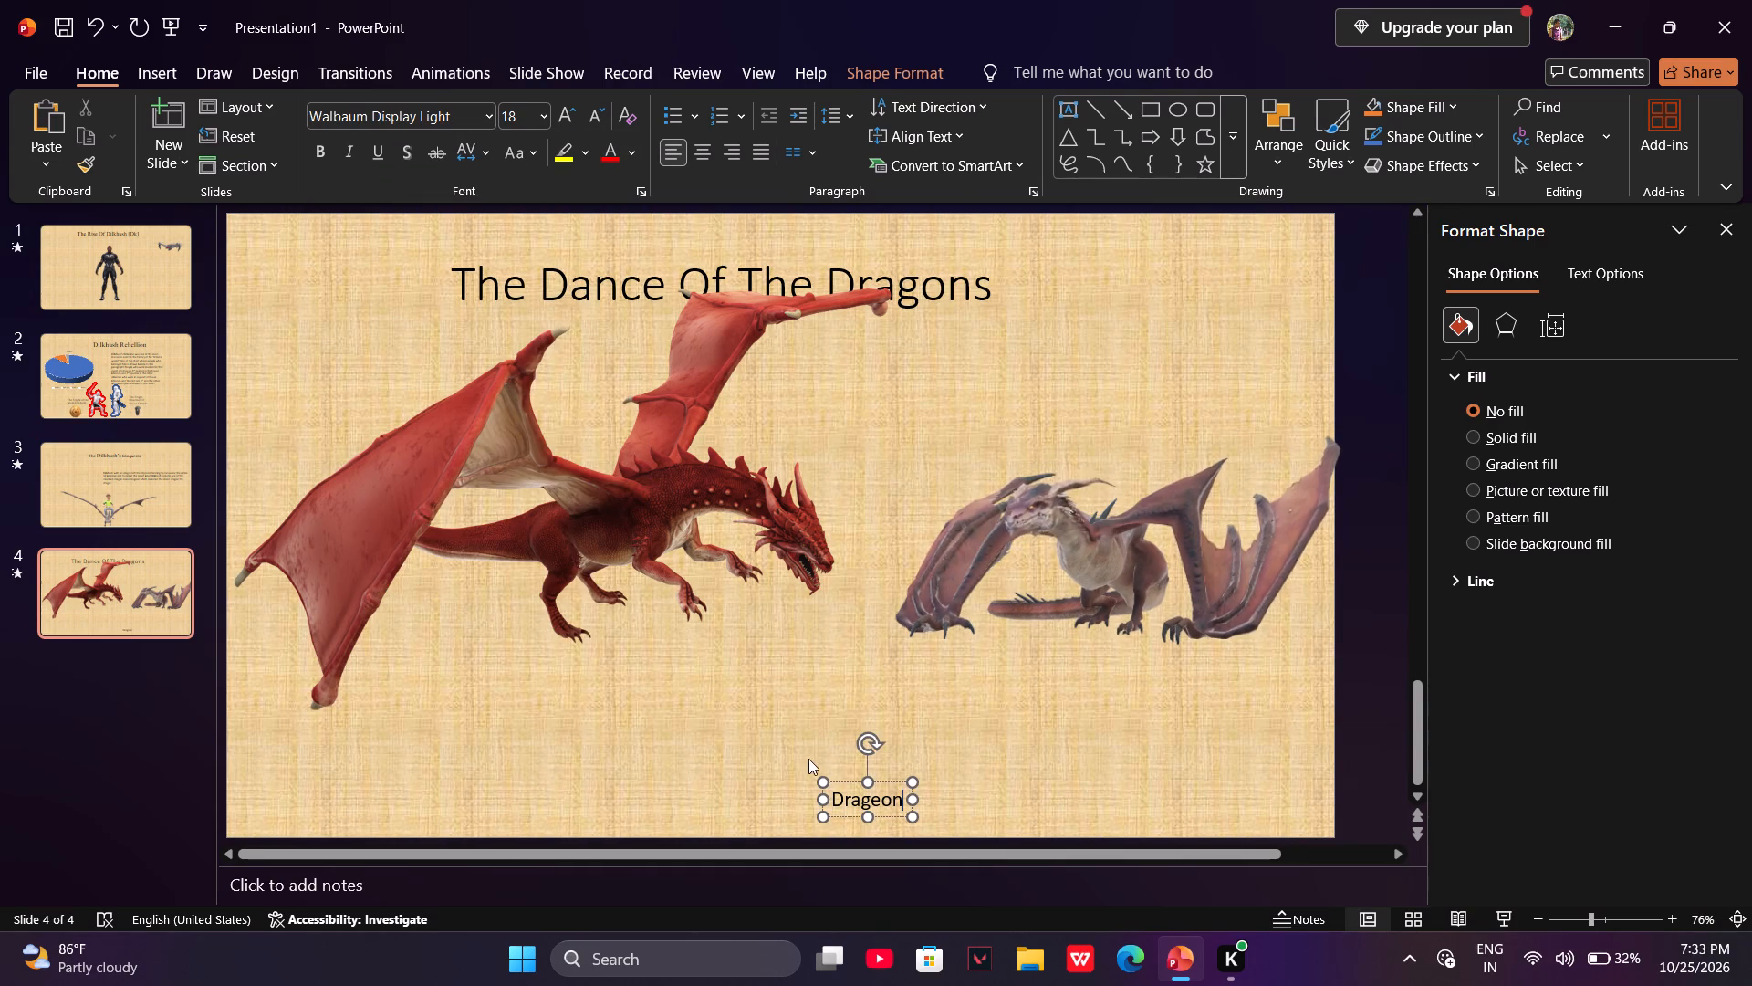
{"action": "left_click_drag", "start_coordinate": [795, 757], "coordinate": [957, 822]}
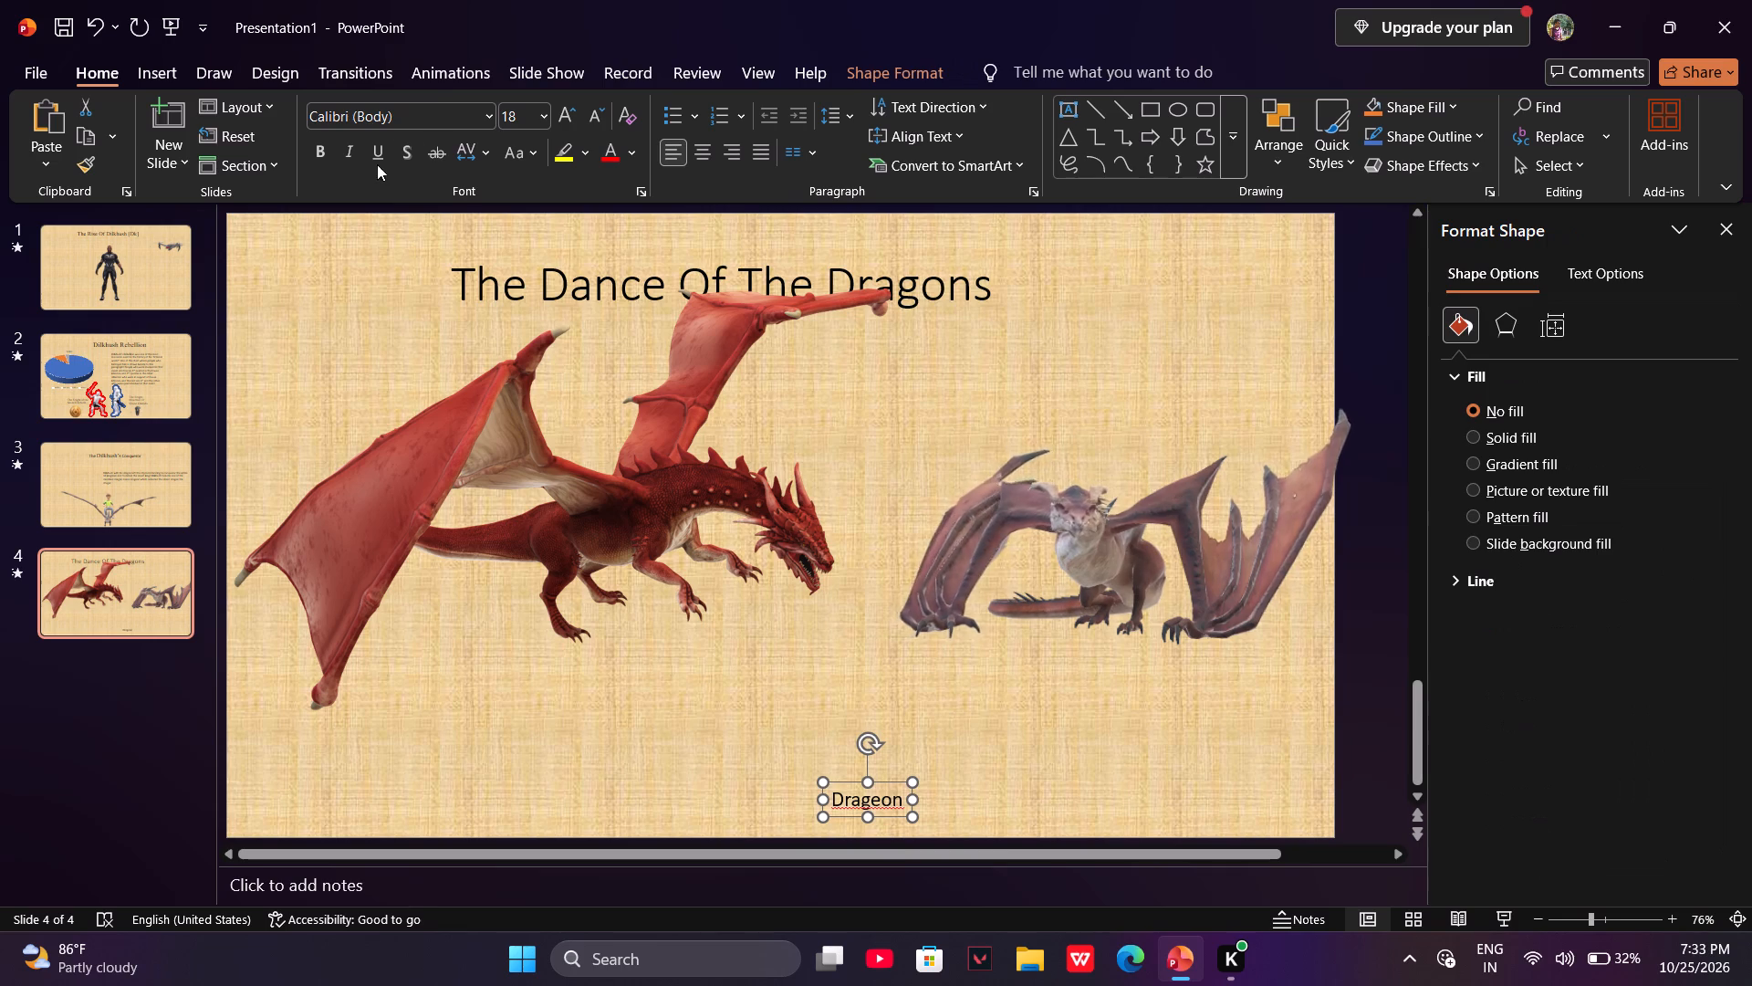
{"action": "left_click", "coordinate": [488, 119]}
{"action": "scroll", "coordinate": [456, 561], "scroll_direction": "down", "scroll_amount": 4}
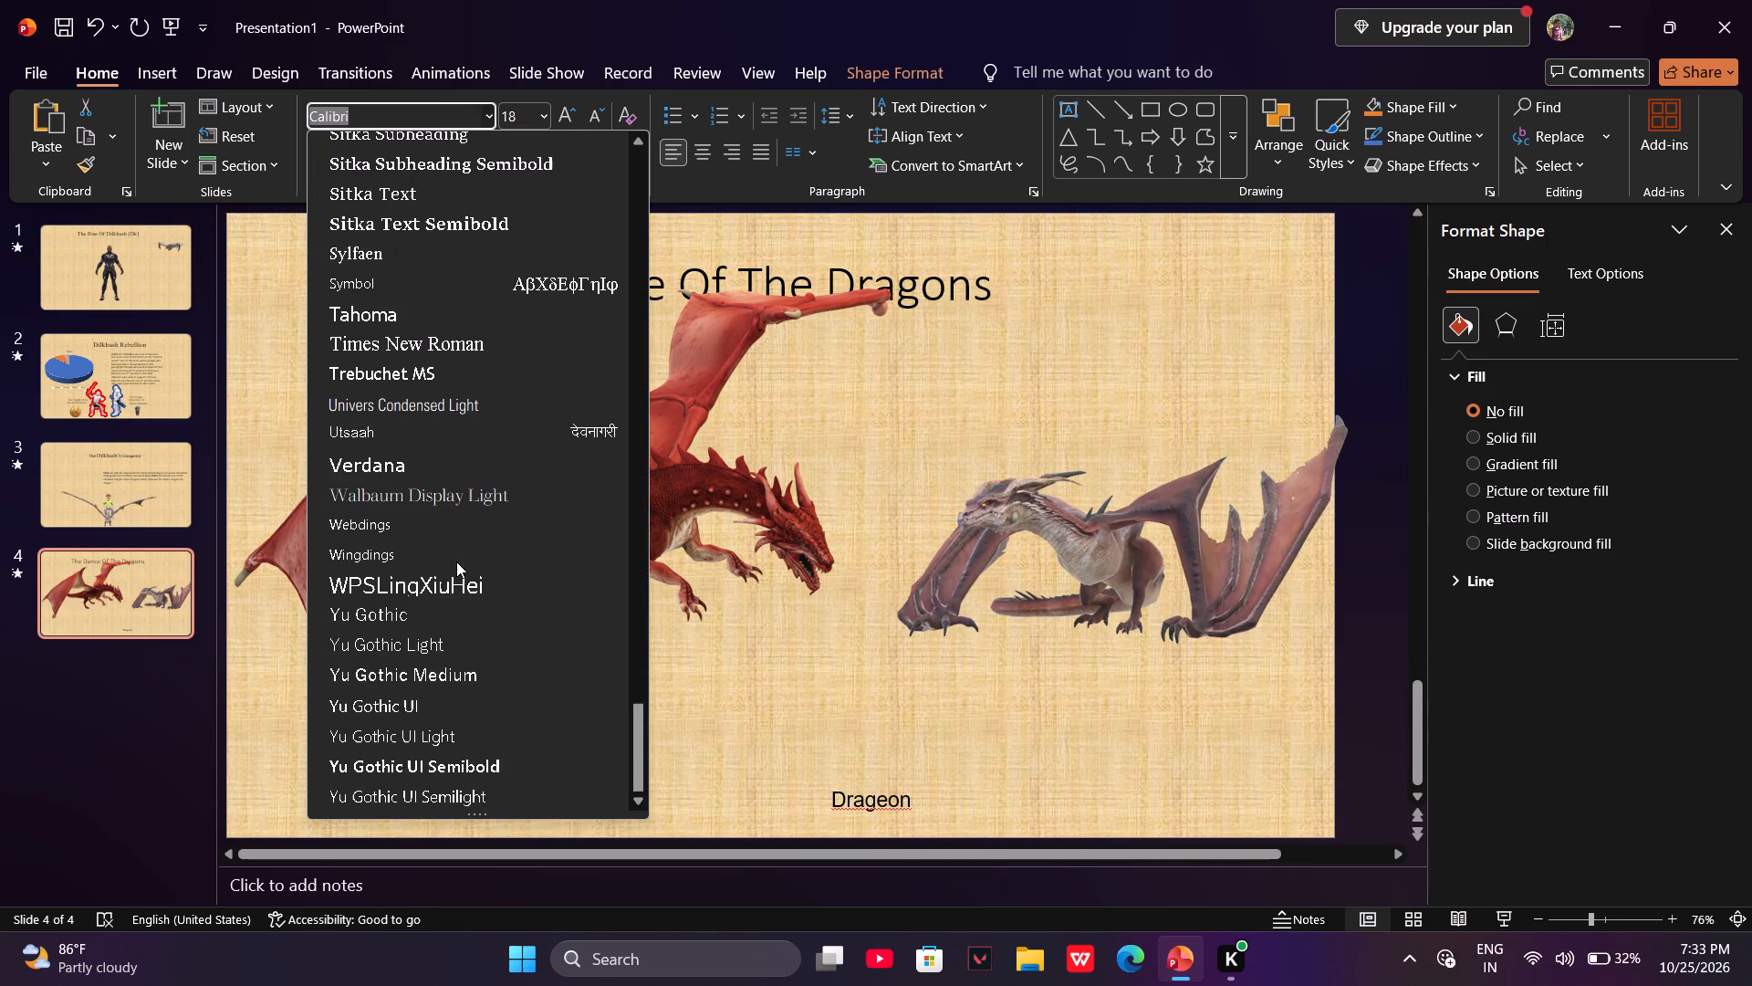
{"action": "left_click", "coordinate": [391, 502]}
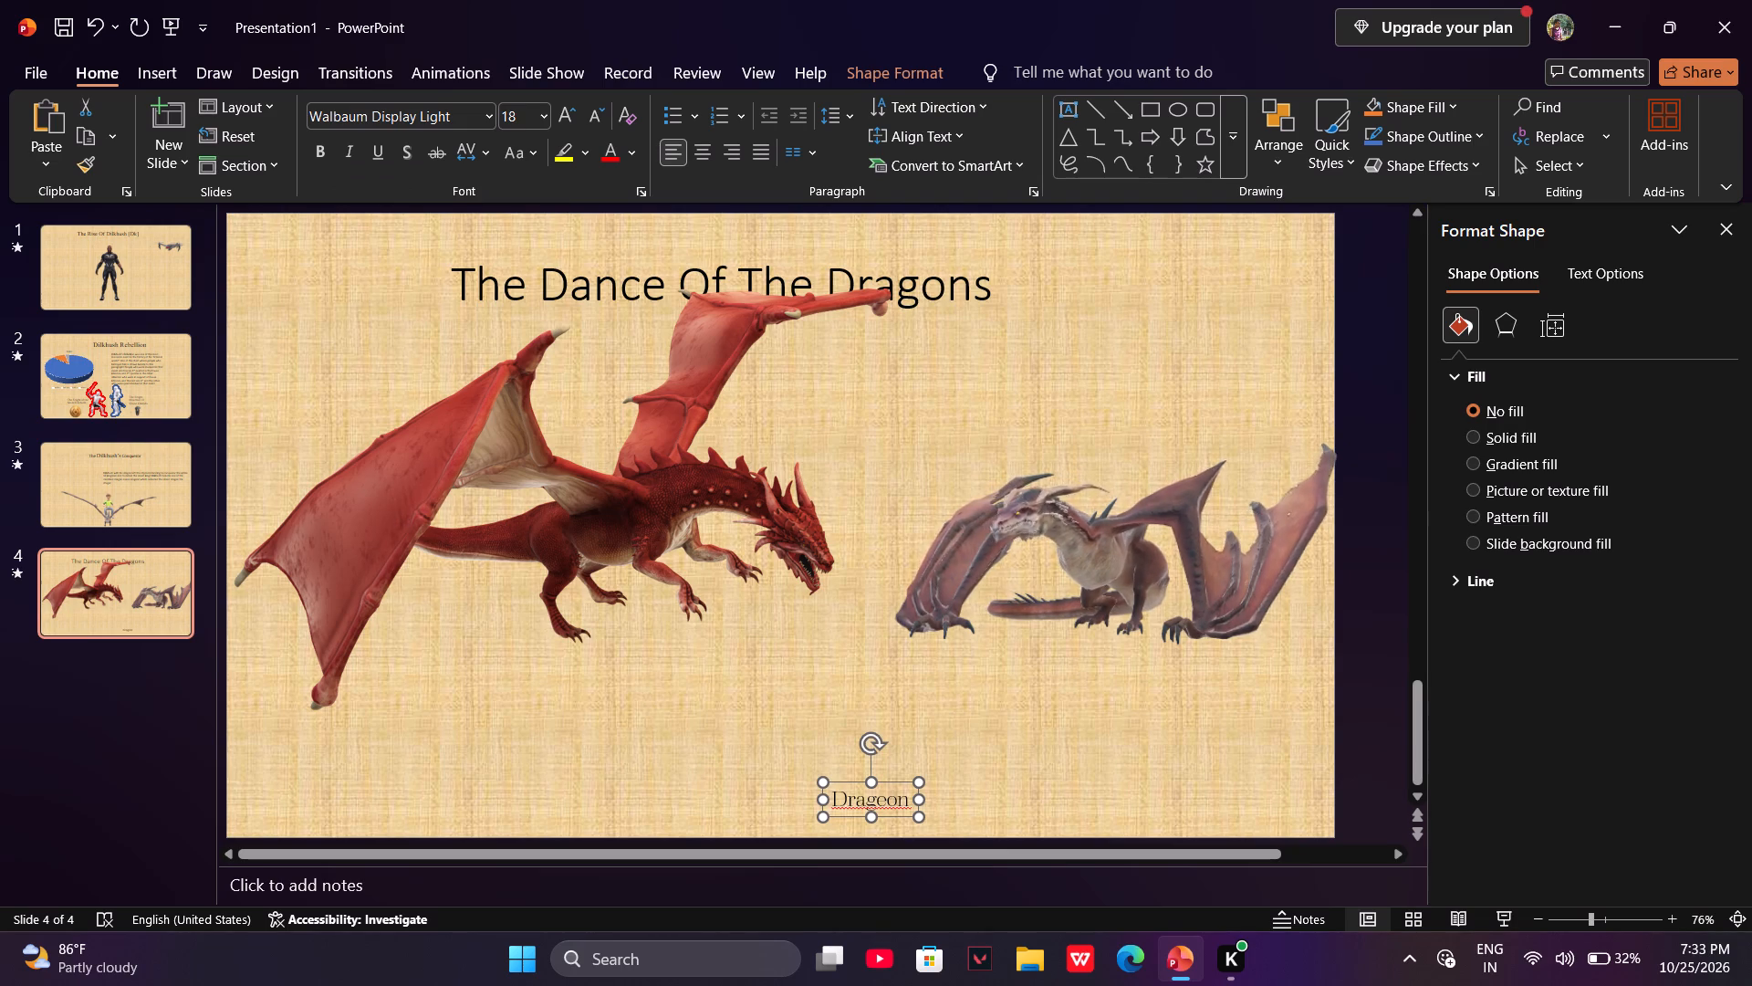
Widen the "Drageon" text box and set its font size to 36.
{"action": "left_click_drag", "start_coordinate": [921, 787], "coordinate": [1114, 672]}
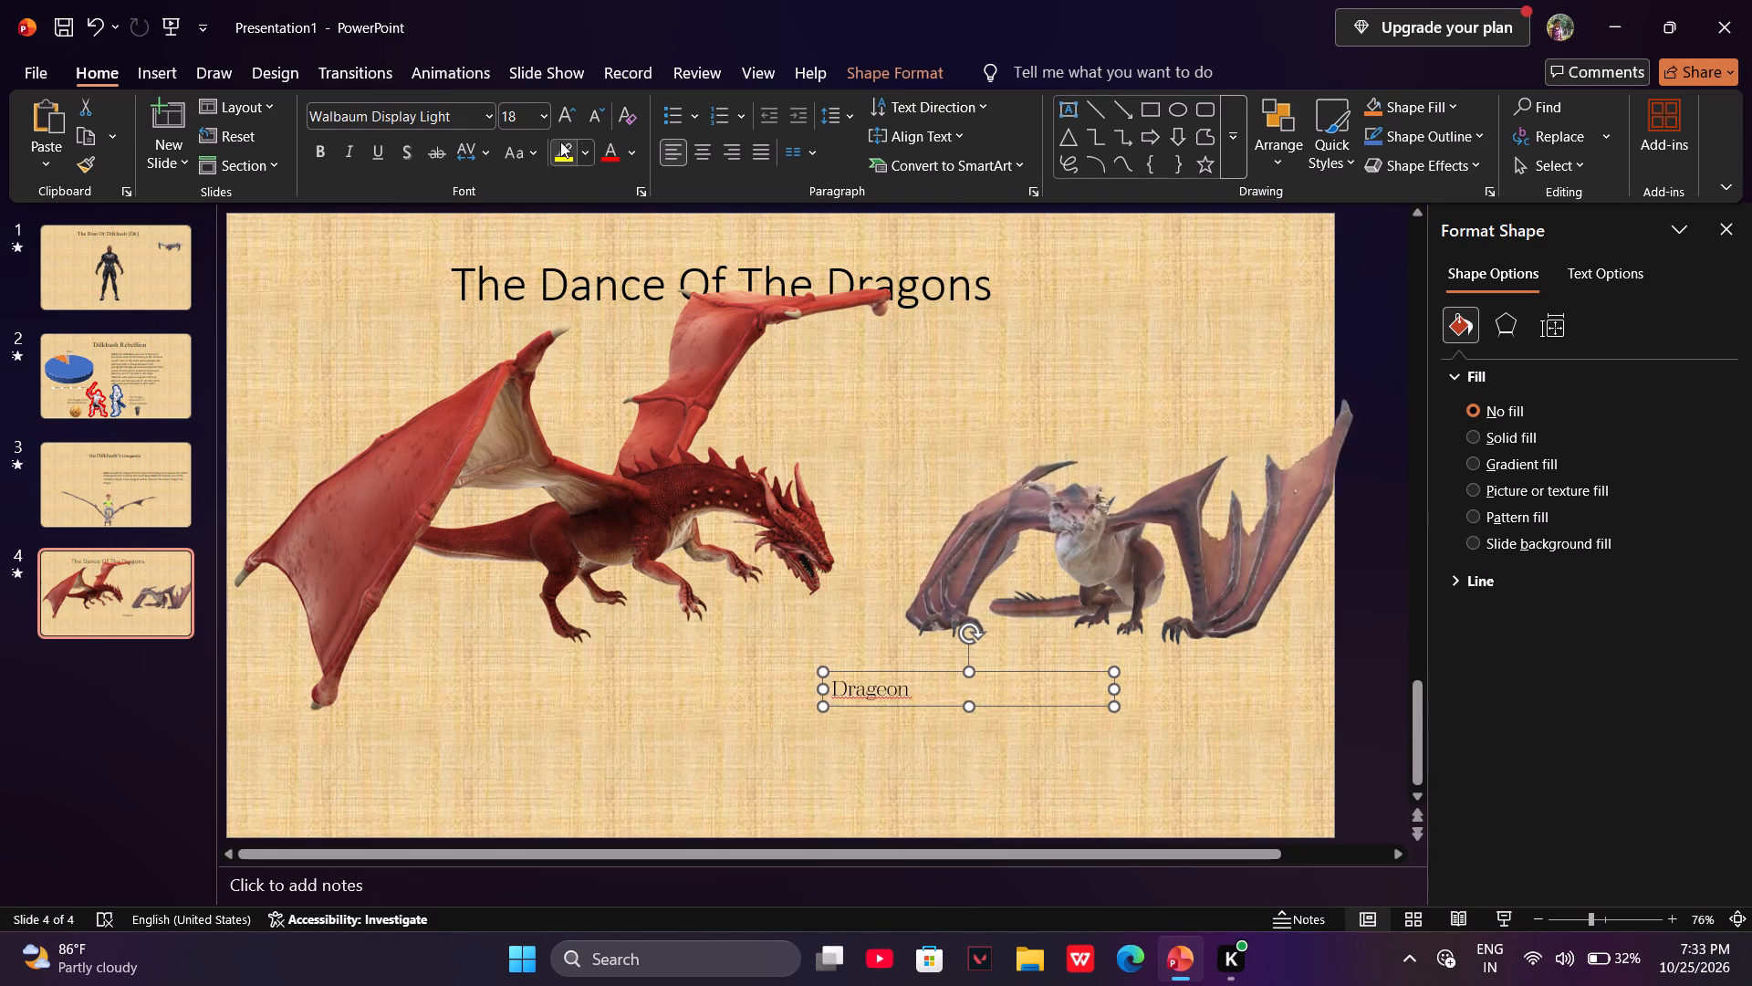
{"action": "left_click", "coordinate": [536, 110]}
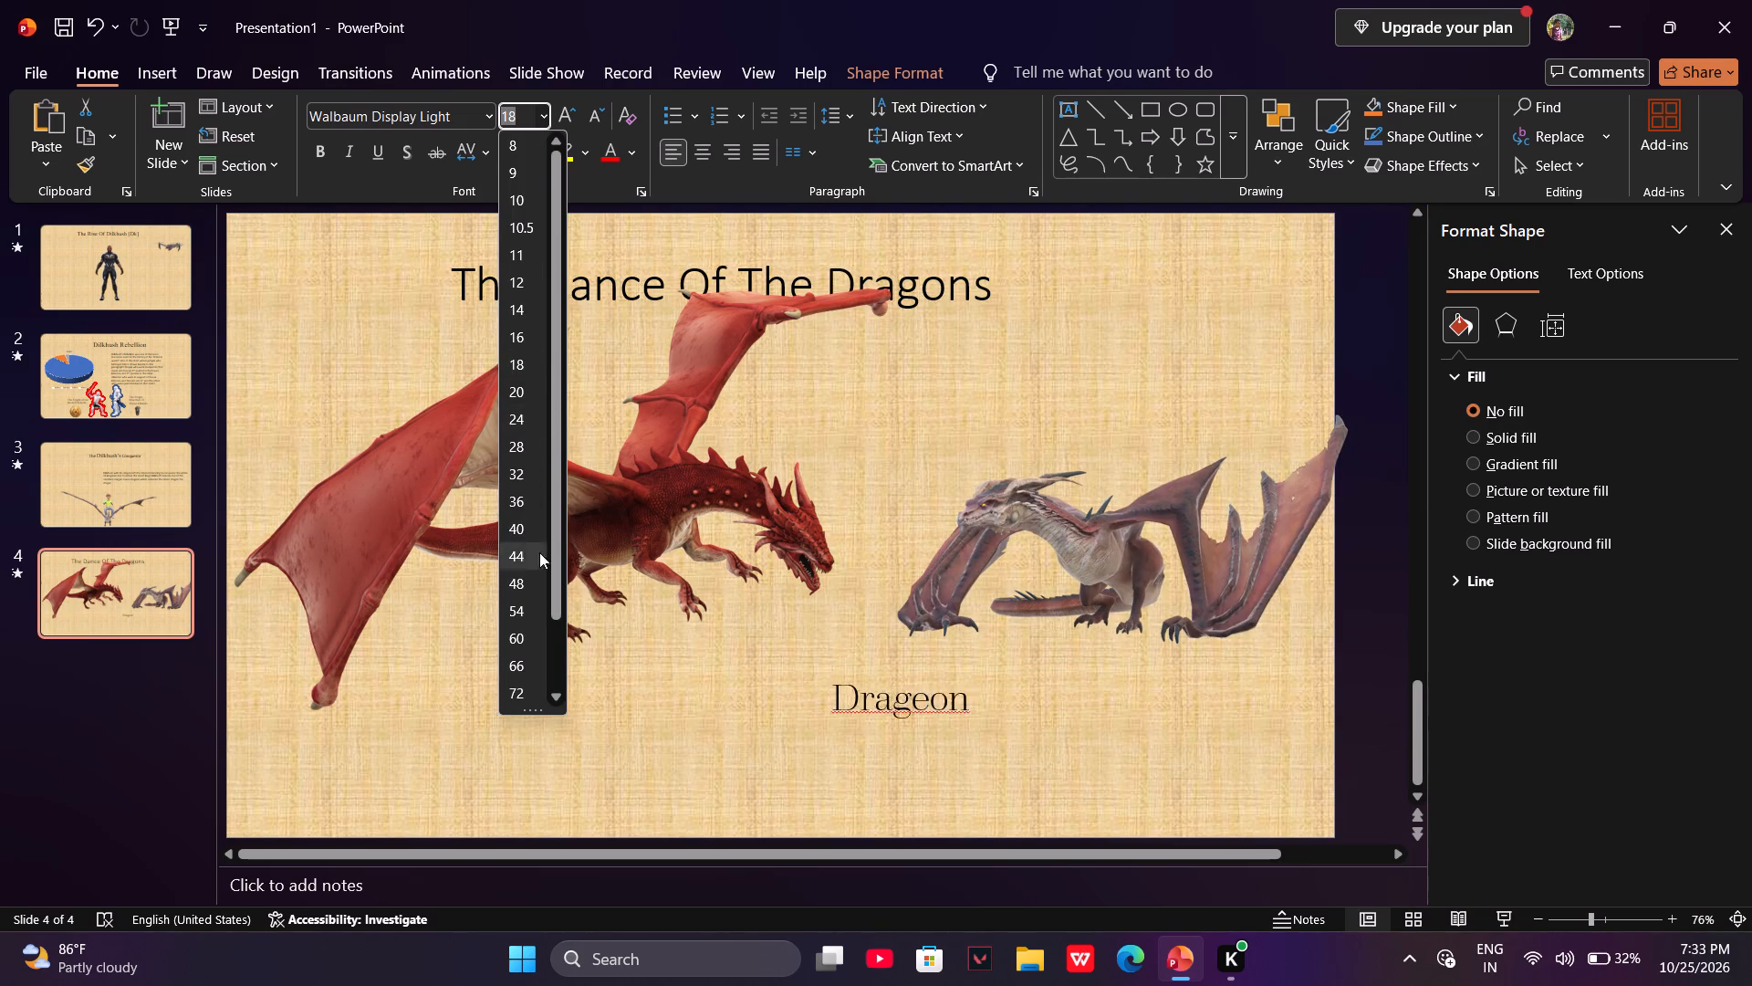
{"action": "left_click", "coordinate": [536, 500]}
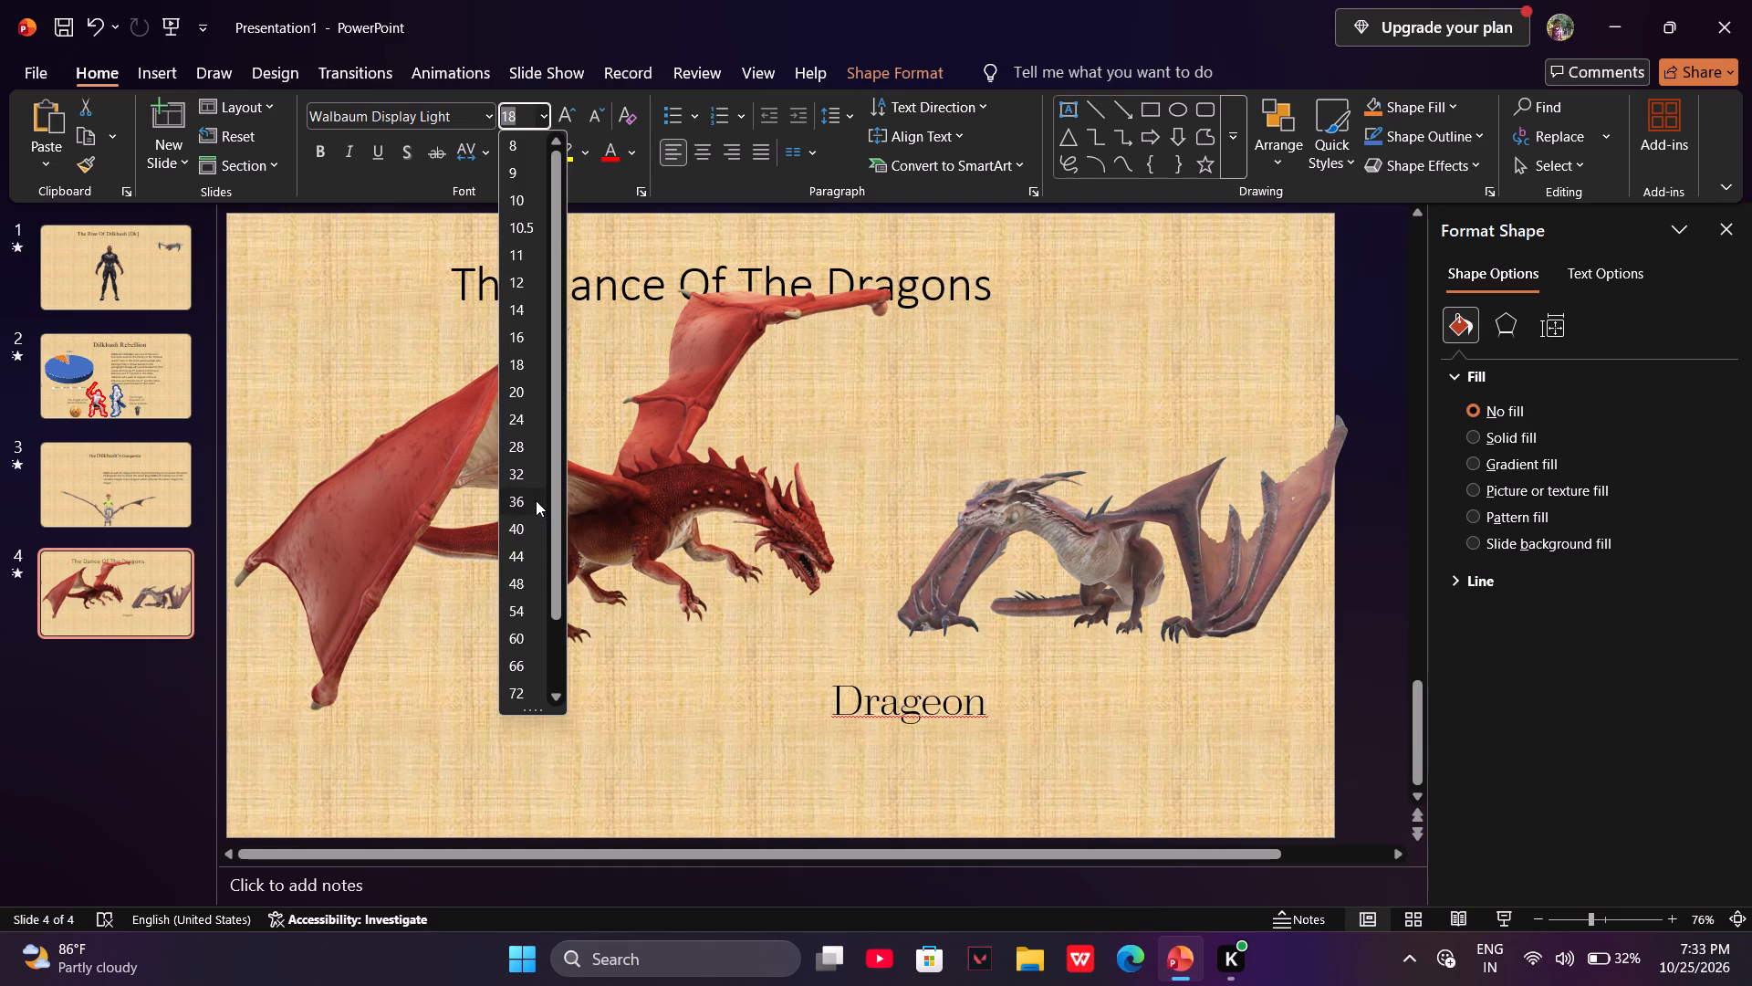
Move the "Drageon" label directly beneath the darker dragon.
{"action": "left_click_drag", "start_coordinate": [1037, 723], "coordinate": [1253, 694]}
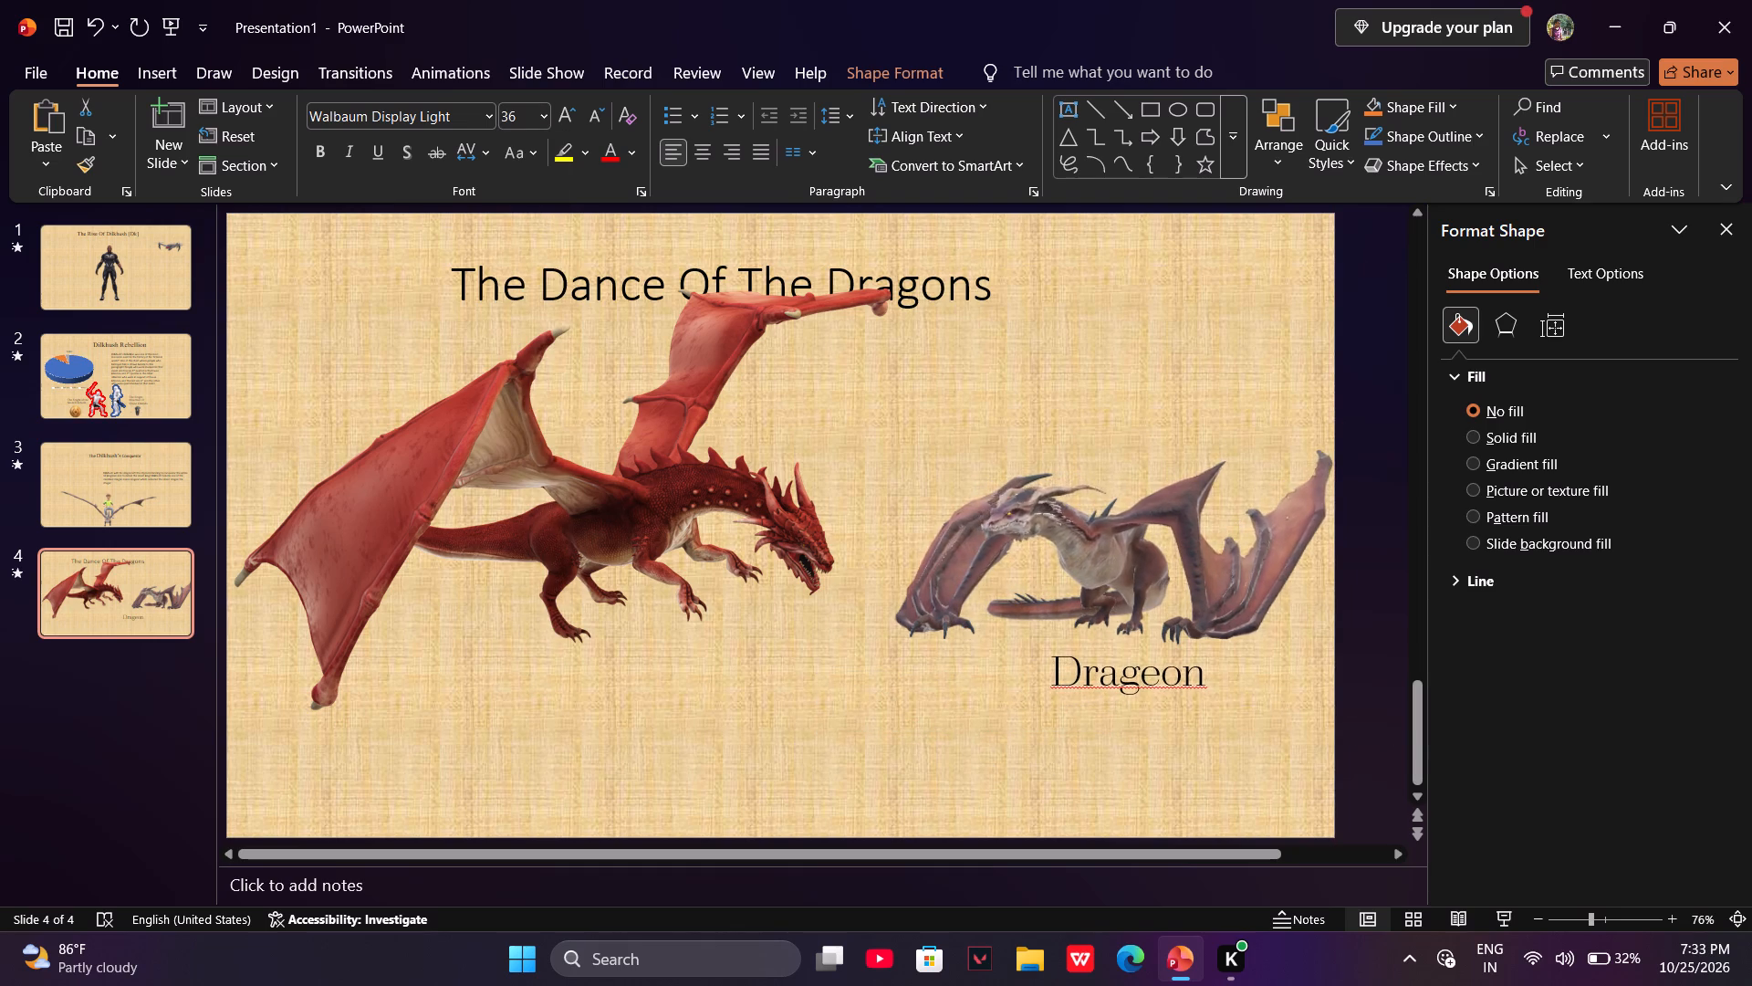
{"action": "left_click_drag", "start_coordinate": [1253, 694], "coordinate": [1249, 698]}
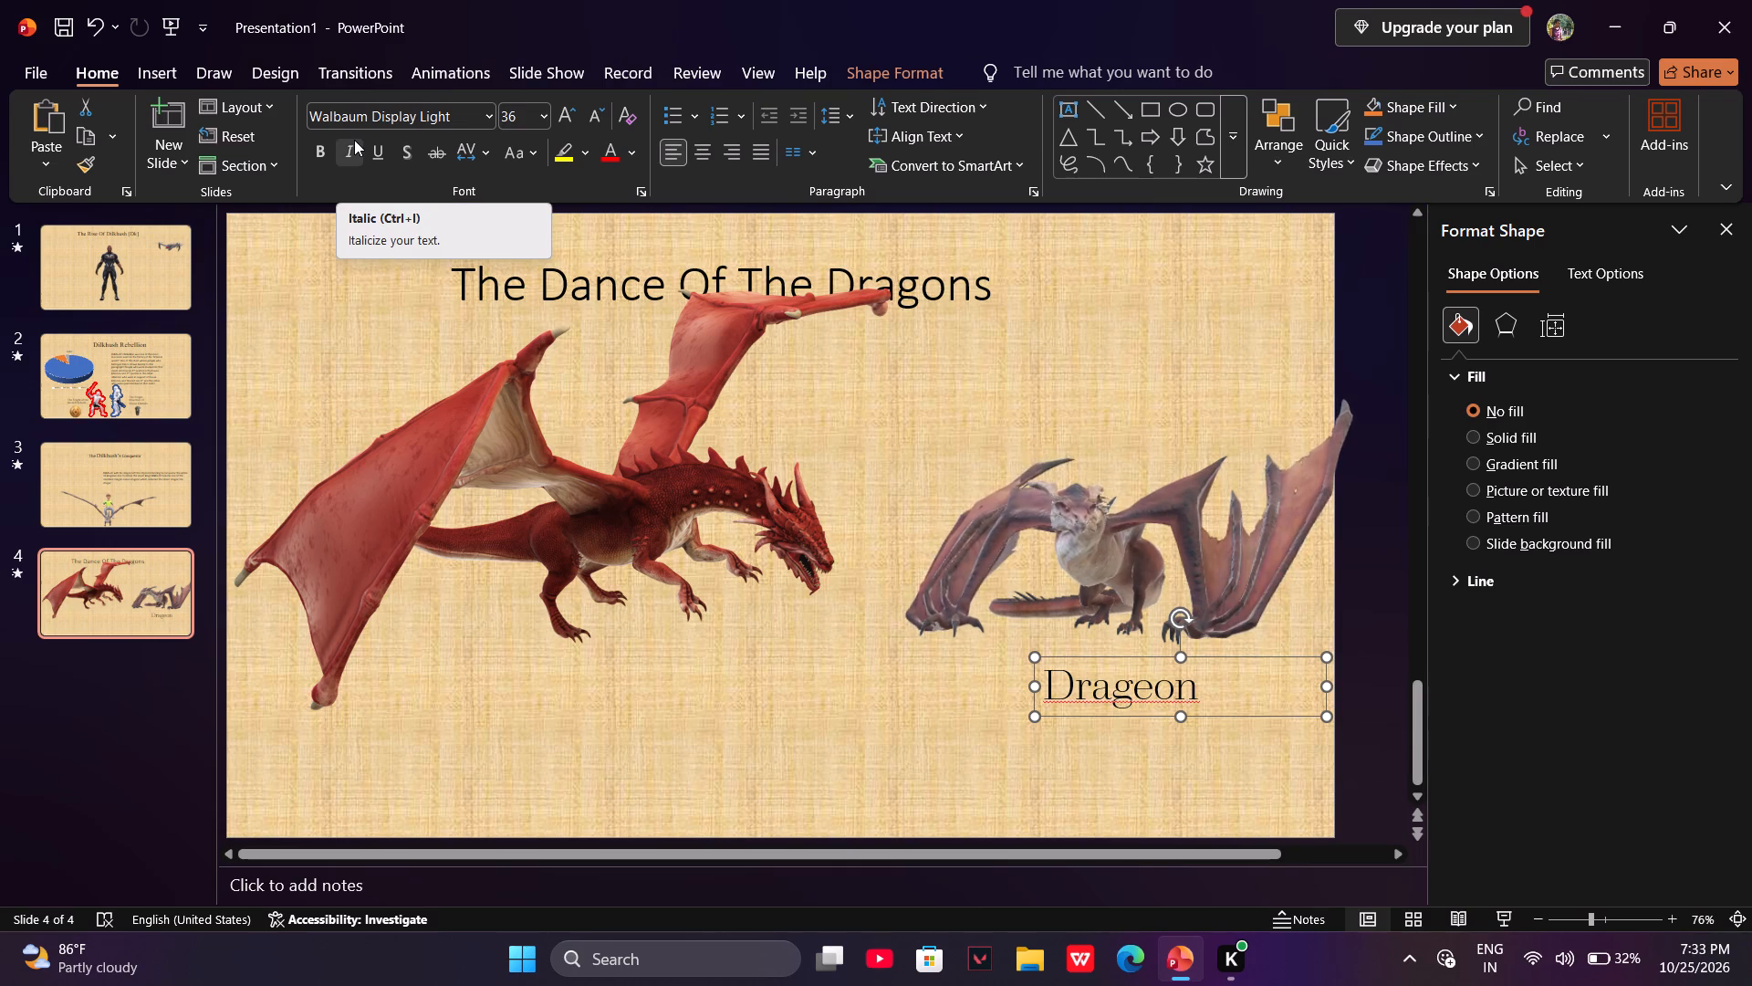
Add a second text box reading "Chagar" beneath the red dragon.
{"action": "left_click", "coordinate": [141, 74]}
{"action": "left_click", "coordinate": [916, 142]}
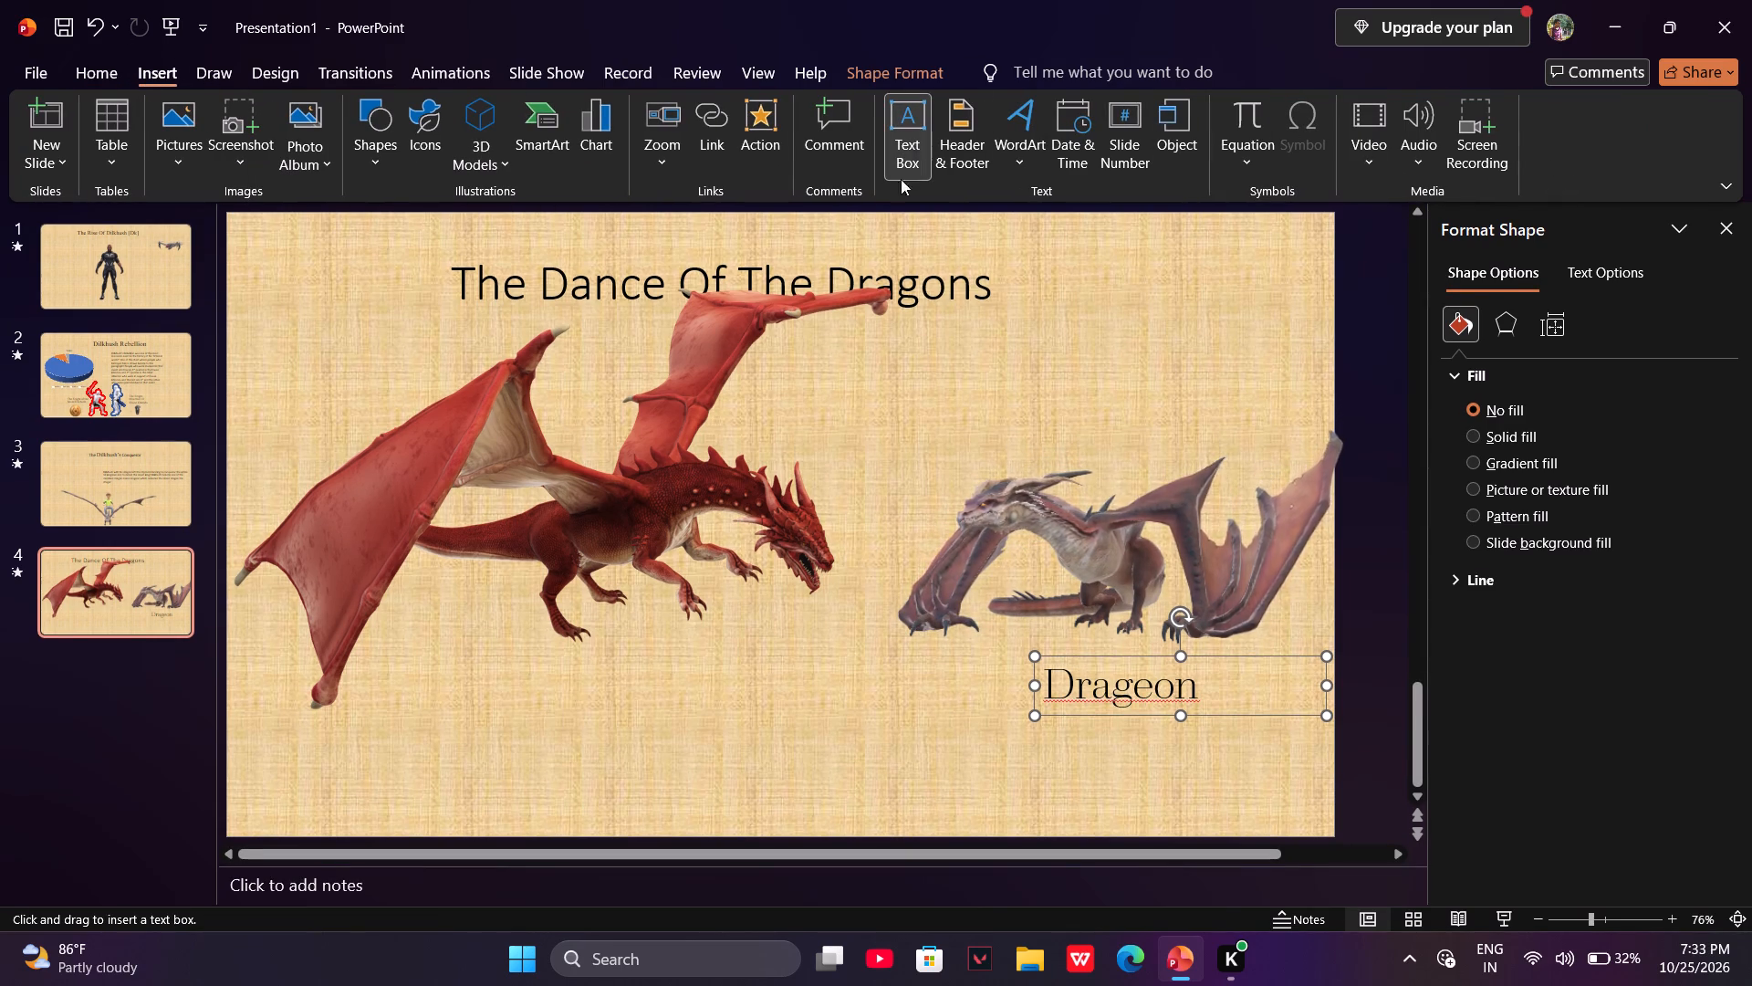
{"action": "left_click", "coordinate": [567, 690]}
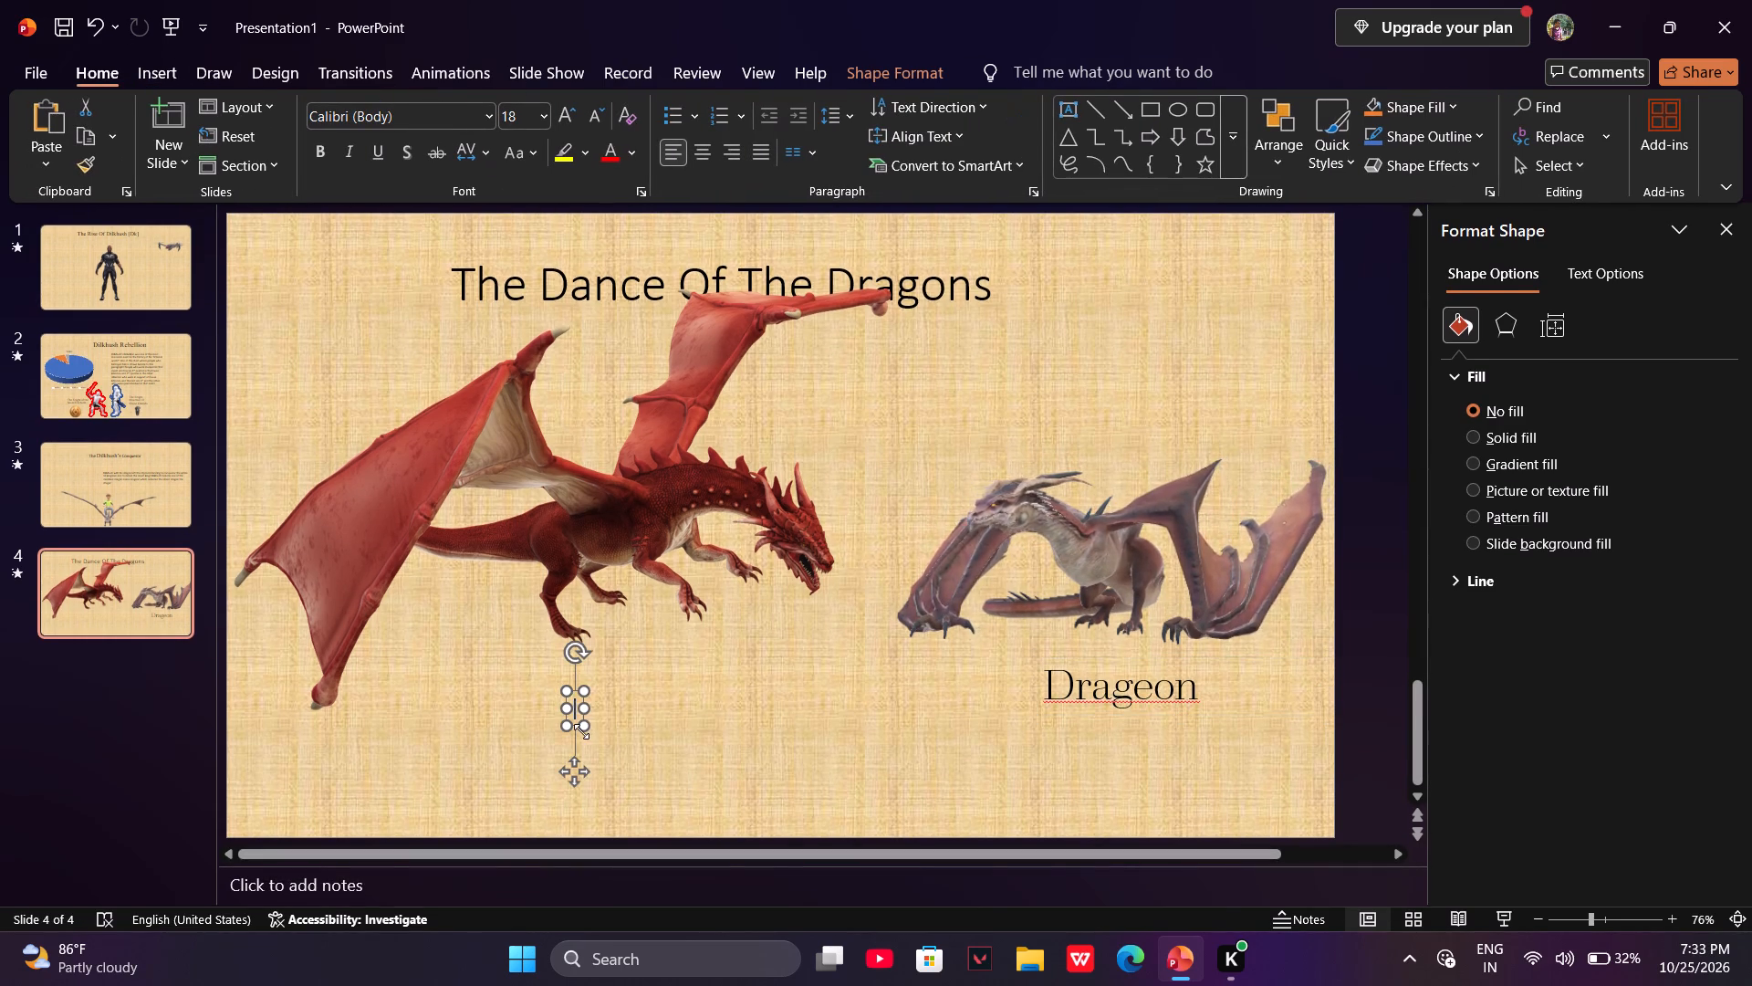
{"action": "key", "text": "BackSpace"}
{"action": "type", "text": "ar"}
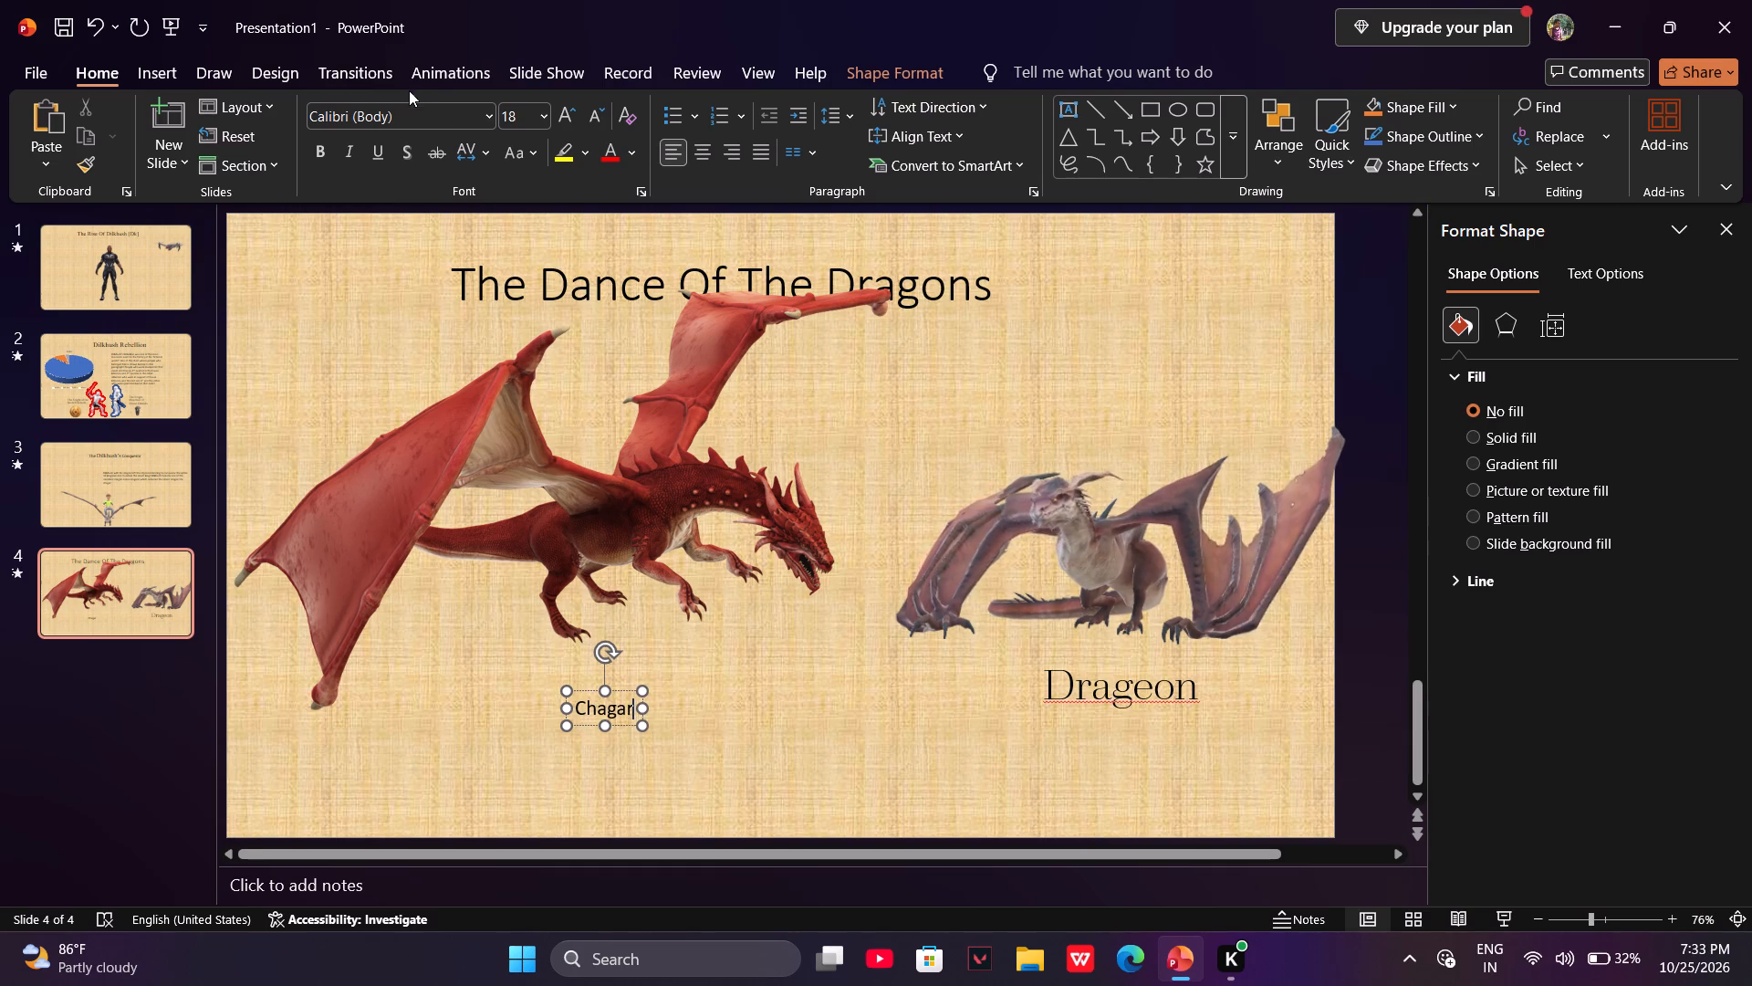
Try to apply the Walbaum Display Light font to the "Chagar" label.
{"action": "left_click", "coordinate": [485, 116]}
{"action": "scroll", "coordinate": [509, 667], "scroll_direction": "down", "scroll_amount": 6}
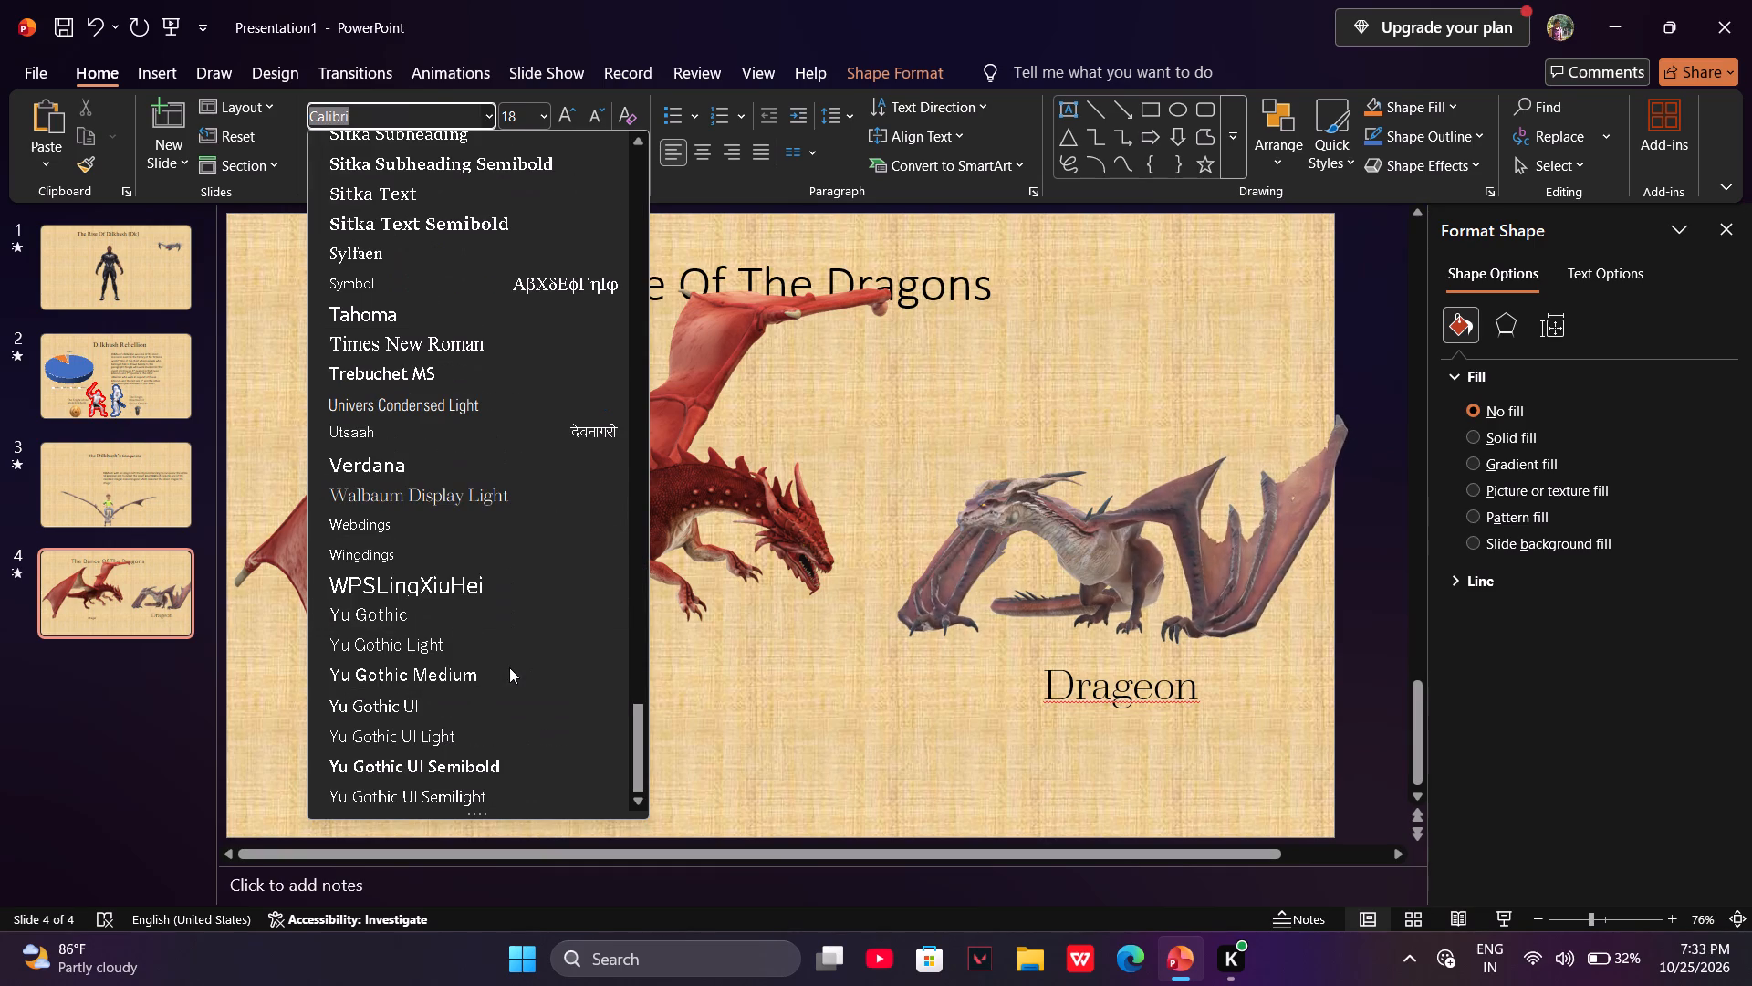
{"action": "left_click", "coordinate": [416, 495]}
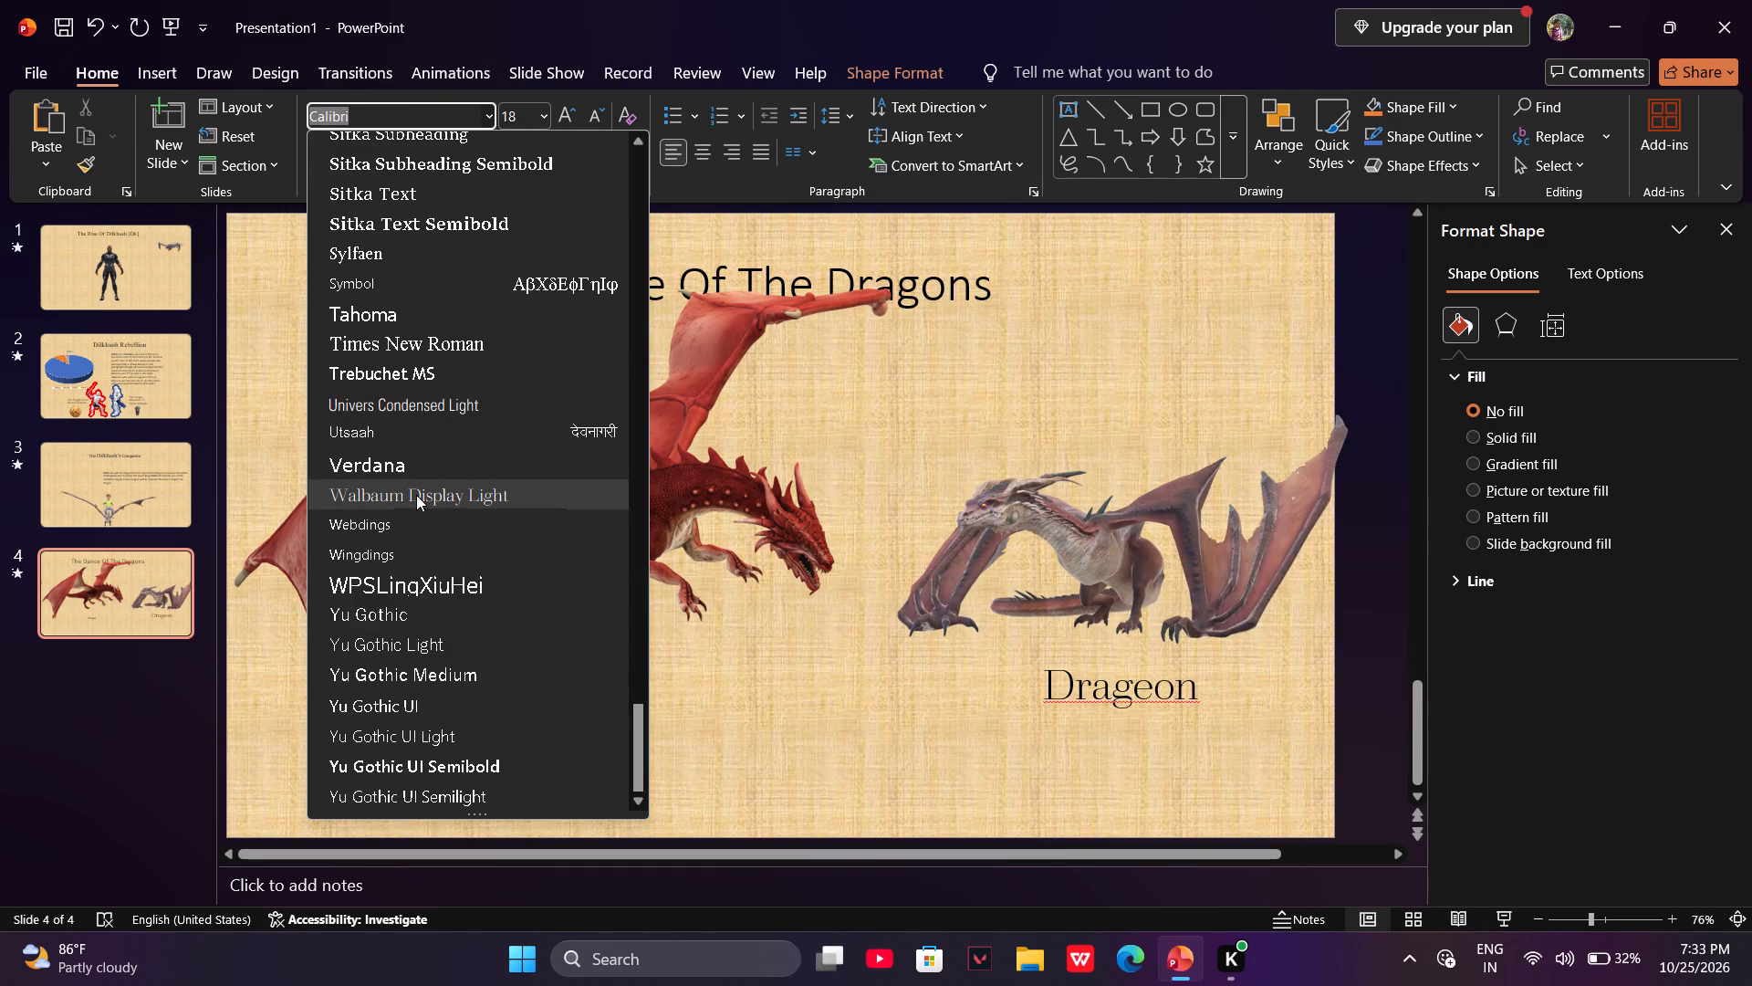
Shift the darker dragon slightly upward, keeping it above the "Drageon" label.
{"action": "left_click_drag", "start_coordinate": [675, 737], "coordinate": [610, 708]}
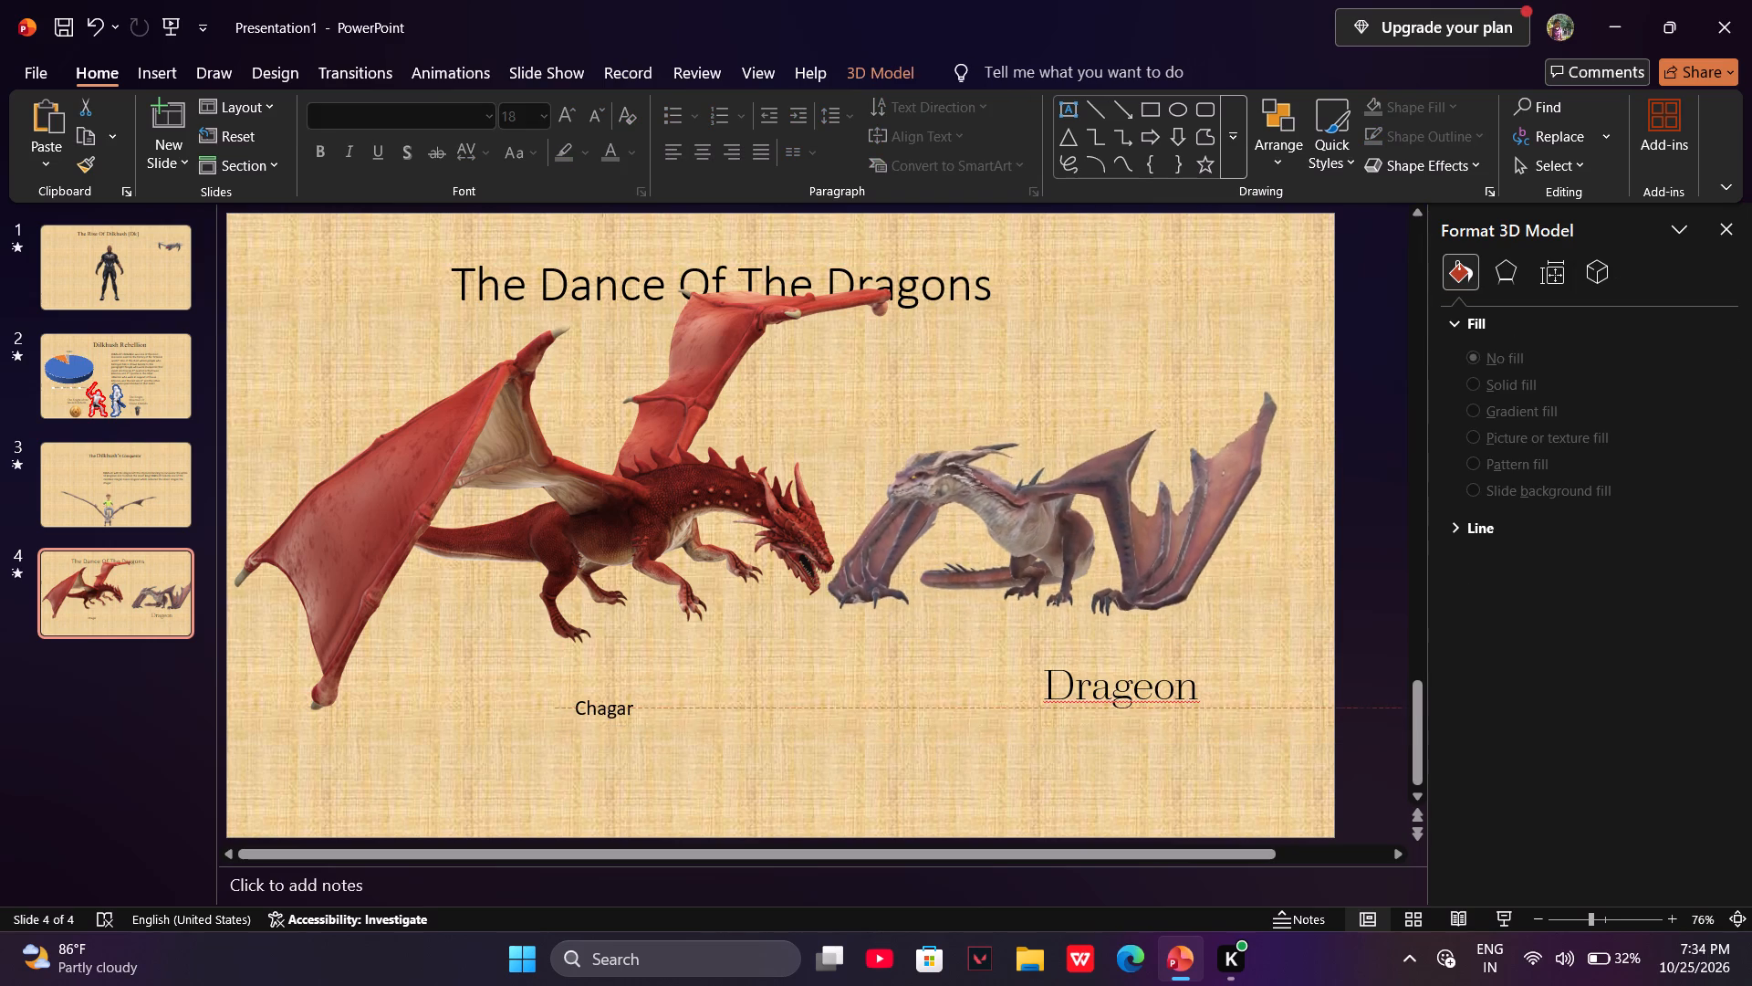
{"action": "left_click_drag", "start_coordinate": [610, 708], "coordinate": [667, 712]}
Set the font of the "Chagar" label to Walbaum Display Light.
{"action": "left_click", "coordinate": [626, 709]}
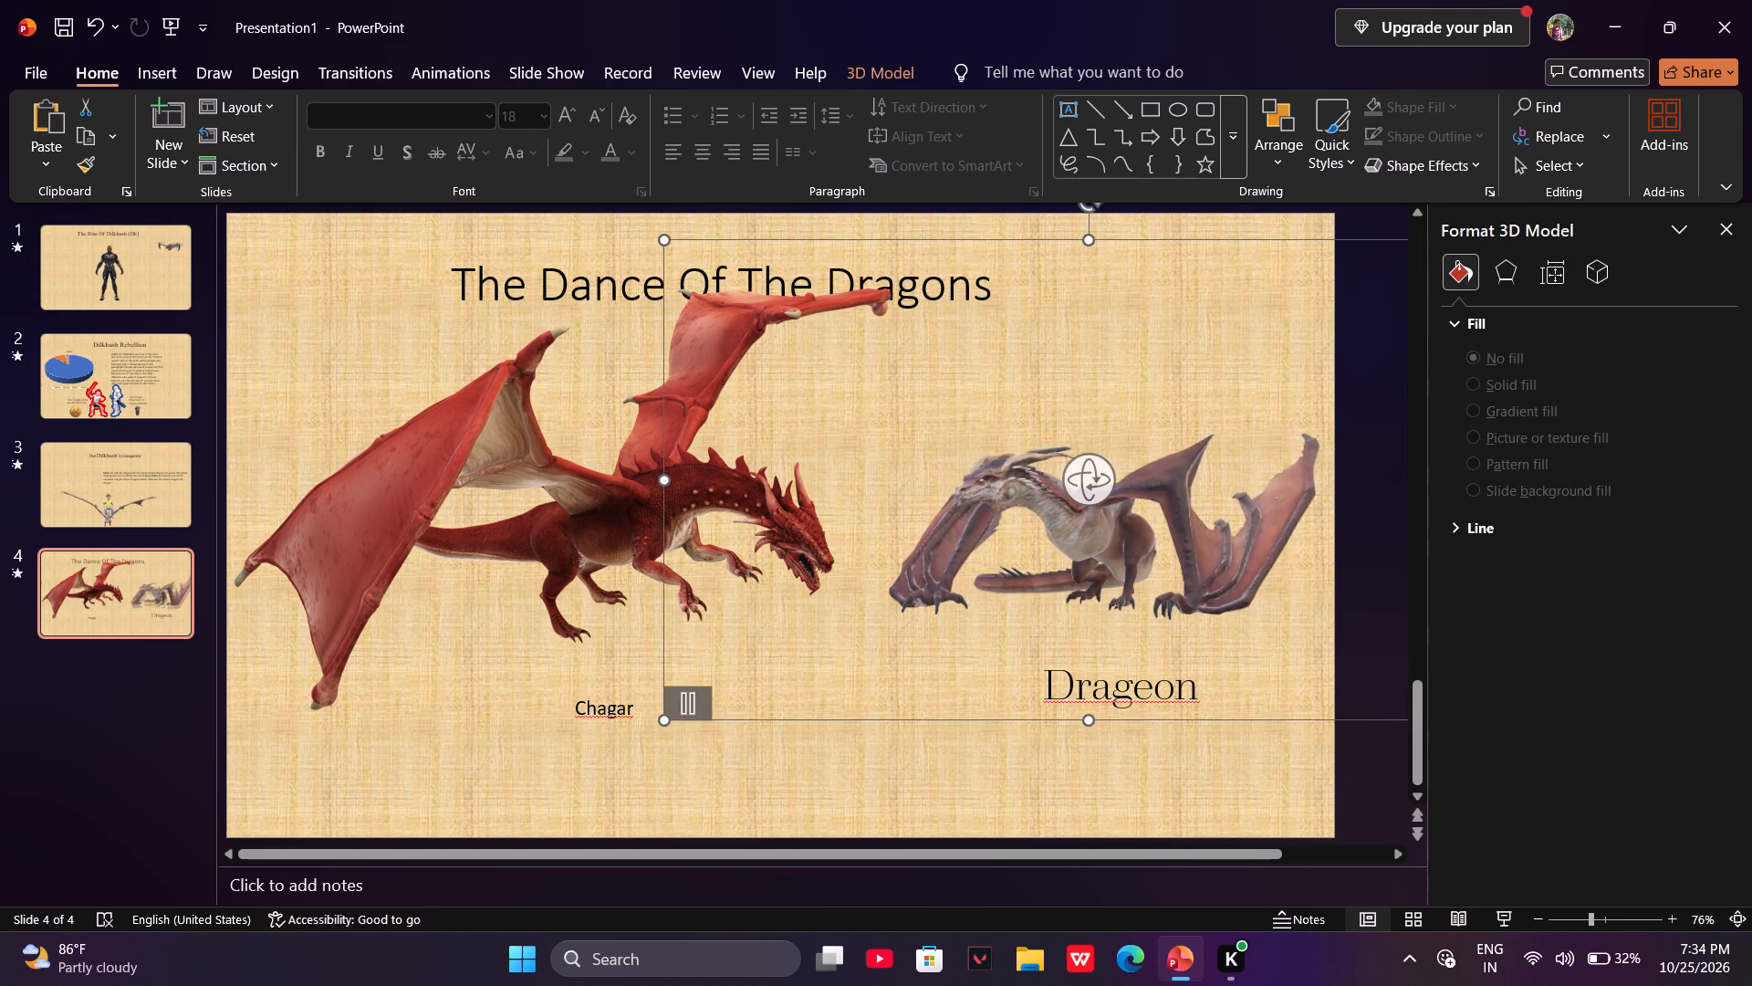
{"action": "left_click", "coordinate": [492, 119]}
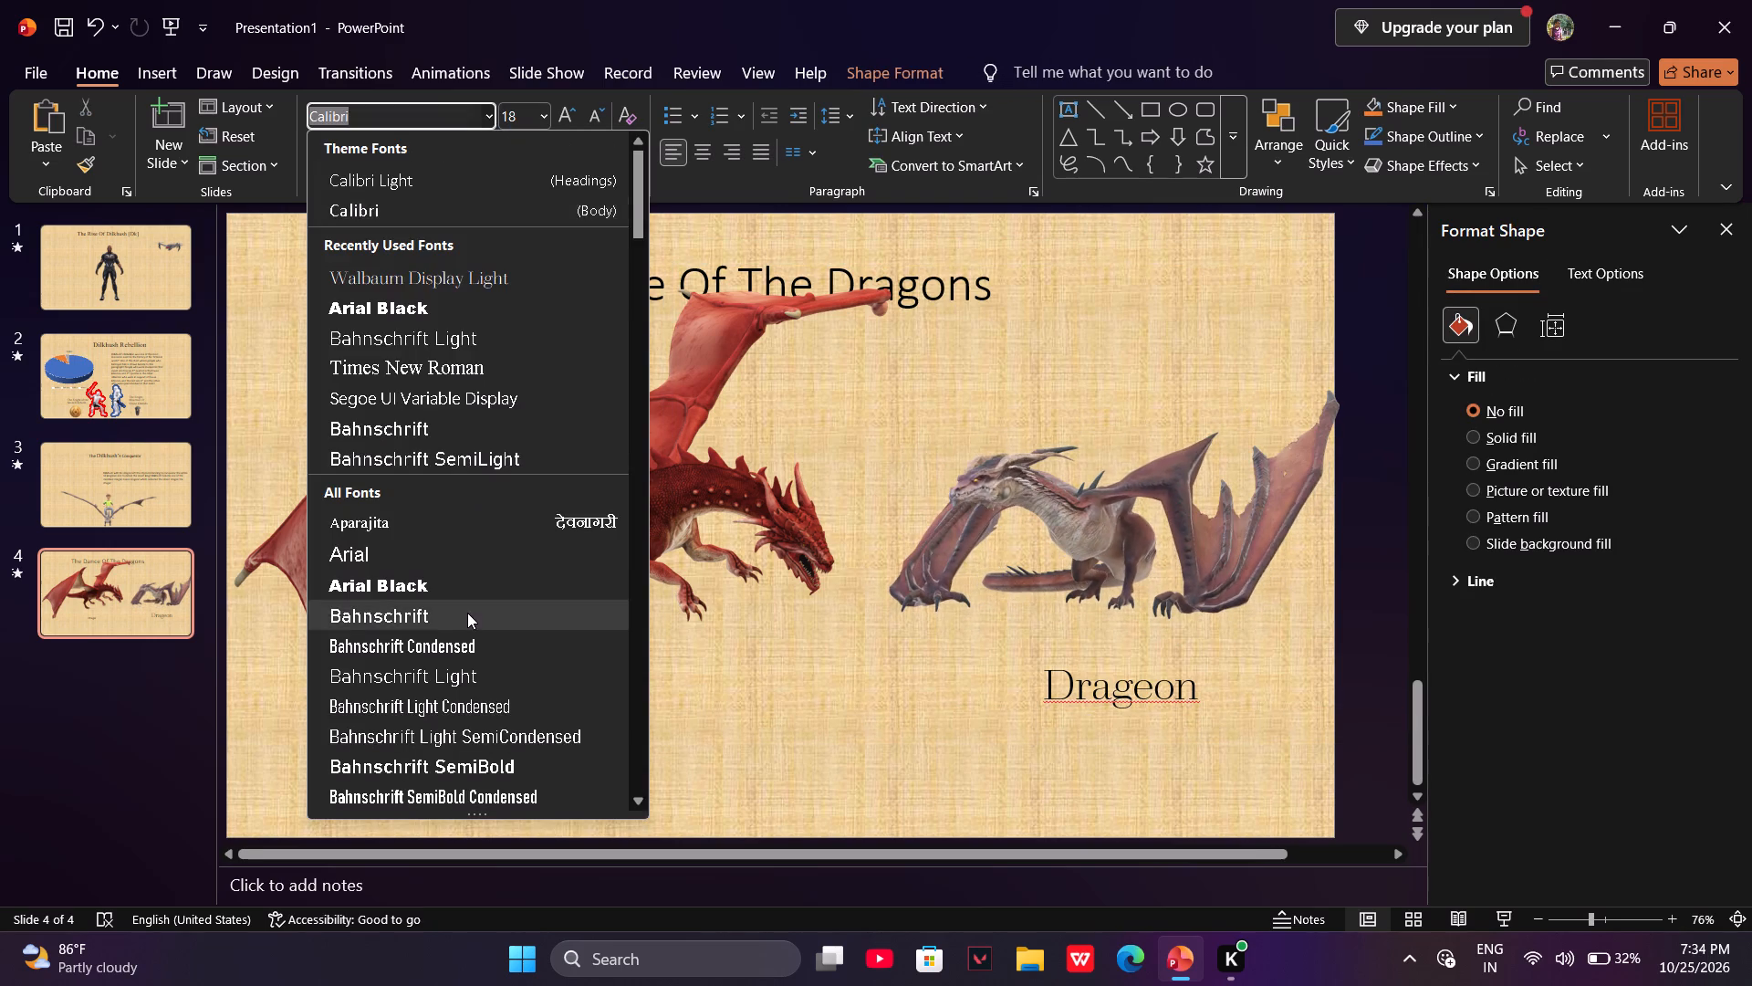
{"action": "scroll", "coordinate": [467, 613], "scroll_direction": "down", "scroll_amount": 4}
{"action": "scroll", "coordinate": [418, 429], "scroll_direction": "down", "scroll_amount": 1}
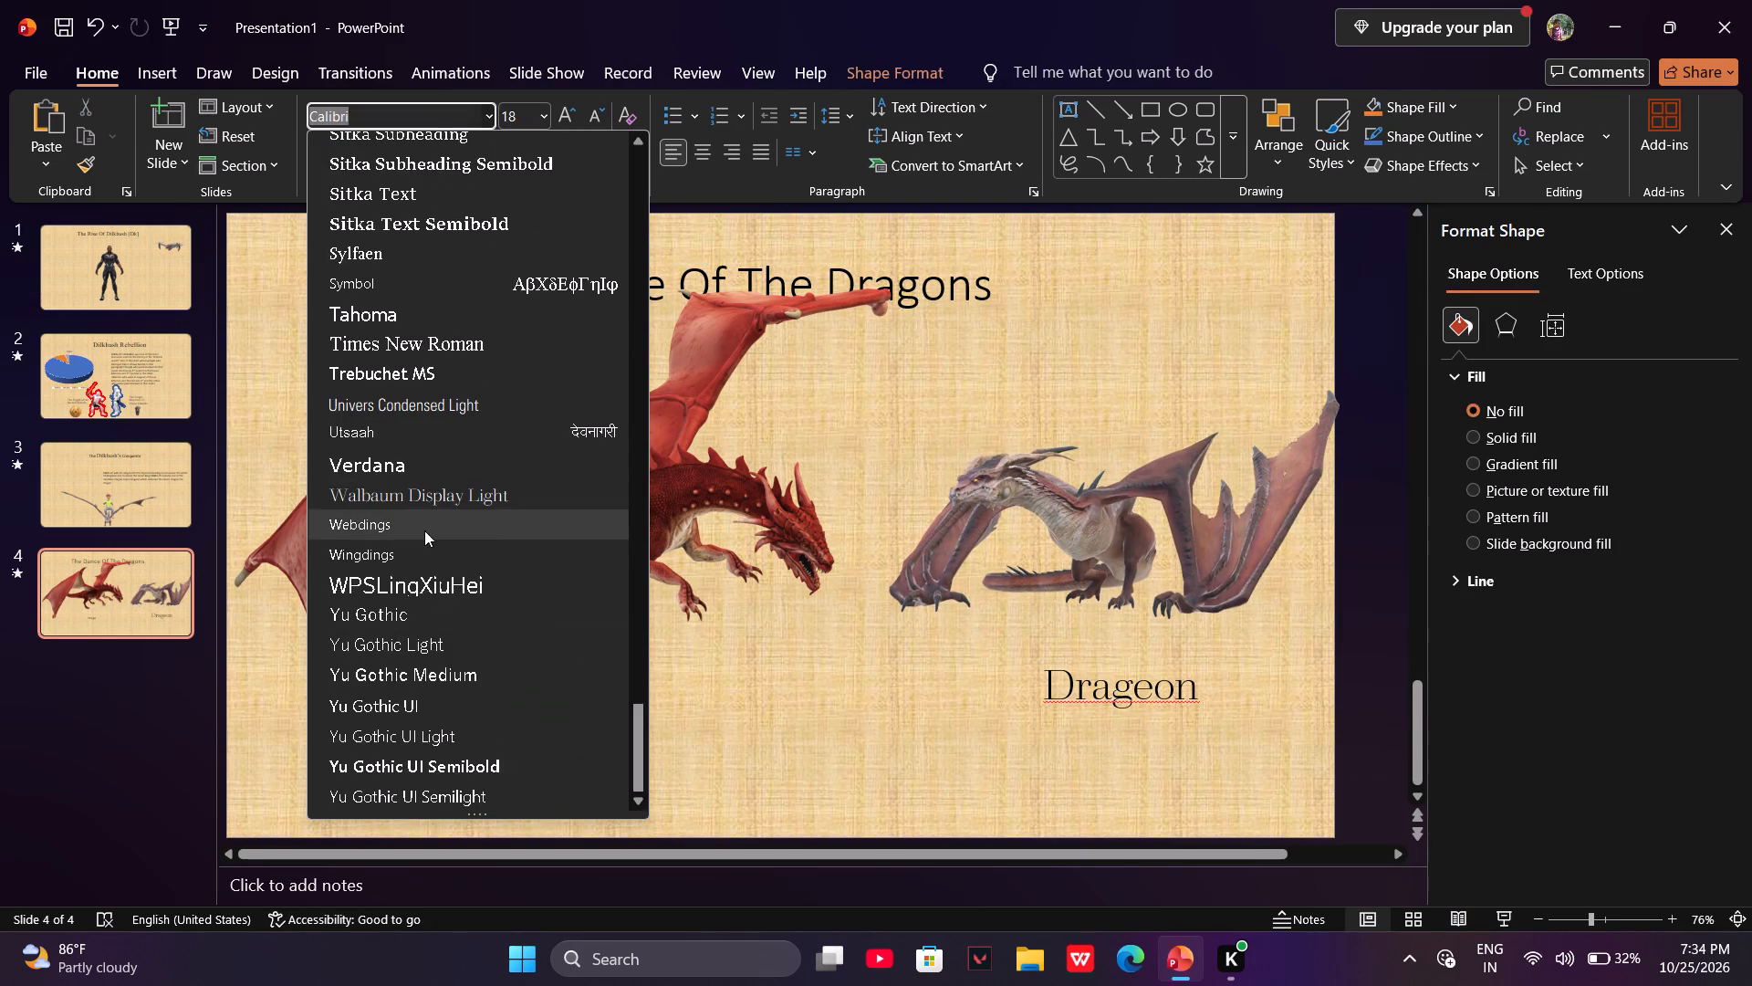
{"action": "left_click", "coordinate": [393, 488]}
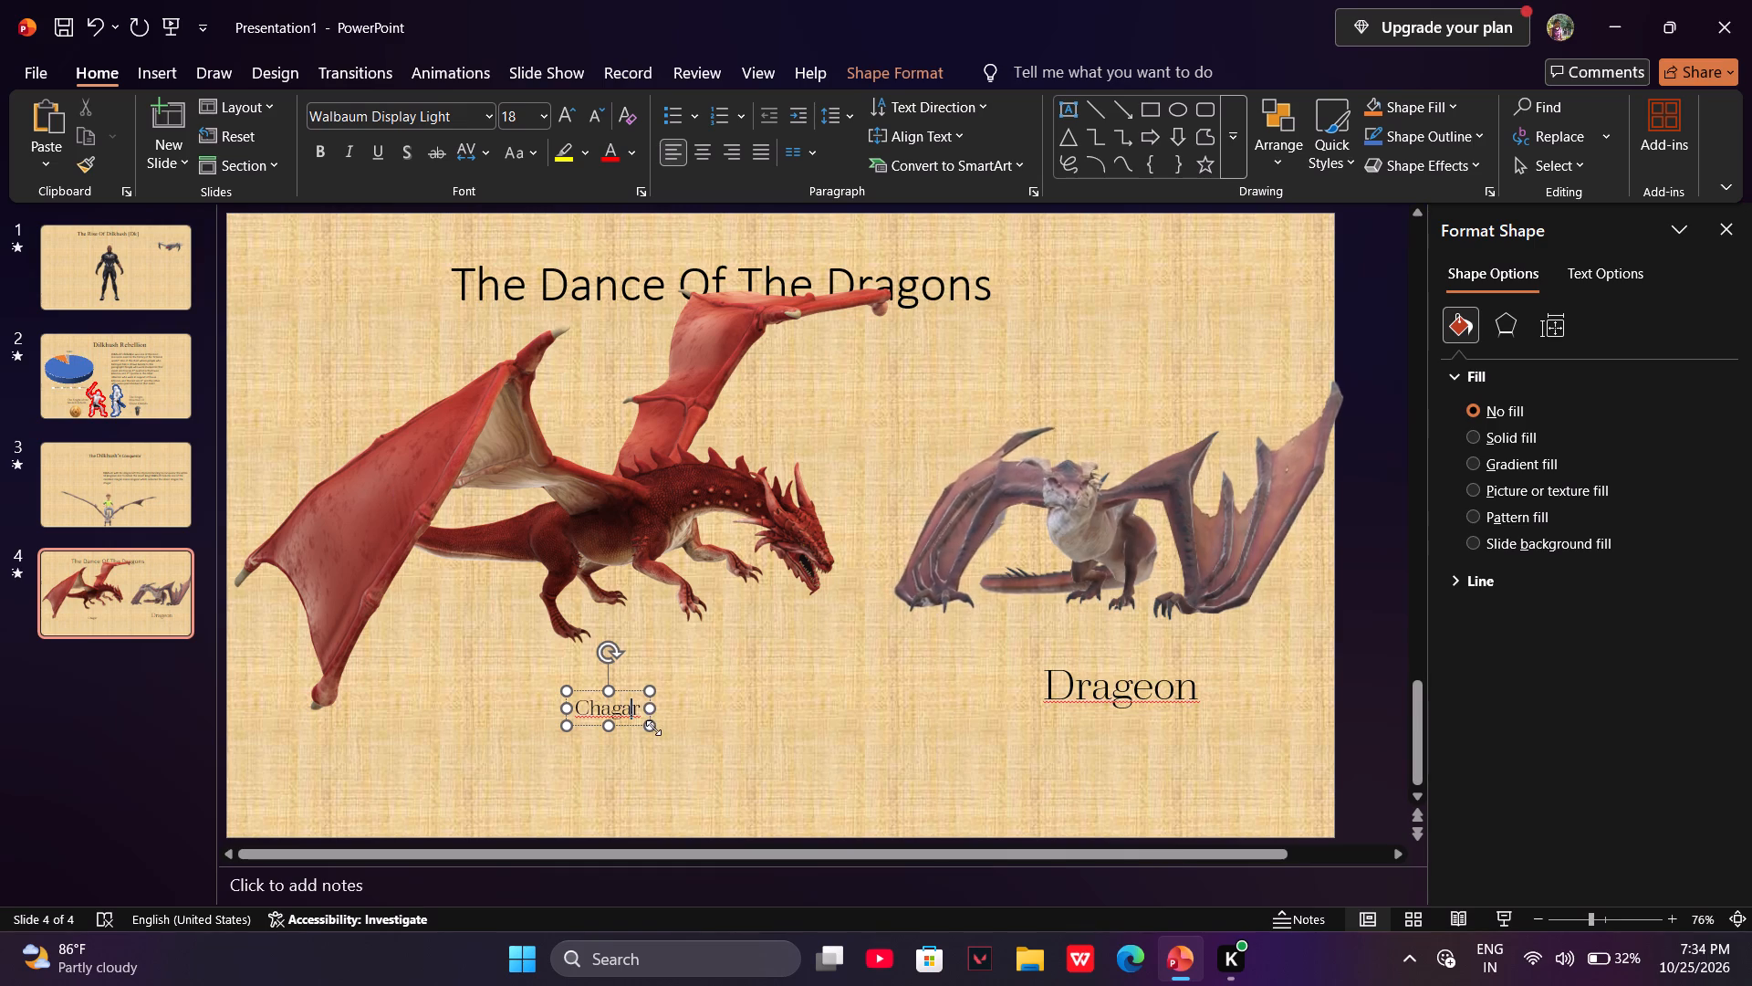
Widen the "Chagar" text box and set its font size to 40.
{"action": "left_click_drag", "start_coordinate": [653, 728], "coordinate": [821, 773]}
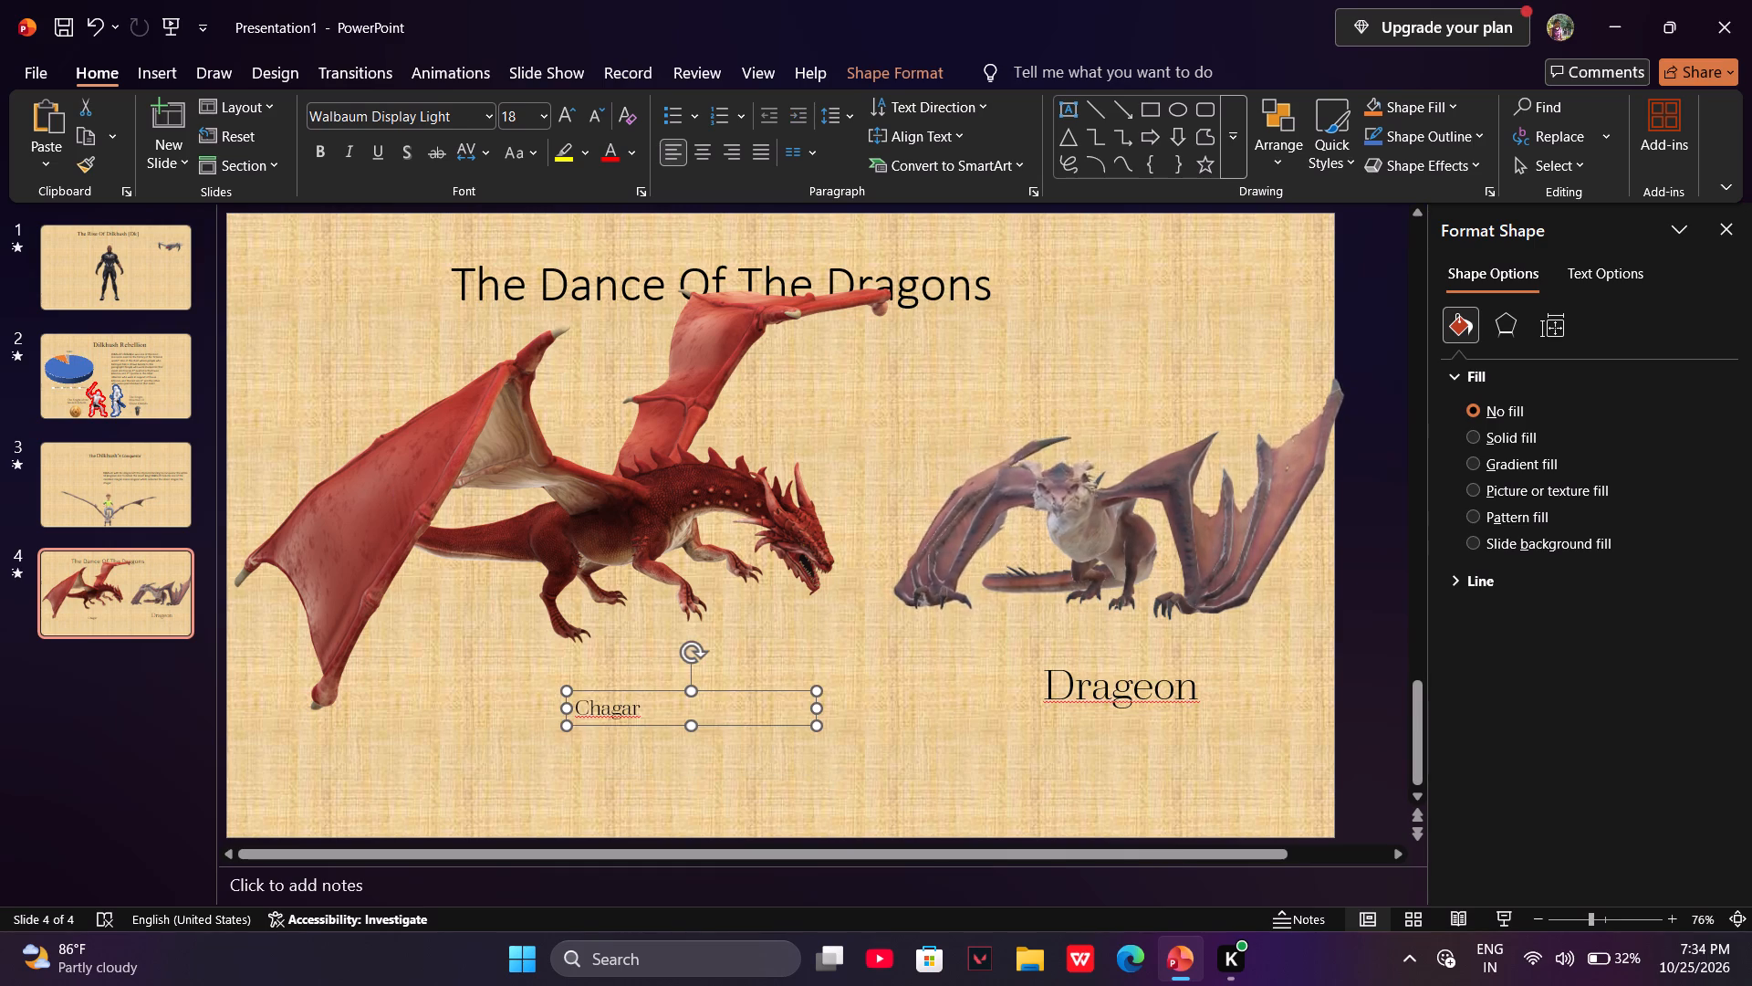
{"action": "left_click", "coordinate": [551, 114]}
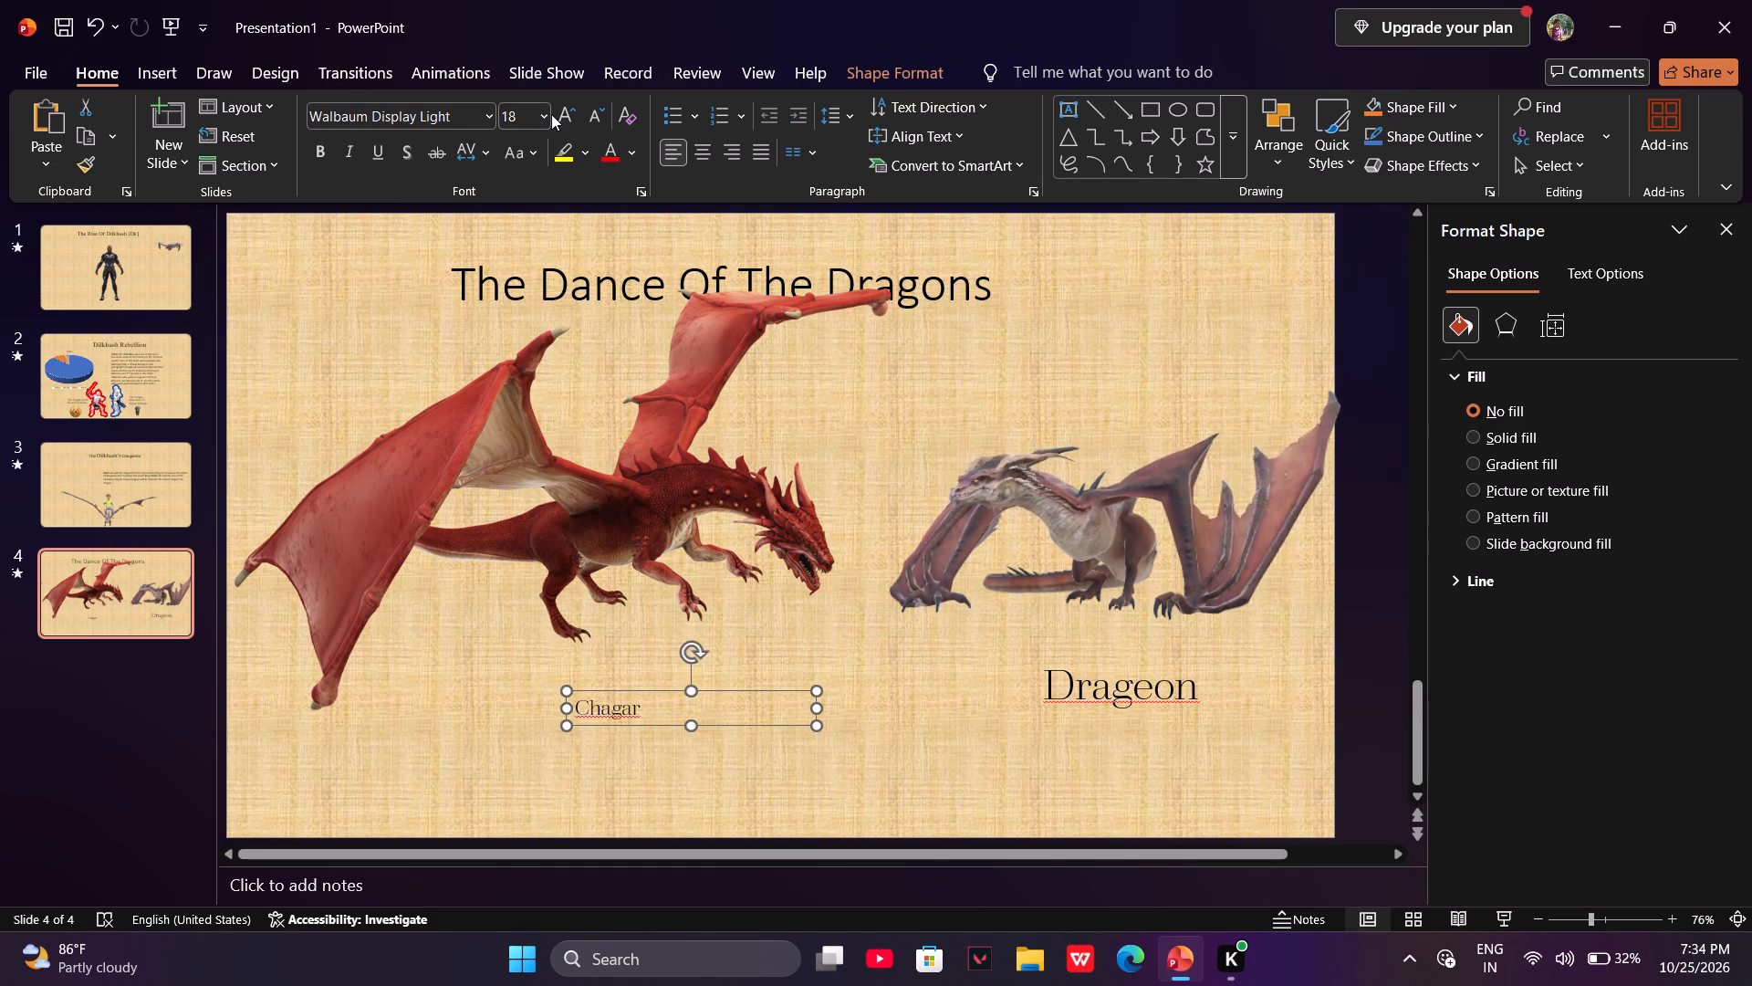
{"action": "left_click", "coordinate": [551, 114]}
{"action": "left_click", "coordinate": [548, 114]}
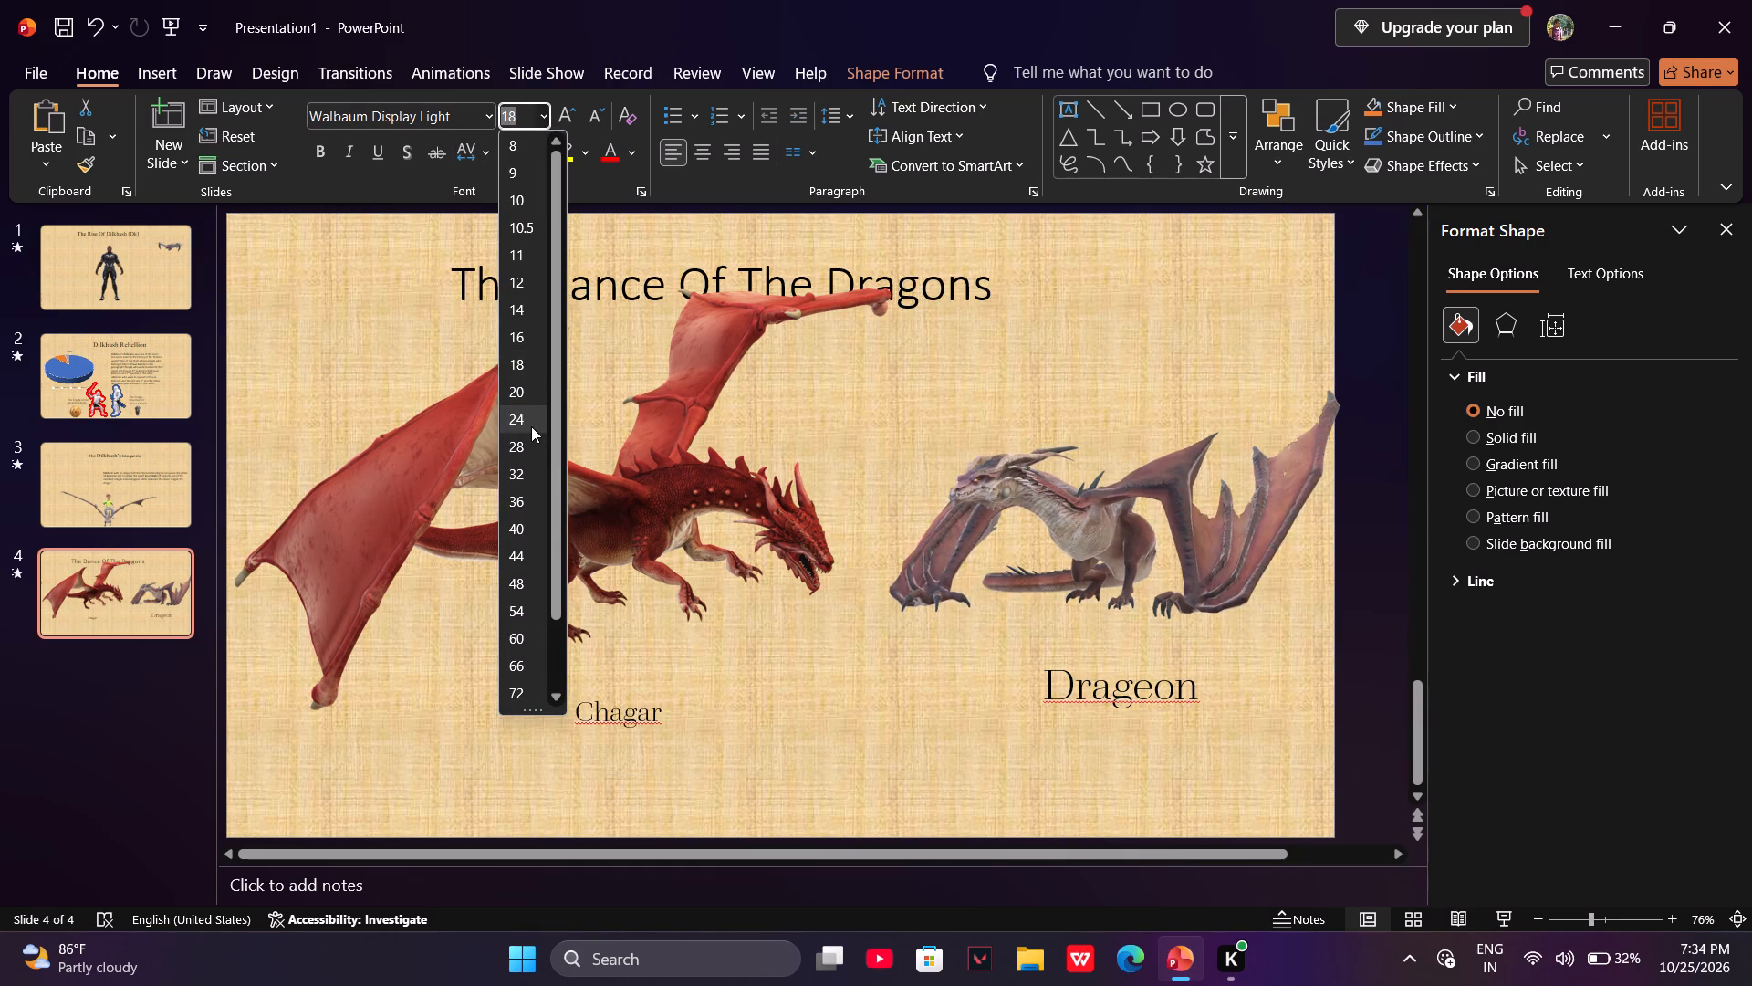
{"action": "left_click", "coordinate": [527, 520]}
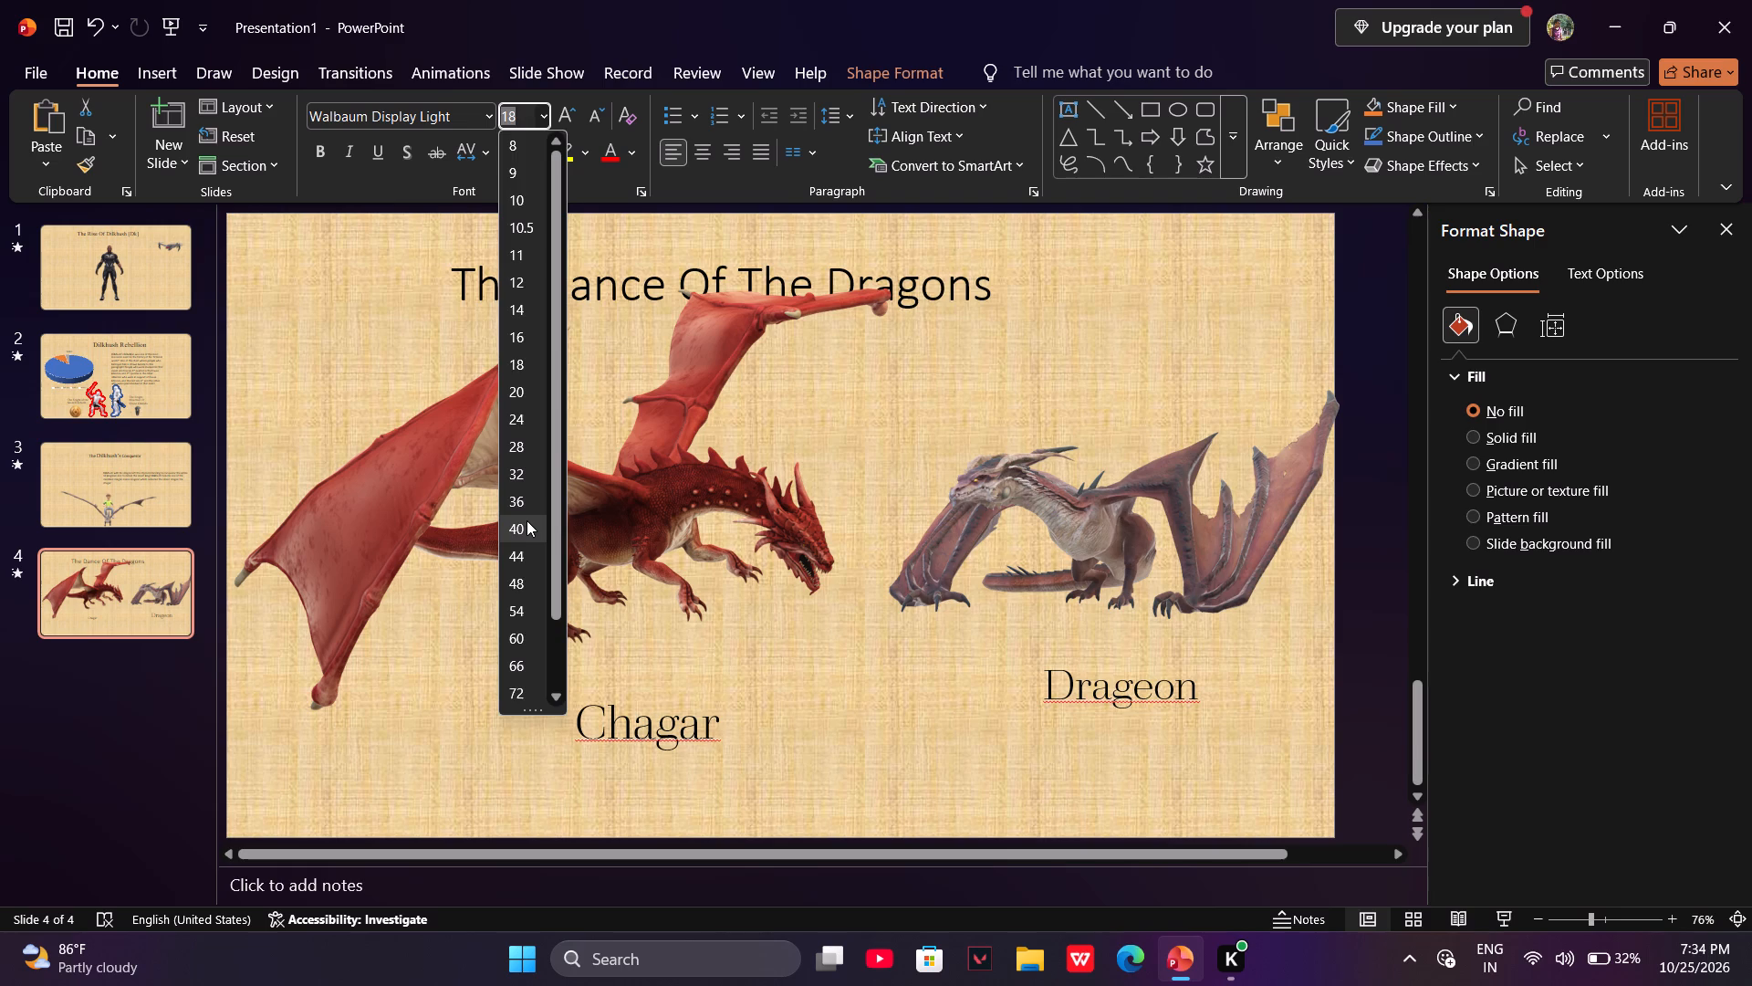
Move the "Chagar" label up beneath the red dragon, roughly level with the "Drageon" label.
{"action": "left_click", "coordinate": [715, 743]}
{"action": "left_click", "coordinate": [522, 802]}
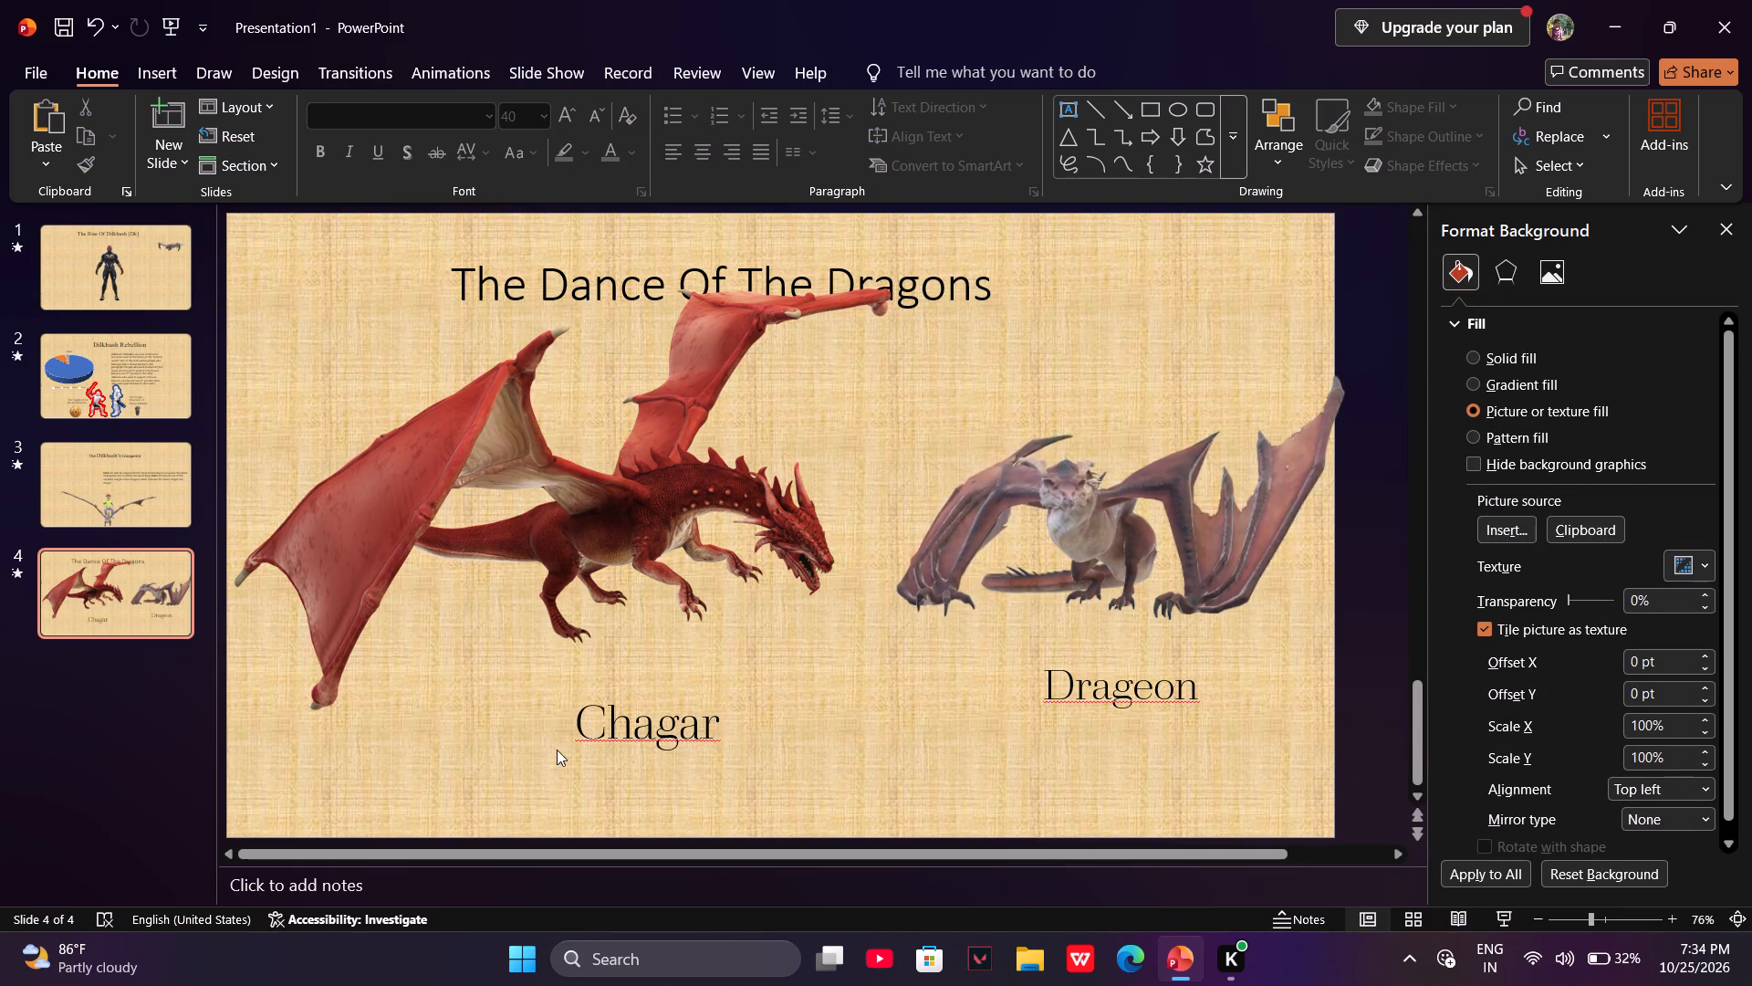
{"action": "left_click_drag", "start_coordinate": [570, 739], "coordinate": [517, 702]}
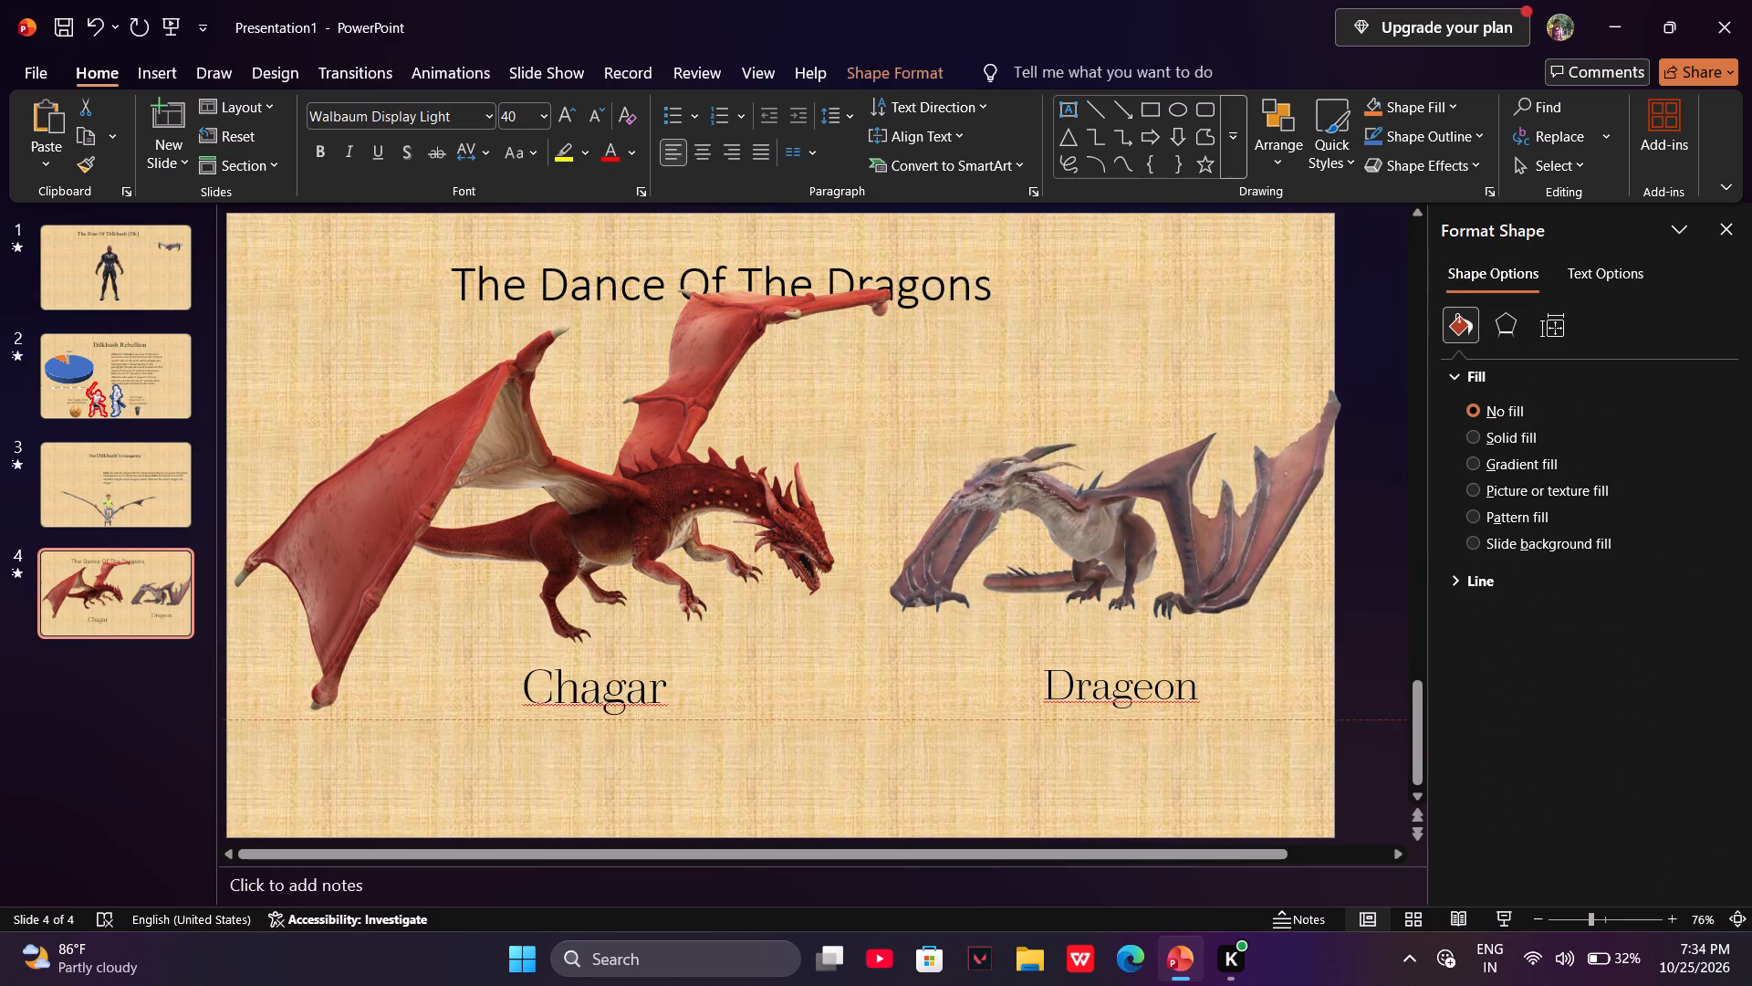
{"action": "left_click_drag", "start_coordinate": [517, 702], "coordinate": [517, 705]}
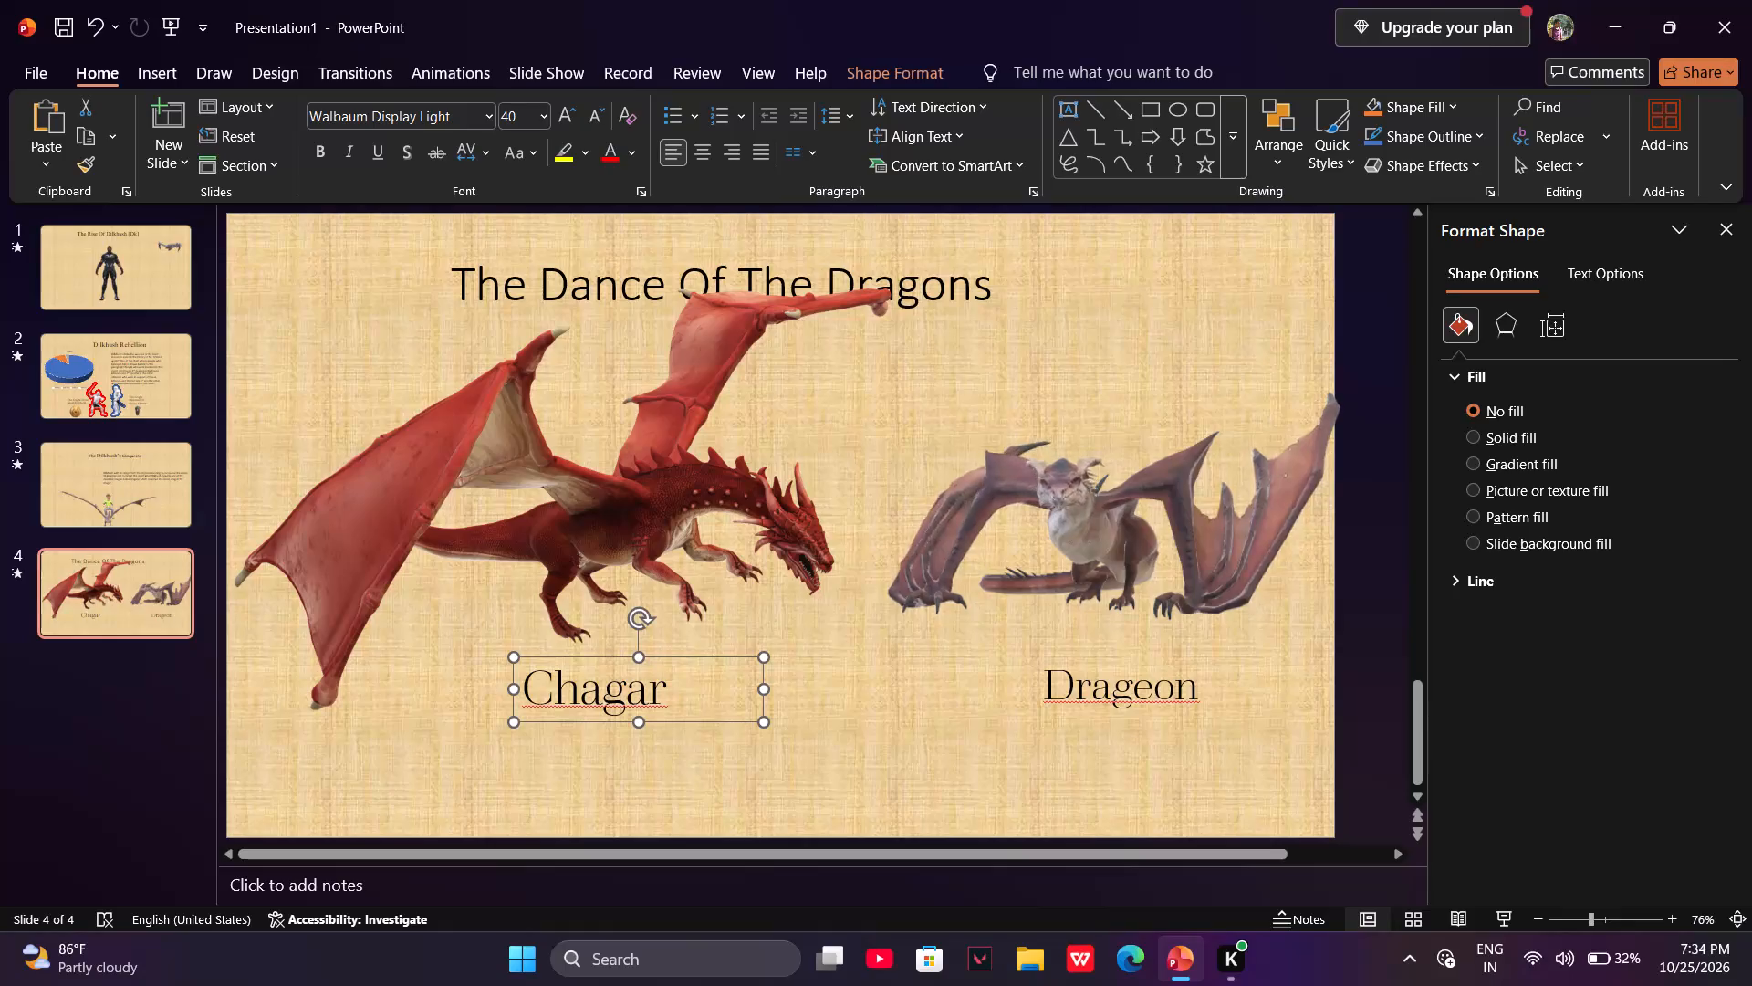
Move the slide title "The Dance Of The Dragons" up close to the slide's top edge.
{"action": "left_click", "coordinate": [583, 287]}
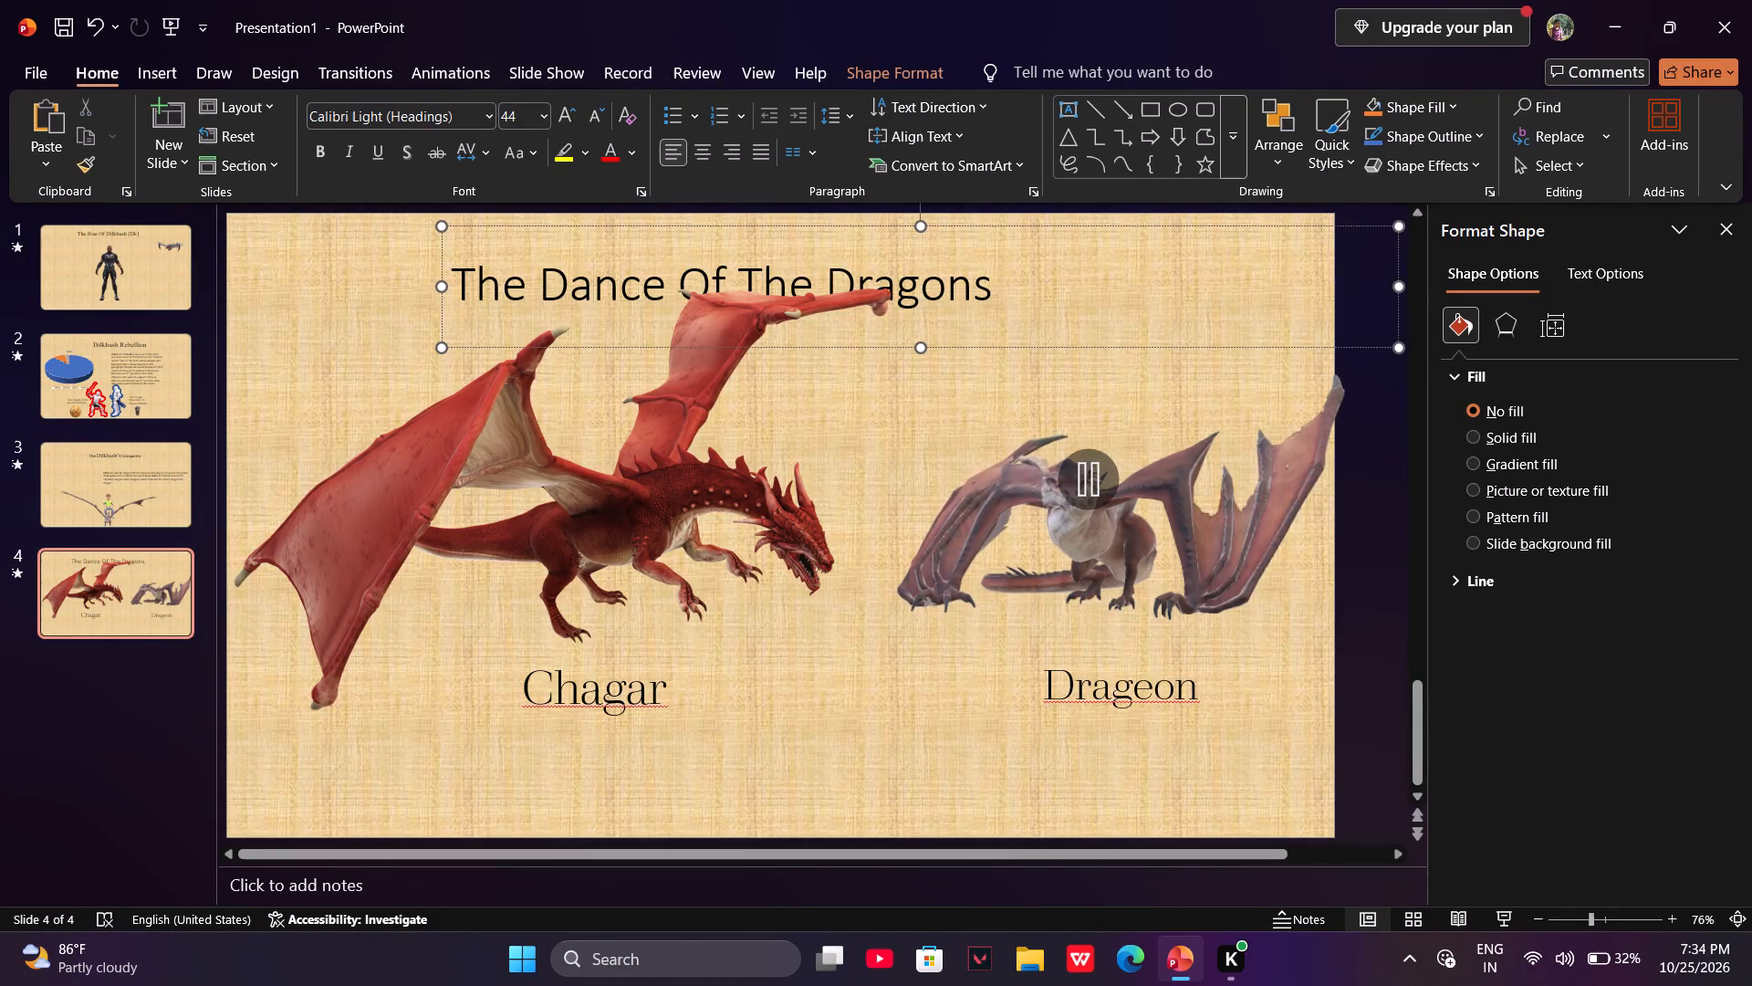
{"action": "left_click", "coordinate": [934, 283]}
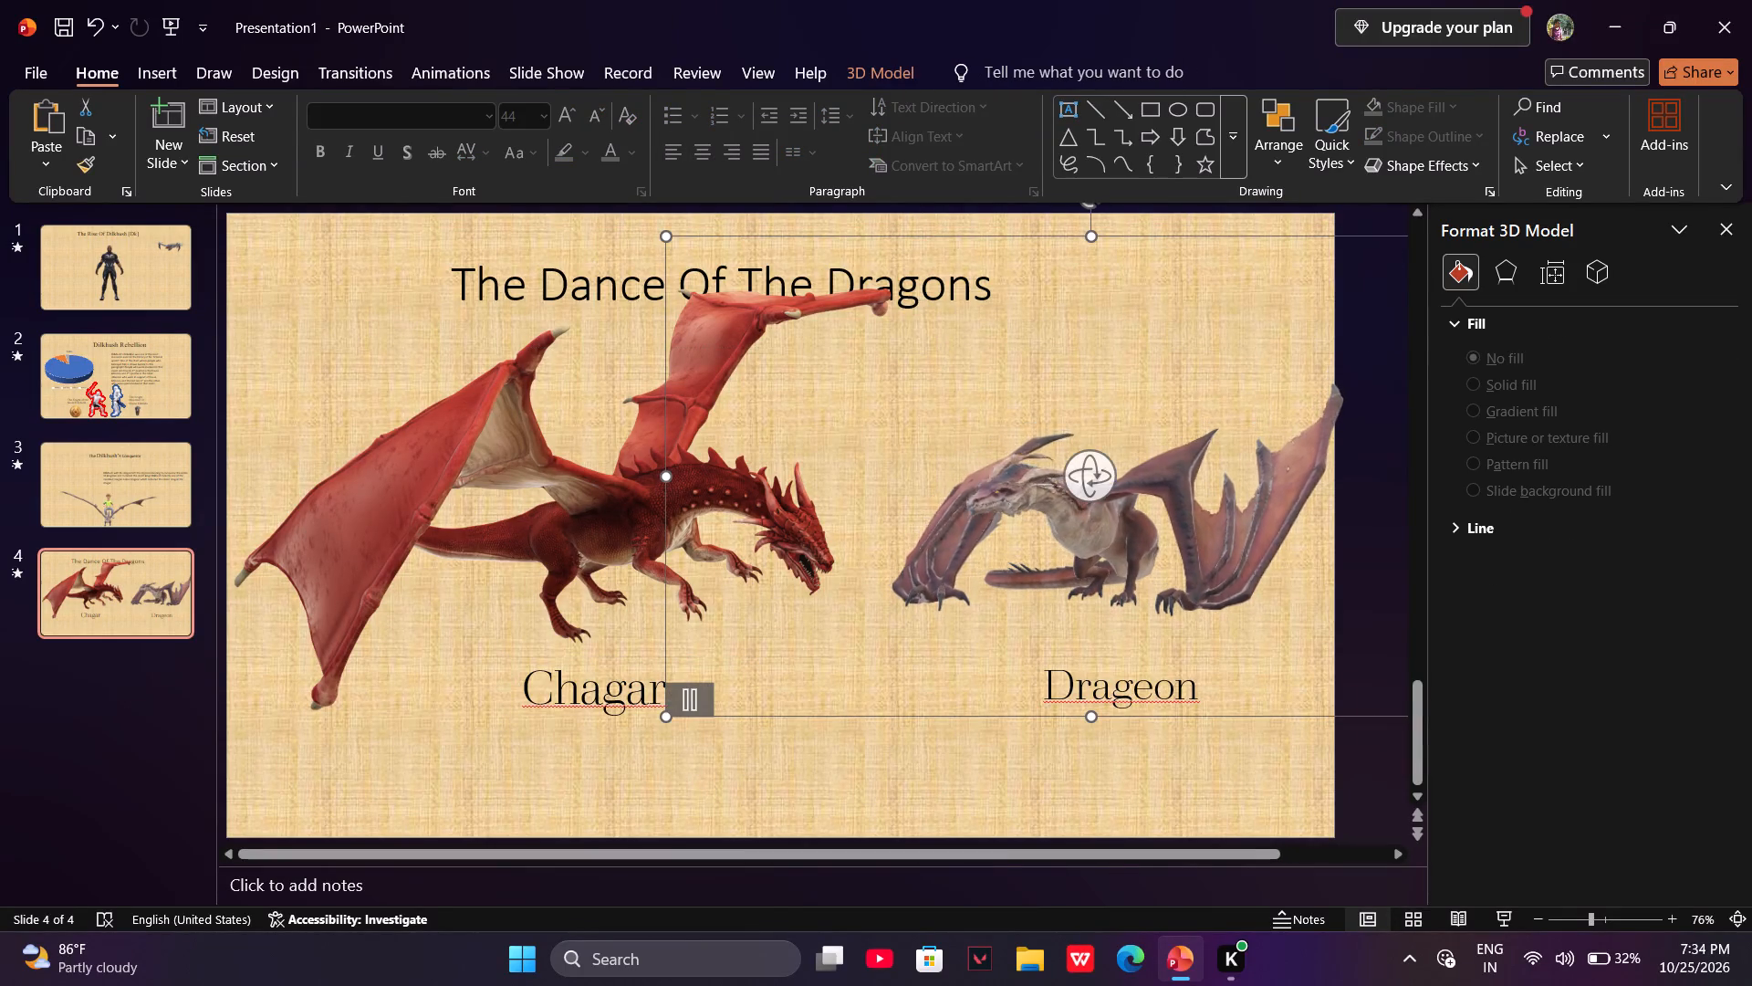
{"action": "left_click", "coordinate": [551, 288]}
{"action": "left_click", "coordinate": [924, 249]}
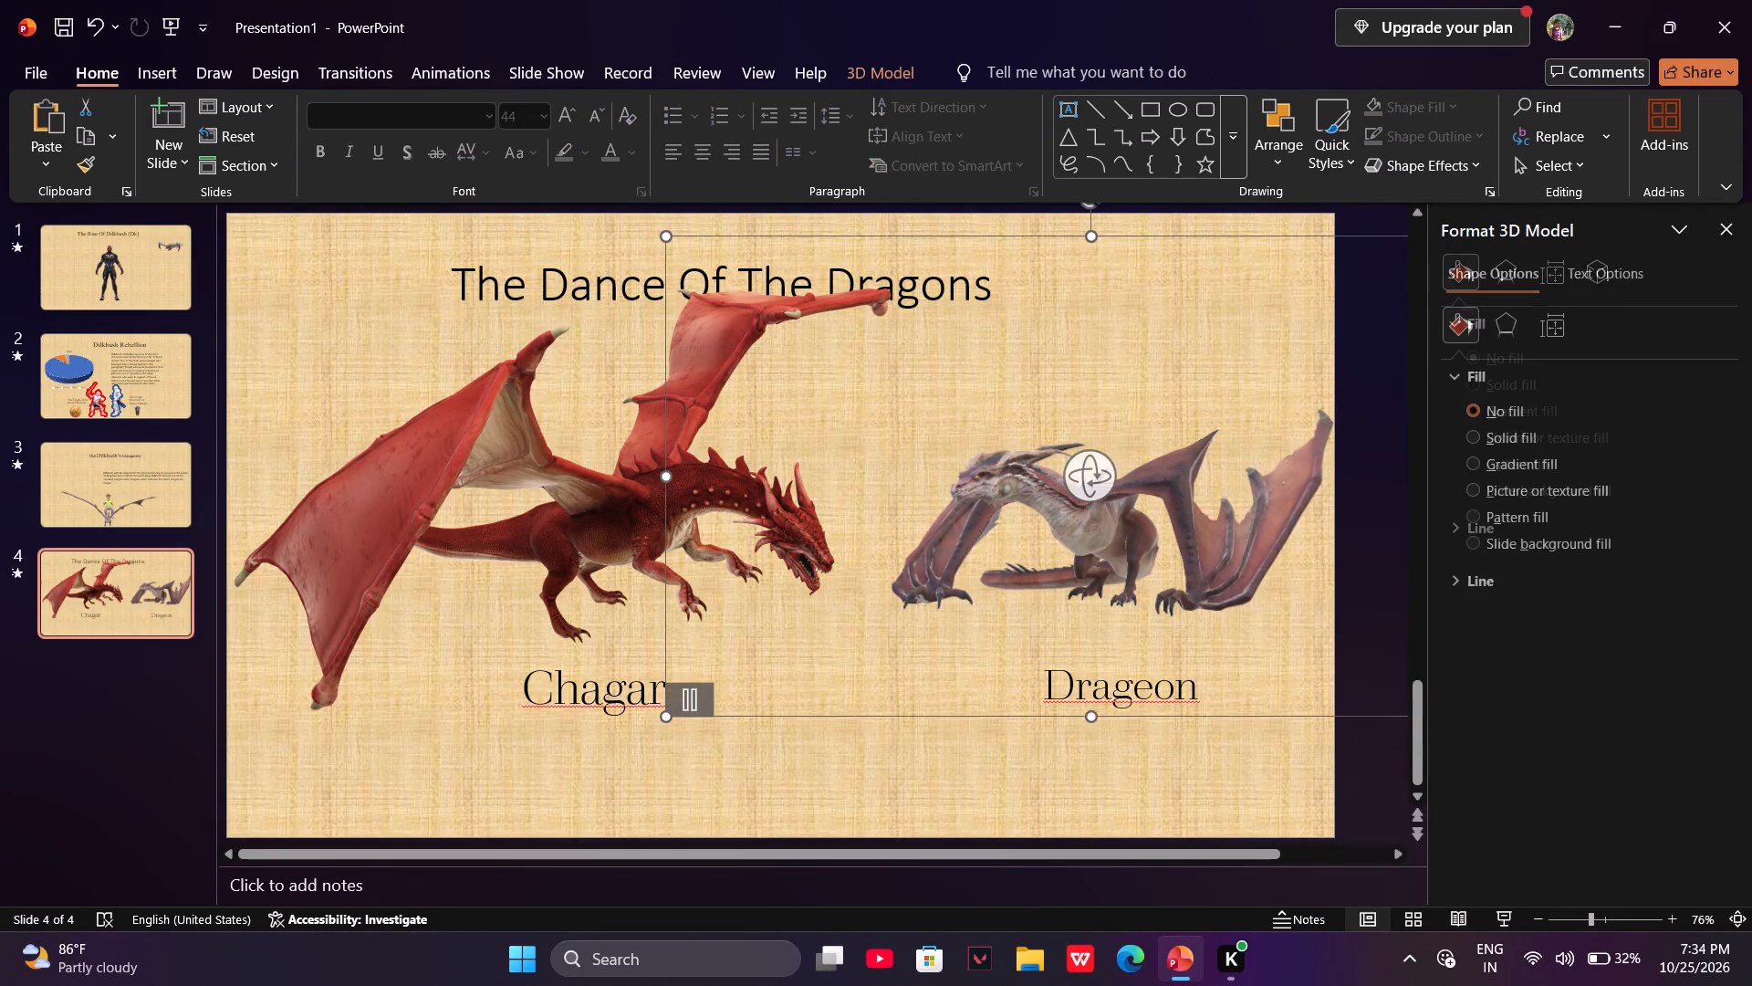
{"action": "left_click", "coordinate": [474, 266]}
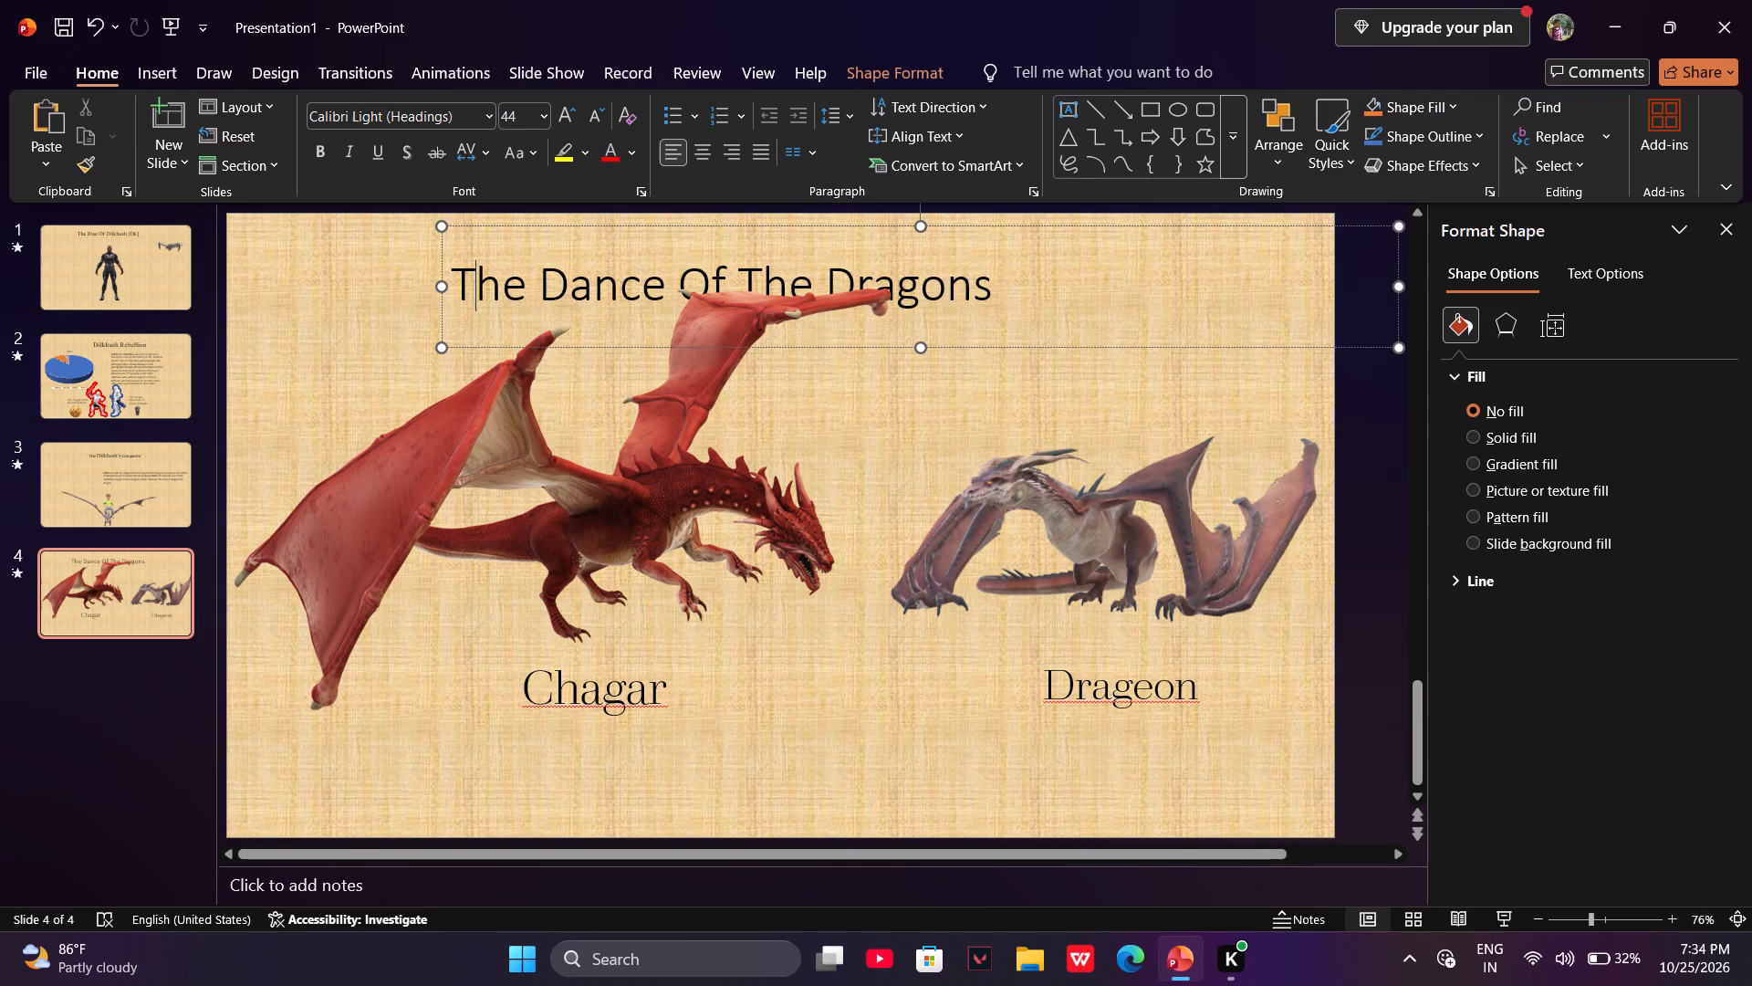
{"action": "left_click_drag", "start_coordinate": [444, 302], "coordinate": [444, 301]}
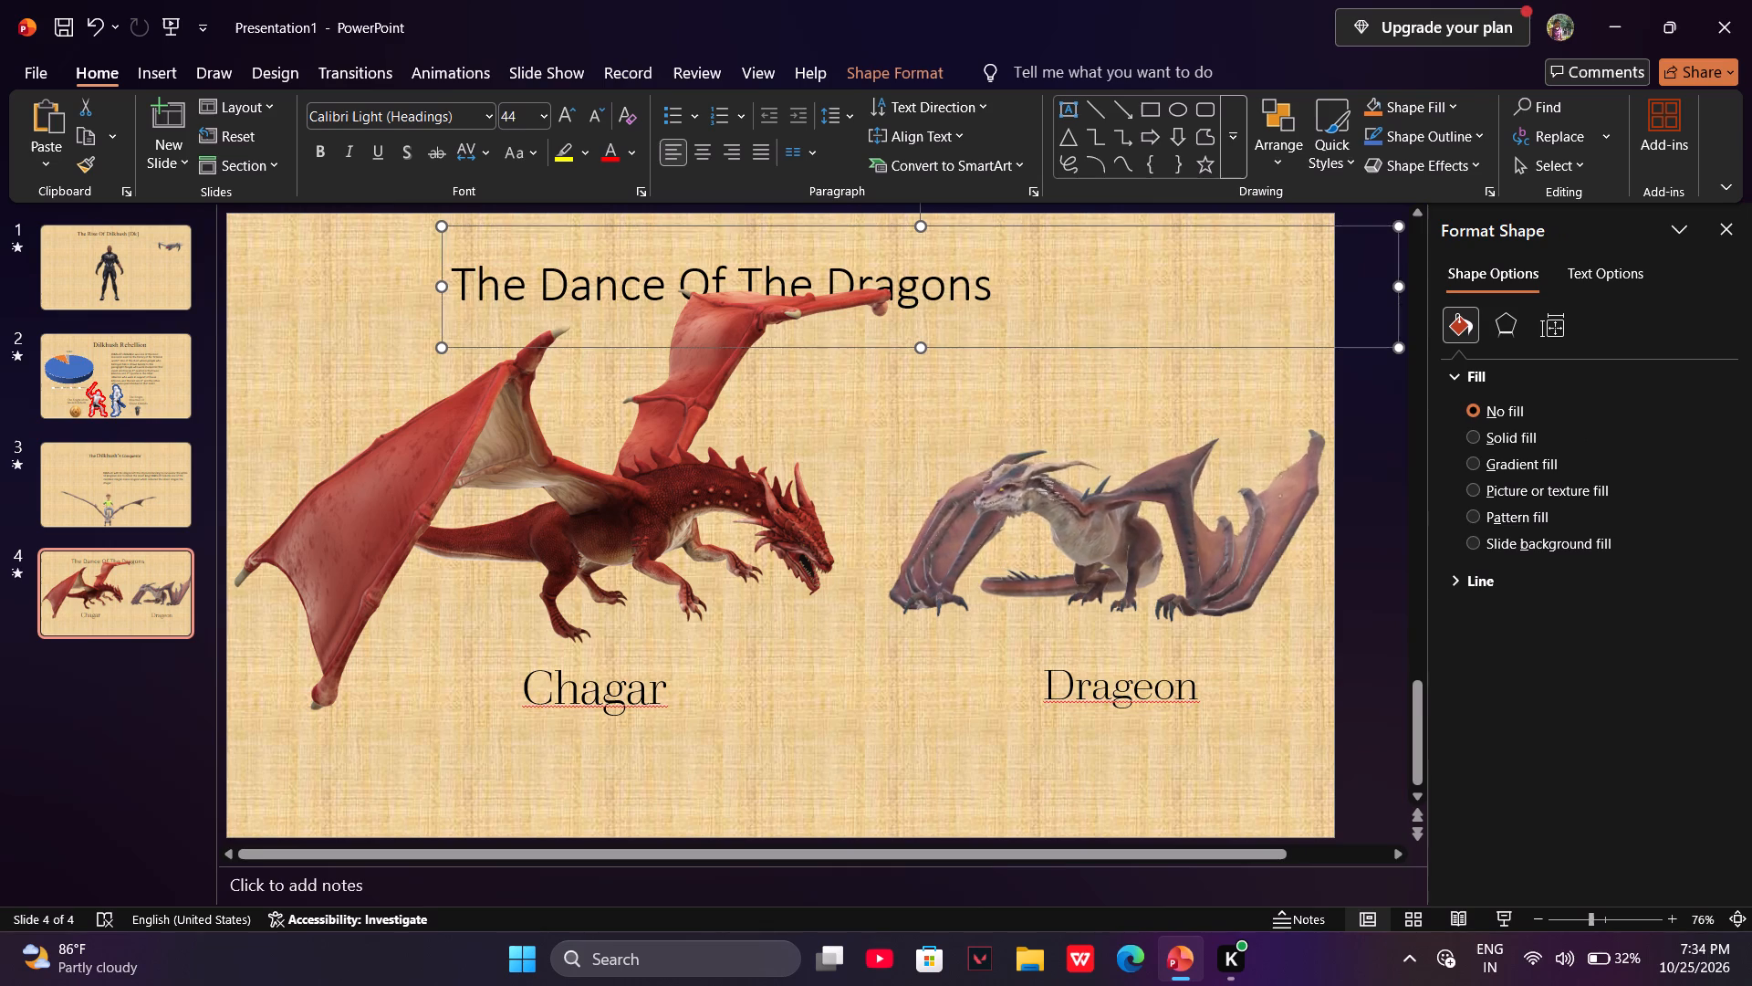
{"action": "left_click_drag", "start_coordinate": [444, 301], "coordinate": [449, 269]}
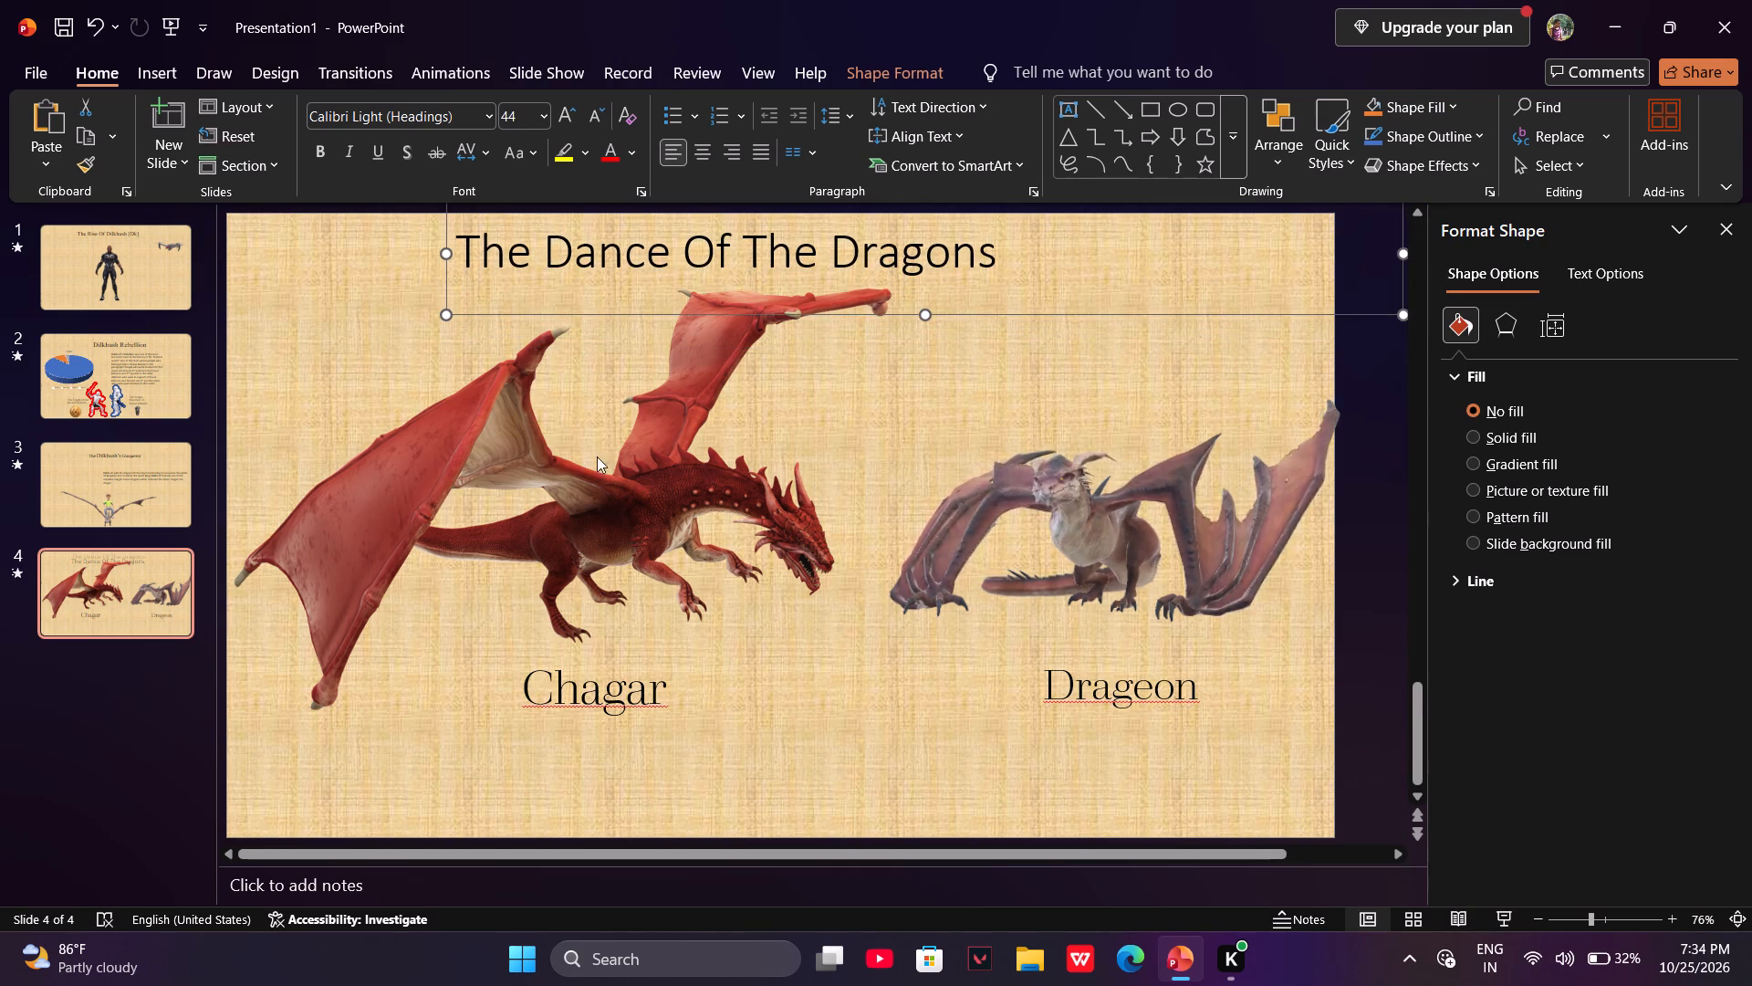
Shift the red dragon slightly up and toward the slide's left edge, above the "Chagar" label.
{"action": "left_click_drag", "start_coordinate": [648, 506], "coordinate": [635, 487]}
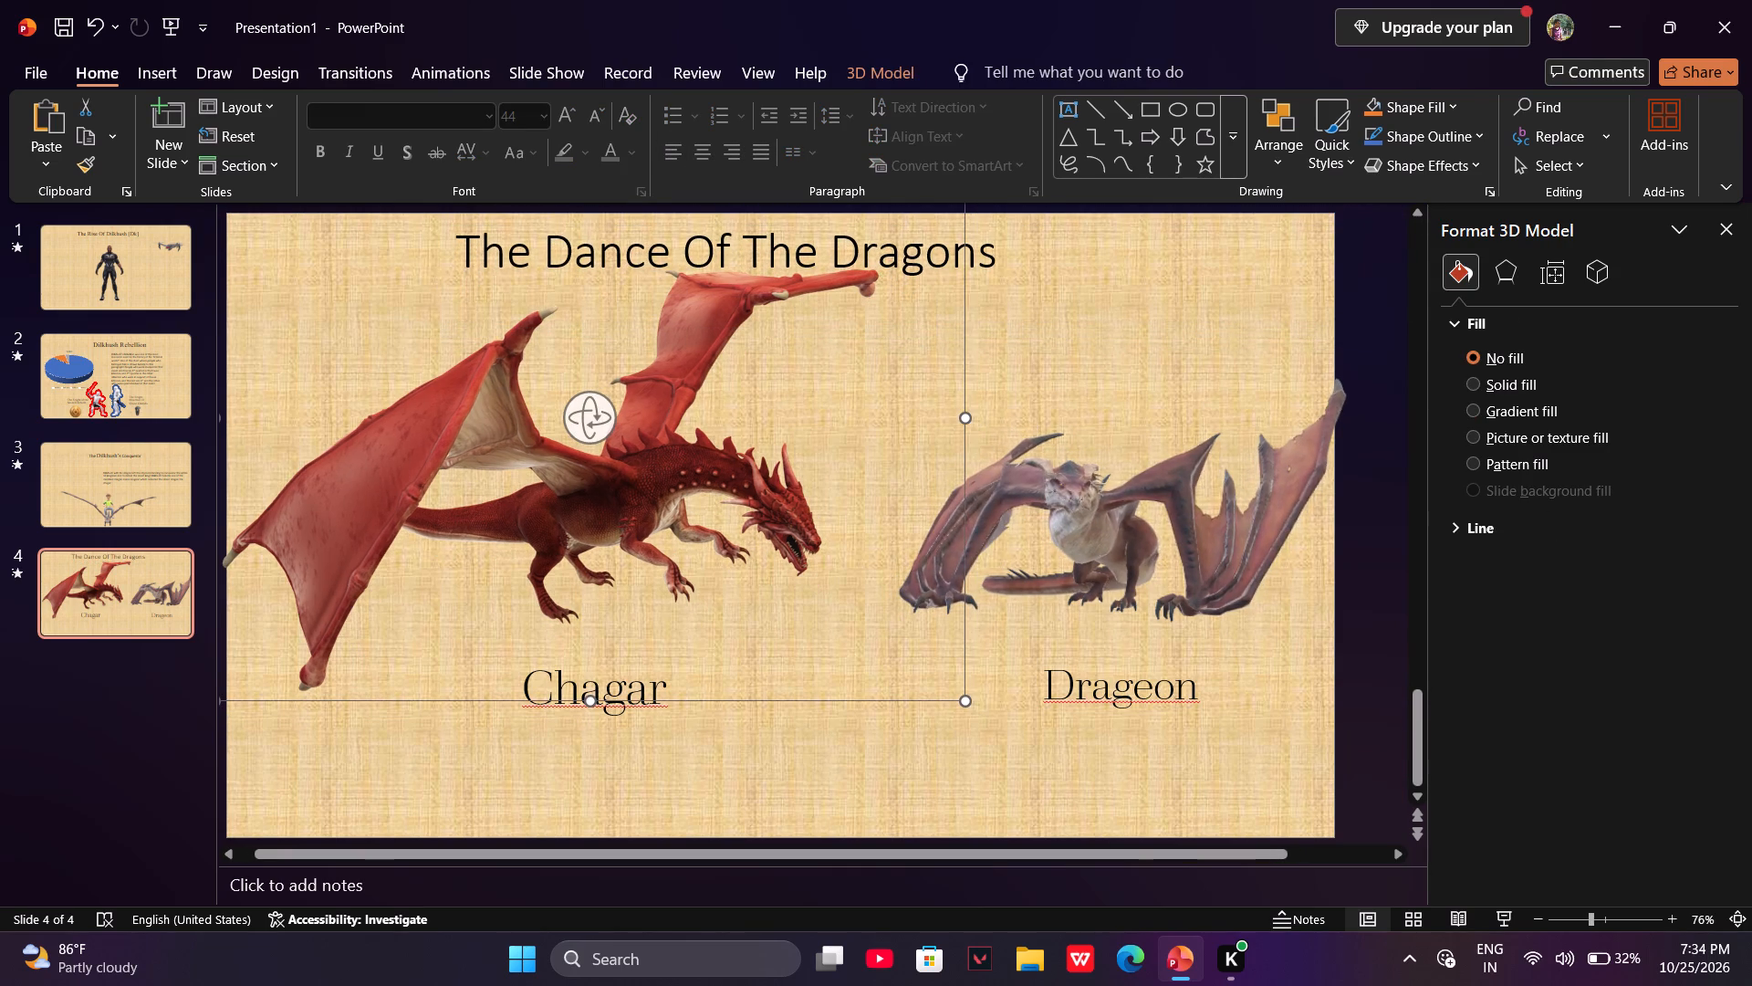
{"action": "left_click", "coordinate": [960, 702]}
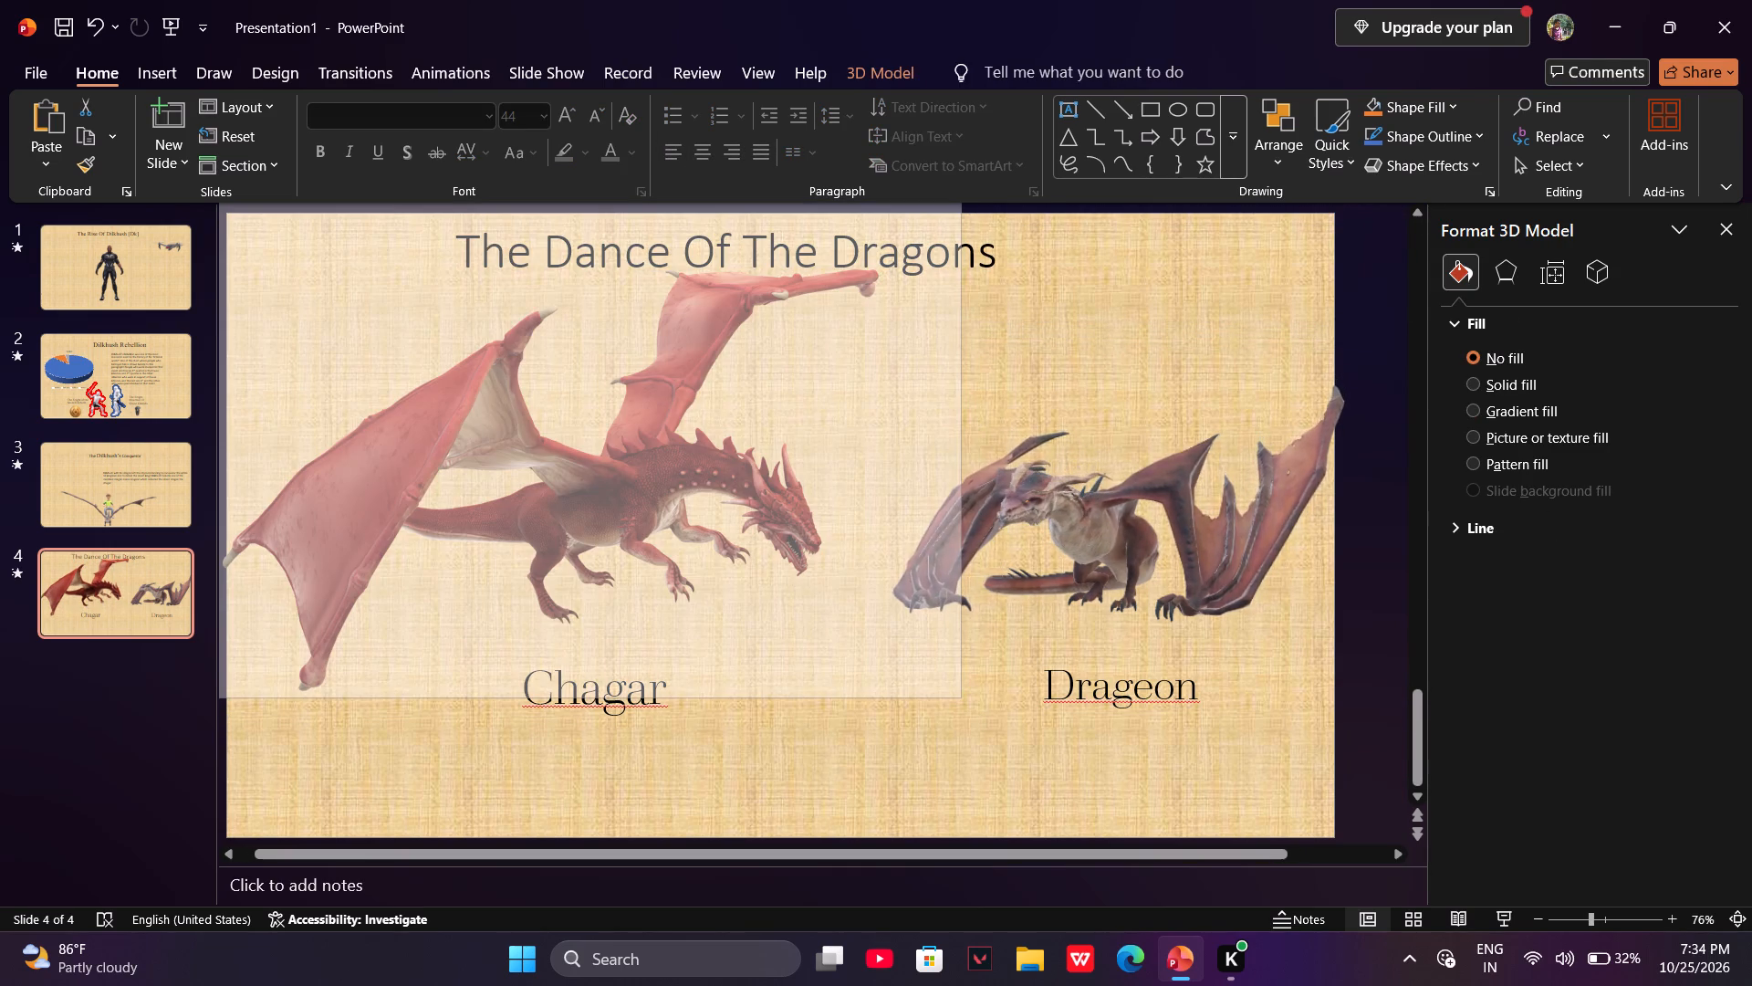
{"action": "left_click", "coordinate": [957, 302]}
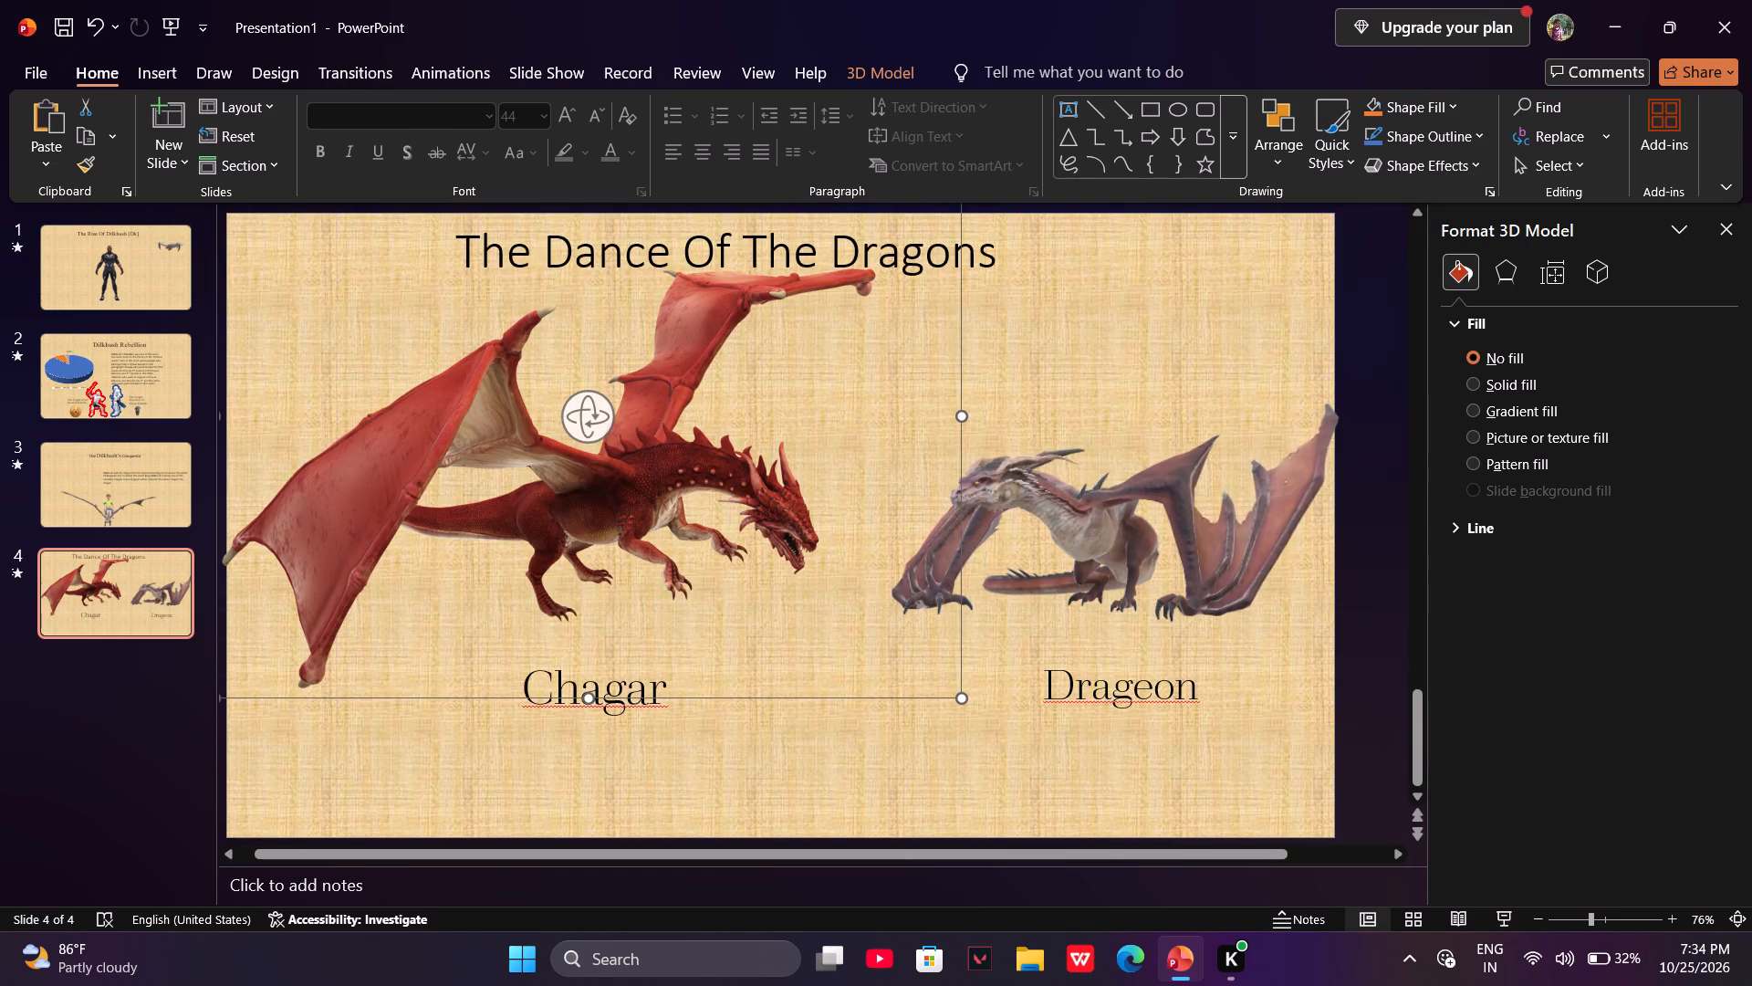
Rotate the red dragon slightly counterclockwise so its head and raised wing tilt upward.
{"action": "scroll", "coordinate": [1004, 437], "scroll_direction": "down", "scroll_amount": 2, "text": "ctrl"}
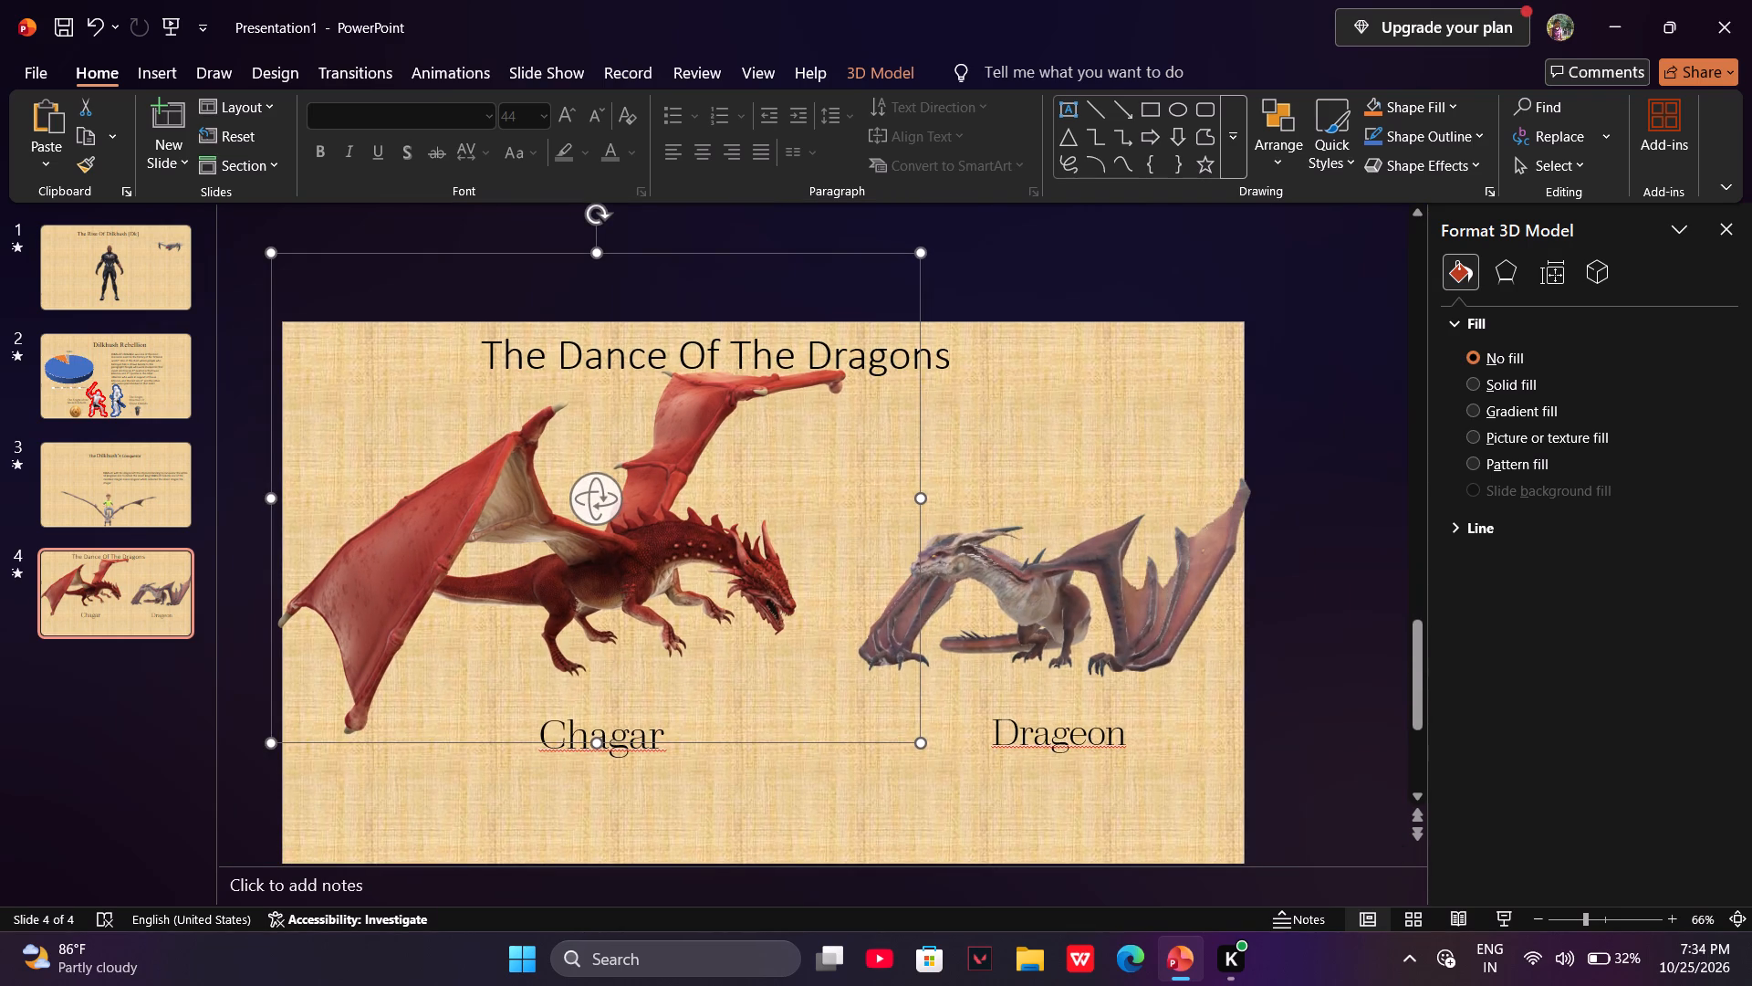
{"action": "left_click_drag", "start_coordinate": [589, 211], "coordinate": [558, 211]}
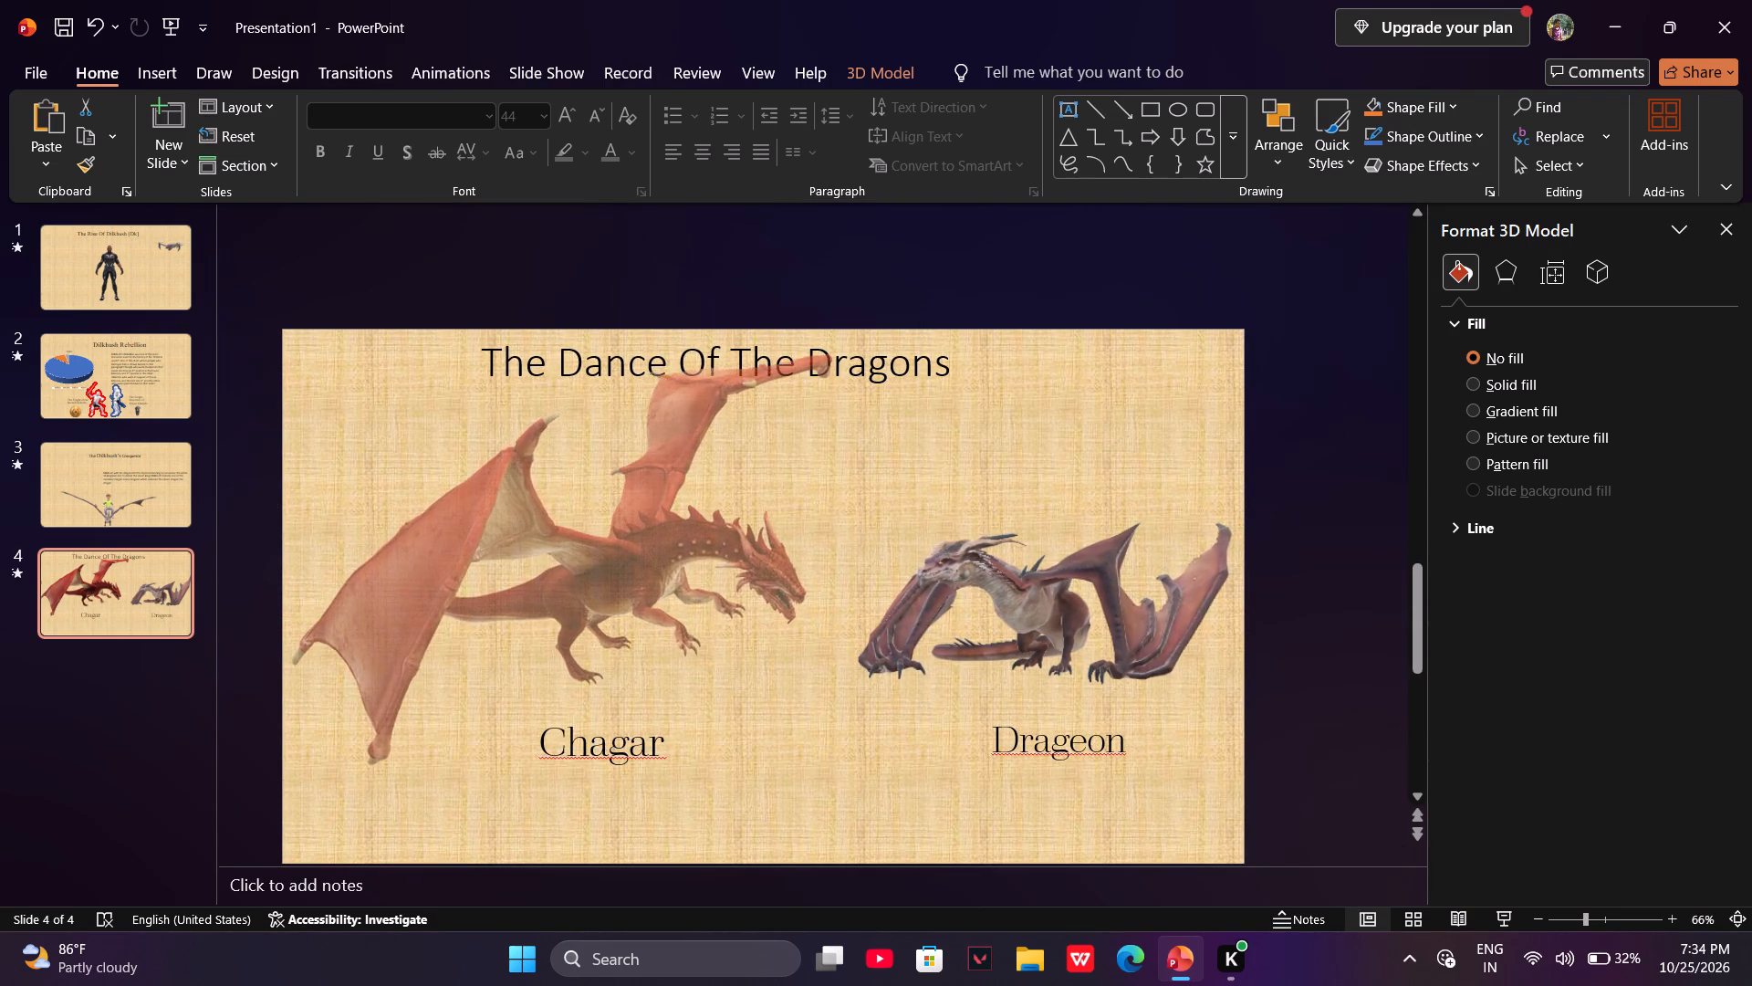
{"action": "left_click_drag", "start_coordinate": [558, 211], "coordinate": [540, 210]}
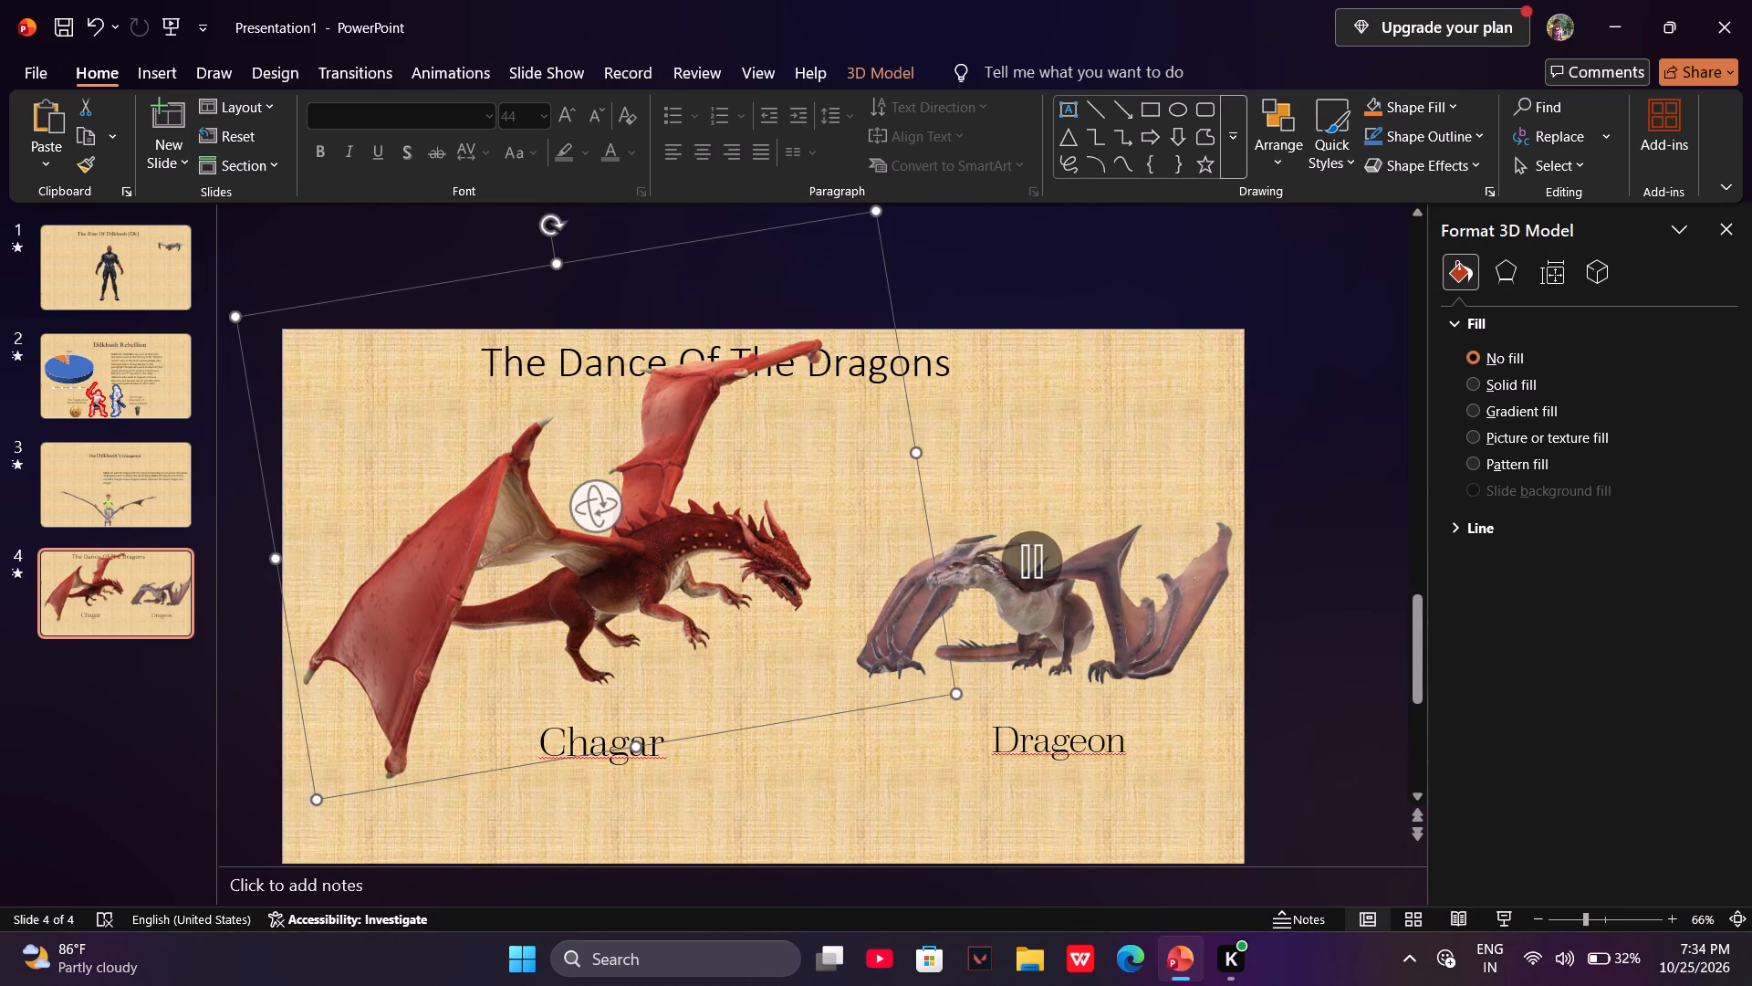
{"action": "left_click", "coordinate": [871, 792]}
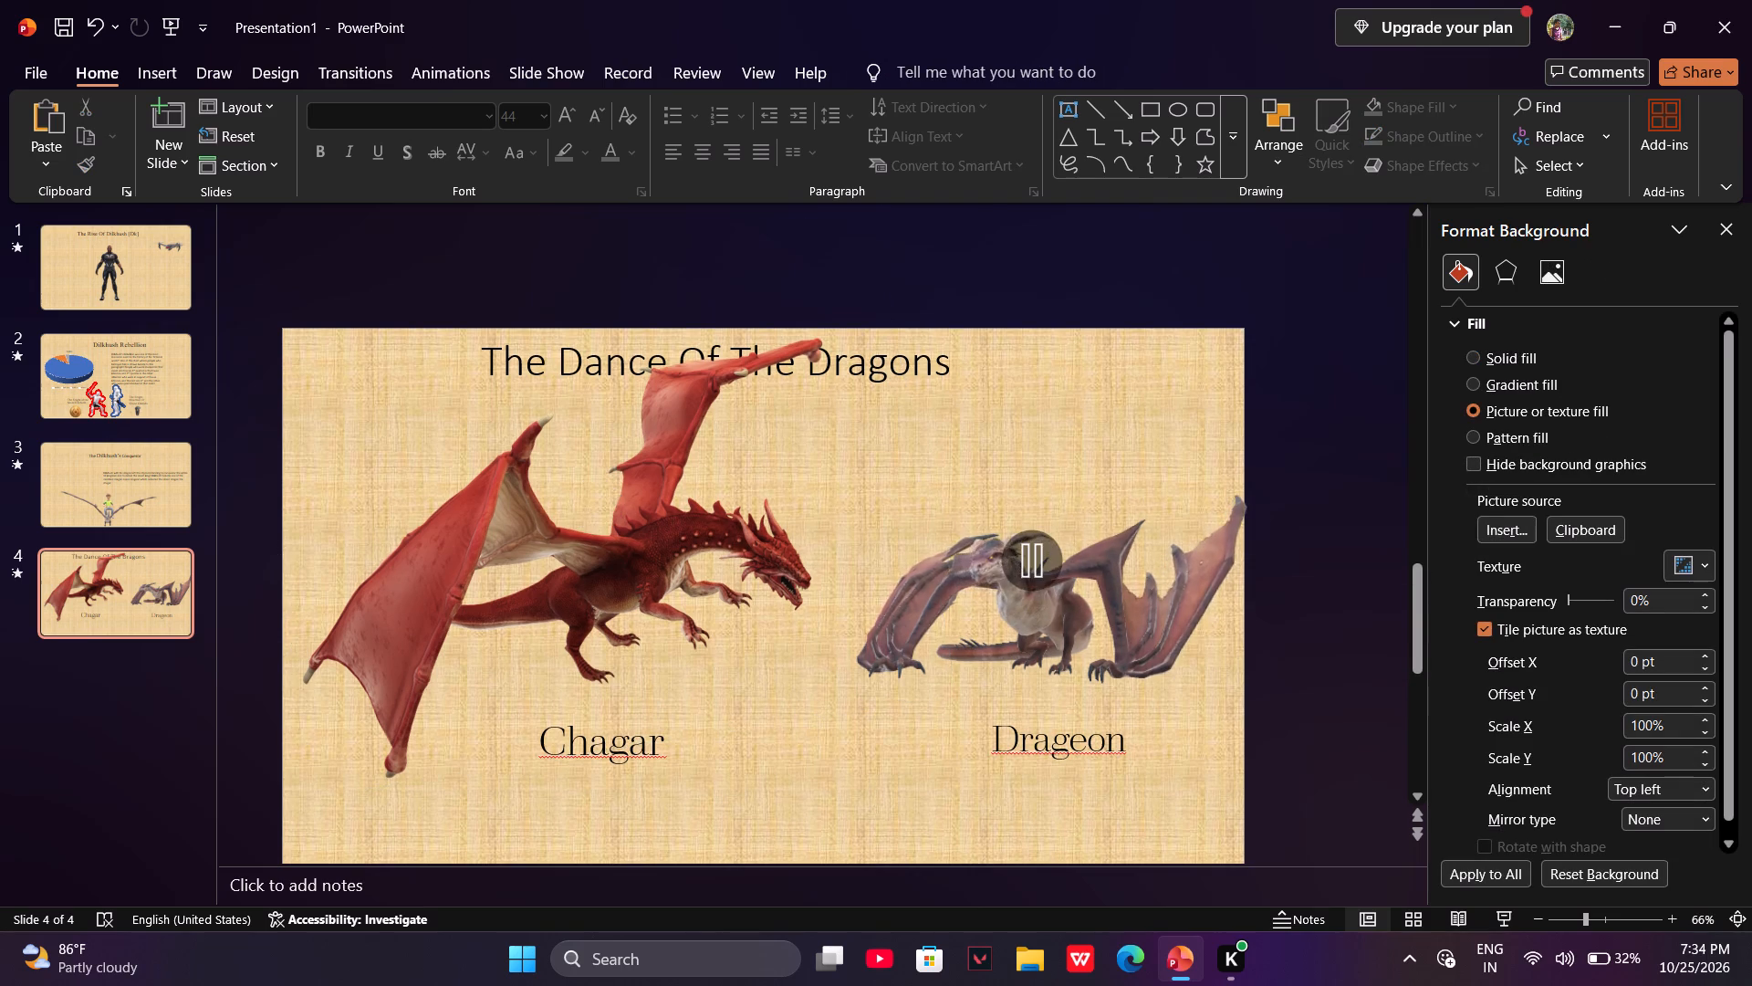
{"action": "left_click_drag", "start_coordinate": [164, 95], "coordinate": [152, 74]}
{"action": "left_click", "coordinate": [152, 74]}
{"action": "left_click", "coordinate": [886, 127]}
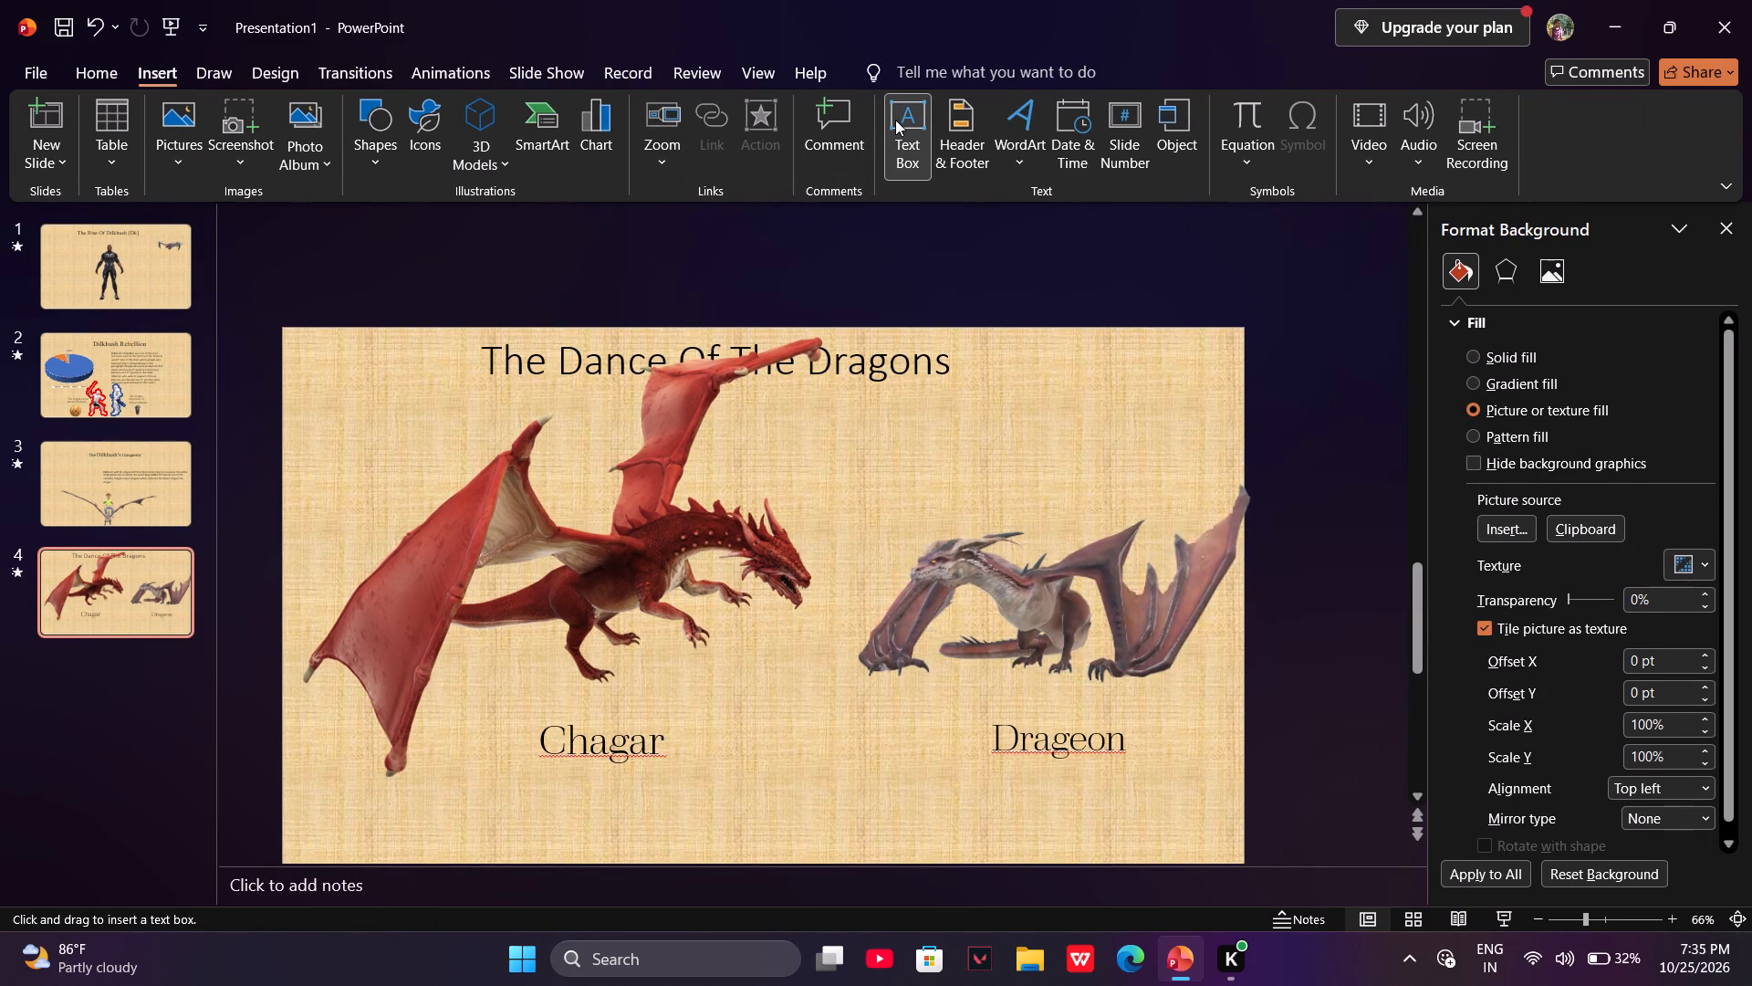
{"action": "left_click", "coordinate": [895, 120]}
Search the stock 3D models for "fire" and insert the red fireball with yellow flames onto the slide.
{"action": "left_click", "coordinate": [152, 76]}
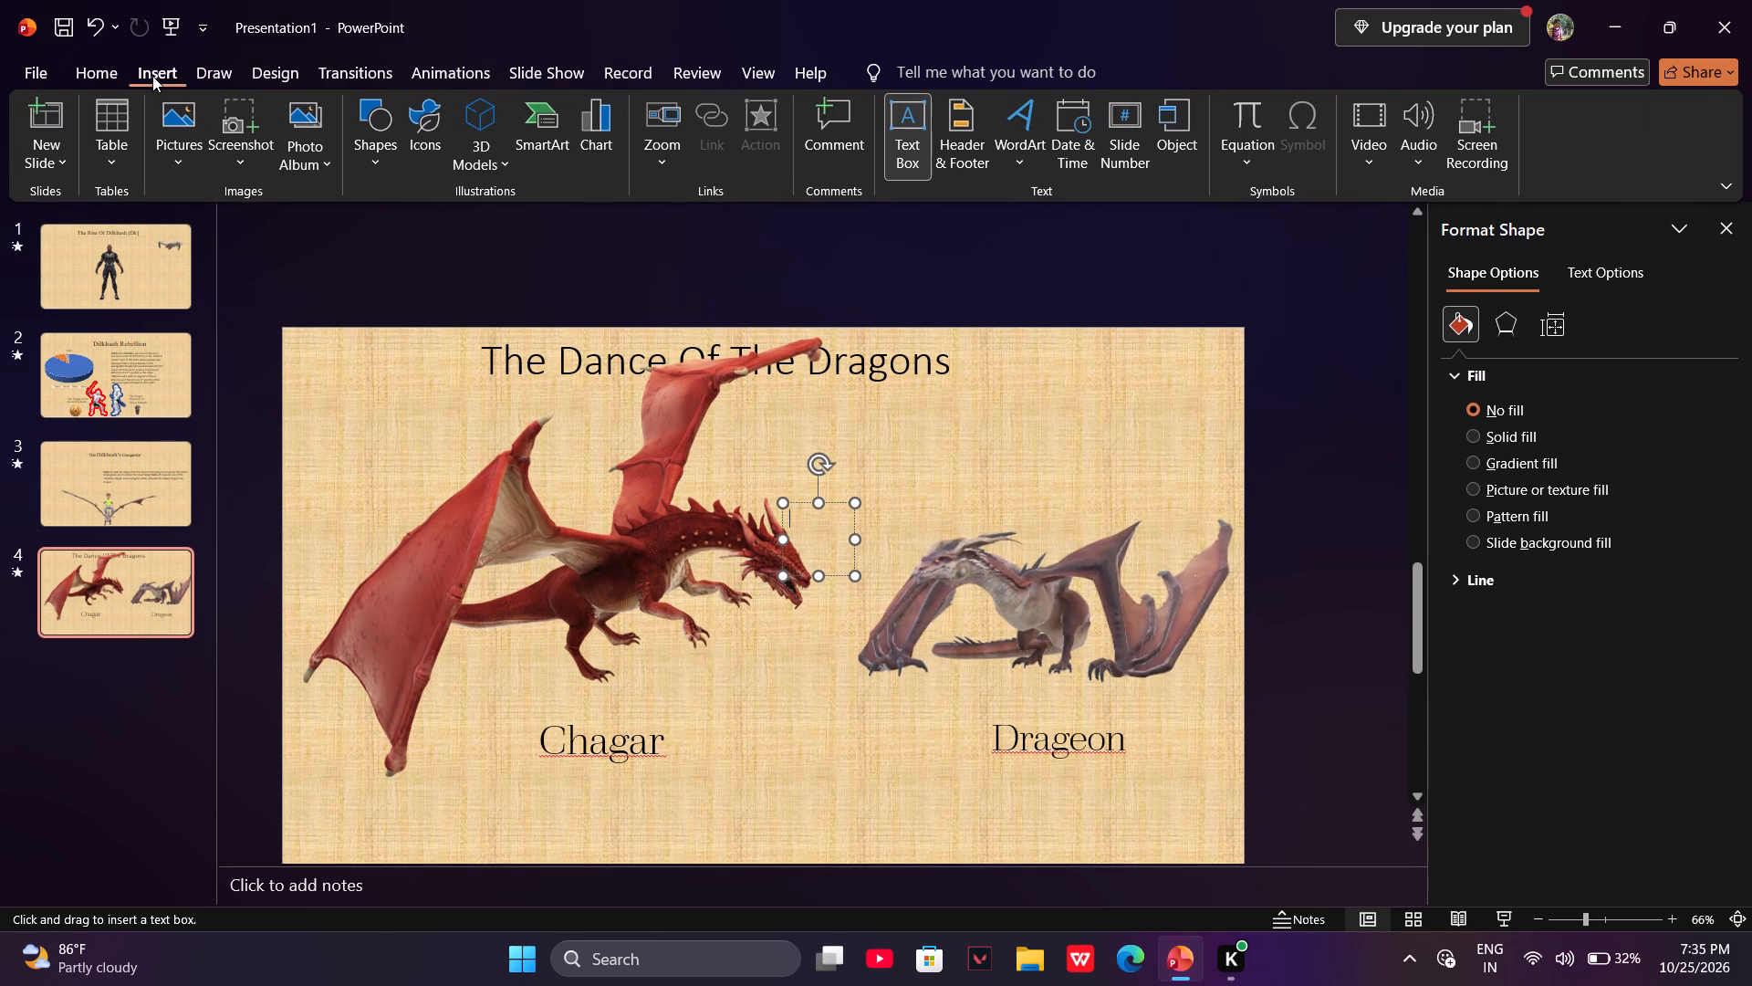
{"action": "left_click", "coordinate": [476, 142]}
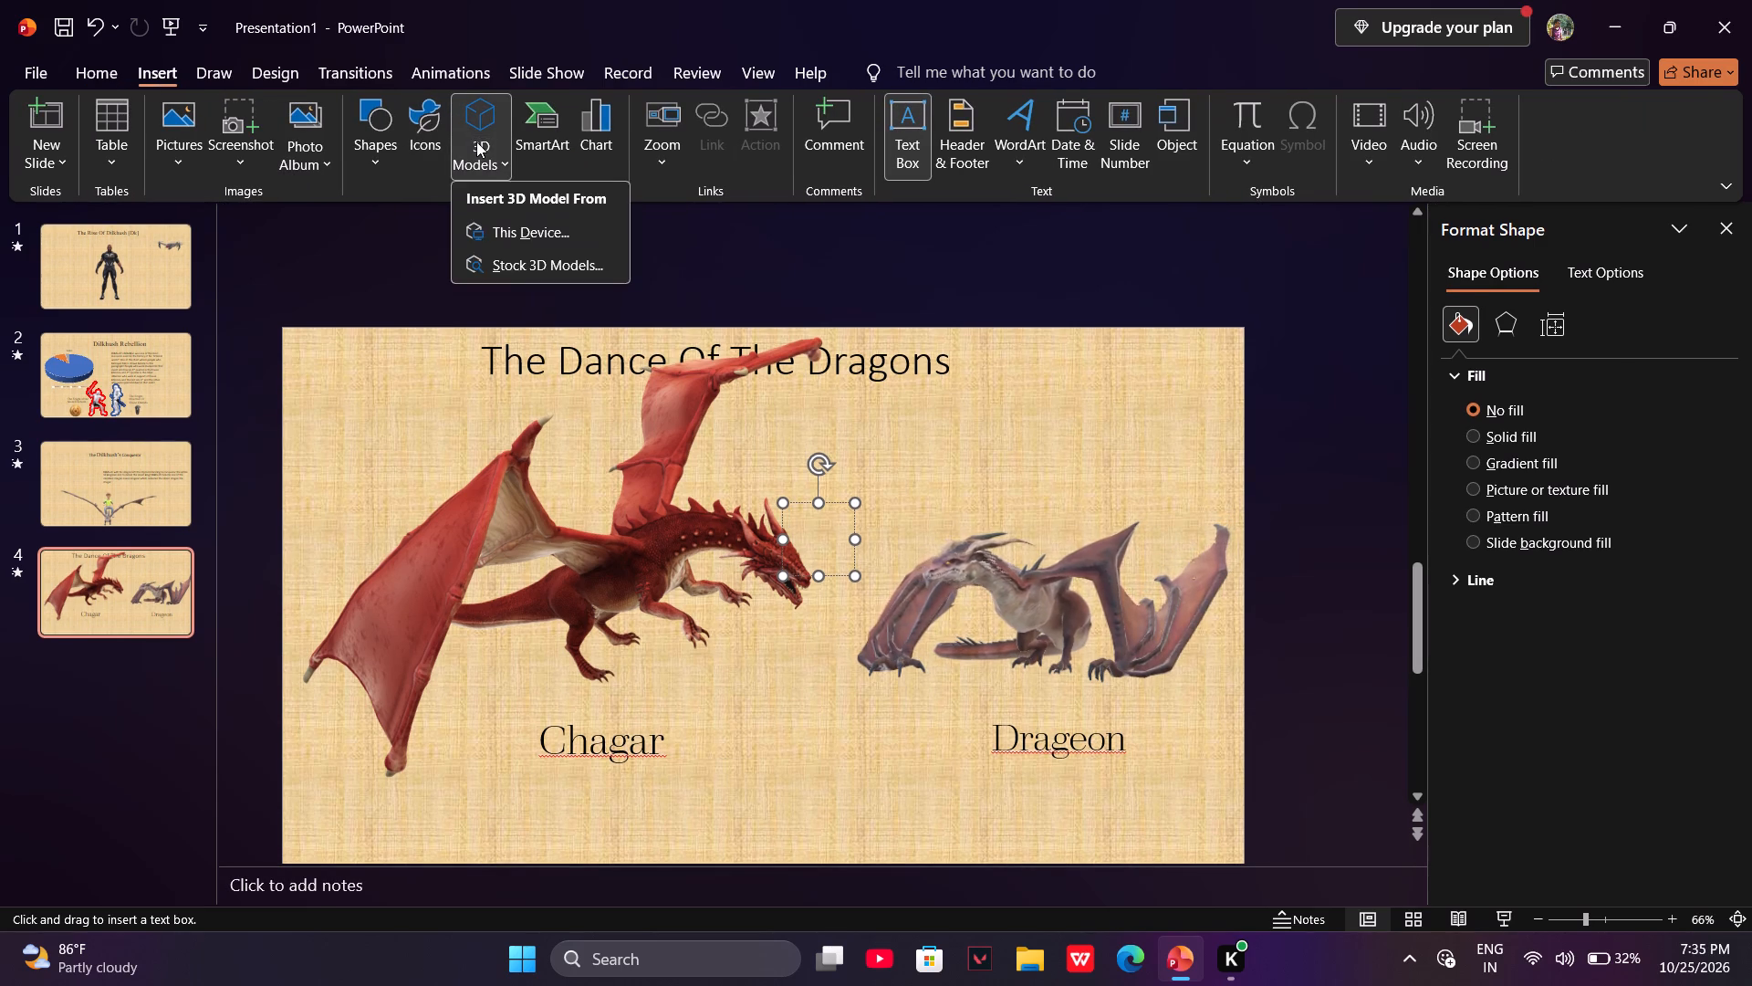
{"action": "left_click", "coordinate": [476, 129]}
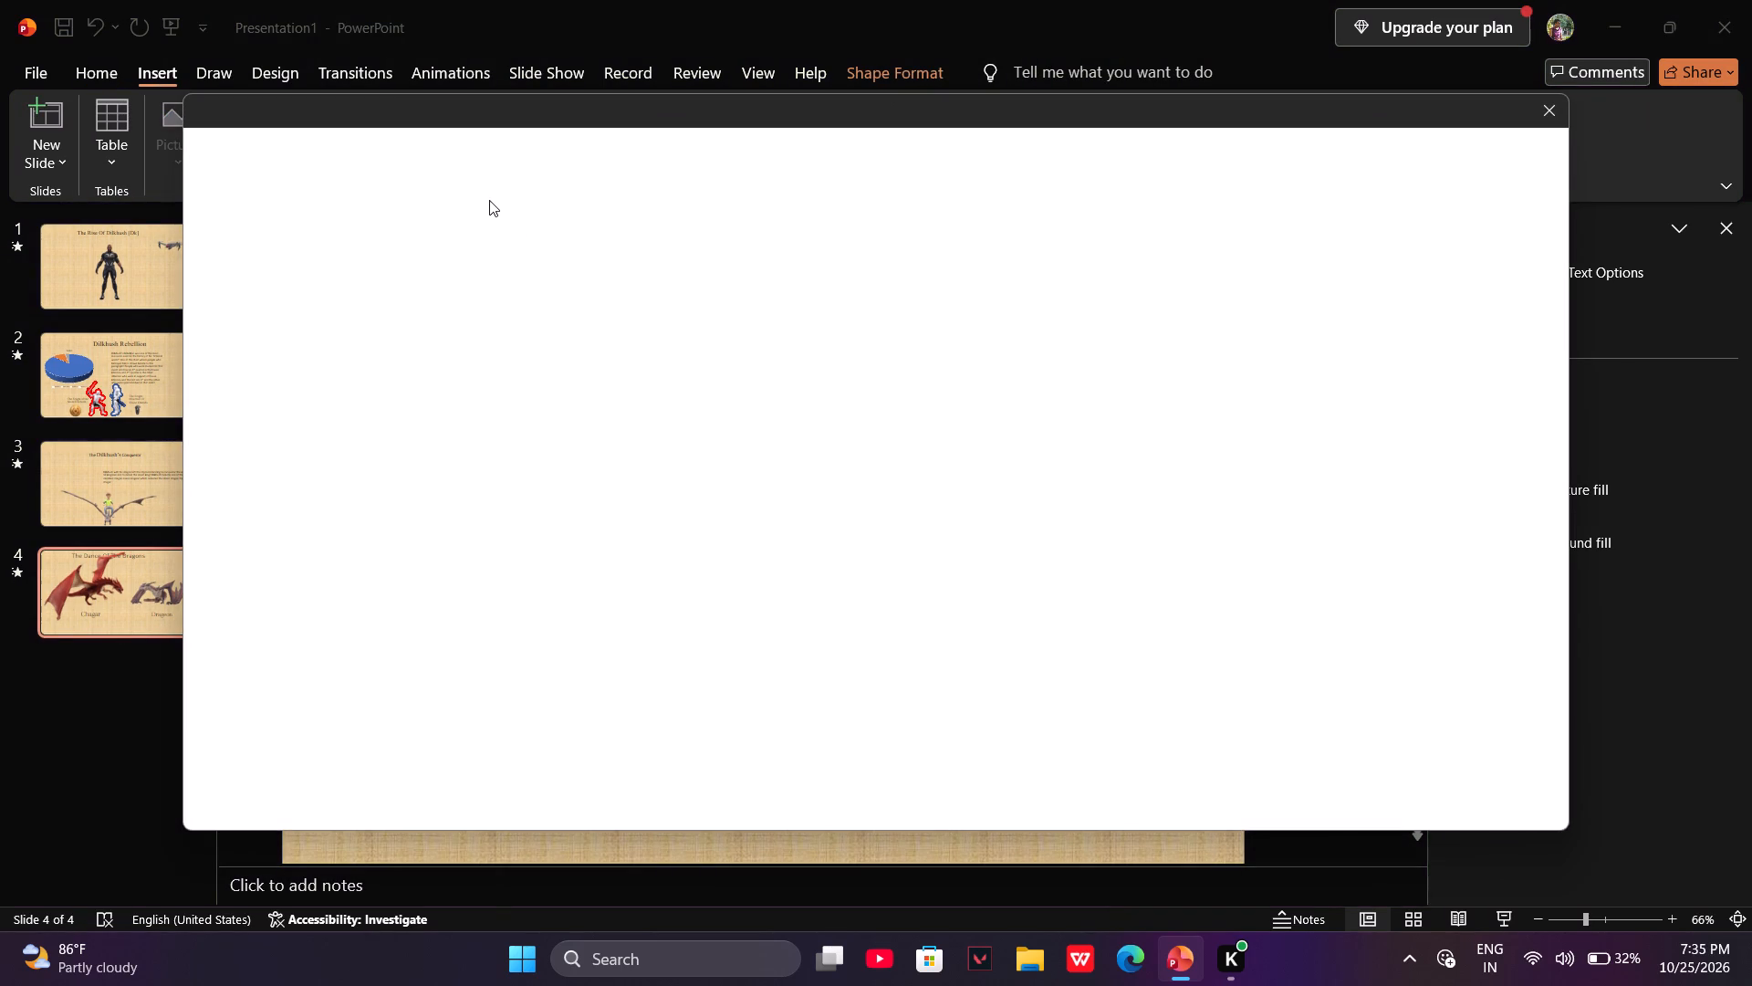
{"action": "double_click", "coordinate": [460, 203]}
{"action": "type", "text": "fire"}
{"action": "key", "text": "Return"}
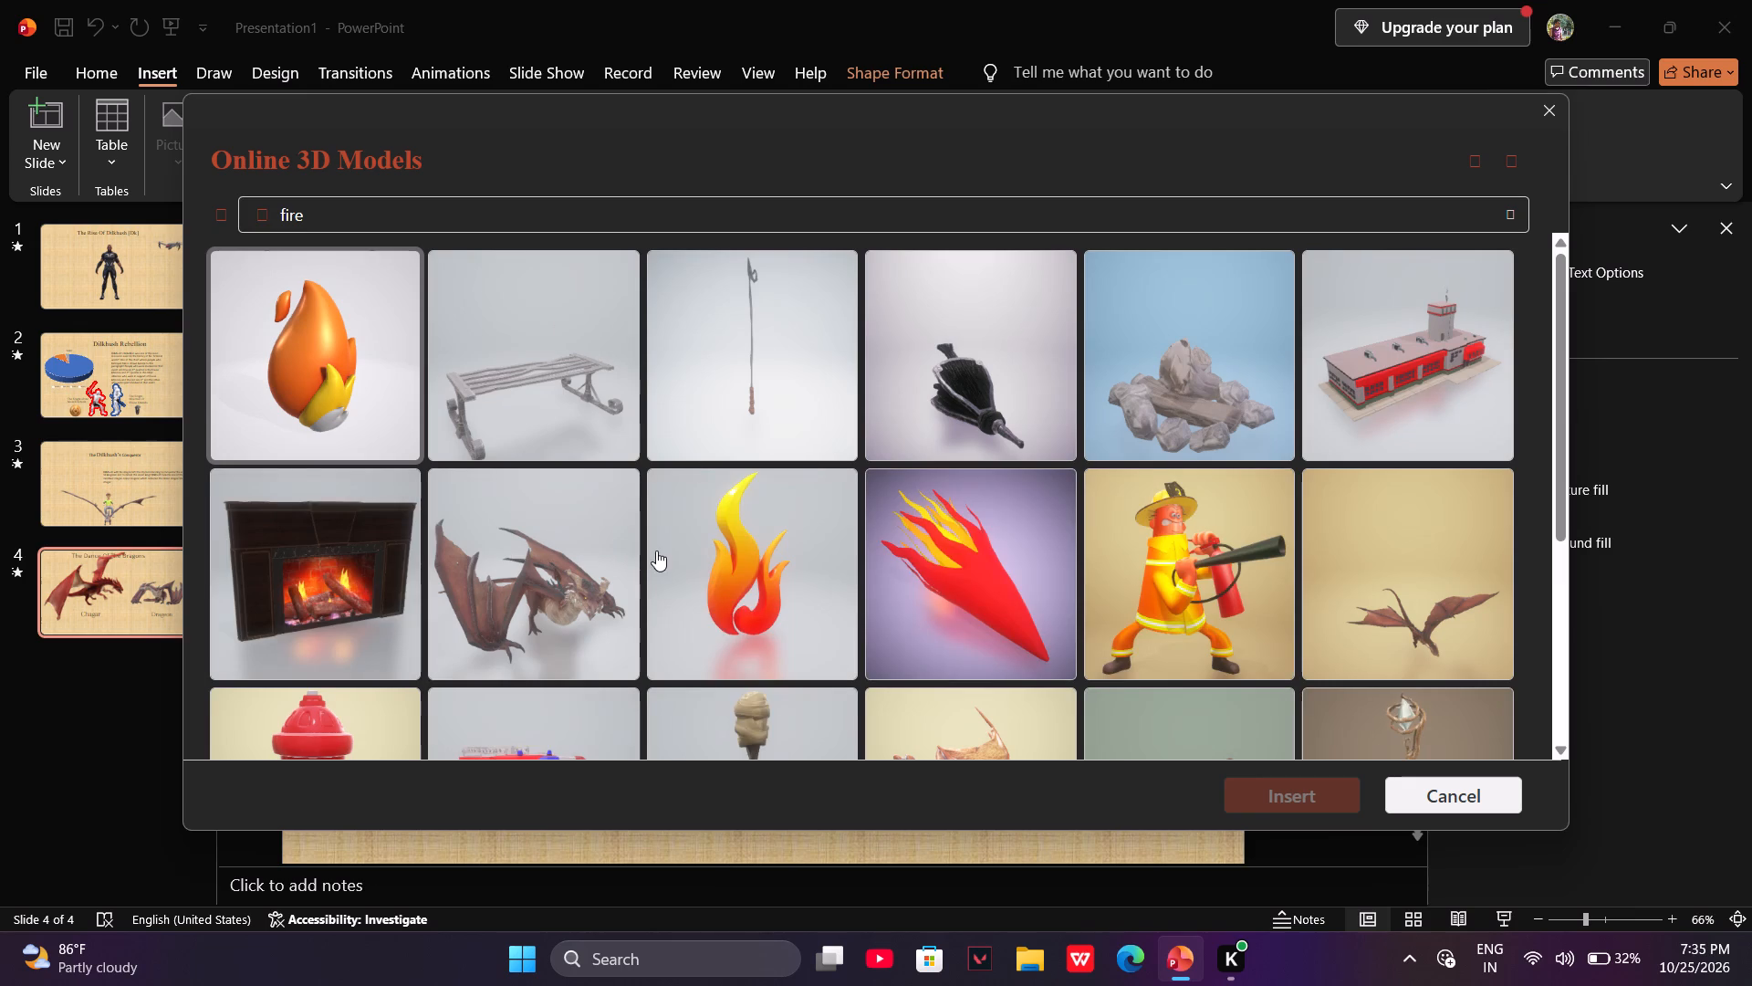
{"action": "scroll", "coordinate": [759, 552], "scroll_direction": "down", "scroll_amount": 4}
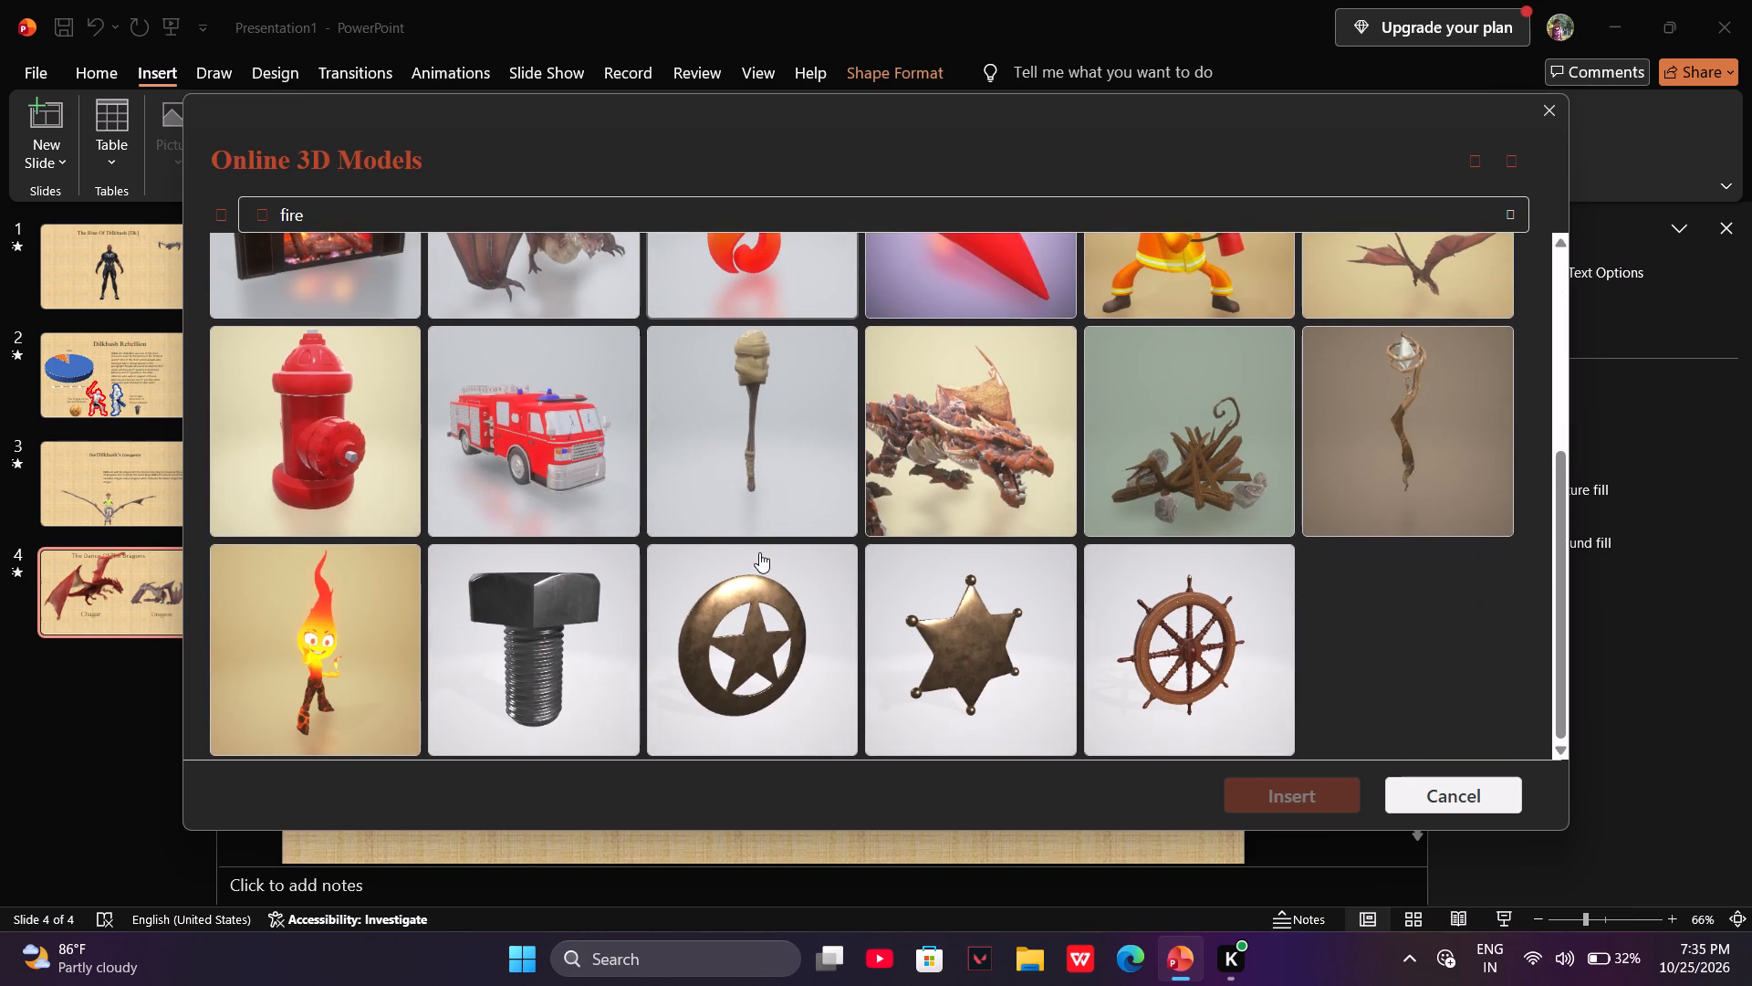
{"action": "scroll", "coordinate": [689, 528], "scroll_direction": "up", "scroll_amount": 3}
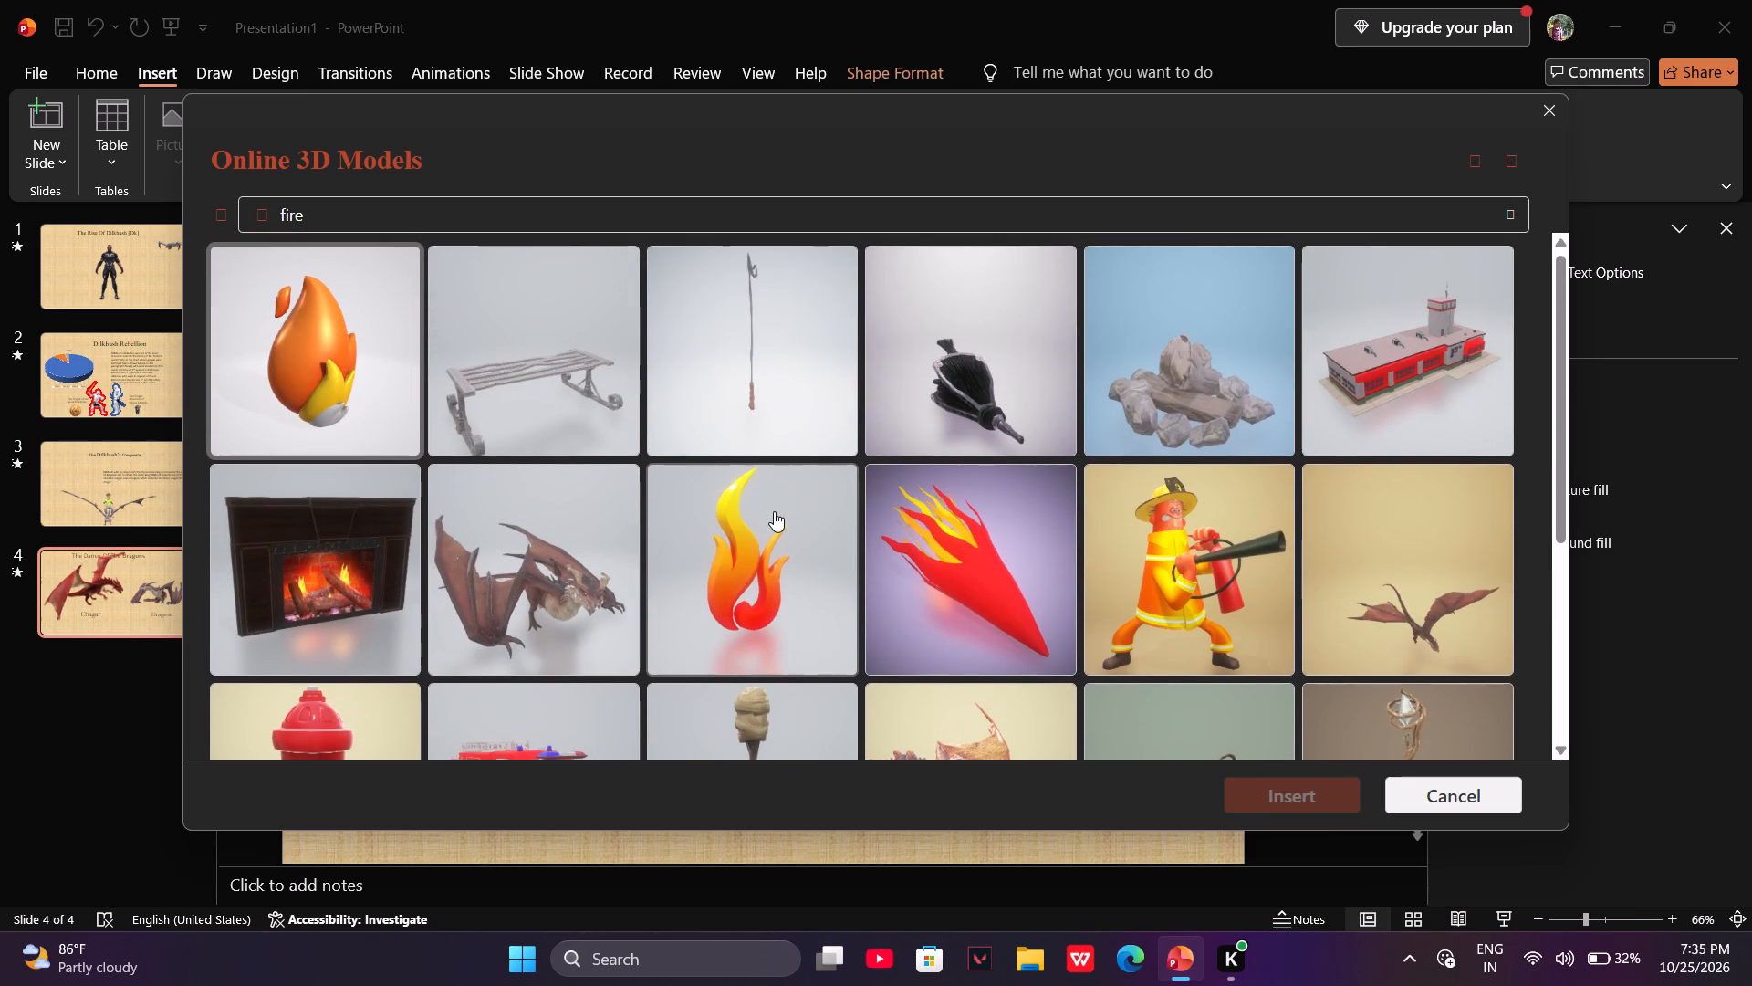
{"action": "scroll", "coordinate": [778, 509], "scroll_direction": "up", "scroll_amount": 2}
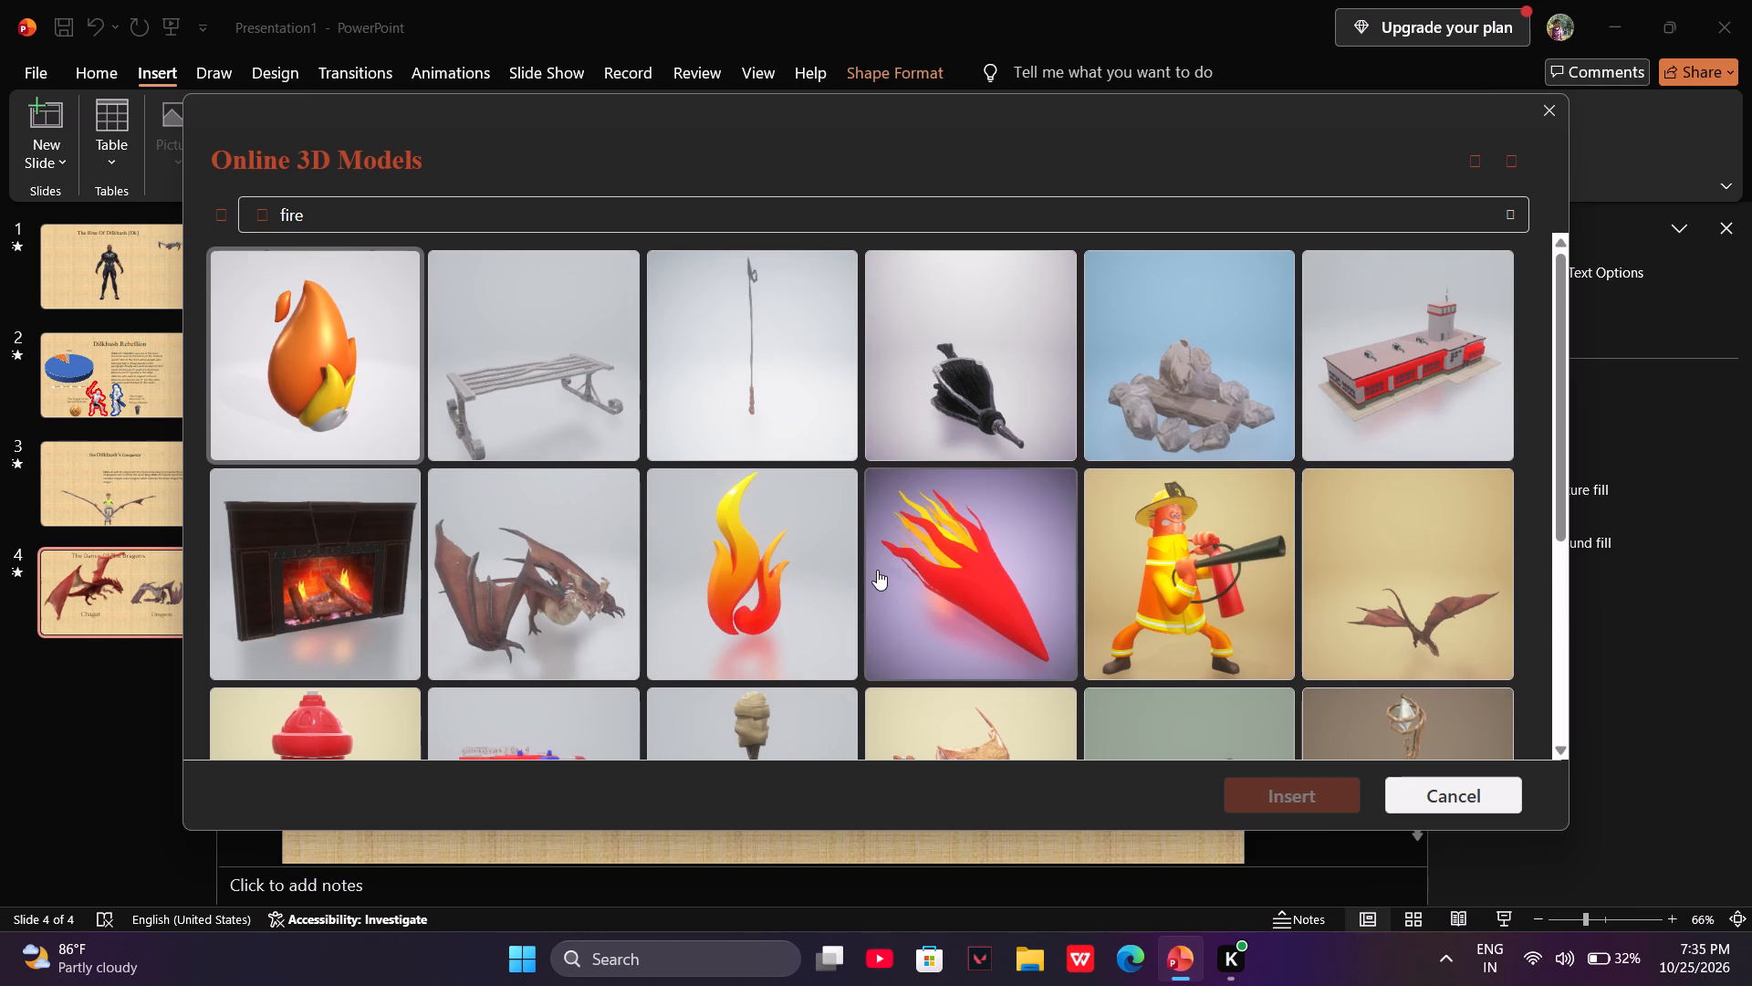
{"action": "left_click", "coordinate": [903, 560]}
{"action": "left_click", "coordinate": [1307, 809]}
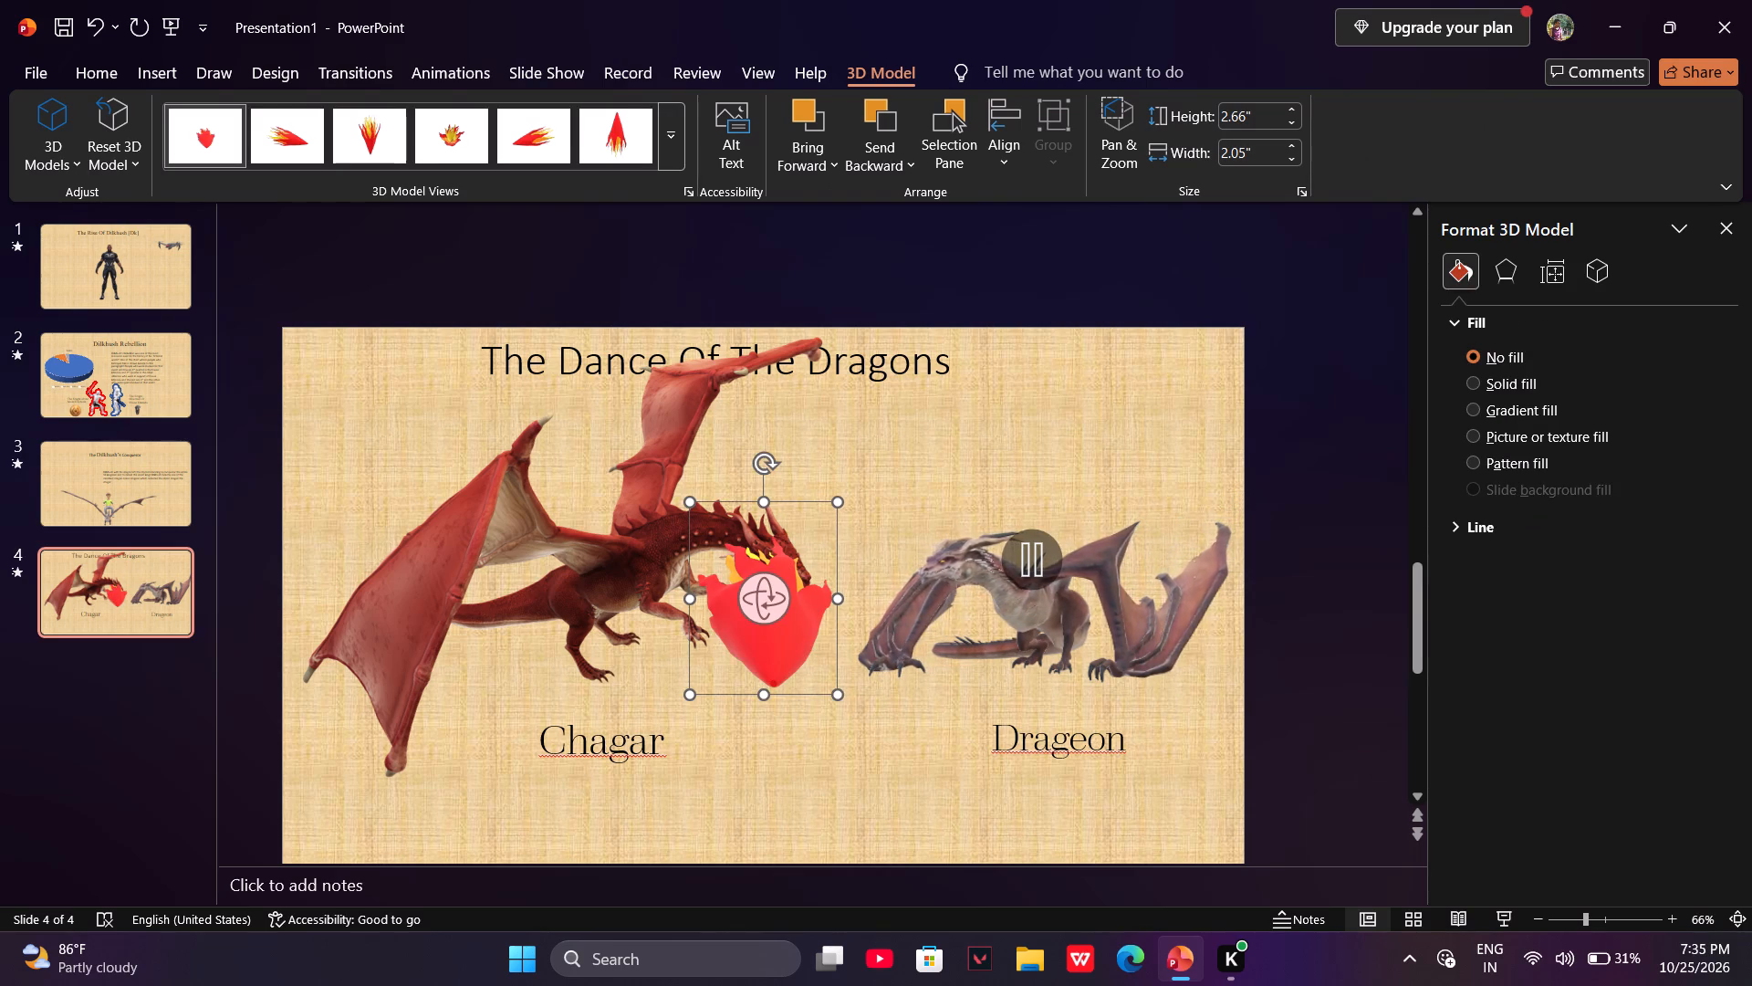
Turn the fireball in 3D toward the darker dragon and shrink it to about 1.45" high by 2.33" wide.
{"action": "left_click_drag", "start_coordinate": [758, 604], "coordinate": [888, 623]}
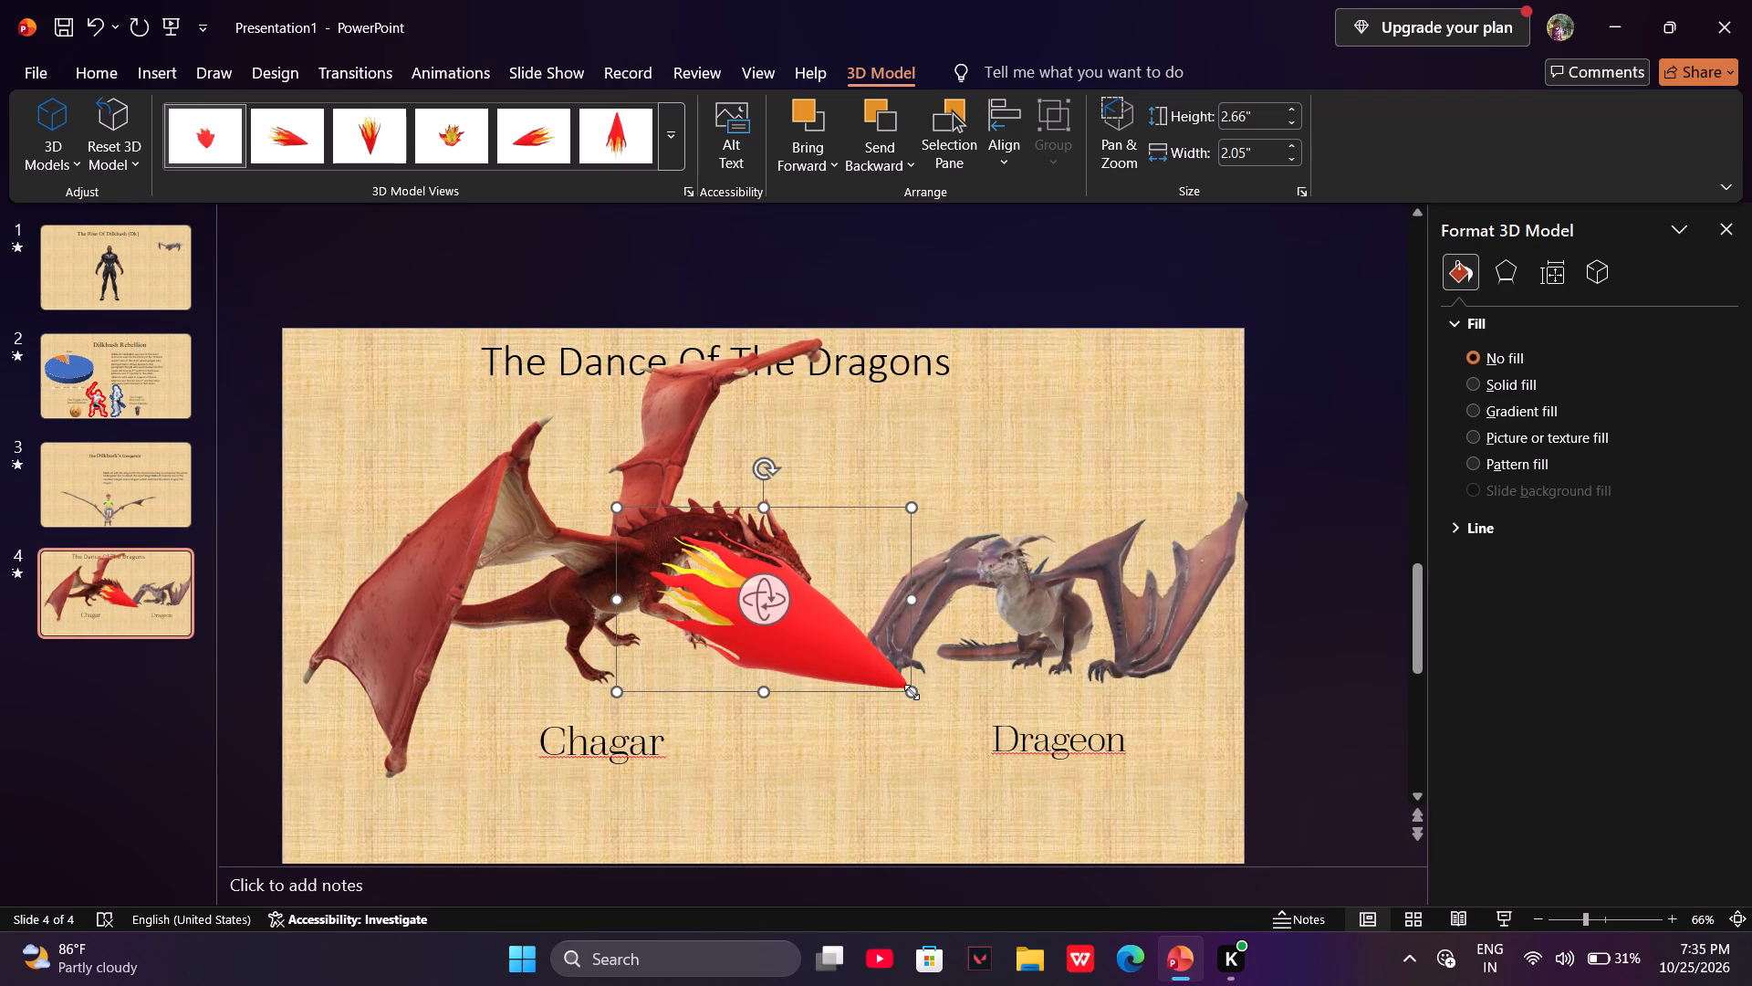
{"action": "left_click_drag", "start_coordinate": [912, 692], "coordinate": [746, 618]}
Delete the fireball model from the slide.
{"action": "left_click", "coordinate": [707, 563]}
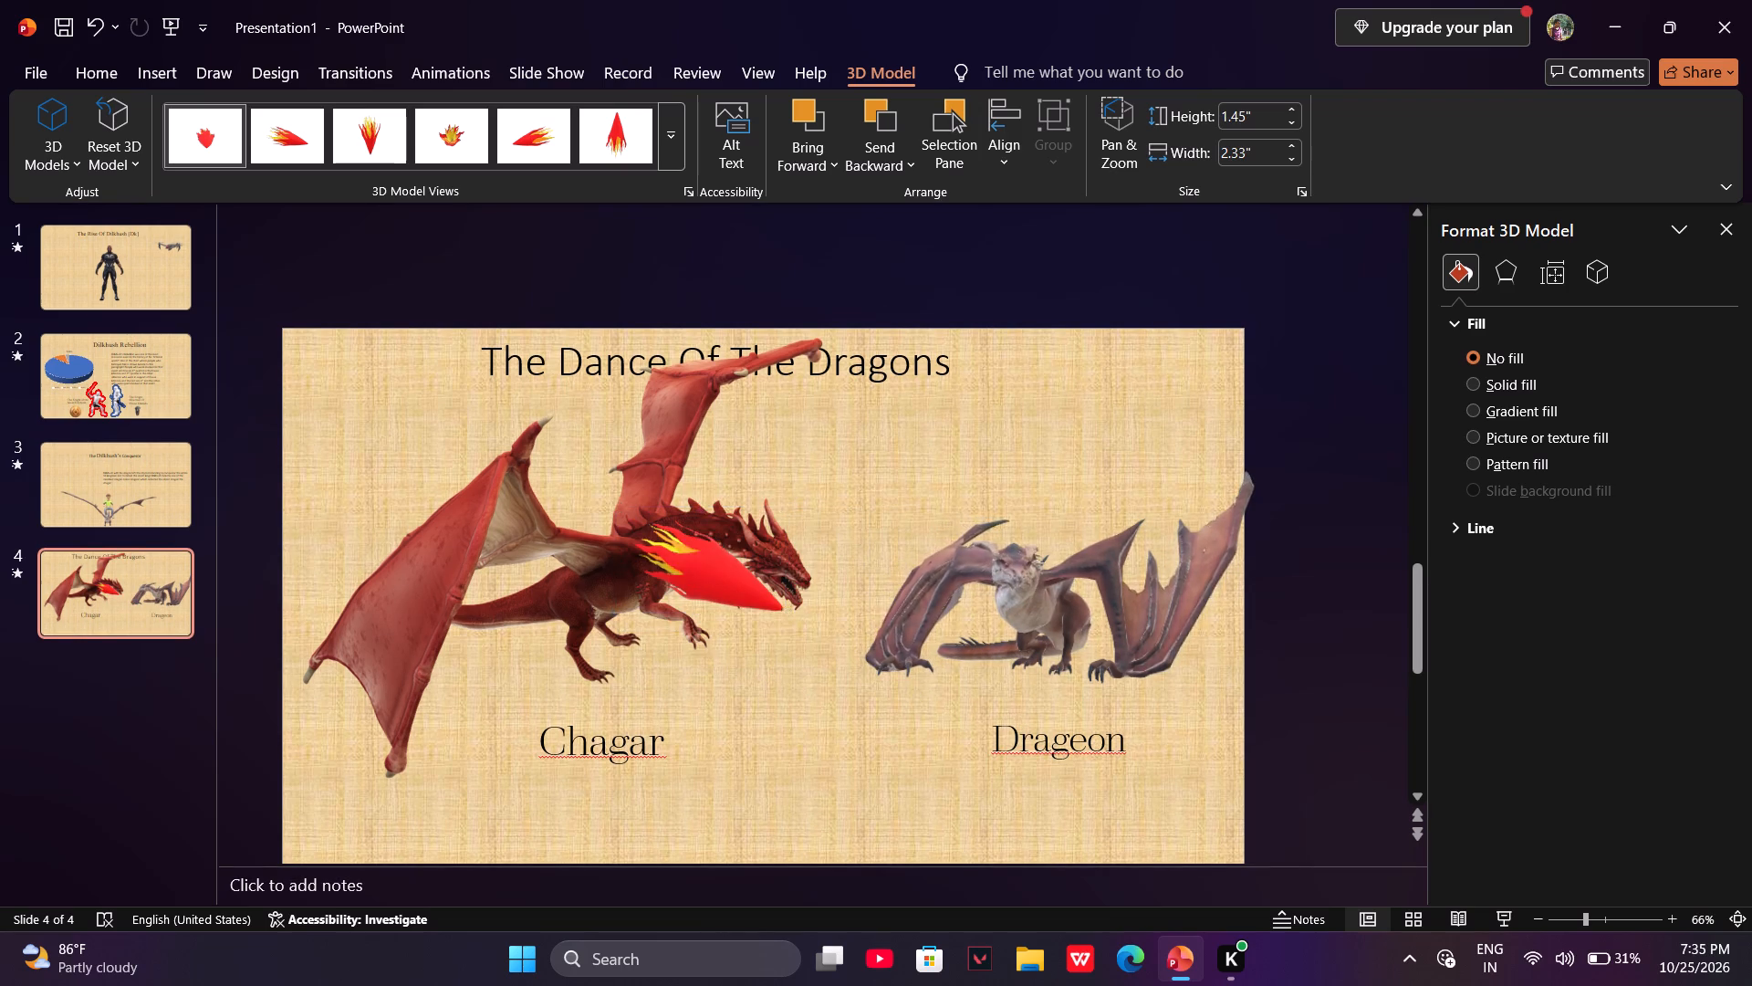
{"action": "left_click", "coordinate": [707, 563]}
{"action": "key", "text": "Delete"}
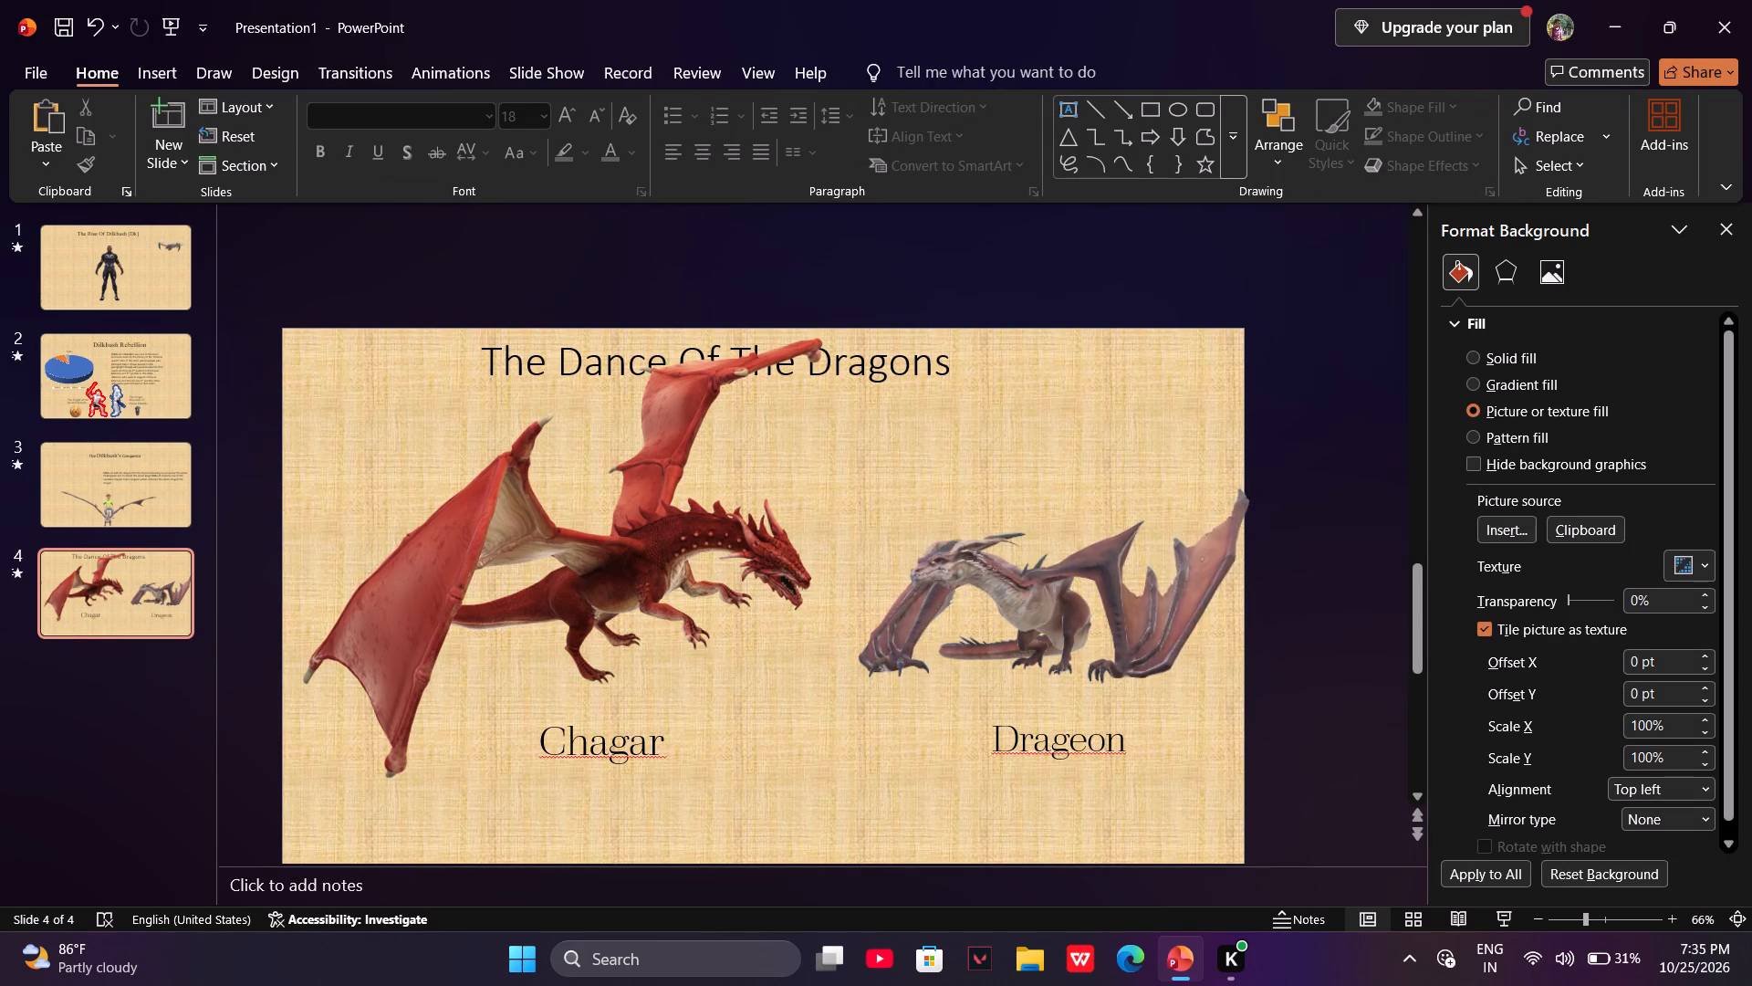
Duplicate slide 4, "The Dance Of The Dragons", as slide 5.
{"action": "right_click", "coordinate": [142, 612]}
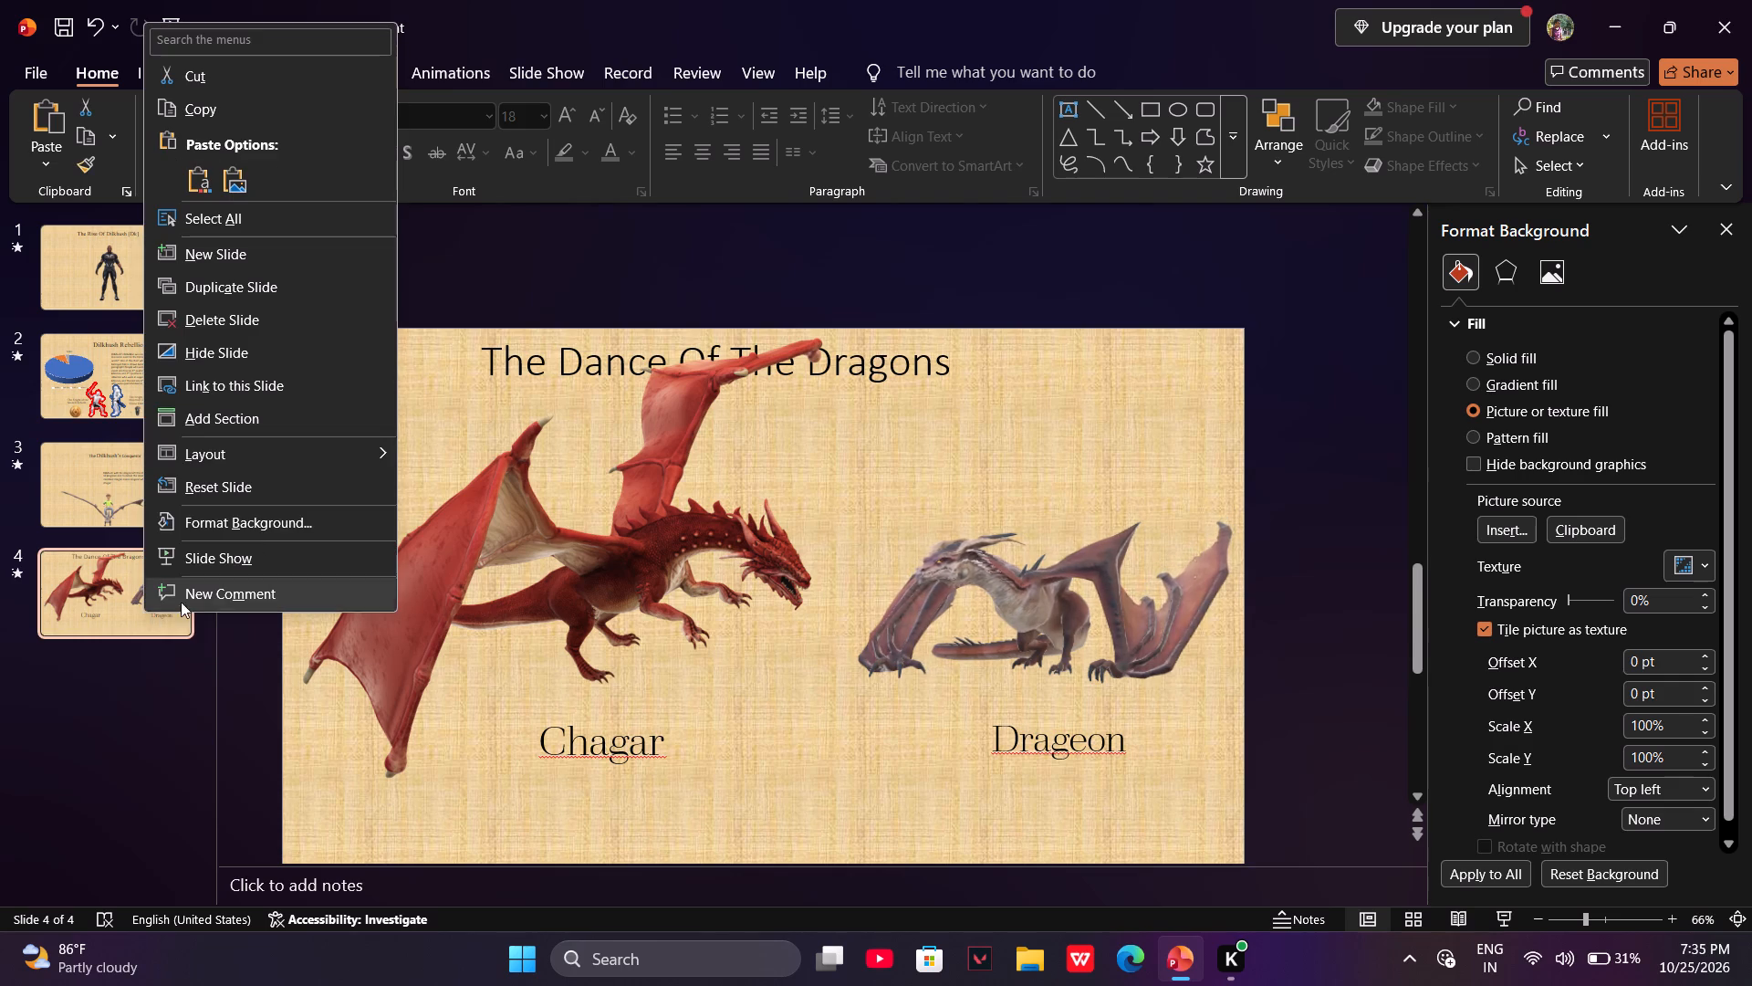
{"action": "left_click", "coordinate": [215, 295]}
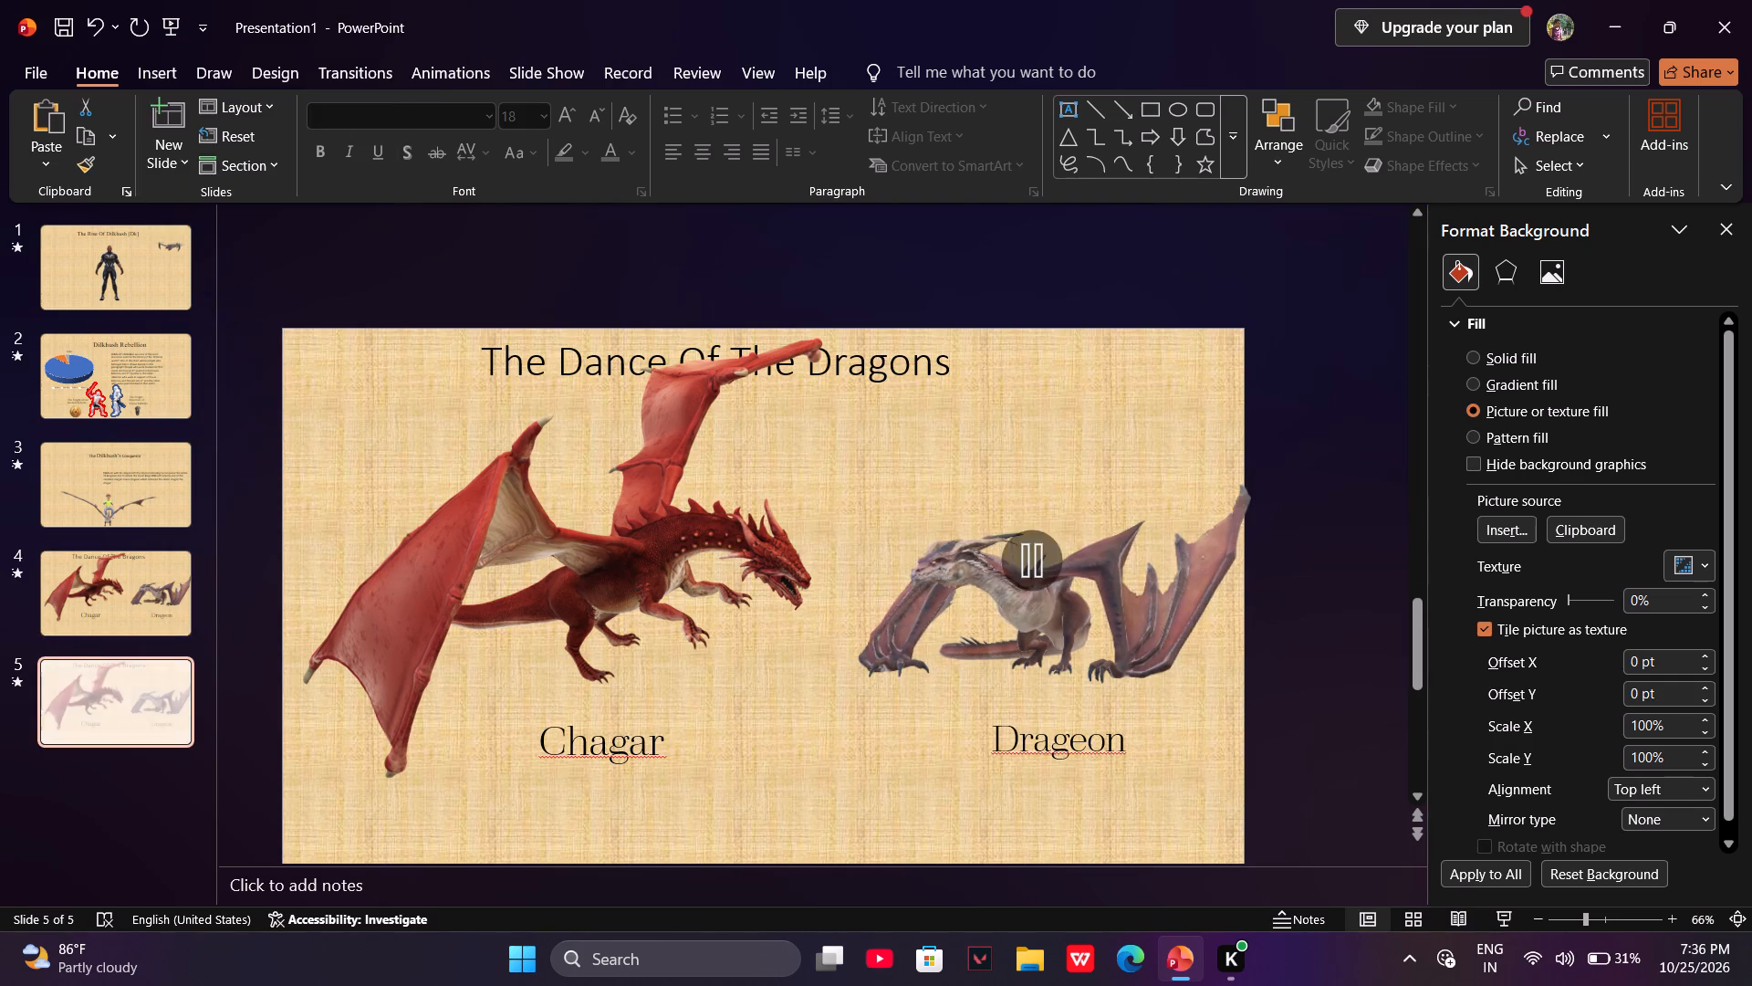
Delete the darker dragon from the duplicated slide 5.
{"action": "left_click_drag", "start_coordinate": [847, 495], "coordinate": [1008, 644]}
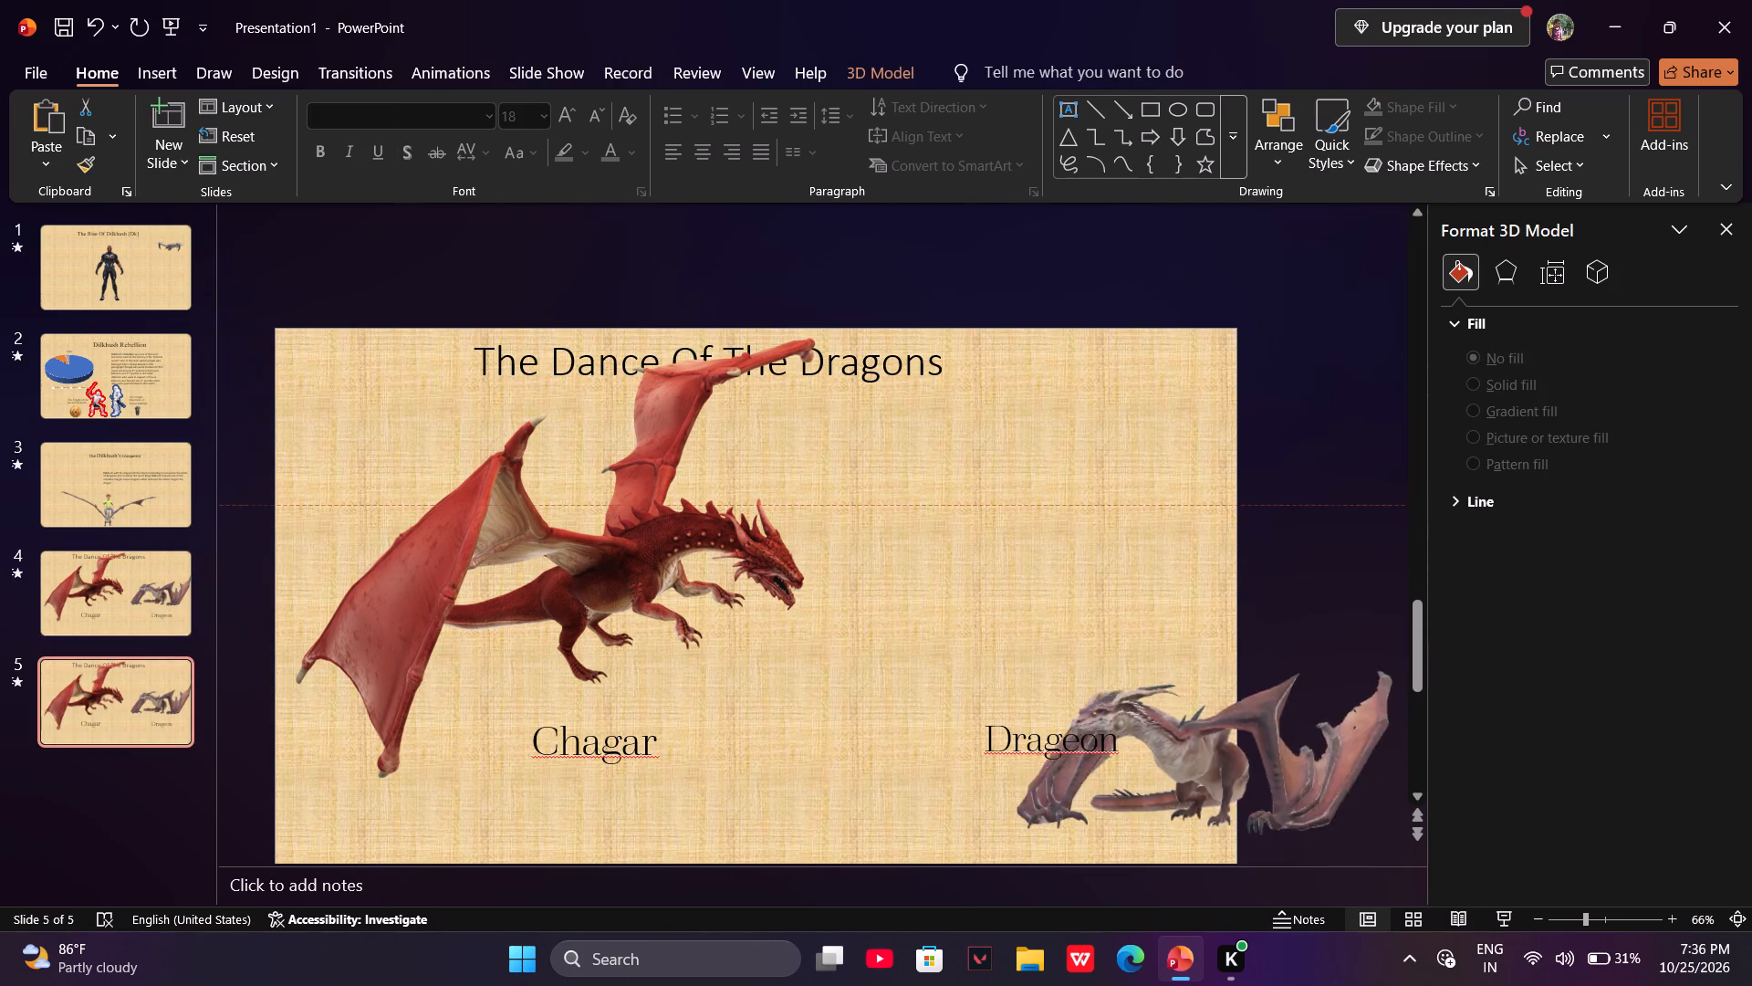
{"action": "left_click_drag", "start_coordinate": [1008, 644], "coordinate": [920, 561]}
{"action": "key", "text": "Delete"}
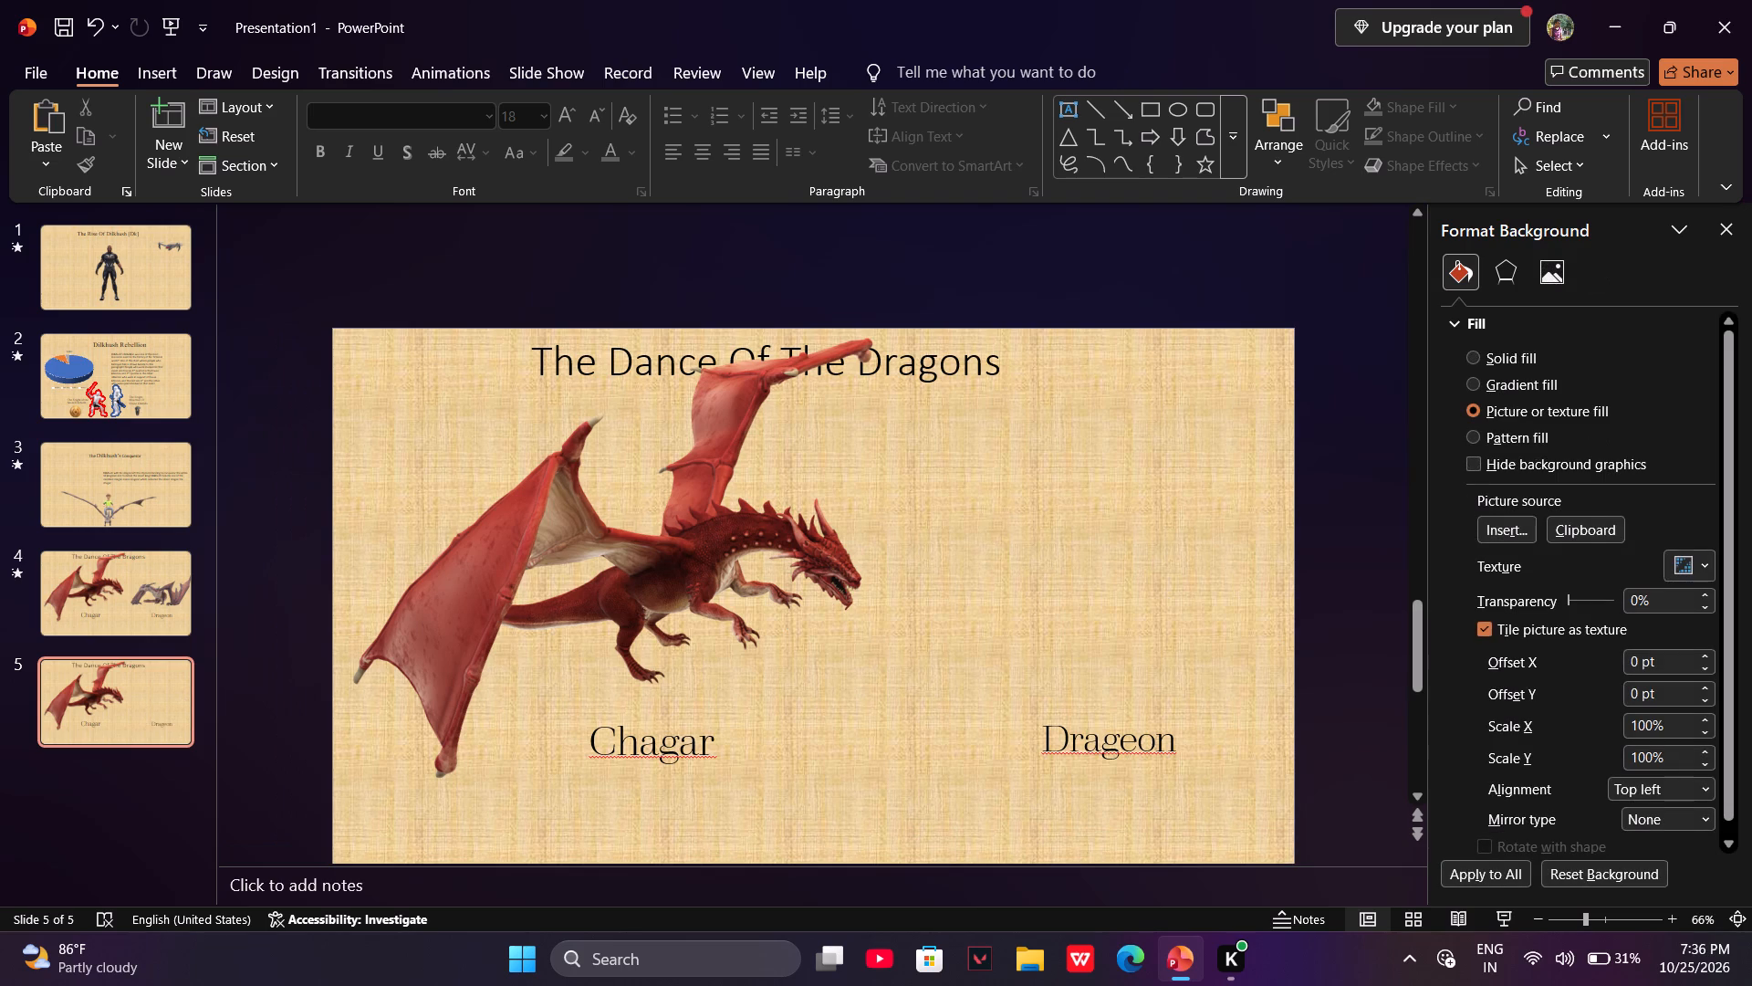
Remove the entire "Drageon" label text from slide 5, leaving only the "Chagar" label.
{"action": "left_click", "coordinate": [1115, 734]}
{"action": "key", "text": "Delete"}
{"action": "key", "text": "Delete"}
{"action": "key", "text": "Delete"}
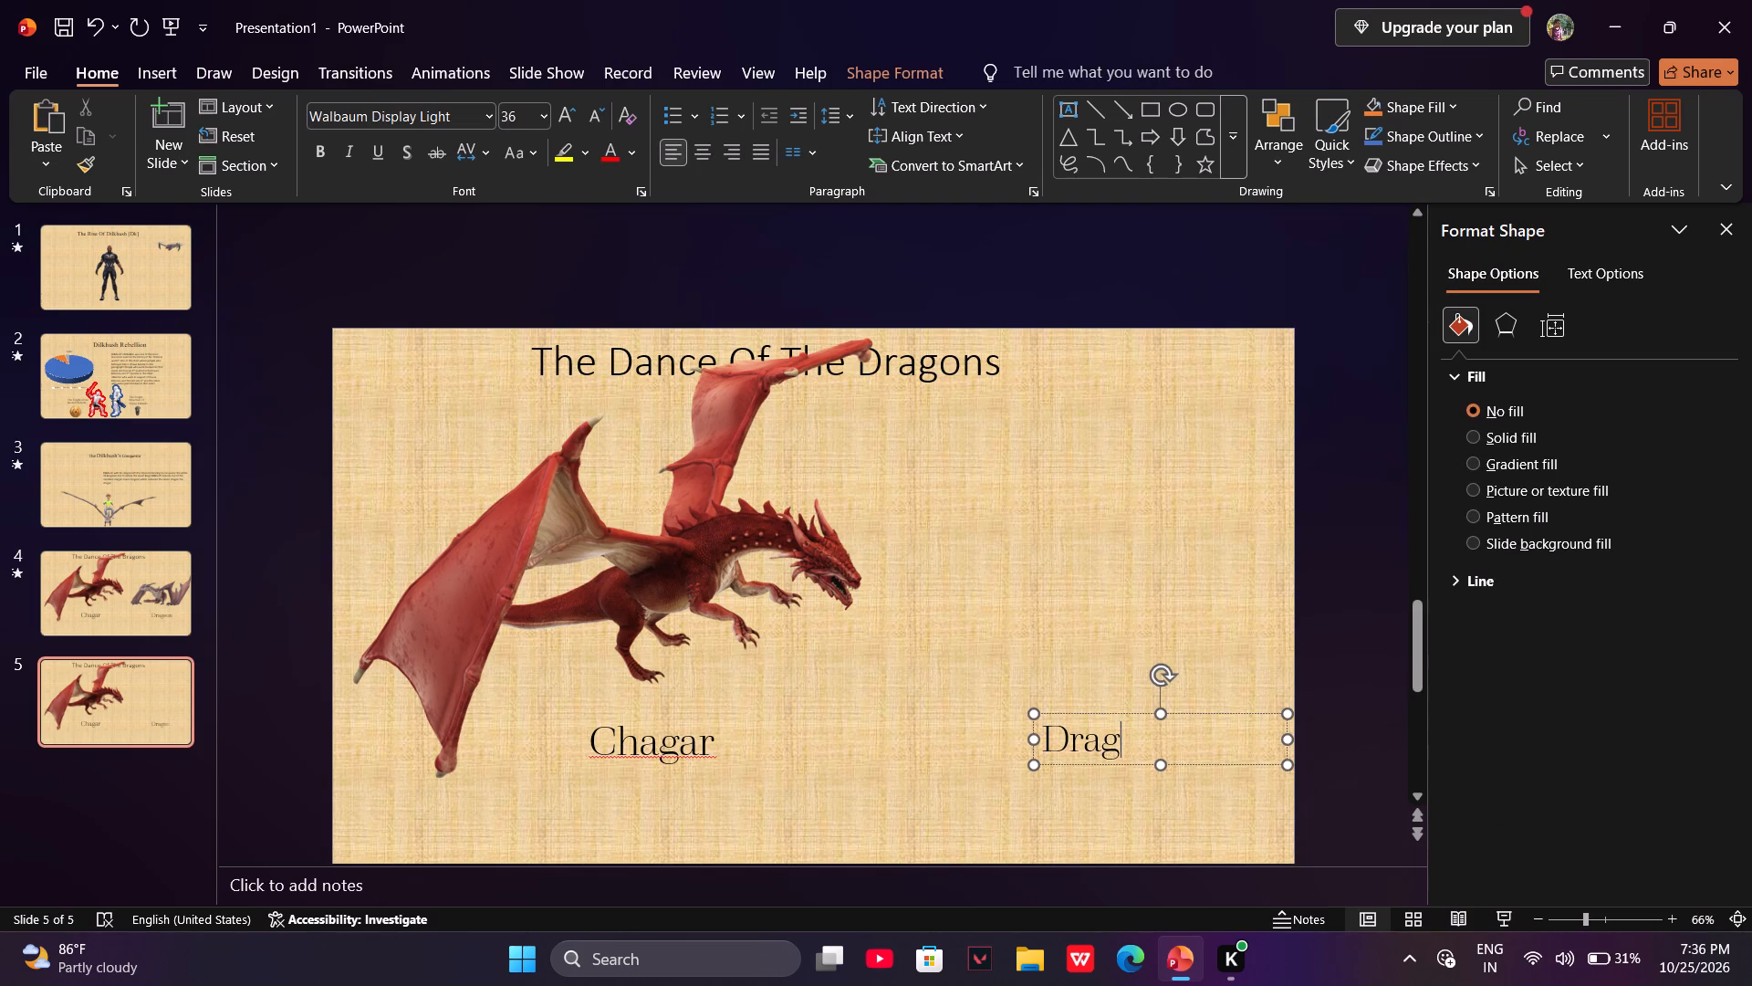
{"action": "key", "text": "Right"}
{"action": "key", "text": "Right"}
{"action": "key", "text": "Right"}
{"action": "key", "text": "Delete"}
{"action": "key", "text": "Delete"}
{"action": "key", "text": "Delete"}
{"action": "key", "text": "BackSpace"}
{"action": "key", "text": "BackSpace"}
{"action": "key", "text": "BackSpace"}
{"action": "key", "text": "BackSpace"}
{"action": "left_click", "coordinate": [916, 716]}
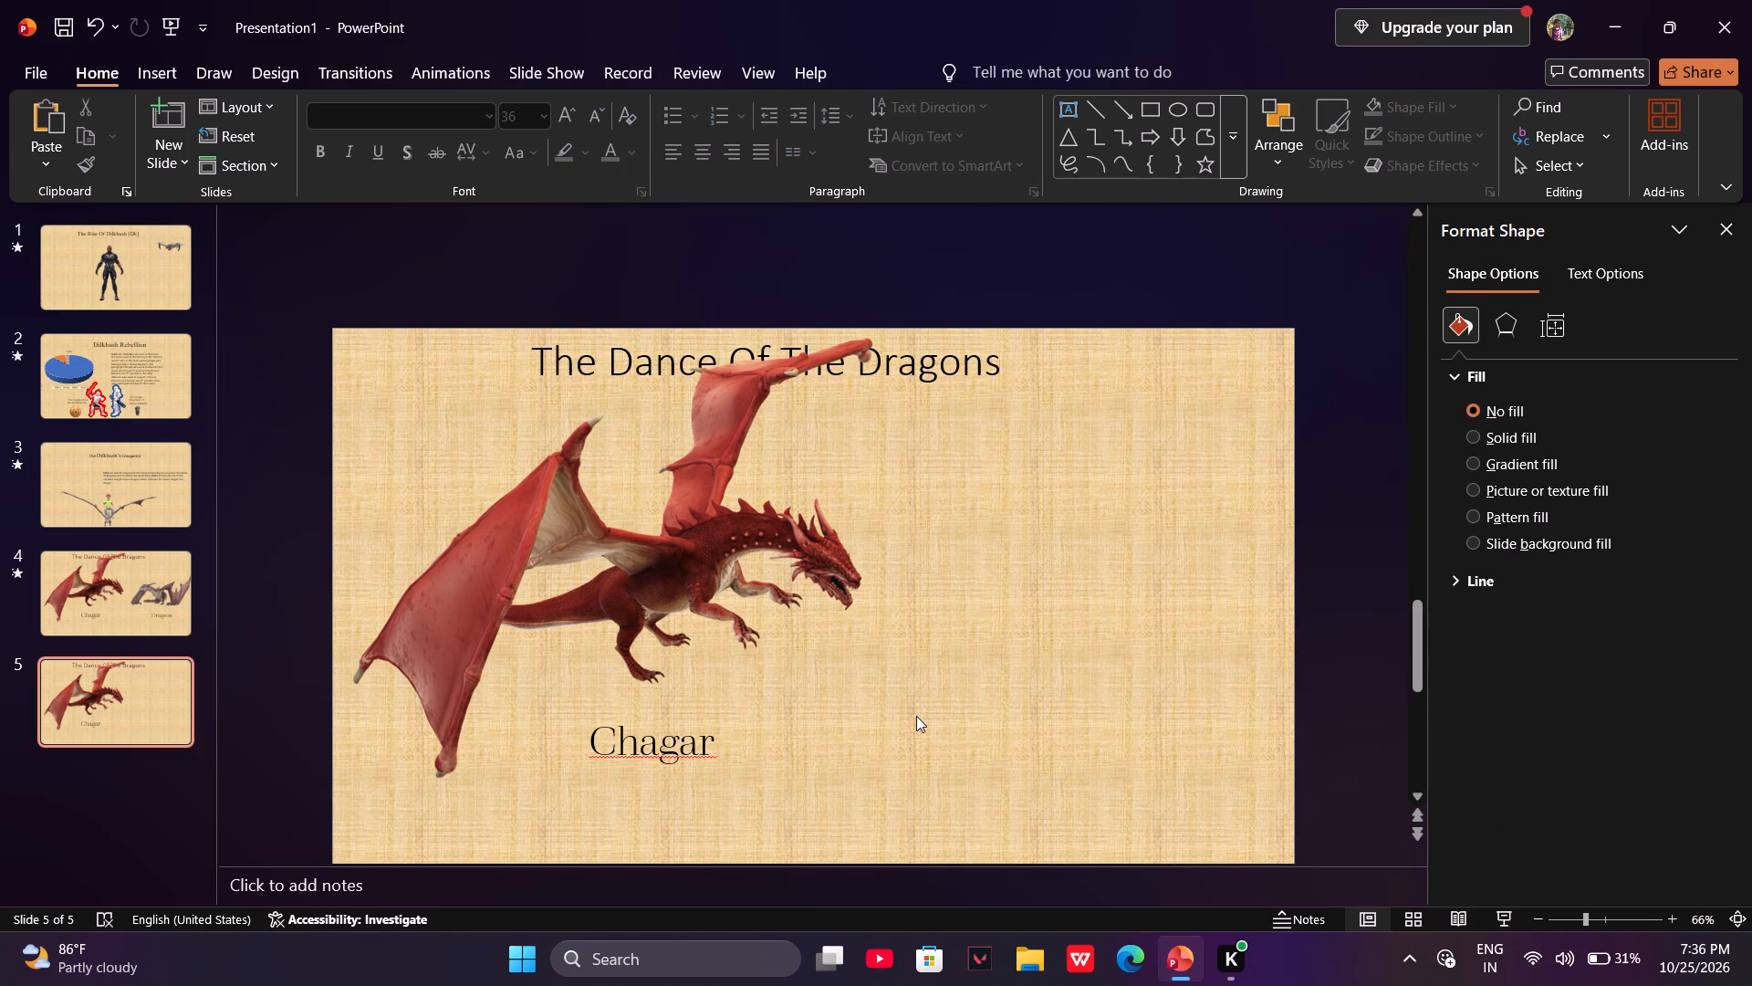
Shrink the red dragon on slide 5 and reposition it in the slide's left half, below the title.
{"action": "left_click", "coordinate": [738, 532]}
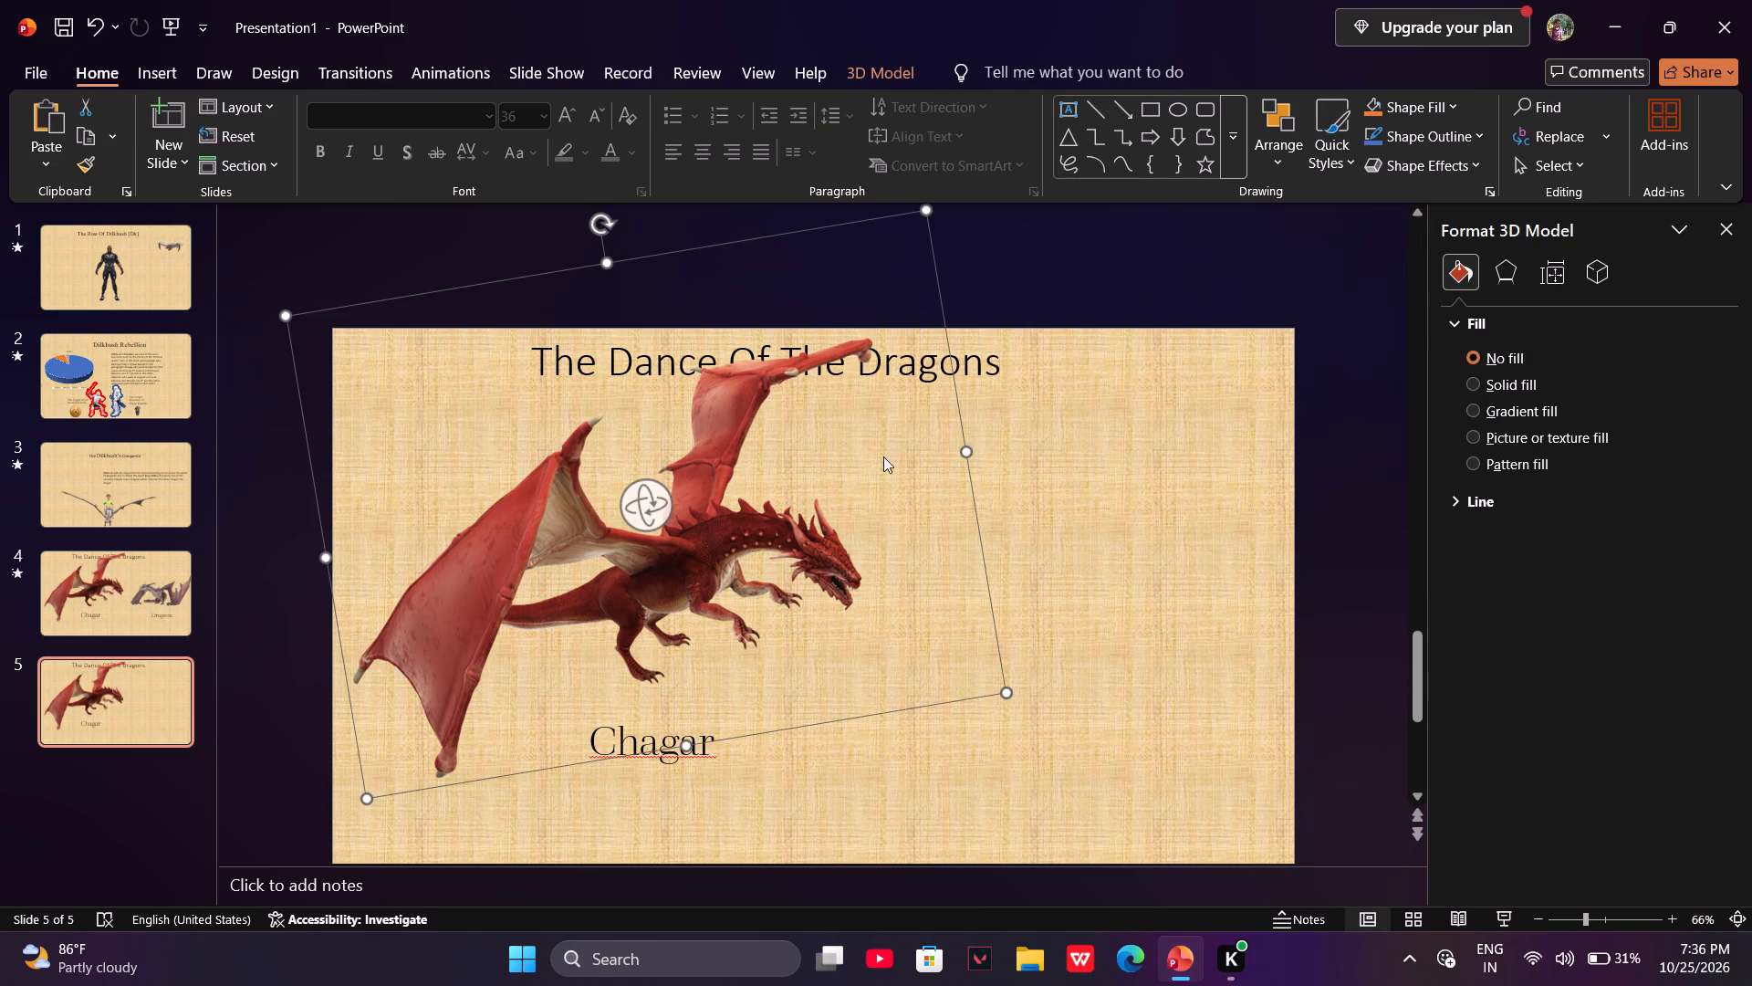
{"action": "left_click_drag", "start_coordinate": [970, 454], "coordinate": [869, 483]}
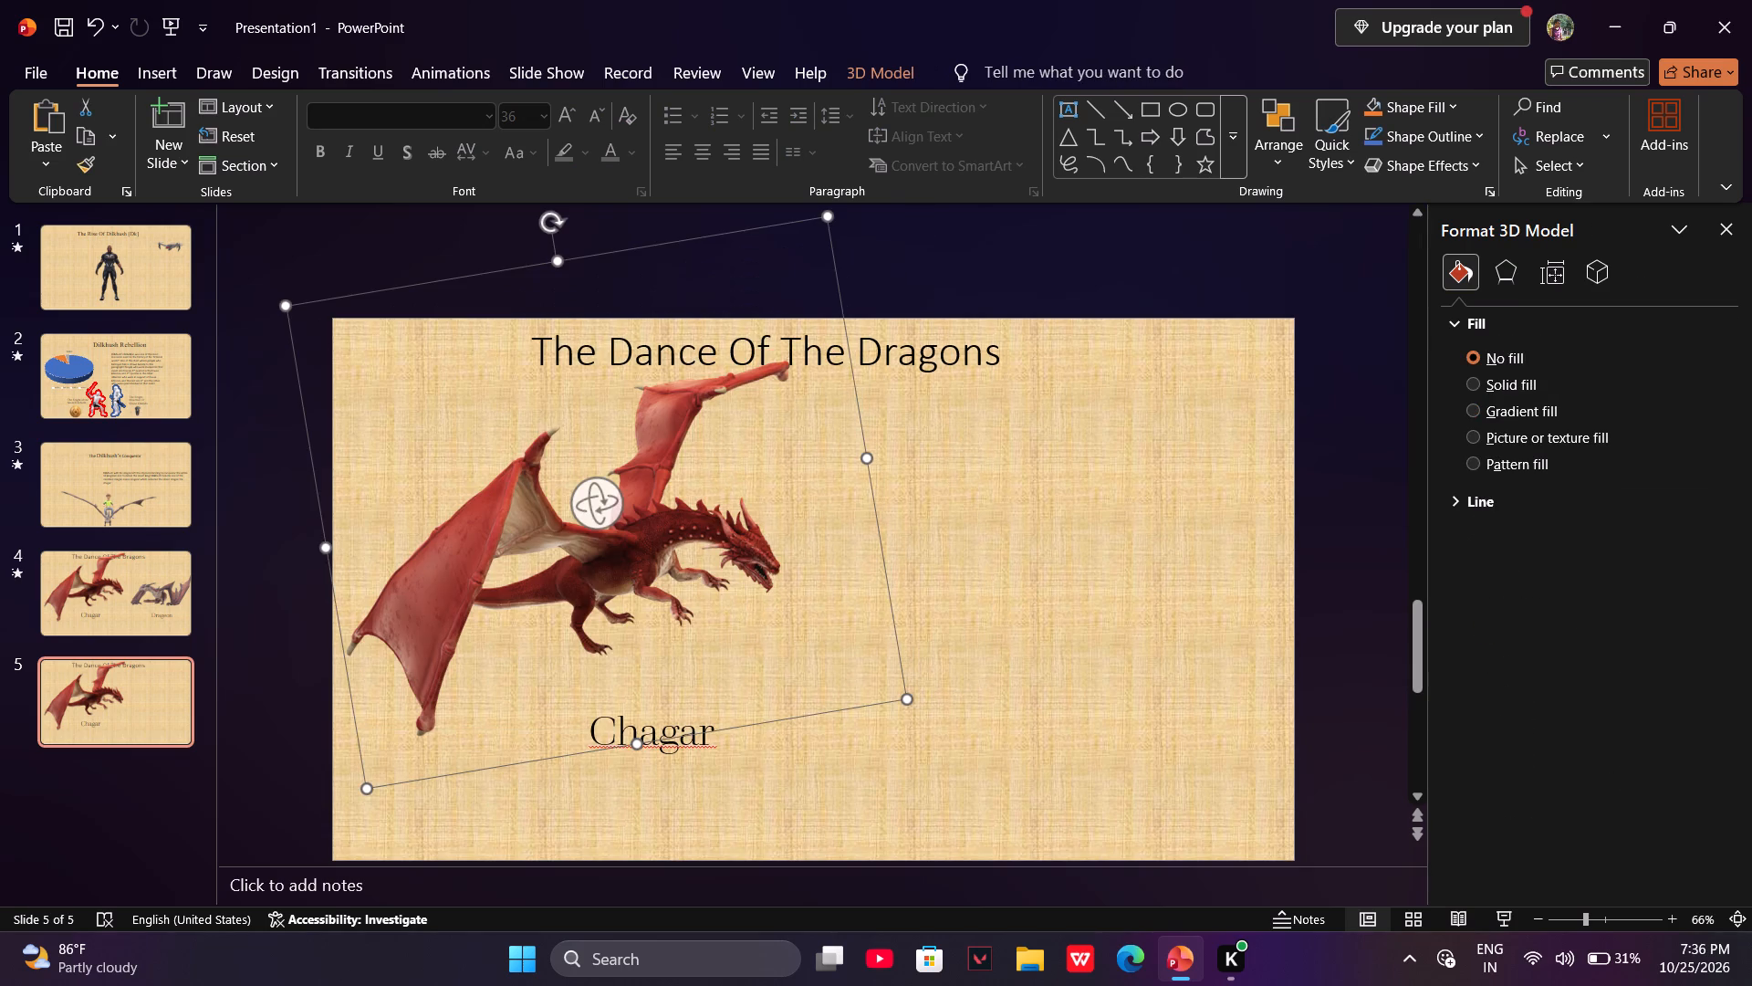
{"action": "left_click_drag", "start_coordinate": [908, 698], "coordinate": [729, 618]}
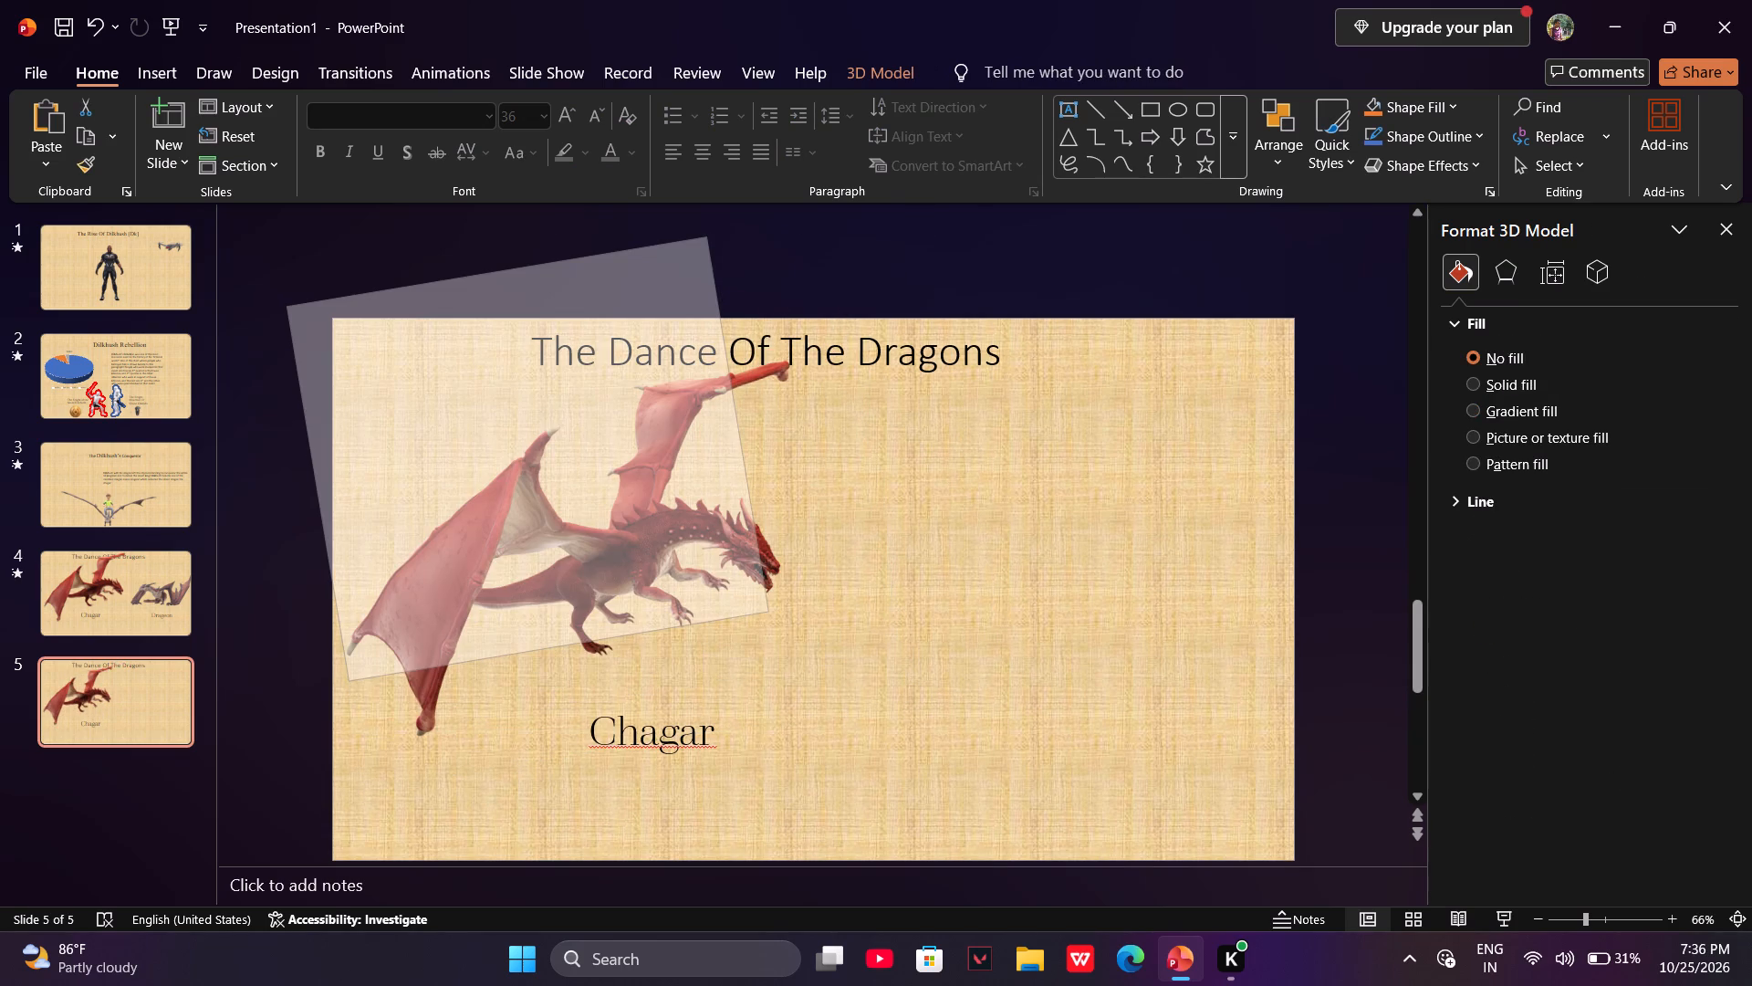
{"action": "left_click_drag", "start_coordinate": [576, 481], "coordinate": [613, 542]}
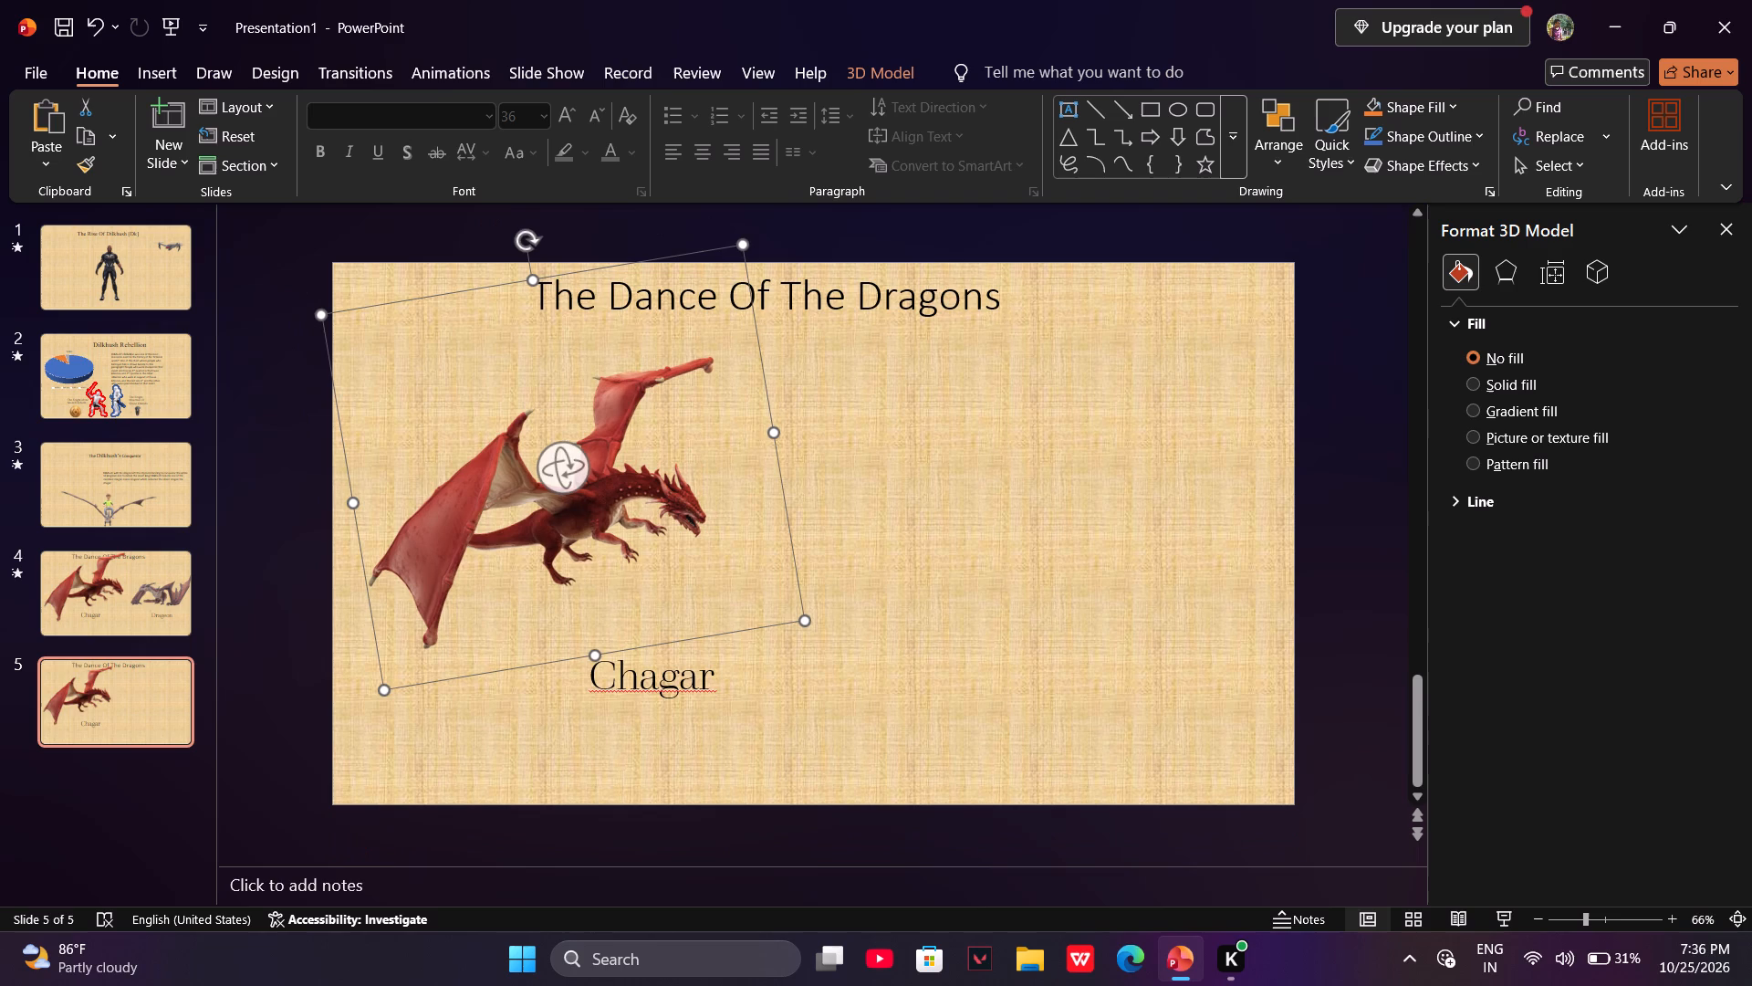
Move the "Chagar" label so it sits centred just beneath the resized dragon.
{"action": "left_click", "coordinate": [644, 714]}
{"action": "left_click", "coordinate": [668, 682]}
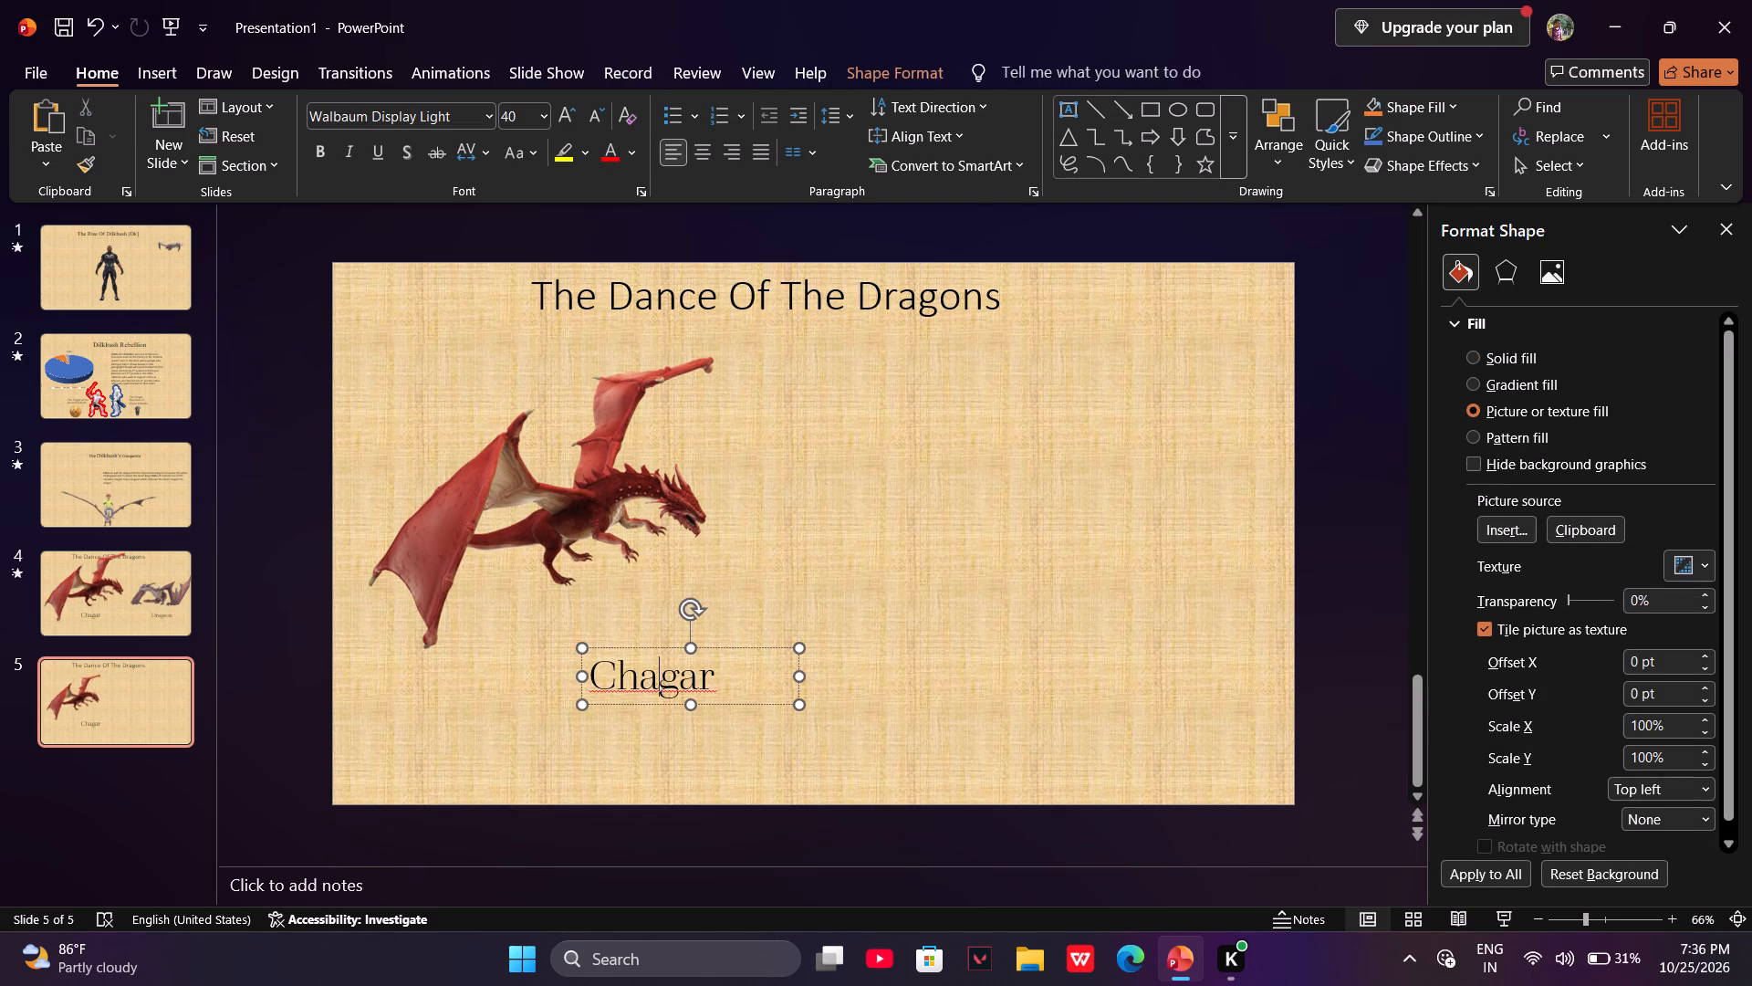
{"action": "left_click_drag", "start_coordinate": [743, 683], "coordinate": [641, 669]}
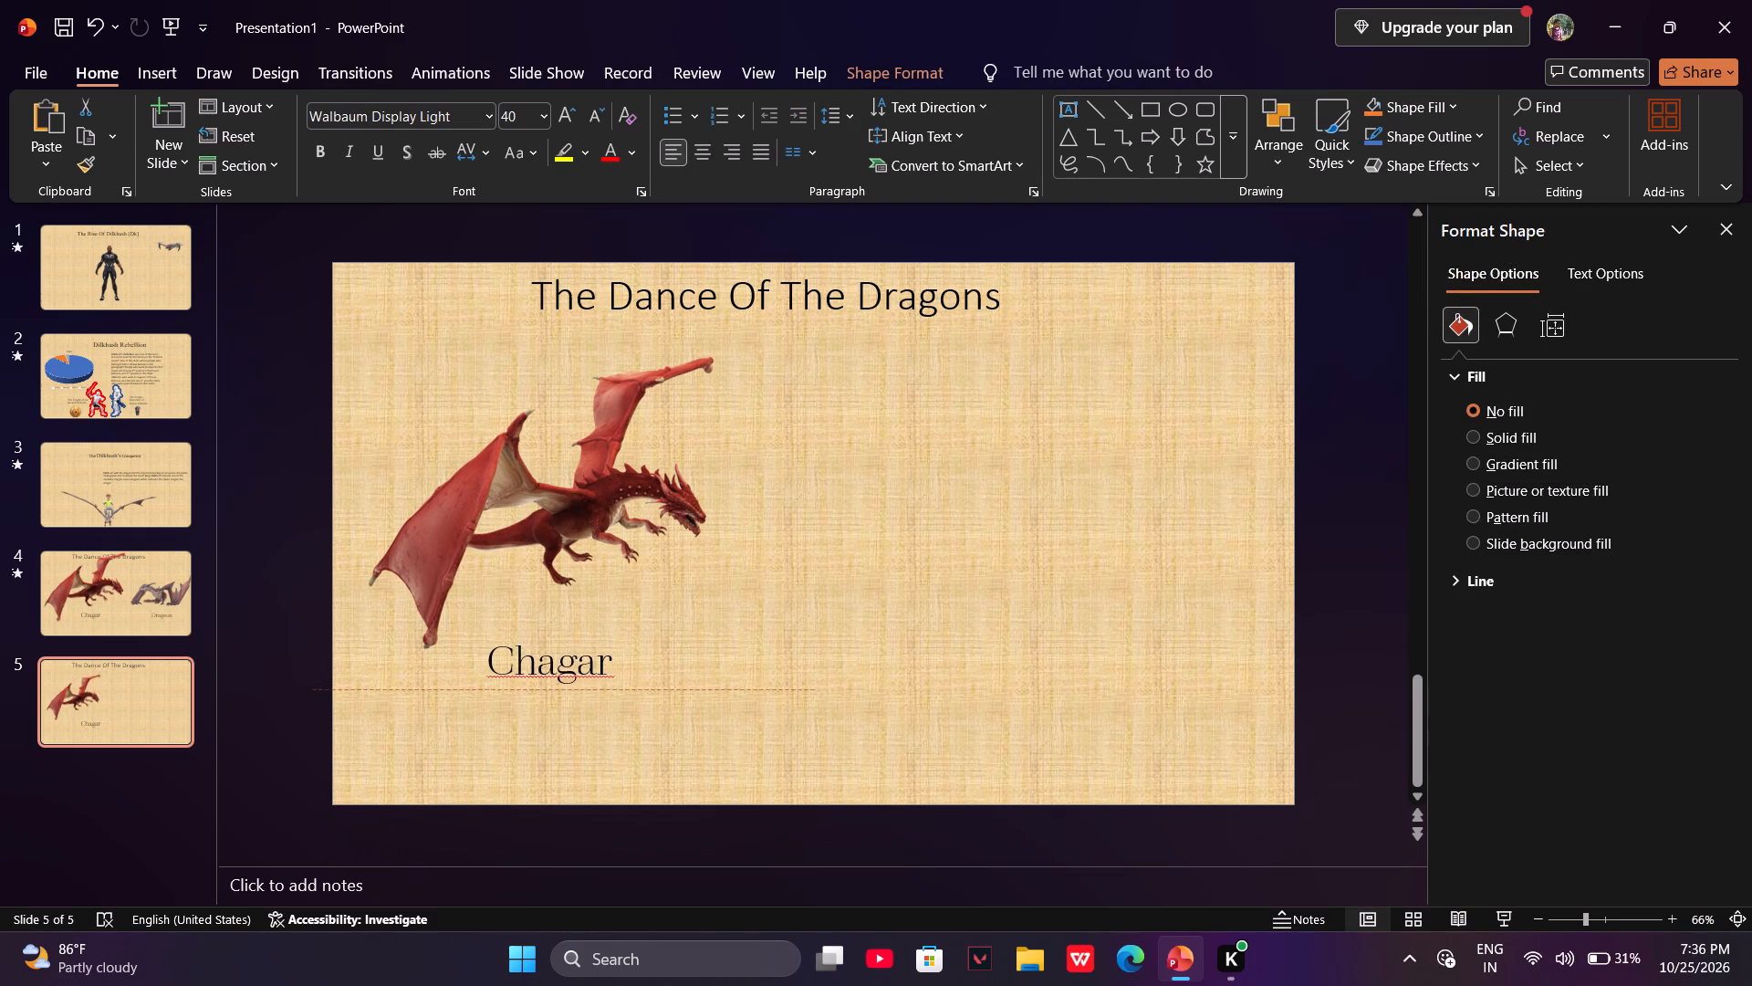
{"action": "left_click_drag", "start_coordinate": [641, 669], "coordinate": [638, 653]}
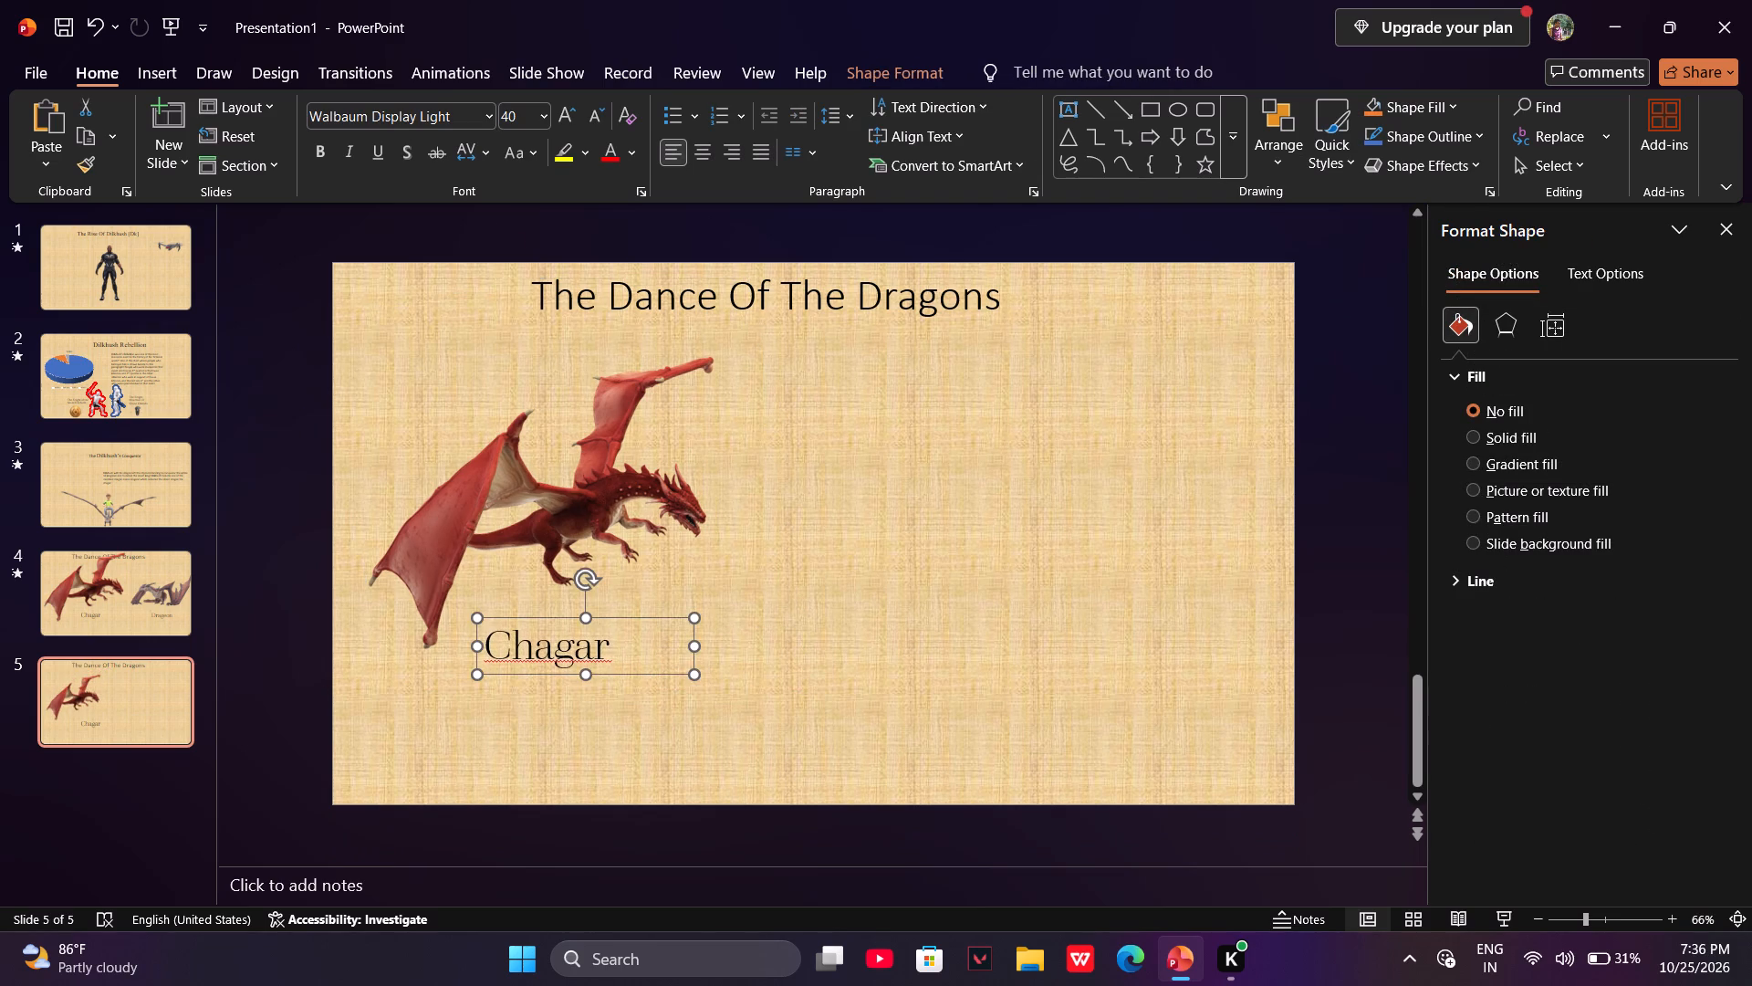
{"action": "left_click", "coordinate": [956, 626]}
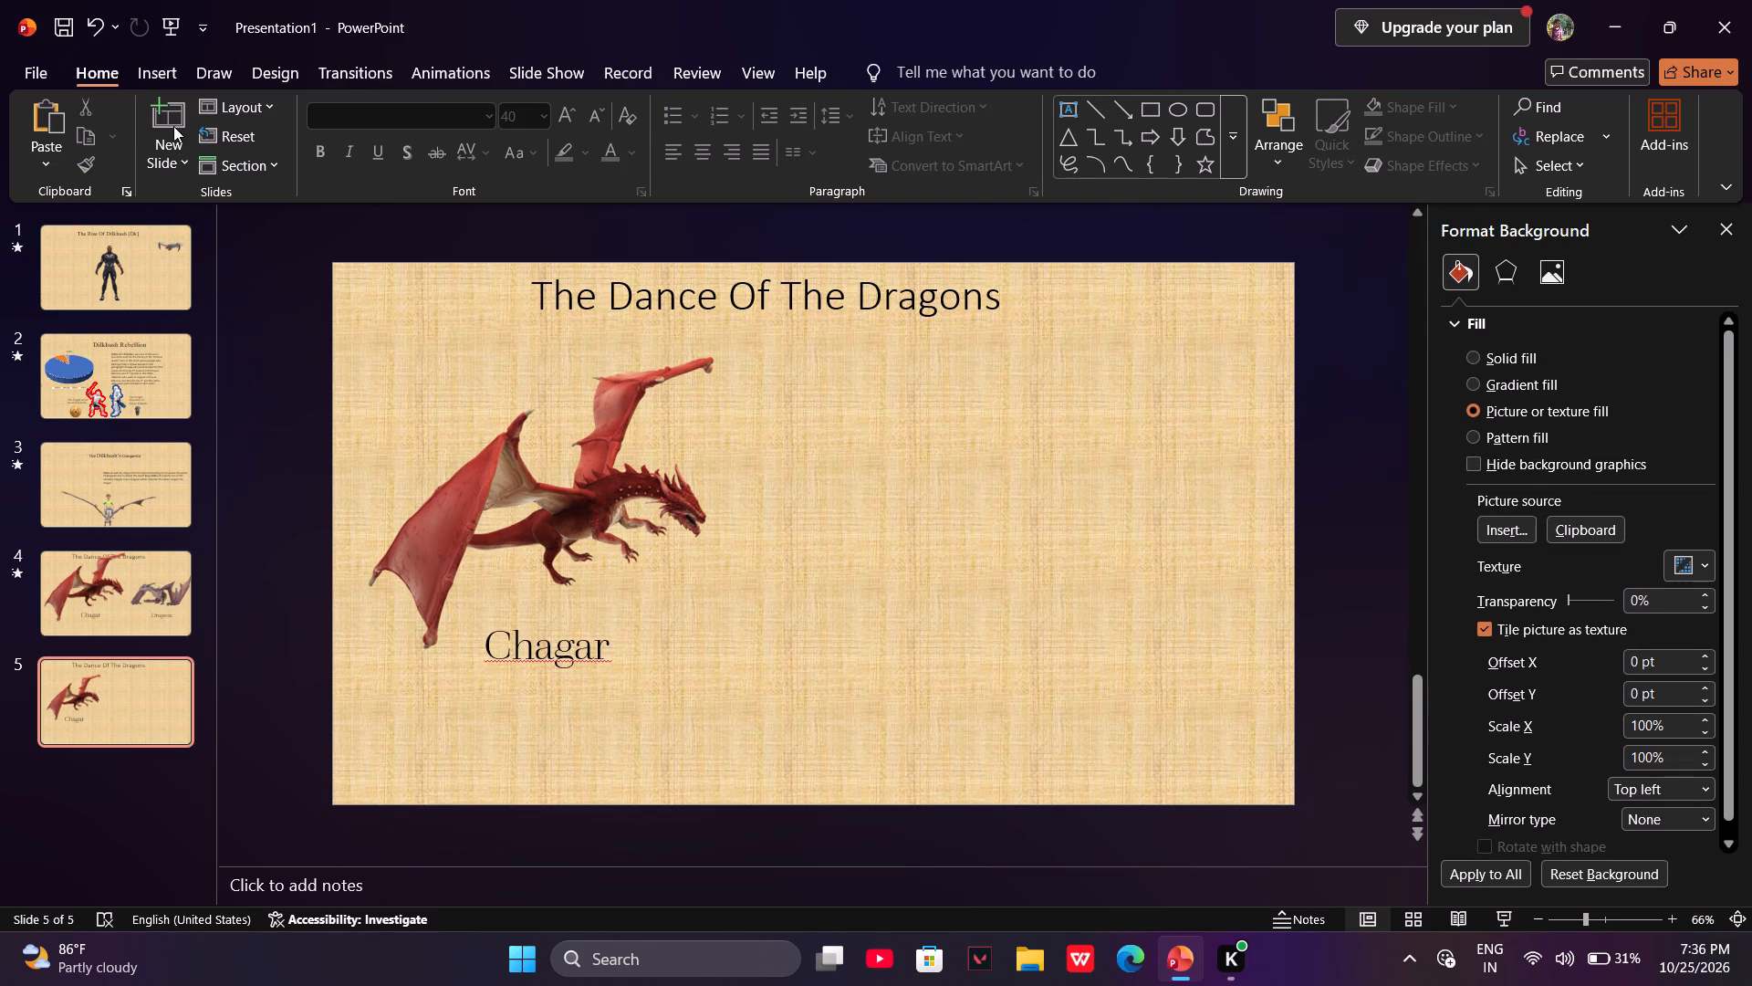
Insert a text box, enlarge it, and position it on the empty area beside the dragon.
{"action": "left_click", "coordinate": [146, 79]}
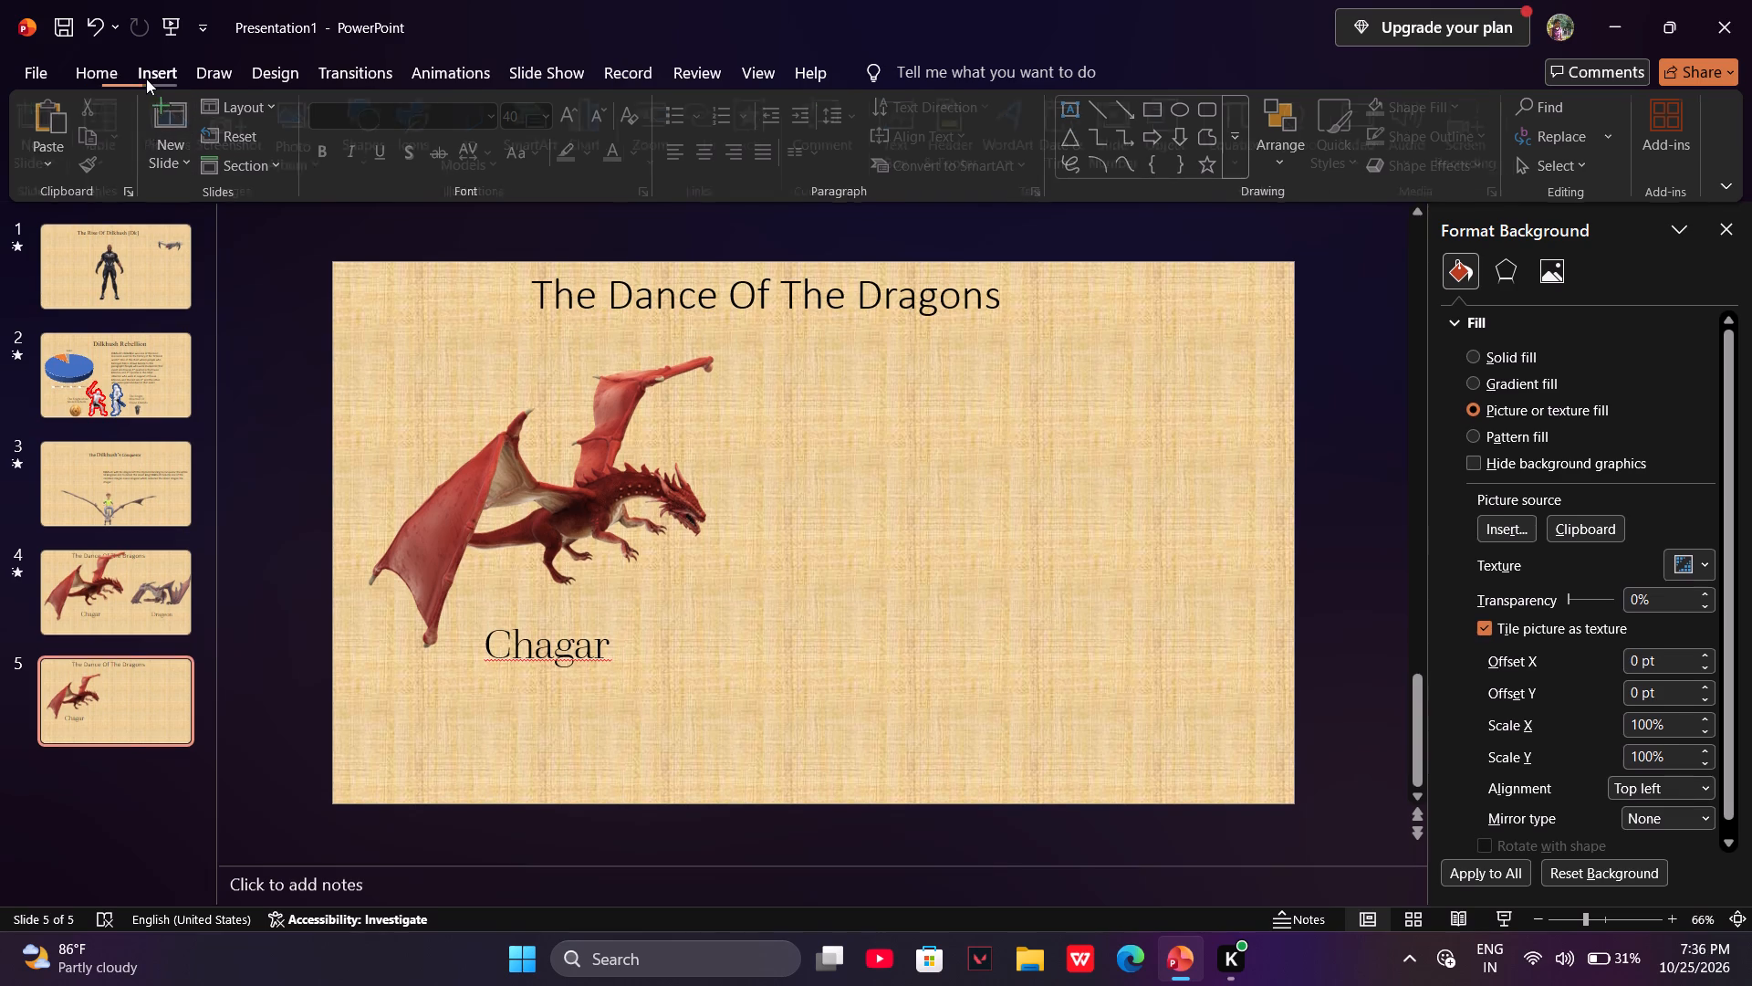
{"action": "left_click", "coordinate": [894, 107]}
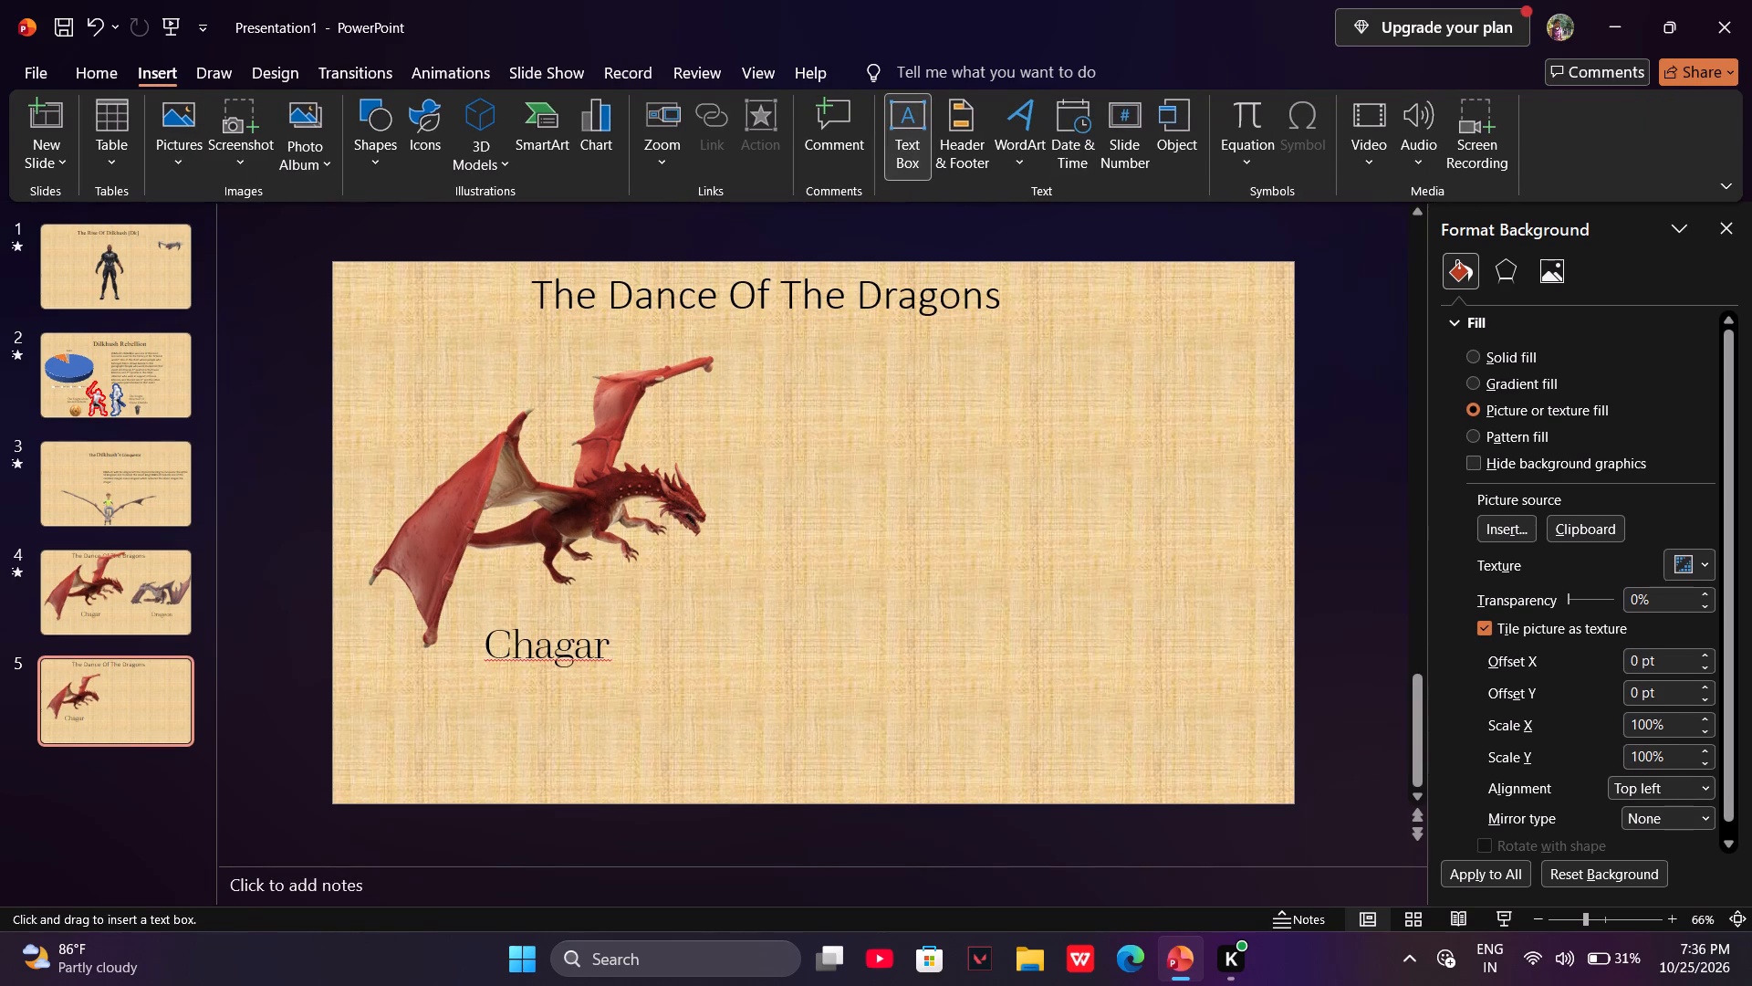
{"action": "left_click", "coordinate": [842, 413]}
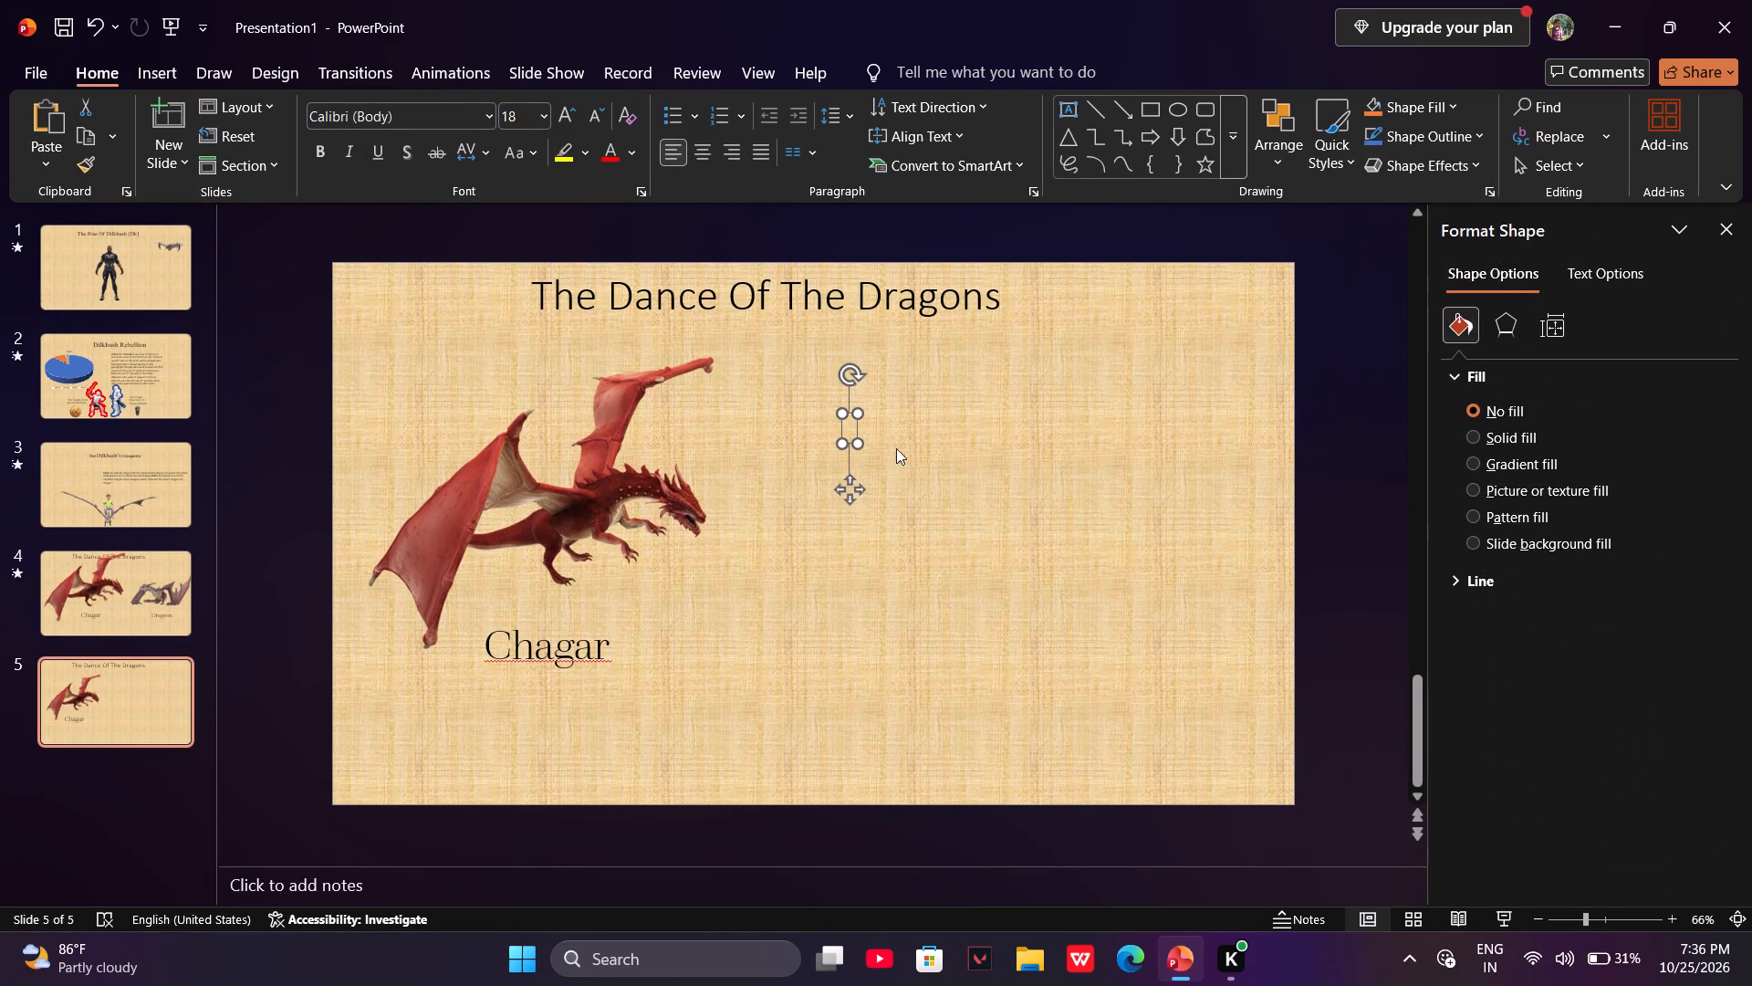
{"action": "left_click_drag", "start_coordinate": [863, 440], "coordinate": [1255, 655]}
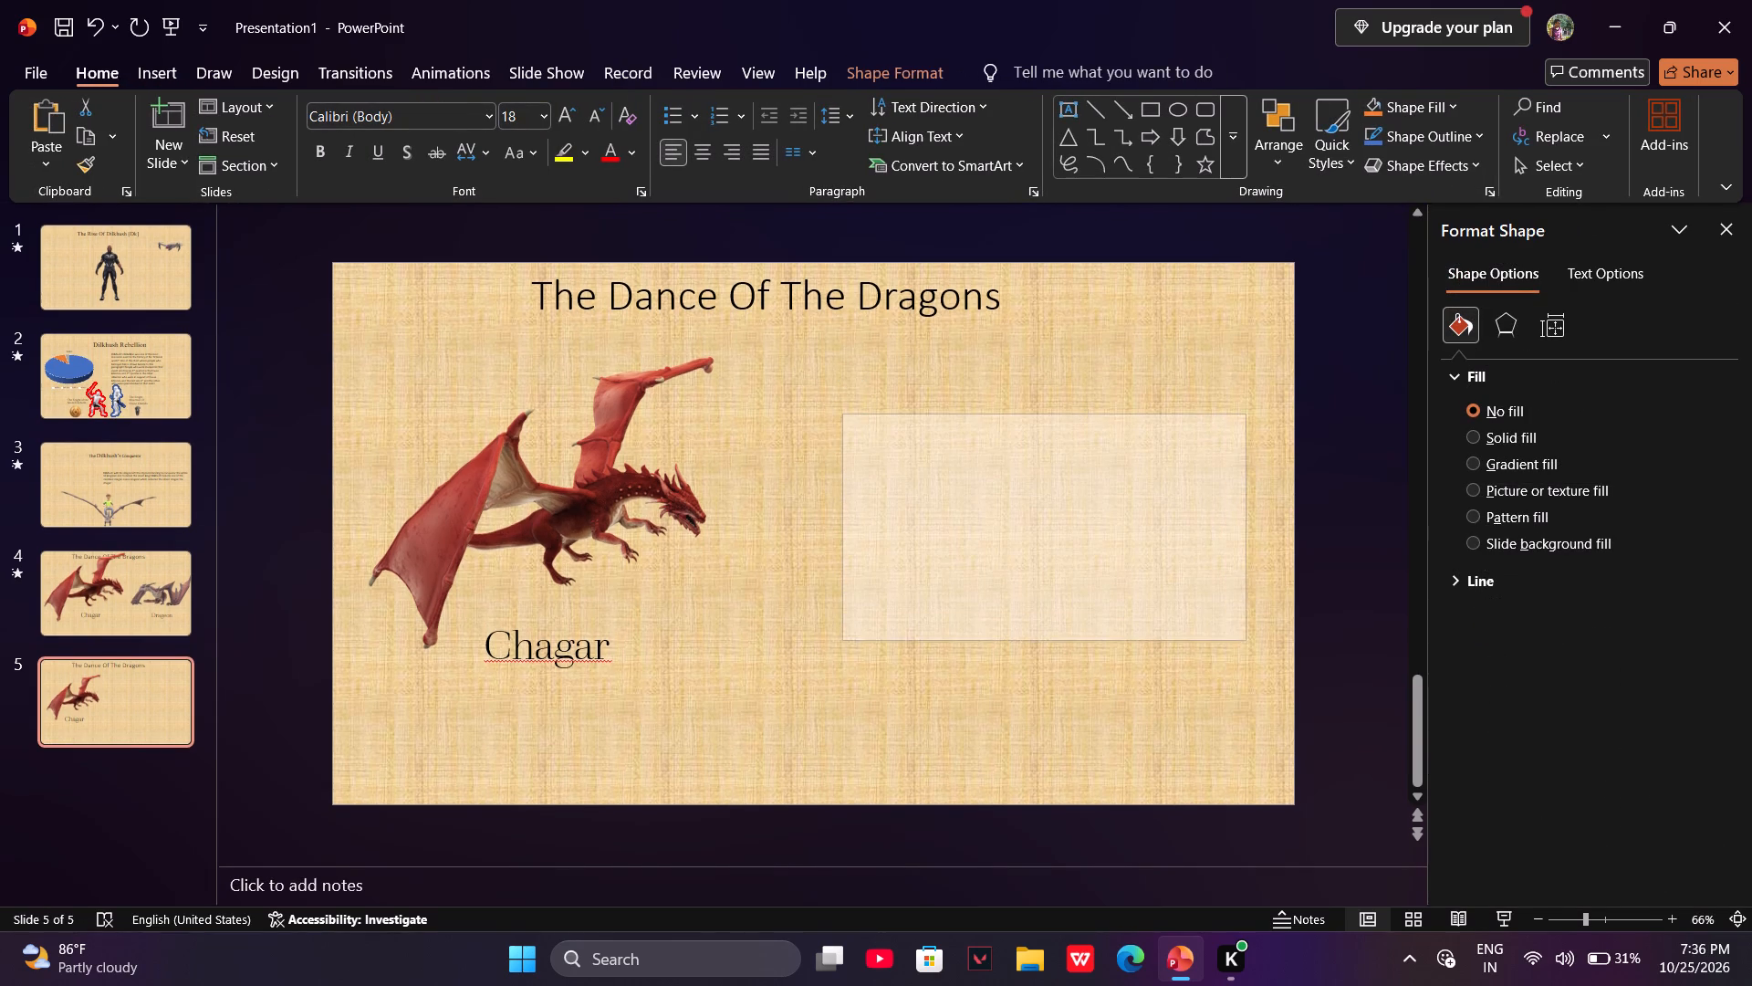
{"action": "left_click_drag", "start_coordinate": [1255, 655], "coordinate": [1279, 674]}
{"action": "left_click_drag", "start_coordinate": [1010, 501], "coordinate": [933, 469]}
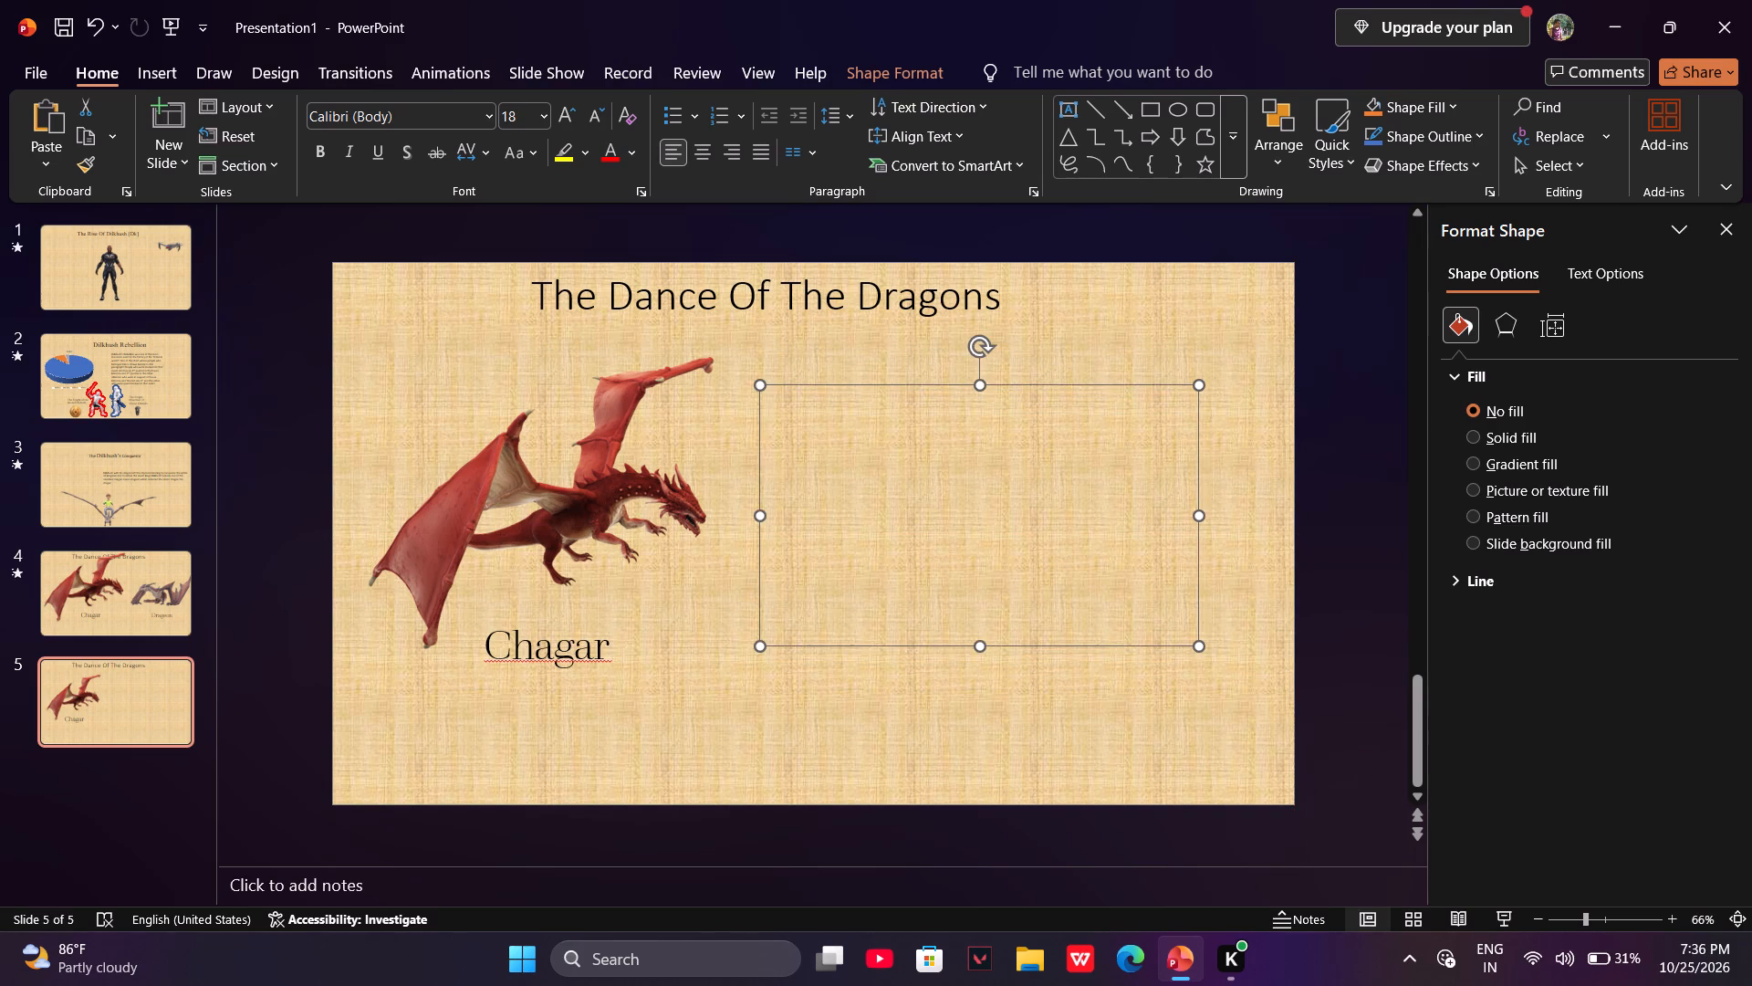
Start the paragraph with "Chagar was the deadliest dragon of the opposite house of the khmodu which was more than 180 years old".
{"action": "key", "text": "BackSpace"}
{"action": "type", "text": "hagar was the deadliest t"}
{"action": "key", "text": "BackSpace"}
{"action": "type", "text": "dragon of te"}
{"action": "key", "text": "space"}
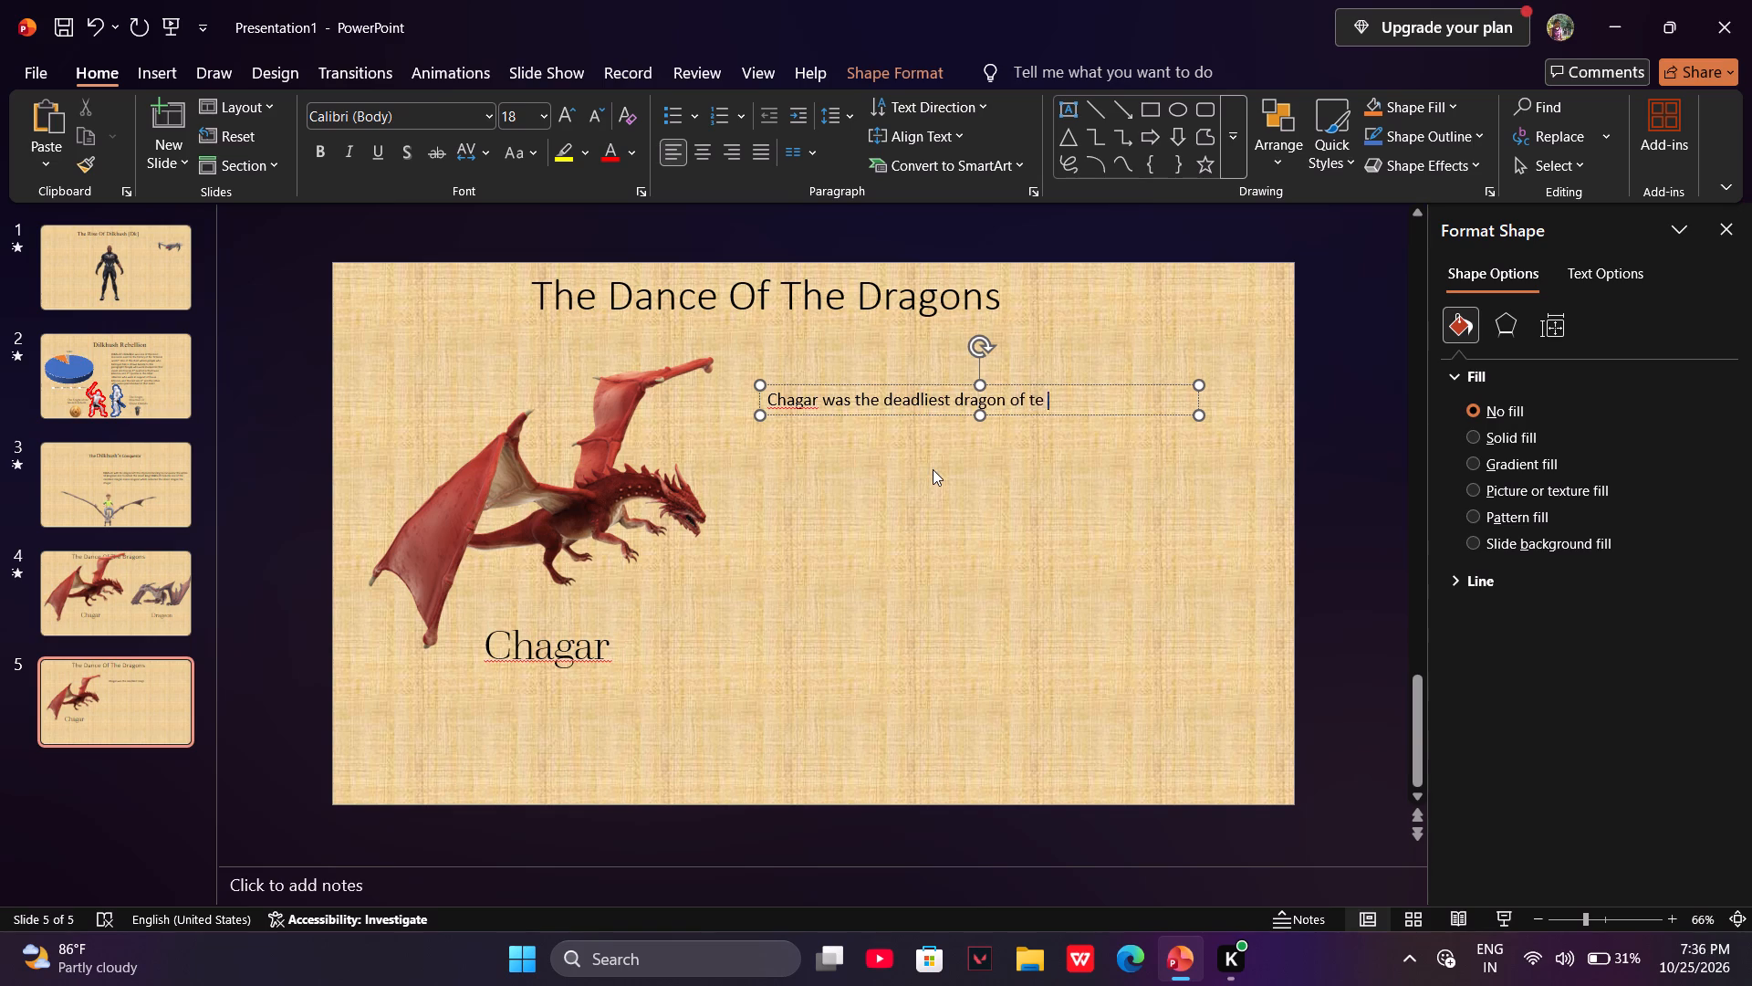
{"action": "key", "text": "BackSpace"}
{"action": "key", "text": "BackSpace"}
{"action": "type", "text": "he ene"}
{"action": "key", "text": "ctrl+BackSpace"}
{"action": "type", "text": "oppost"}
{"action": "key", "text": "BackSpace"}
{"action": "type", "text": "ite house o"}
{"action": "key", "text": "BackSpace"}
{"action": "type", "text": "of the khmodu which is more than"}
{"action": "key", "text": "space"}
{"action": "key", "text": "ctrl+BackSpace"}
{"action": "key", "text": "ctrl+BackSpace"}
{"action": "key", "text": "ctrl+BackSpace"}
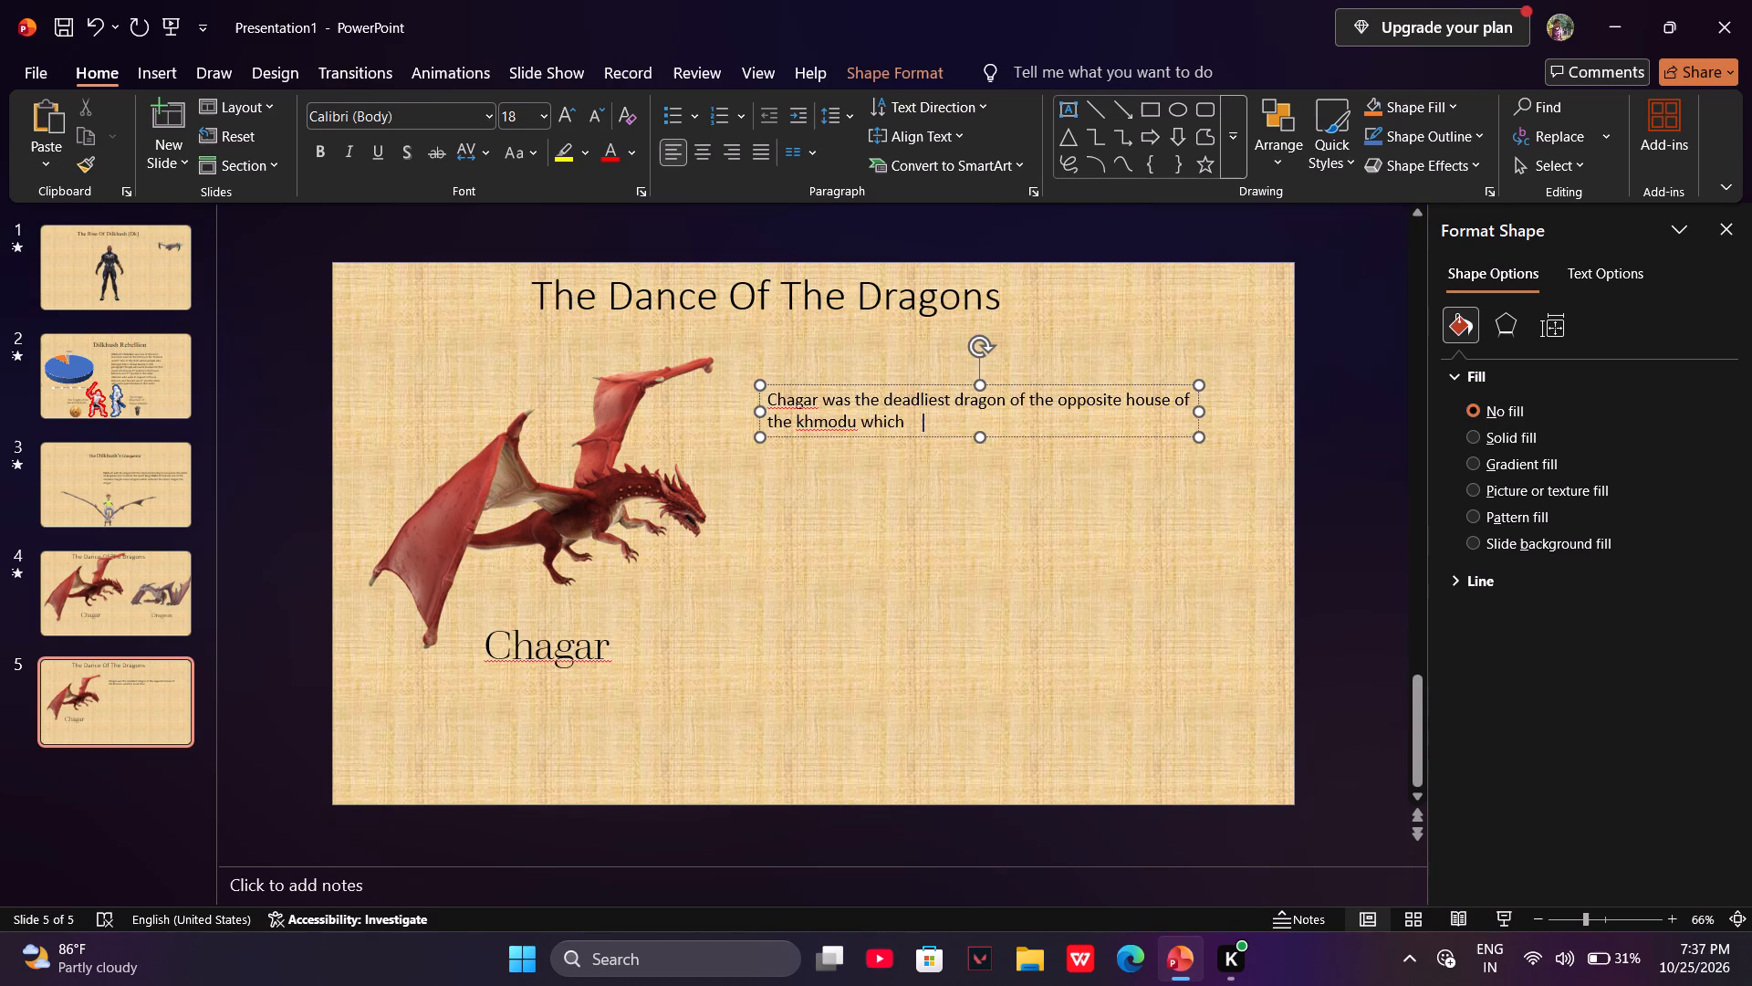
{"action": "type", "text": "was more than 180 years old adn"}
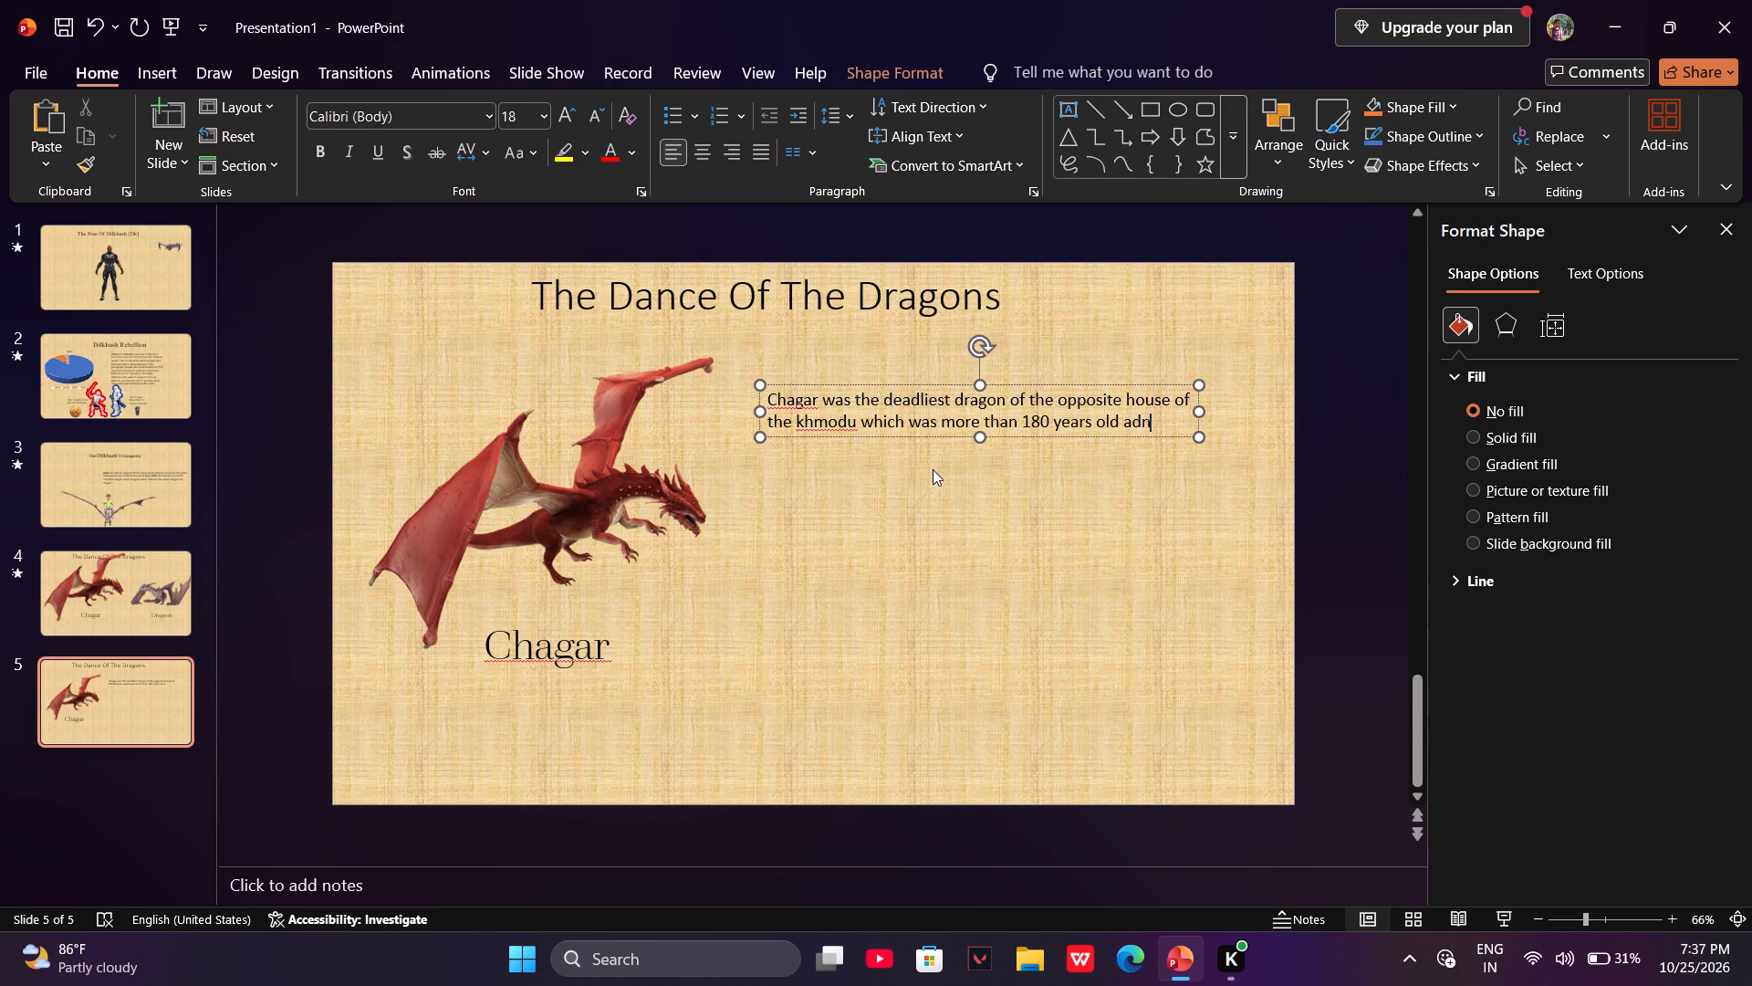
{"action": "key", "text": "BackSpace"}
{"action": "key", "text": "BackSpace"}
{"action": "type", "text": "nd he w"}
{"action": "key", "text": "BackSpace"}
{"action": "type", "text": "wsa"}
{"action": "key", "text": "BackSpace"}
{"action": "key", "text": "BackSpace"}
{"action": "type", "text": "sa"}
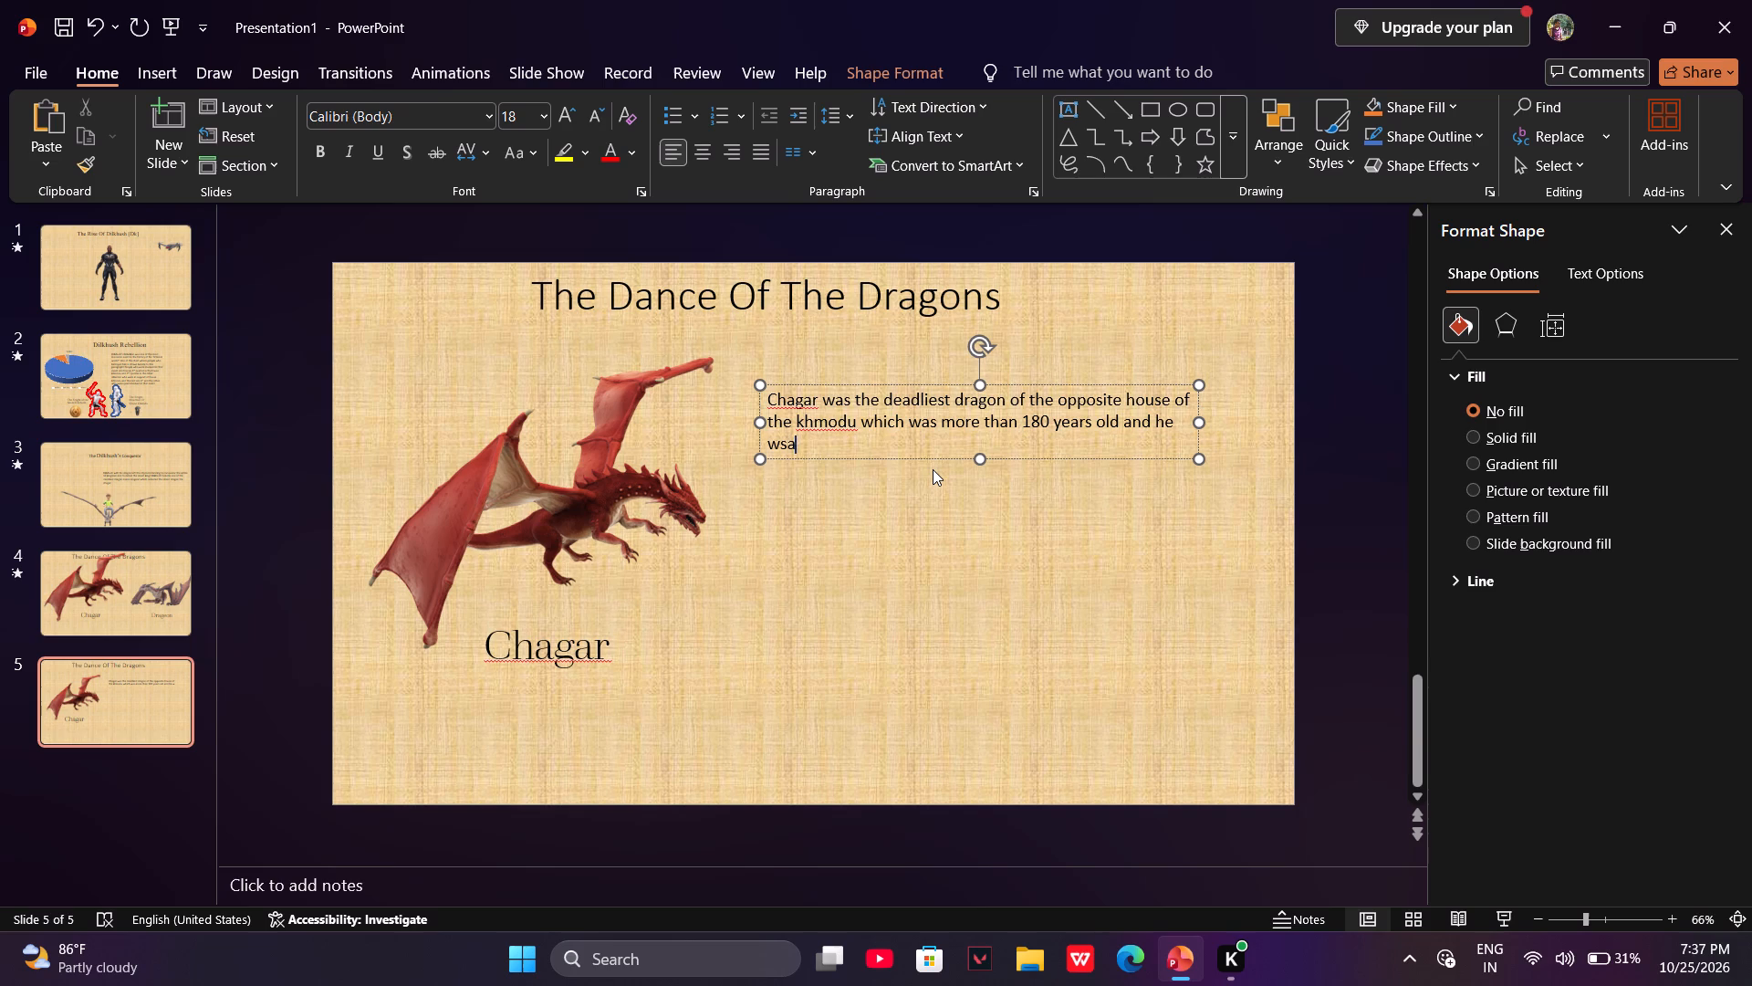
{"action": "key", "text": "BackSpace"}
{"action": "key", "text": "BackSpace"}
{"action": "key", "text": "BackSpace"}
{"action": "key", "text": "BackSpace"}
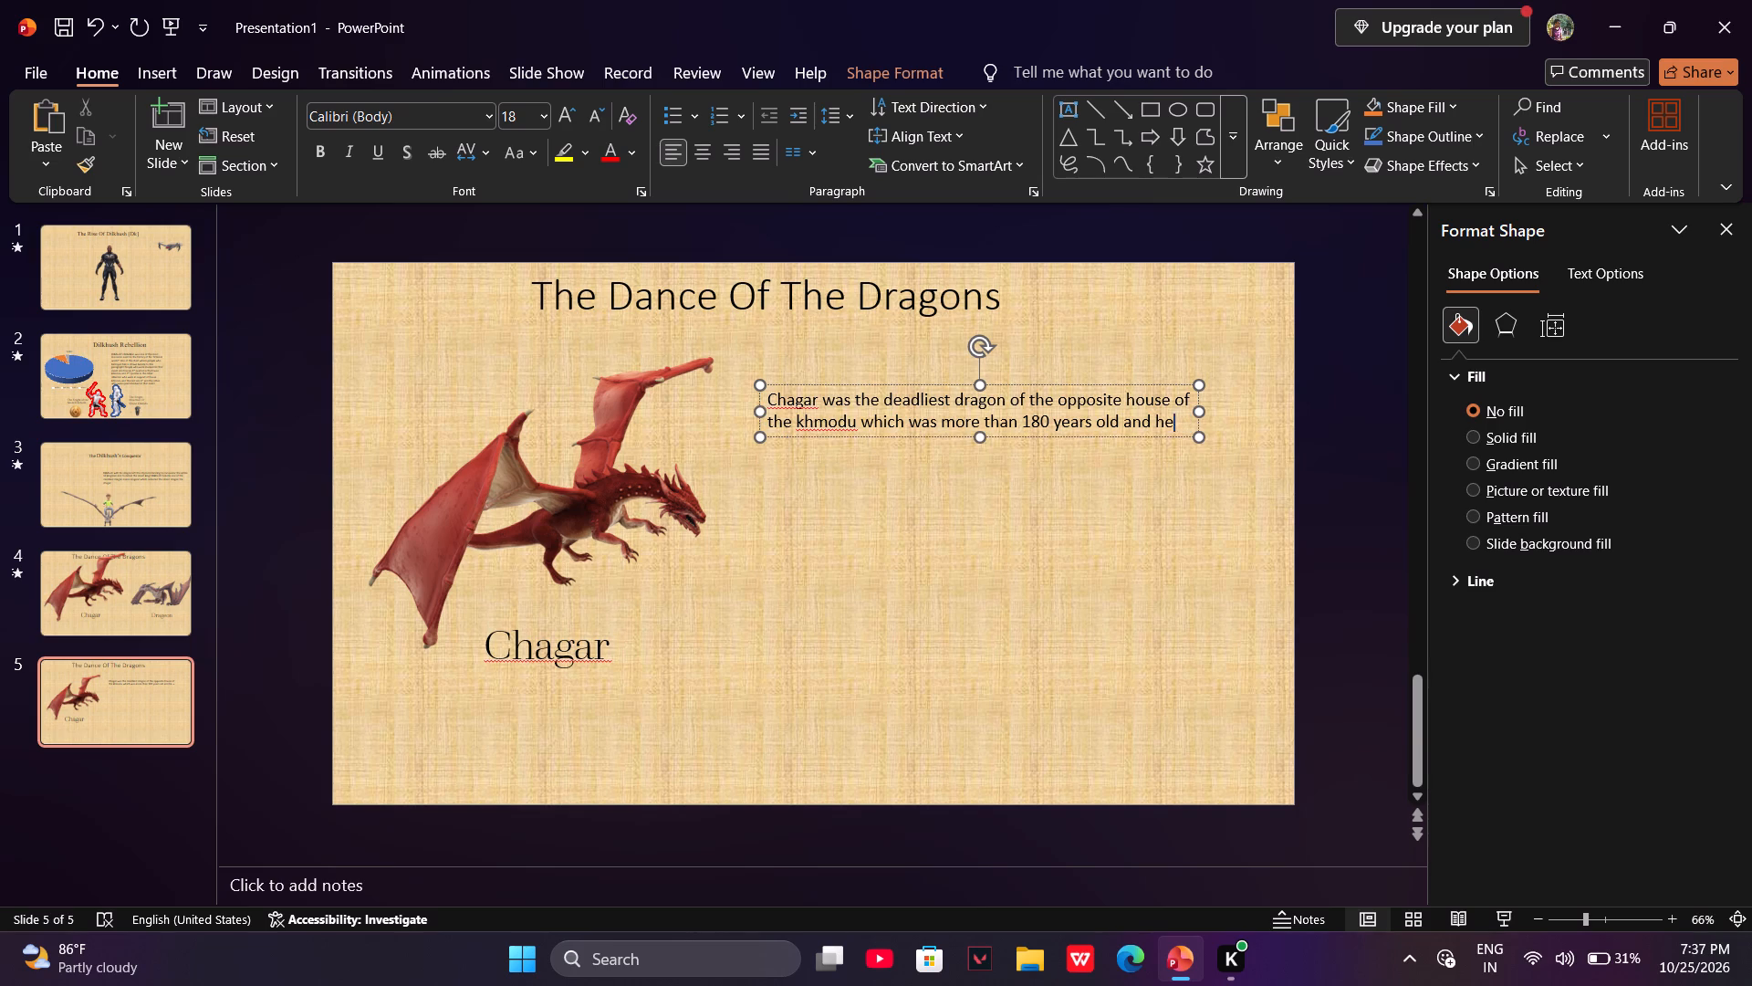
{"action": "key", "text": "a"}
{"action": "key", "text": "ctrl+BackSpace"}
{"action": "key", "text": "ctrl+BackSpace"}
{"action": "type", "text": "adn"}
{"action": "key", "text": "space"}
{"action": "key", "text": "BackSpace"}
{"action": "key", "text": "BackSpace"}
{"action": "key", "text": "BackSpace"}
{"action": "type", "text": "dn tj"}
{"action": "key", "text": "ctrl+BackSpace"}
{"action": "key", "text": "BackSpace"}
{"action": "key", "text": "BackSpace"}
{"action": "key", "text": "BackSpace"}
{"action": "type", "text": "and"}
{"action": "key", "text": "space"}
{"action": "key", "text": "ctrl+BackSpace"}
Continue the paragraph with "and the at time of the dance of dragons he was in his prime".
{"action": "type", "text": "and the t"}
{"action": "key", "text": "BackSpace"}
{"action": "type", "text": "at tie"}
{"action": "key", "text": "BackSpace"}
{"action": "type", "text": "me of the dance of dragons he was in"}
{"action": "key", "text": "space"}
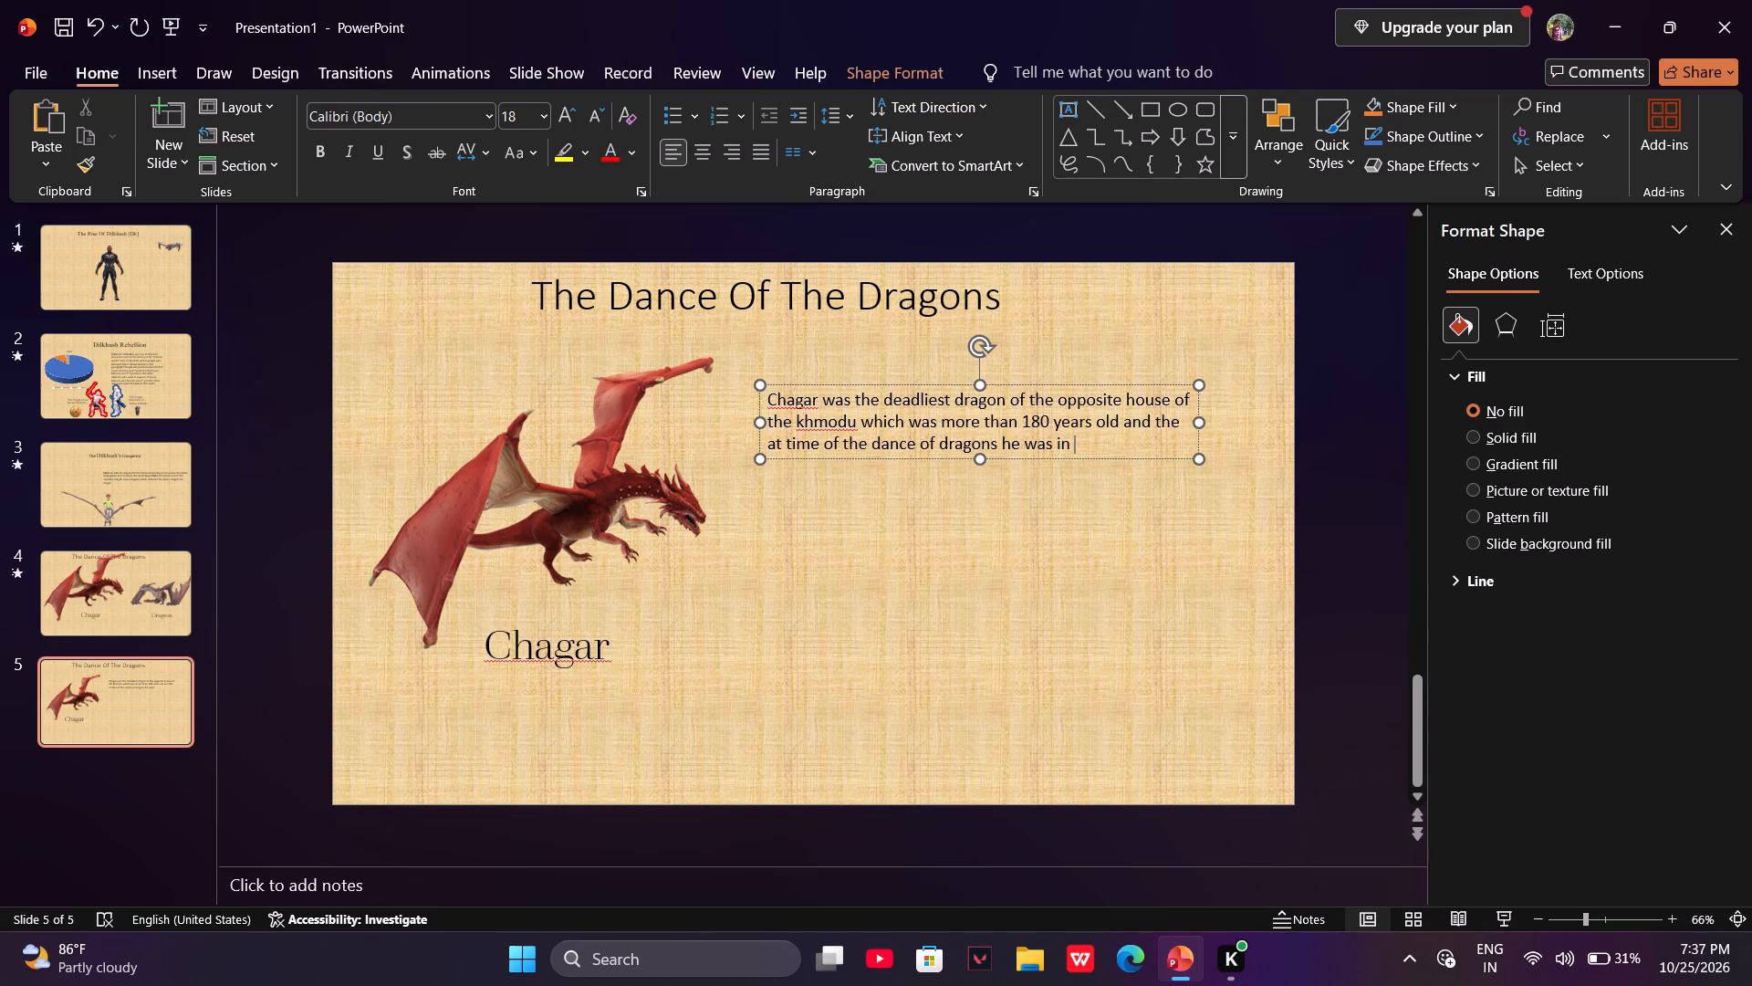
{"action": "type", "text": "his prime ll"}
{"action": "key", "text": "BackSpace"}
{"action": "key", "text": "BackSpace"}
Finish the sentence with "killing multiple dragons and destroyed every house and castles in northern region!".
{"action": "type", "text": "killing mult"}
{"action": "type", "text": "iple dragons and destor"}
{"action": "key", "text": "BackSpace"}
{"action": "key", "text": "BackSpace"}
{"action": "type", "text": "ryoed every"}
{"action": "key", "text": "space"}
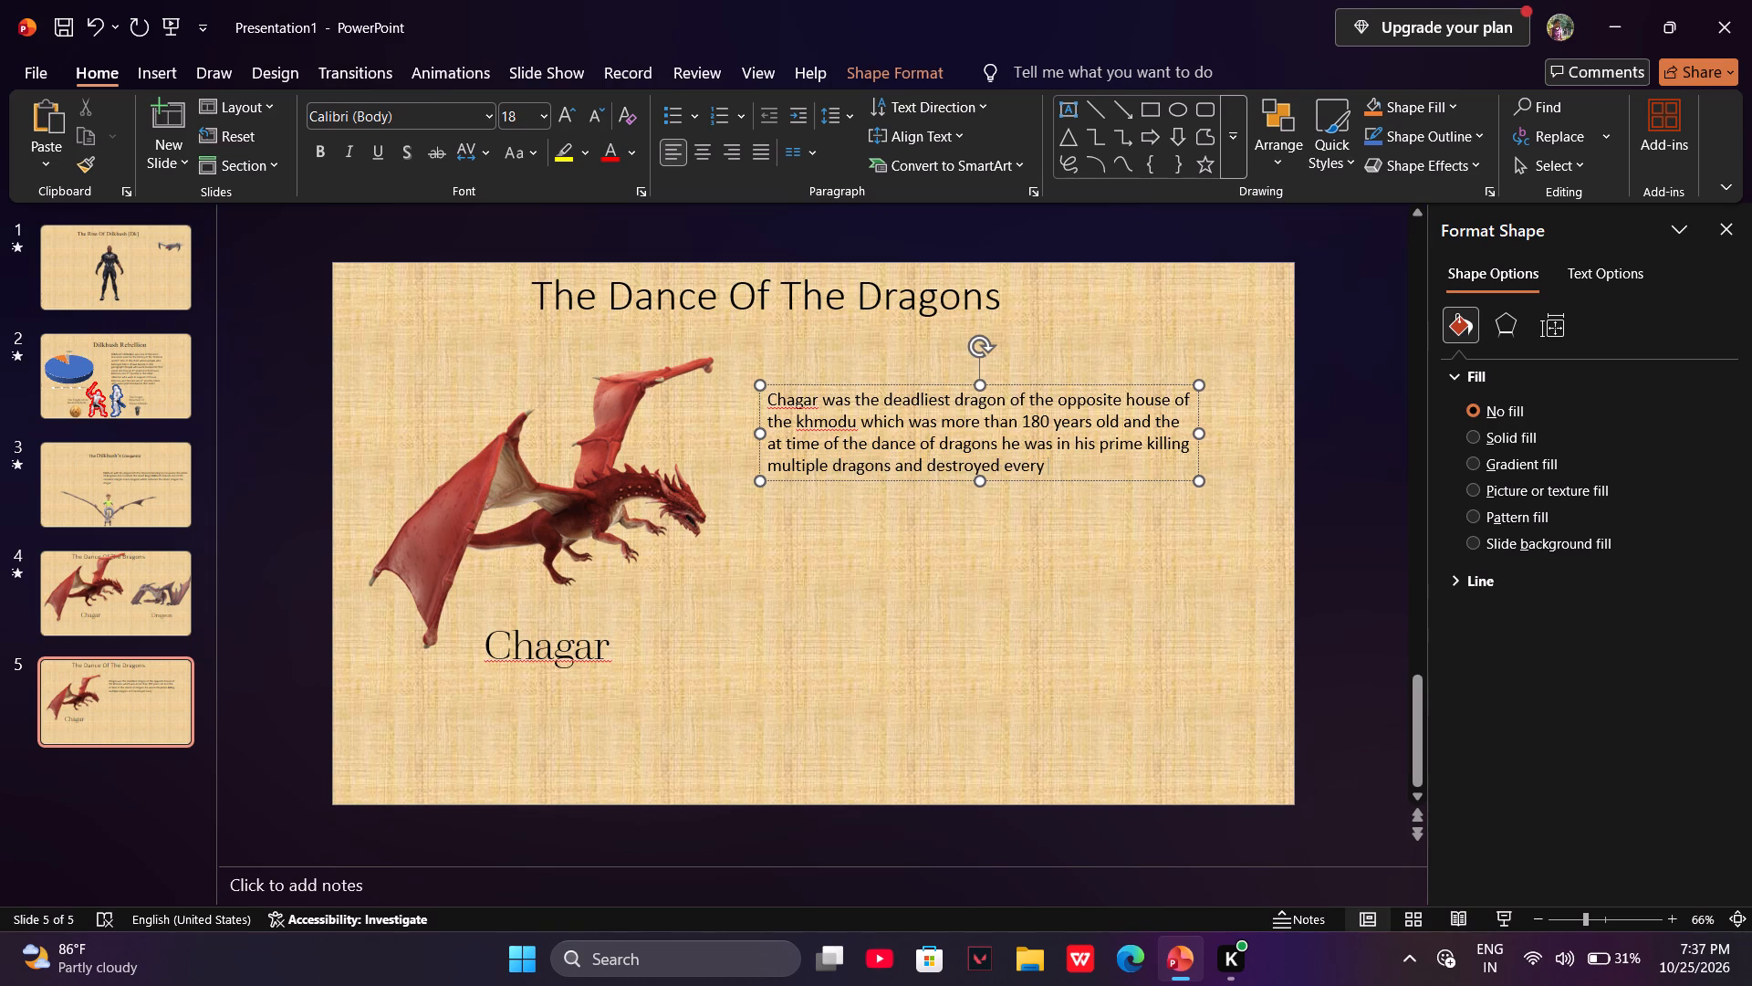
{"action": "type", "text": "house and castles in"}
{"action": "key", "text": "space"}
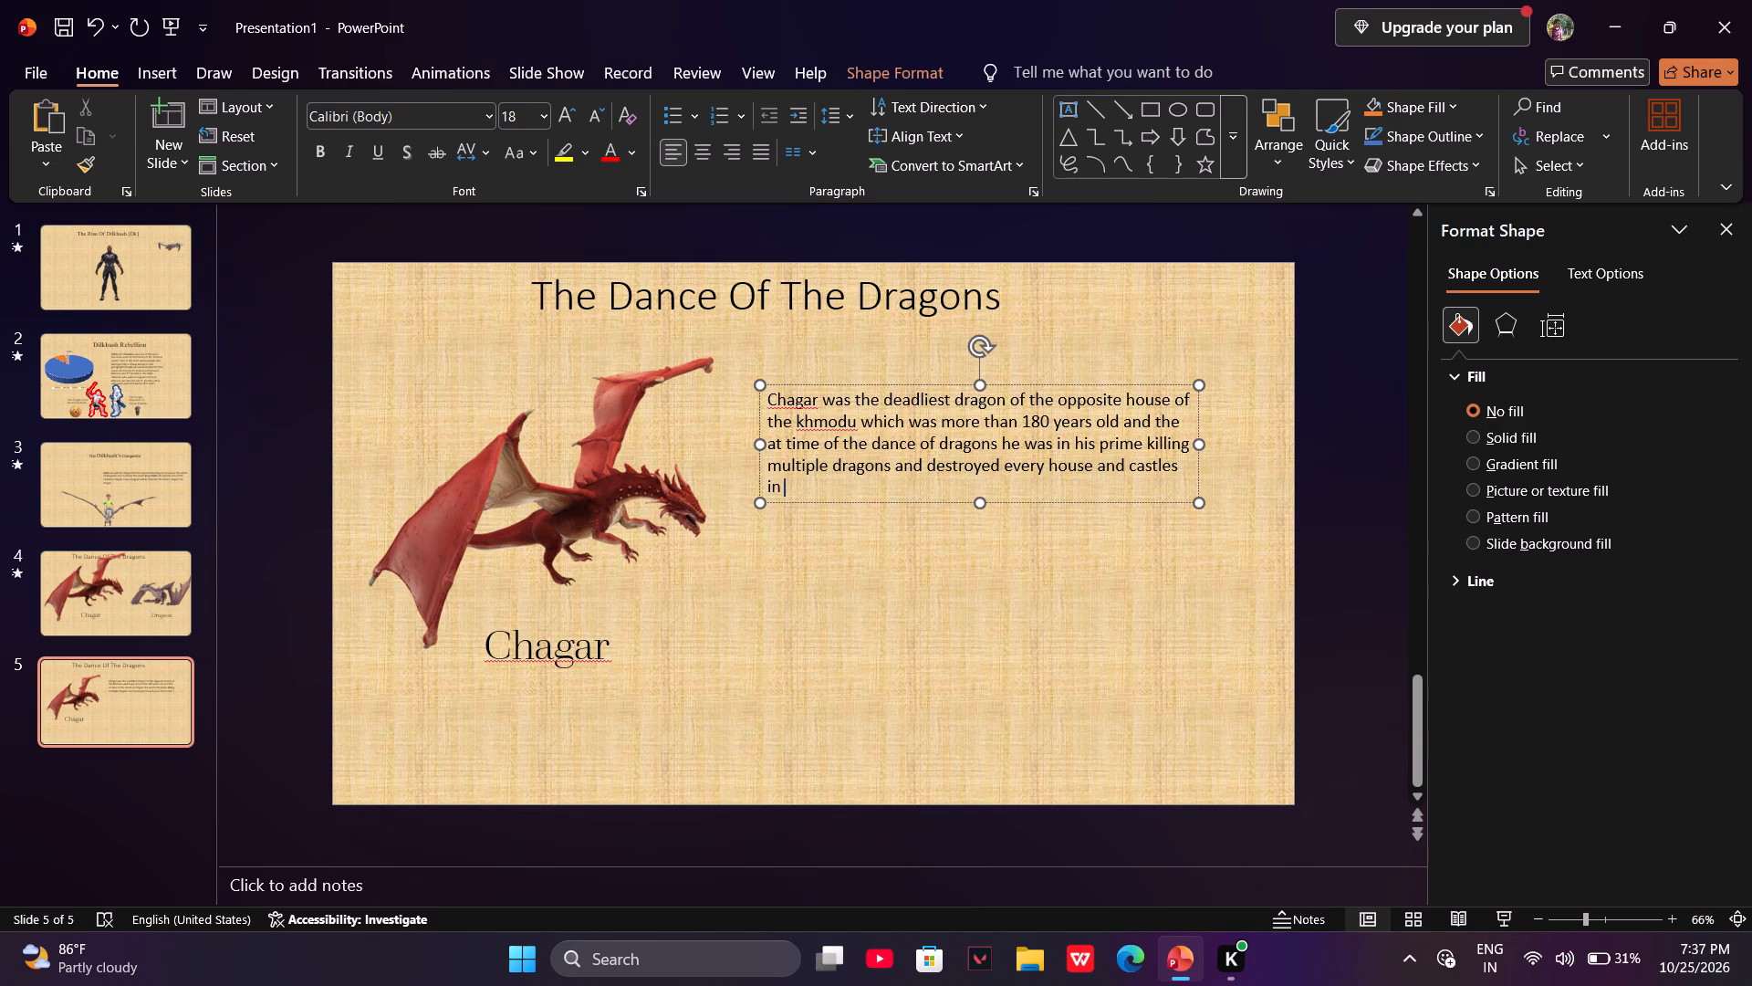
{"action": "type", "text": "northern region"}
{"action": "key", "text": "space"}
{"action": "key", "text": "BackSpace"}
{"action": "key", "text": "shift+at"}
{"action": "key", "text": "BackSpace"}
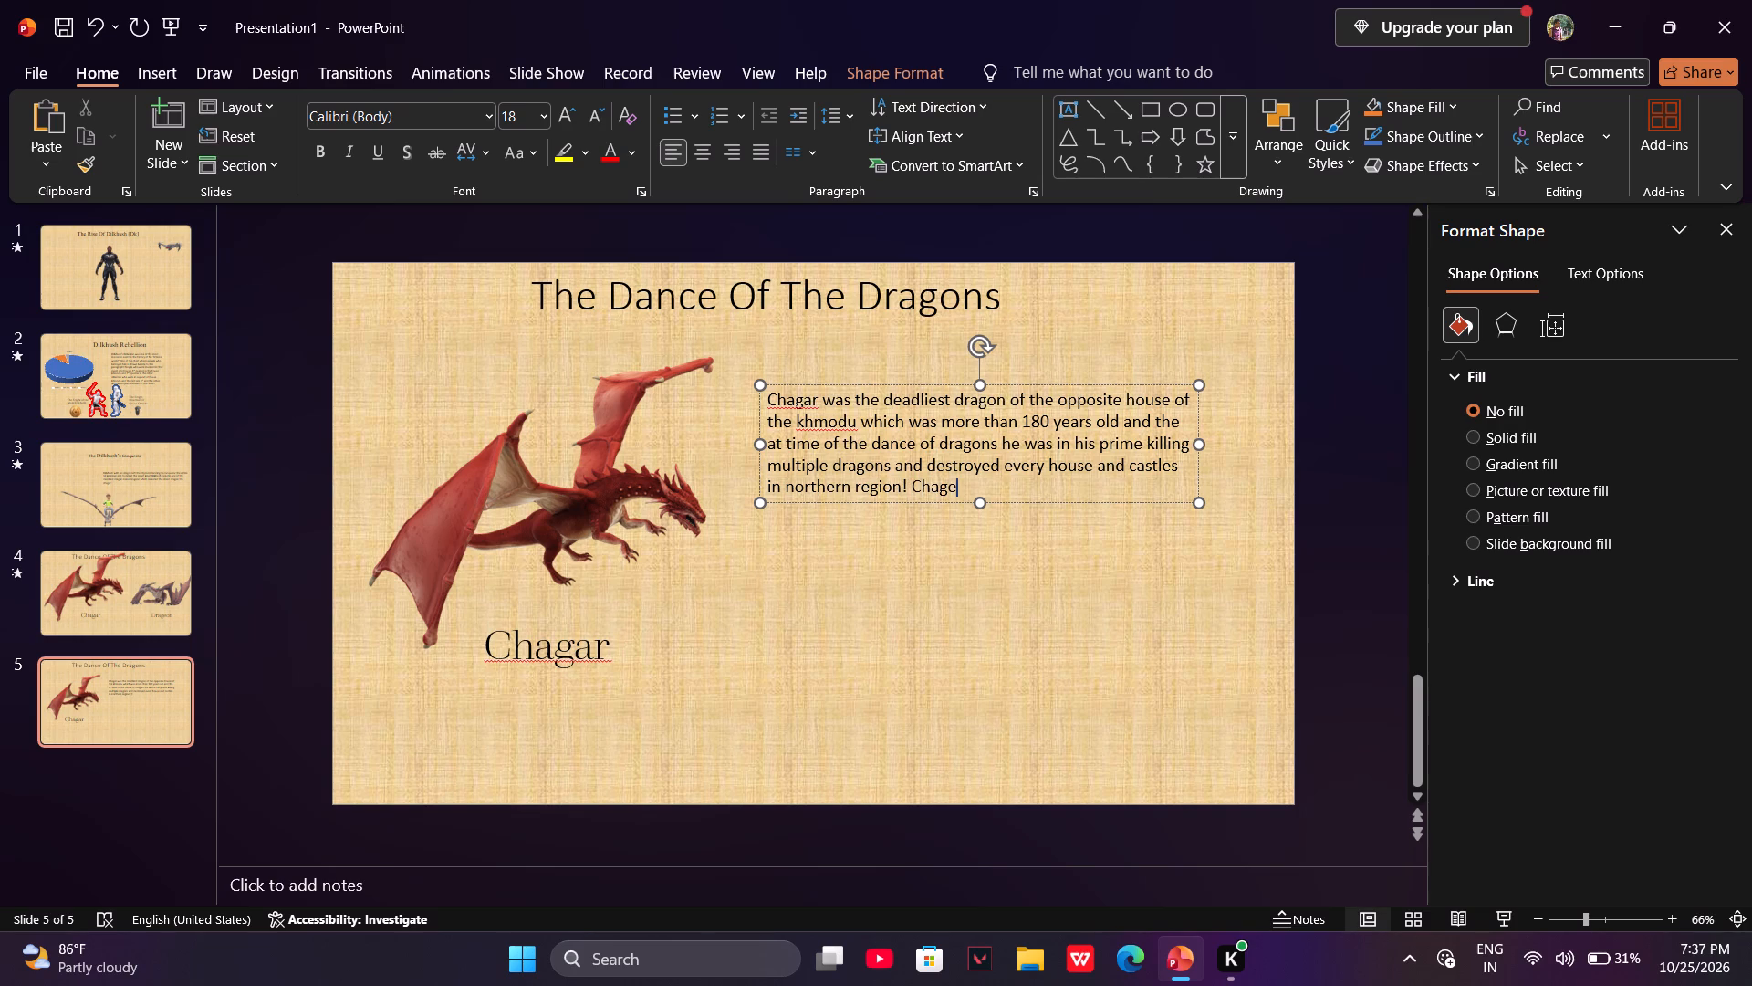
Begin a second sentence in the paragraph: "Chagar was the reason multiple houses".
{"action": "key", "text": "BackSpace"}
{"action": "type", "text": "ar was the"}
{"action": "key", "text": "space"}
{"action": "key", "text": "r"}
{"action": "key", "text": "BackSpace"}
{"action": "type", "text": "reason"}
{"action": "key", "text": "space"}
{"action": "type", "text": "multiple"}
{"action": "key", "text": "space"}
{"action": "type", "text": "houses and"}
{"action": "key", "text": "space"}
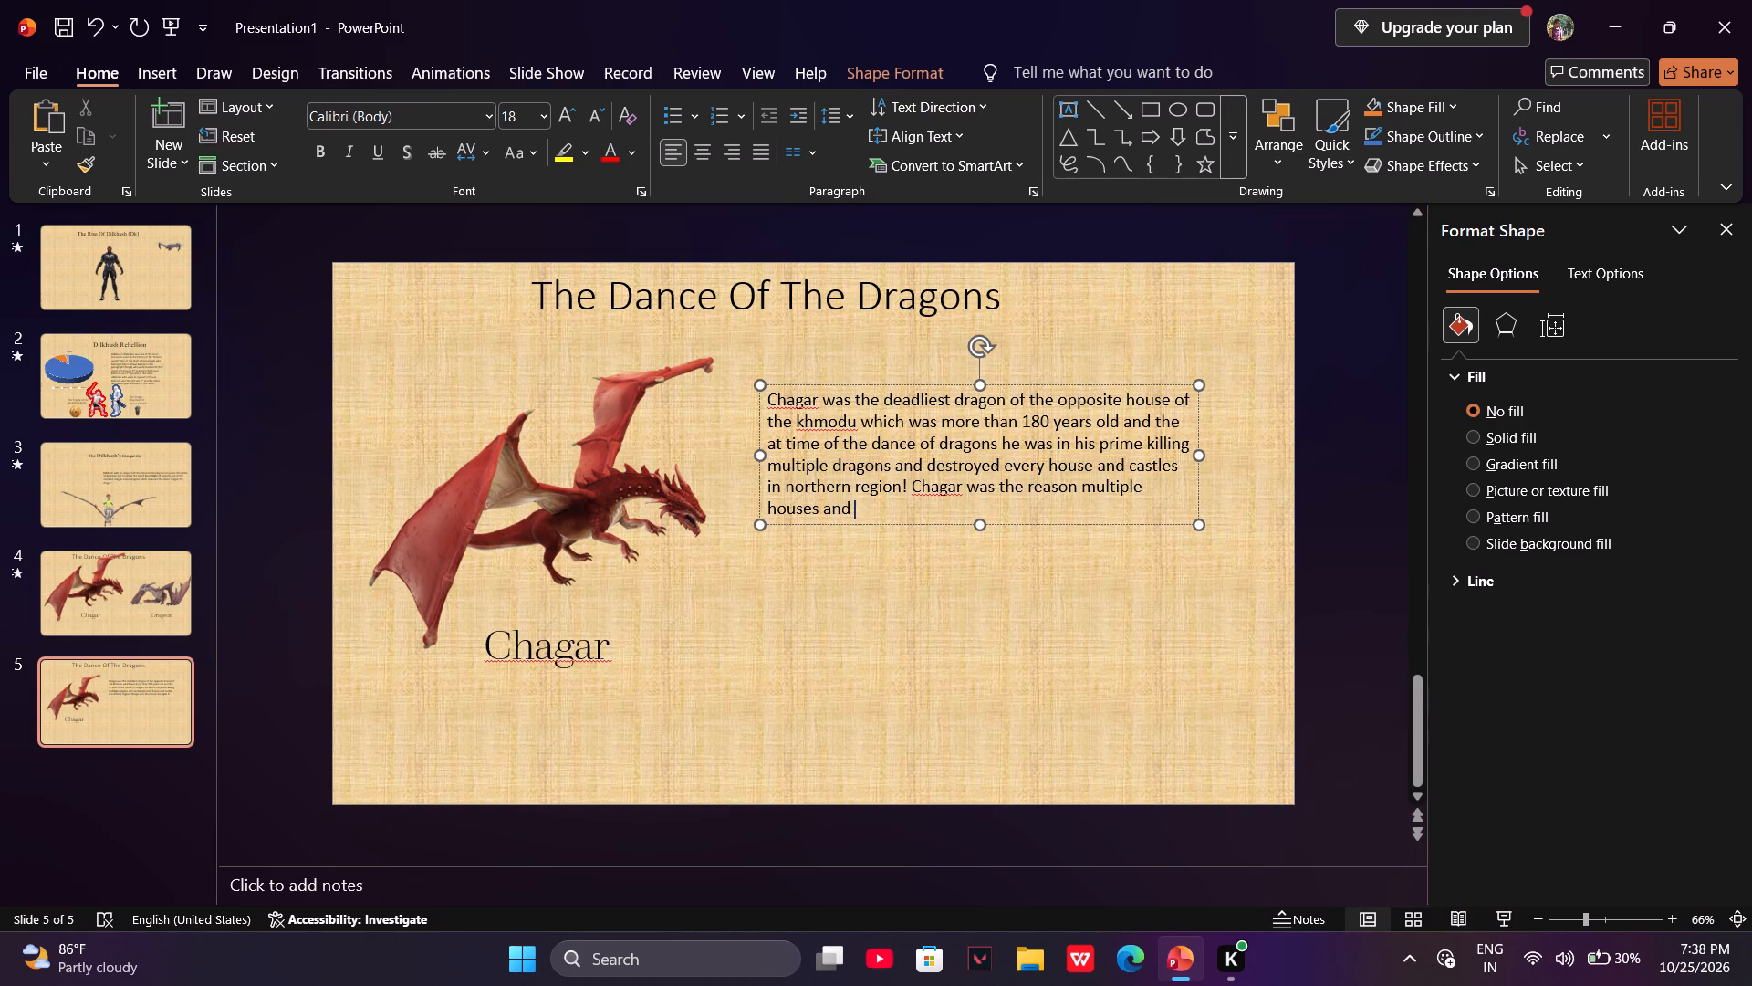
Continue the second sentence with "in northern region surrendered in".
{"action": "key", "text": "ctrl+BackSpace"}
{"action": "type", "text": "in t"}
{"action": "key", "text": "BackSpace"}
{"action": "type", "text": "norther"}
{"action": "key", "text": "space"}
{"action": "key", "text": "BackSpace"}
{"action": "key", "text": "BackSpace"}
{"action": "key", "text": "n"}
{"action": "key", "text": "BackSpace"}
{"action": "type", "text": "rn region surrenr"}
{"action": "key", "text": "BackSpace"}
{"action": "type", "text": "der i"}
{"action": "key", "text": "BackSpace"}
{"action": "key", "text": "BackSpace"}
{"action": "type", "text": "ed in o"}
{"action": "key", "text": "BackSpace"}
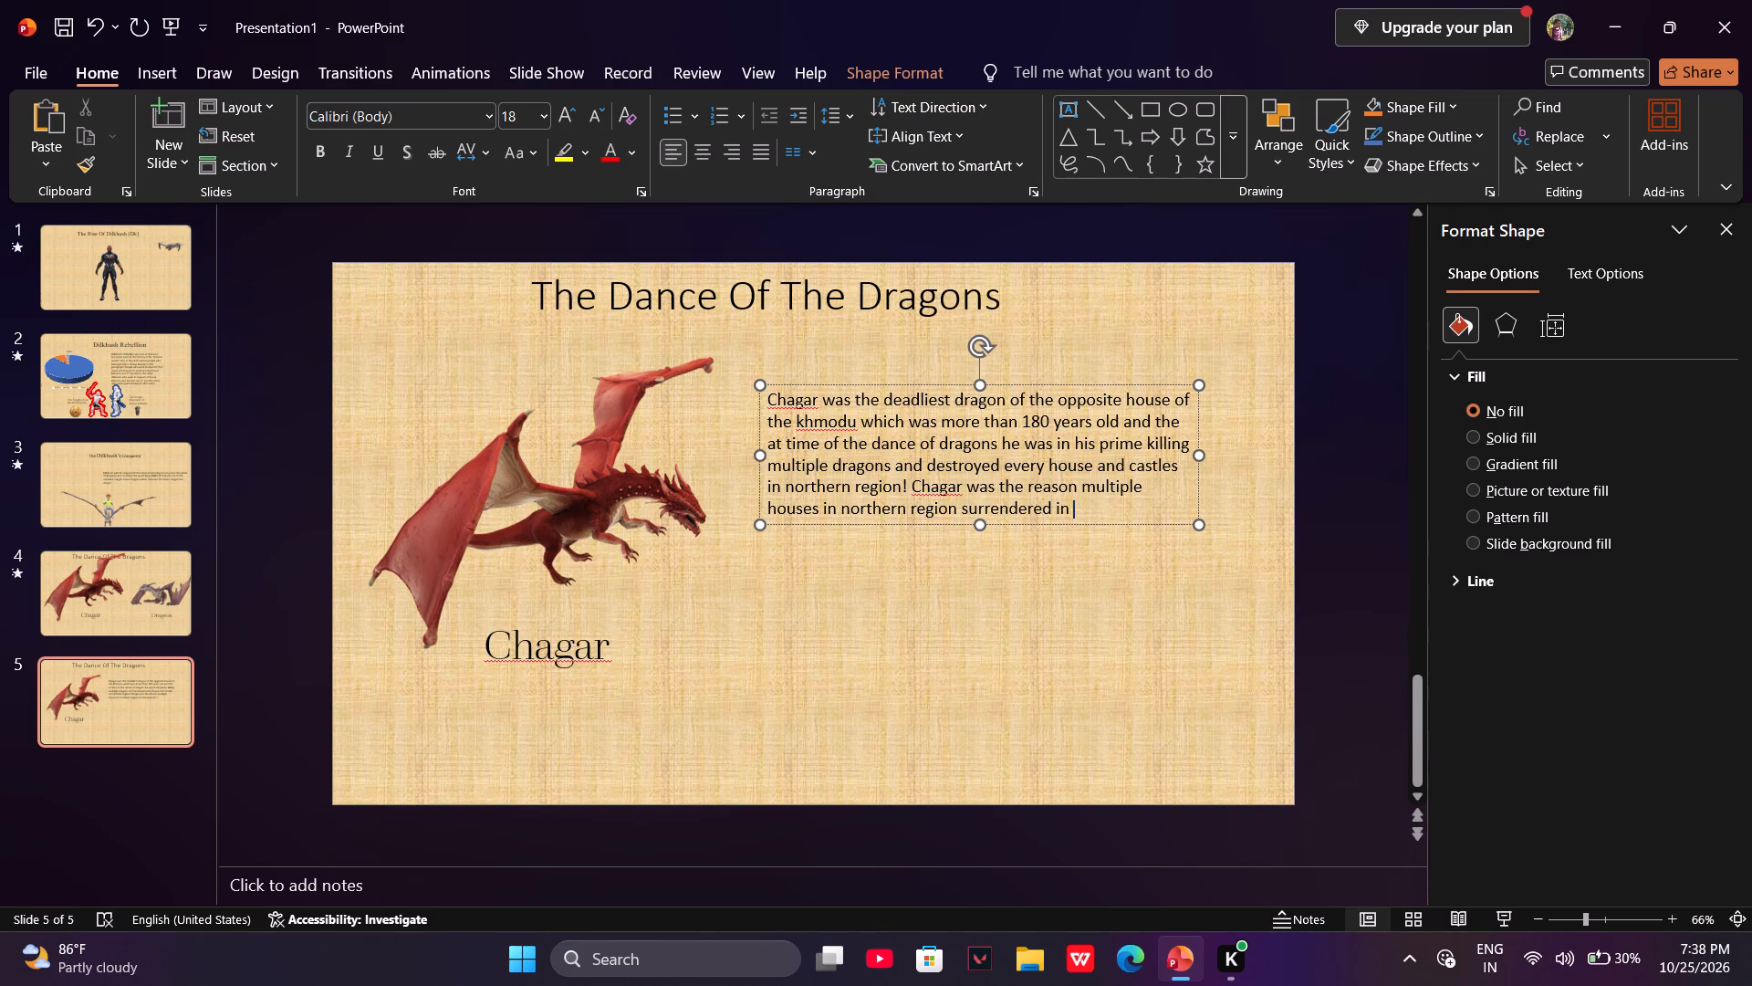
Finish the second sentence of the Chagar paragraph with "front of the smart king of cherish III".
{"action": "type", "text": "front of the"}
{"action": "key", "text": "space"}
{"action": "type", "text": "mad"}
{"action": "key", "text": "ctrl+BackSpace"}
{"action": "type", "text": "smart king of"}
{"action": "key", "text": "space"}
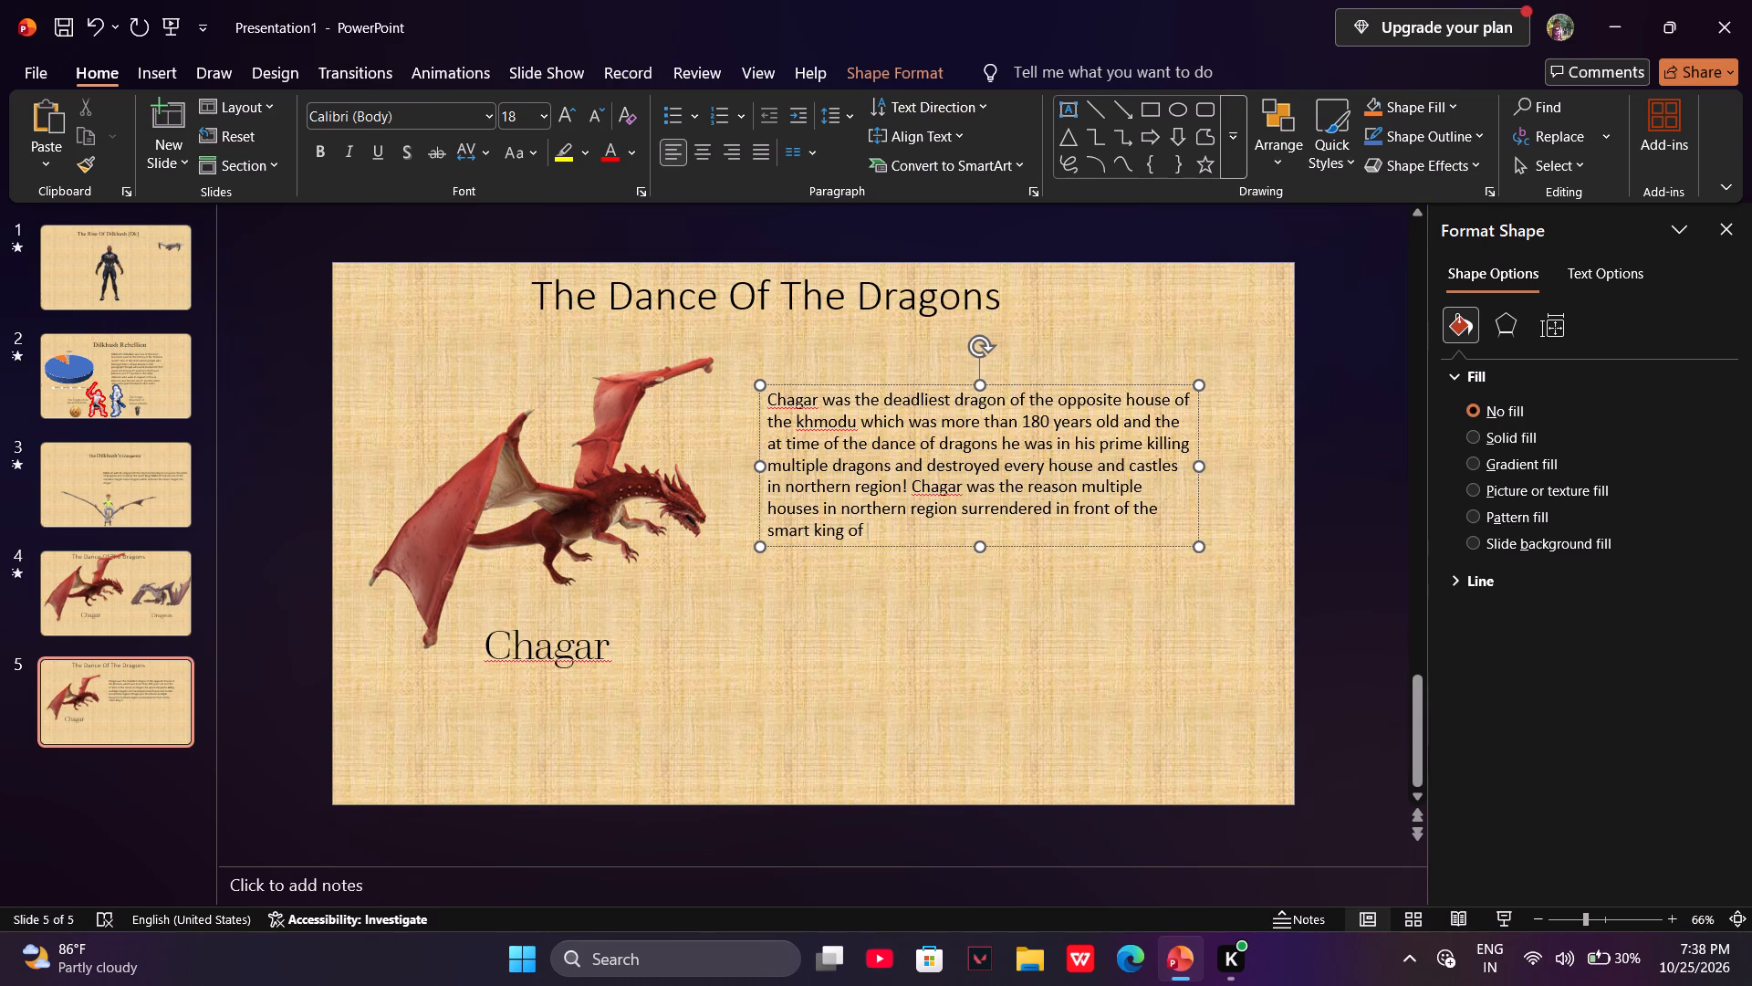
{"action": "type", "text": "cherissh"}
{"action": "key", "text": "space"}
{"action": "type", "text": "iii"}
{"action": "key", "text": "space"}
{"action": "left_click", "coordinate": [1030, 561]}
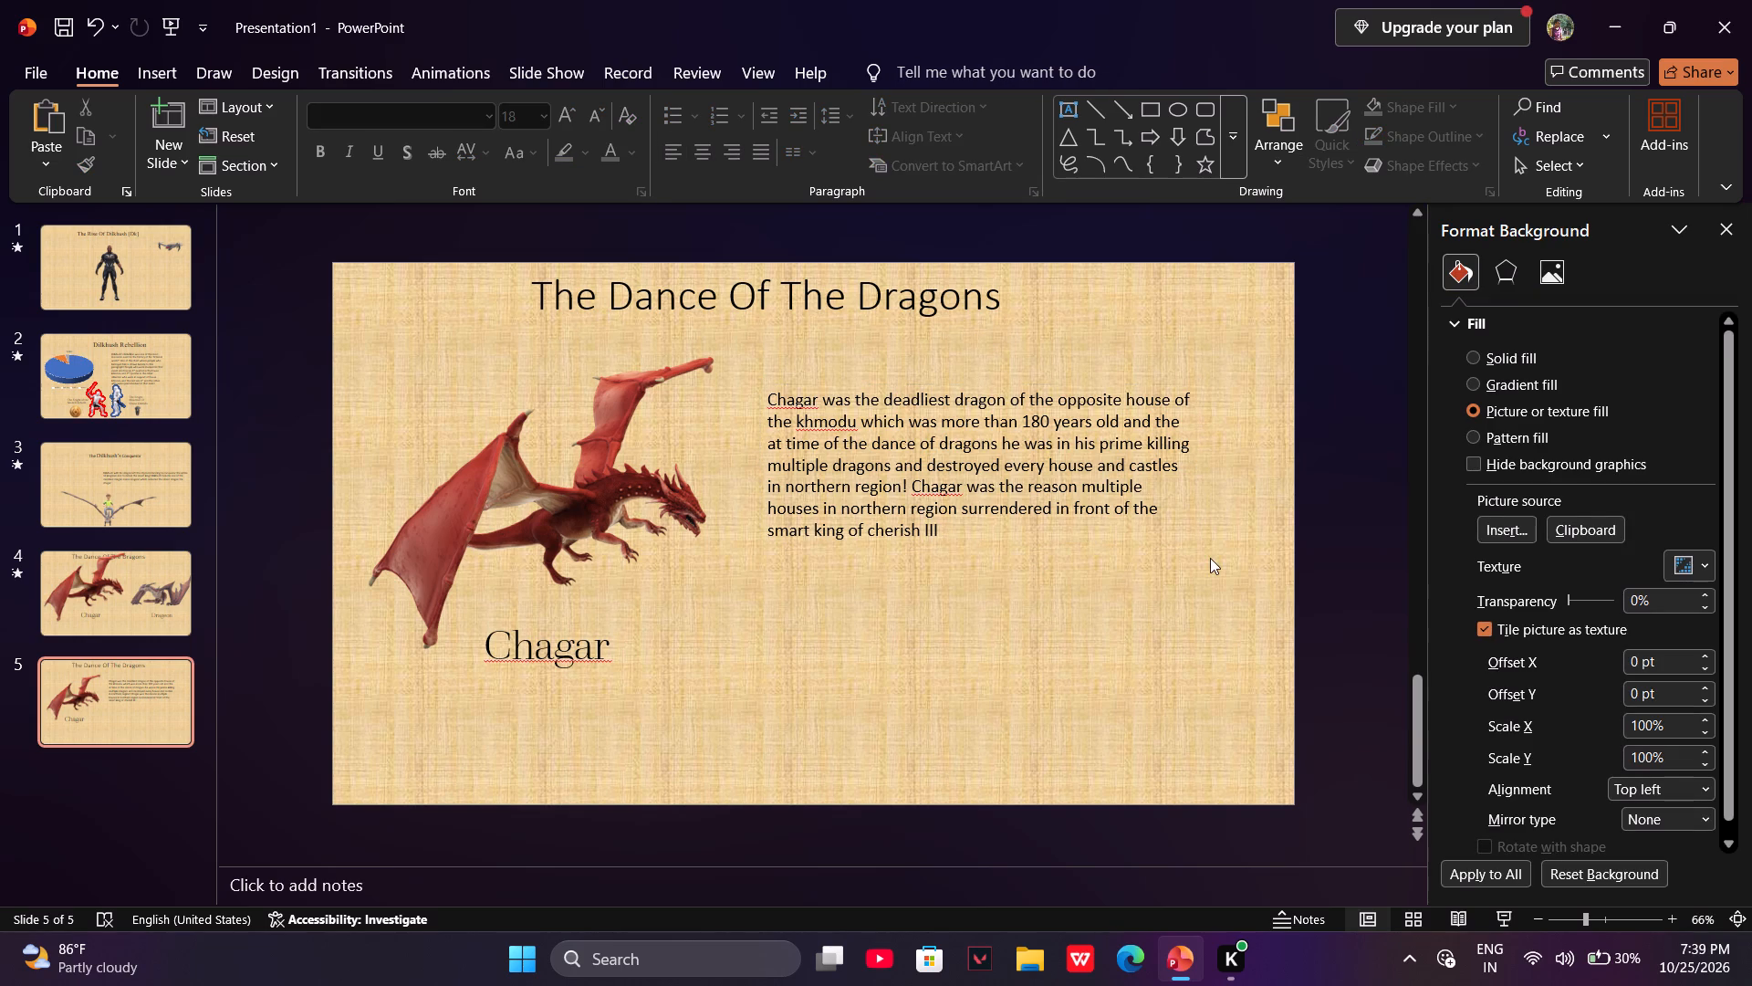
Change the font of the Chagar description text box to Bahnschrift.
{"action": "left_click_drag", "start_coordinate": [1216, 554], "coordinate": [759, 370]}
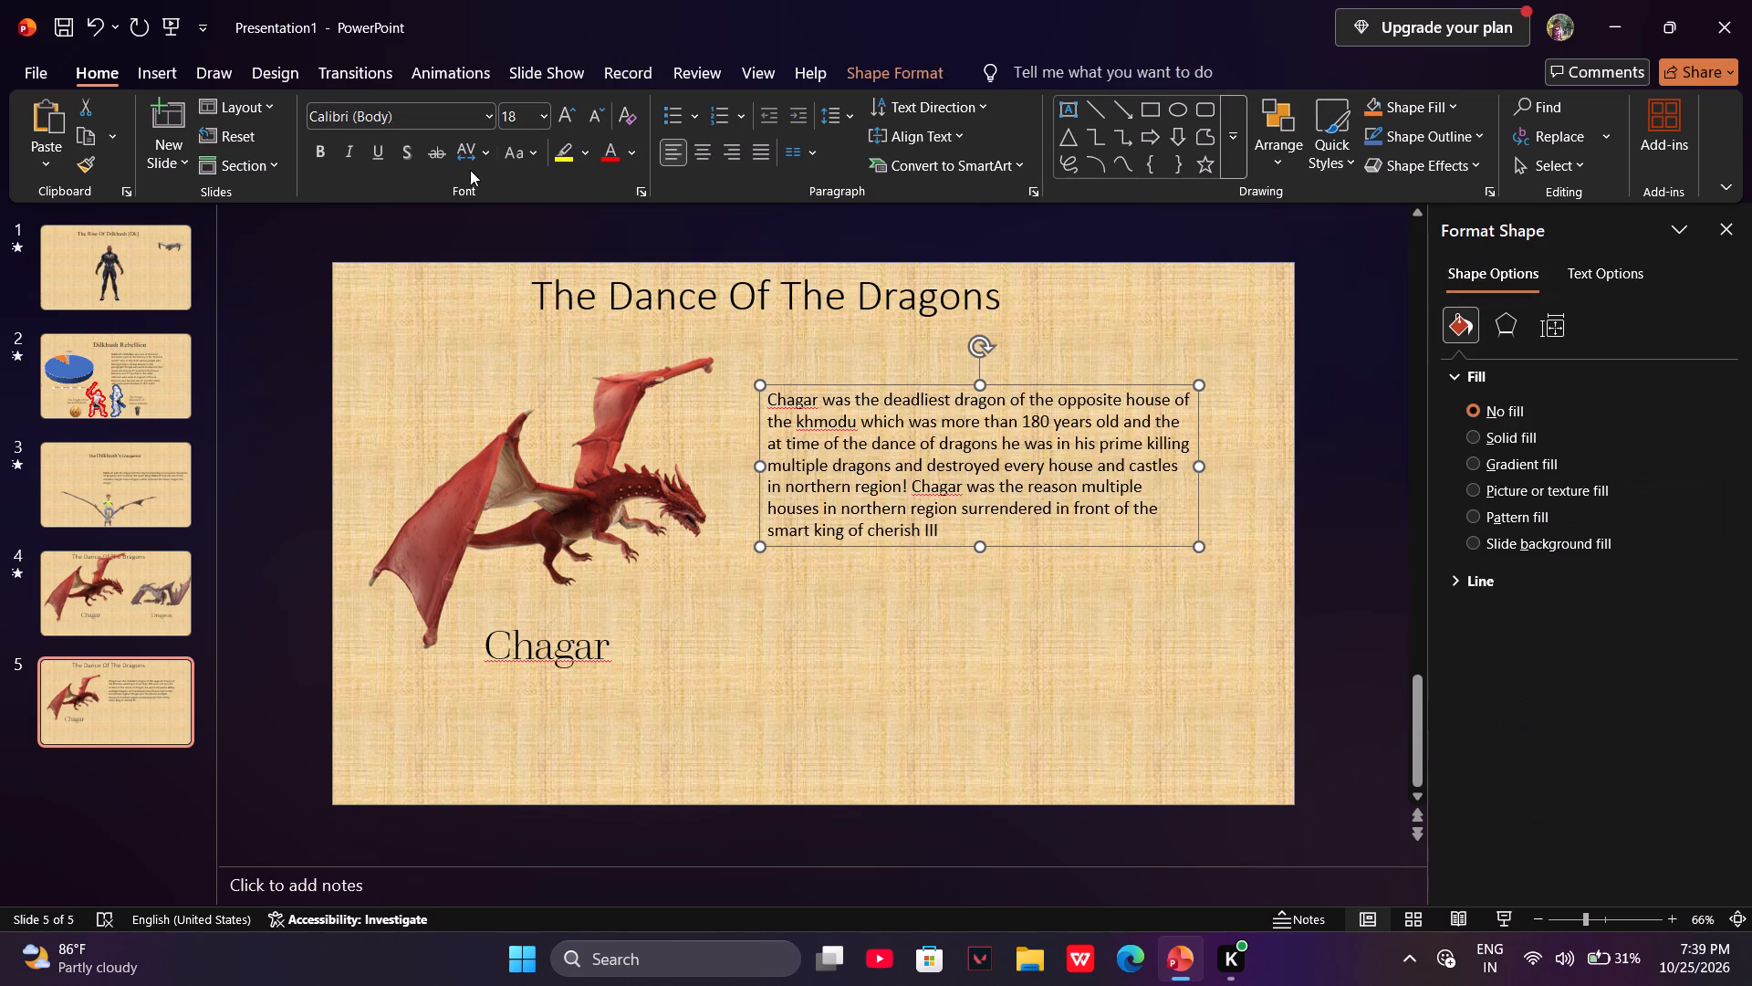
{"action": "left_click", "coordinate": [482, 114]}
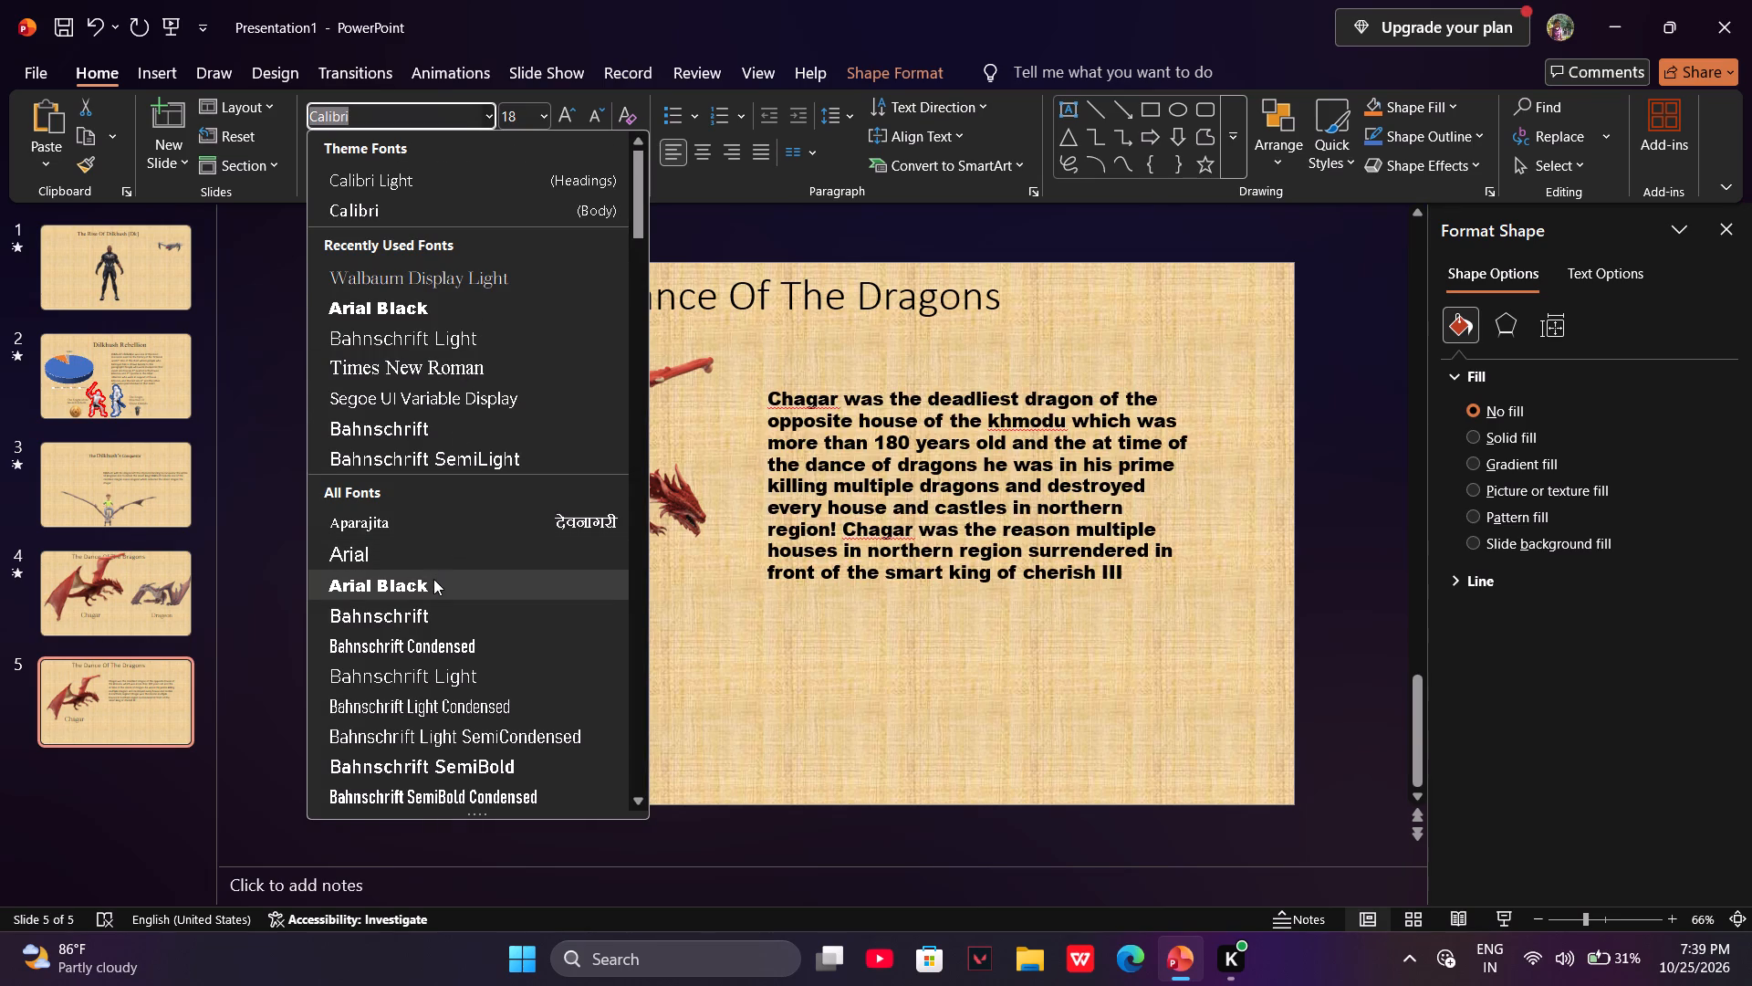
{"action": "left_click", "coordinate": [433, 610]}
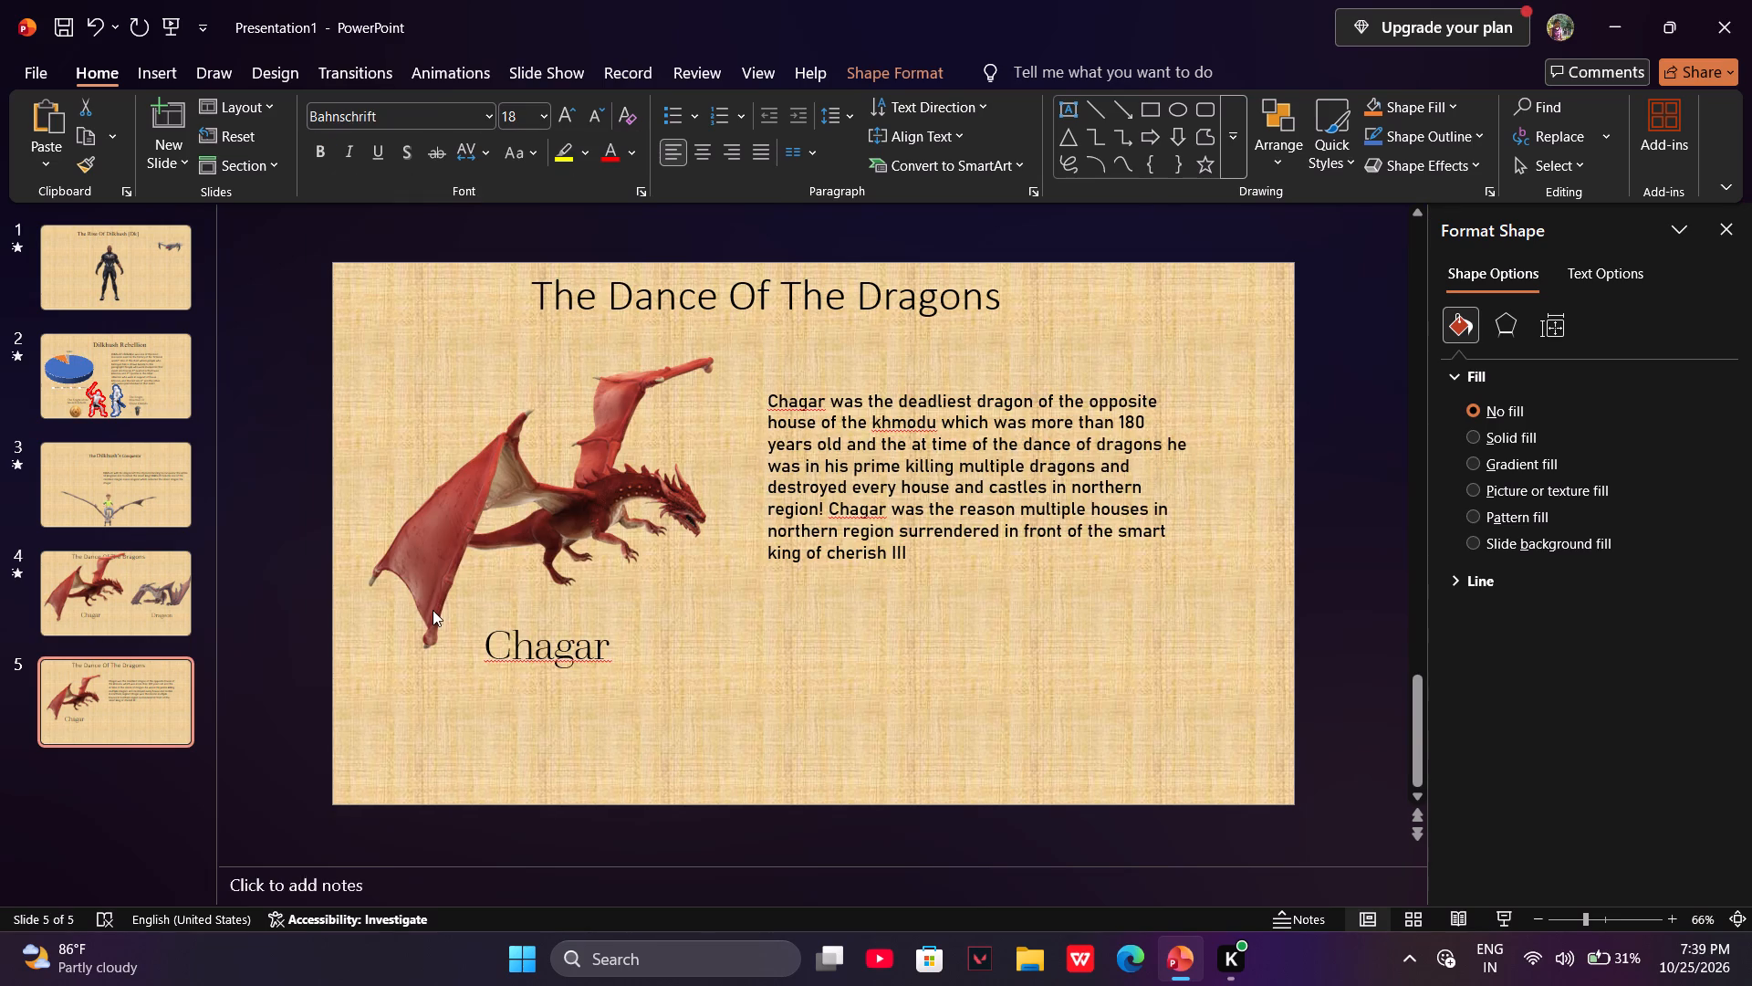
{"action": "left_click", "coordinate": [786, 666]}
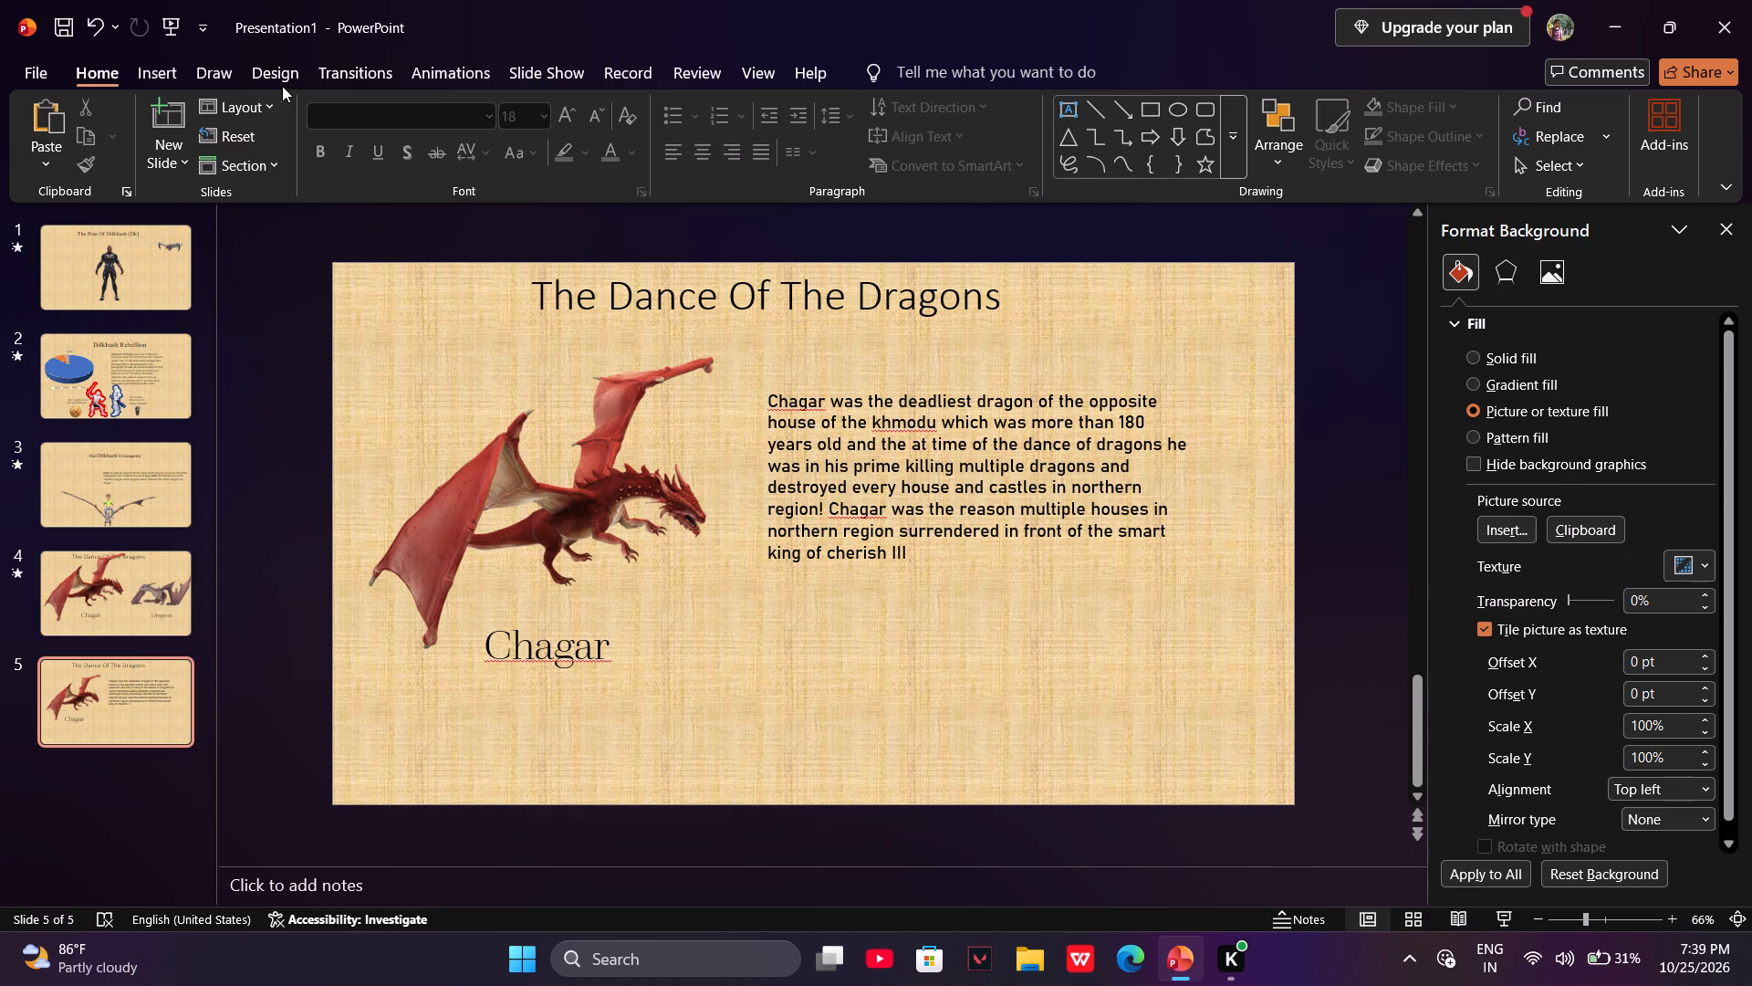
Apply the Appear animation to the red dragon 3D model on slide 5.
{"action": "left_click", "coordinate": [558, 465]}
{"action": "left_click", "coordinate": [565, 471]}
{"action": "left_click", "coordinate": [594, 516]}
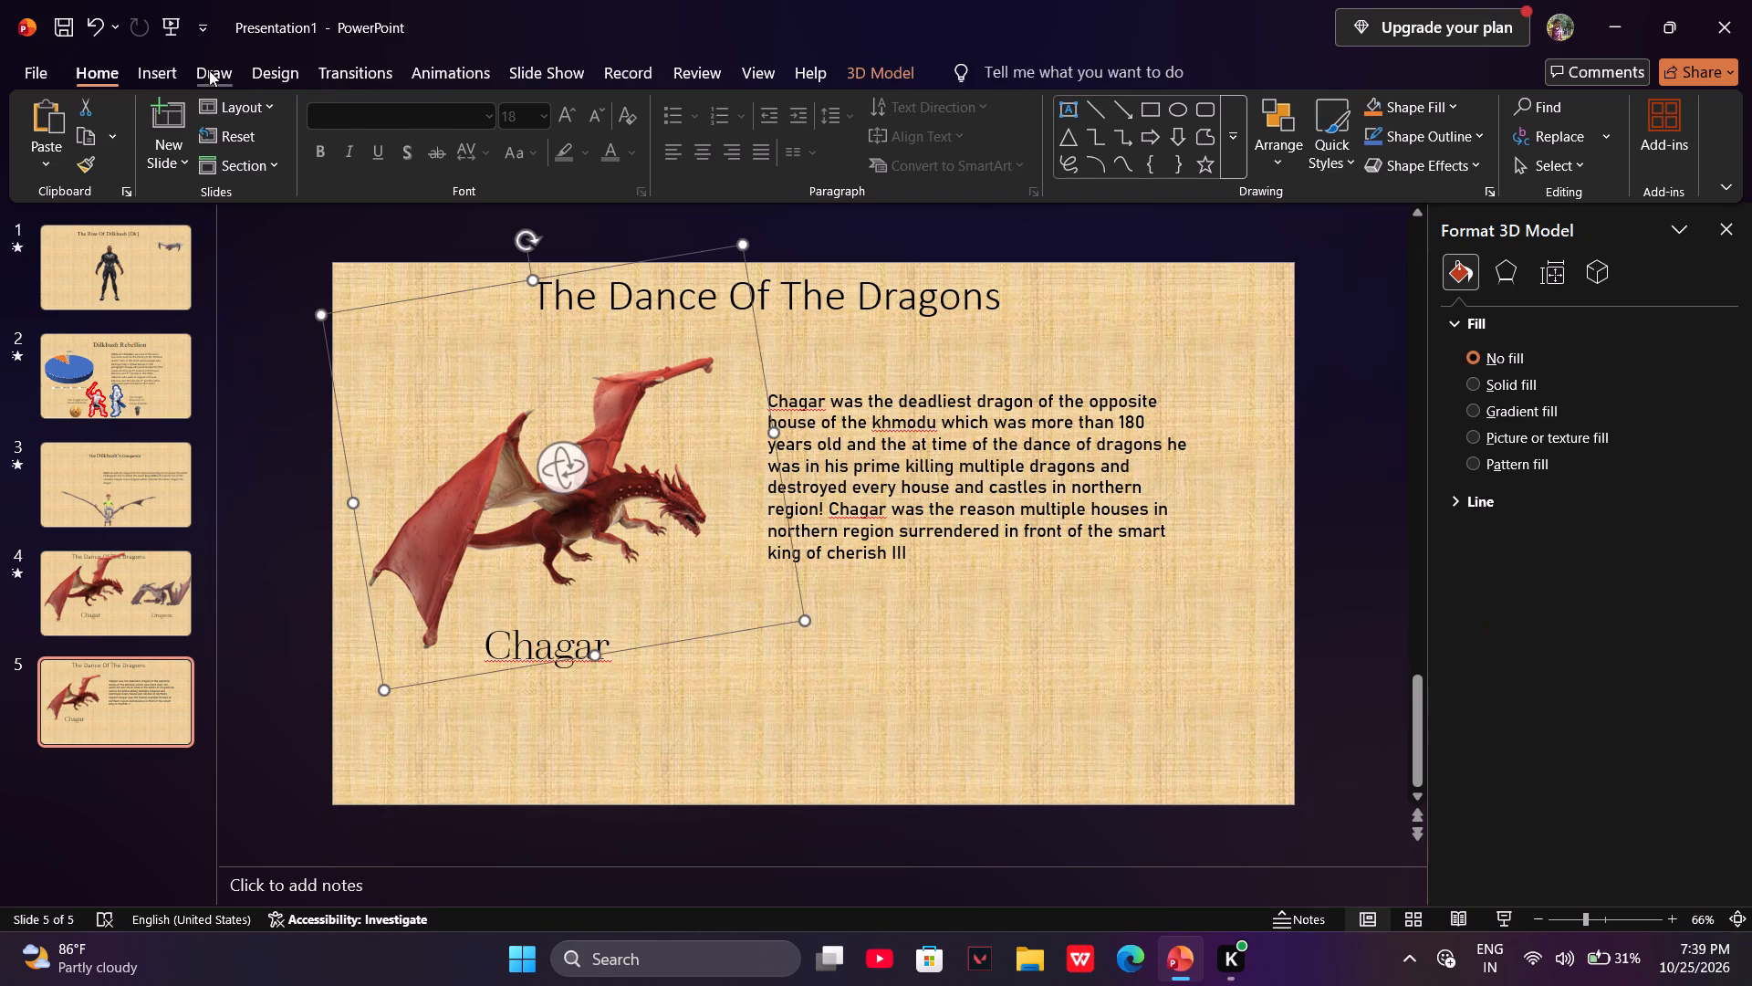
{"action": "left_click", "coordinate": [425, 81]}
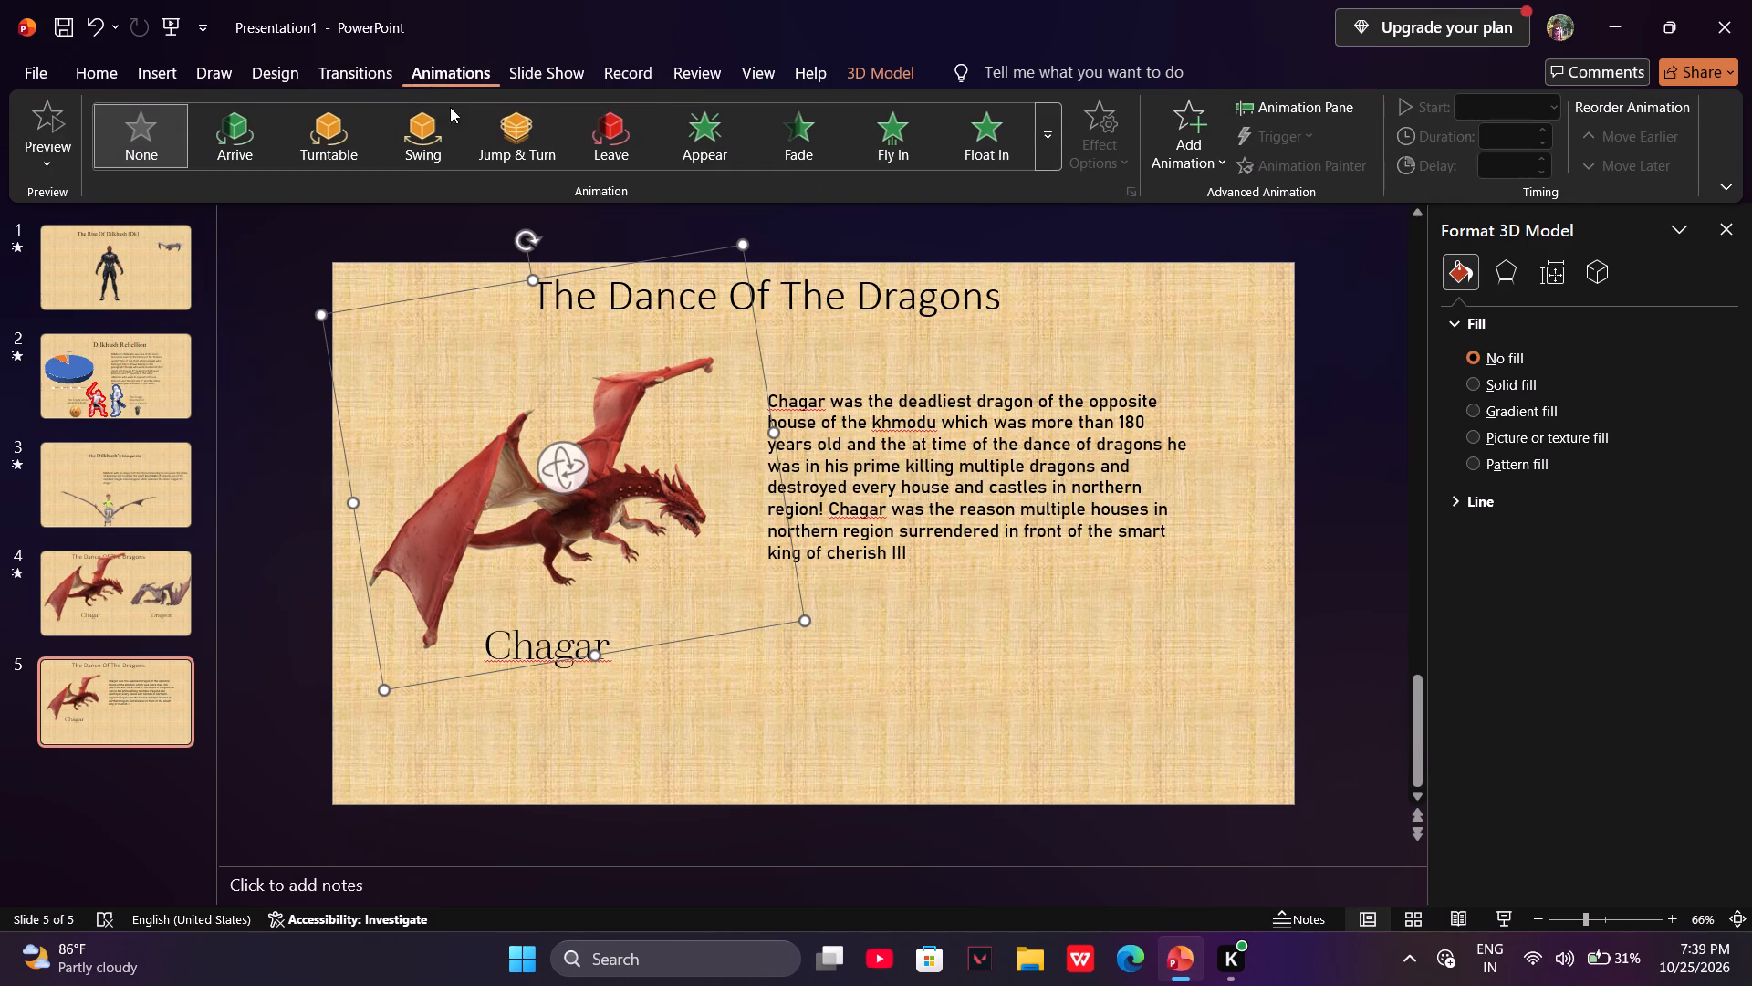
{"action": "left_click", "coordinate": [688, 140]}
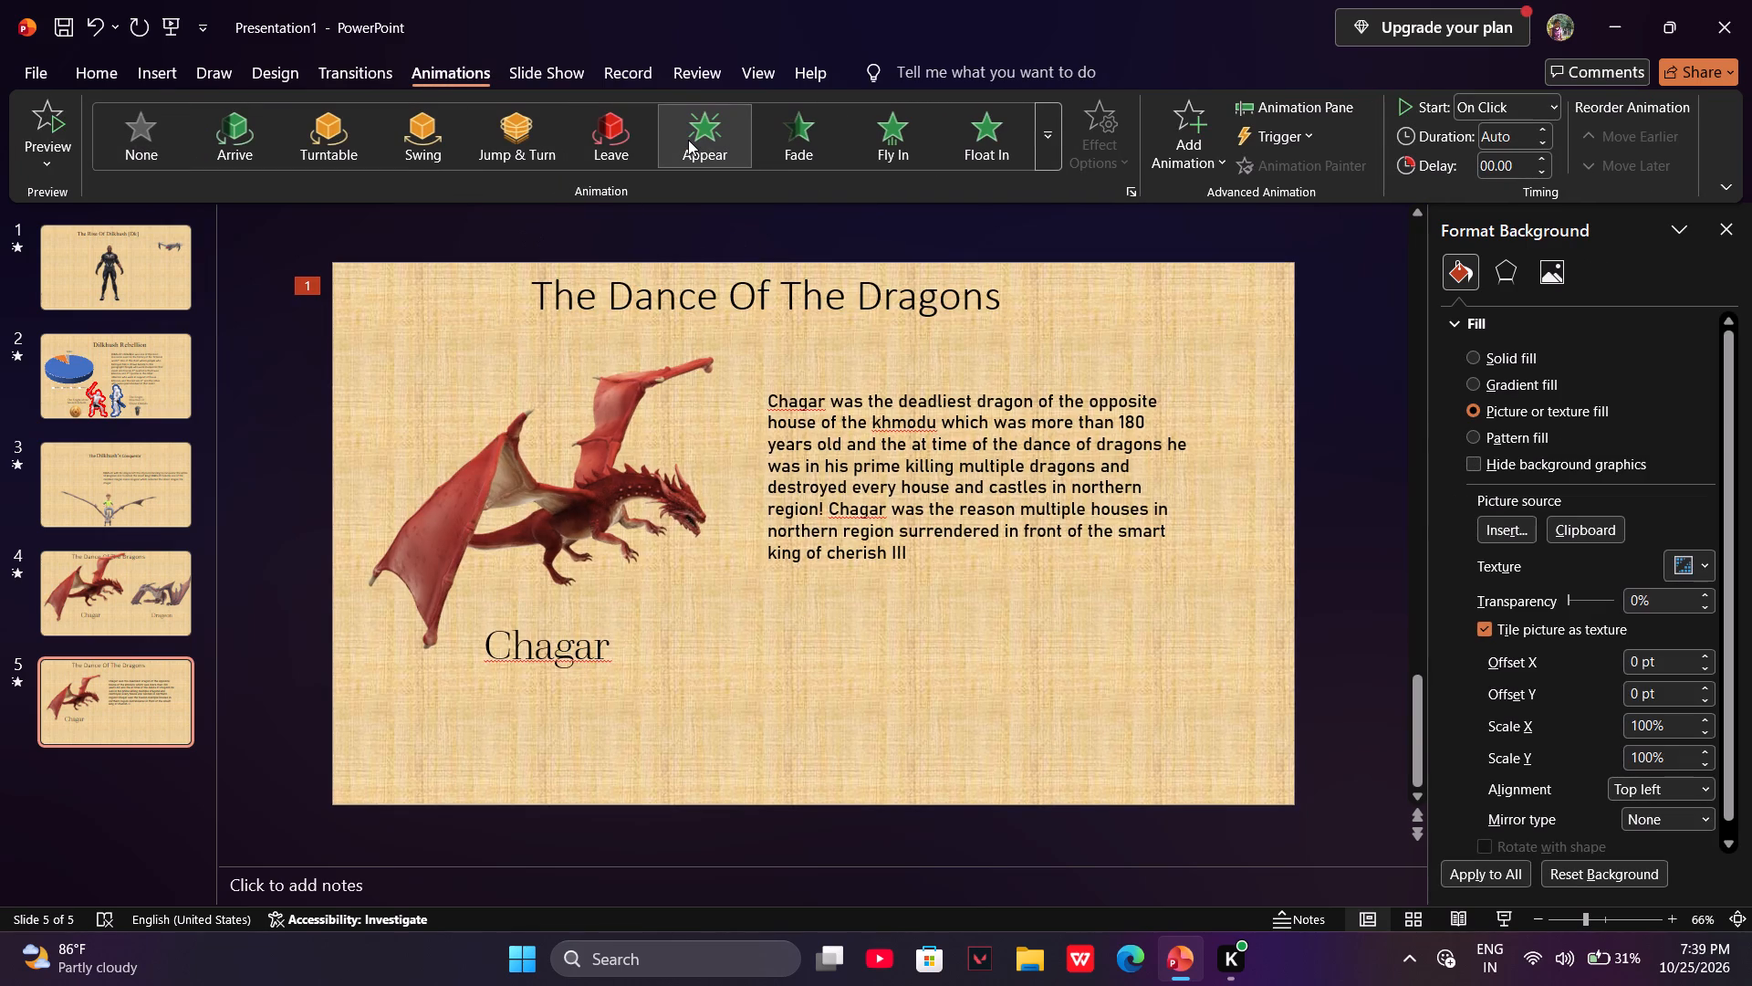
{"action": "left_click", "coordinate": [688, 140]}
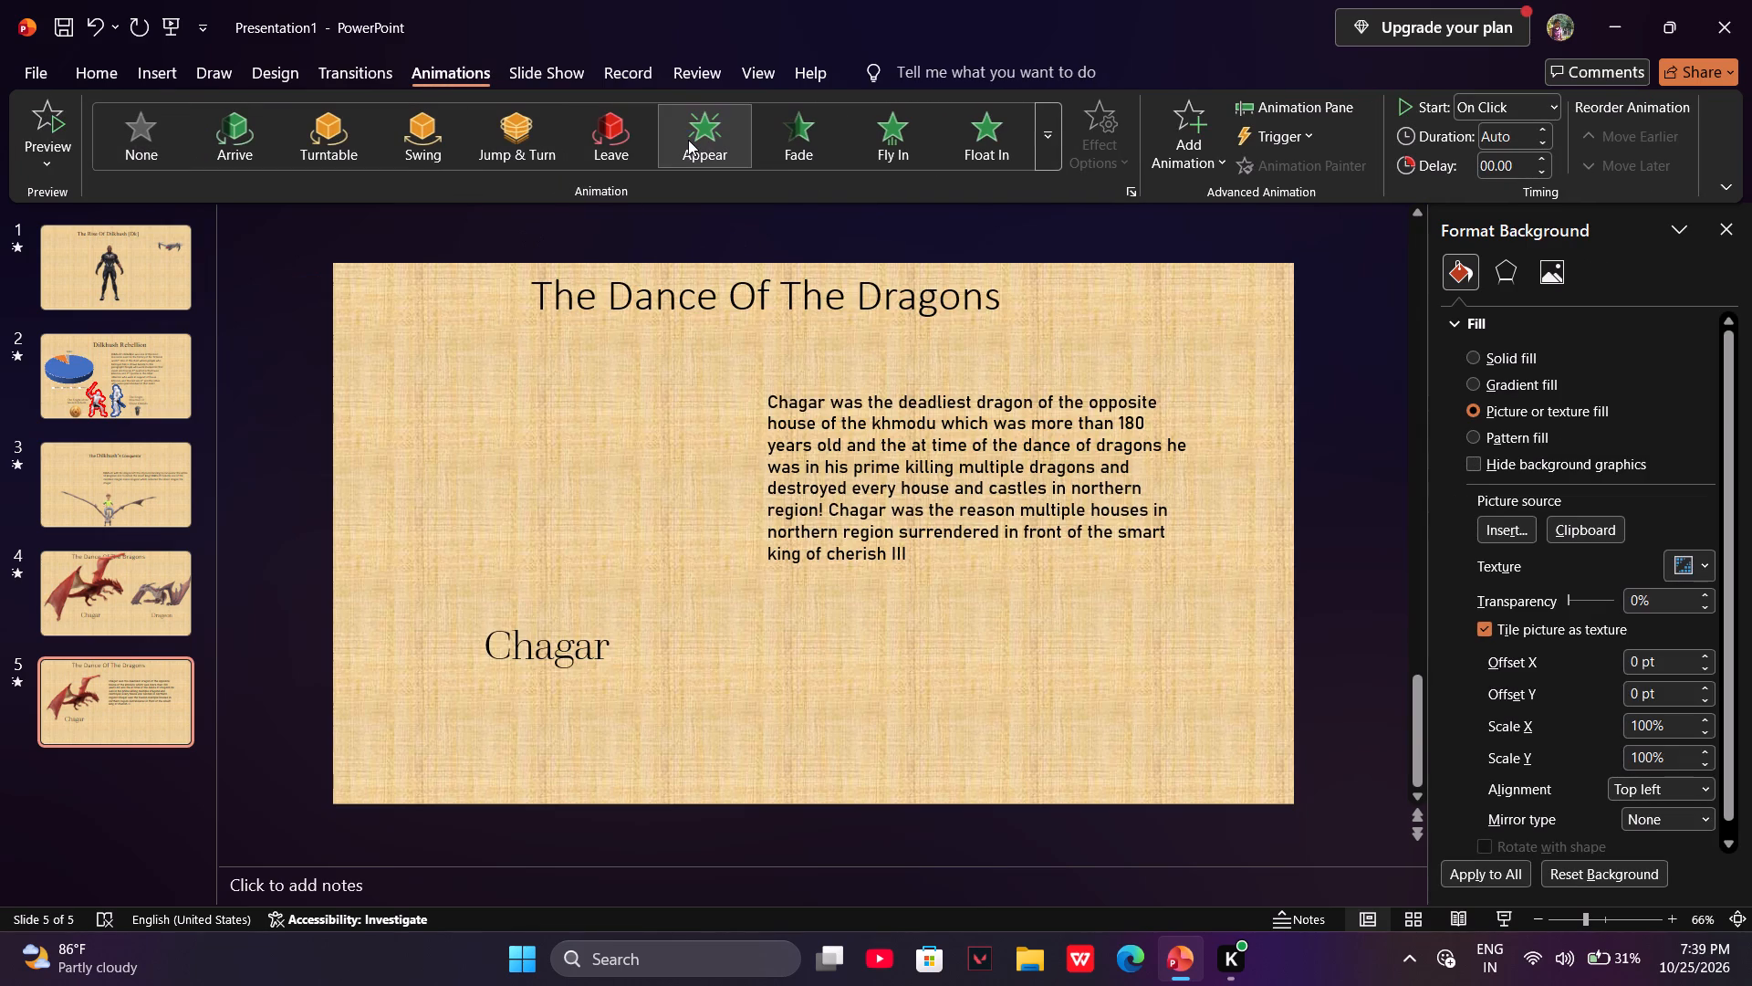
Preview the animation on the Chagar description slide.
{"action": "left_click", "coordinate": [53, 127]}
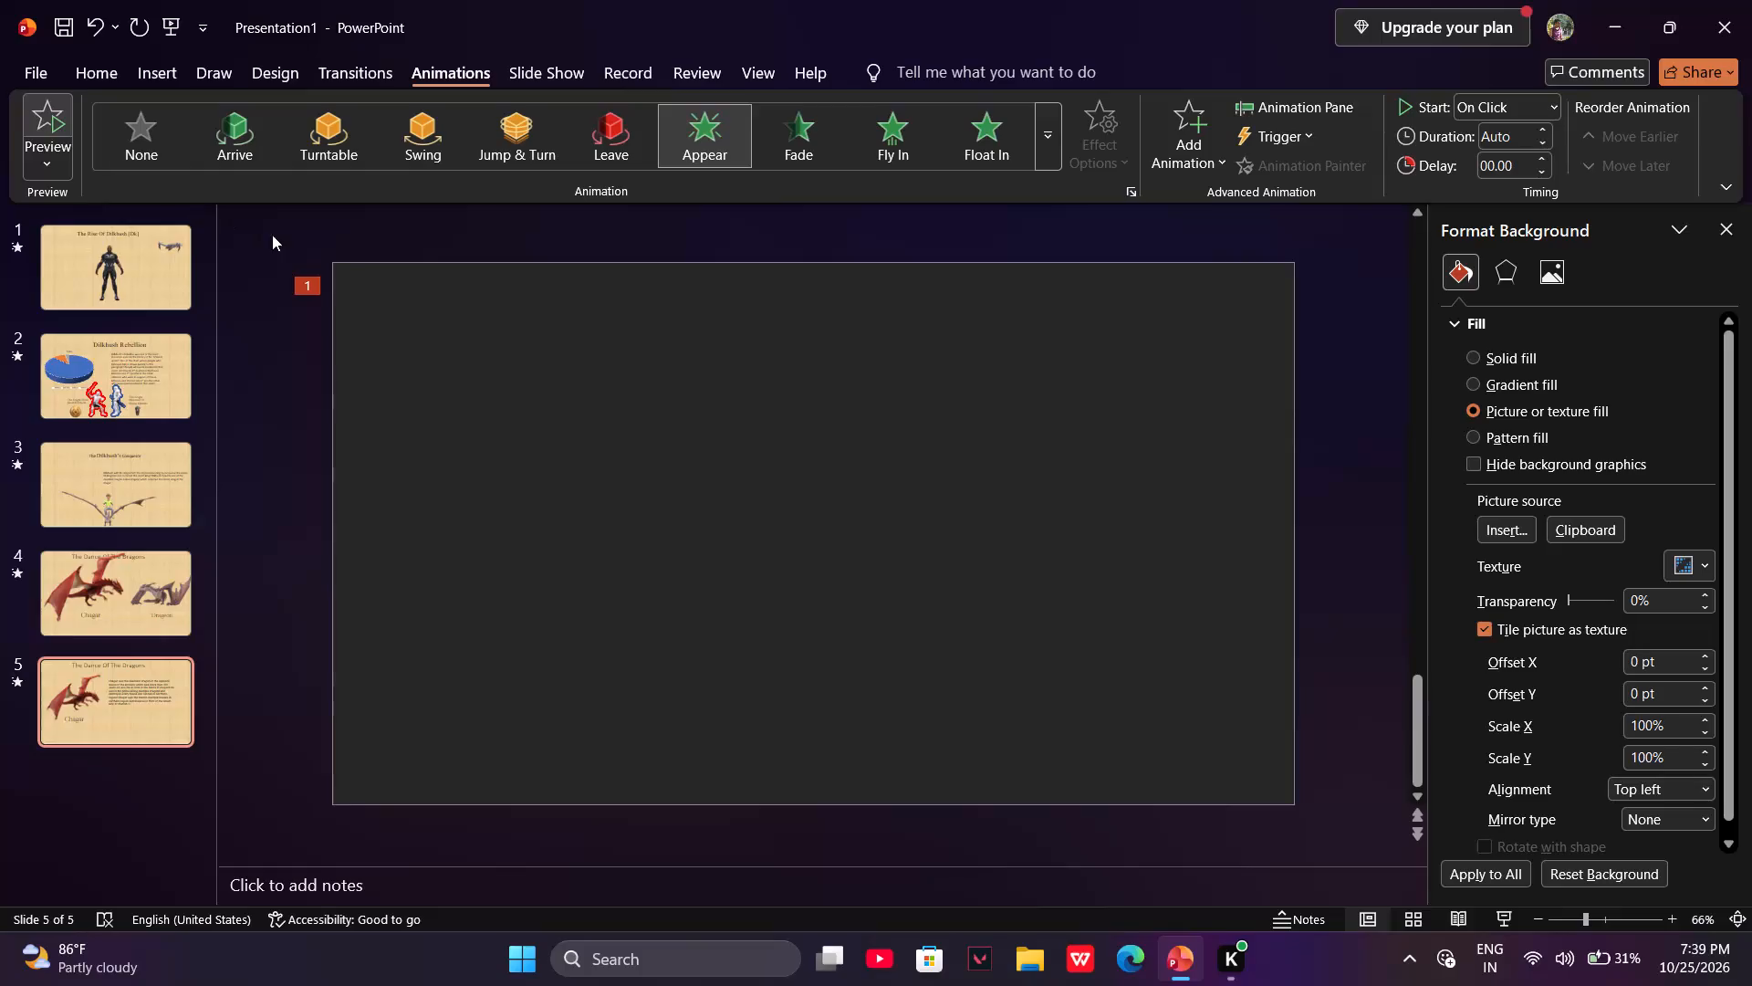
{"action": "left_click", "coordinate": [41, 166]}
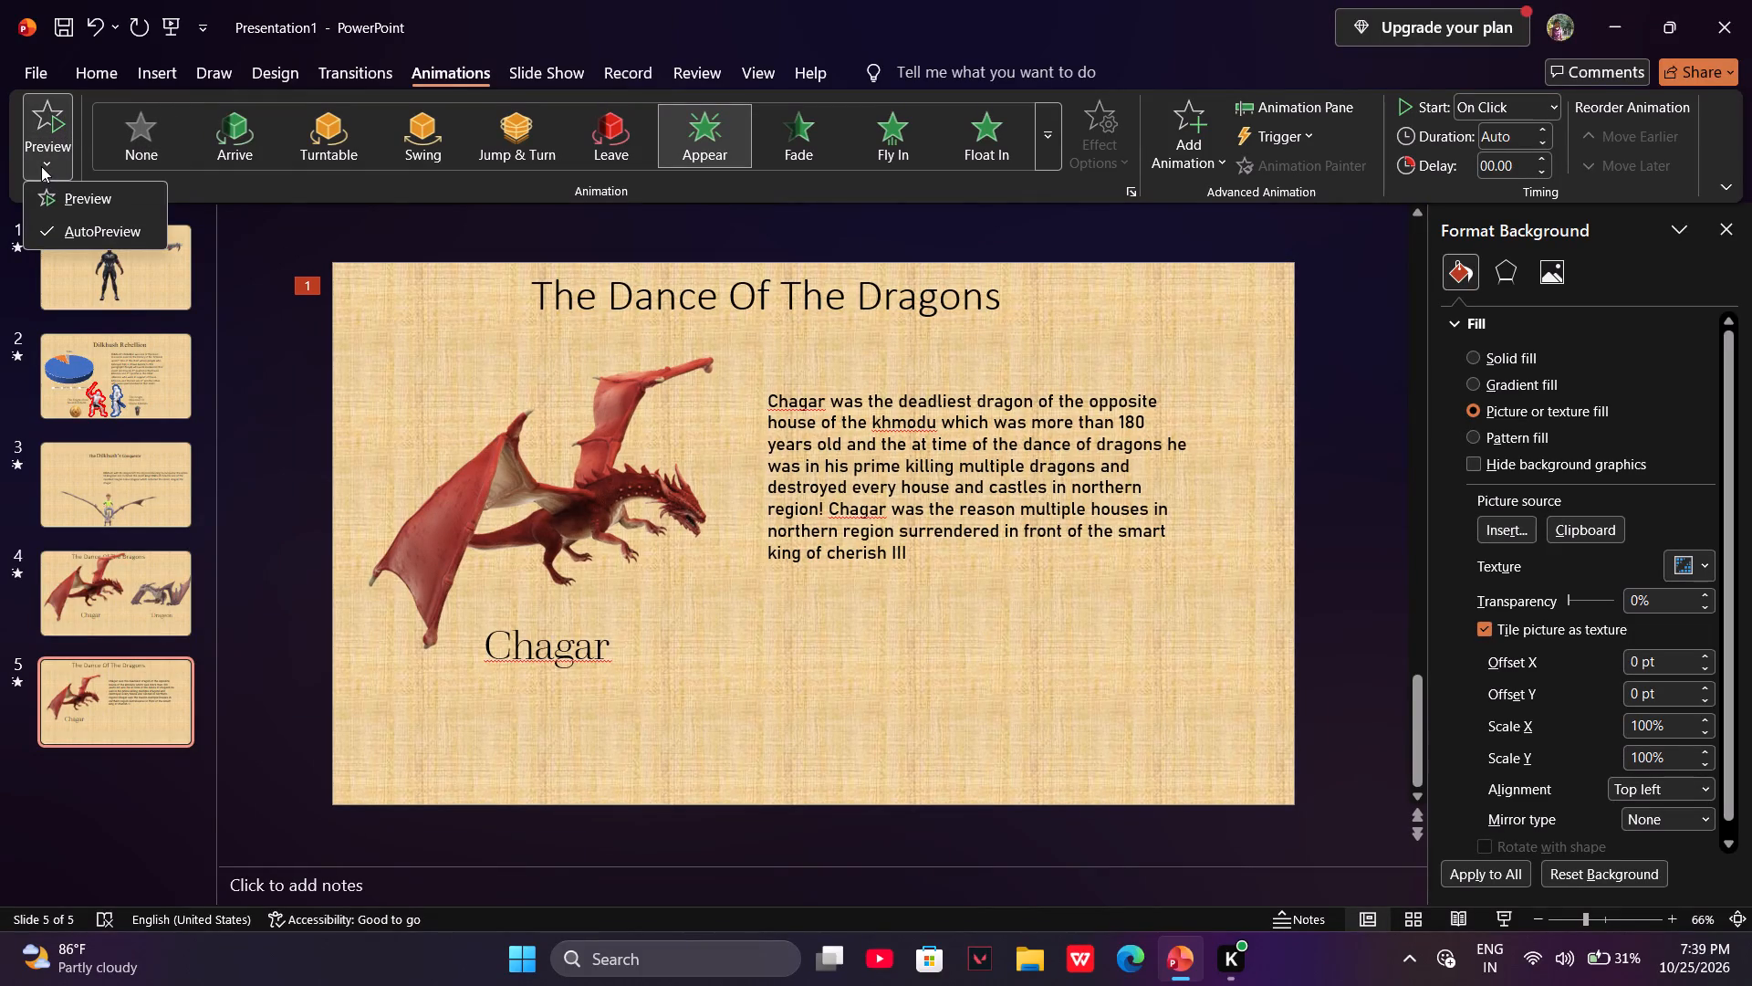
{"action": "left_click", "coordinate": [78, 189]}
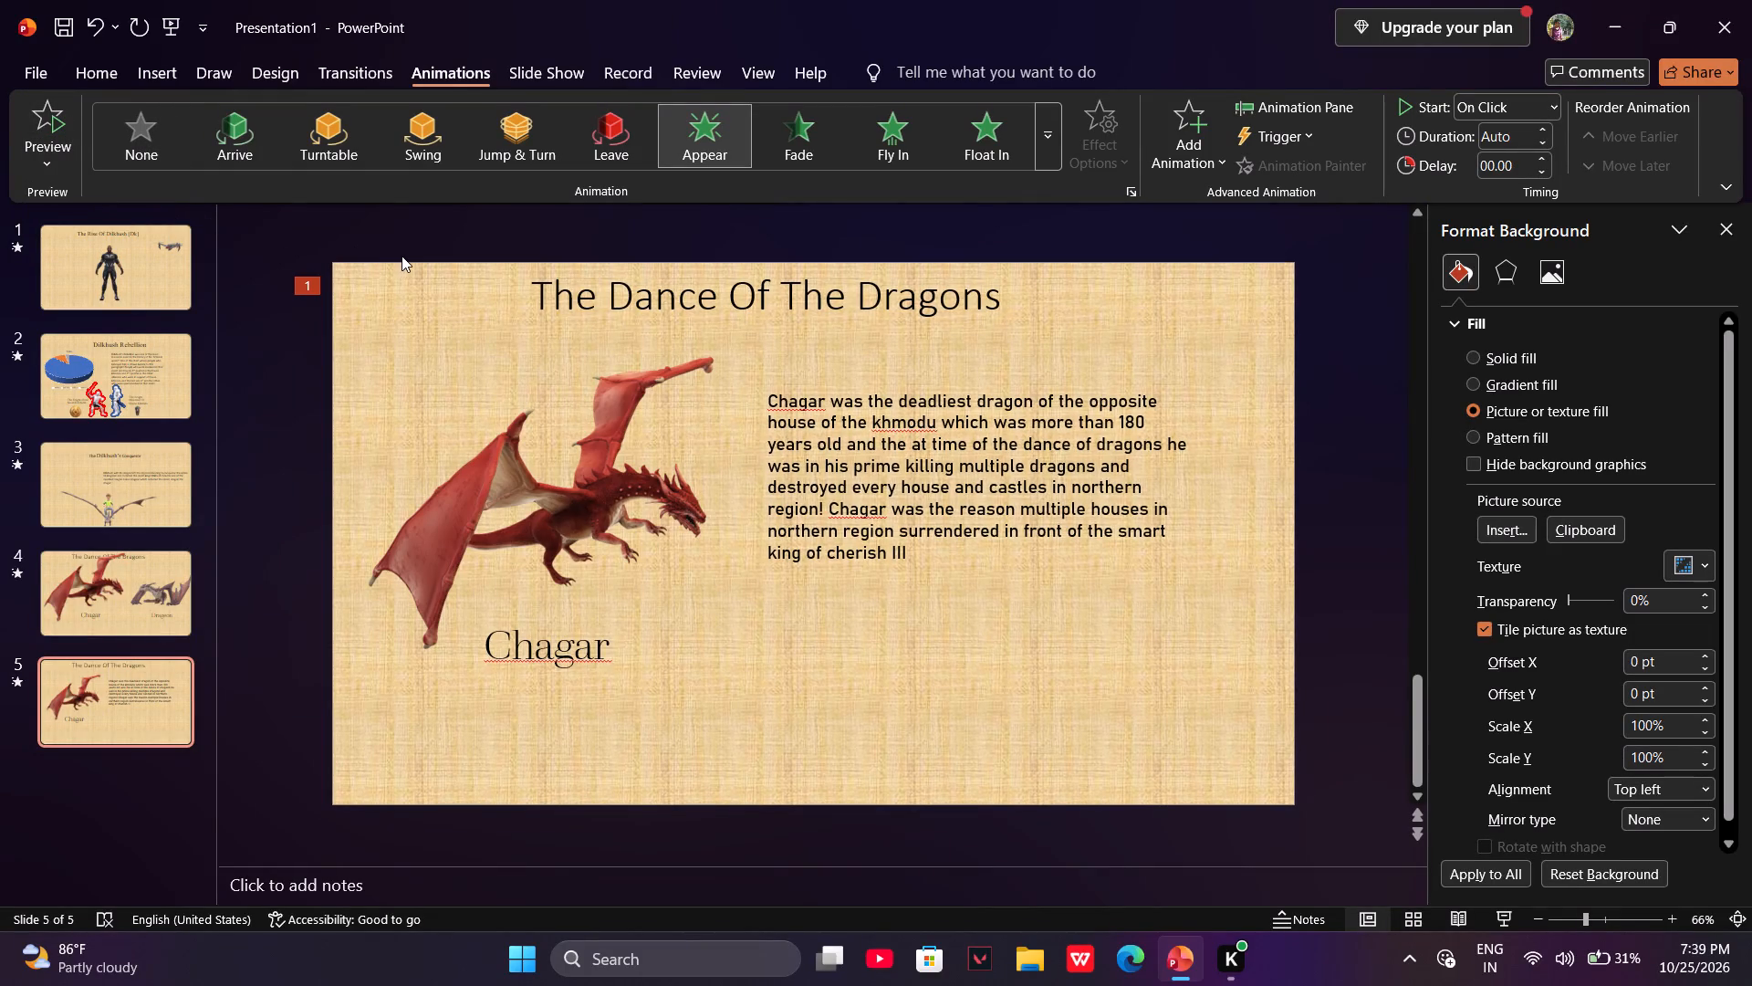
{"action": "left_click", "coordinate": [1403, 110]}
{"action": "left_click", "coordinate": [1134, 789]}
{"action": "left_click", "coordinate": [1134, 789]}
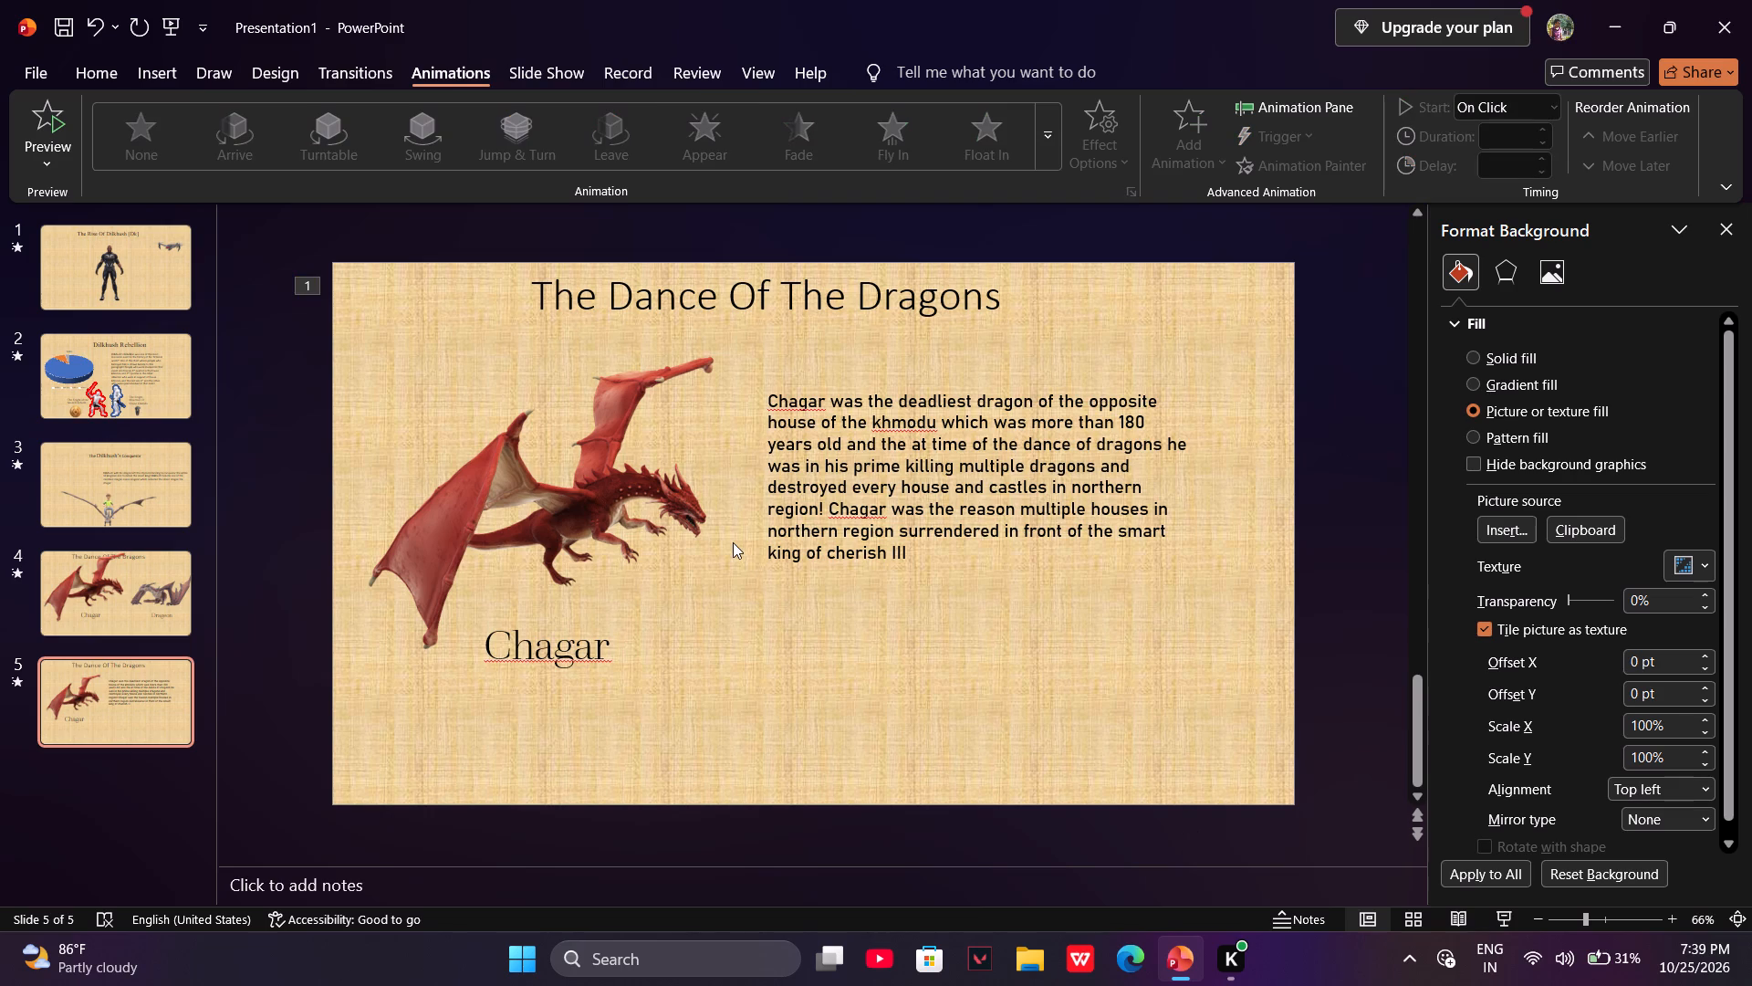
Play the slide show from the first slide through the Chagar slide to check the animations and transitions, and return to editing.
{"action": "left_click", "coordinate": [171, 15]}
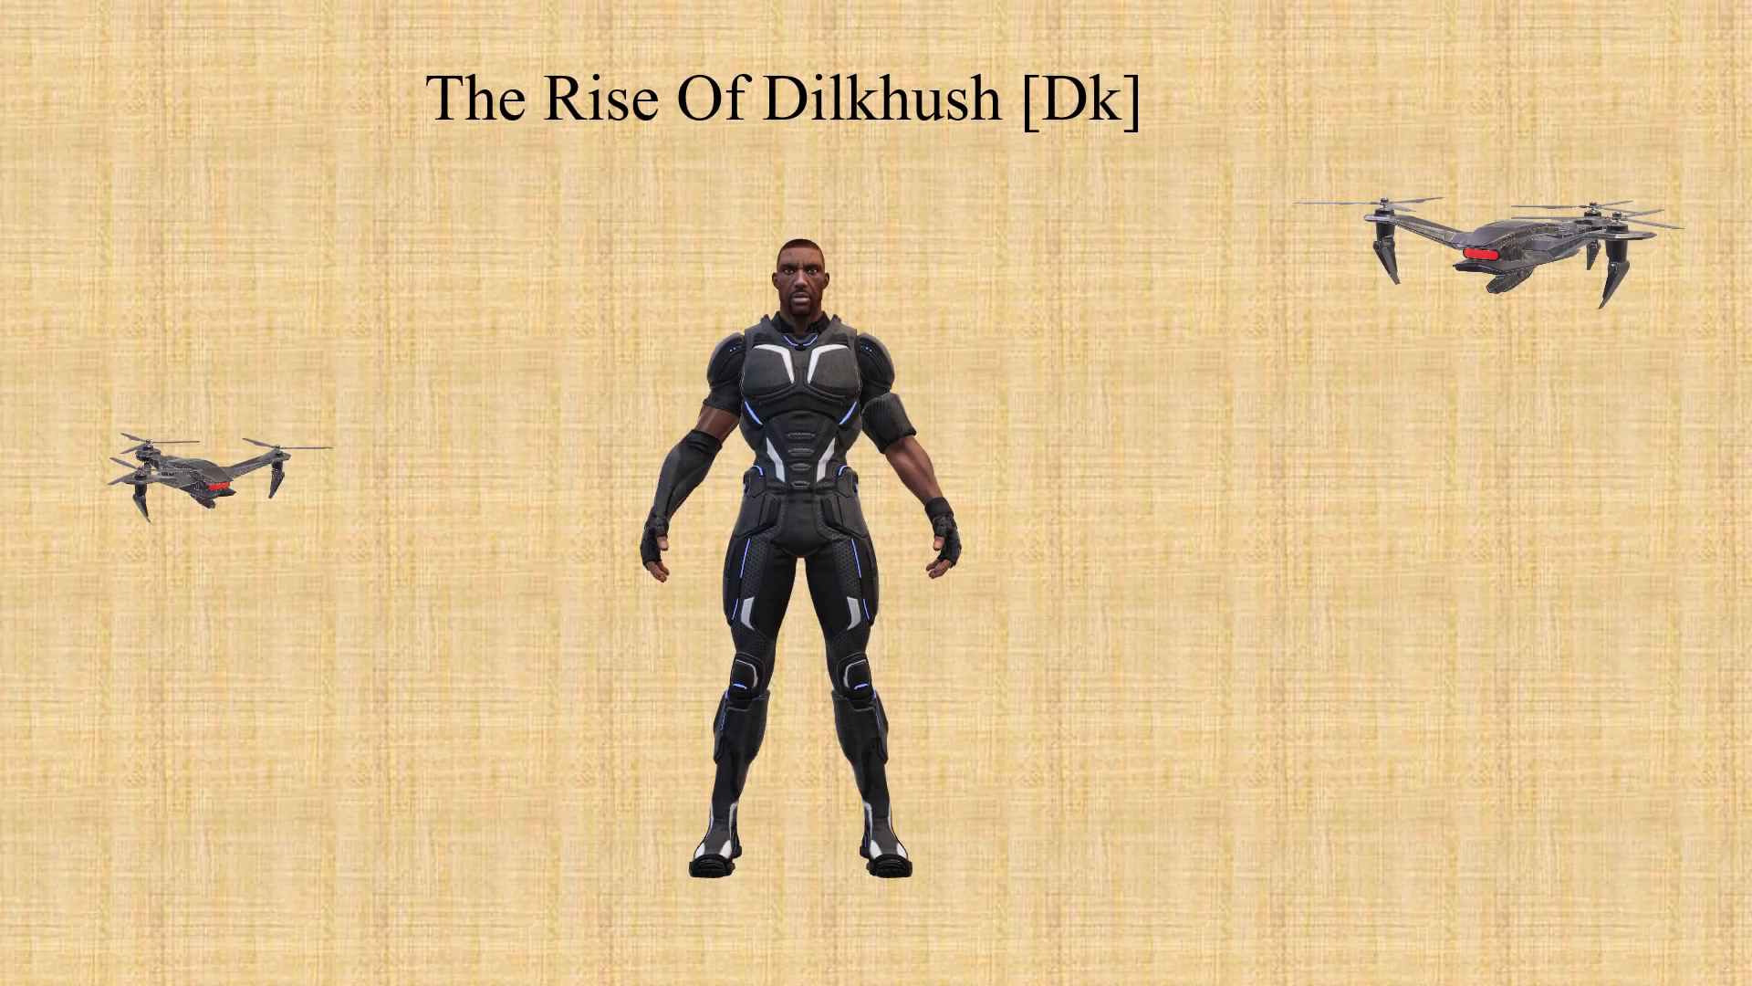
{"action": "key", "text": "space"}
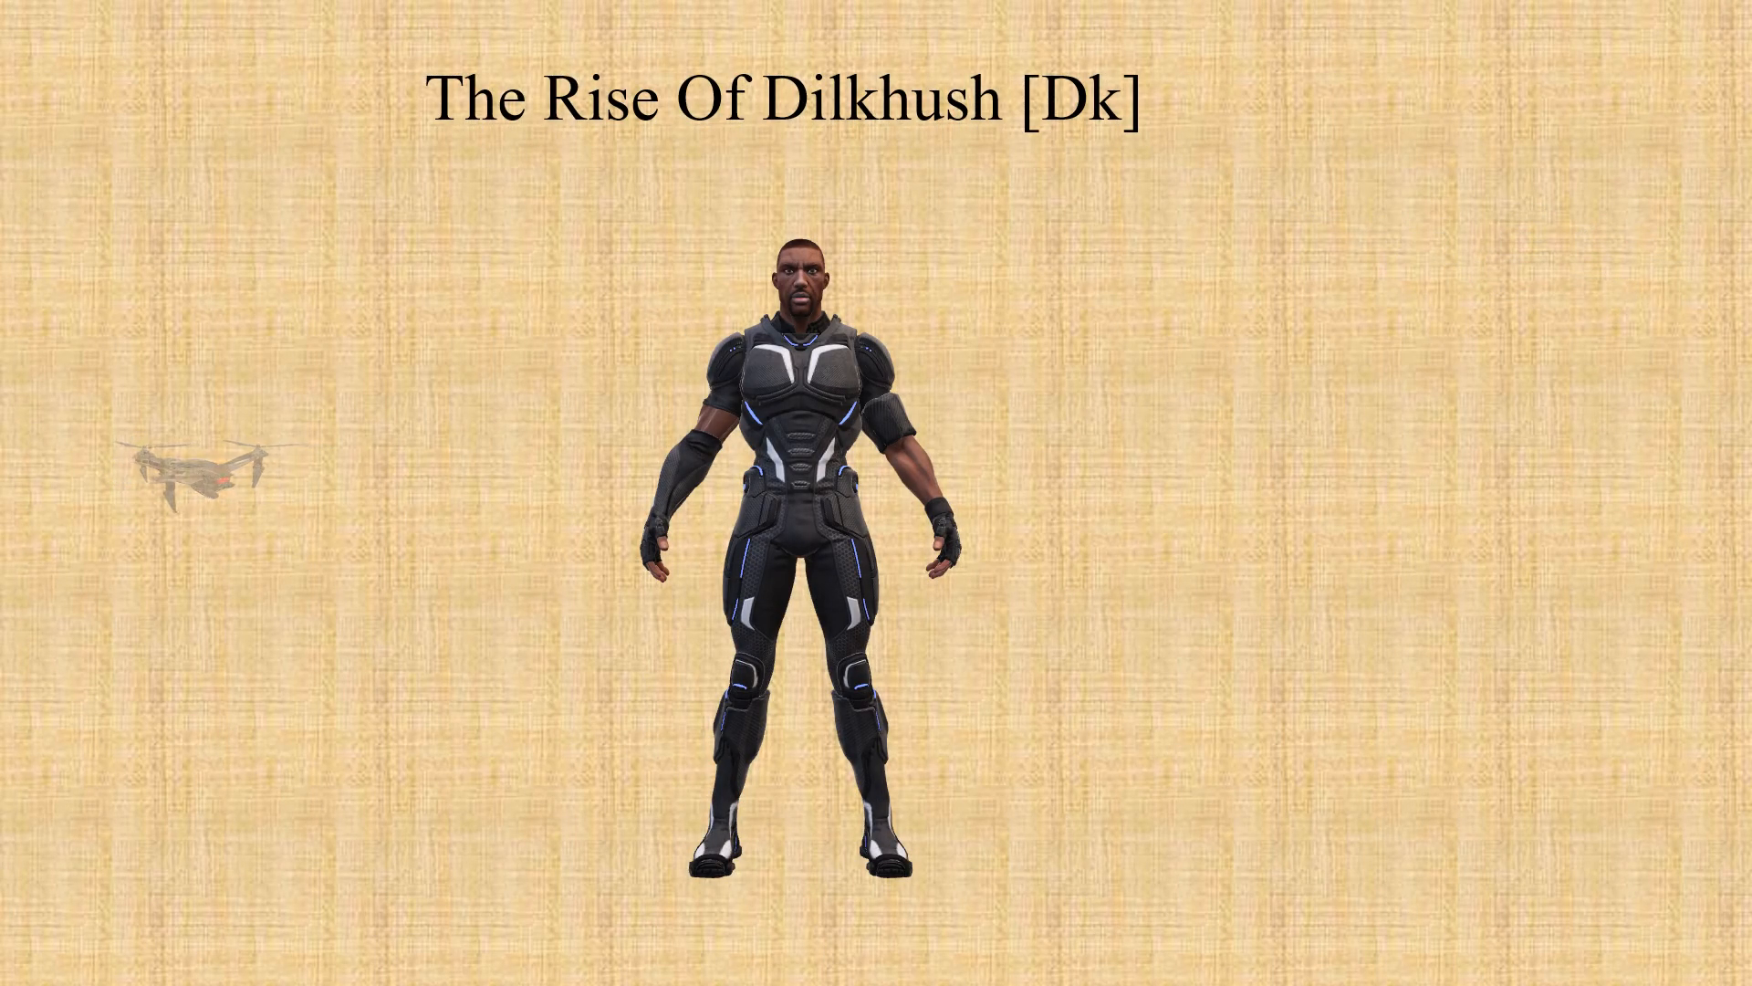
{"action": "key", "text": "space"}
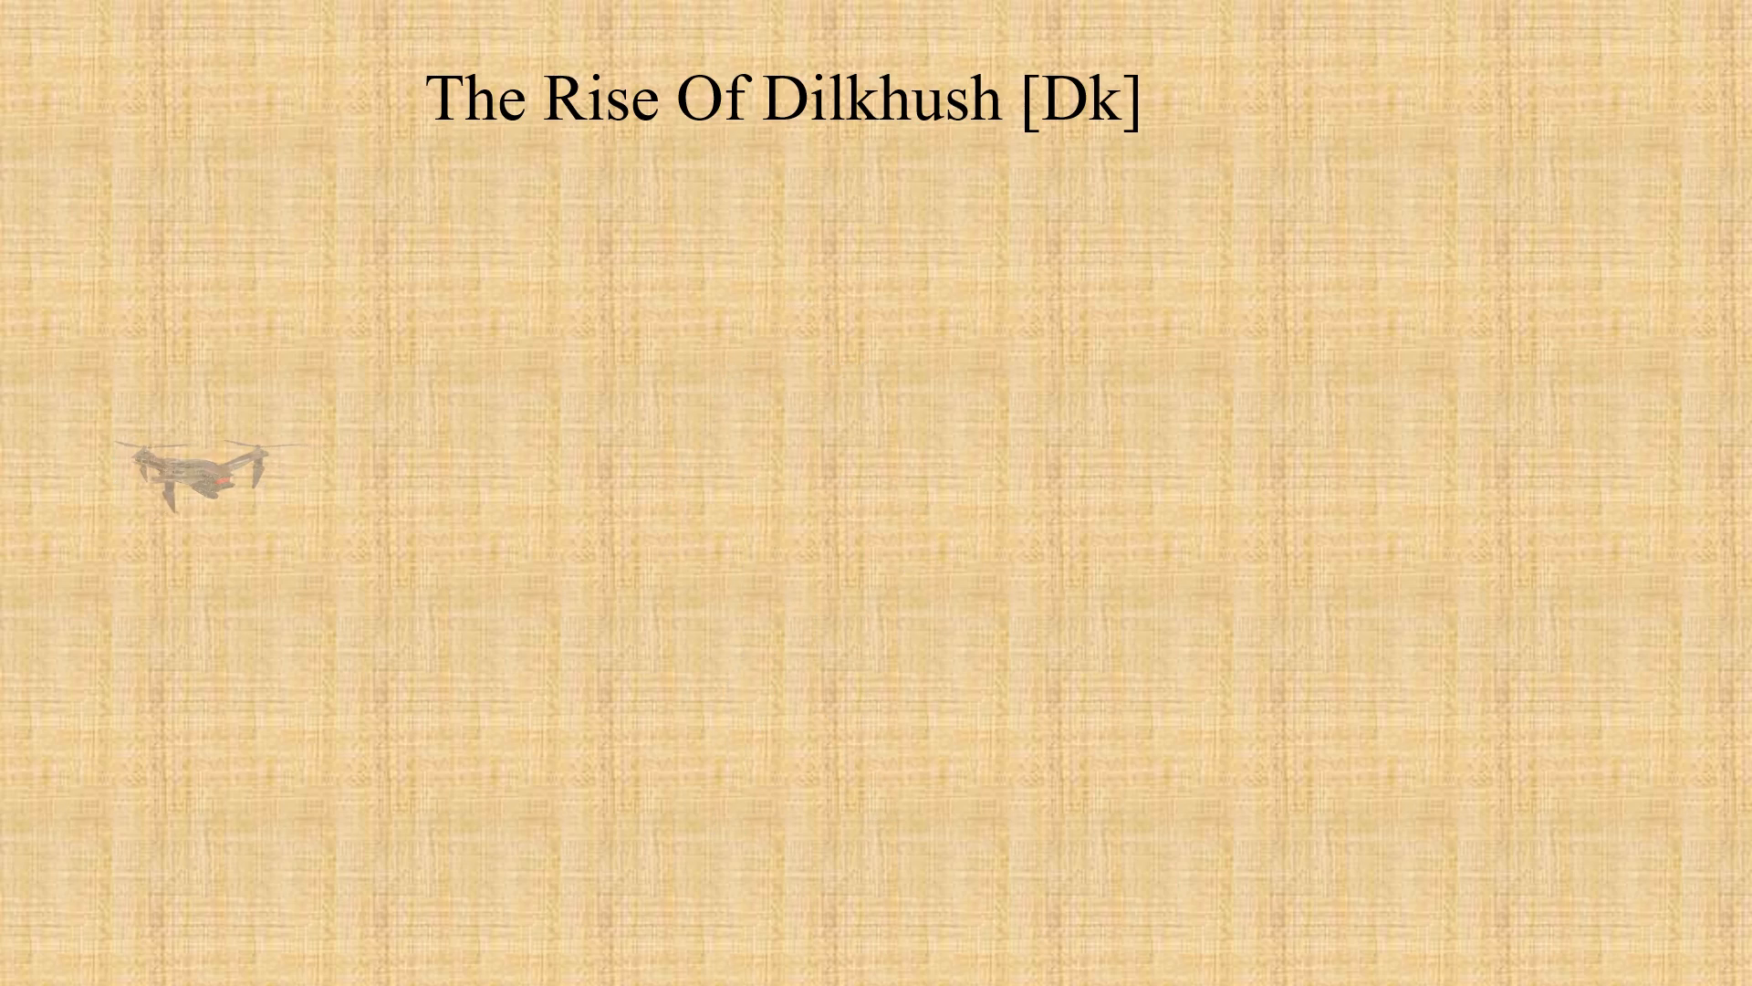
{"action": "key", "text": "space"}
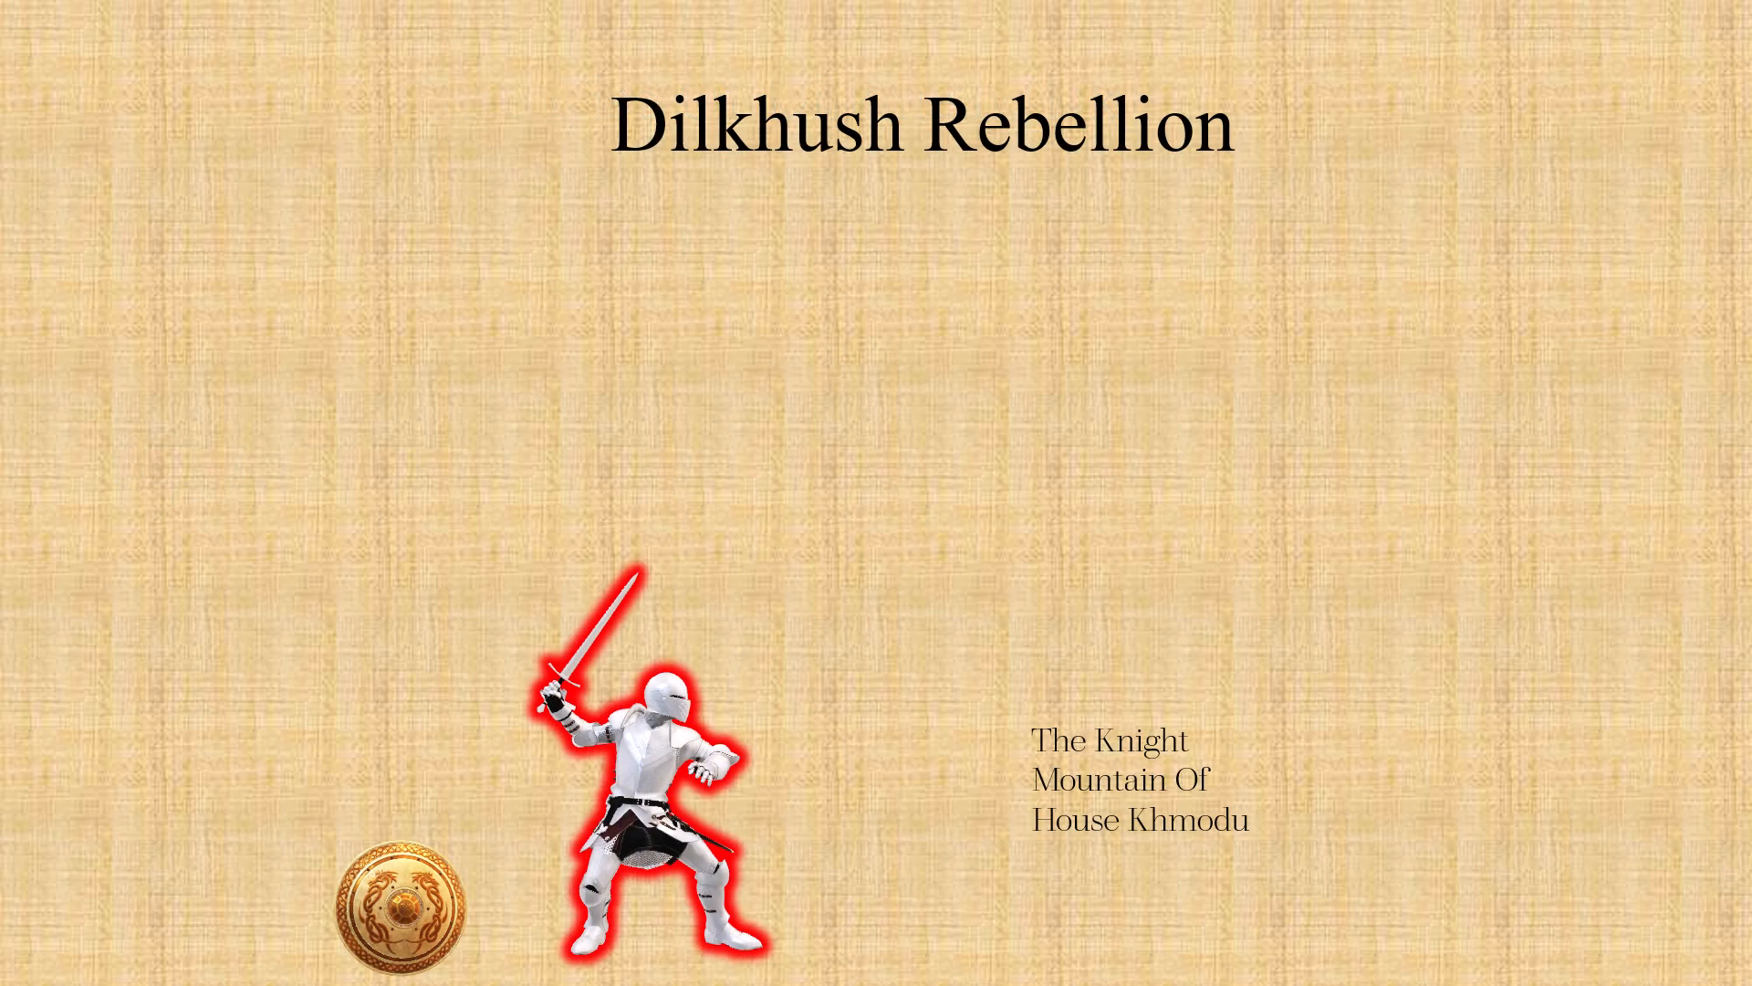
{"action": "key", "text": "space"}
{"action": "key", "text": "space"}
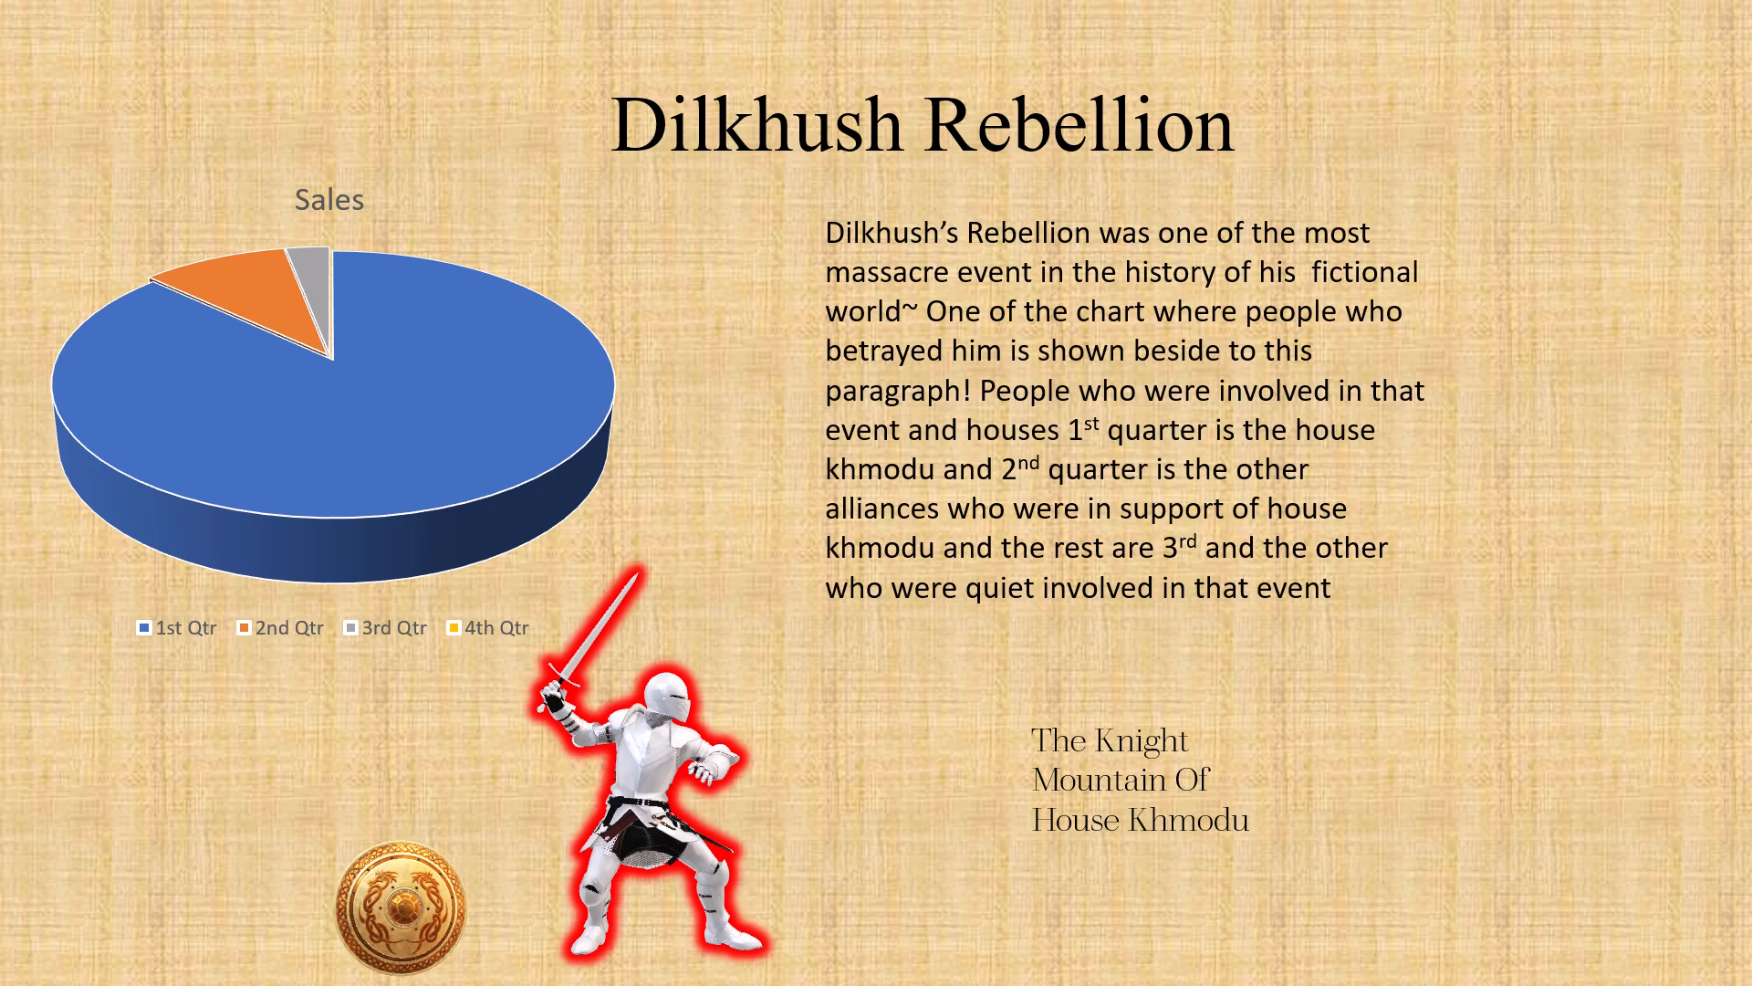
{"action": "key", "text": "space"}
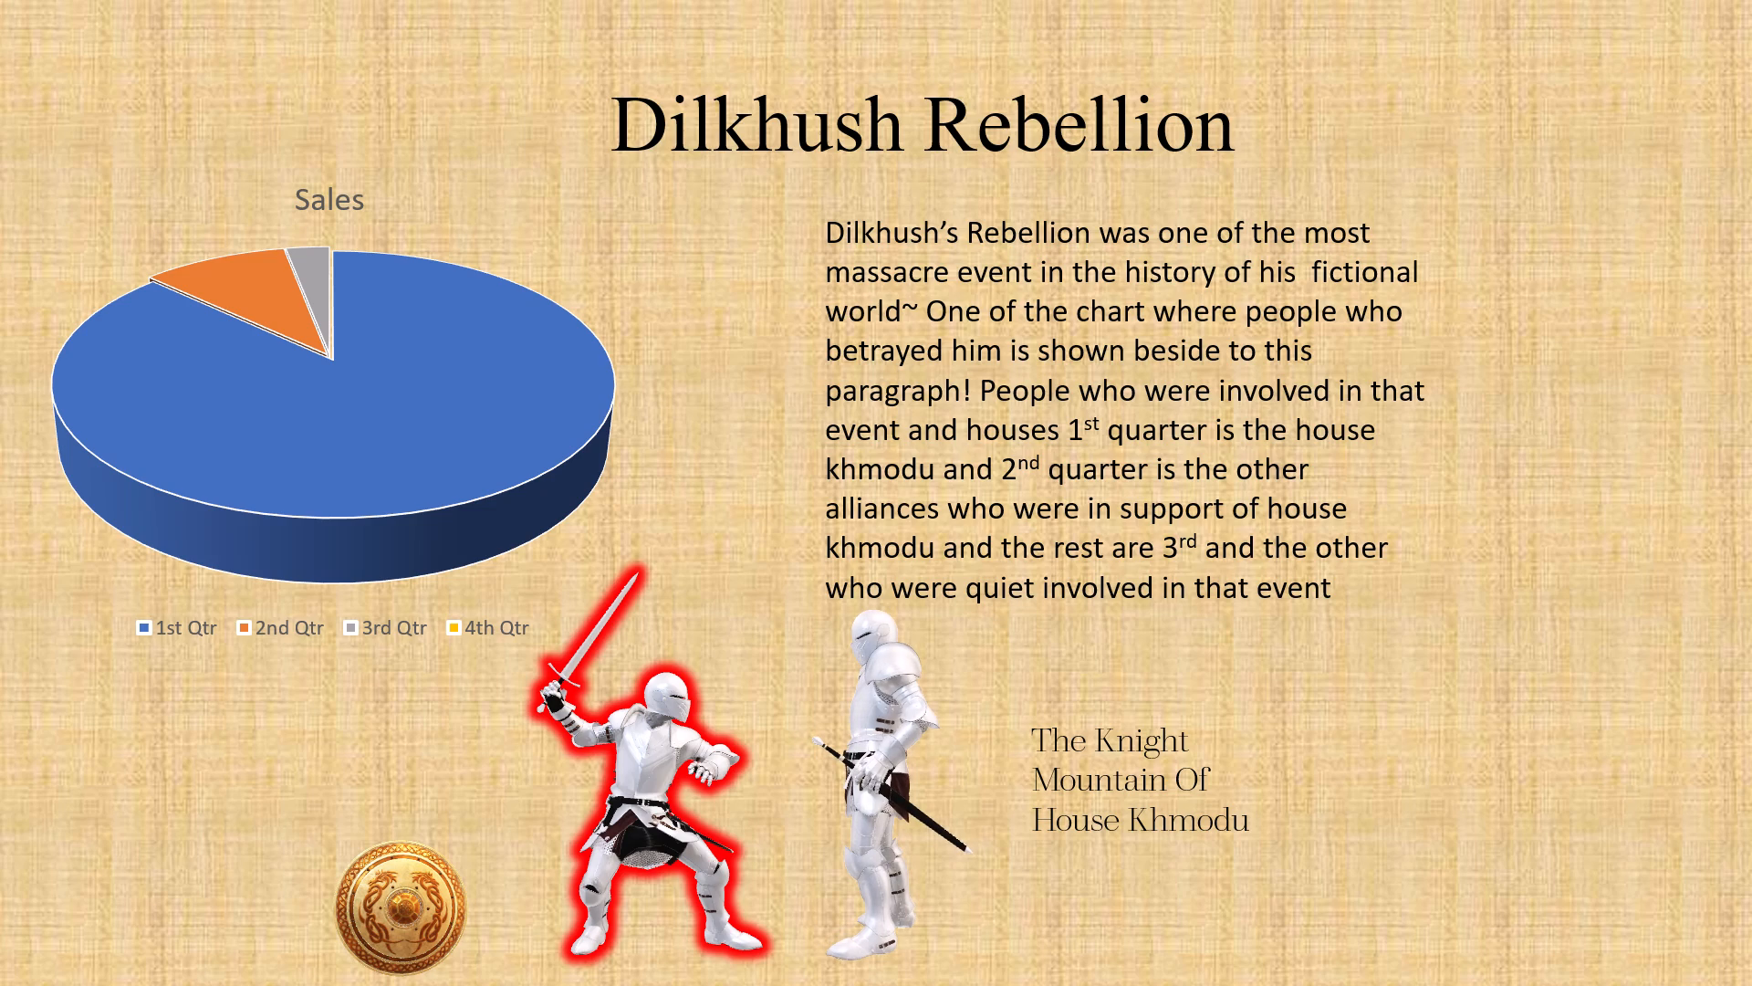
{"action": "key", "text": "space"}
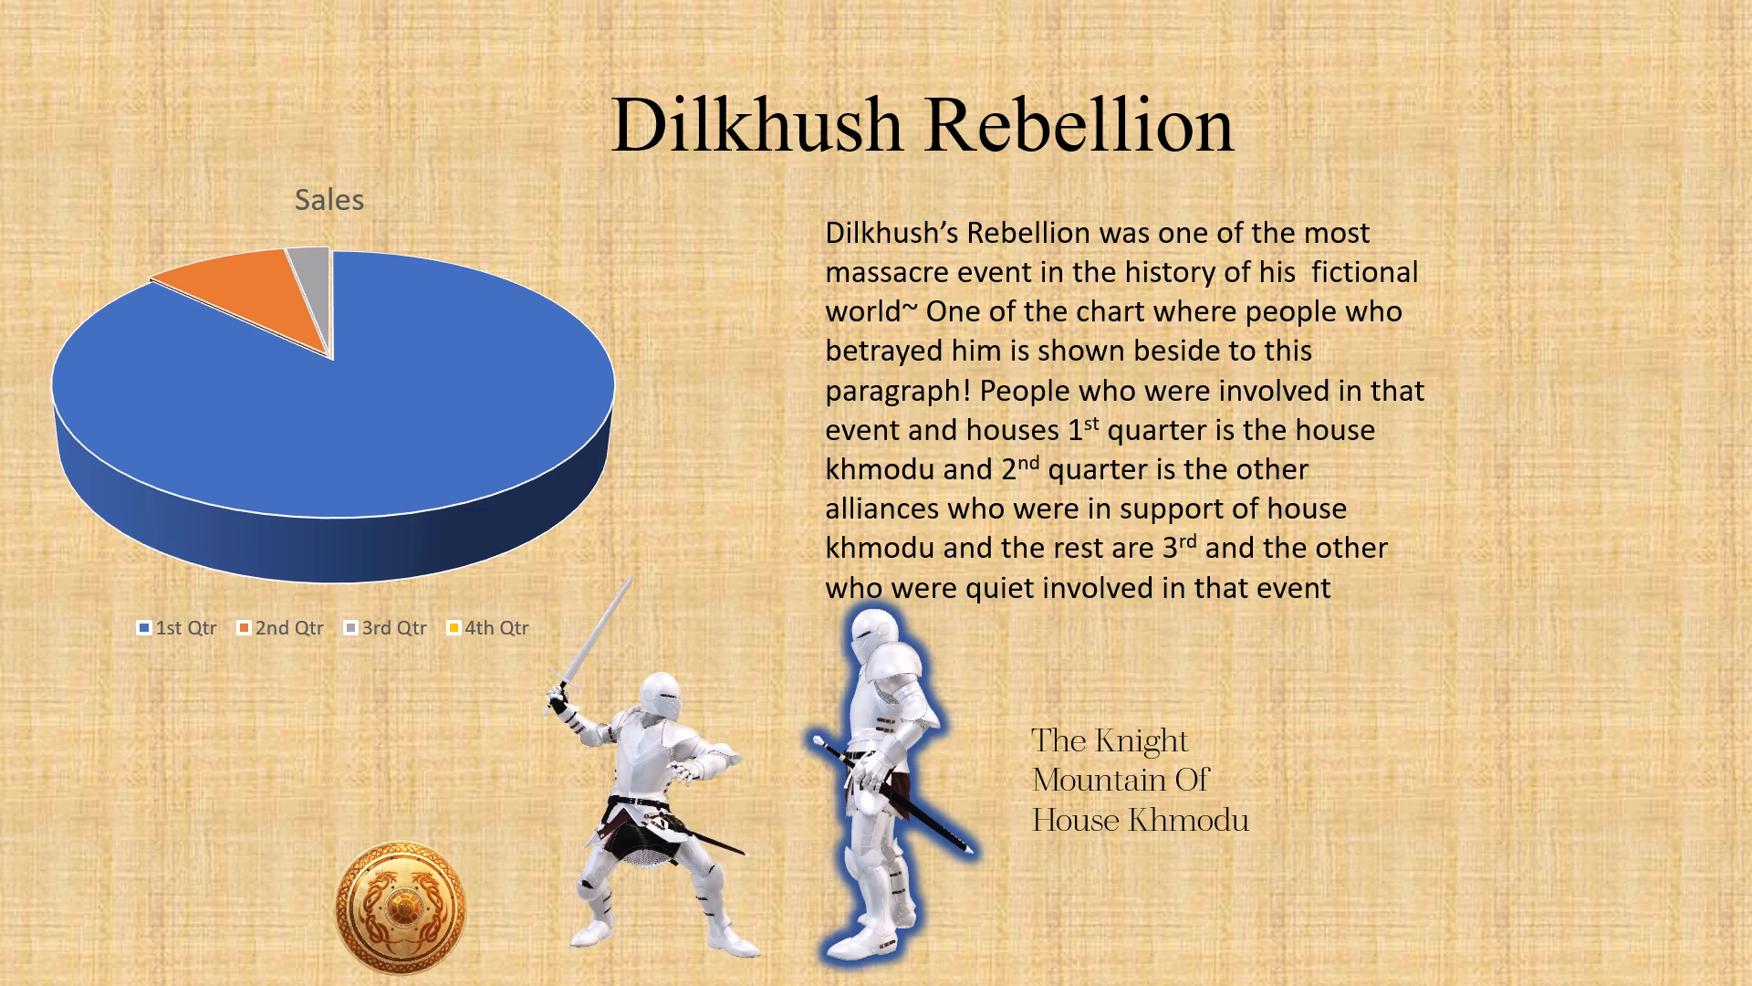
{"action": "key", "text": "space"}
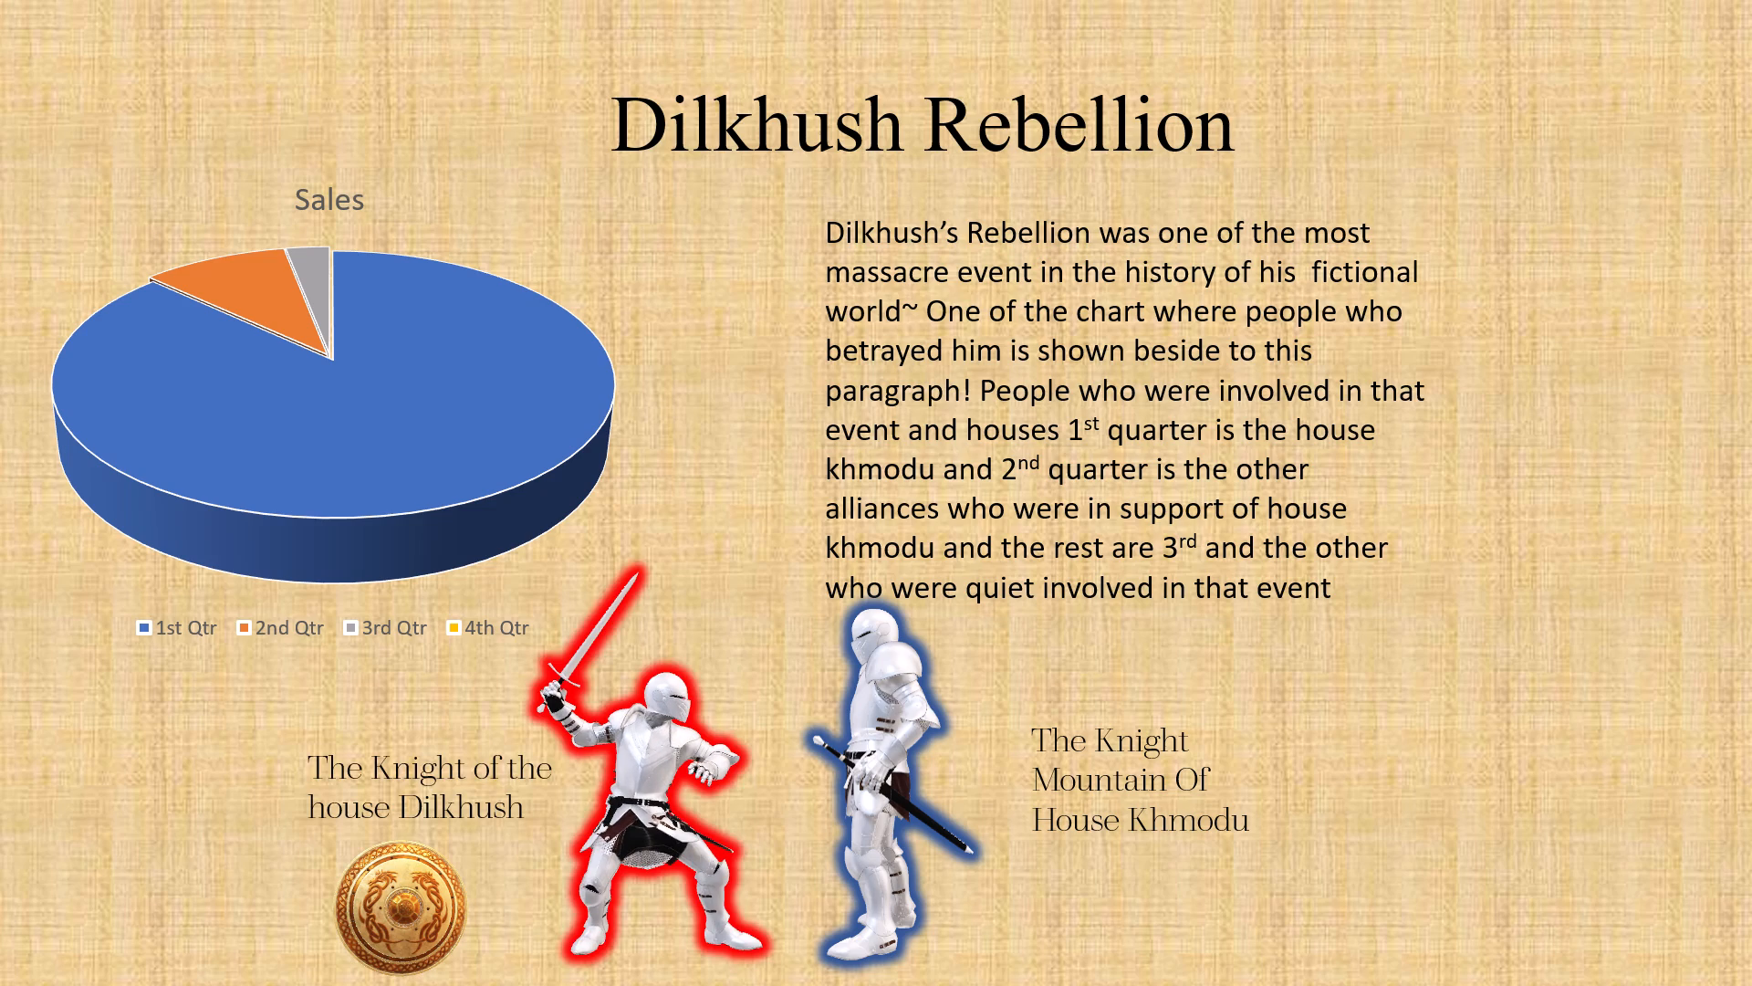
{"action": "key", "text": "space"}
{"action": "key", "text": "space"}
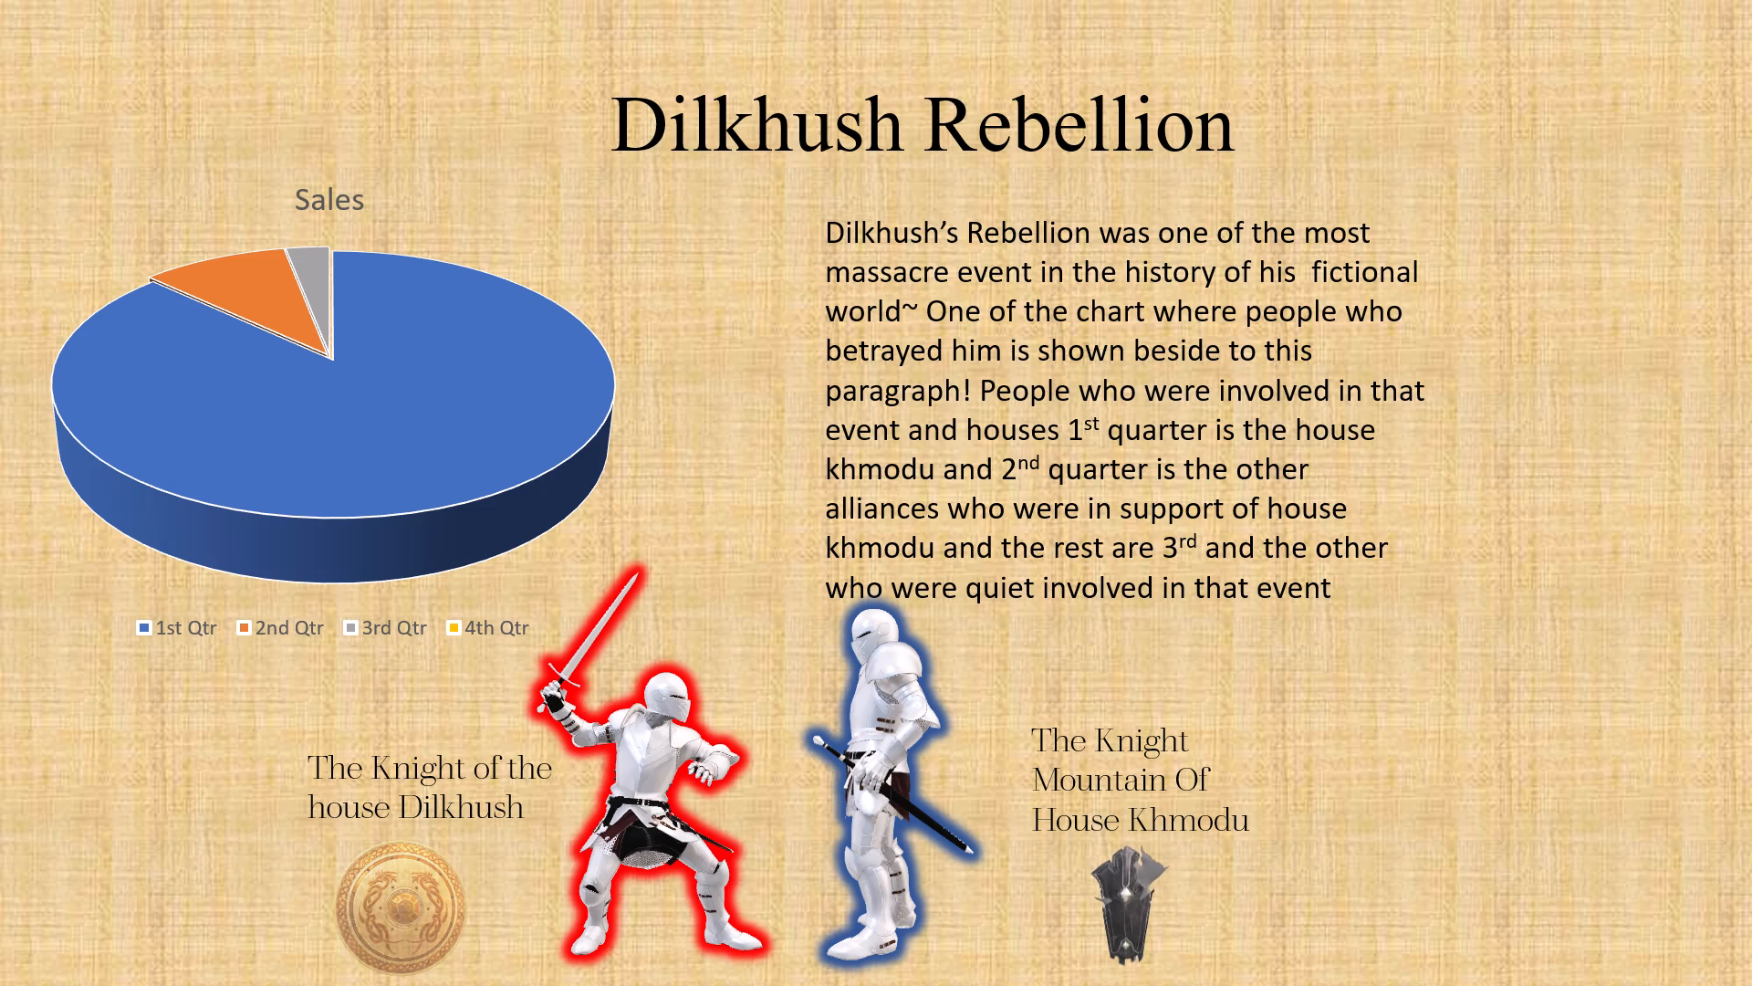
{"action": "key", "text": "space"}
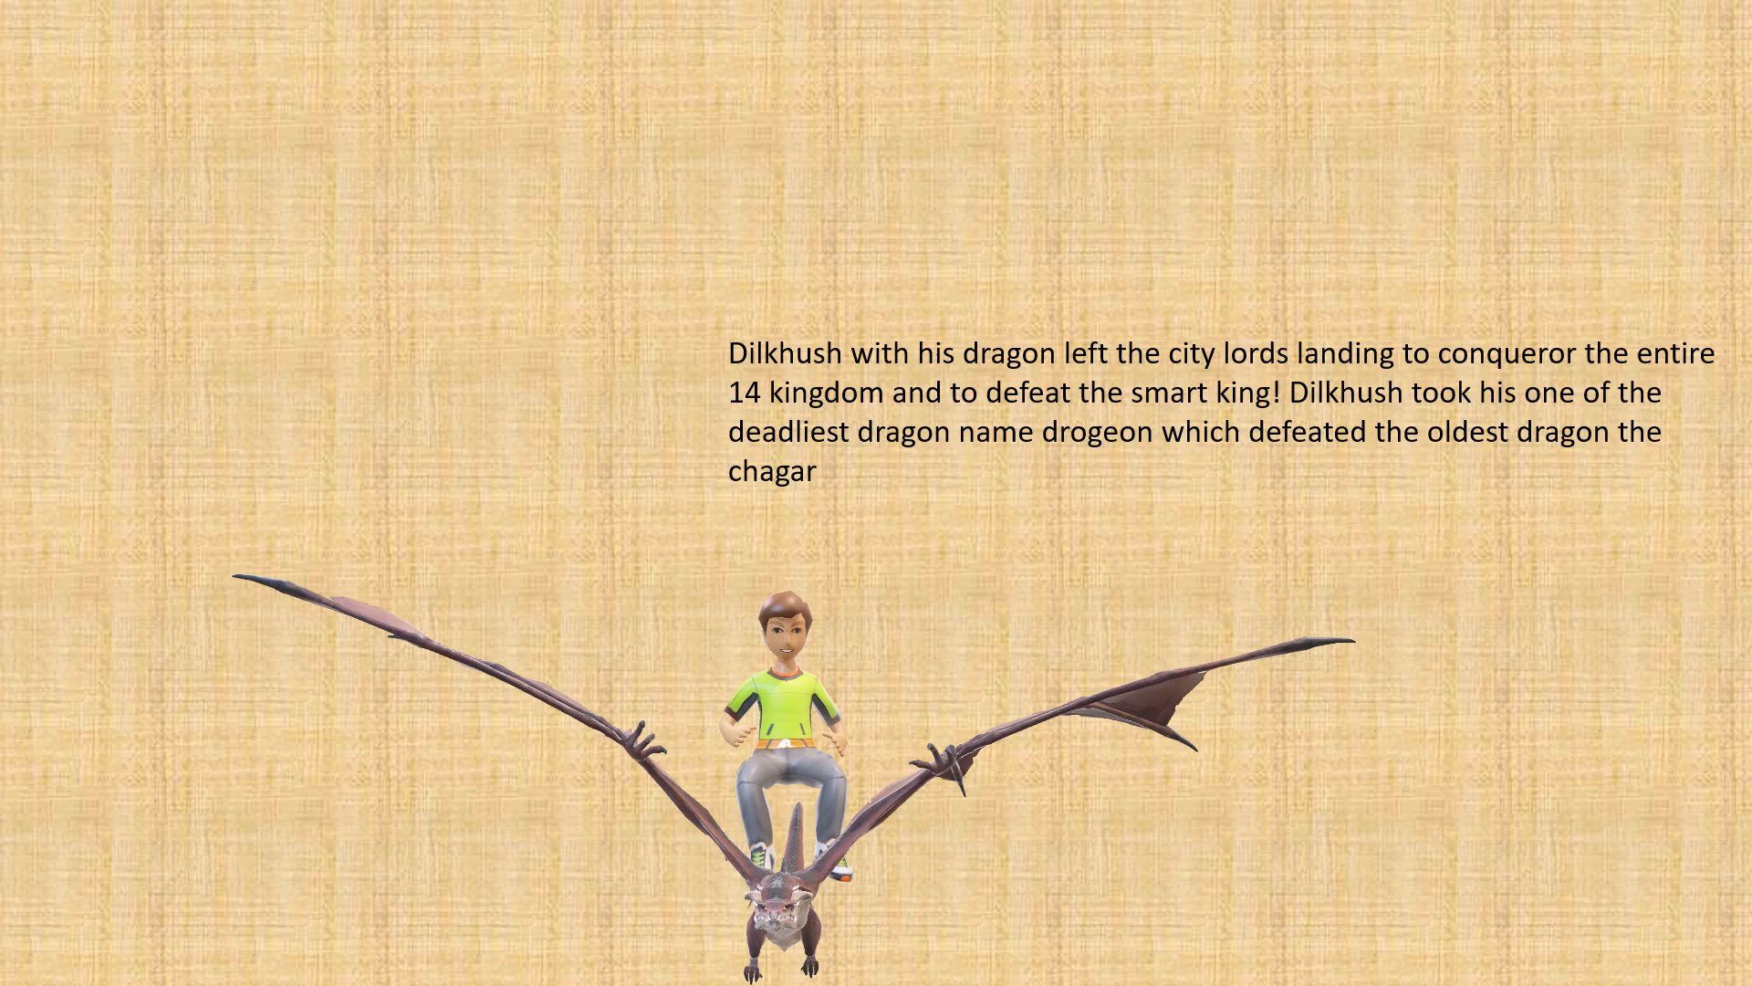
{"action": "key", "text": "space"}
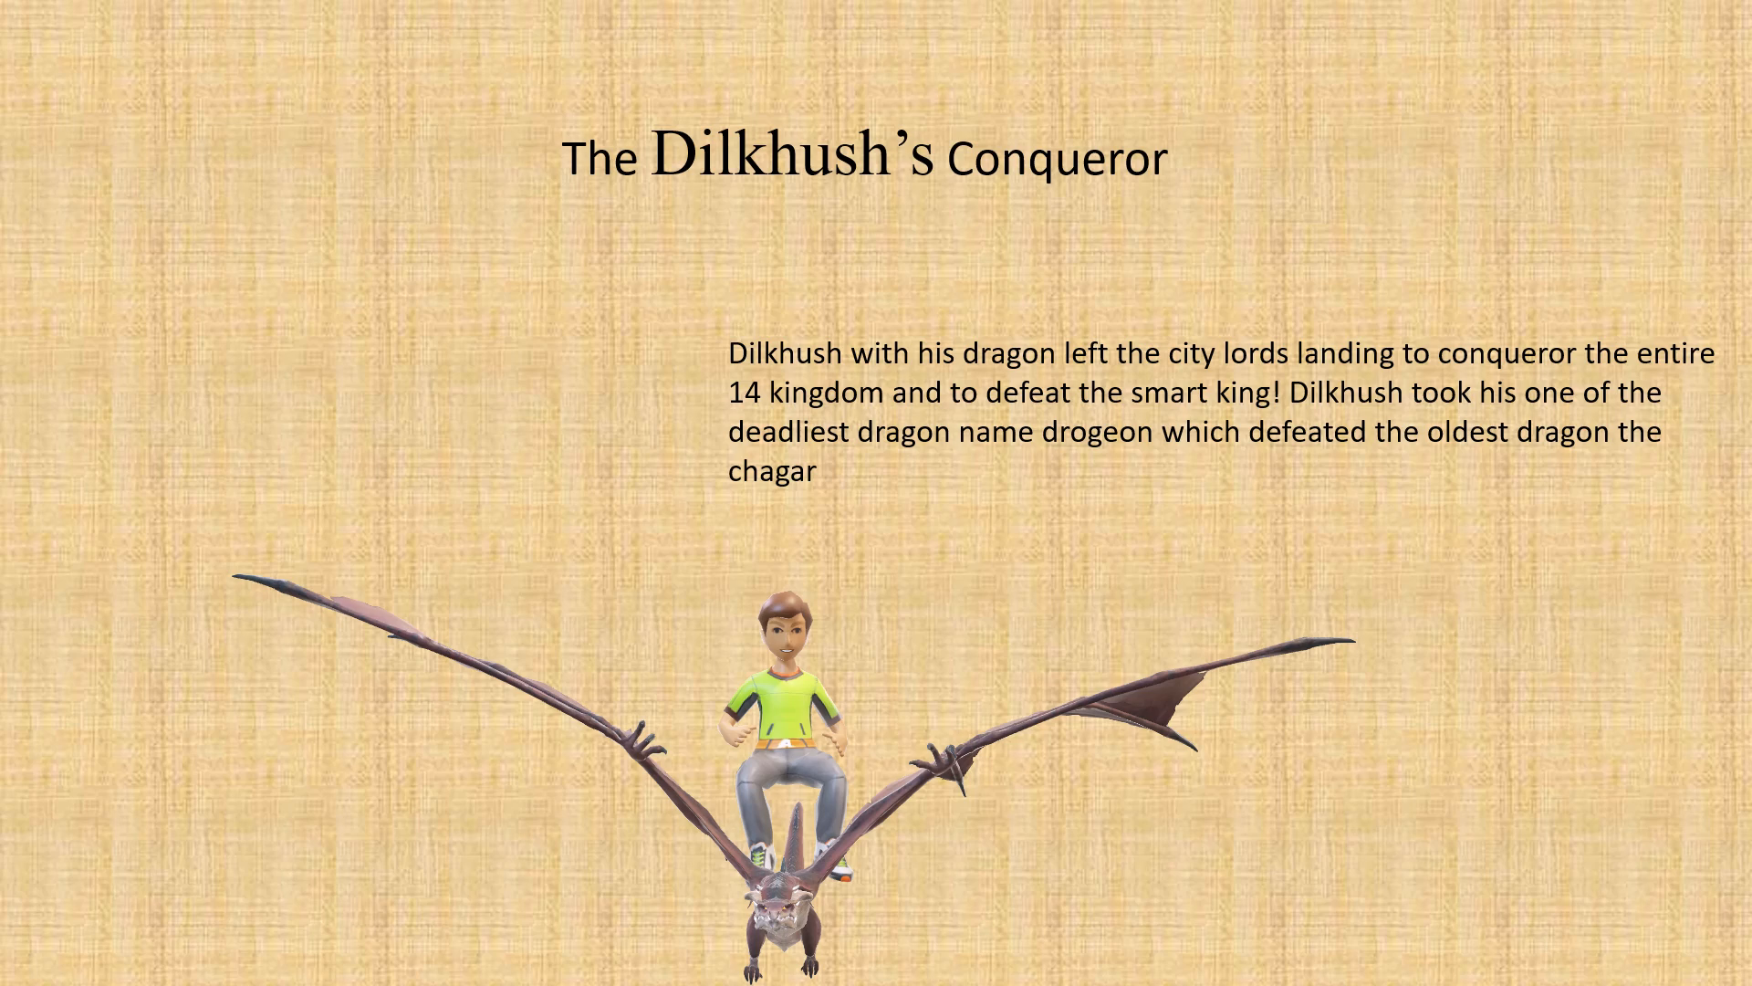
{"action": "key", "text": "space"}
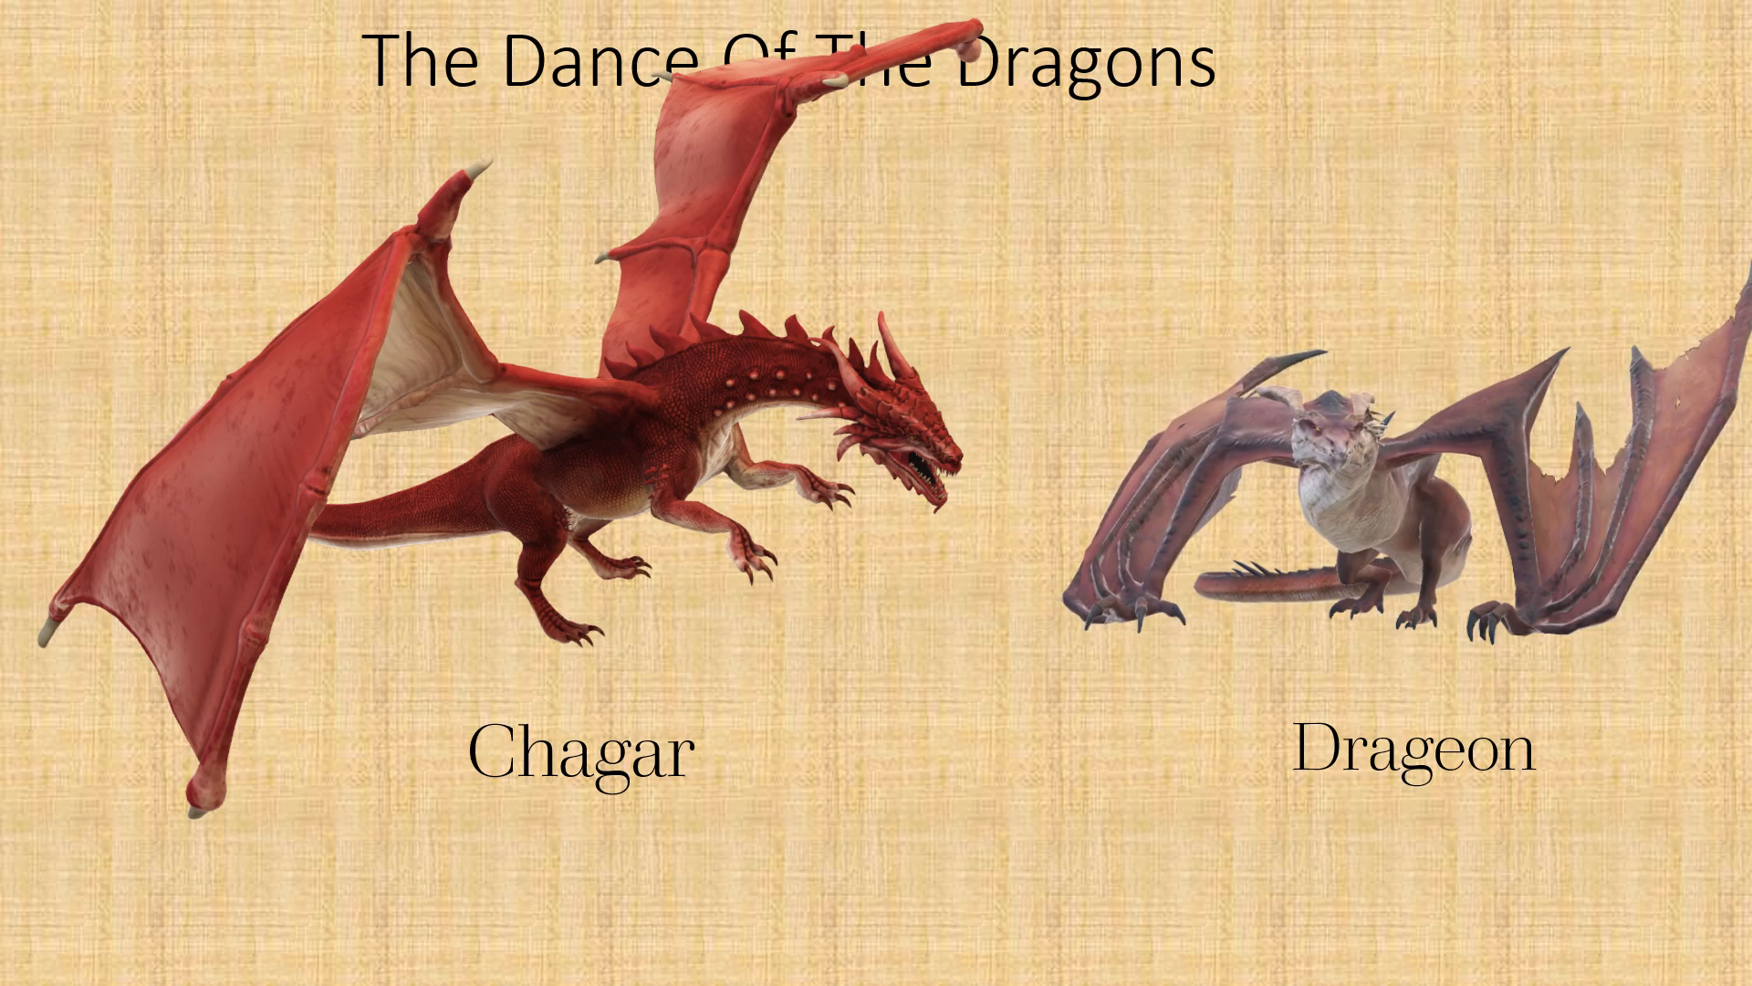
{"action": "key", "text": "space"}
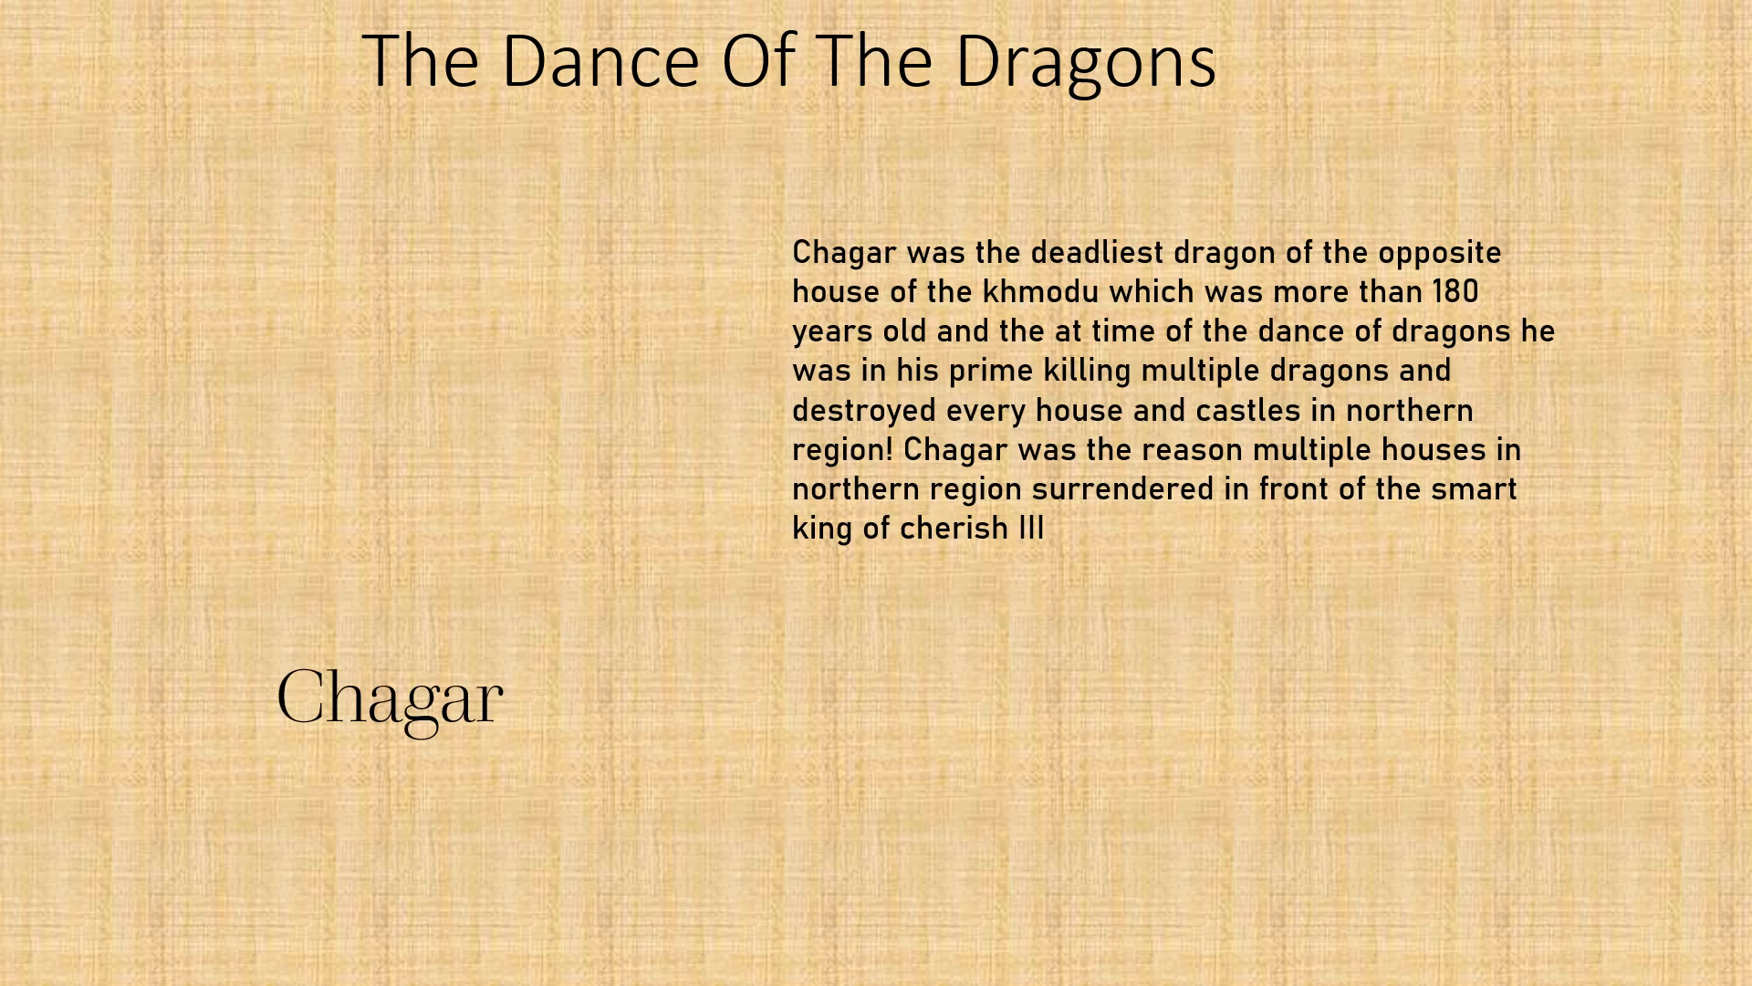
{"action": "key", "text": "space"}
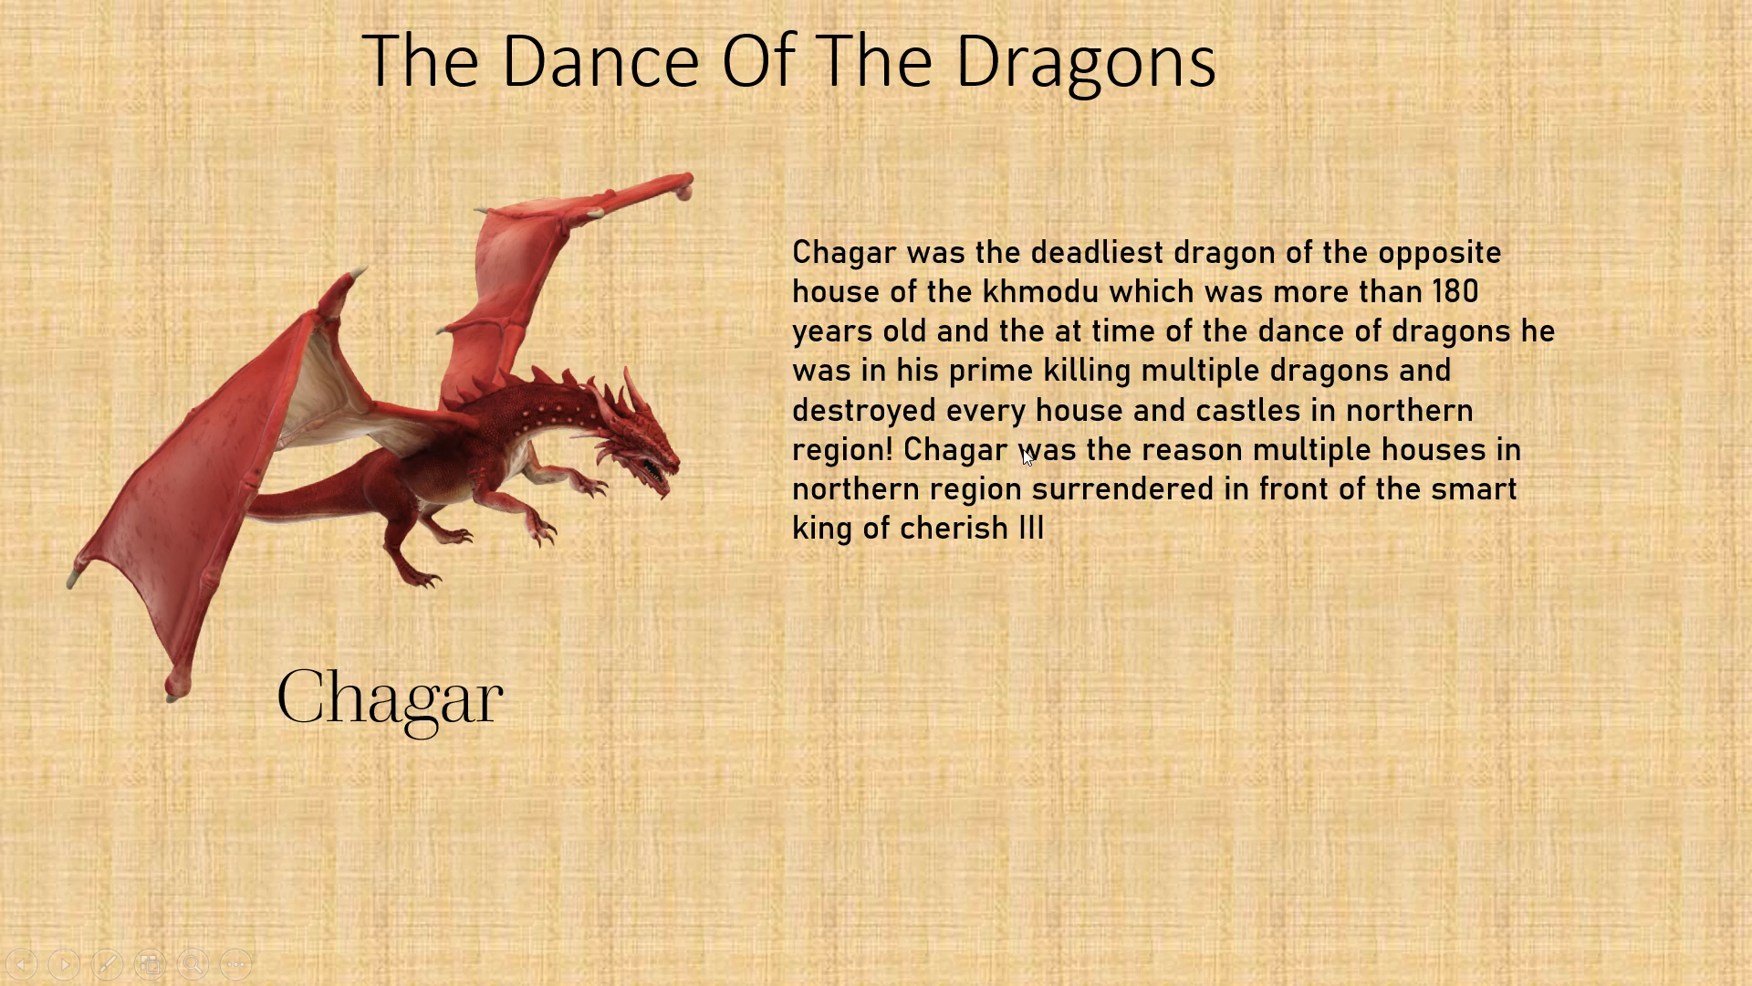
{"action": "key", "text": "Escape"}
{"action": "scroll", "coordinate": [1082, 589], "scroll_direction": "up", "scroll_amount": 1, "text": "ctrl"}
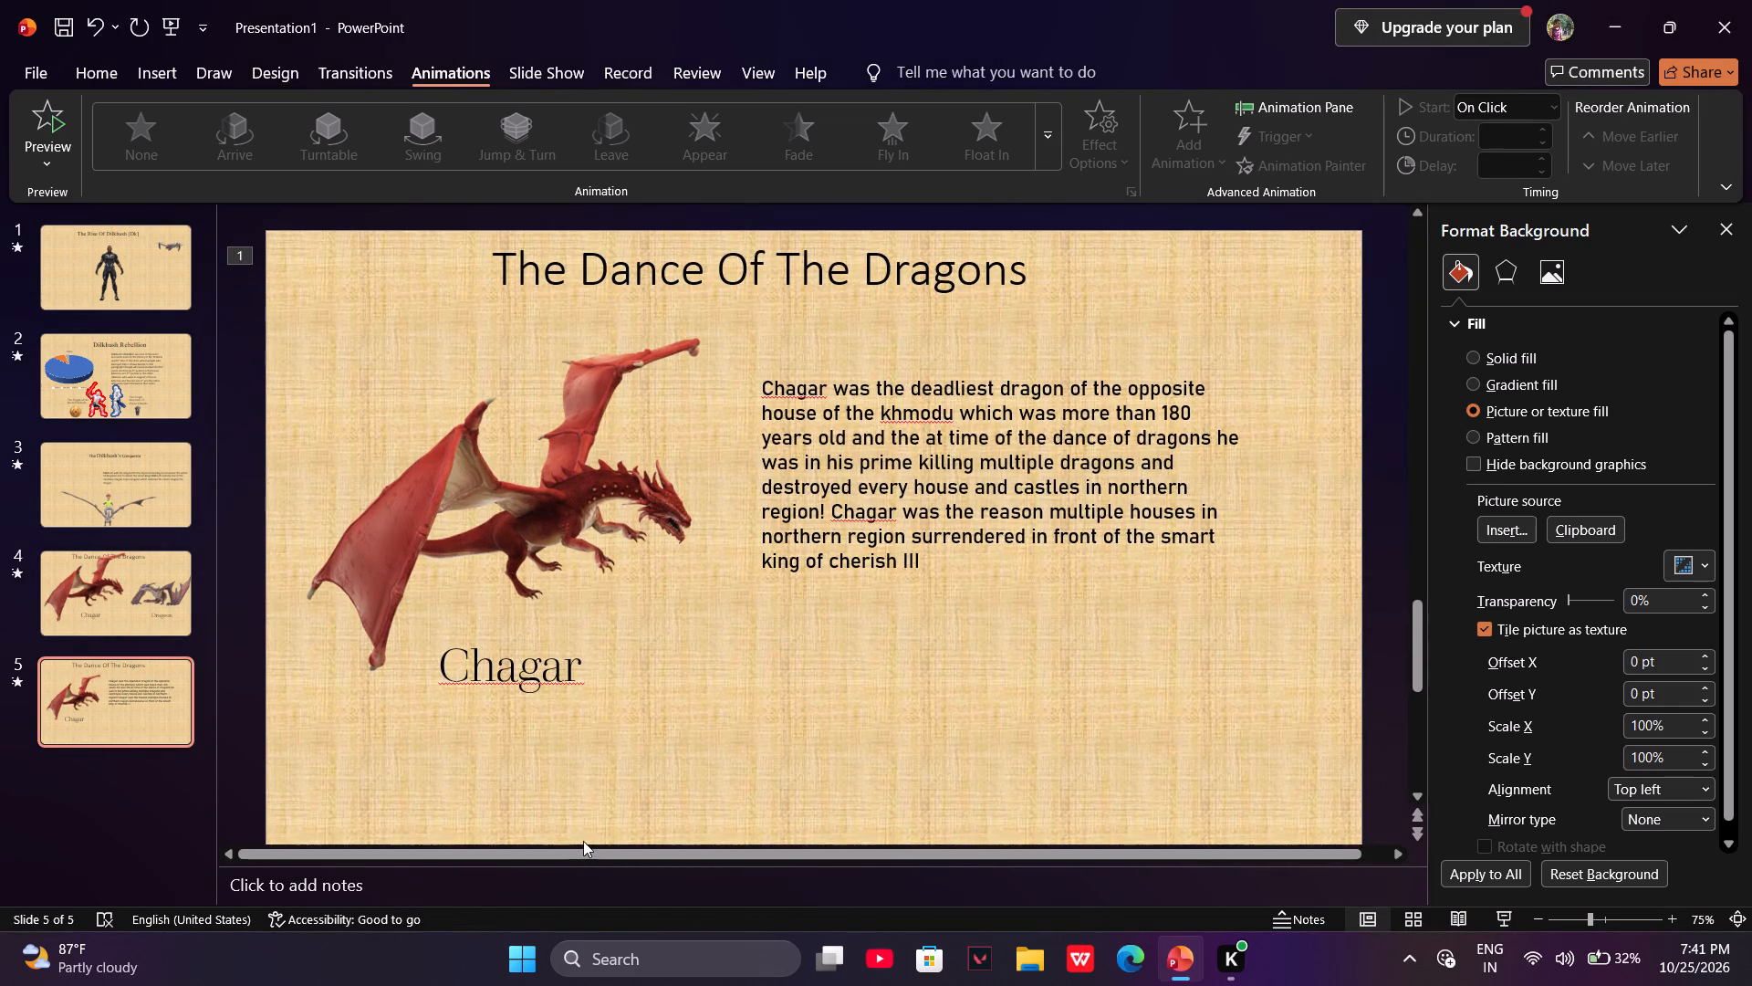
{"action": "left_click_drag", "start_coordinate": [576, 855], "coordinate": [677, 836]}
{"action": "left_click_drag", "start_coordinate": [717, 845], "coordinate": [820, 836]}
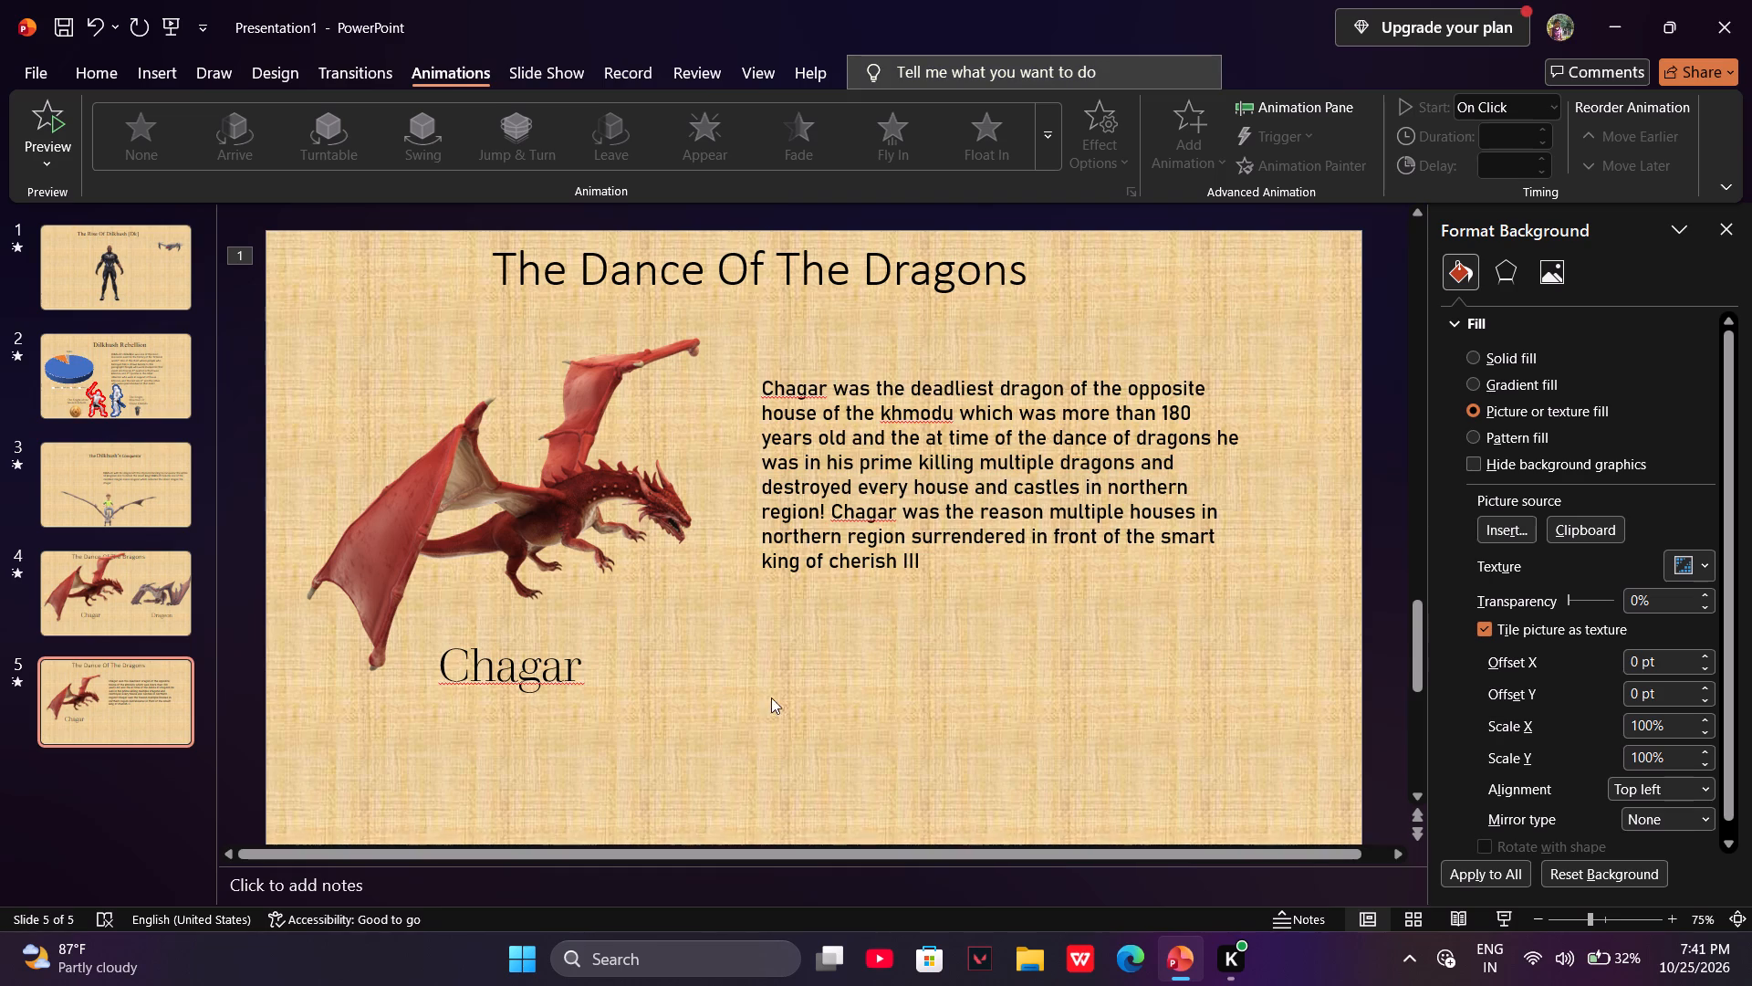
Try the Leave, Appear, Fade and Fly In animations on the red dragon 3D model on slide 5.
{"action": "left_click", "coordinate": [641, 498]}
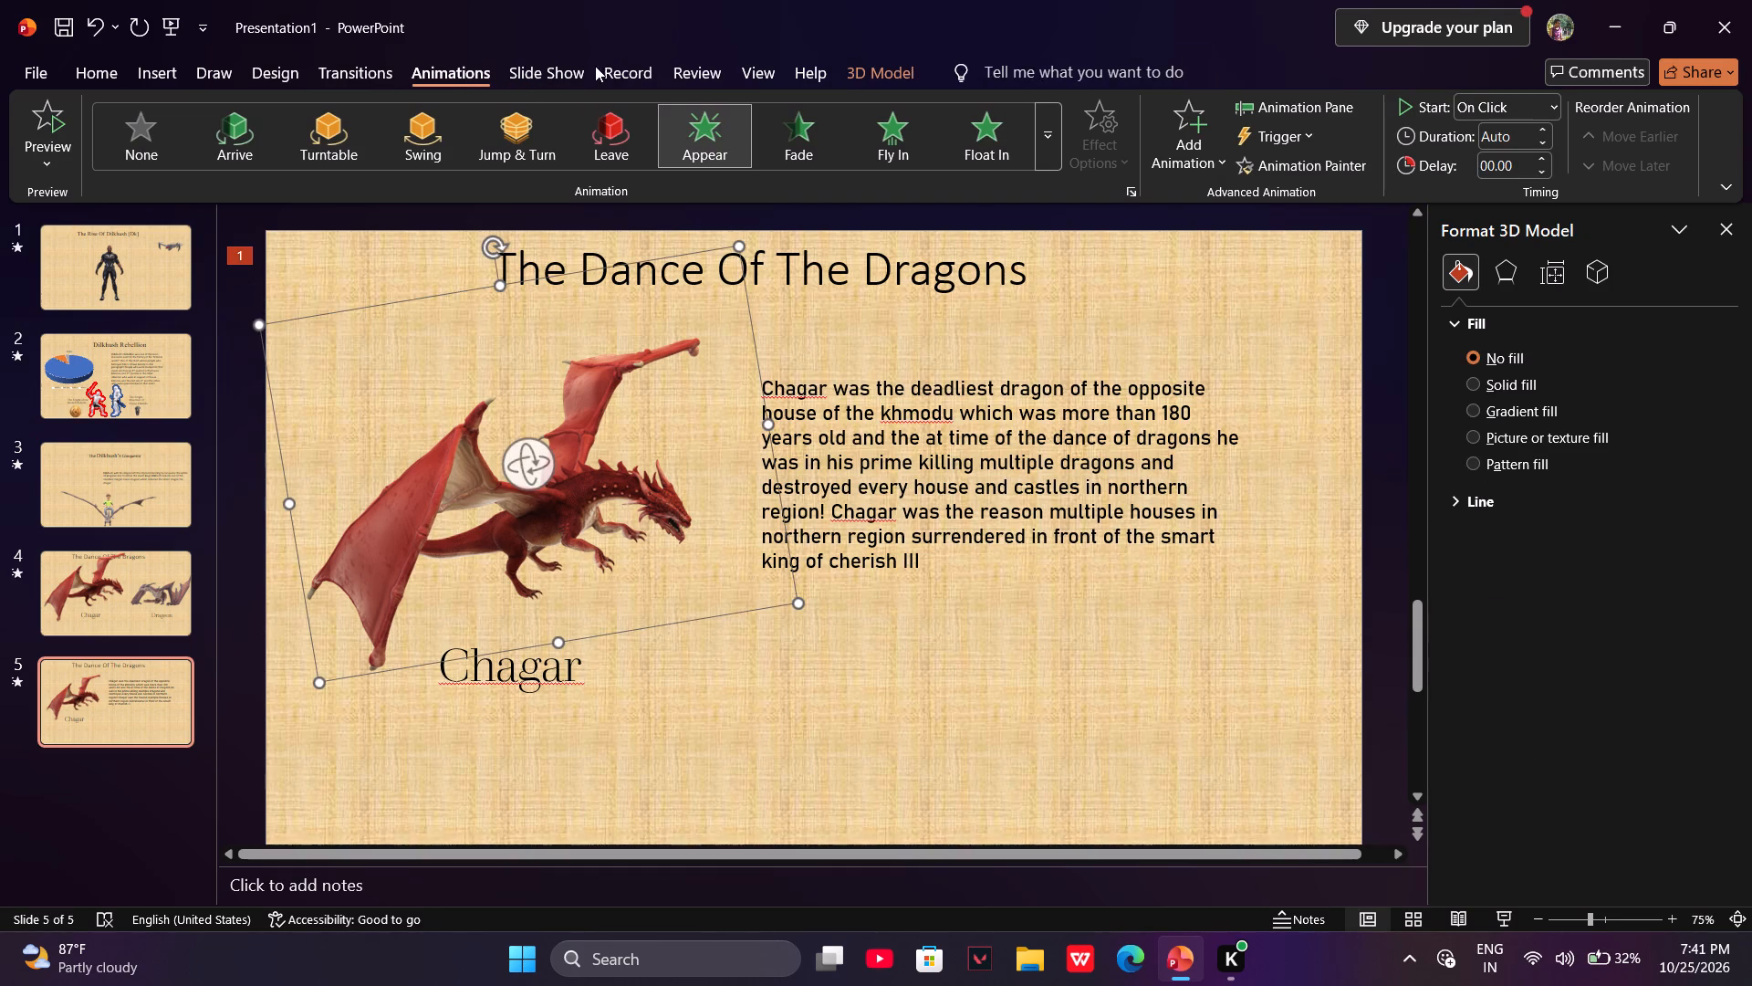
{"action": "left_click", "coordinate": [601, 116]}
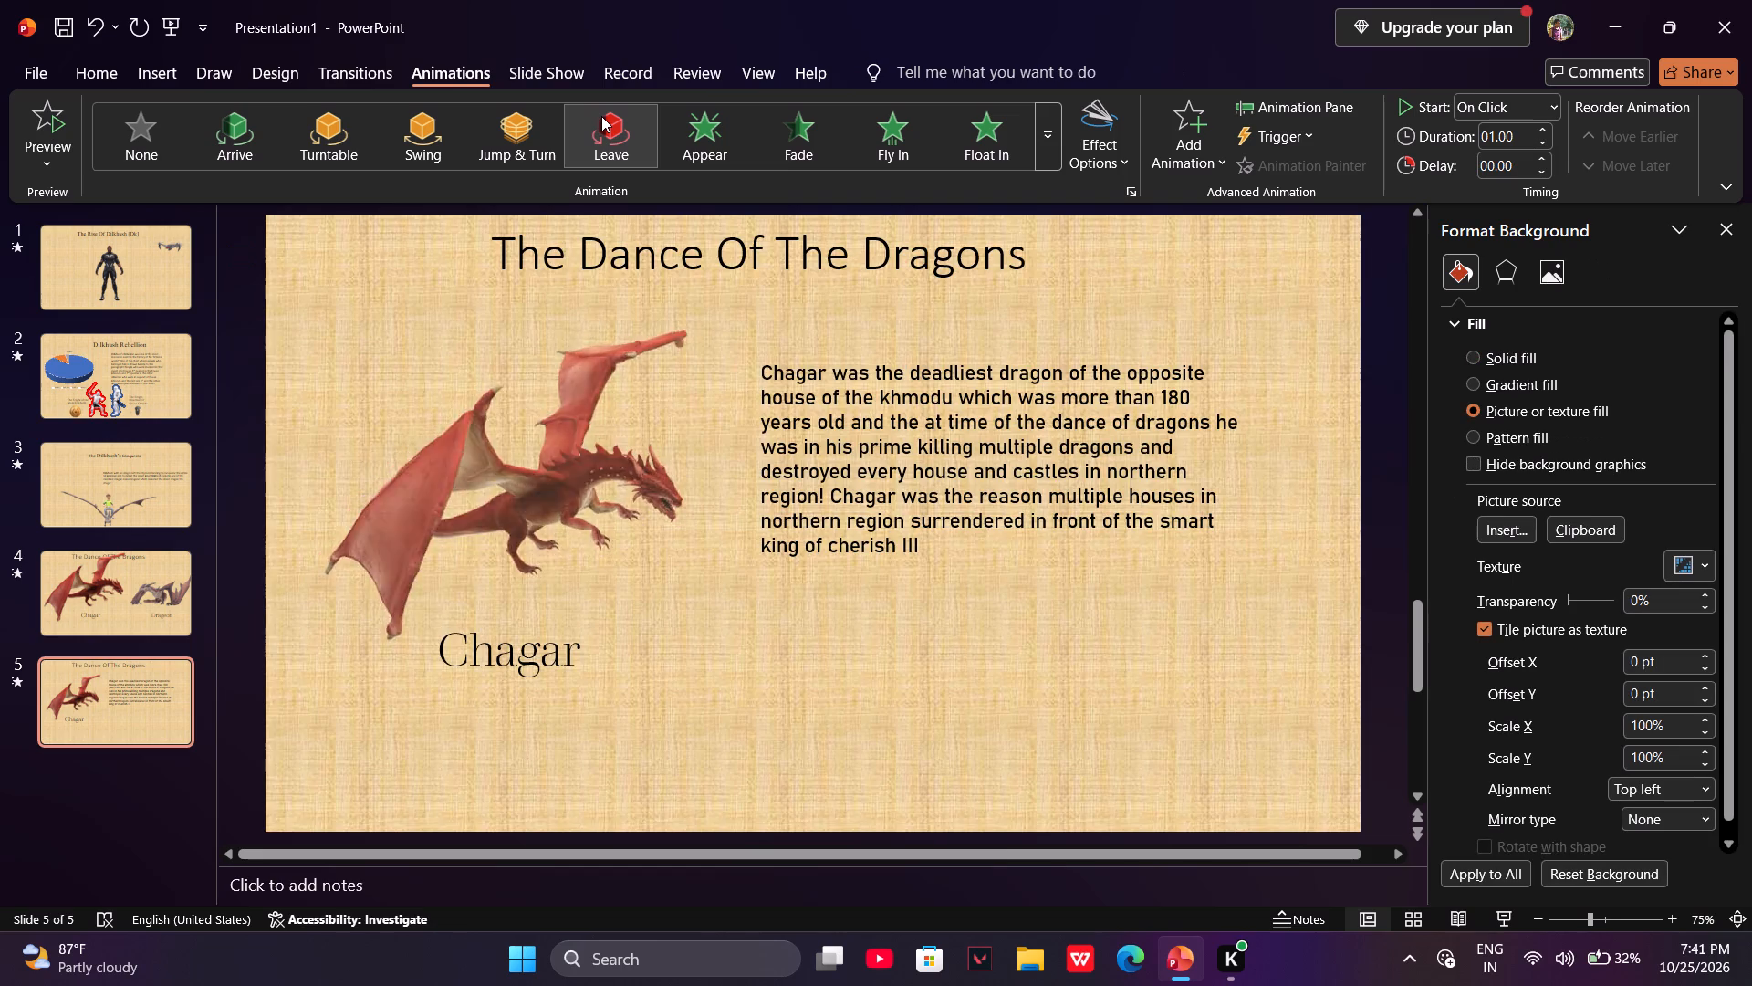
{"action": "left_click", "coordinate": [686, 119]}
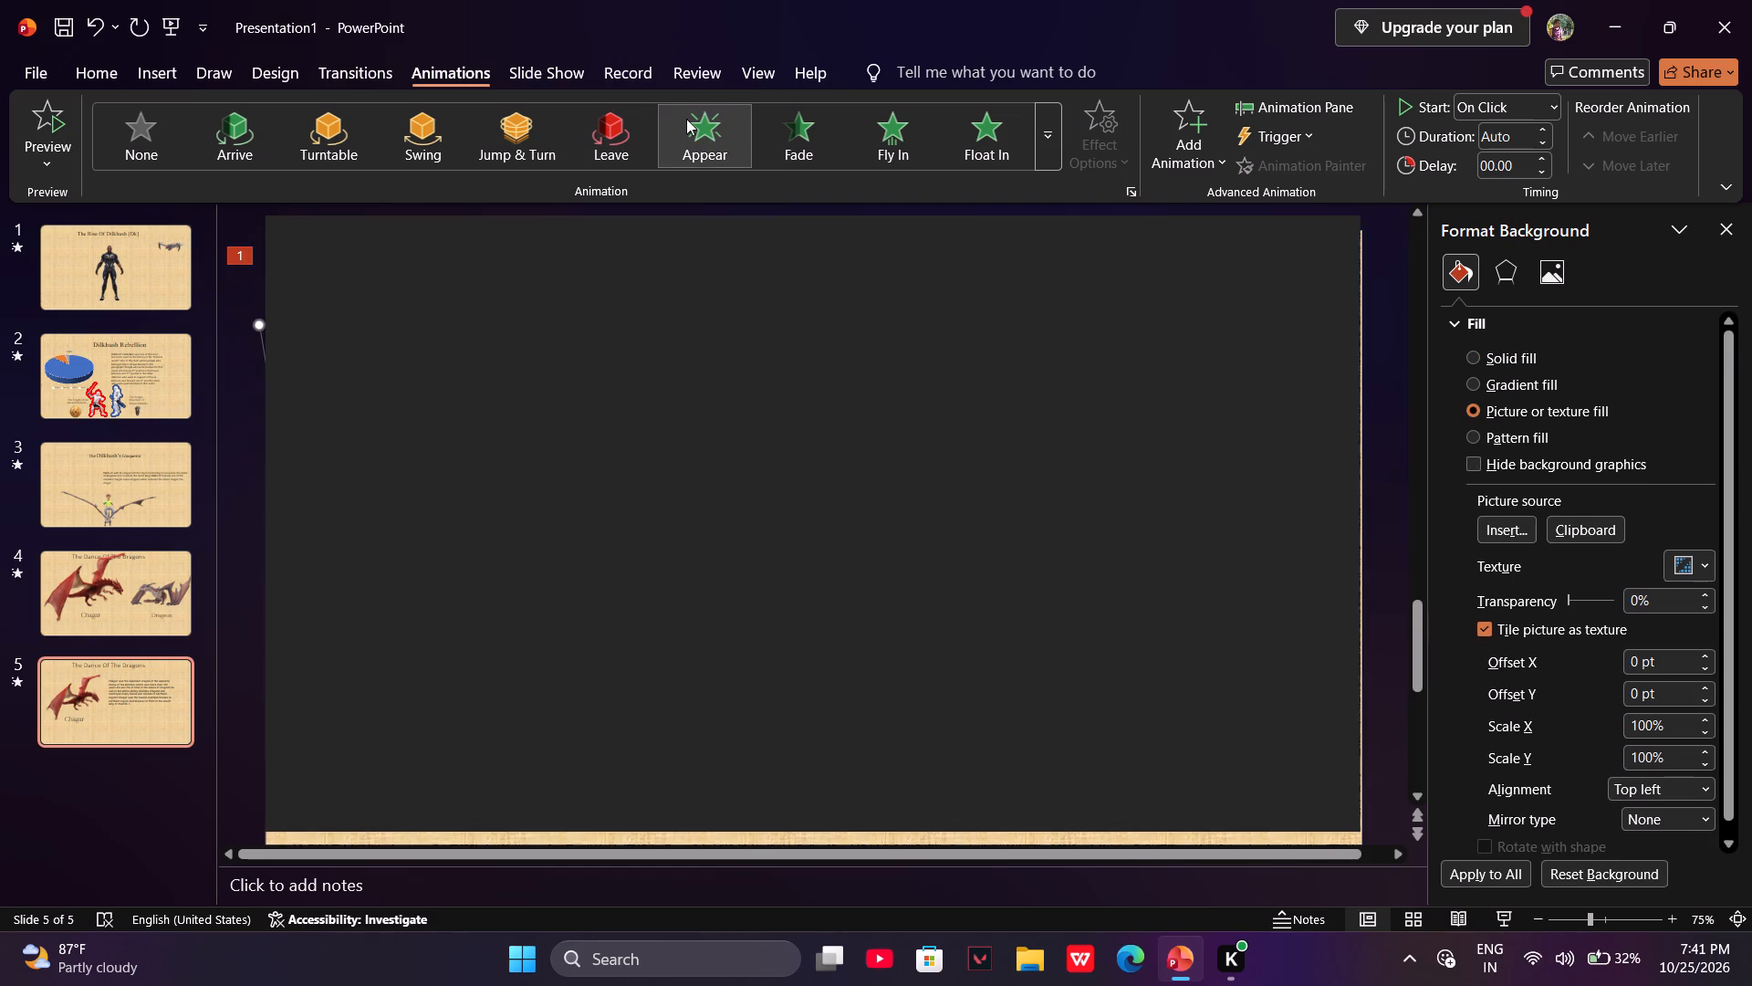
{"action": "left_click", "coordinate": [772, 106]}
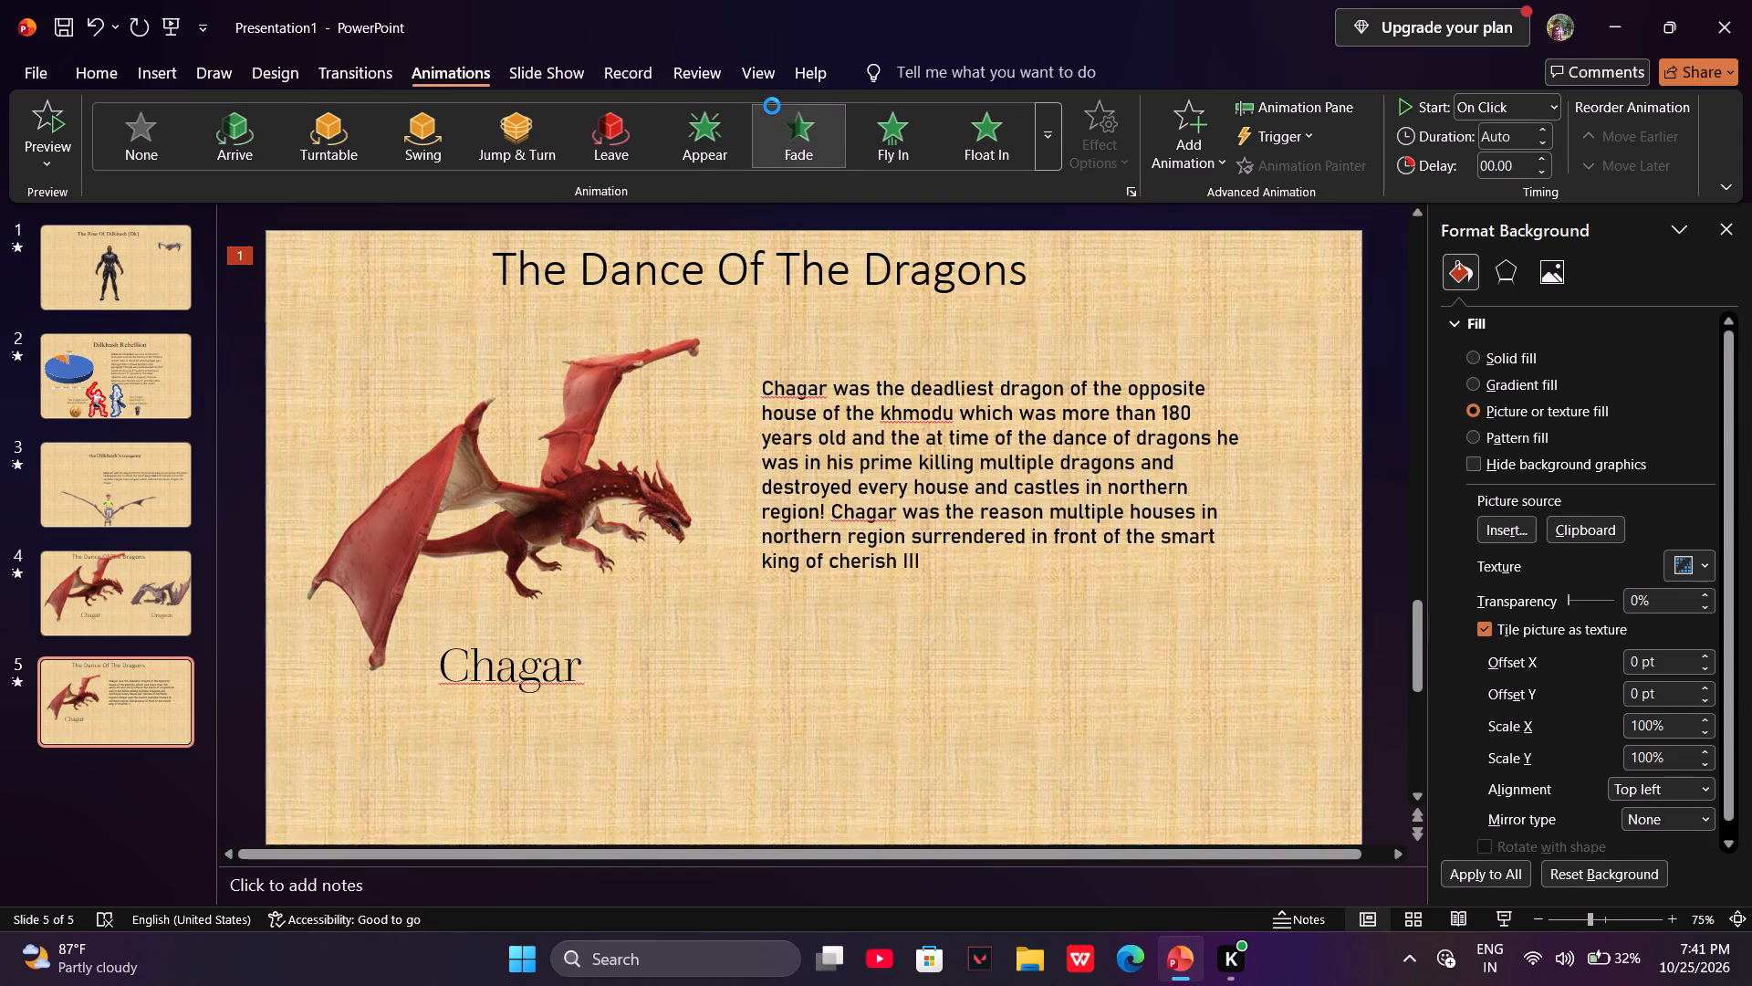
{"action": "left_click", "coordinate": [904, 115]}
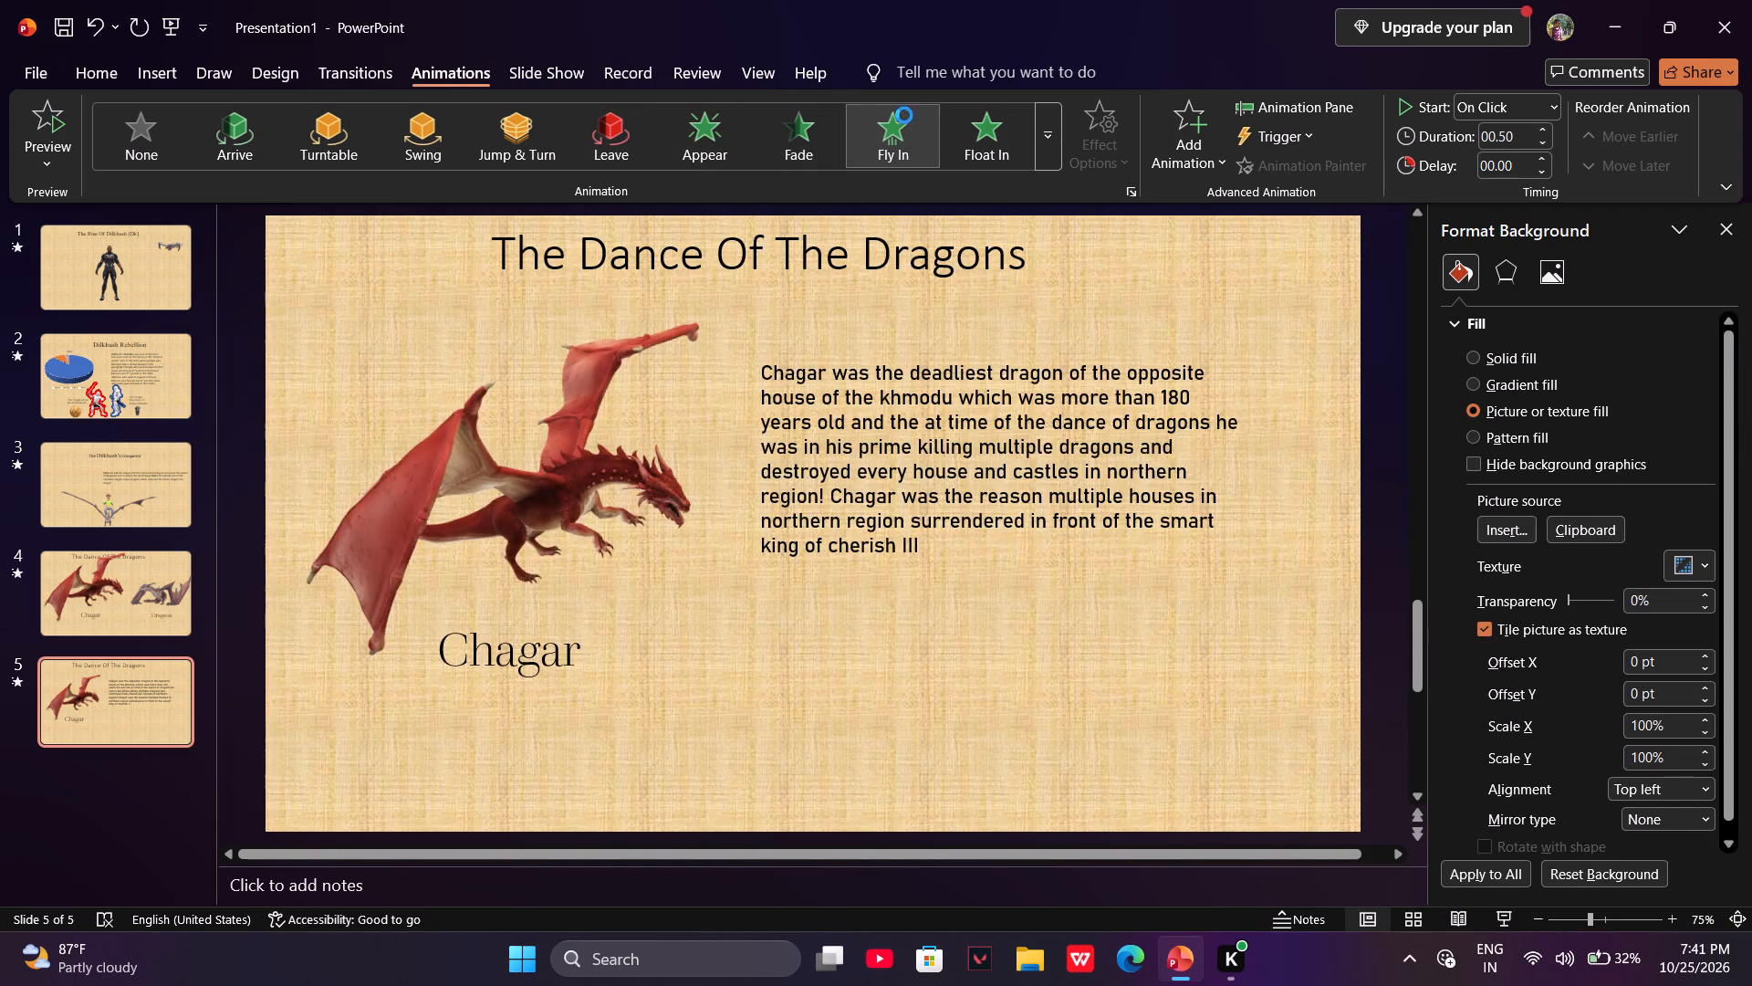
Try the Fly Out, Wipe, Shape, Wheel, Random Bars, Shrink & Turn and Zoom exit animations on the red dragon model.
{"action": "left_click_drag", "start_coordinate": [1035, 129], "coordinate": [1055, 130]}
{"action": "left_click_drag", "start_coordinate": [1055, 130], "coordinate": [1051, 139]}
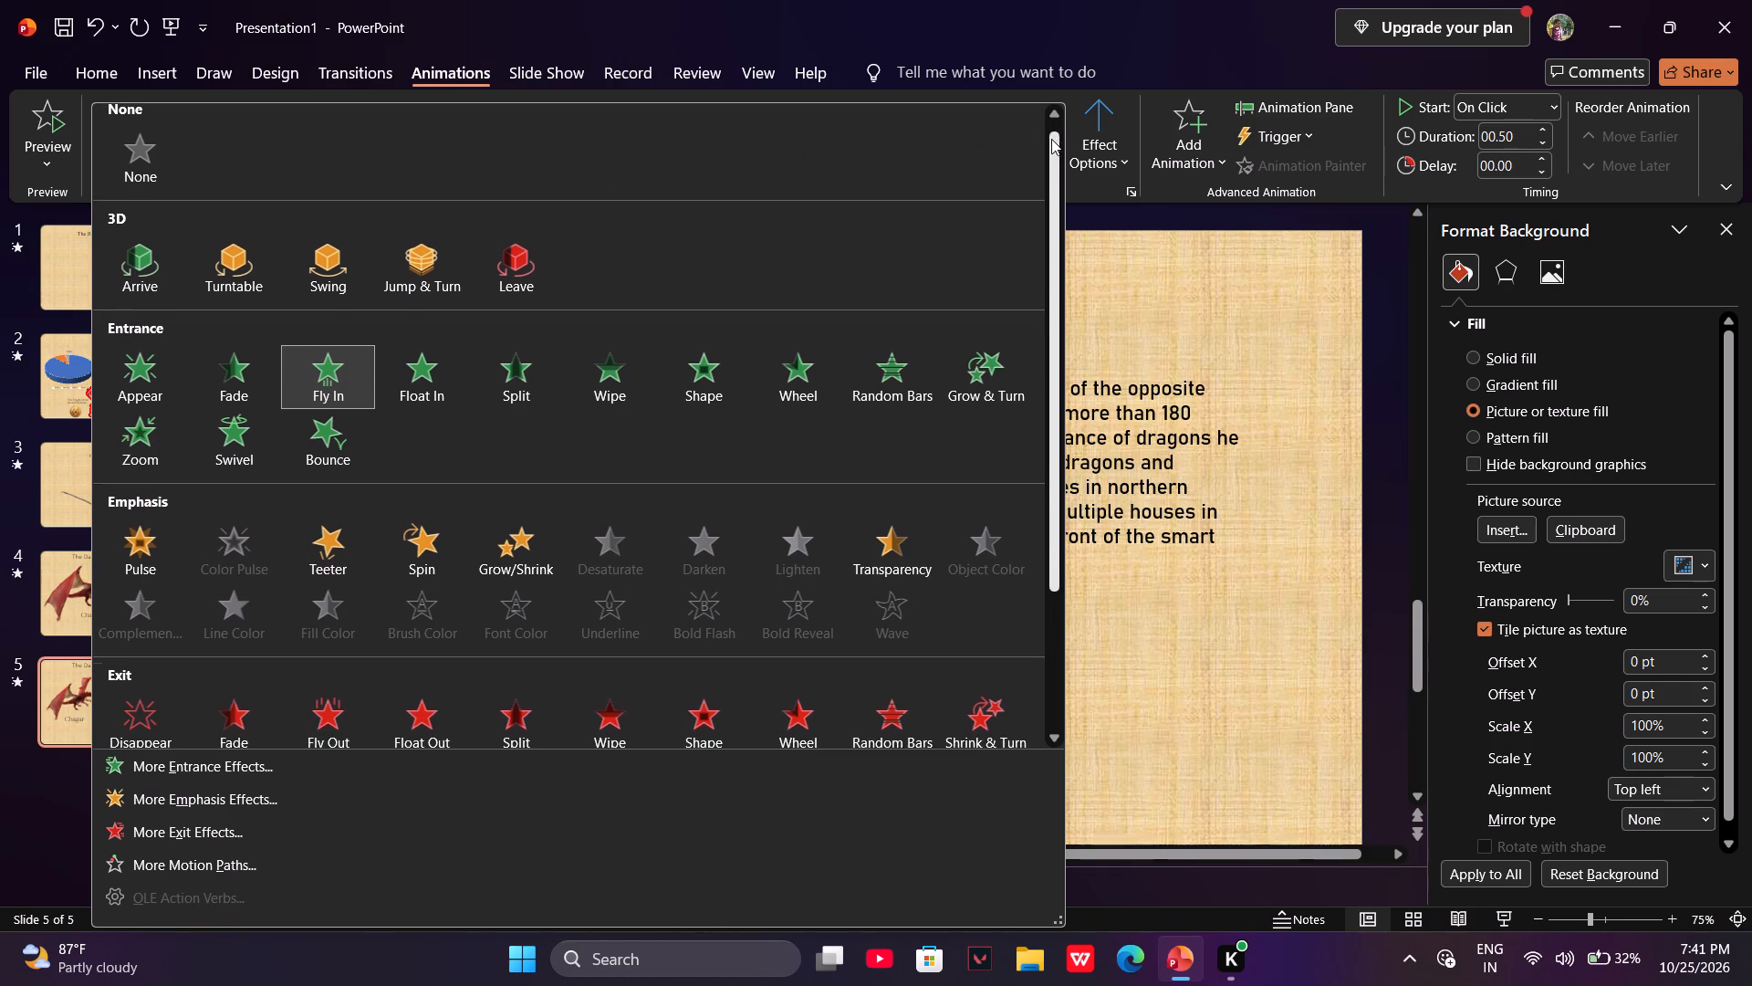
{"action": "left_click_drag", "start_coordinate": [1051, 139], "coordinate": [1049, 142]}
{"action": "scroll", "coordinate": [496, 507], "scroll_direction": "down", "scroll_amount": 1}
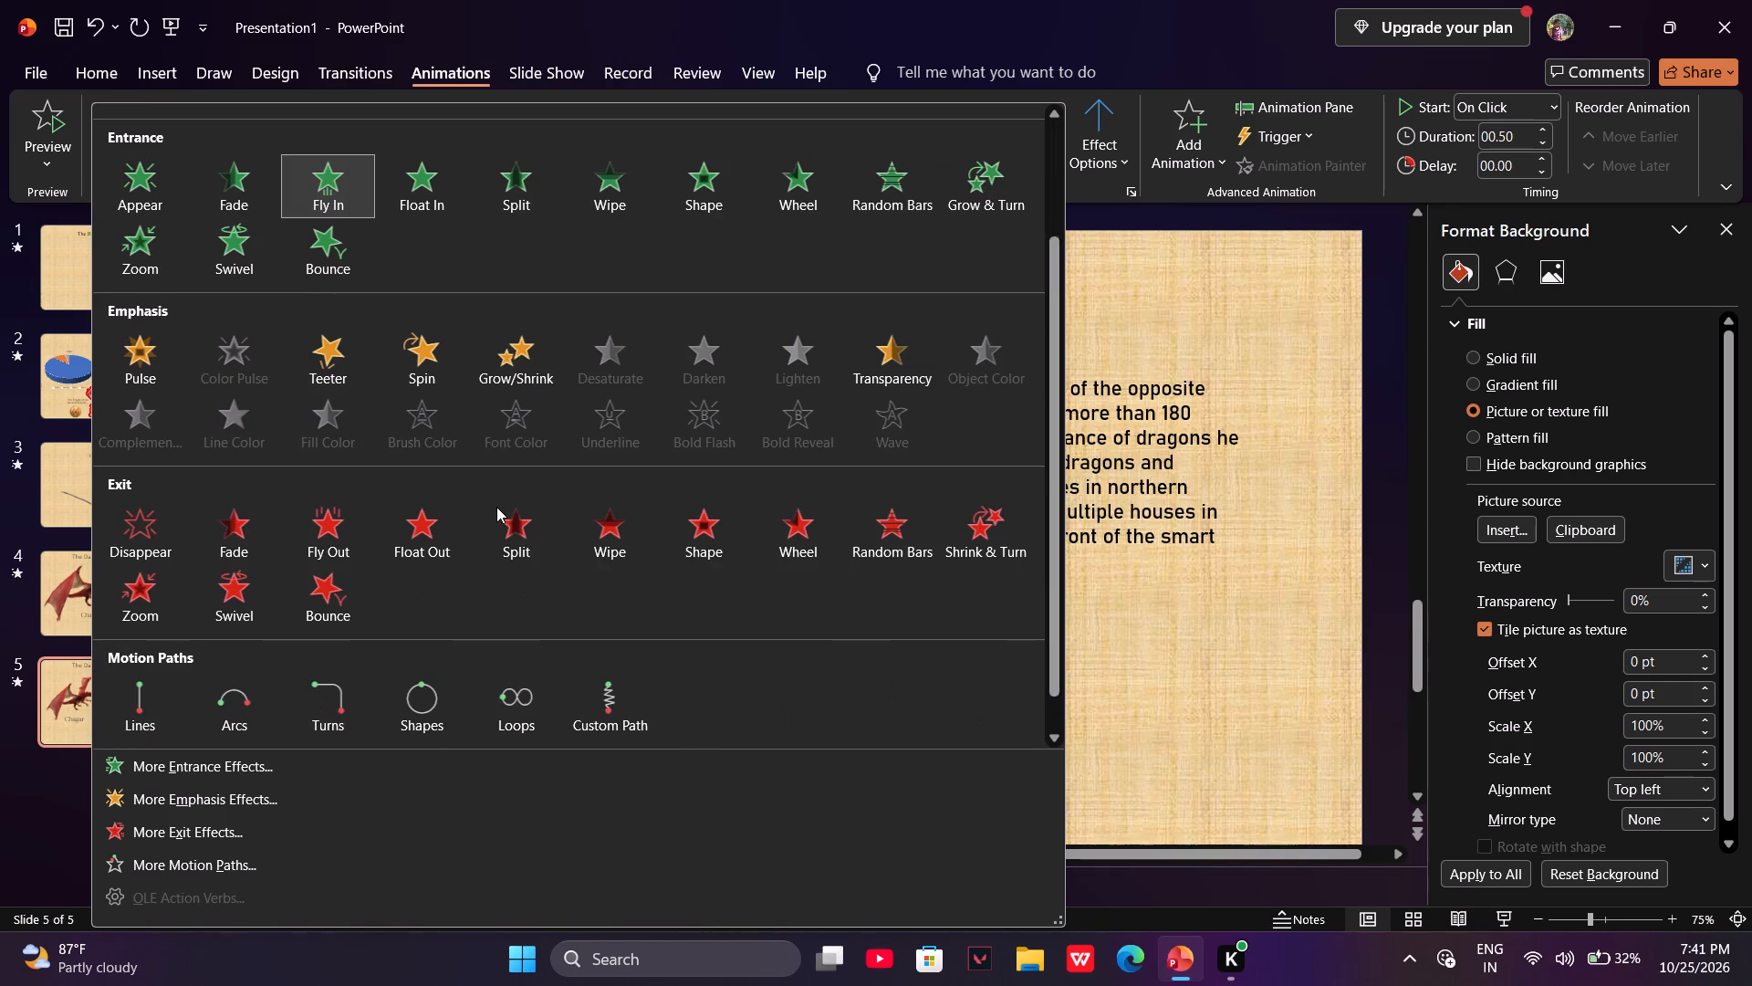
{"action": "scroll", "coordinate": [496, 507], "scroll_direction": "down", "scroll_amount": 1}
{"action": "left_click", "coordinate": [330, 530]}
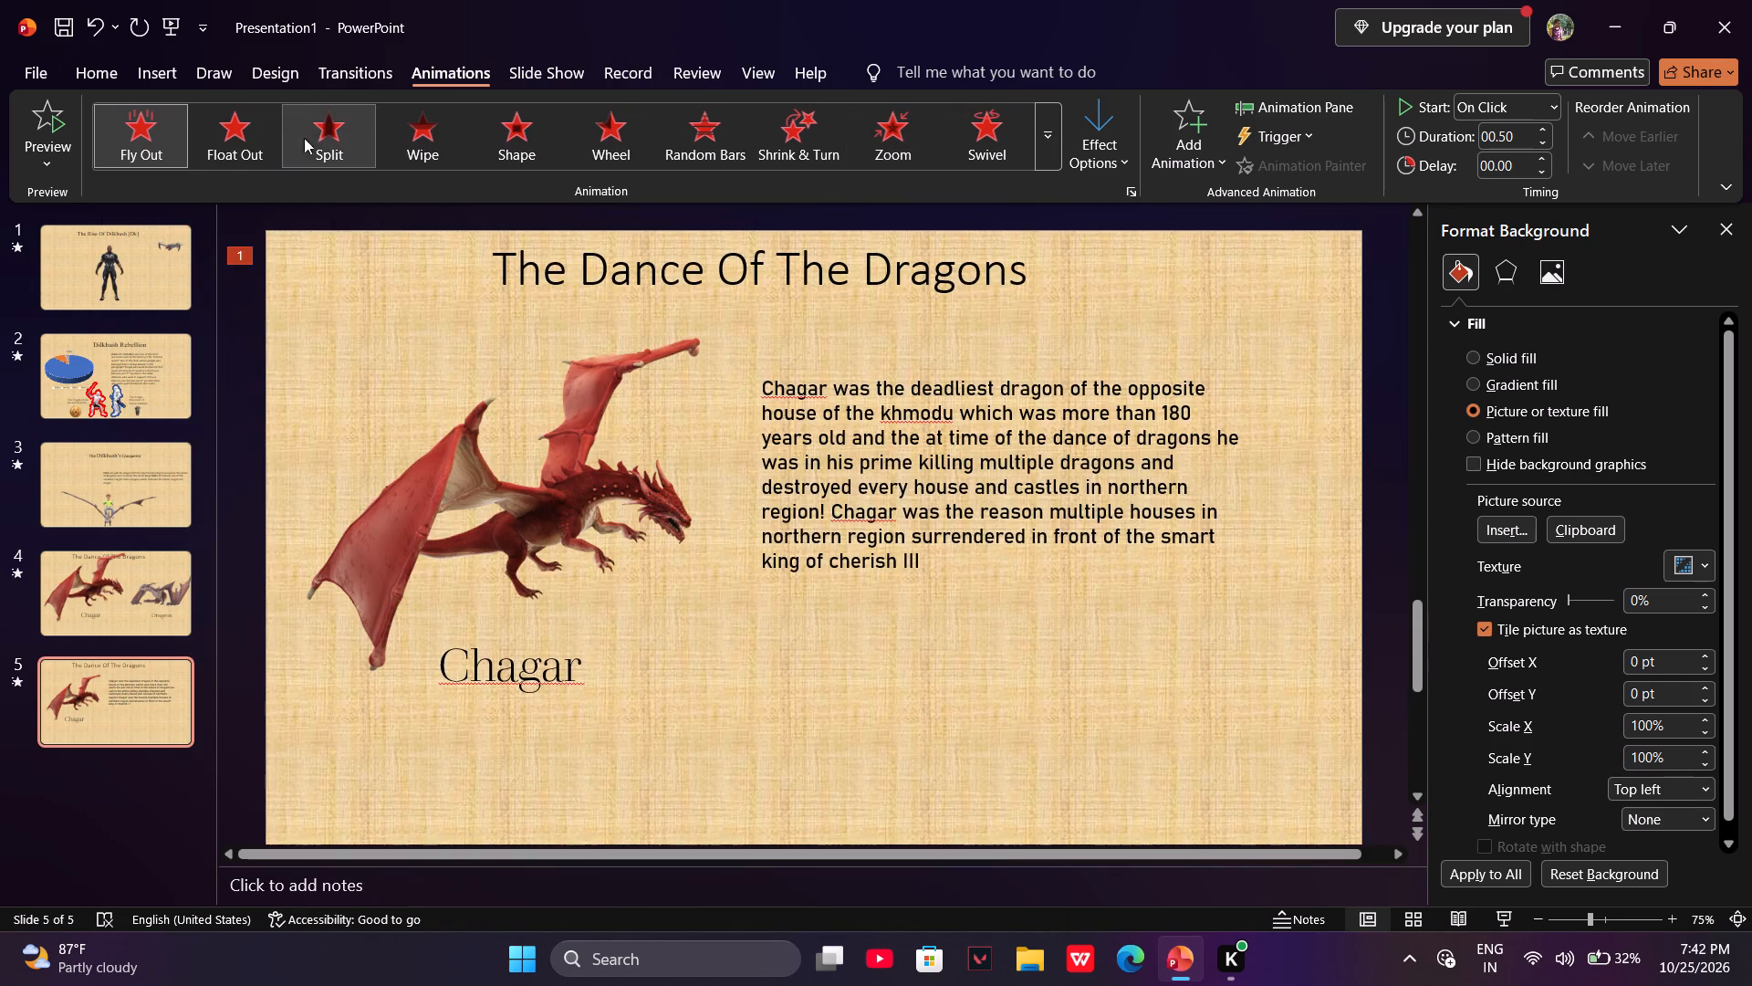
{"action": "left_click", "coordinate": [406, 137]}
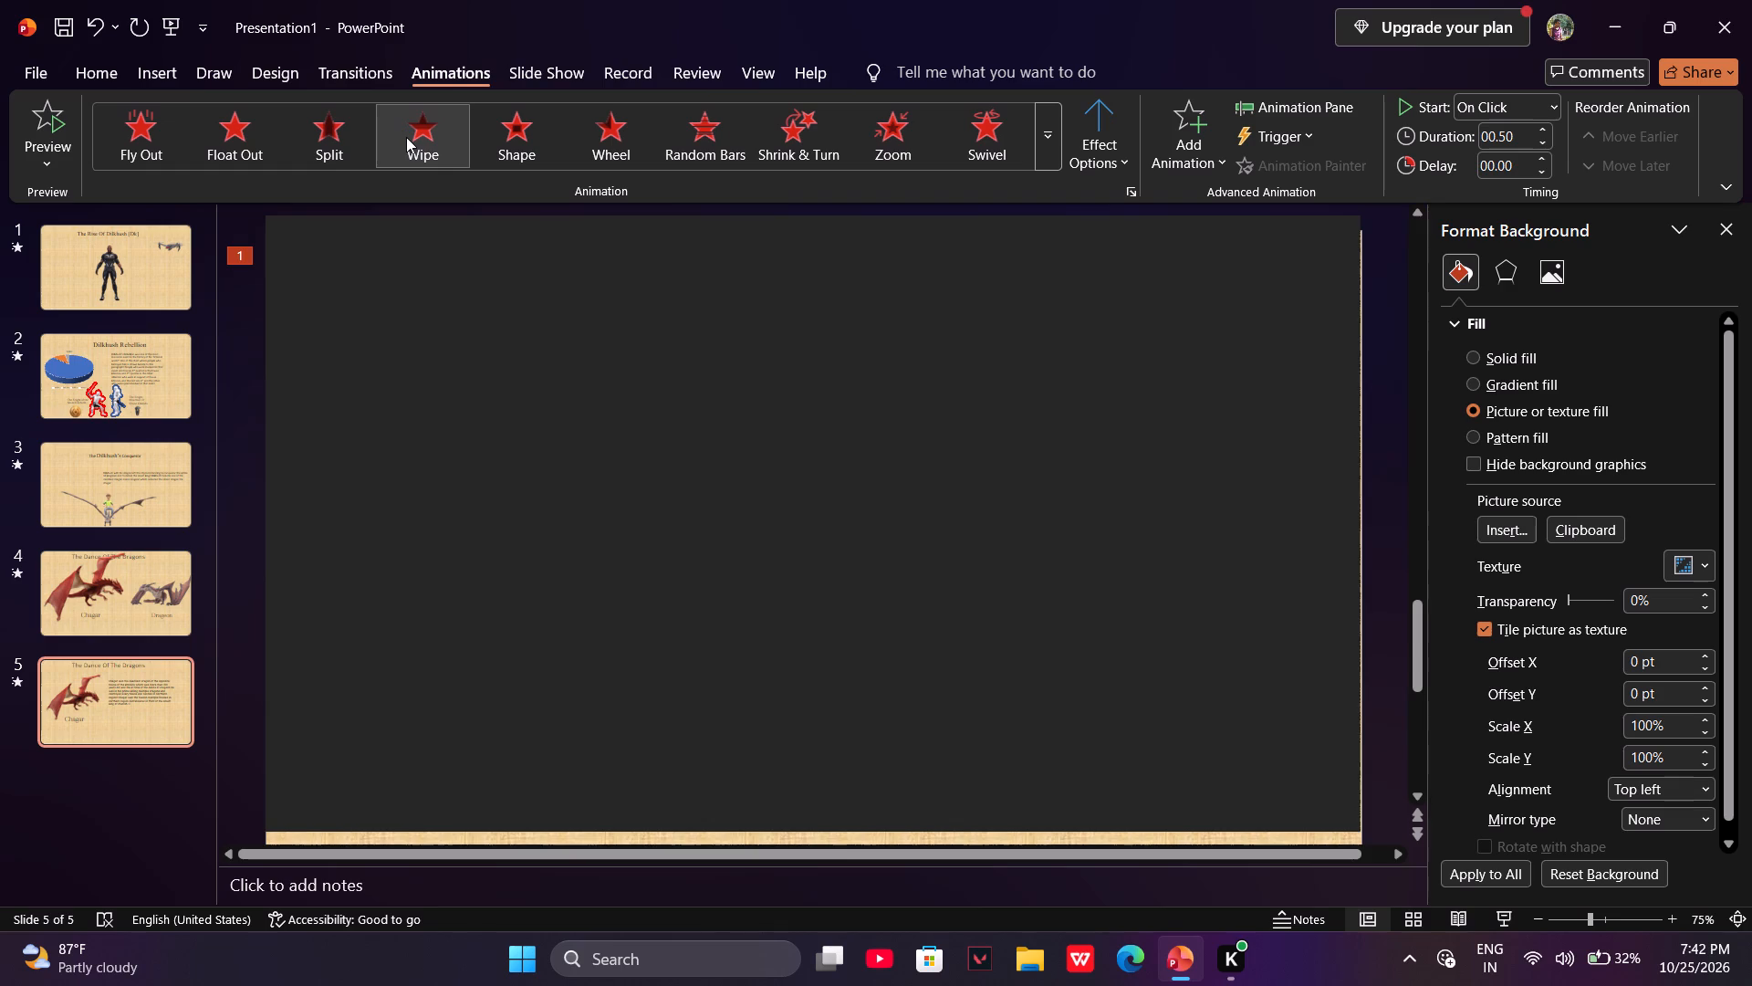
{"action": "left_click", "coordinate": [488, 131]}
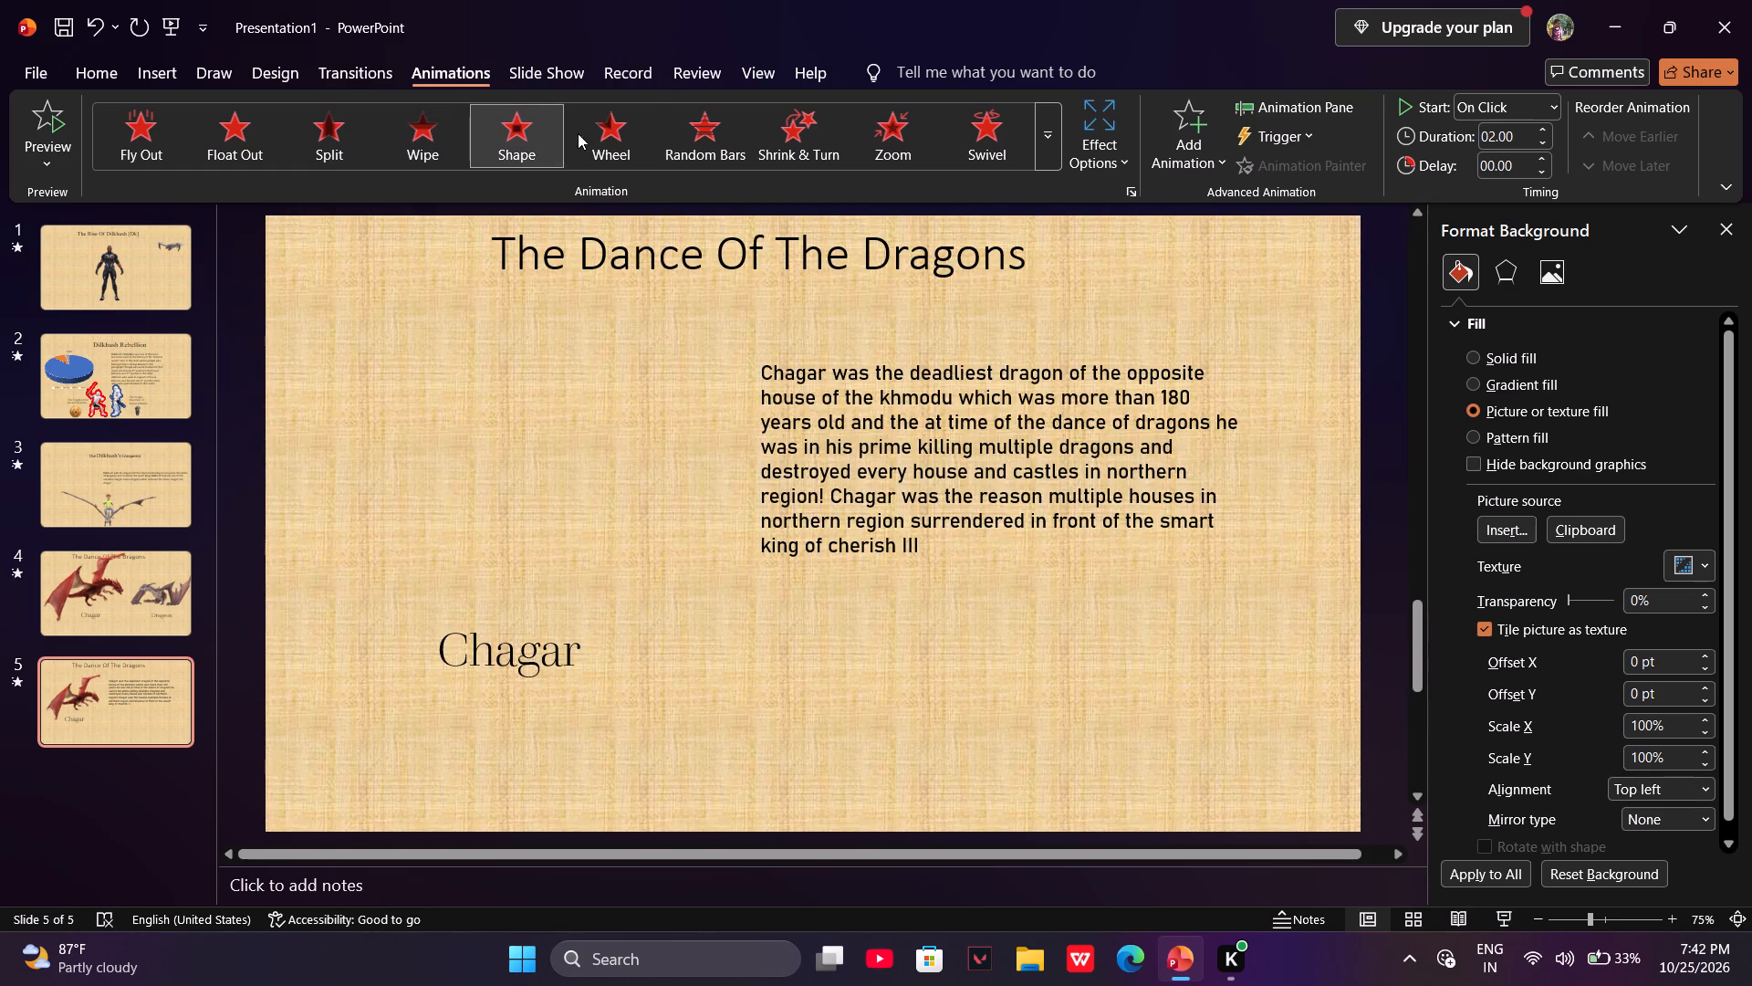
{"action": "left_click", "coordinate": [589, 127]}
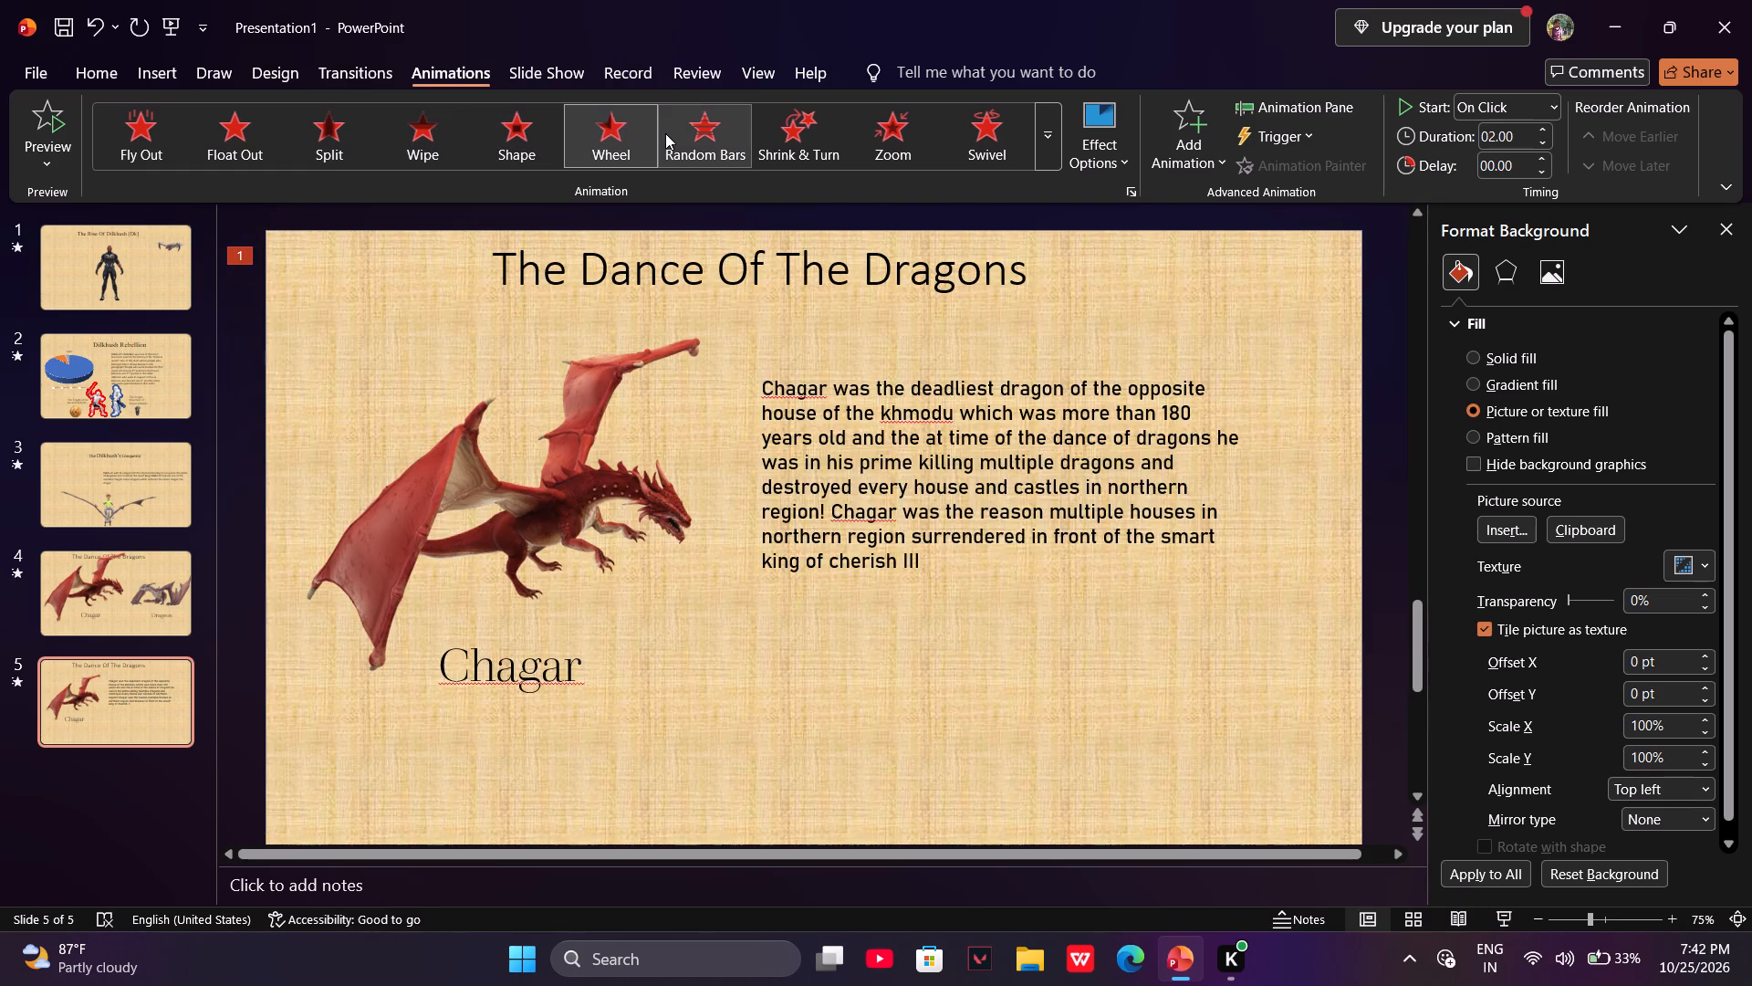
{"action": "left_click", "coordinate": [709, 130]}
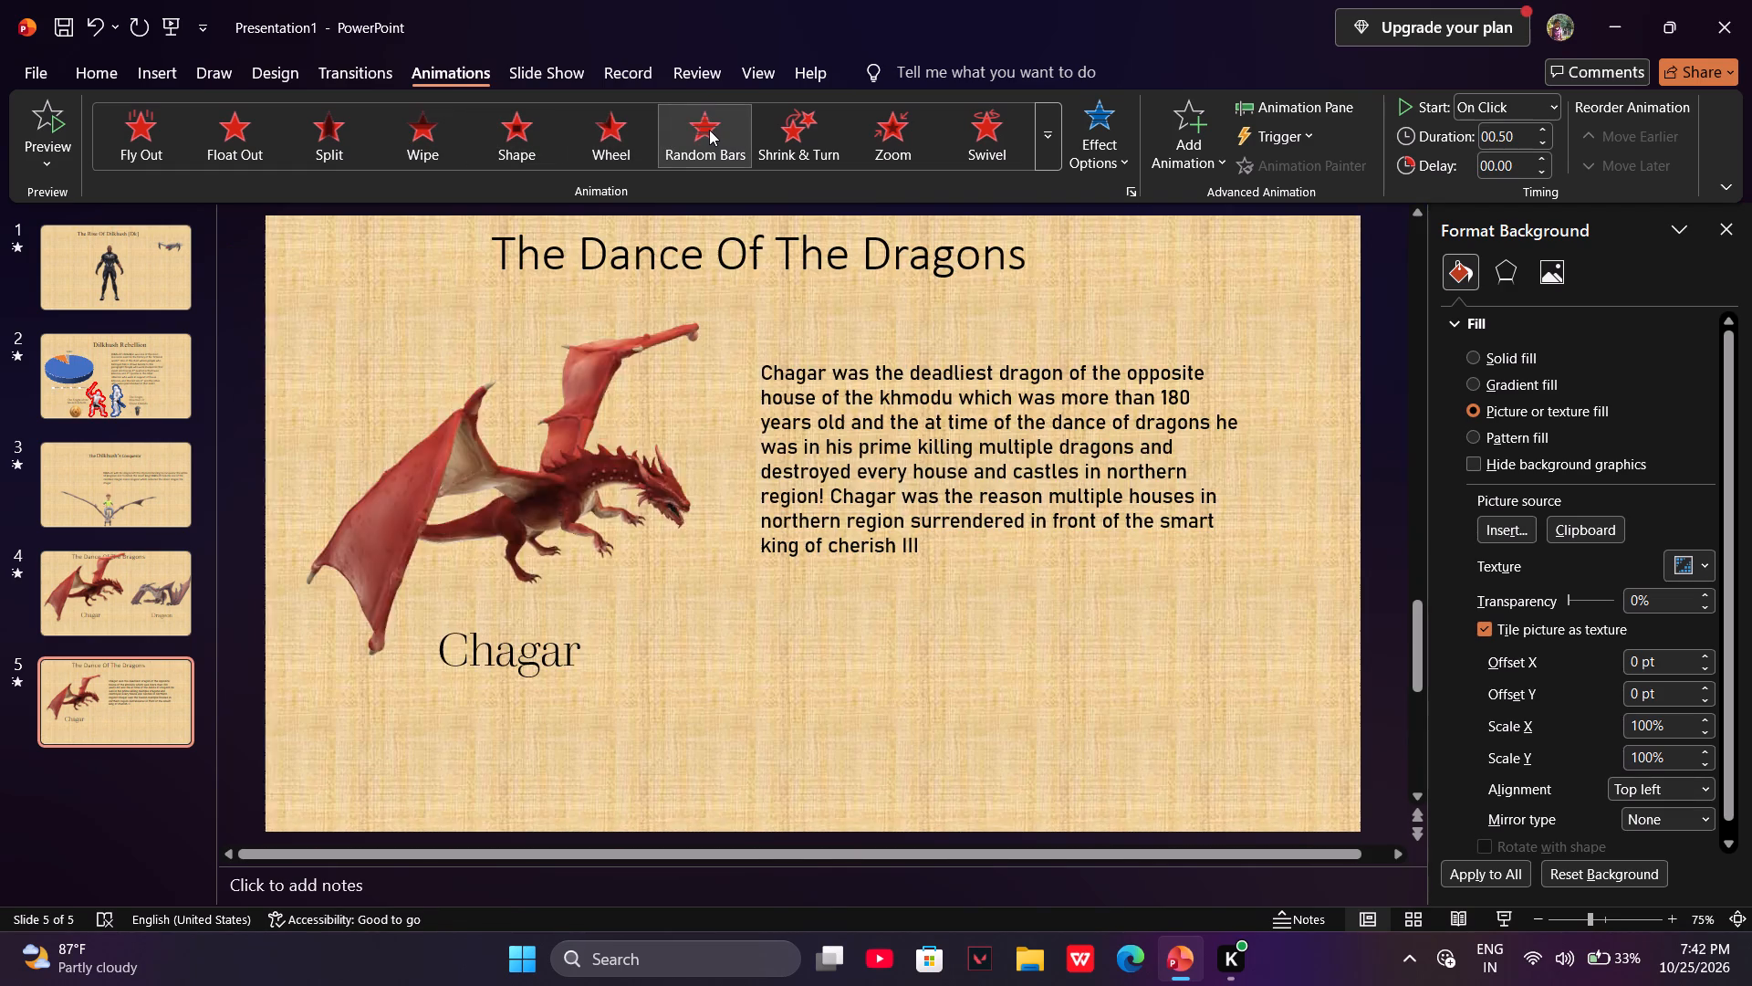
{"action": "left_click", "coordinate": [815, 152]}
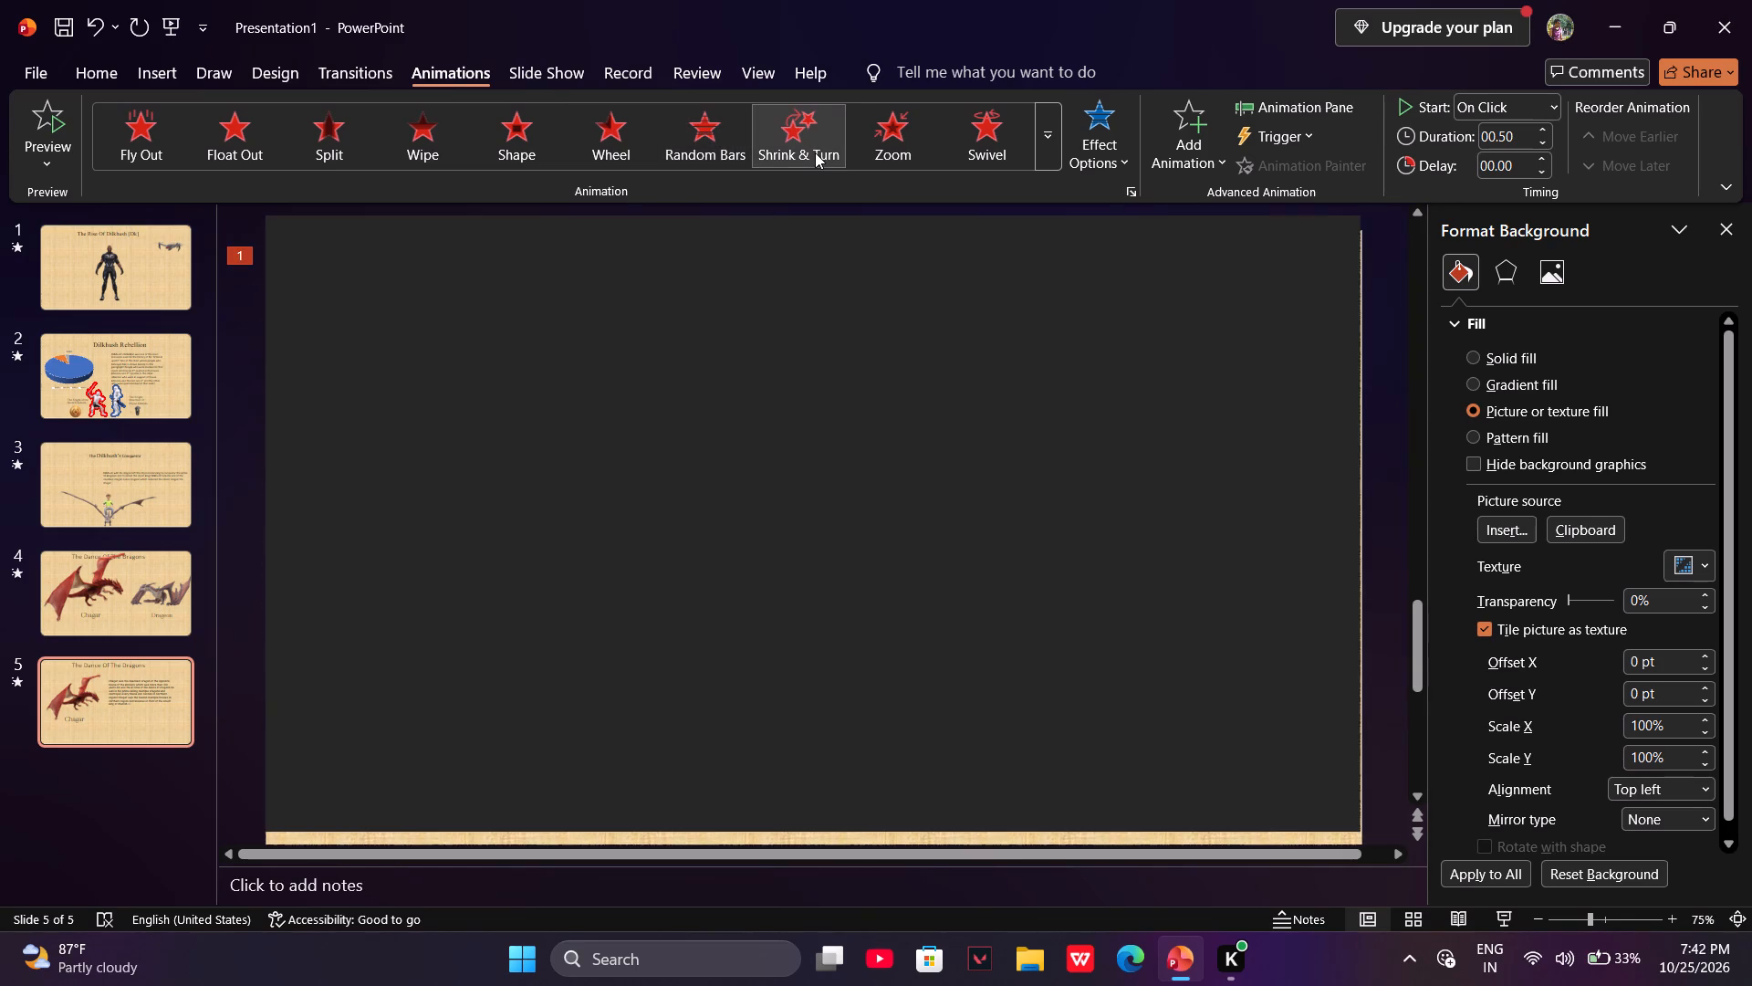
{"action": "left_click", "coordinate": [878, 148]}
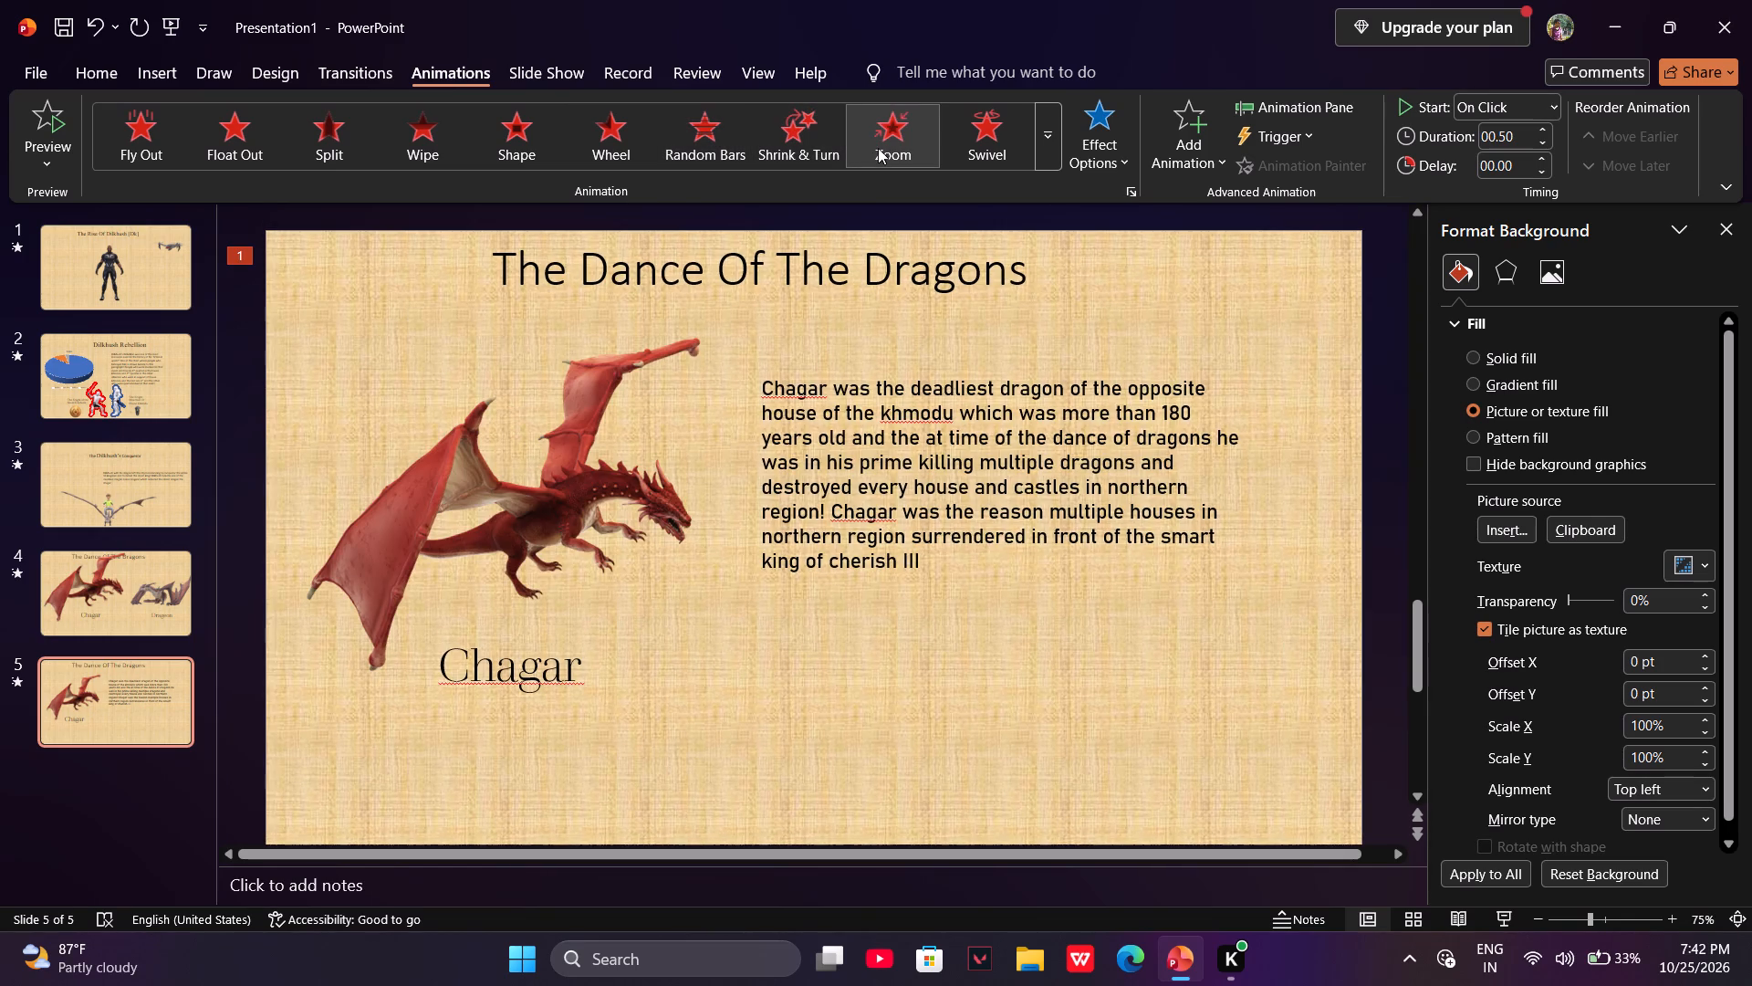
Apply the Swivel exit animation to the red dragon 3D model on slide 5.
{"action": "left_click", "coordinate": [981, 143]}
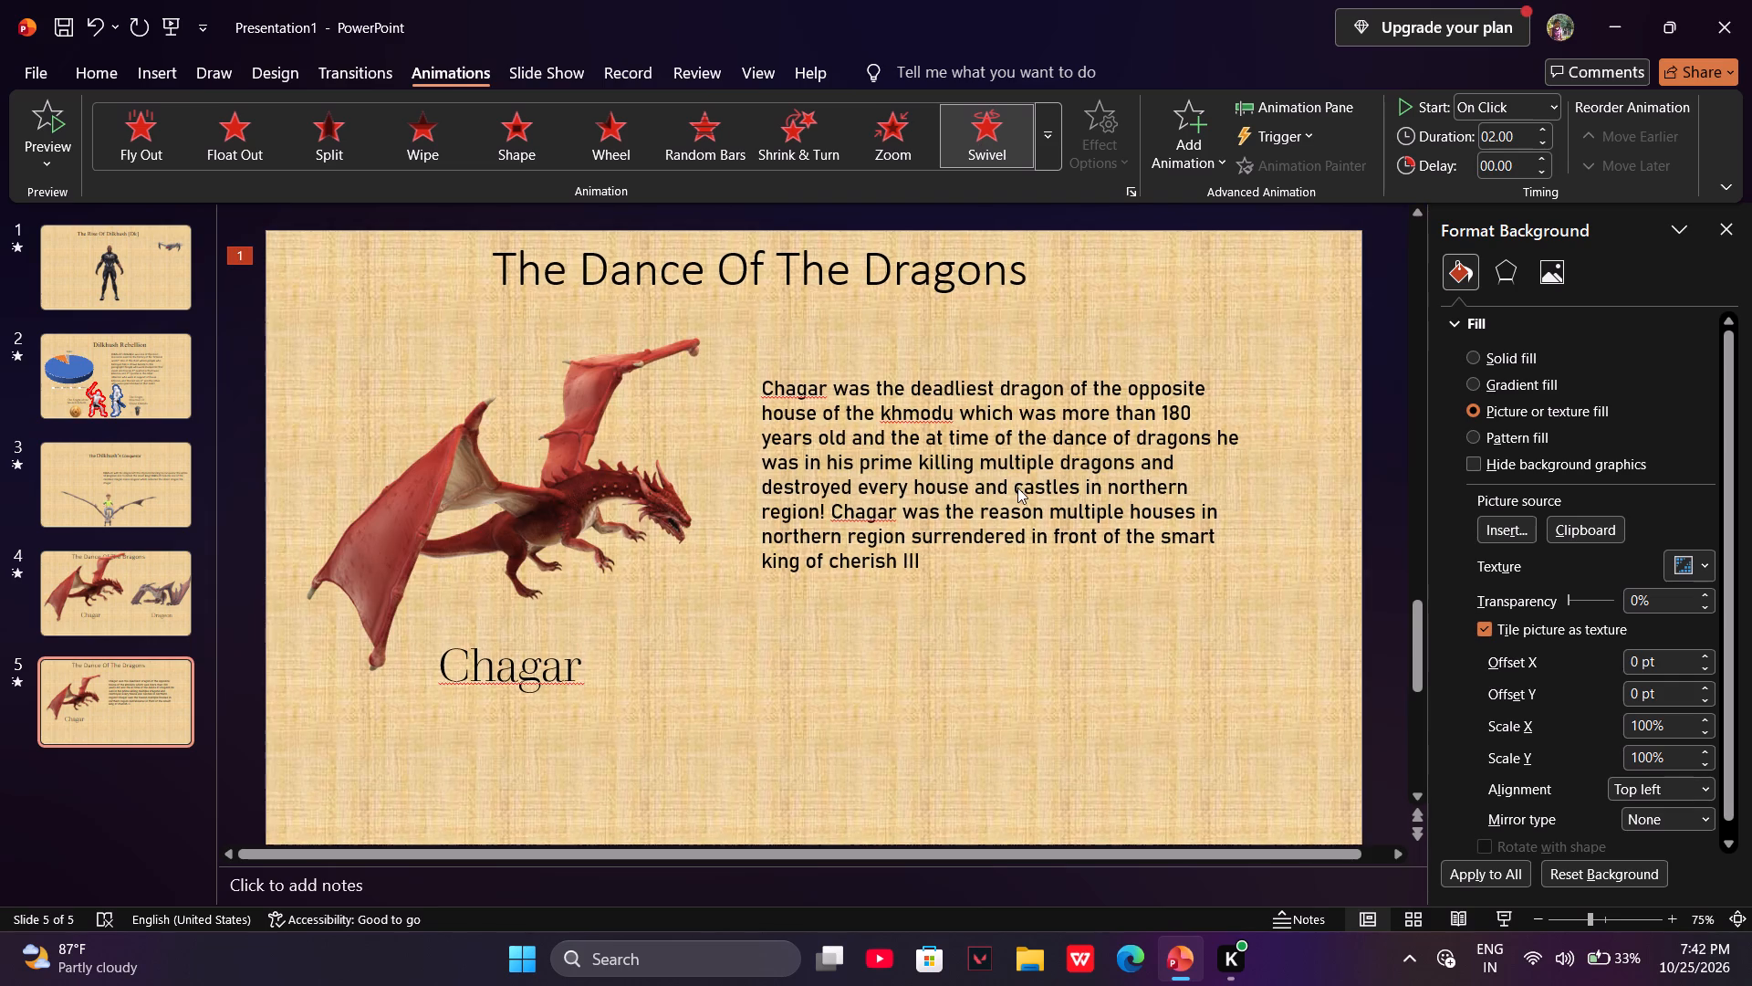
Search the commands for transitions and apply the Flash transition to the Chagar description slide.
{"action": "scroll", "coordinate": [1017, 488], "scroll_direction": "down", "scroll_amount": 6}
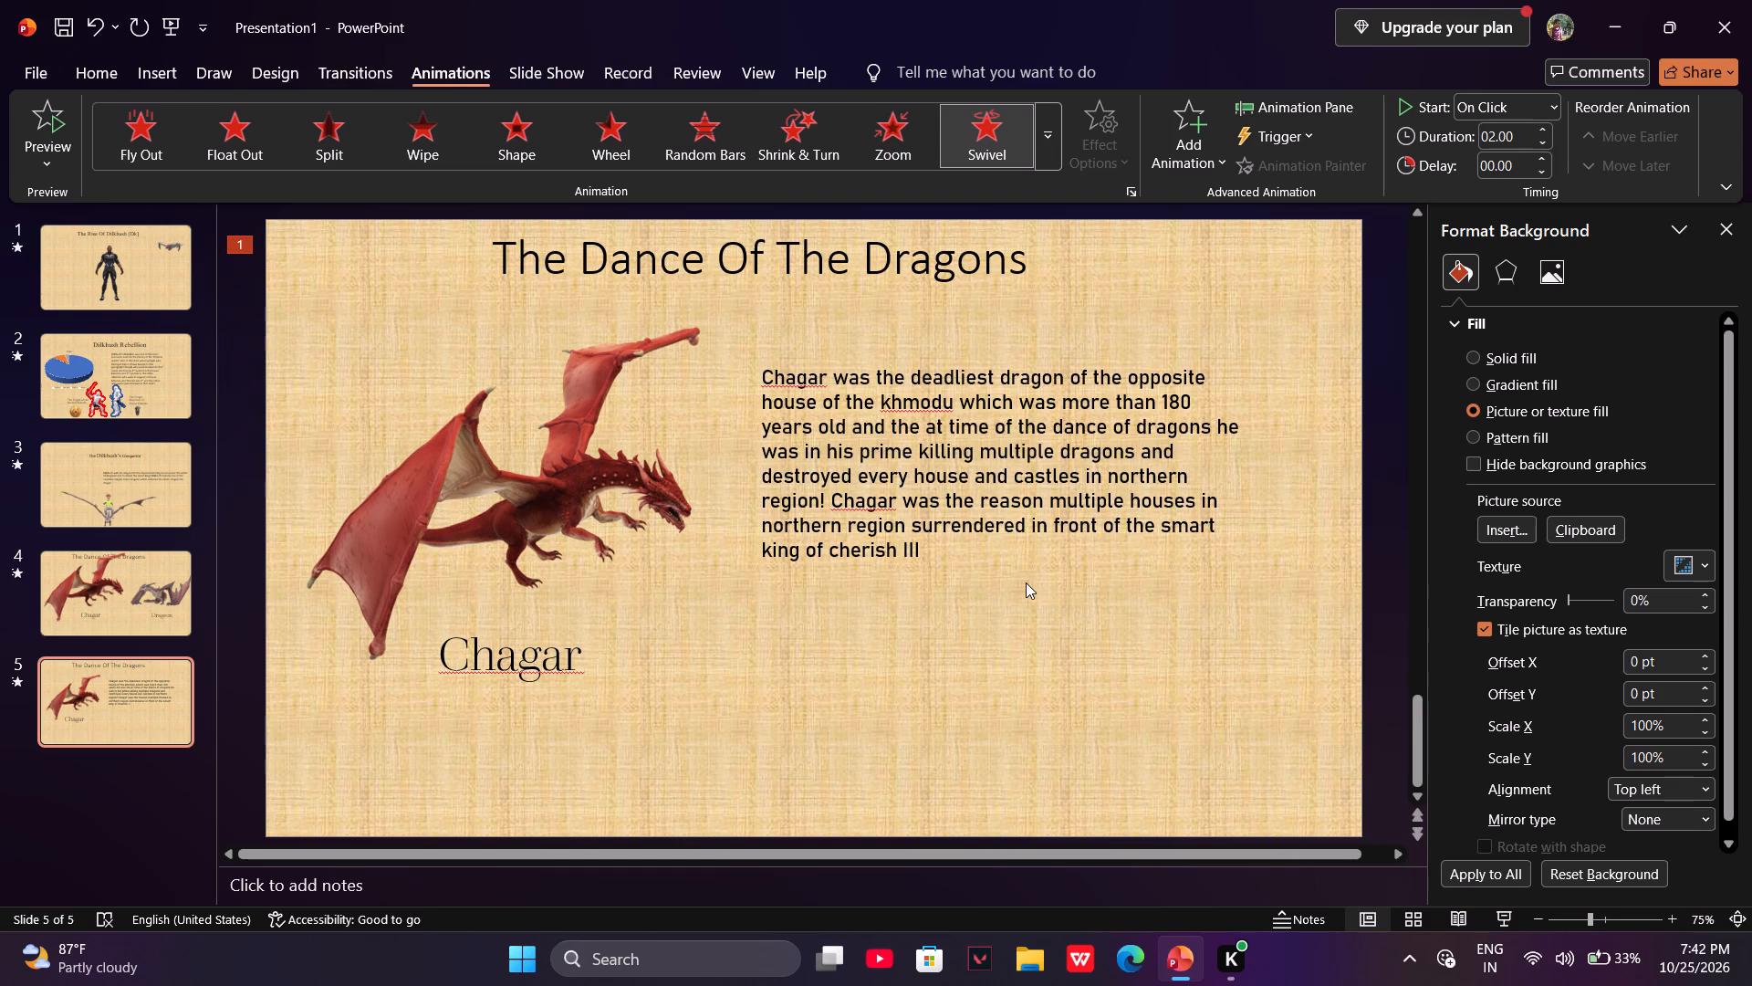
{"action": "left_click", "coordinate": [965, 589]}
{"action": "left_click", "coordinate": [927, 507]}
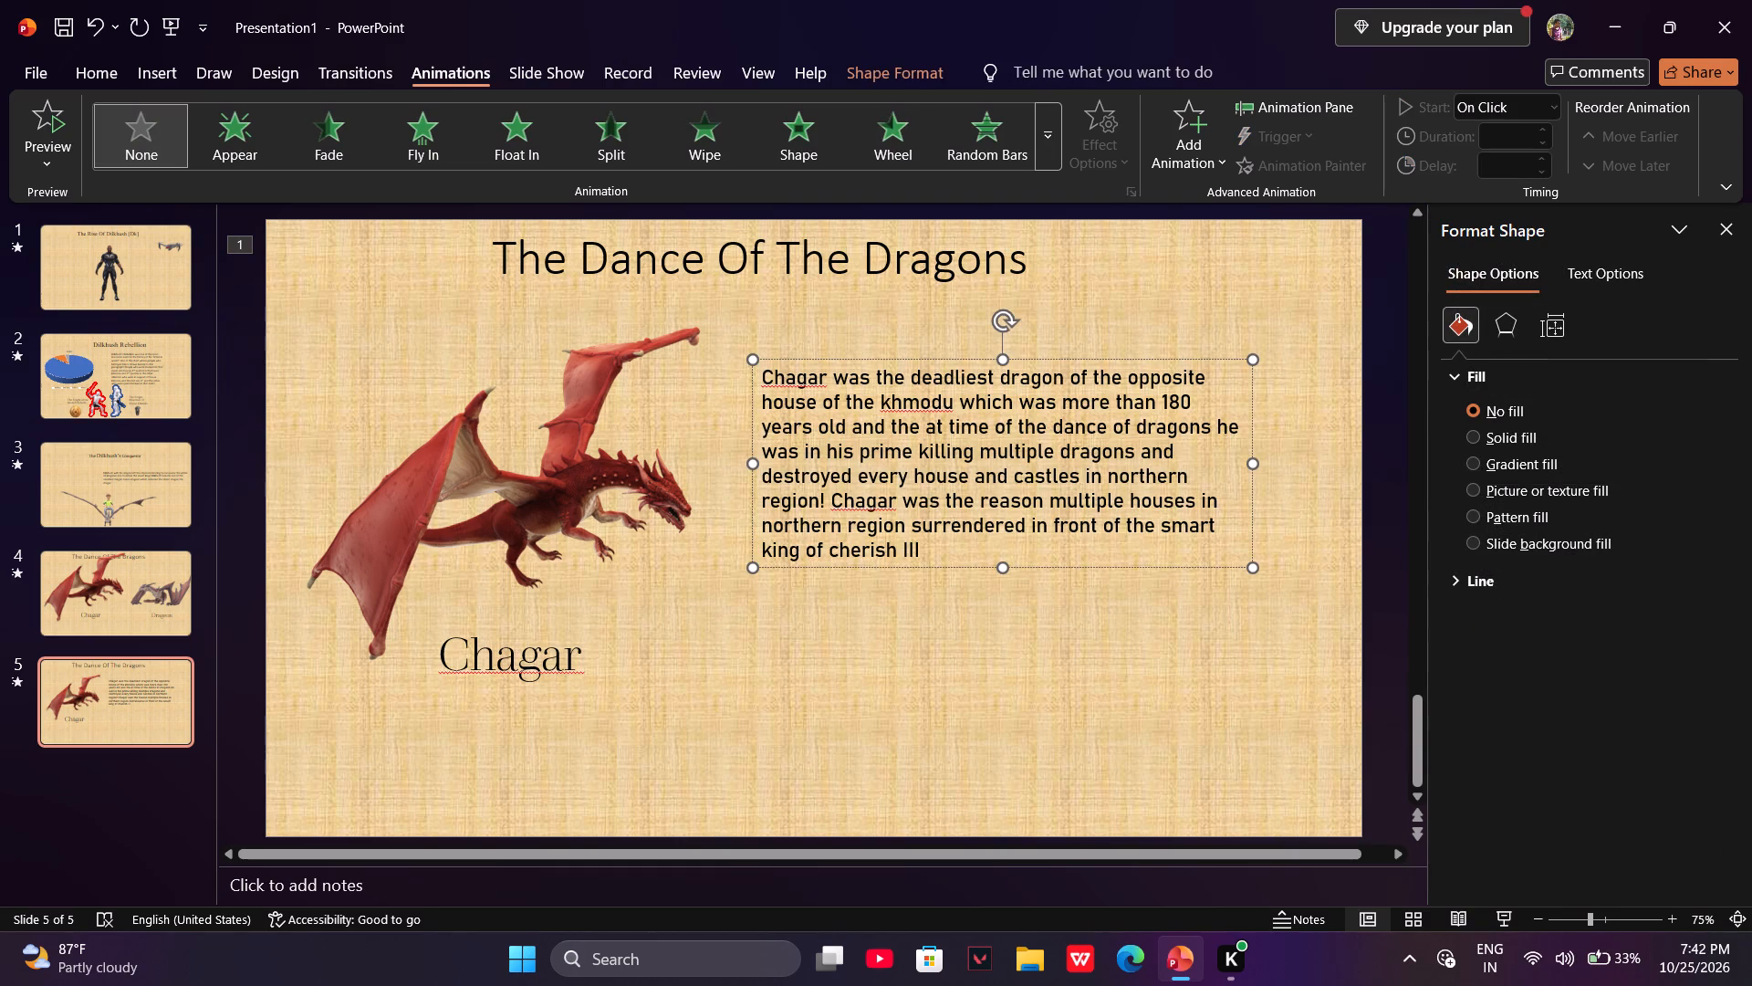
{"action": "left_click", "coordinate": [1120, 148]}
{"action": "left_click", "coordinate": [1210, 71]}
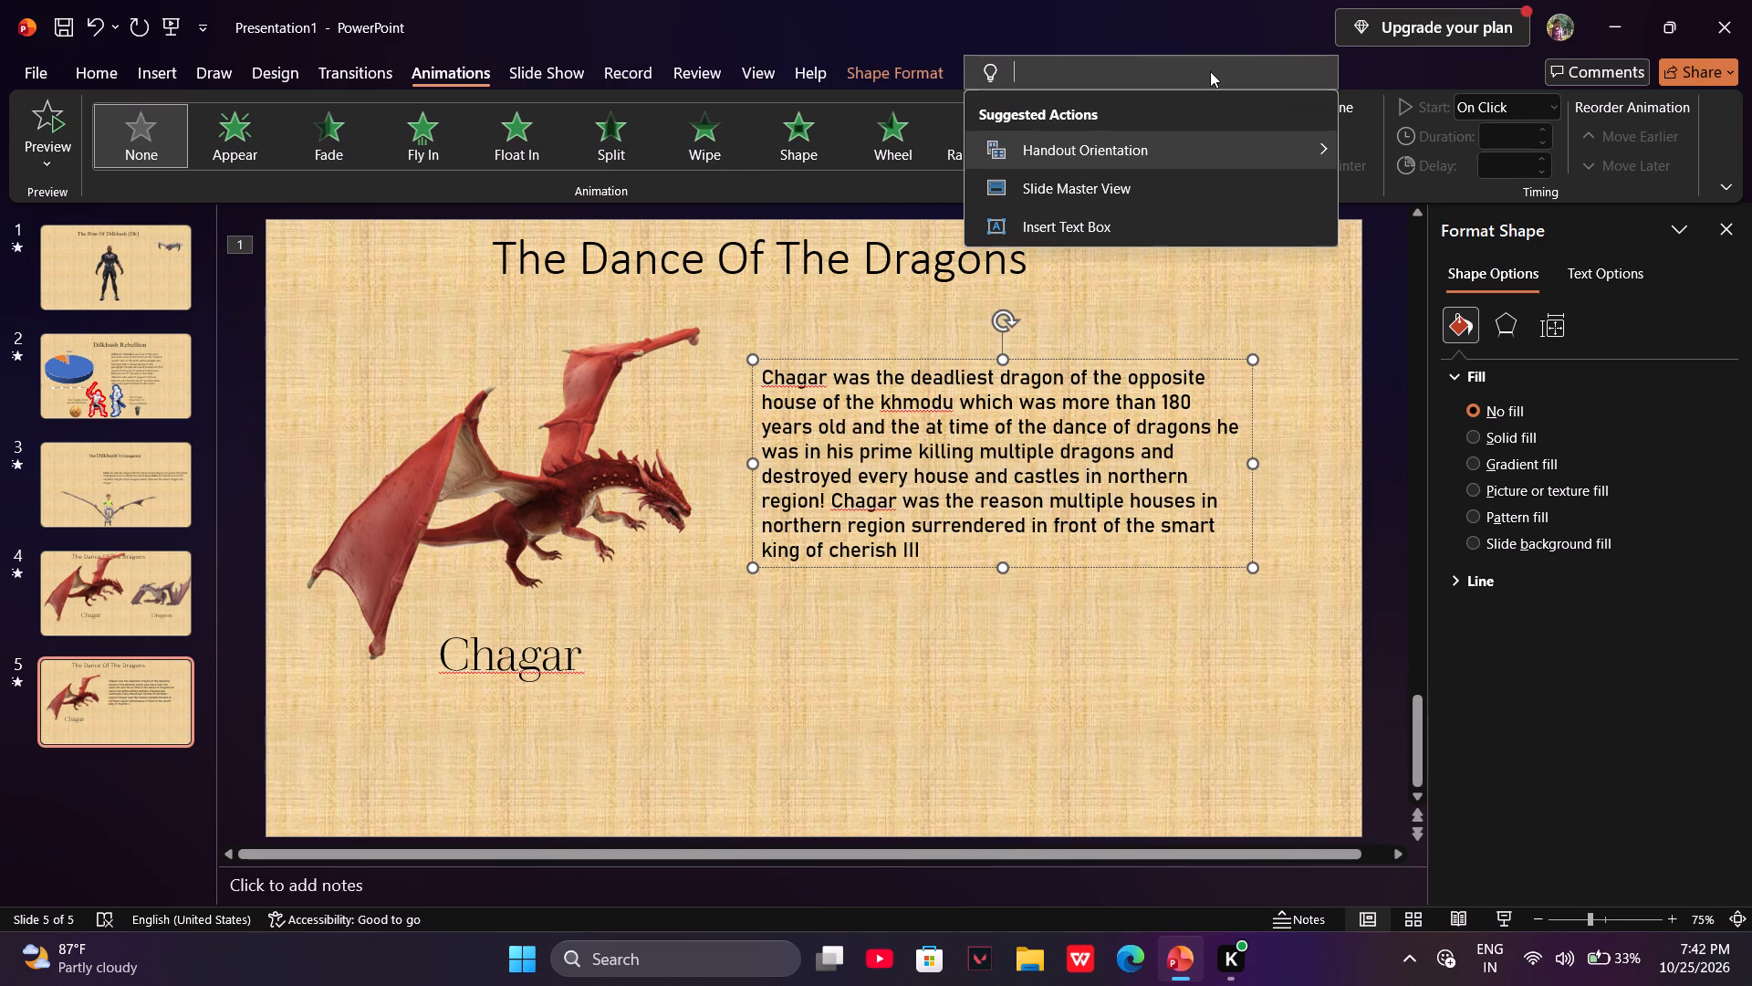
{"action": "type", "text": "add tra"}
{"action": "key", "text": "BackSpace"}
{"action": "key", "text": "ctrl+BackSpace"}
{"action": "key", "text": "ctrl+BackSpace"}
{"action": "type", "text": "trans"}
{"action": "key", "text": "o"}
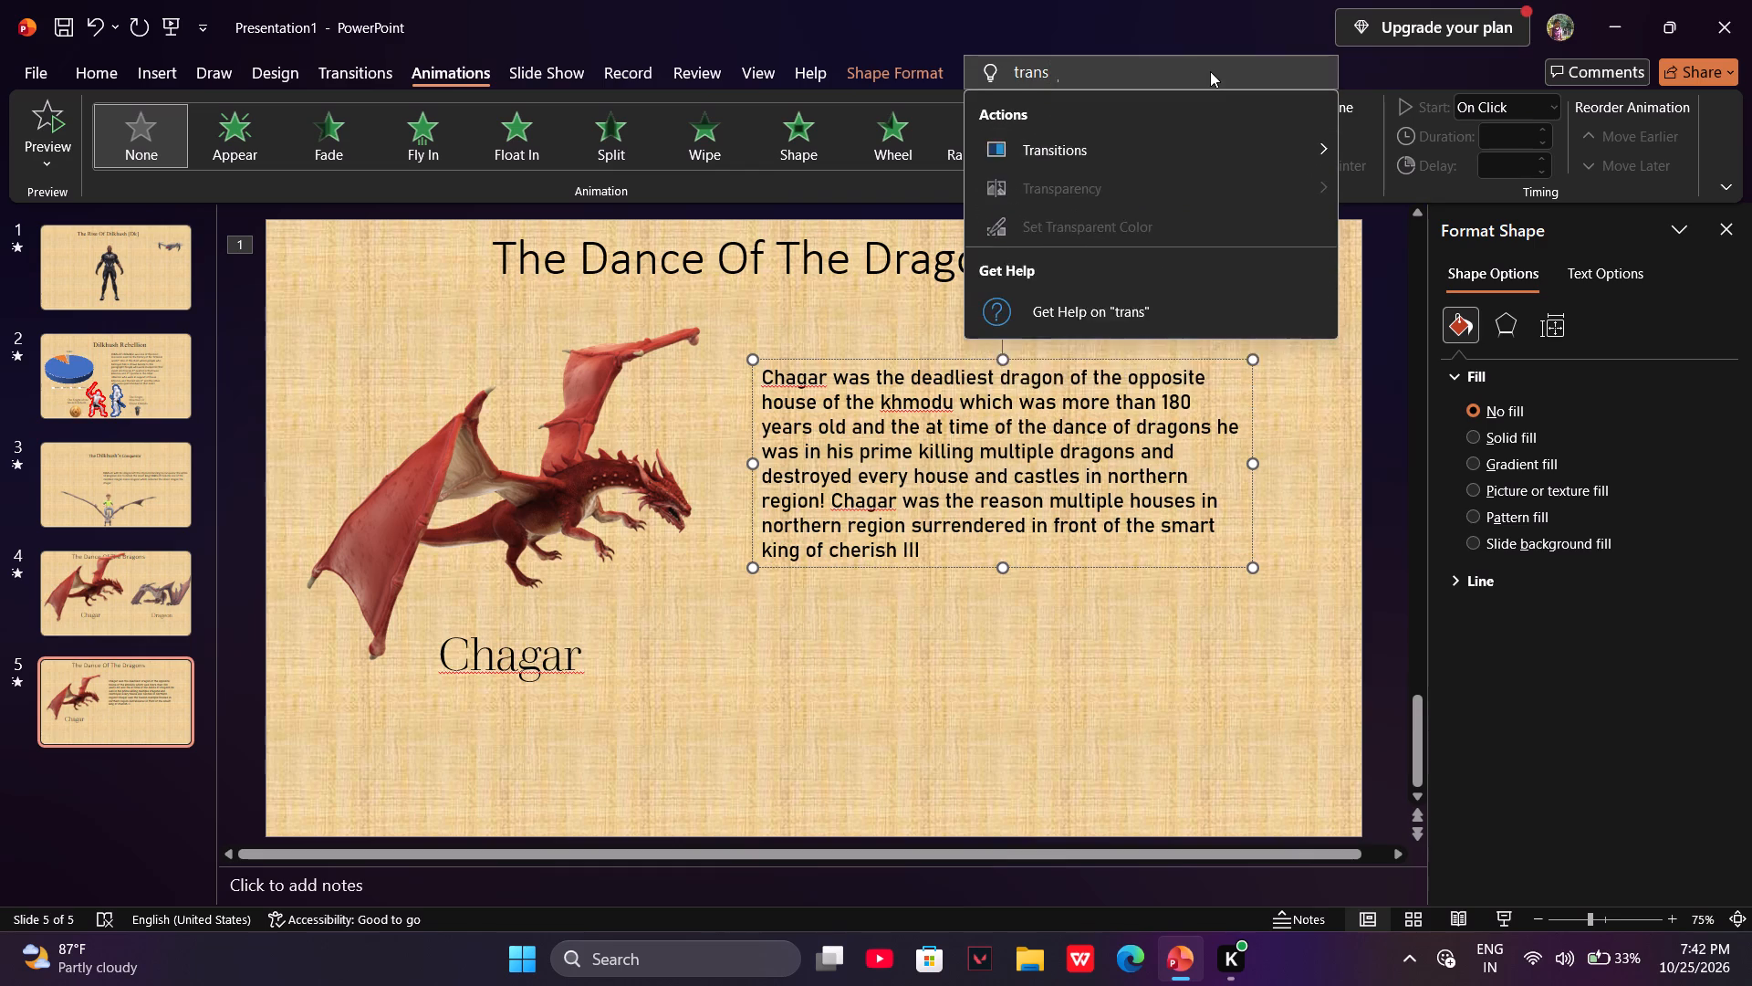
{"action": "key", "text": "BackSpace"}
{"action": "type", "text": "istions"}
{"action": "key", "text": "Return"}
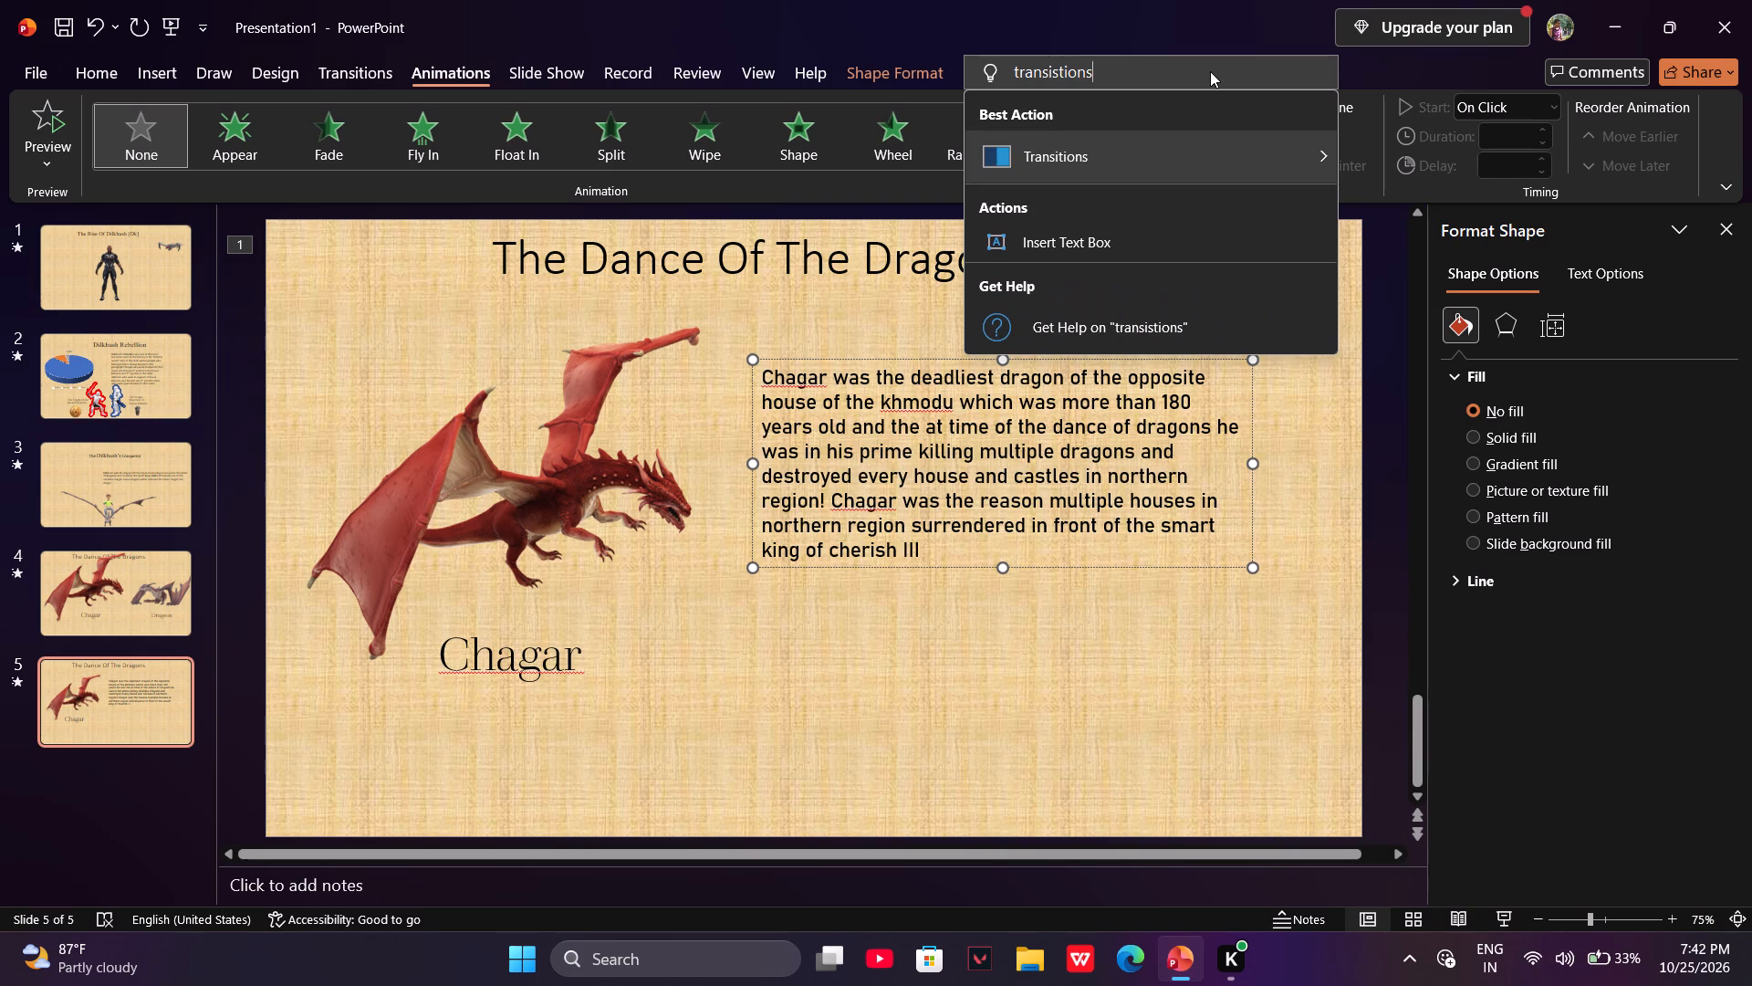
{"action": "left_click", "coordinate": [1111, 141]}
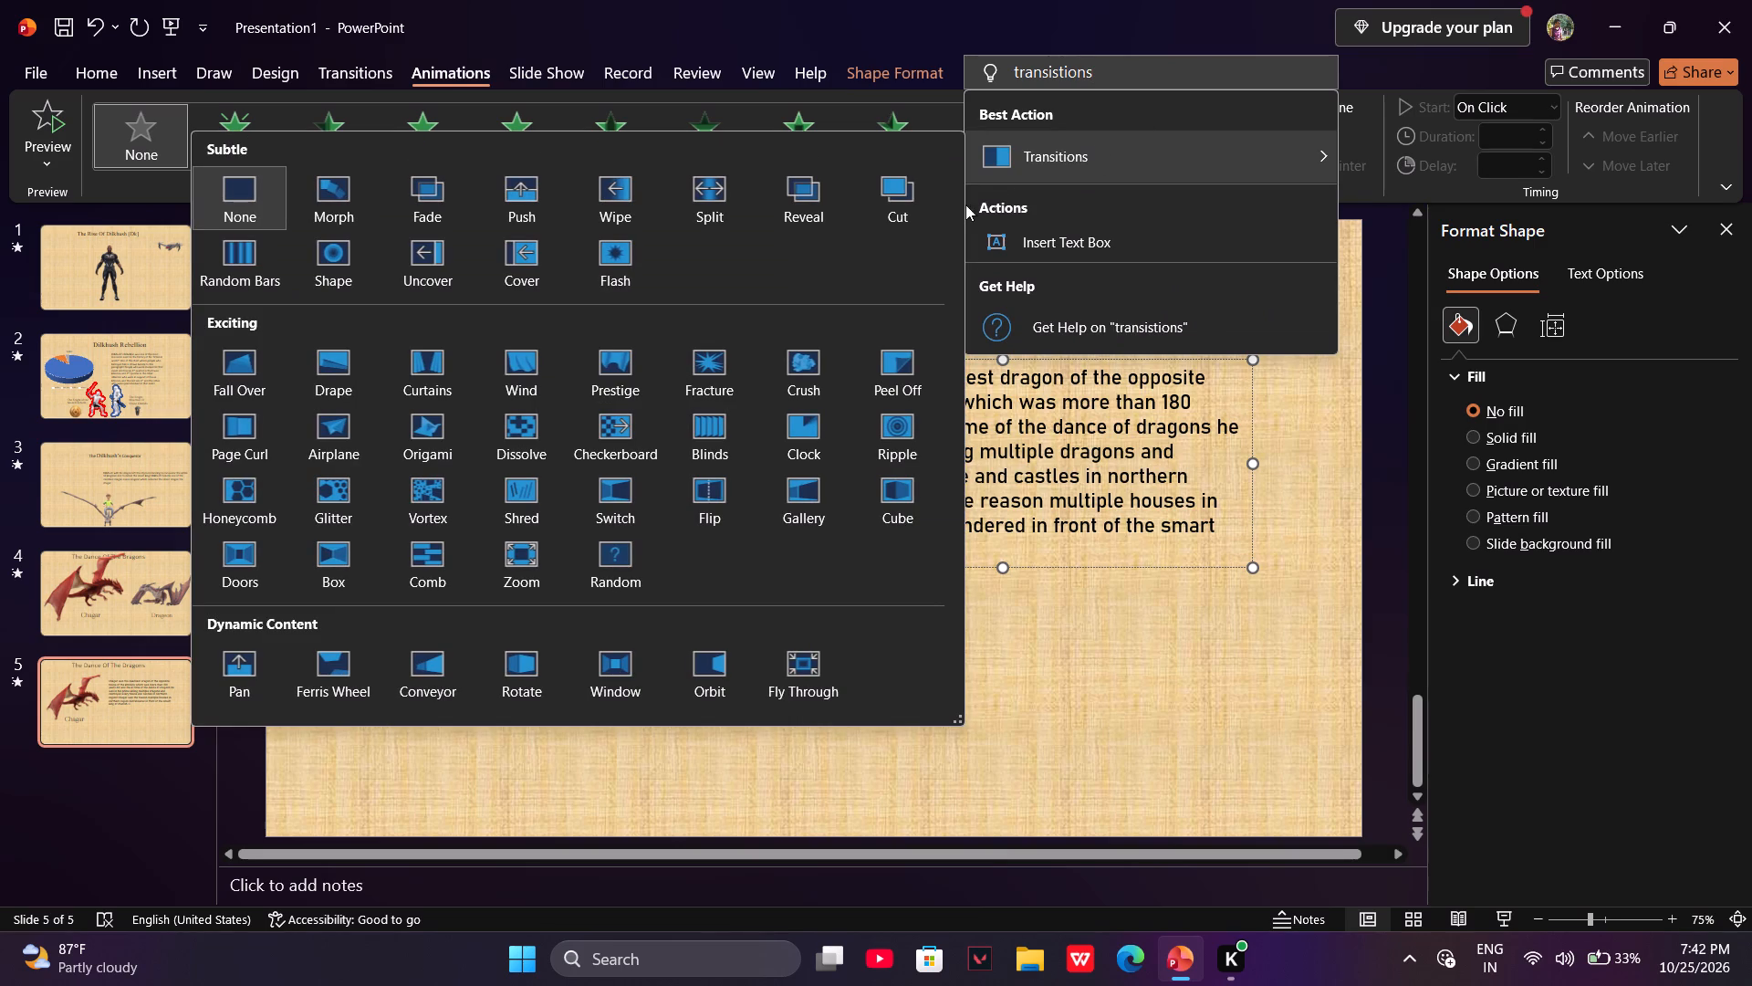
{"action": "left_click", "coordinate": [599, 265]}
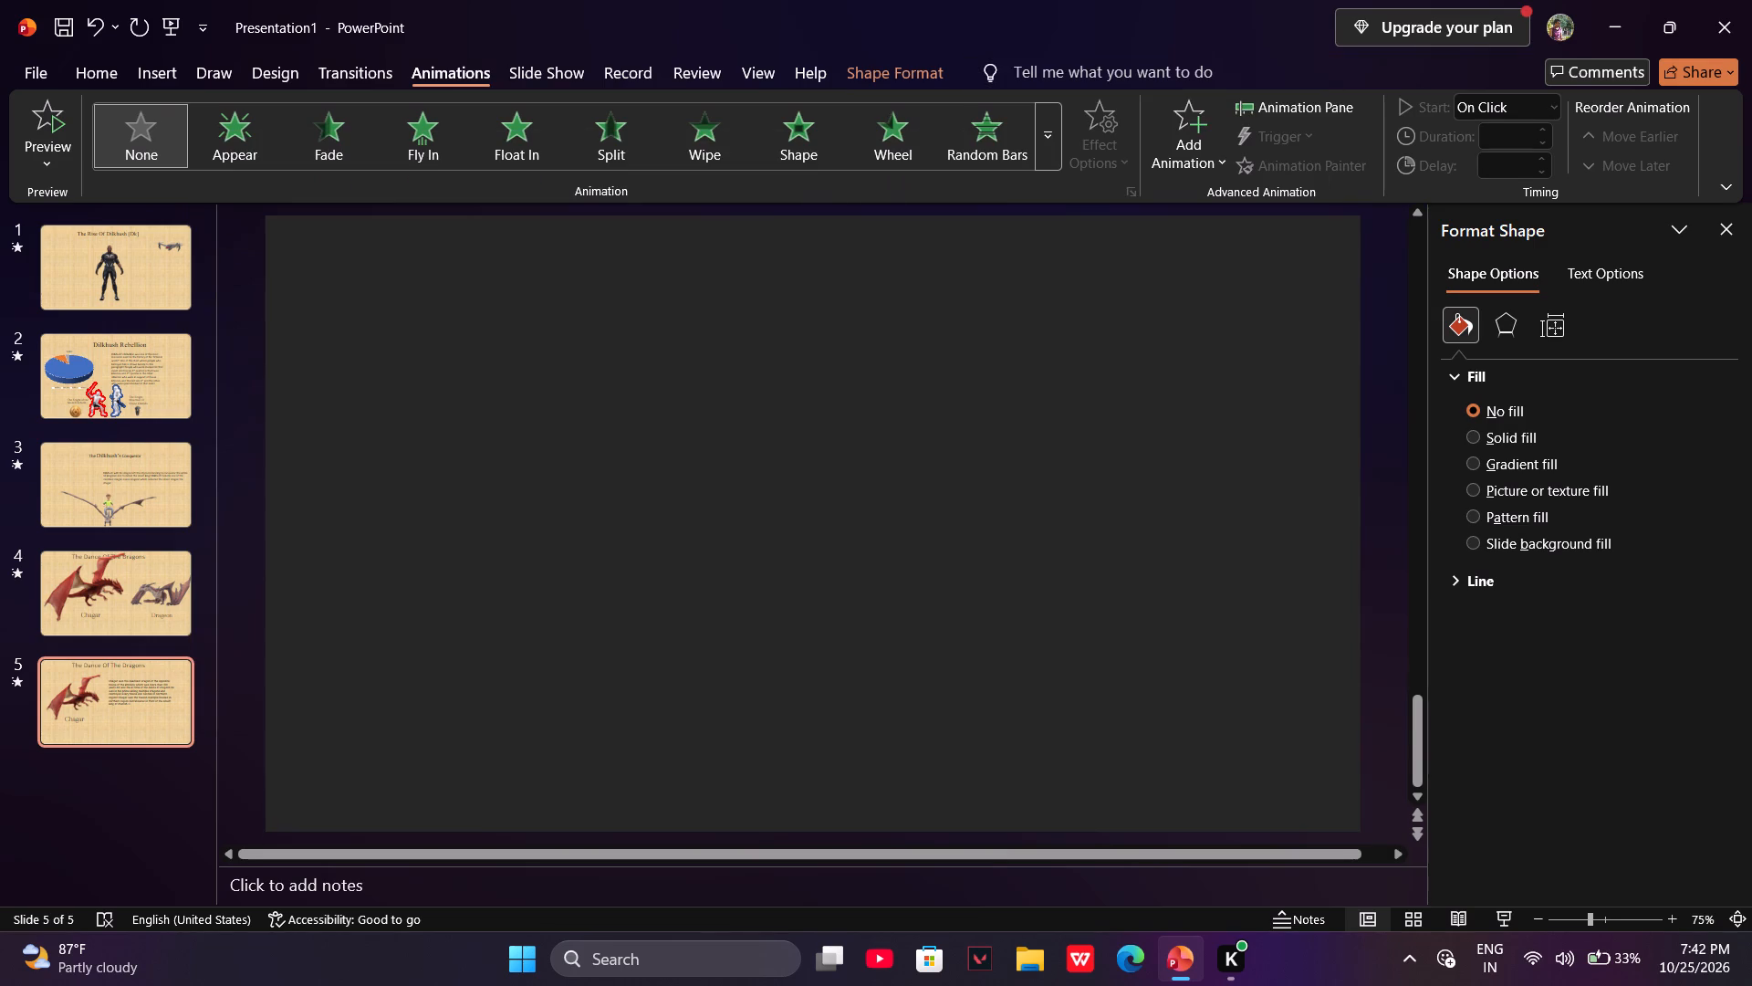
Add "!!!!" to the end of the slide 5 title so it reads "The Dance Of The Dragons!!!!".
{"action": "left_click", "coordinate": [599, 265]}
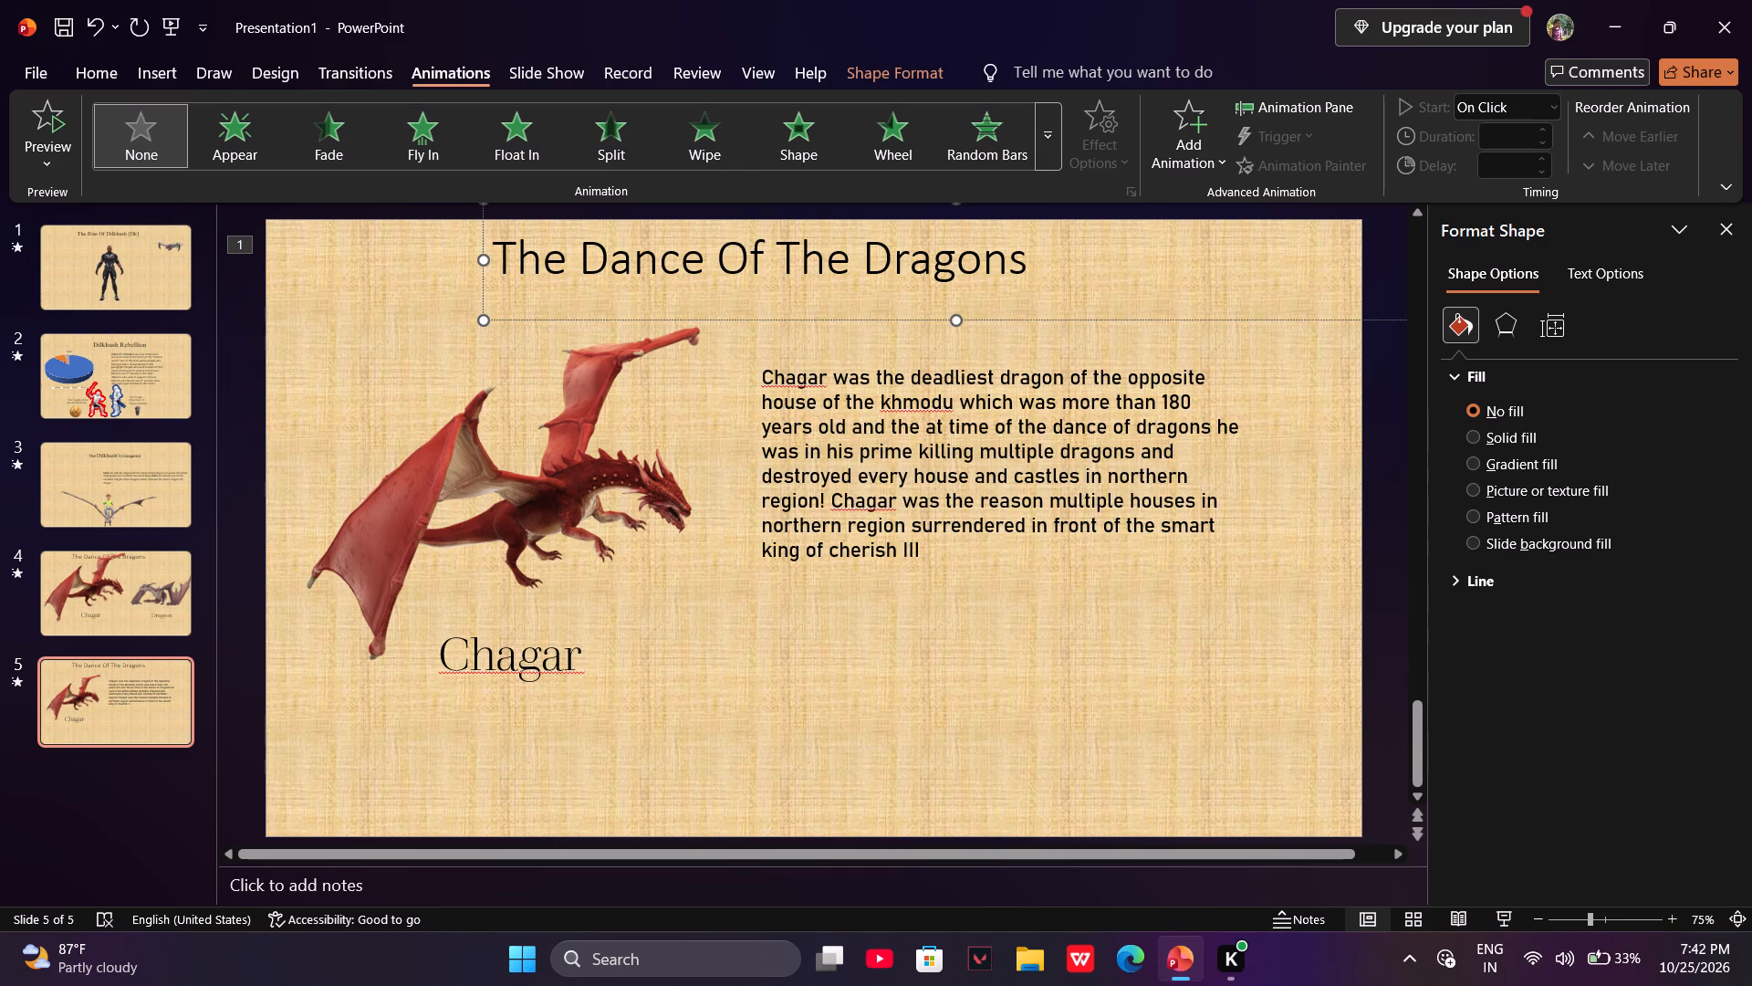
{"action": "key", "text": "Left"}
{"action": "key", "text": "Left"}
{"action": "key", "text": "Right"}
{"action": "key", "text": "Right"}
{"action": "key", "text": "Right"}
{"action": "key", "text": "Right"}
{"action": "key", "text": "Right"}
{"action": "key", "text": "Right"}
{"action": "key", "text": "Right"}
{"action": "key", "text": "Right"}
{"action": "key", "text": "Right"}
{"action": "key", "text": "Right"}
{"action": "key", "text": "Right"}
{"action": "key", "text": "Right"}
{"action": "key", "text": "Right"}
{"action": "key", "text": "Right"}
{"action": "key", "text": "Right"}
{"action": "key", "text": "Right"}
{"action": "key", "text": "Right"}
{"action": "key", "text": "Right"}
{"action": "key", "text": "Right"}
{"action": "key", "text": "Right"}
{"action": "key", "text": "Right"}
{"action": "type", "text": "!!!!!"}
{"action": "key", "text": "shift+BackSpace"}
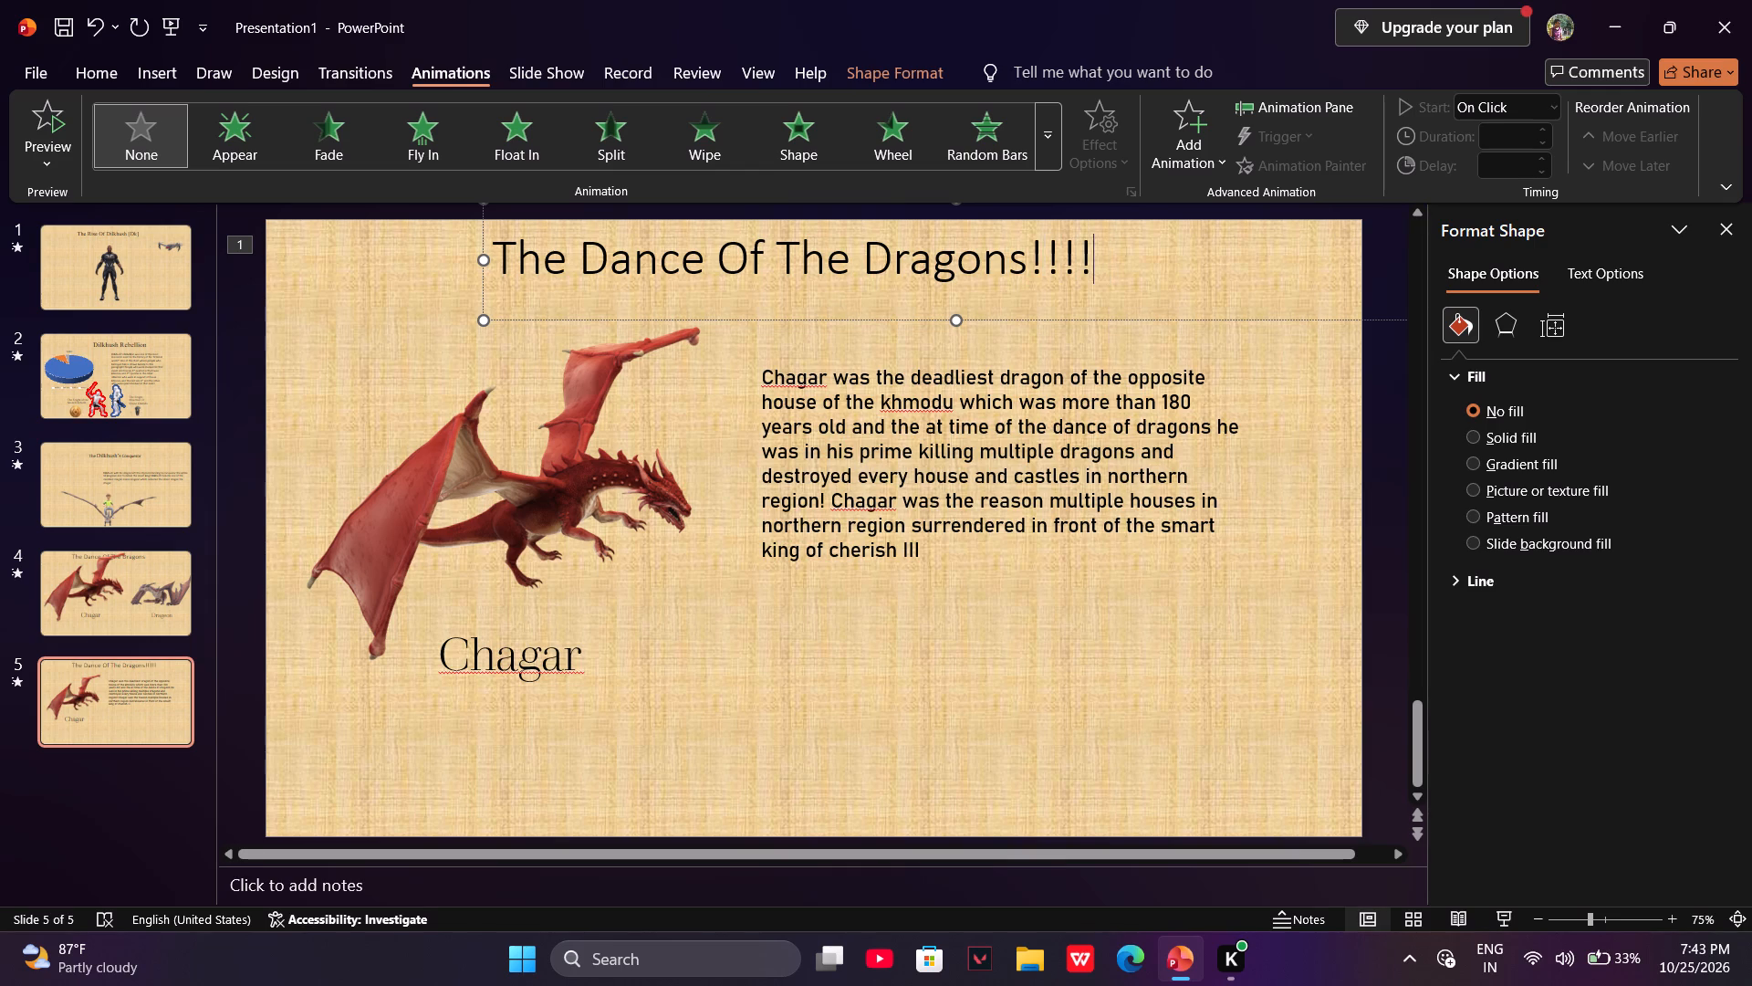
{"action": "key", "text": "BackSpace"}
{"action": "key", "text": "shift+exclam"}
{"action": "left_click", "coordinate": [904, 641]}
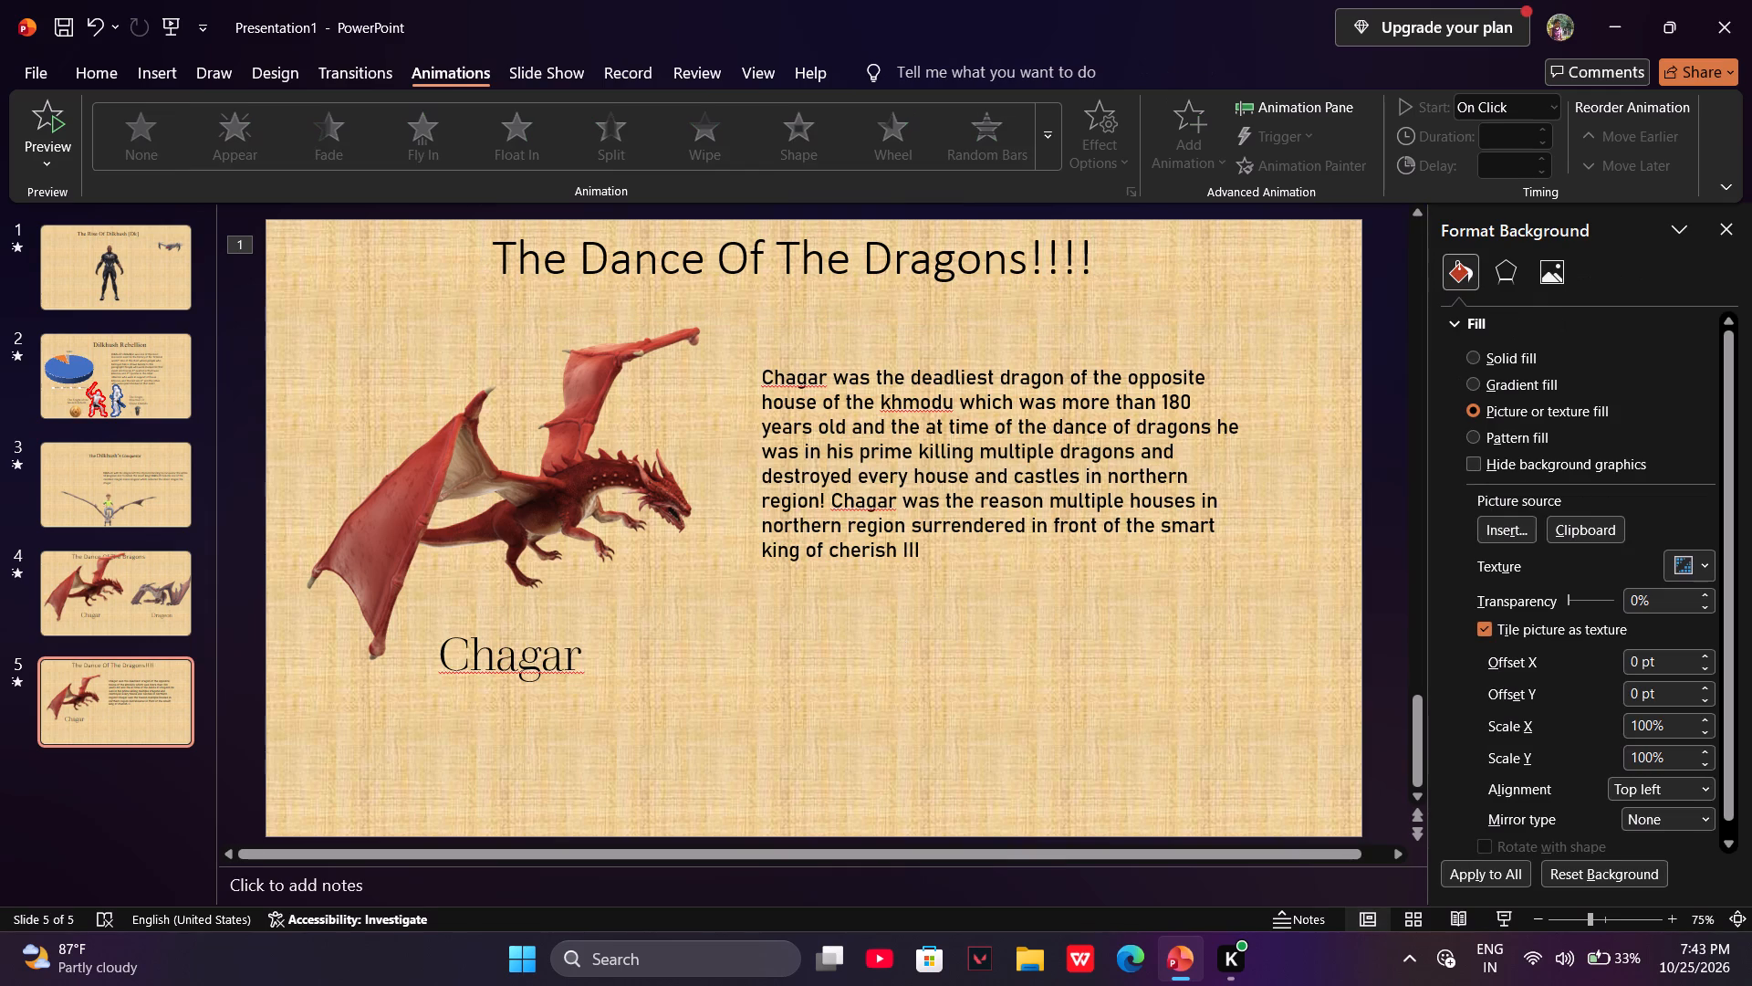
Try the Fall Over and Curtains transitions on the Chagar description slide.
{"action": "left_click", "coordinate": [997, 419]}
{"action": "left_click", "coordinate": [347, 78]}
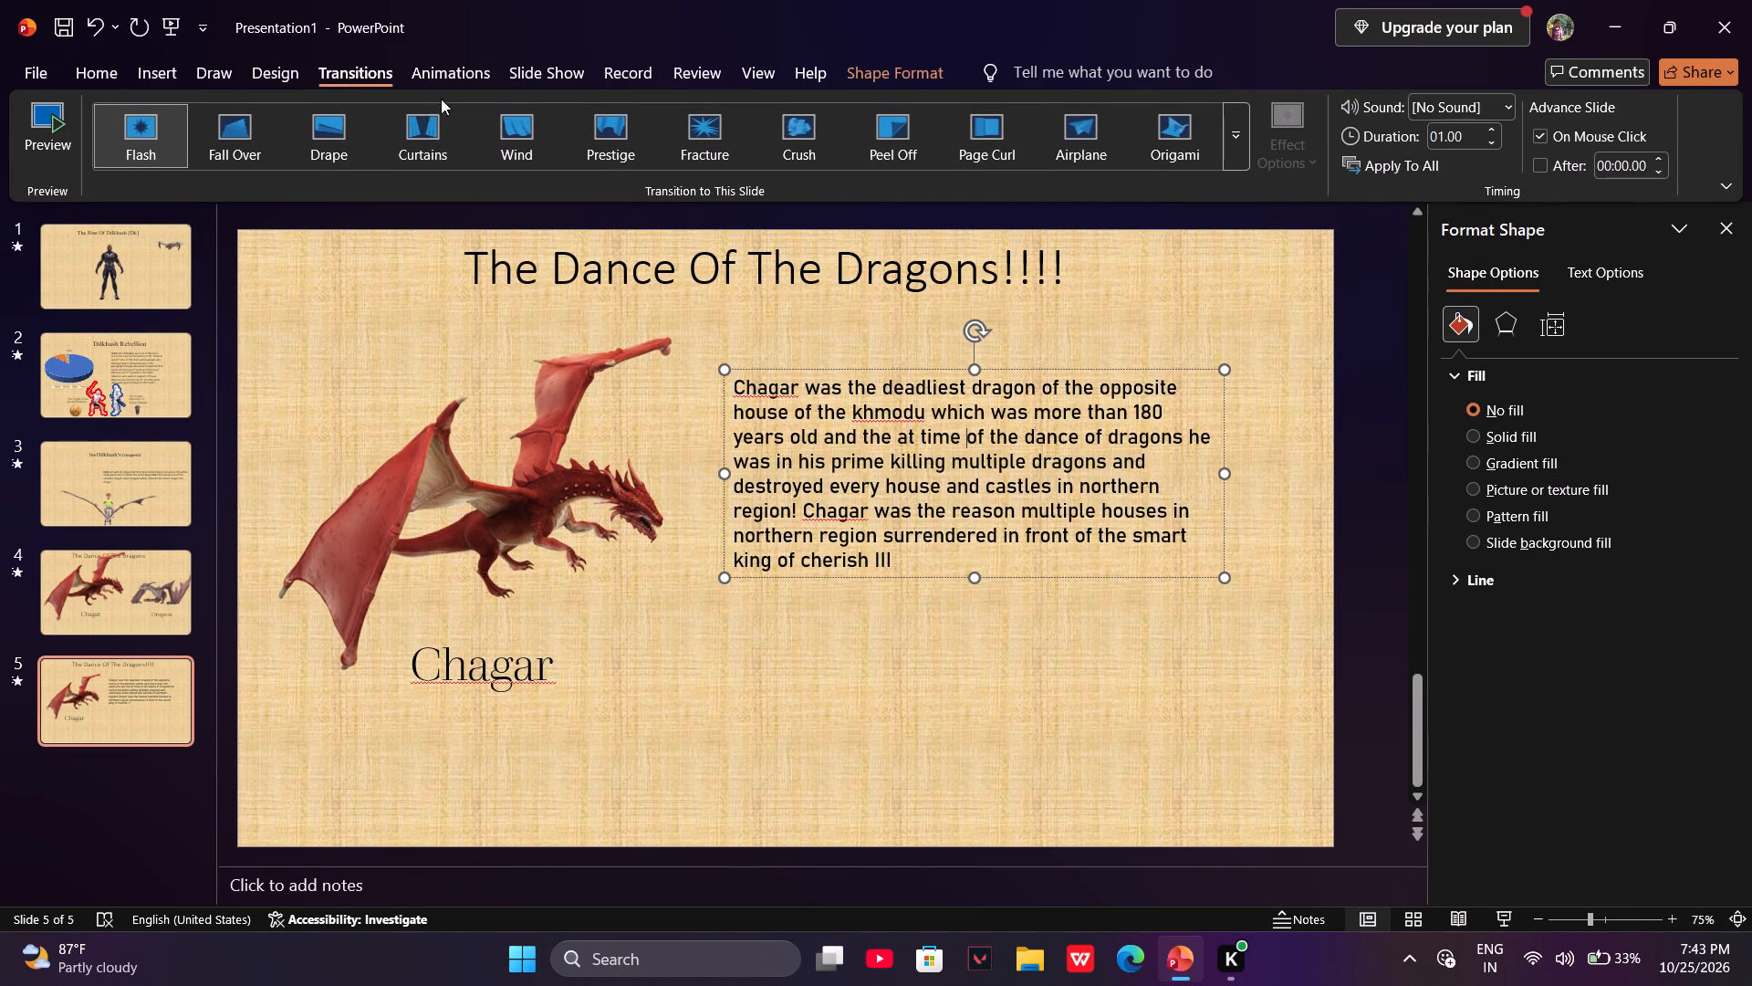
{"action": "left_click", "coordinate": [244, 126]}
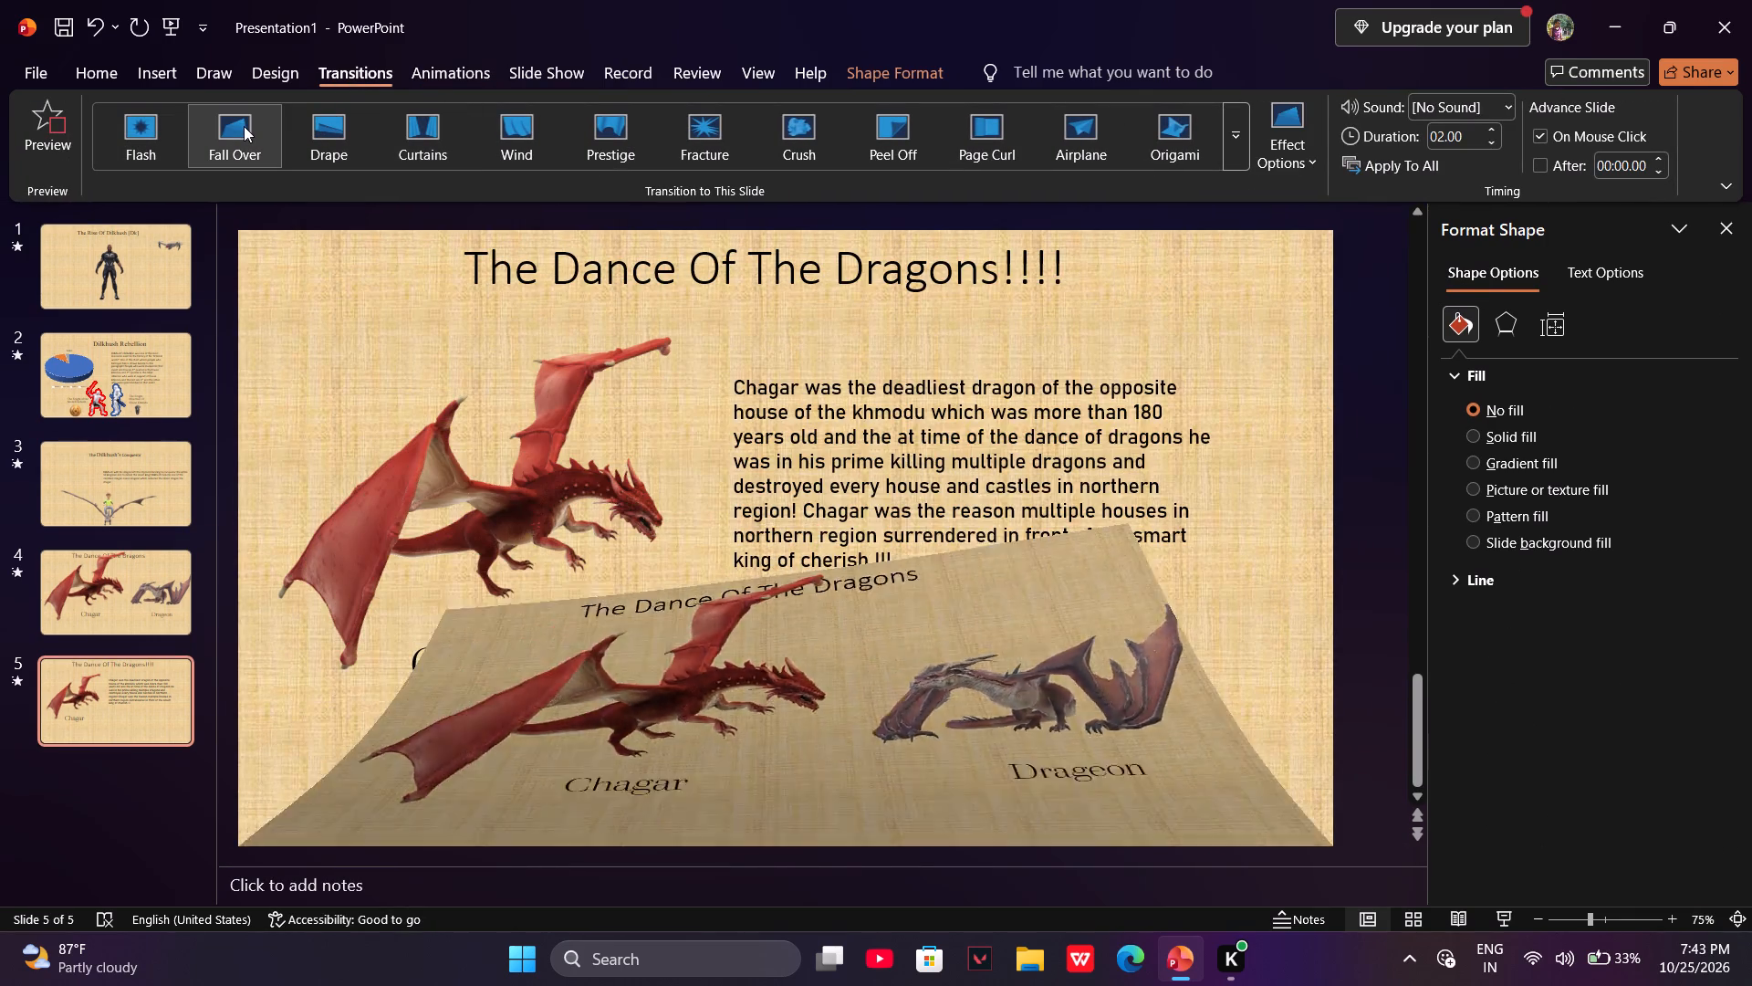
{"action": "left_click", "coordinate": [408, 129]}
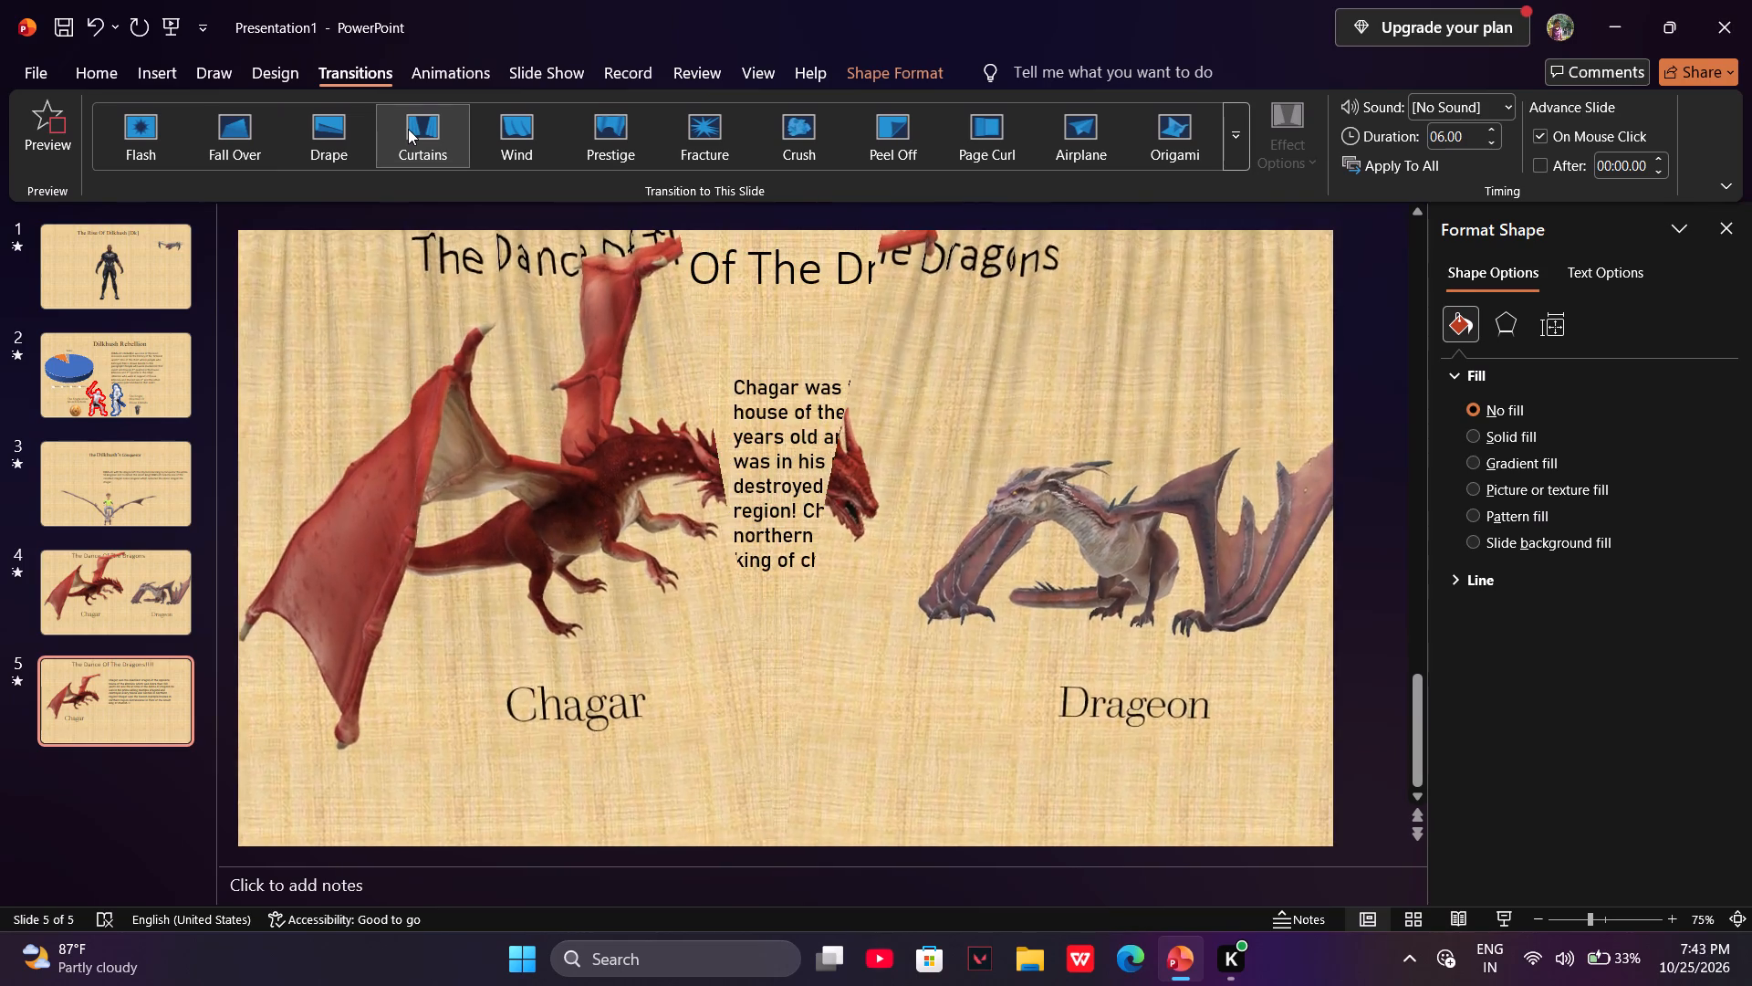
Apply the Drape transition to the Chagar description slide.
{"action": "left_click", "coordinate": [331, 122]}
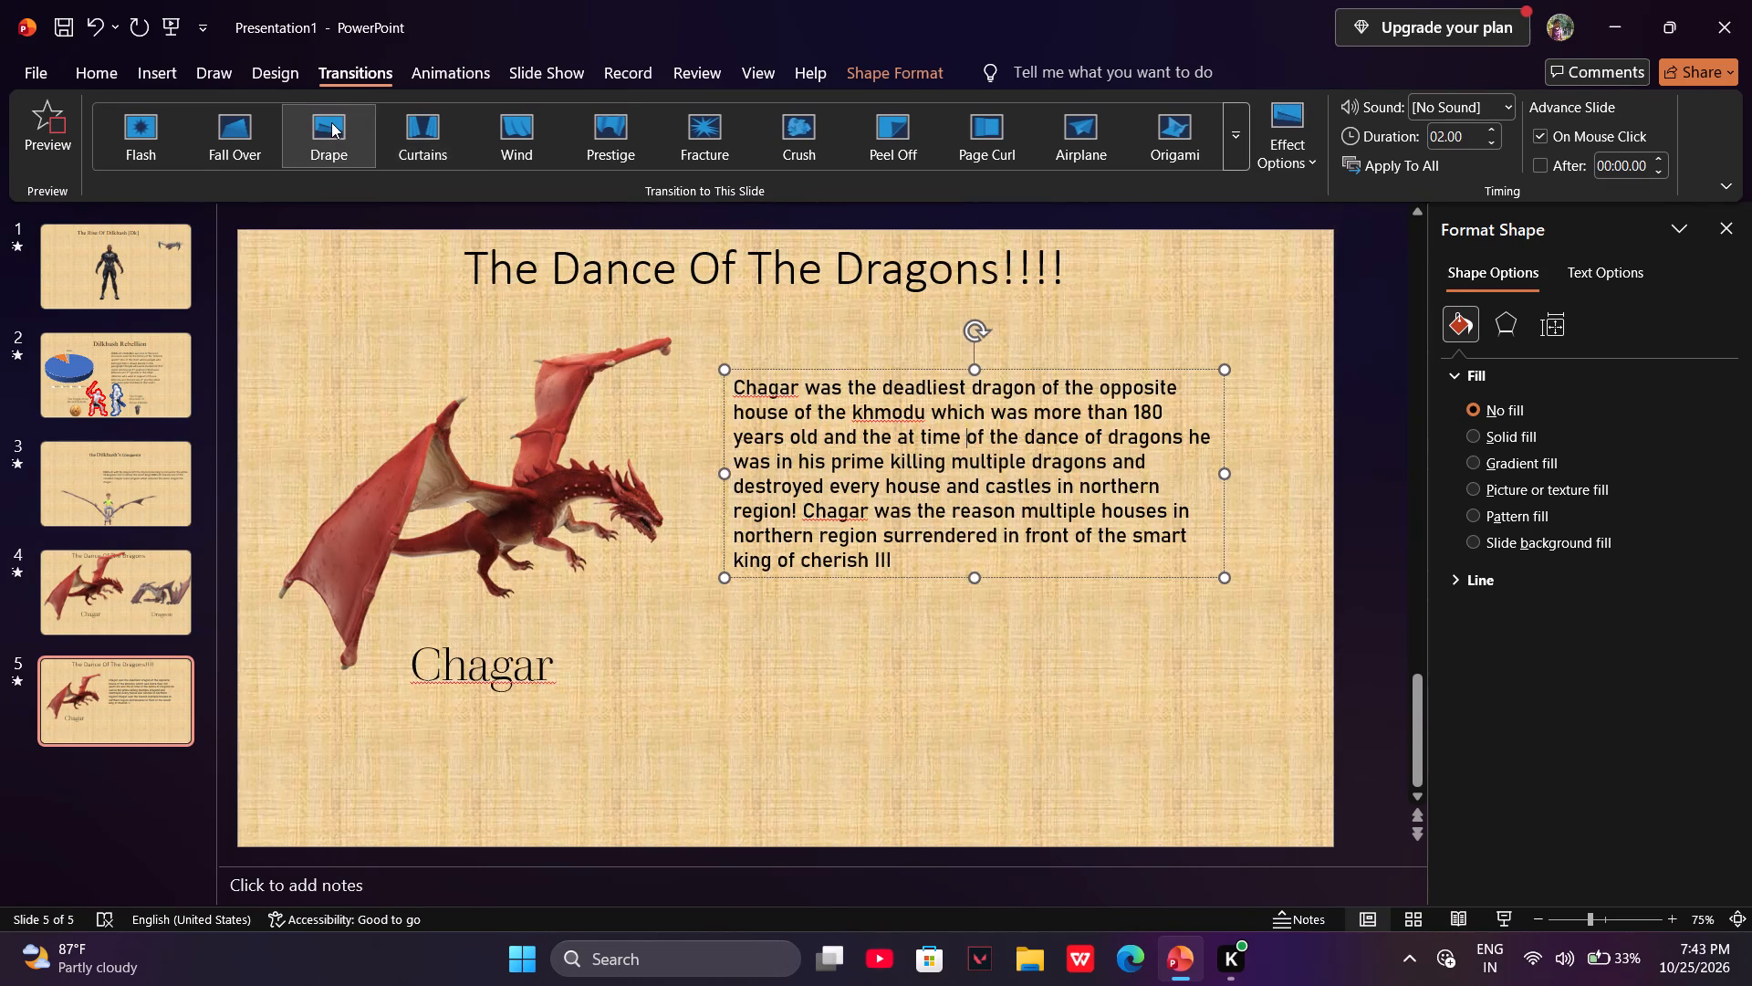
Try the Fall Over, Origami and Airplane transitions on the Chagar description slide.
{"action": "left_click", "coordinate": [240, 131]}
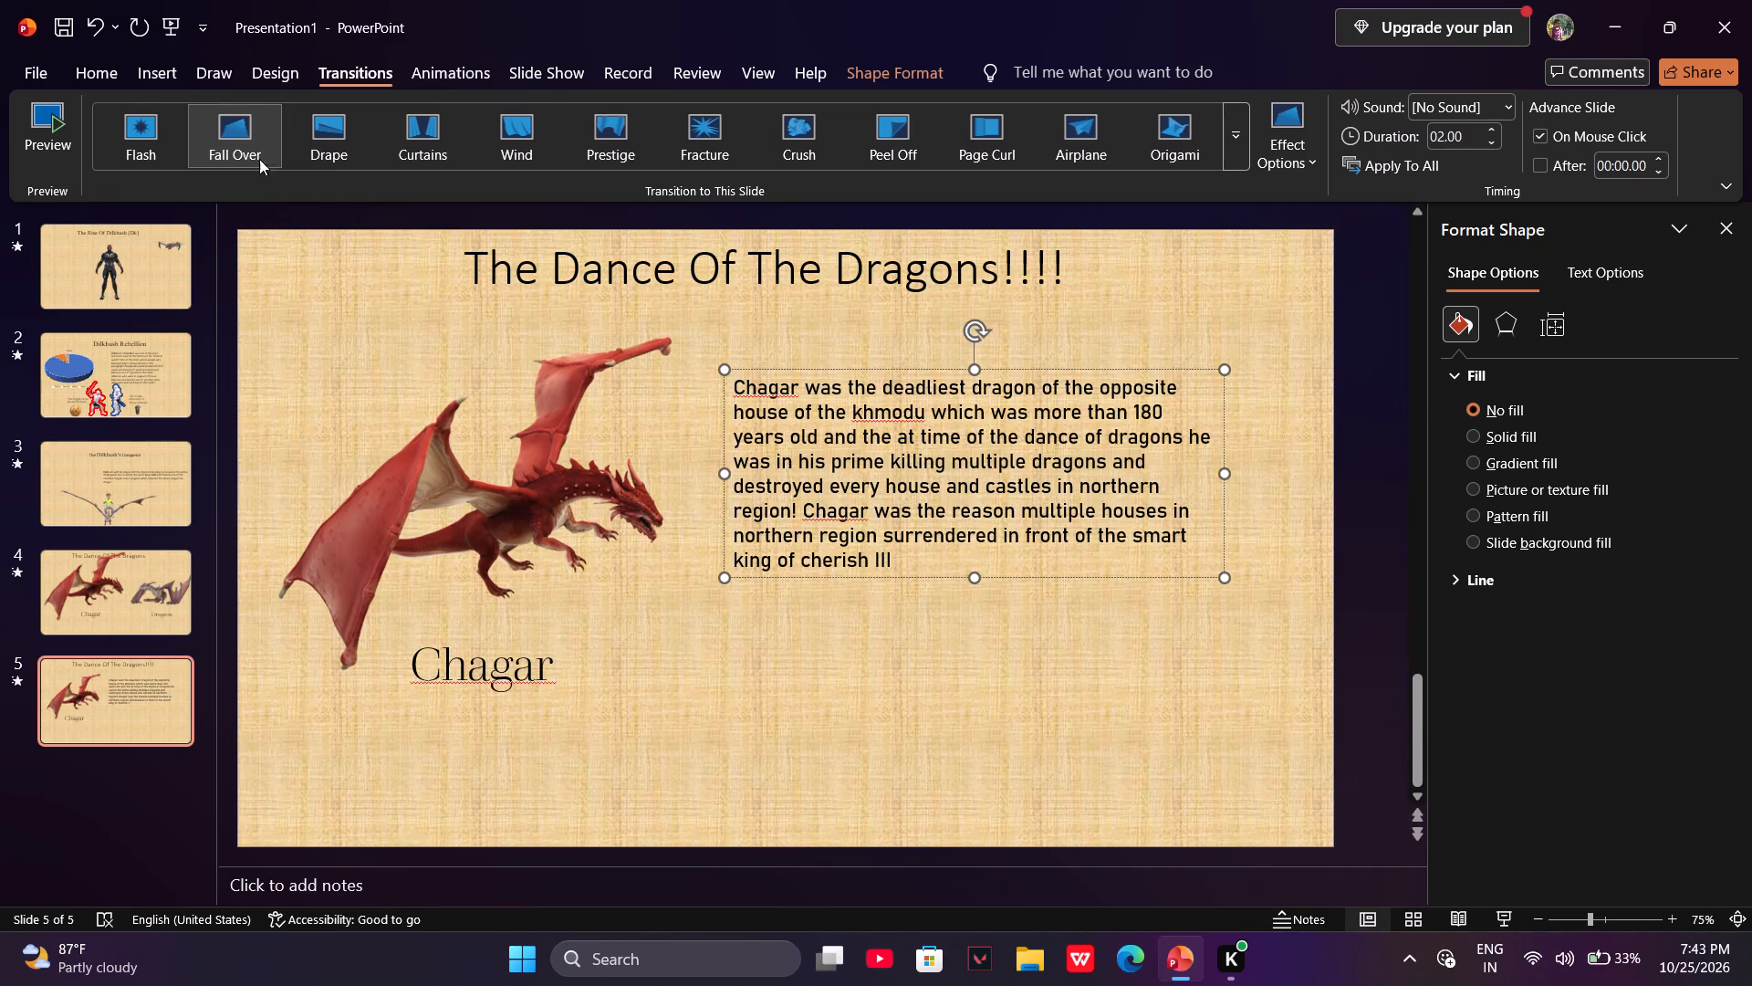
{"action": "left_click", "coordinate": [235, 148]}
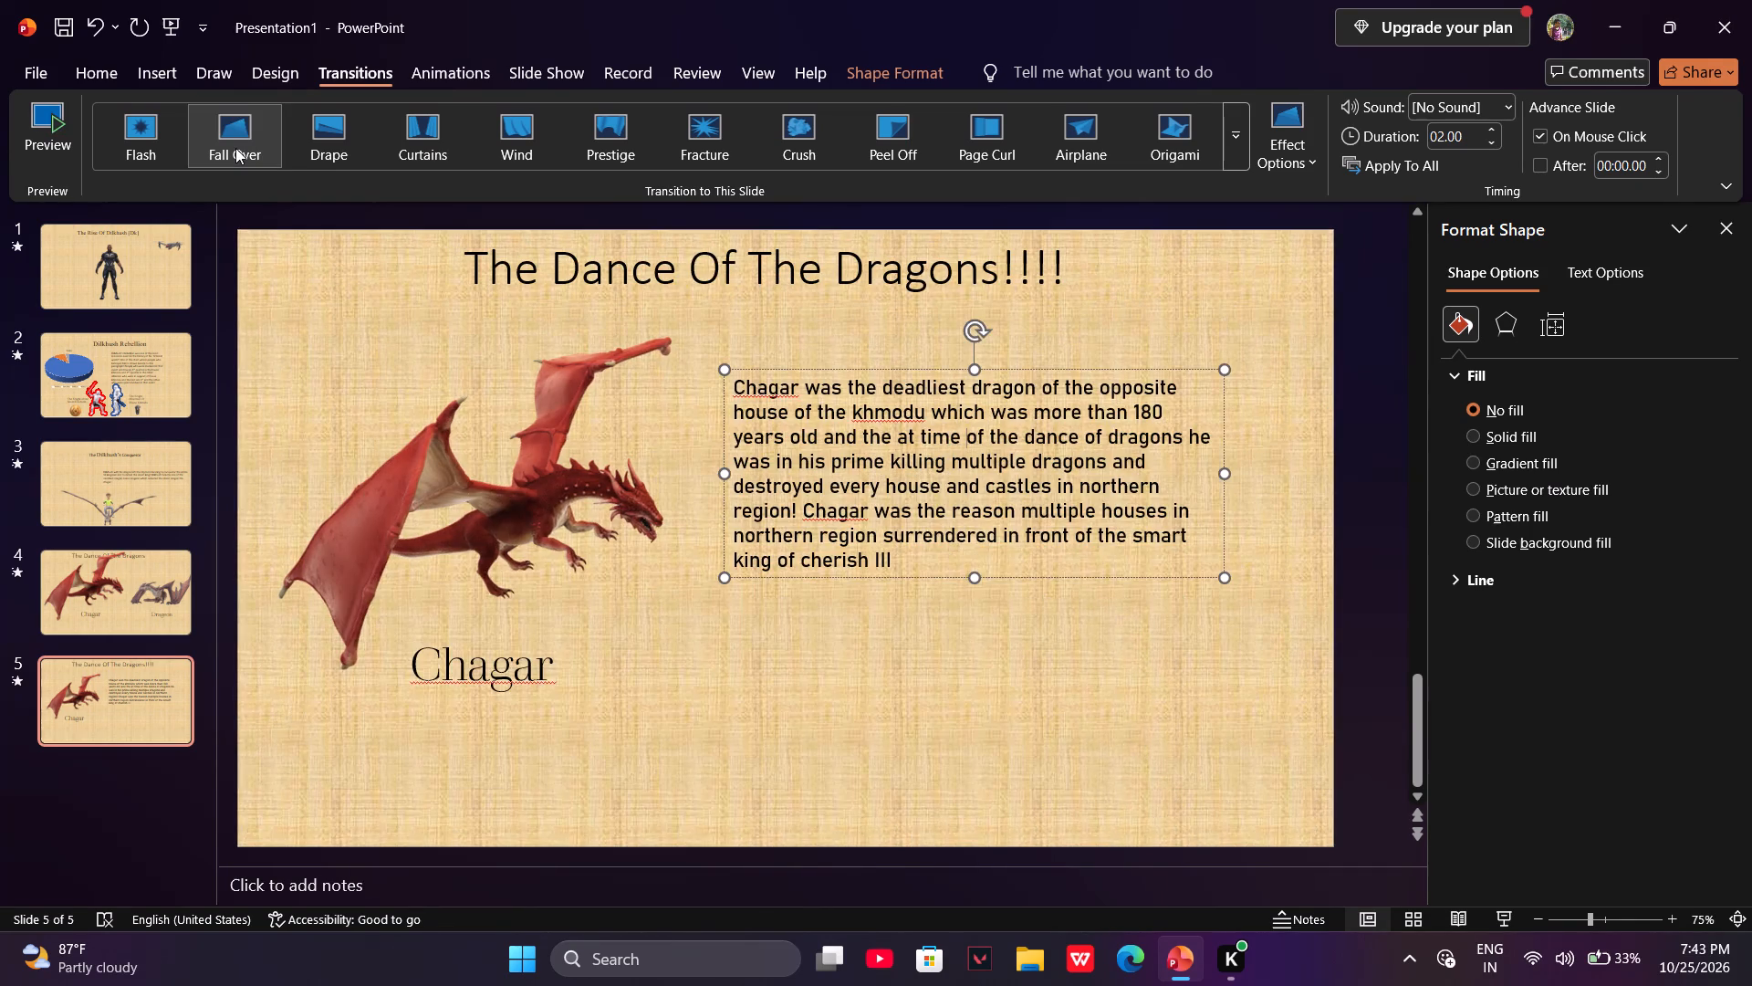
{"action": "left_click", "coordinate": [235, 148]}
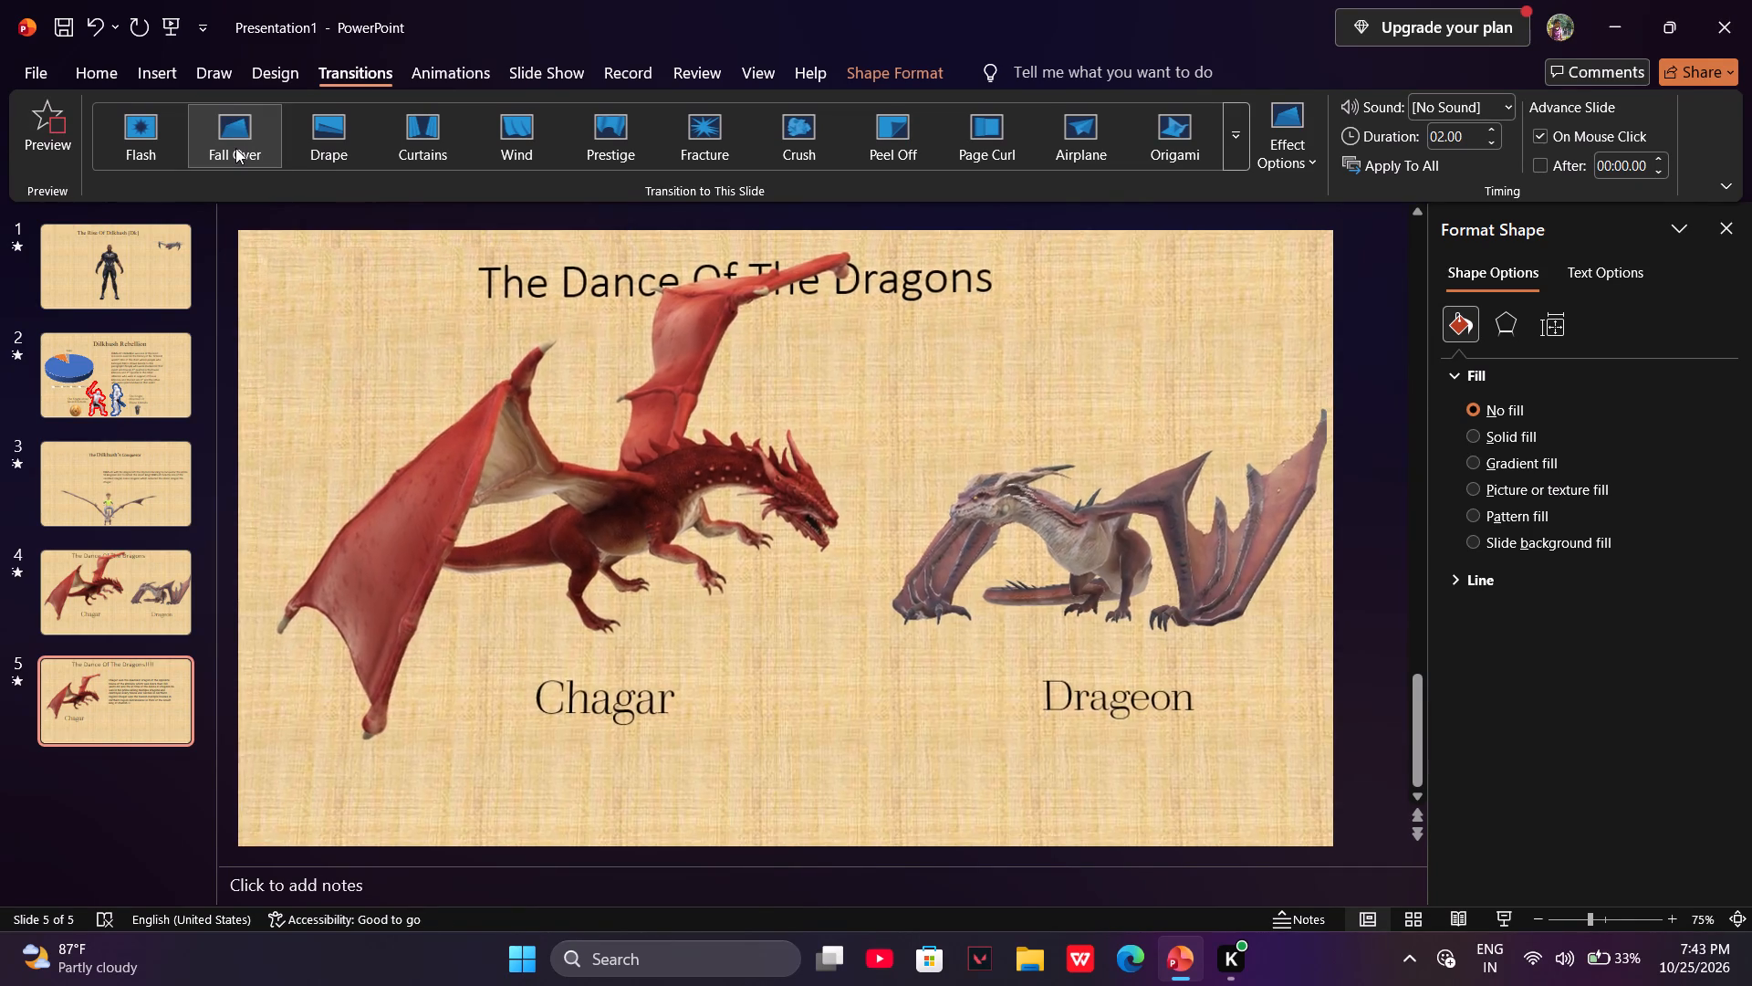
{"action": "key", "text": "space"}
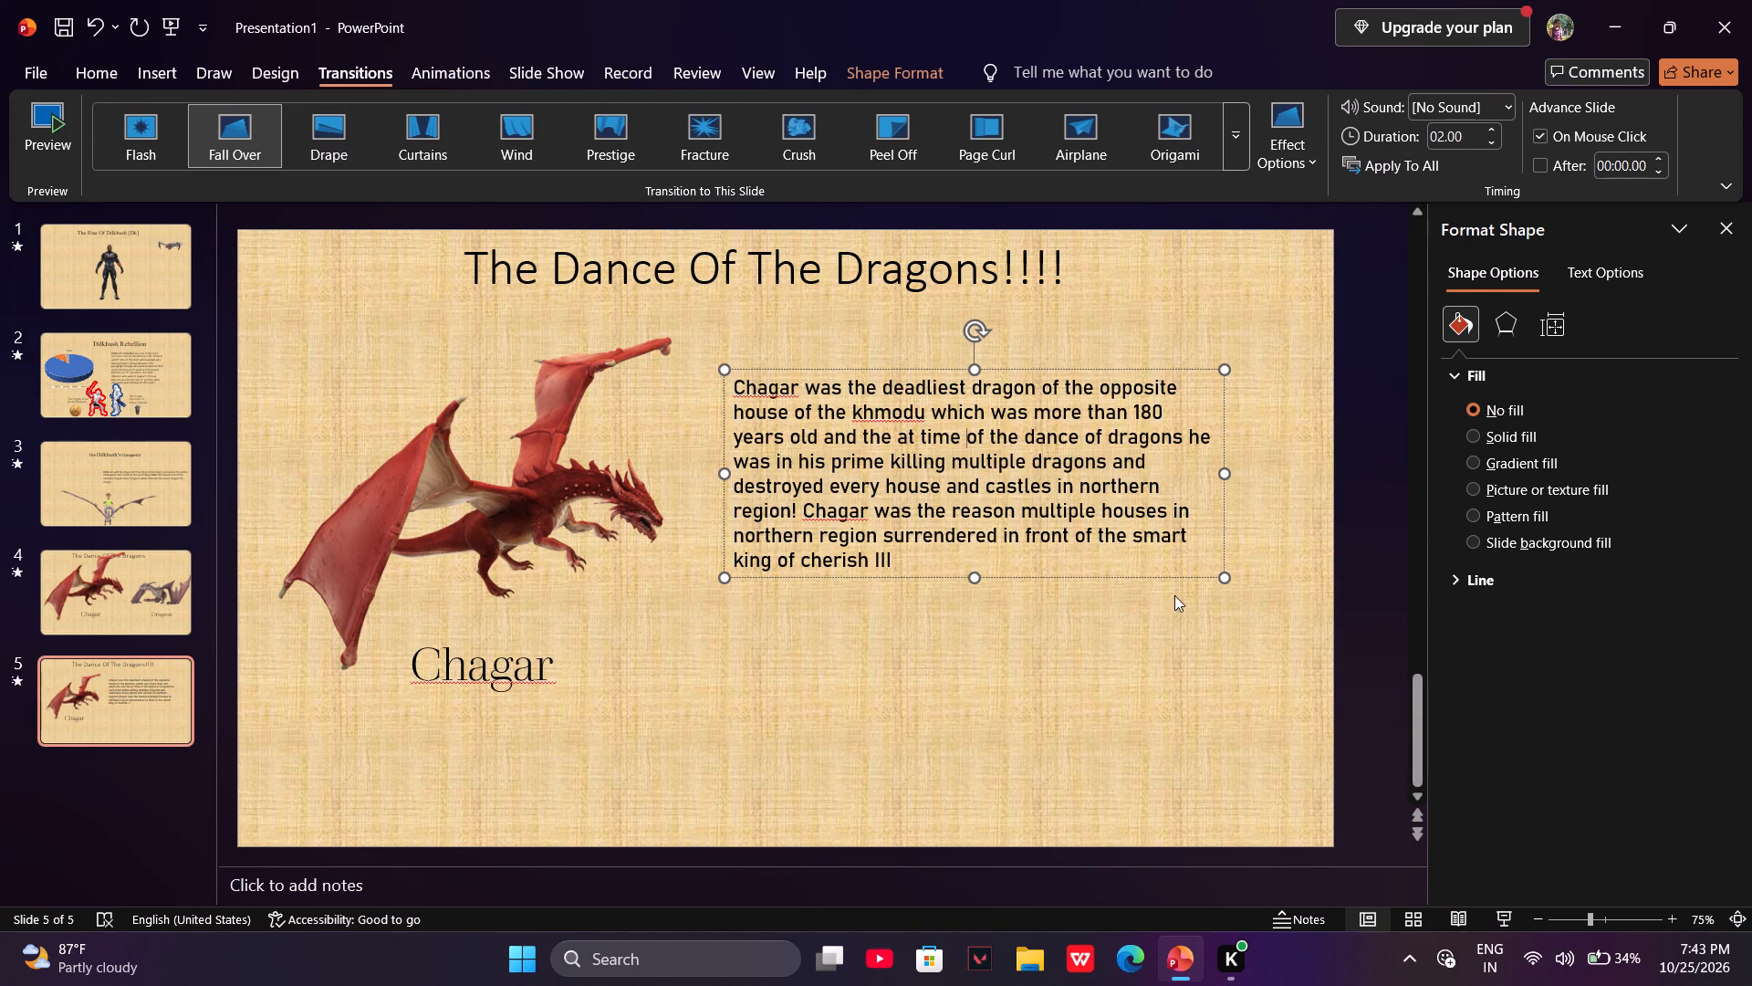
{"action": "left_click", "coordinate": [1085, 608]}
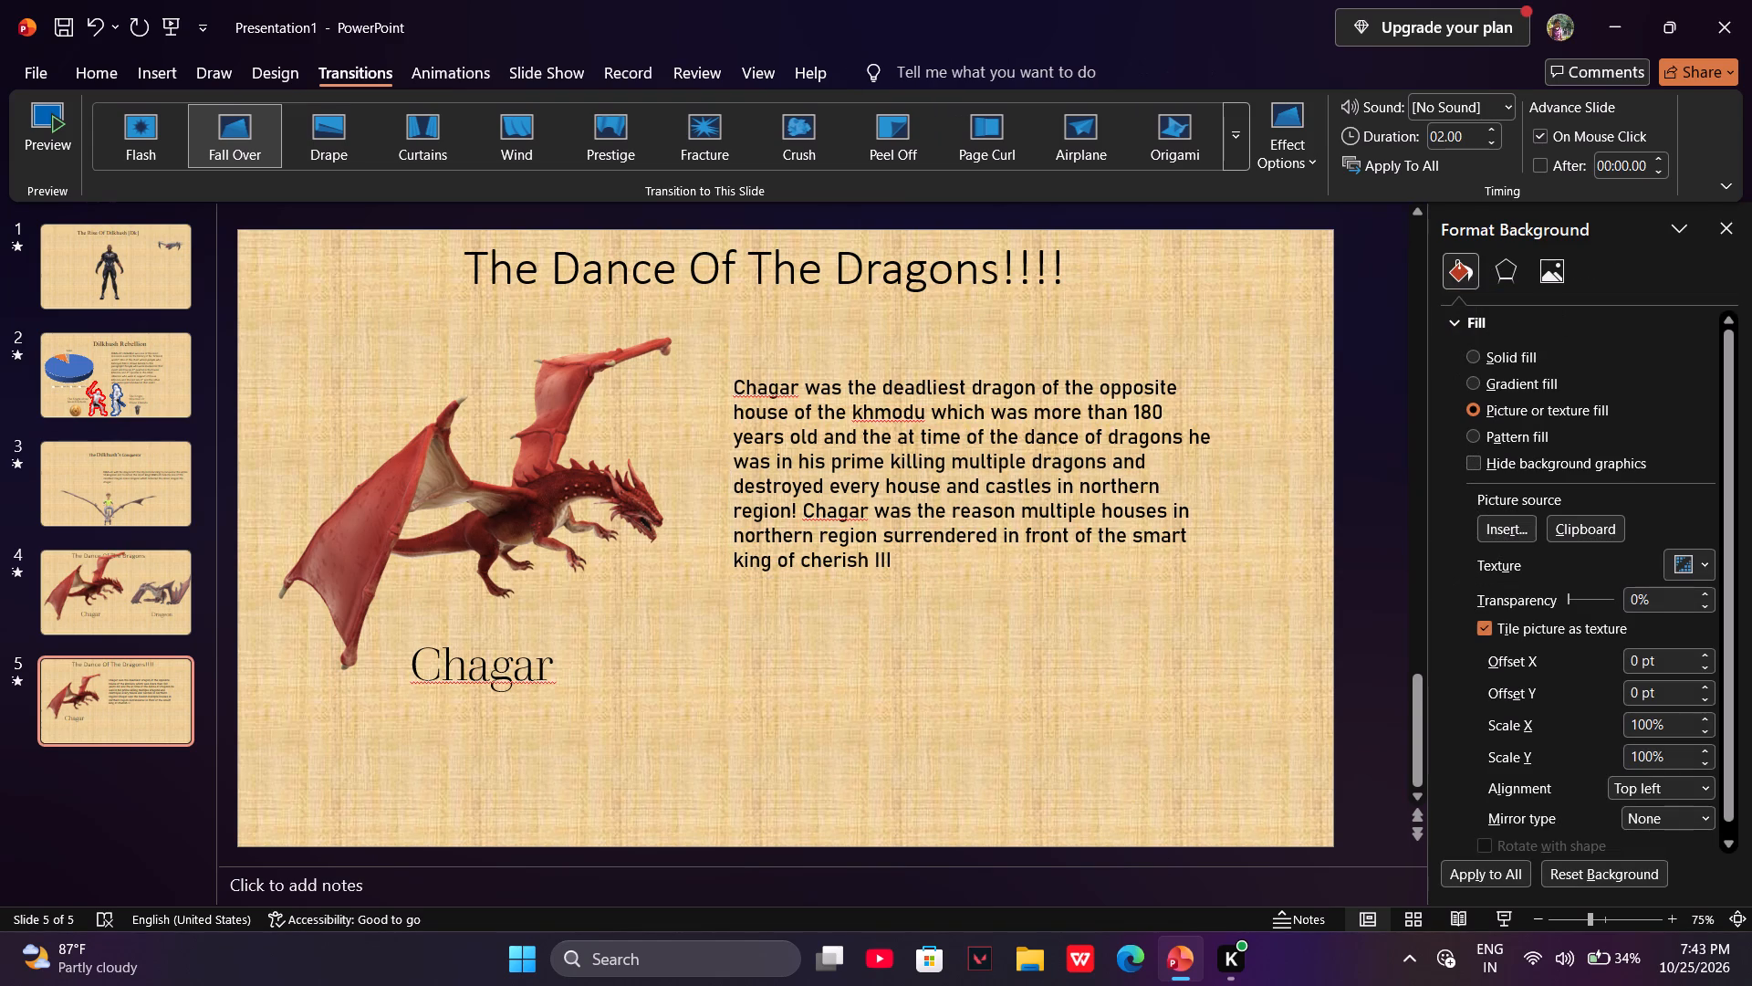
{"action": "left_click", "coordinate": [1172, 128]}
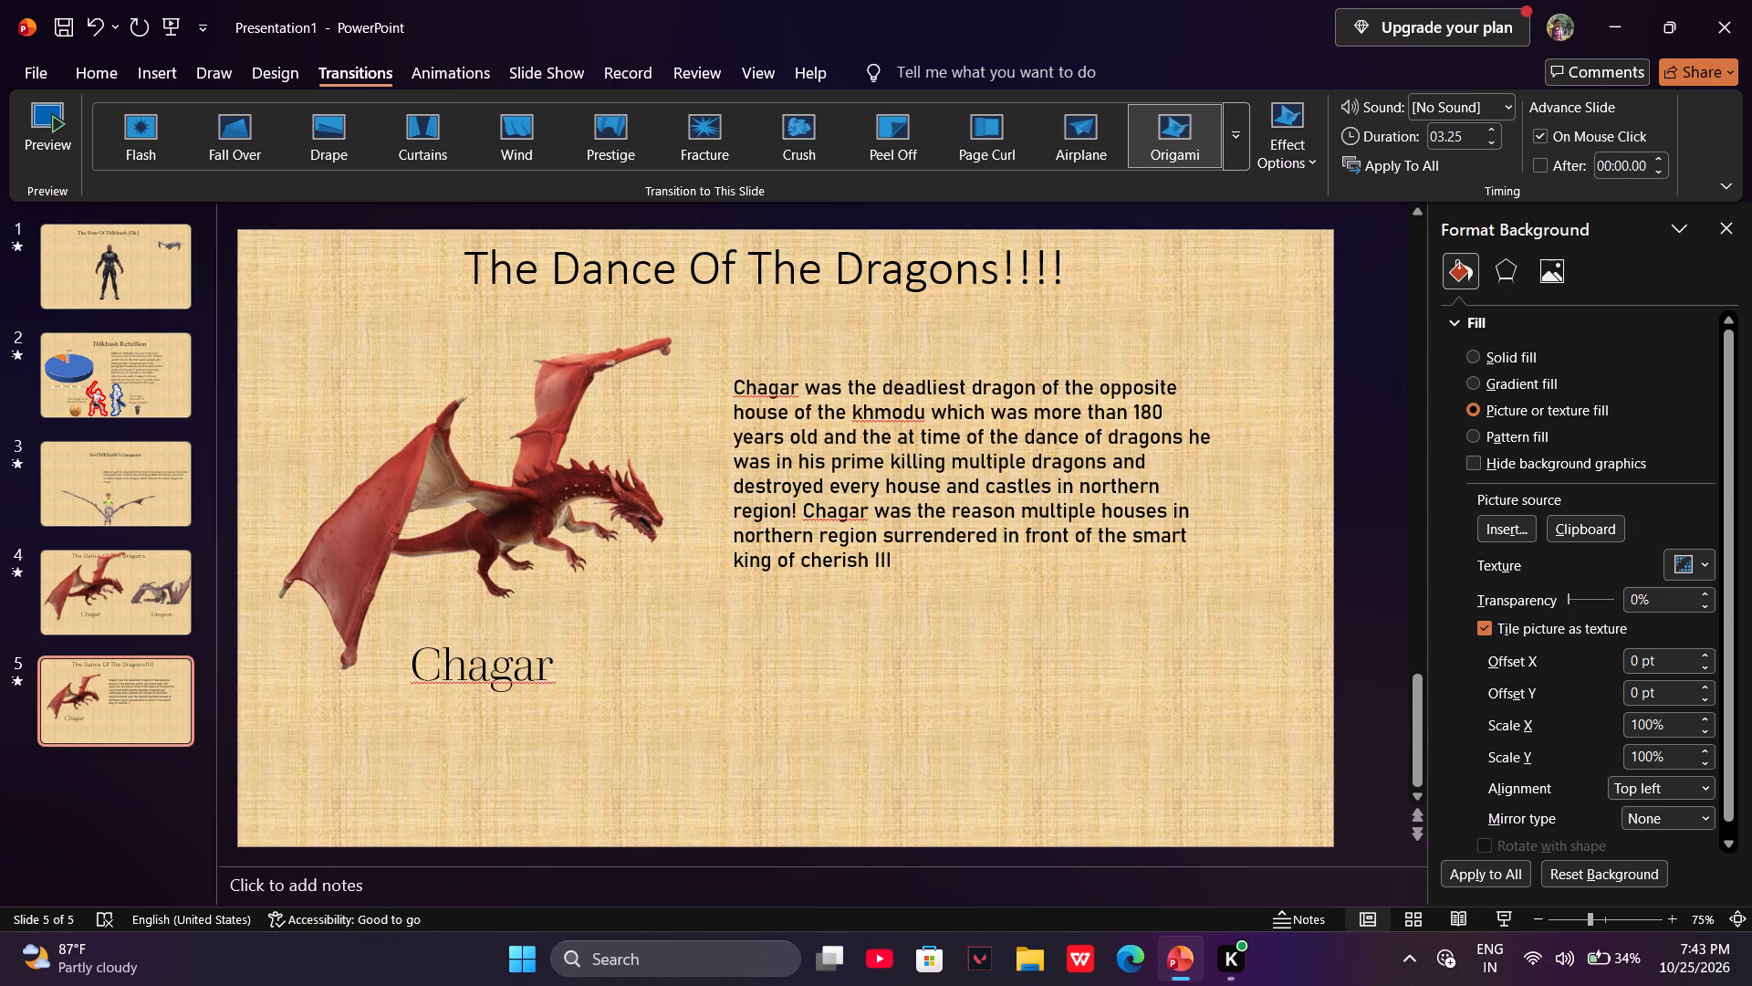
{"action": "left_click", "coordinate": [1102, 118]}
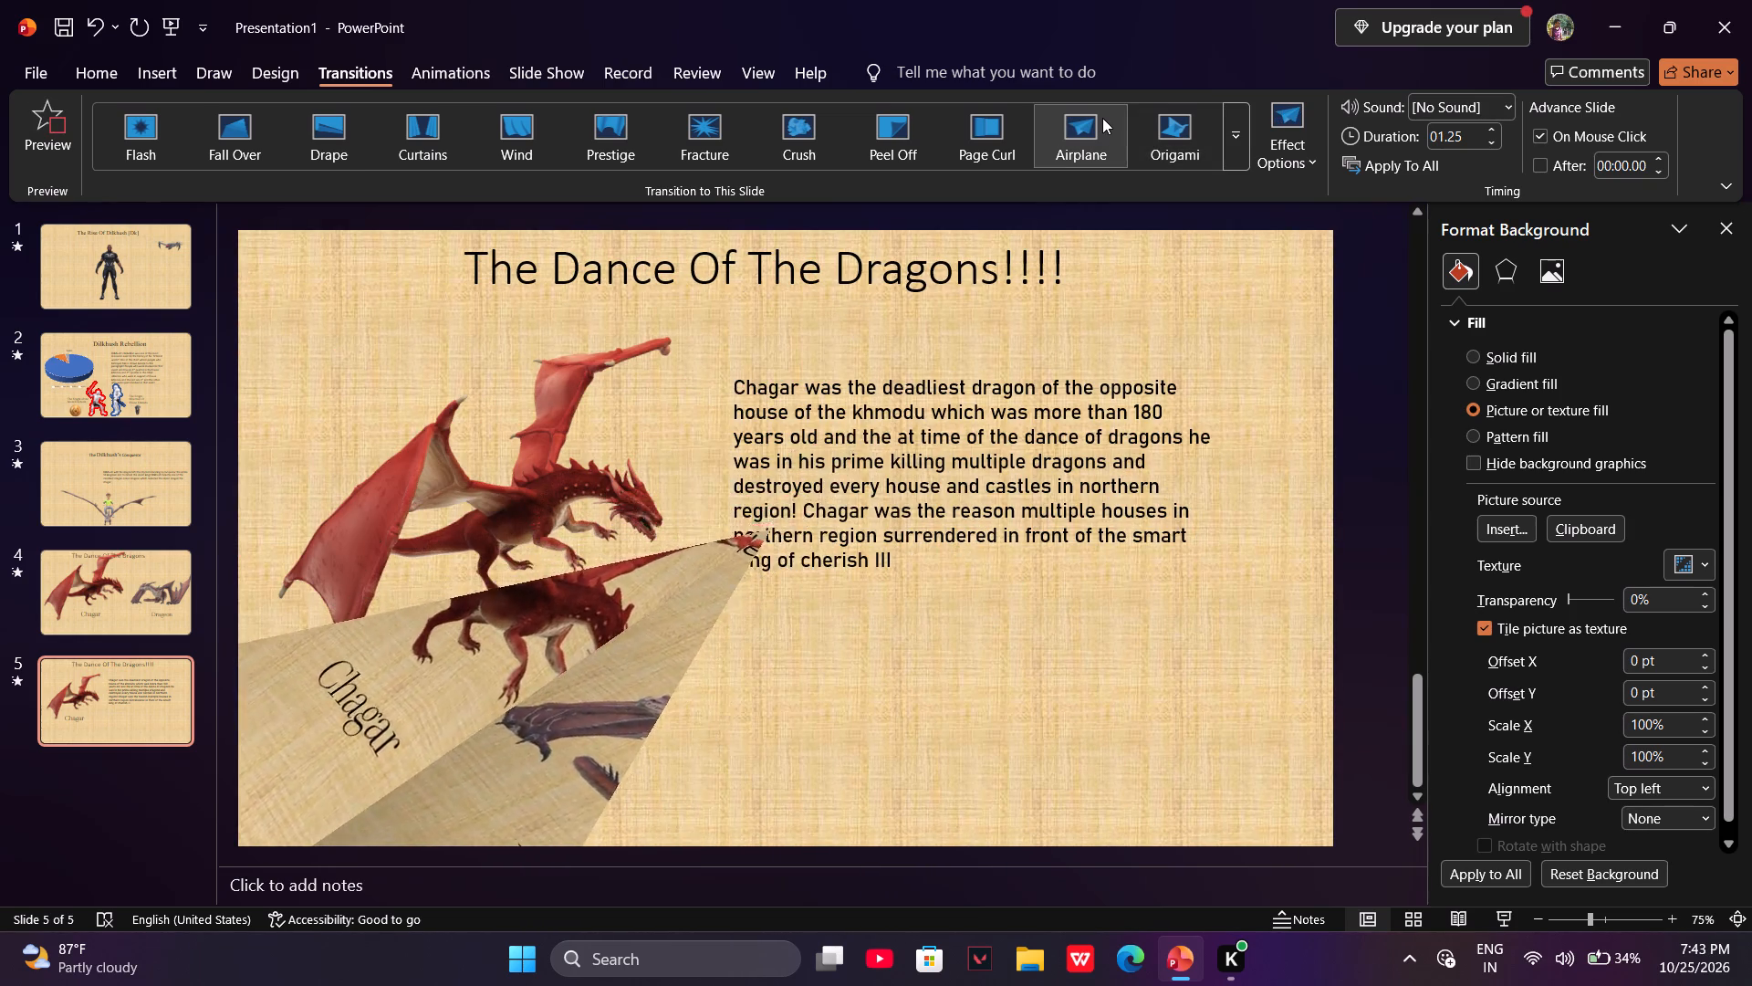
Apply the Page Curl transition to the Chagar description slide.
{"action": "left_click", "coordinate": [994, 131]}
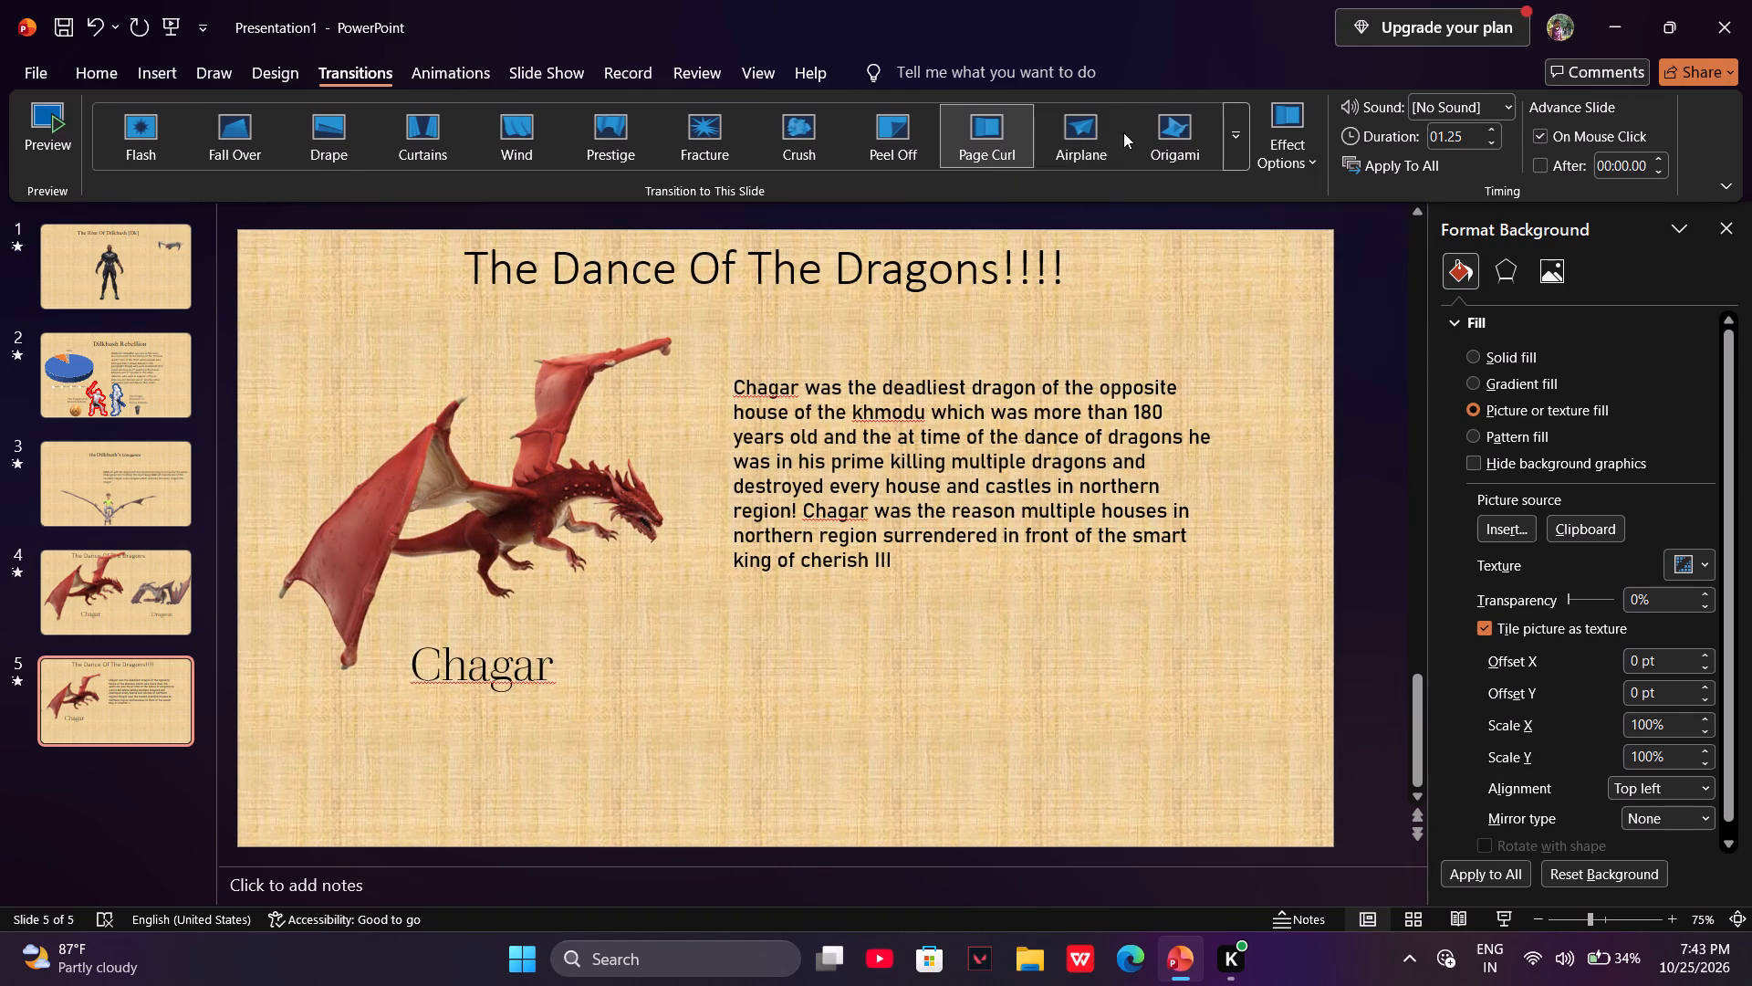
{"action": "left_click", "coordinate": [1246, 139]}
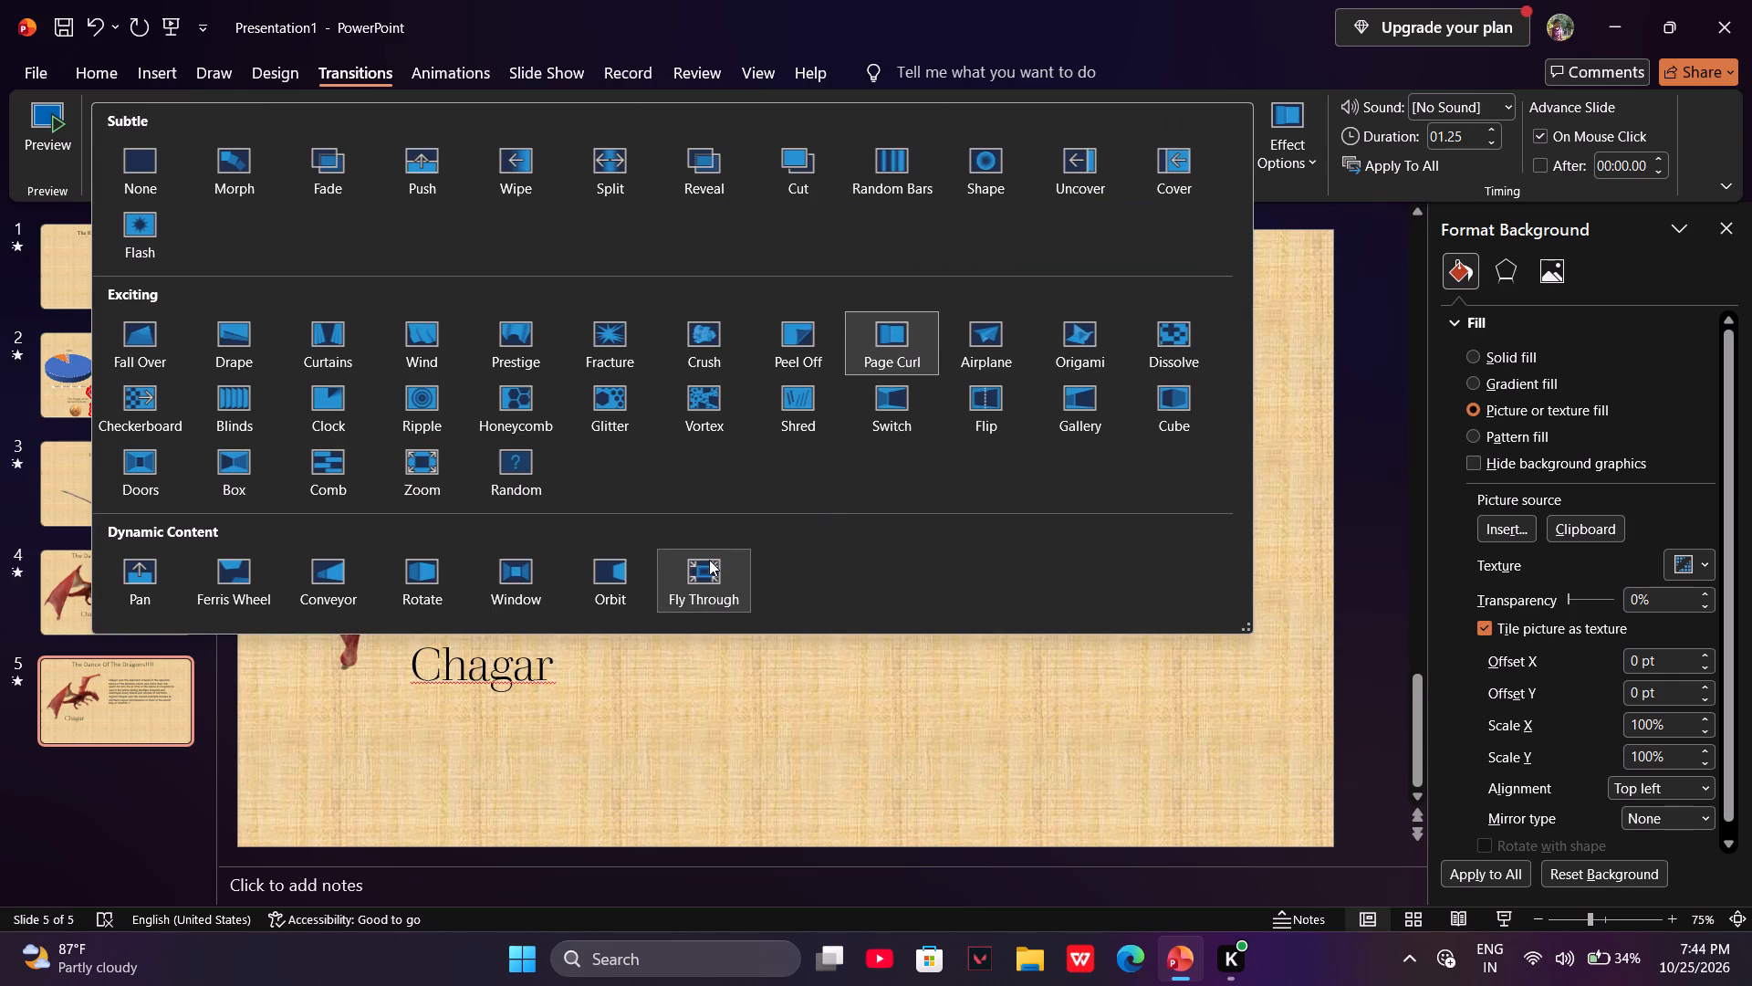
{"action": "left_click", "coordinate": [580, 715]}
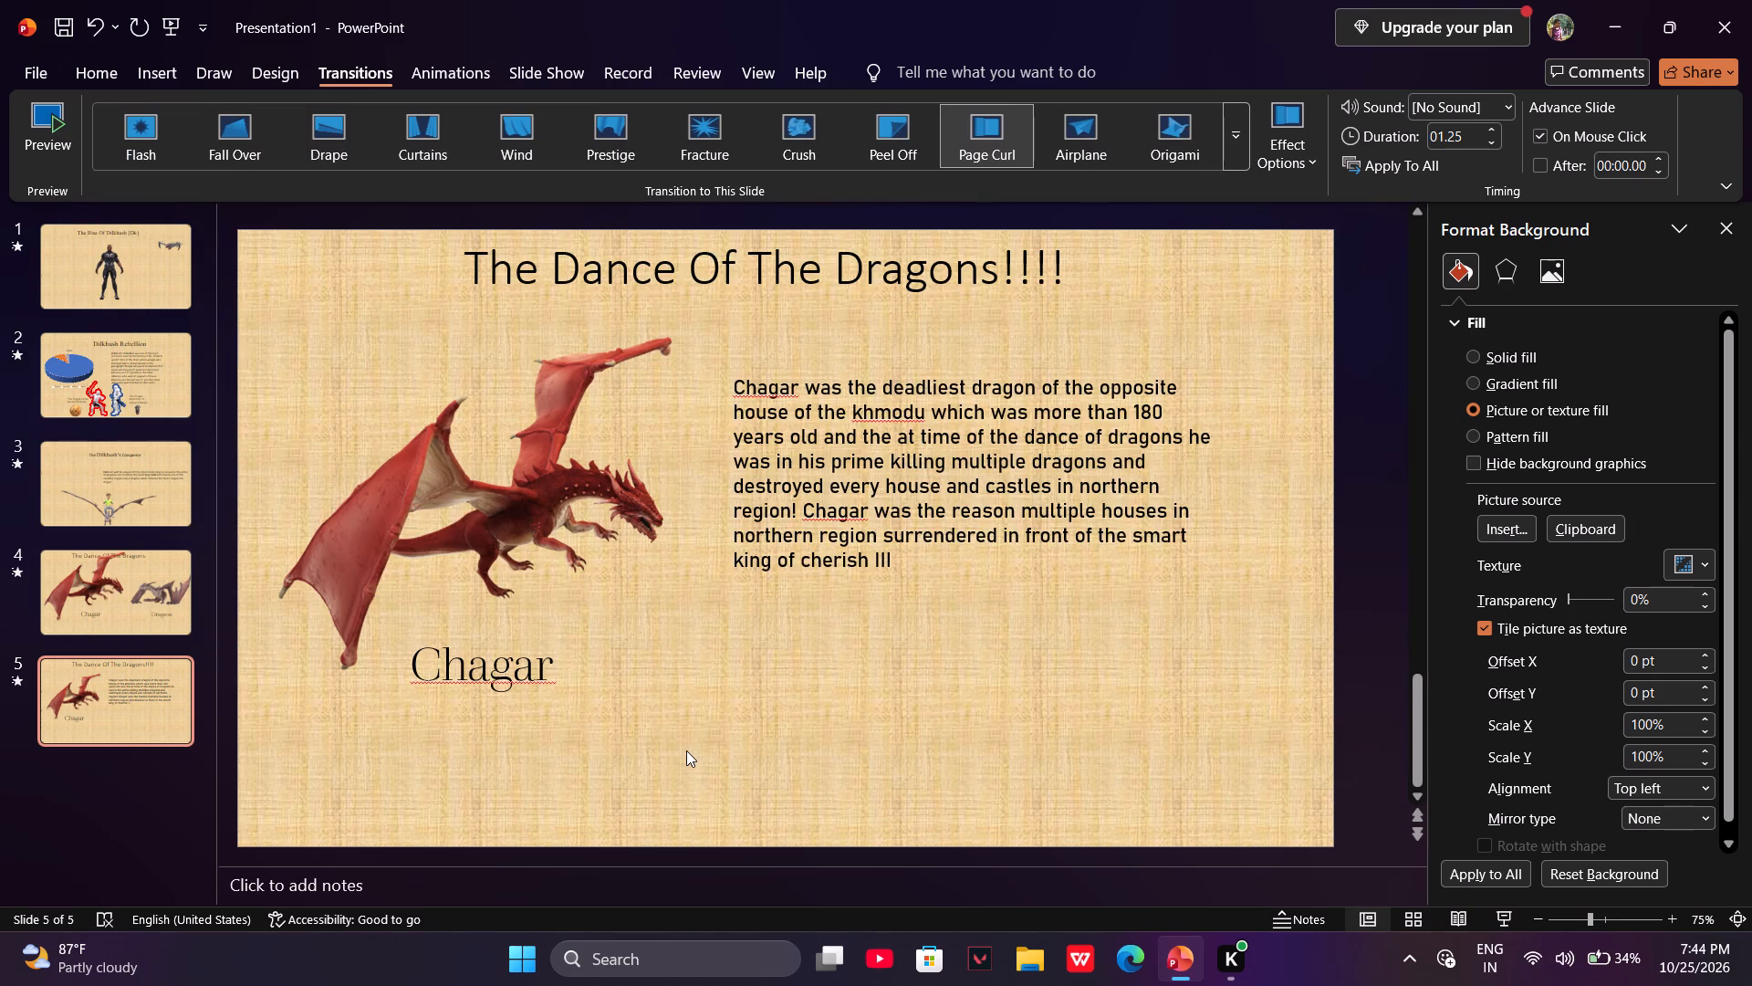
{"action": "scroll", "coordinate": [686, 750], "scroll_direction": "down", "scroll_amount": 3}
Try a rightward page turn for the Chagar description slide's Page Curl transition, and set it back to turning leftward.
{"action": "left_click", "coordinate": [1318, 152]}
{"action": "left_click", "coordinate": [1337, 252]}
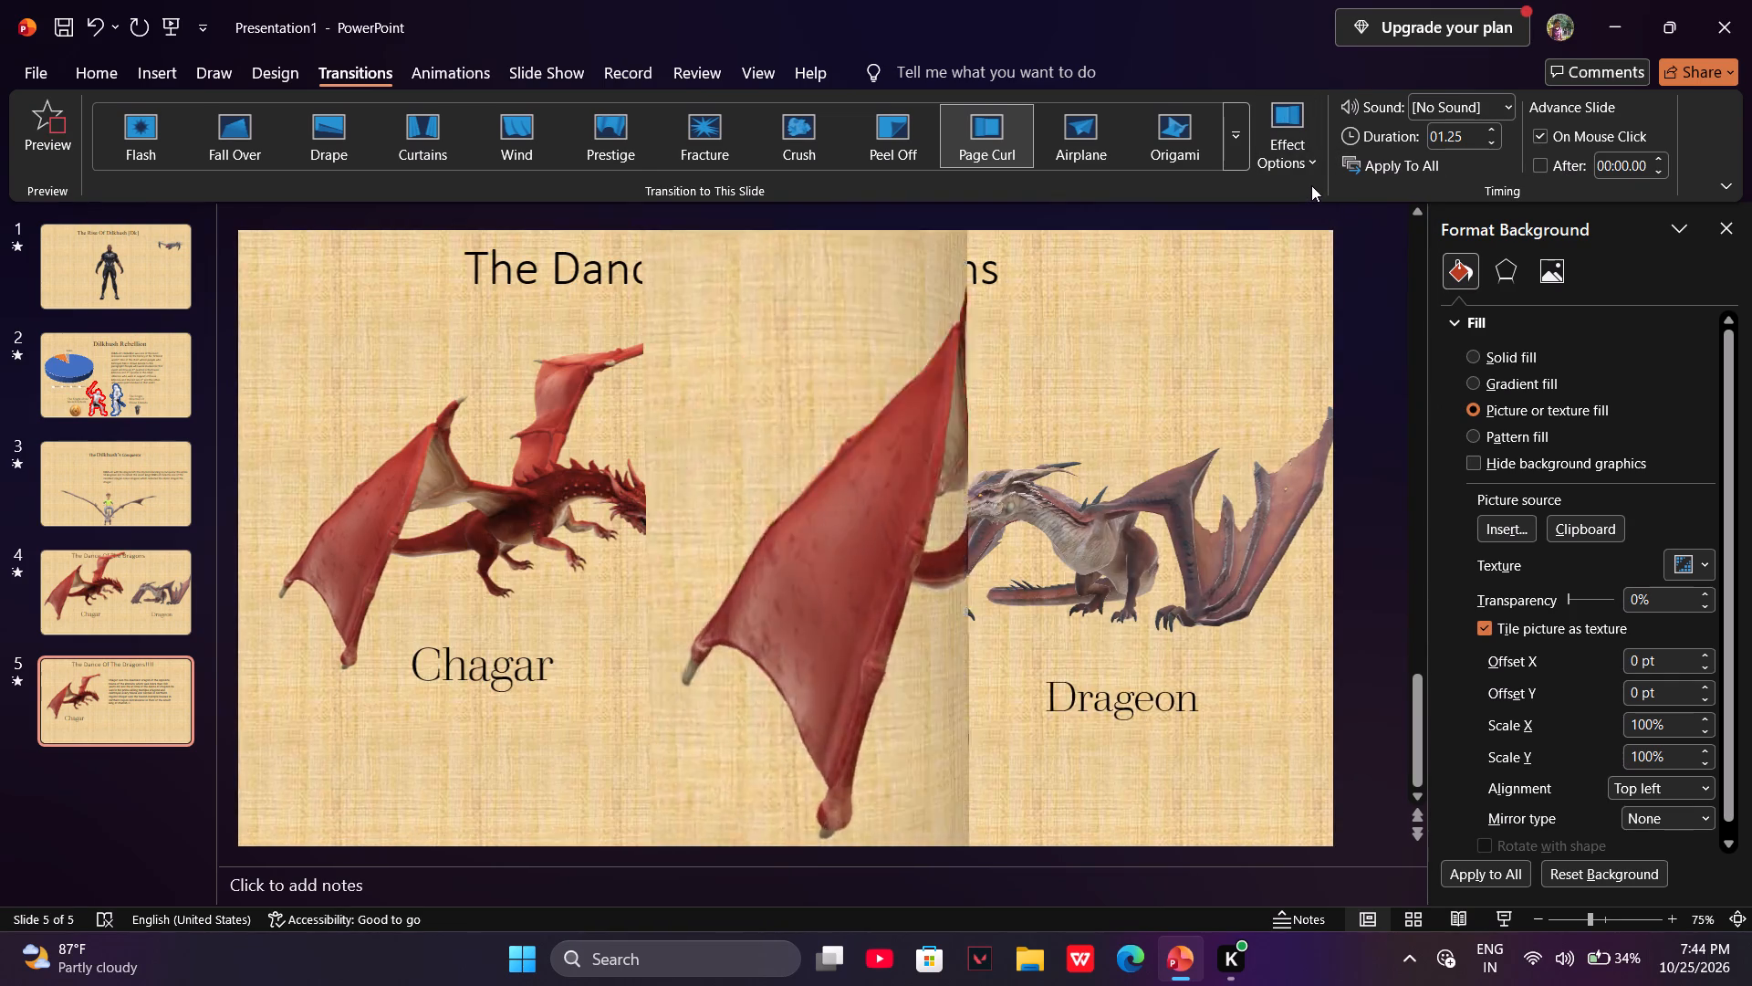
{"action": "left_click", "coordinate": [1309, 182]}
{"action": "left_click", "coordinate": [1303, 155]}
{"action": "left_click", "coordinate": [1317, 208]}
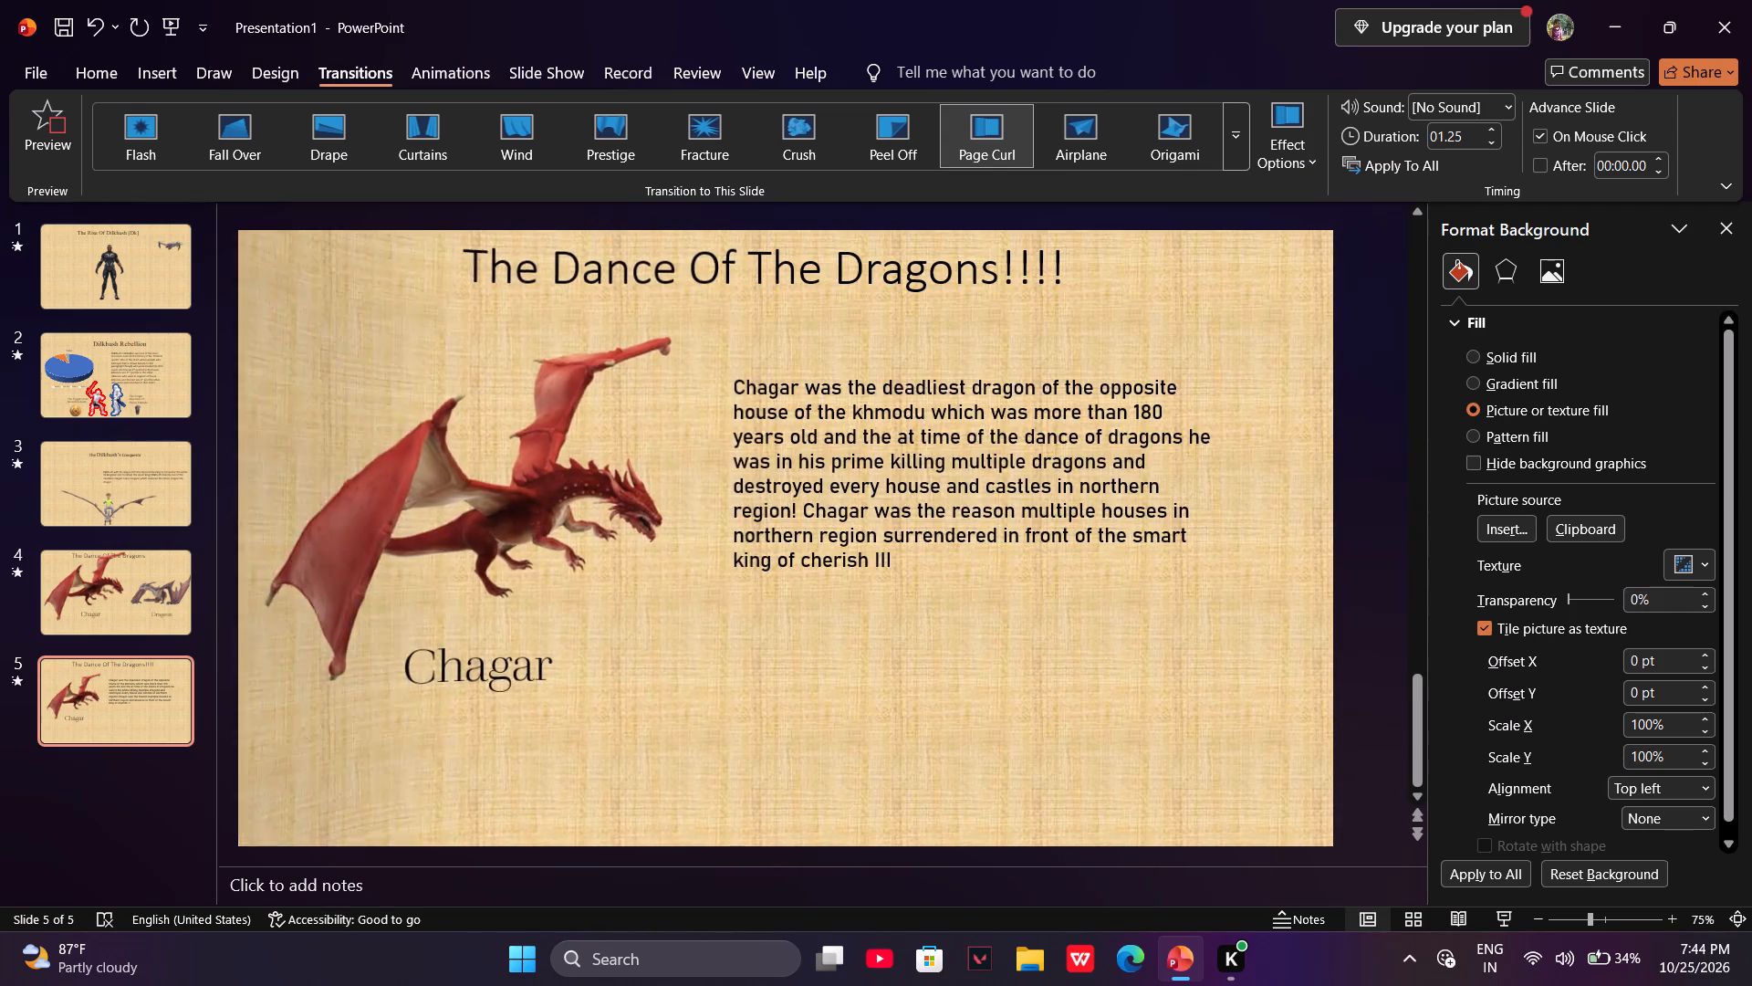
Apply the Cover transition to the Dilkhush Rebellion slide.
{"action": "left_click_drag", "start_coordinate": [98, 314], "coordinate": [95, 284]}
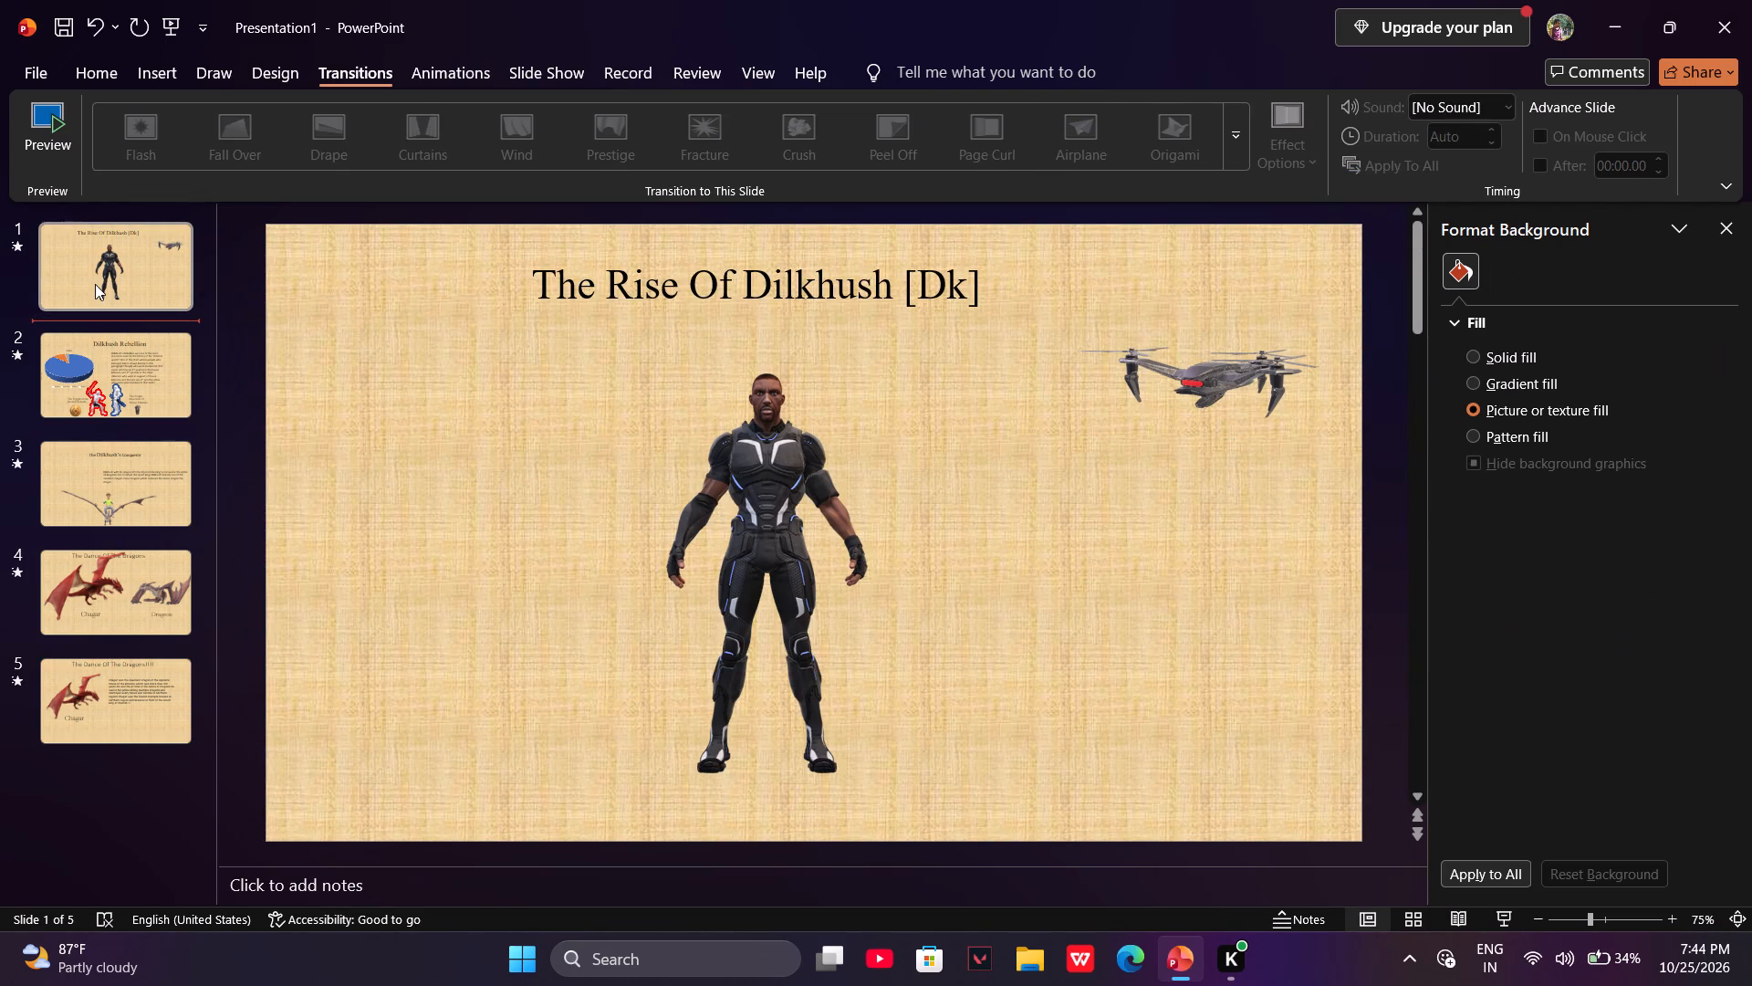
{"action": "left_click", "coordinate": [113, 267]}
{"action": "left_click", "coordinate": [125, 396]}
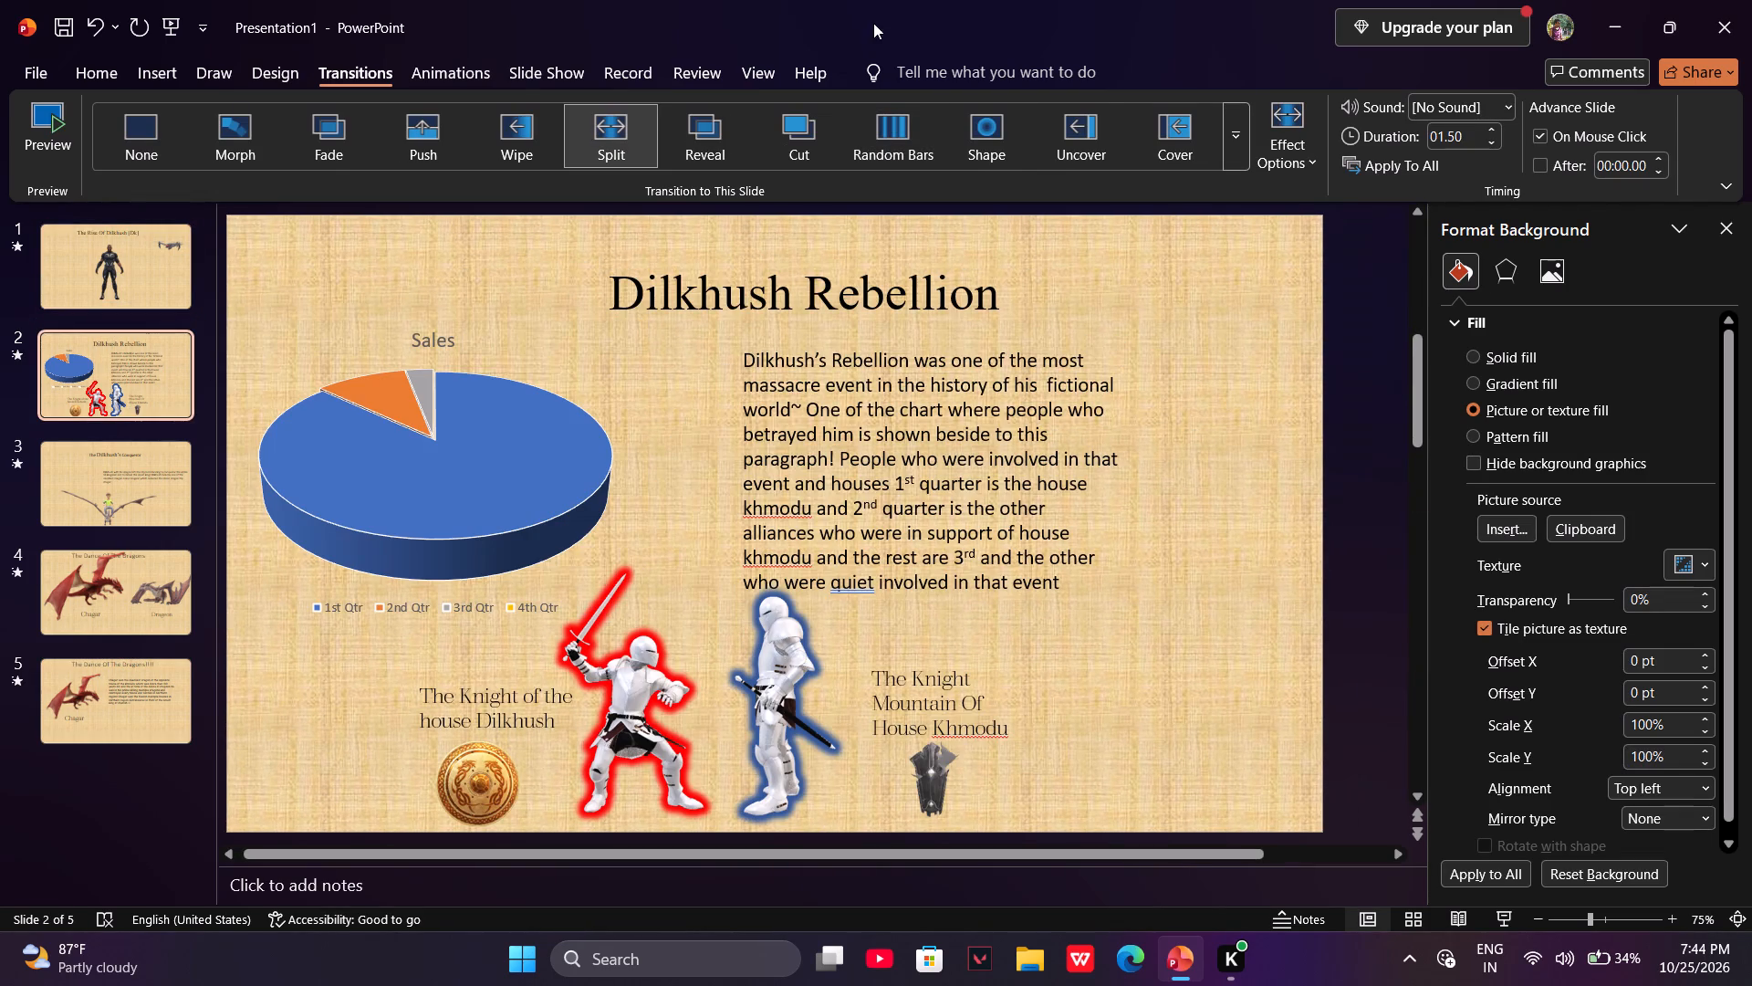
{"action": "left_click", "coordinate": [1175, 126]}
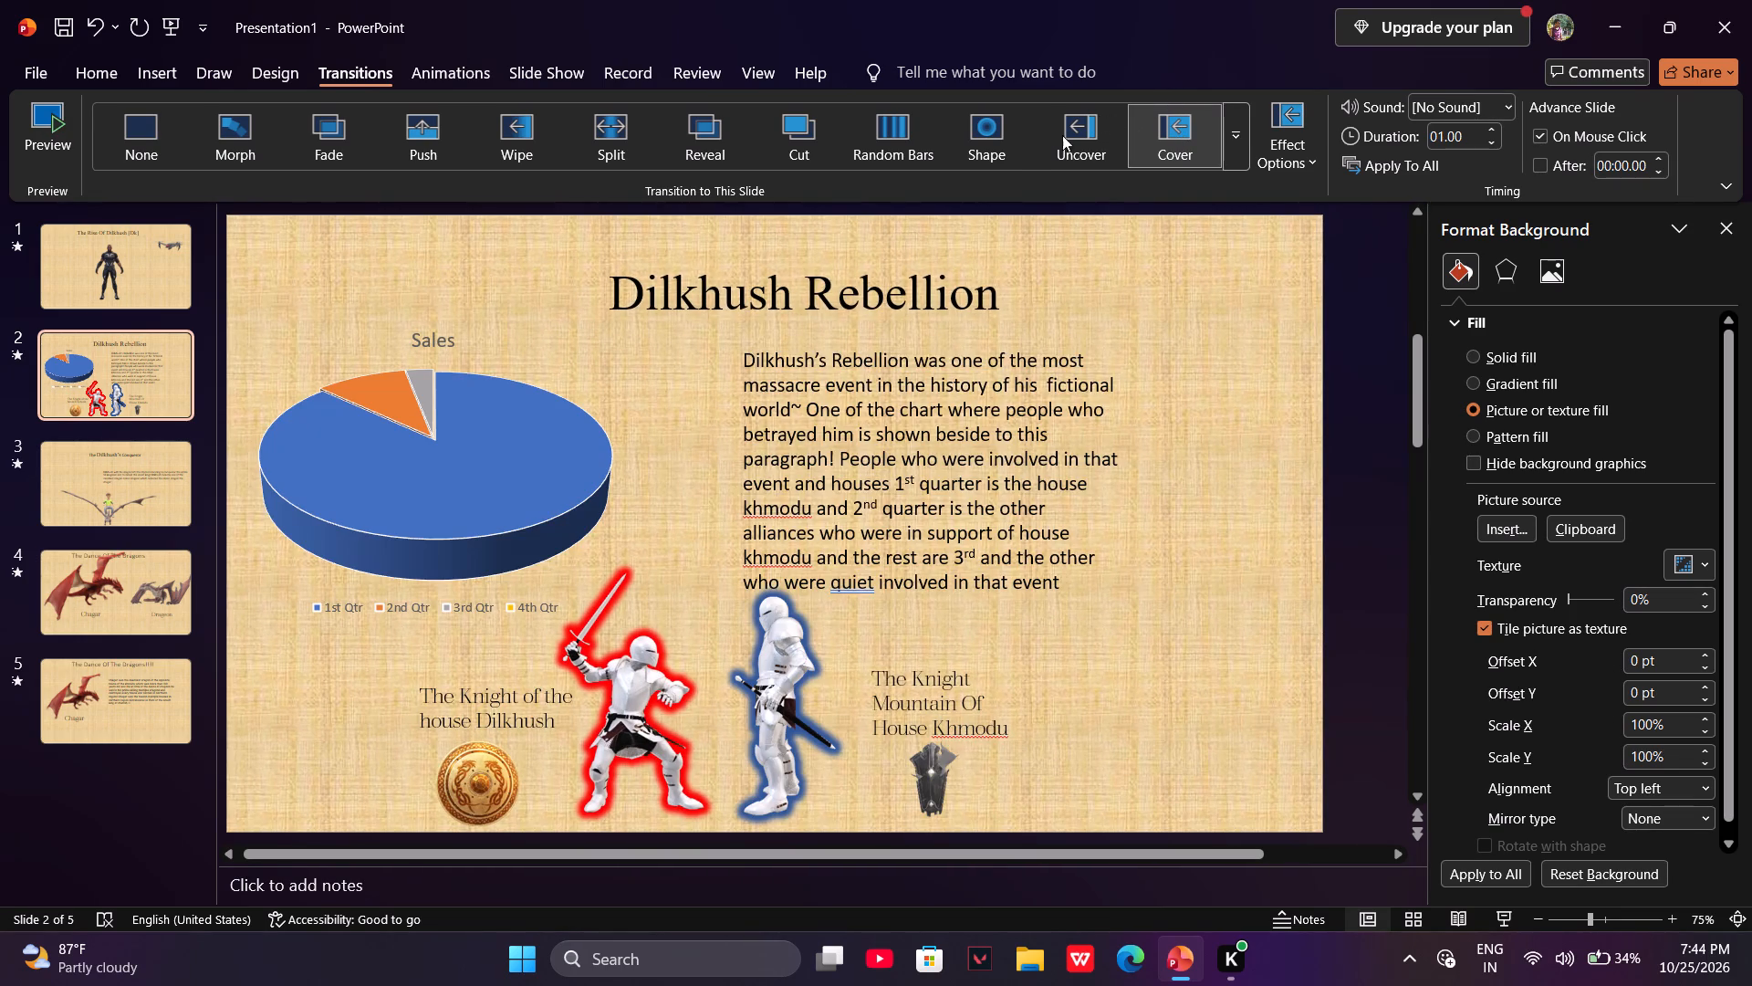
Open the full set of transitions for slide 3, The Dilkhush's Conqueror.
{"action": "left_click", "coordinate": [112, 491]}
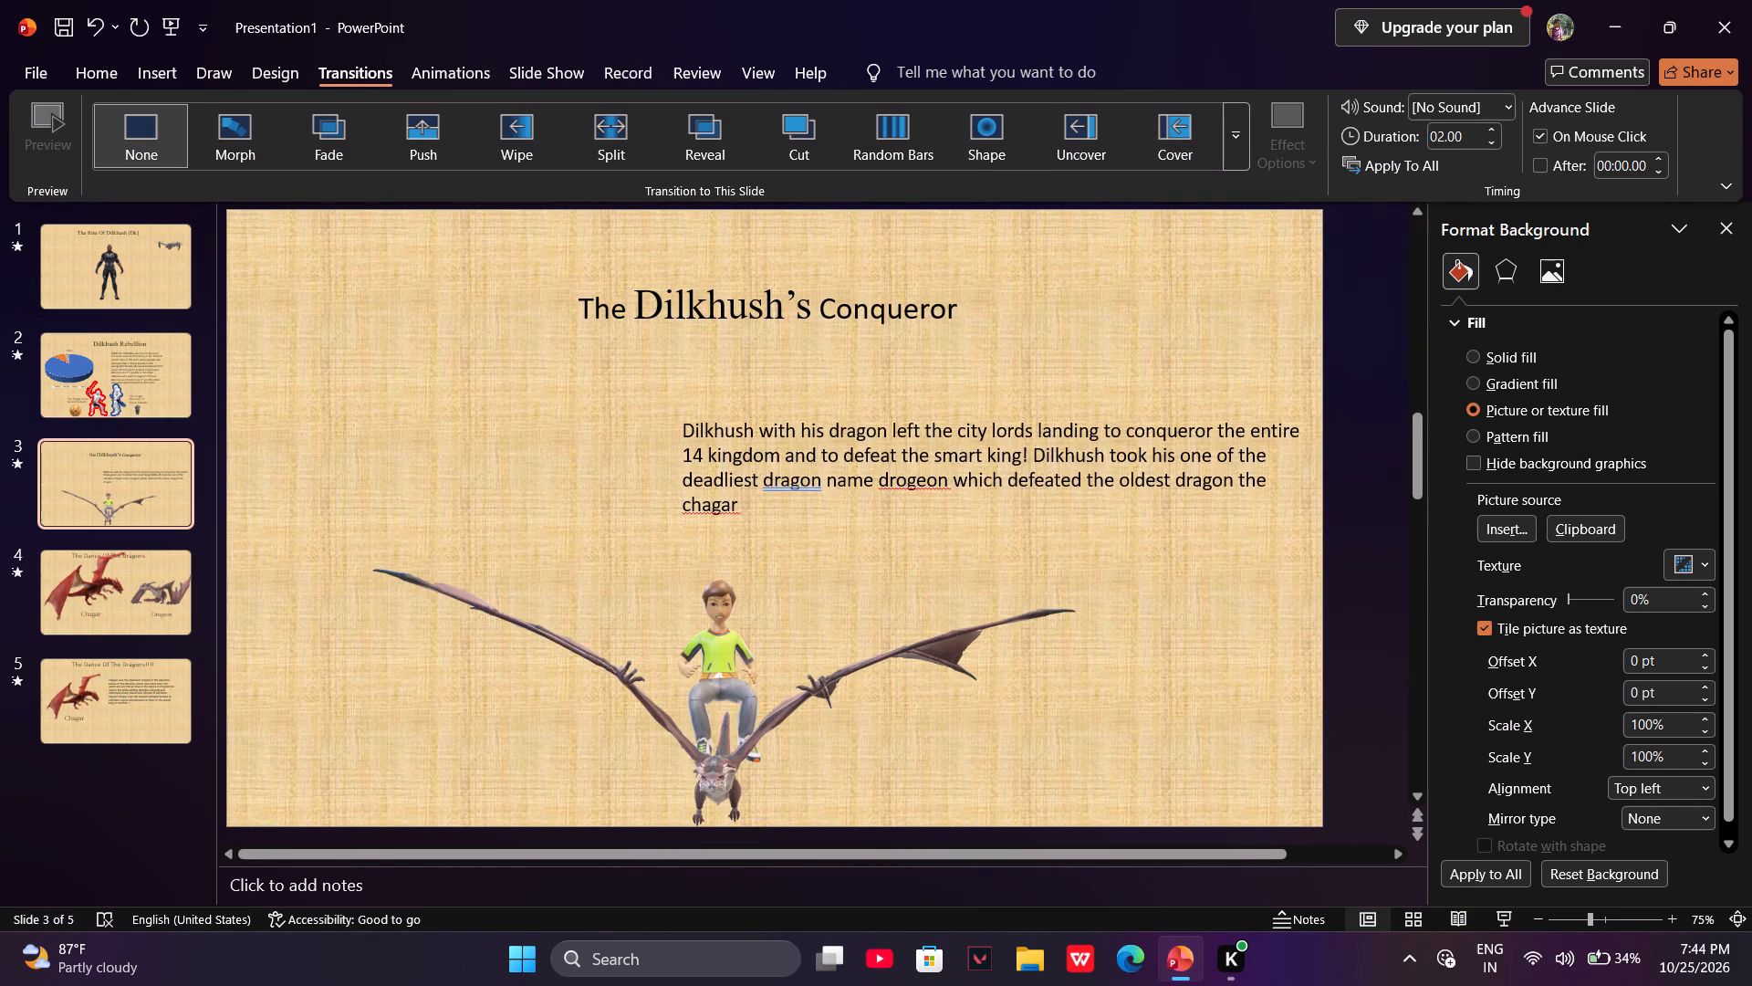
{"action": "left_click", "coordinate": [1224, 127]}
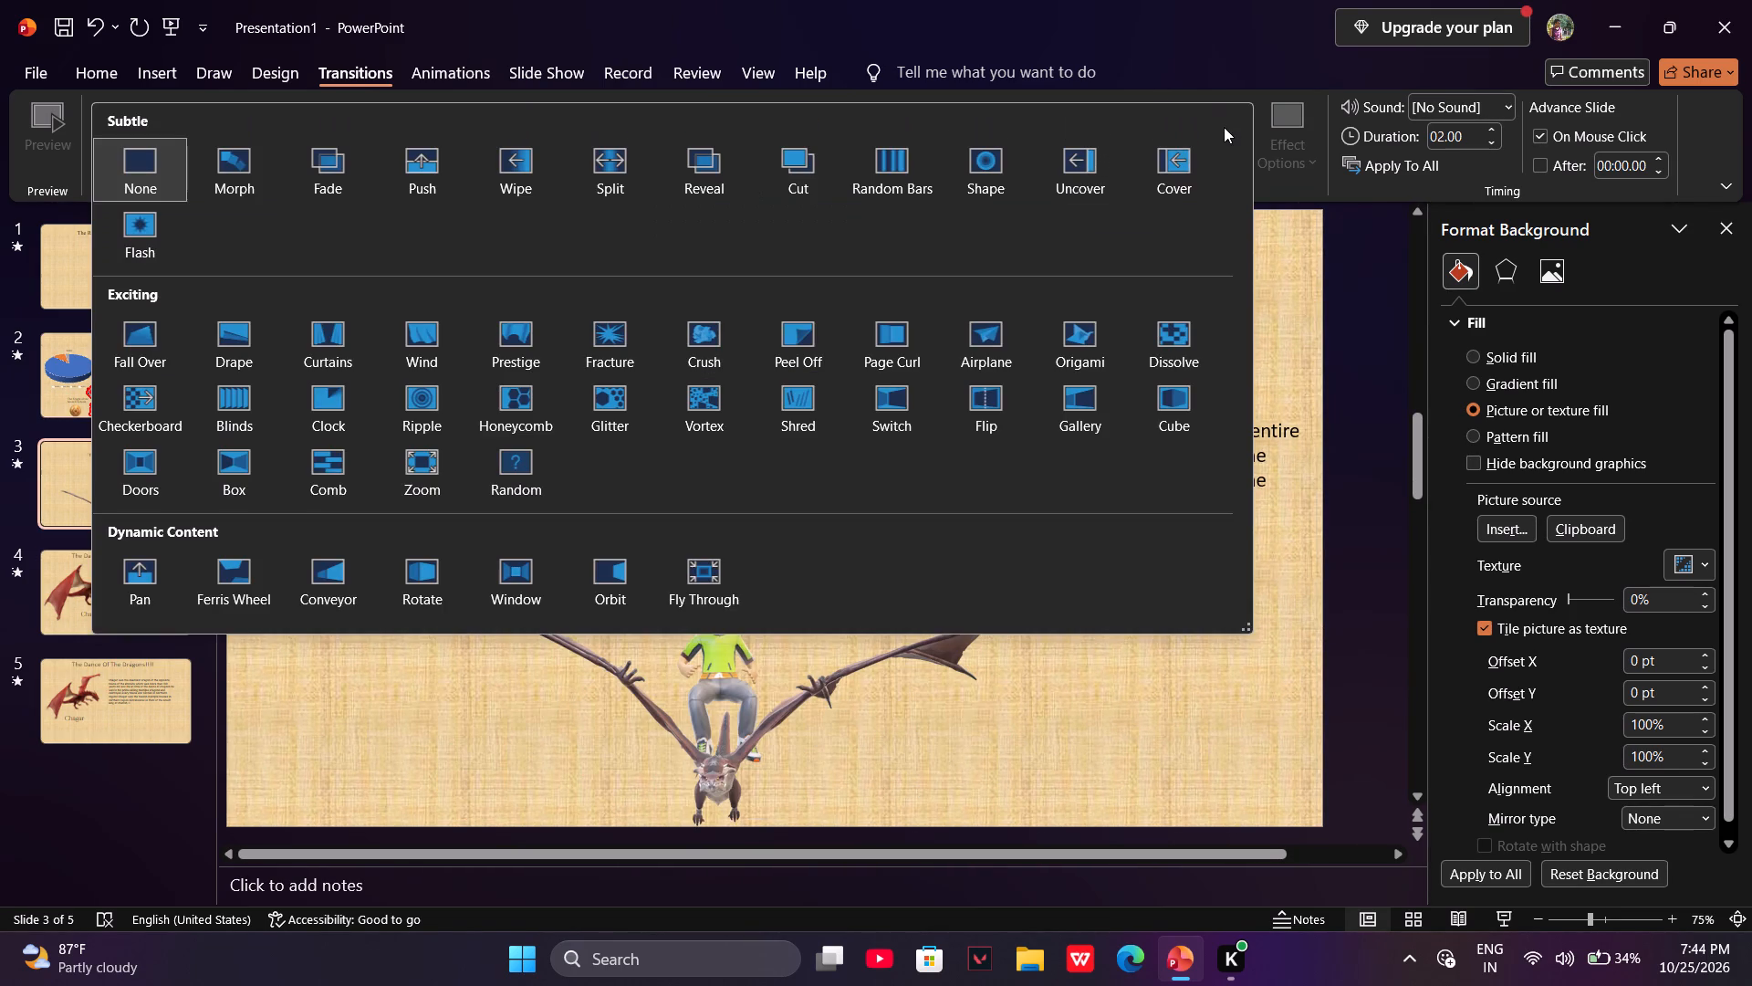